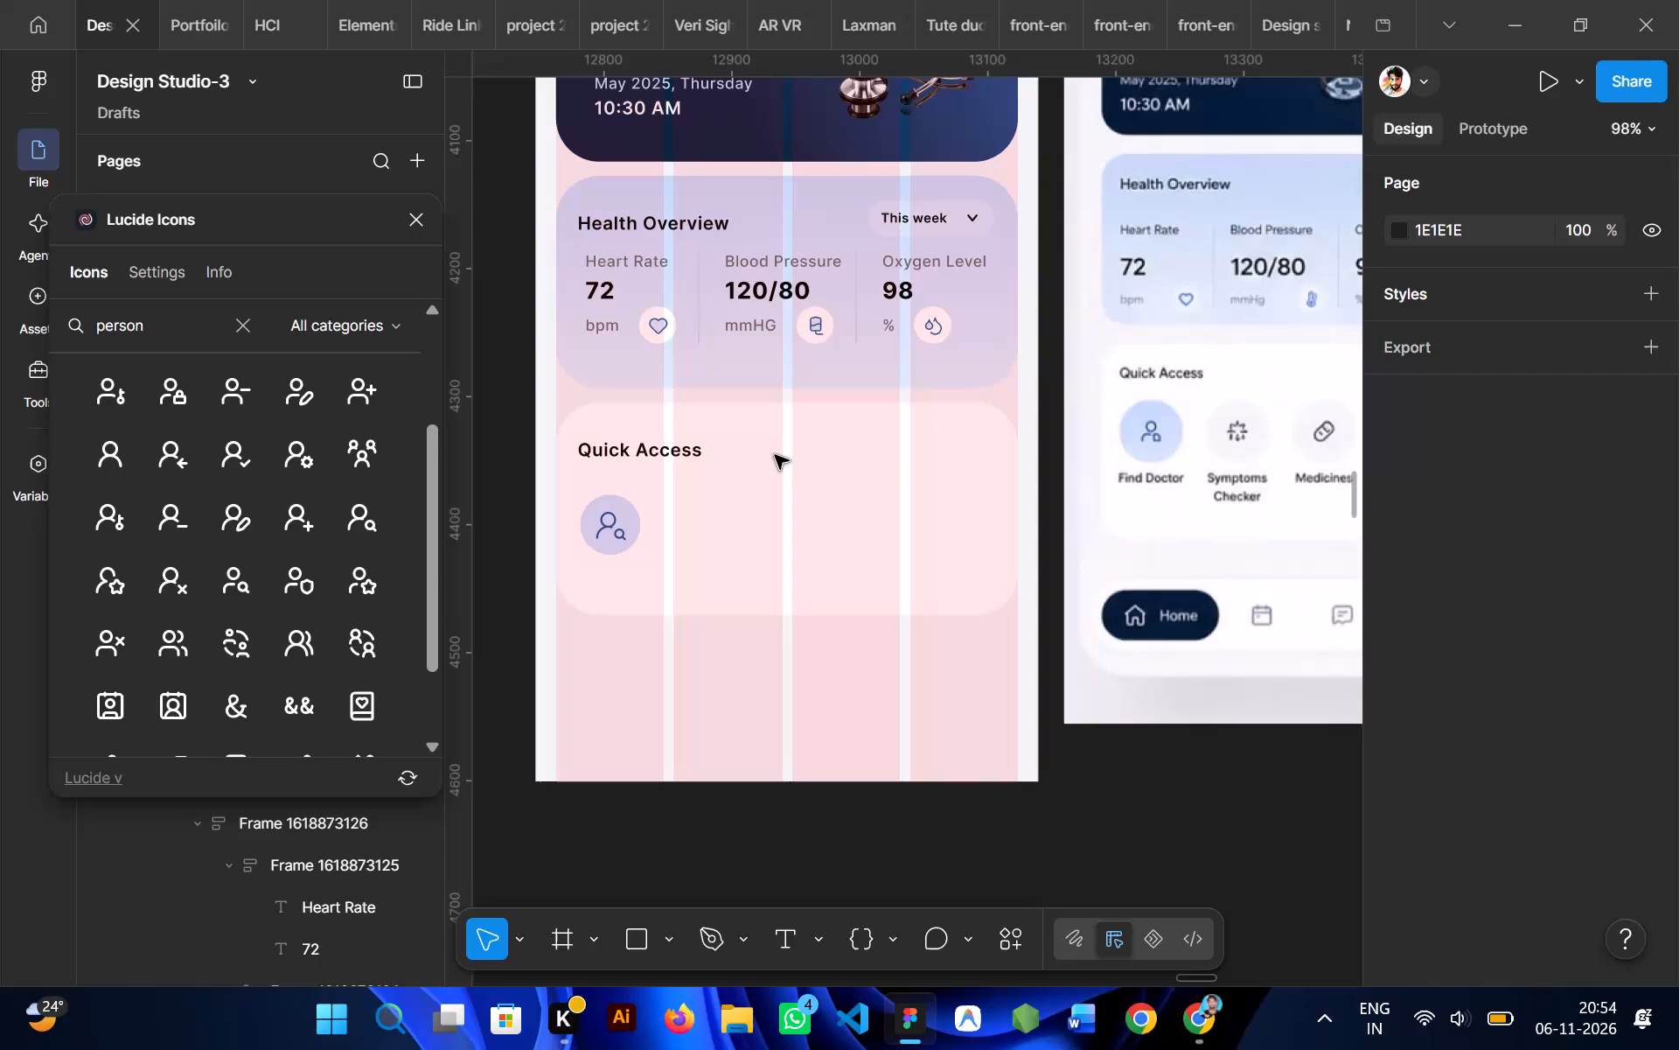
Lock the aspect ratio of the person-search icon inside the Quick Access circle.
scroll(775, 455, "down", 1)
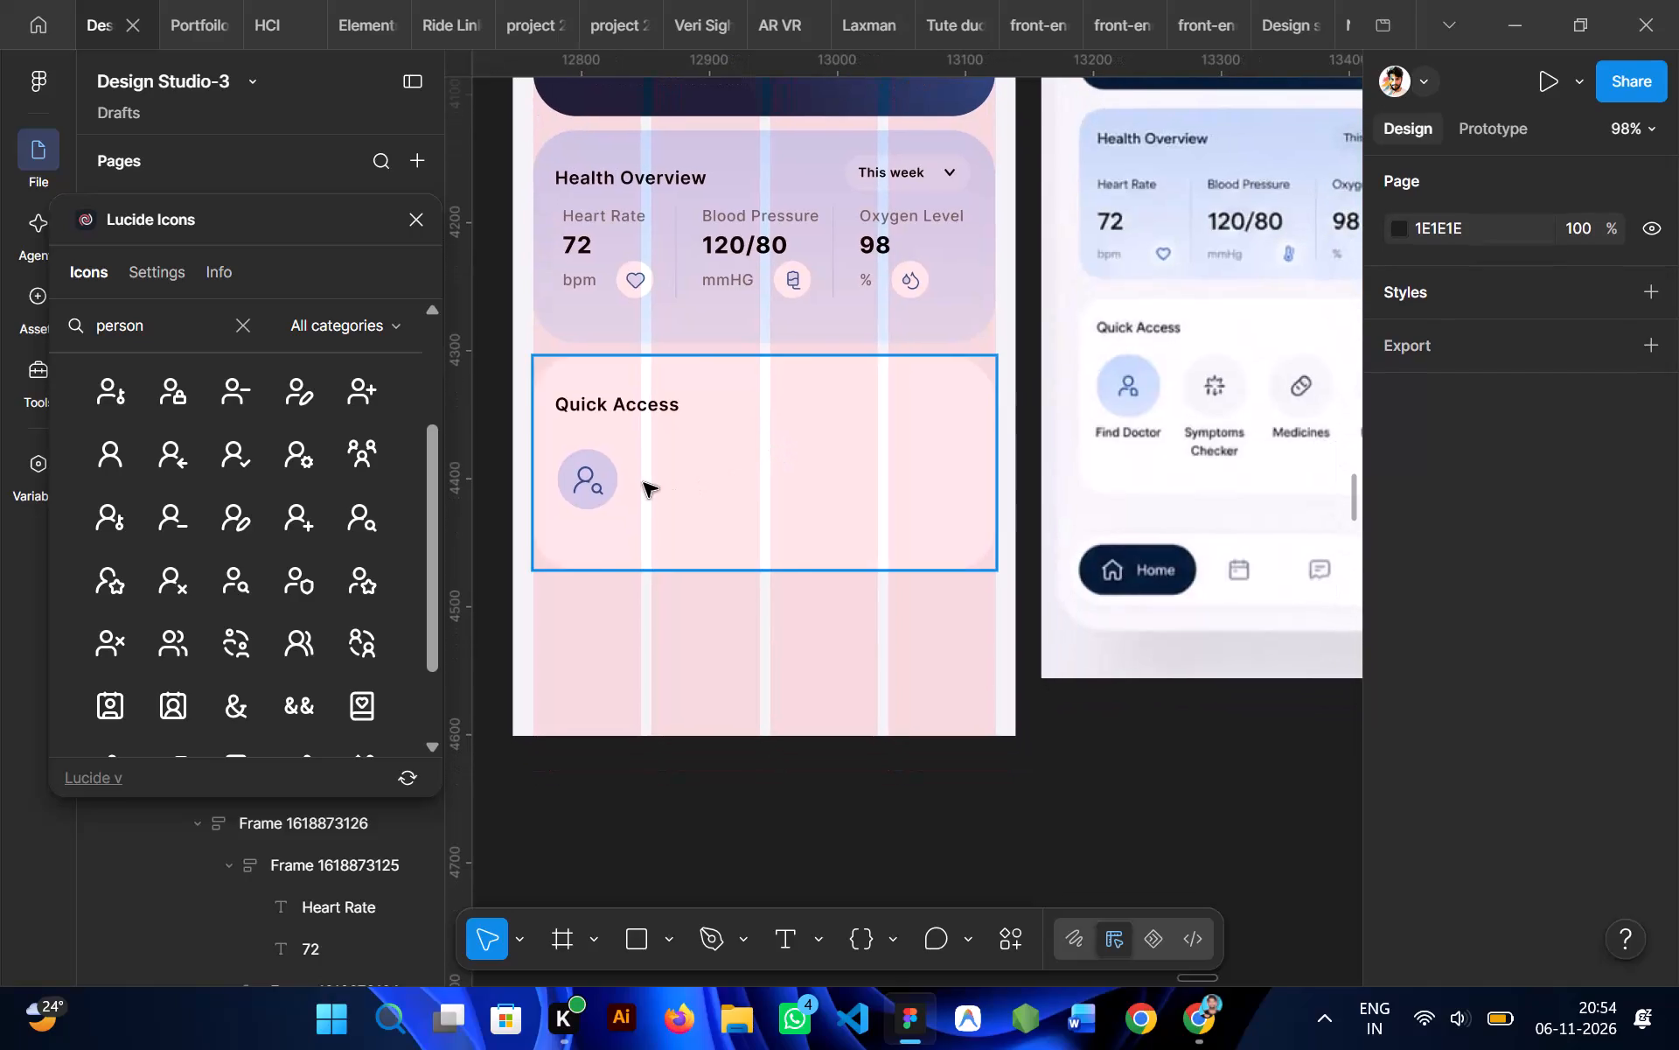
scroll(644, 483, "right", 1)
double_click(644, 483)
double_click(644, 483)
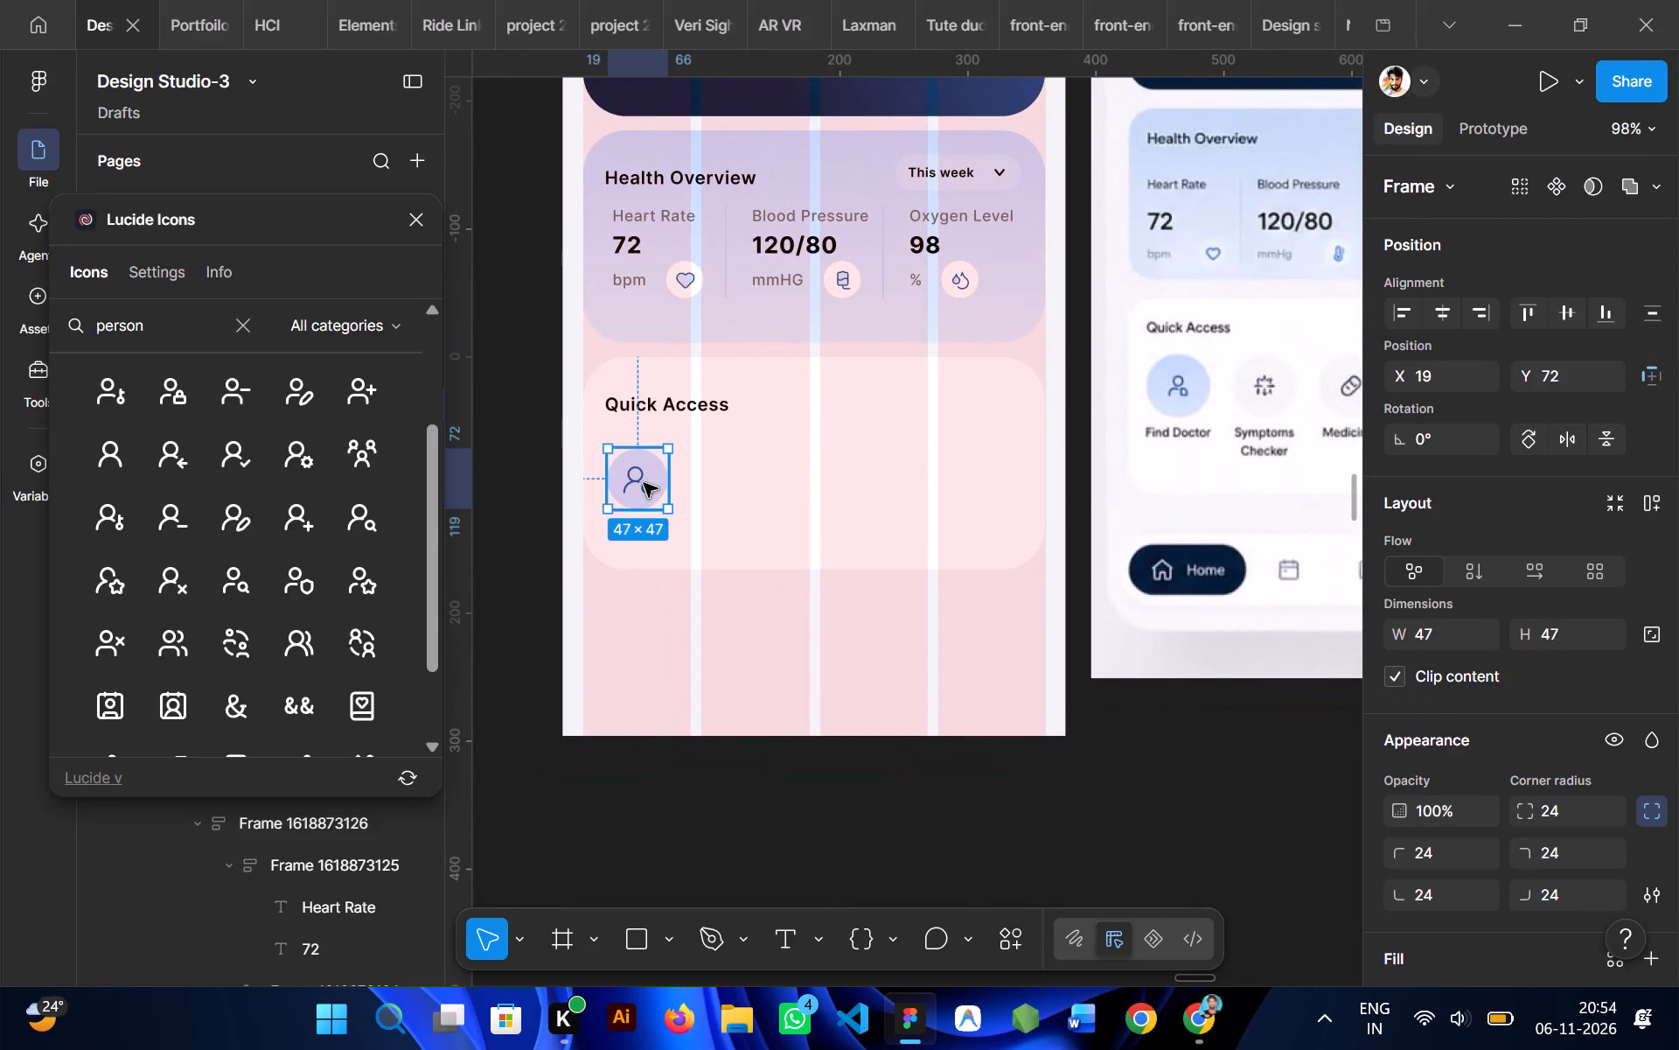
left_click(1426, 633)
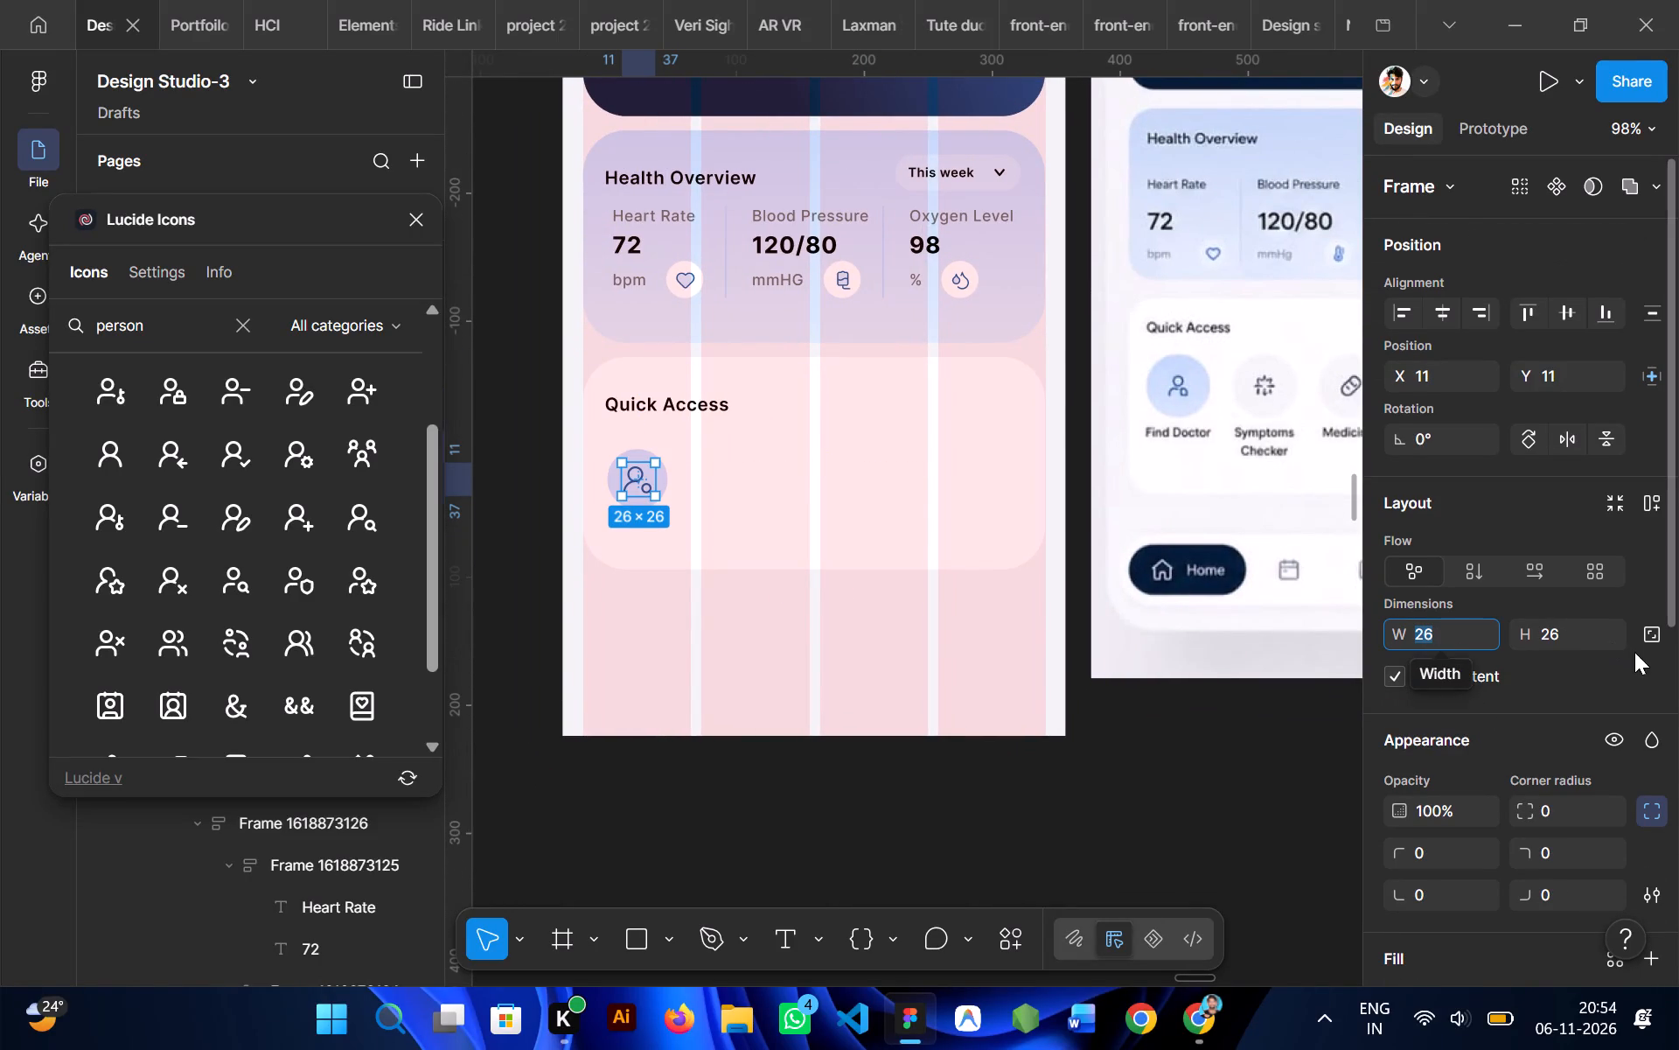
left_click(1654, 637)
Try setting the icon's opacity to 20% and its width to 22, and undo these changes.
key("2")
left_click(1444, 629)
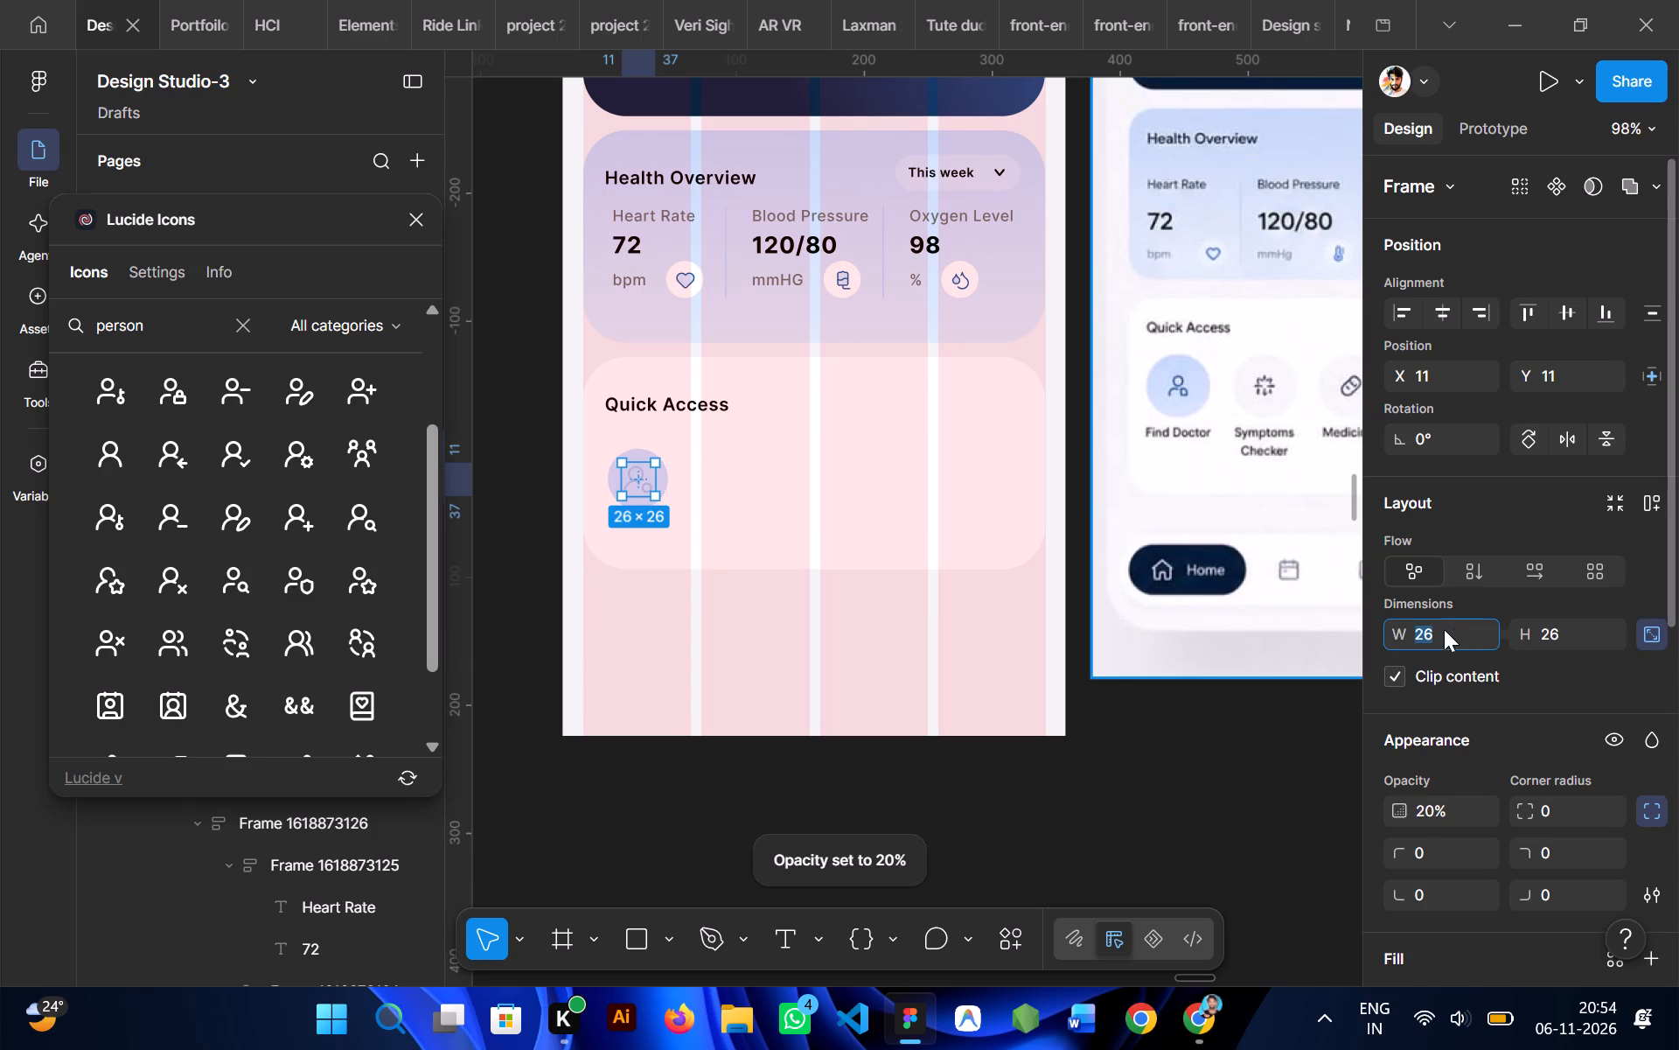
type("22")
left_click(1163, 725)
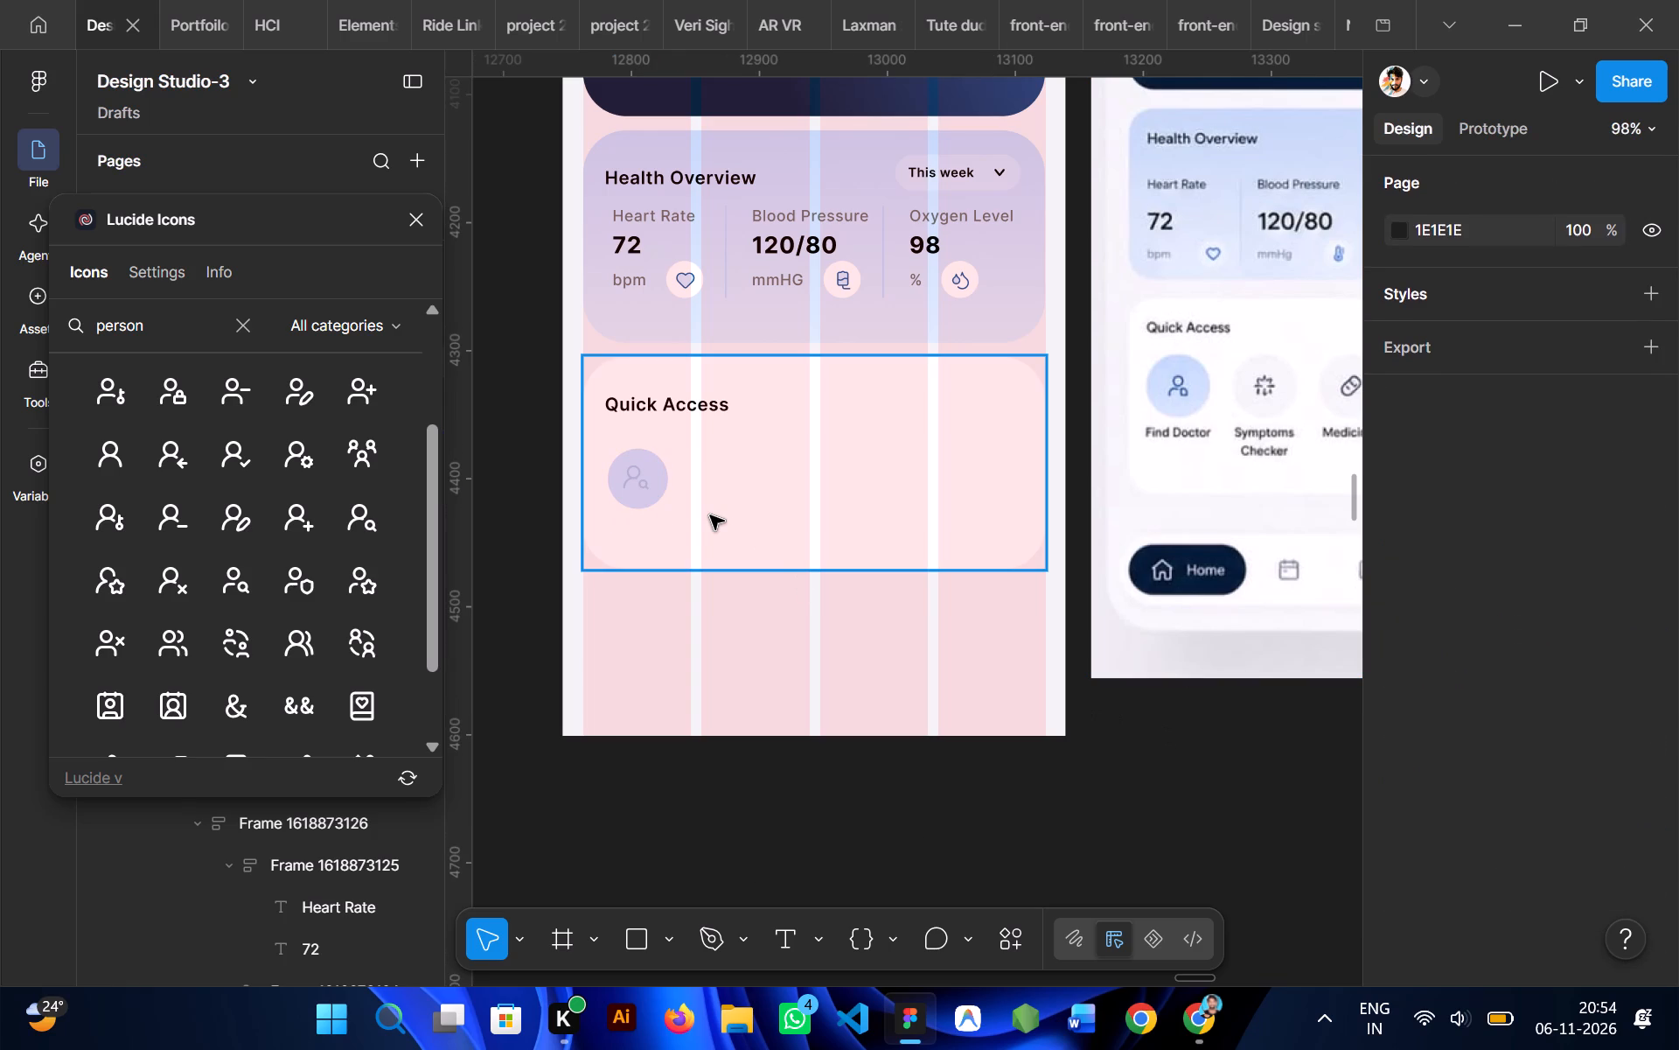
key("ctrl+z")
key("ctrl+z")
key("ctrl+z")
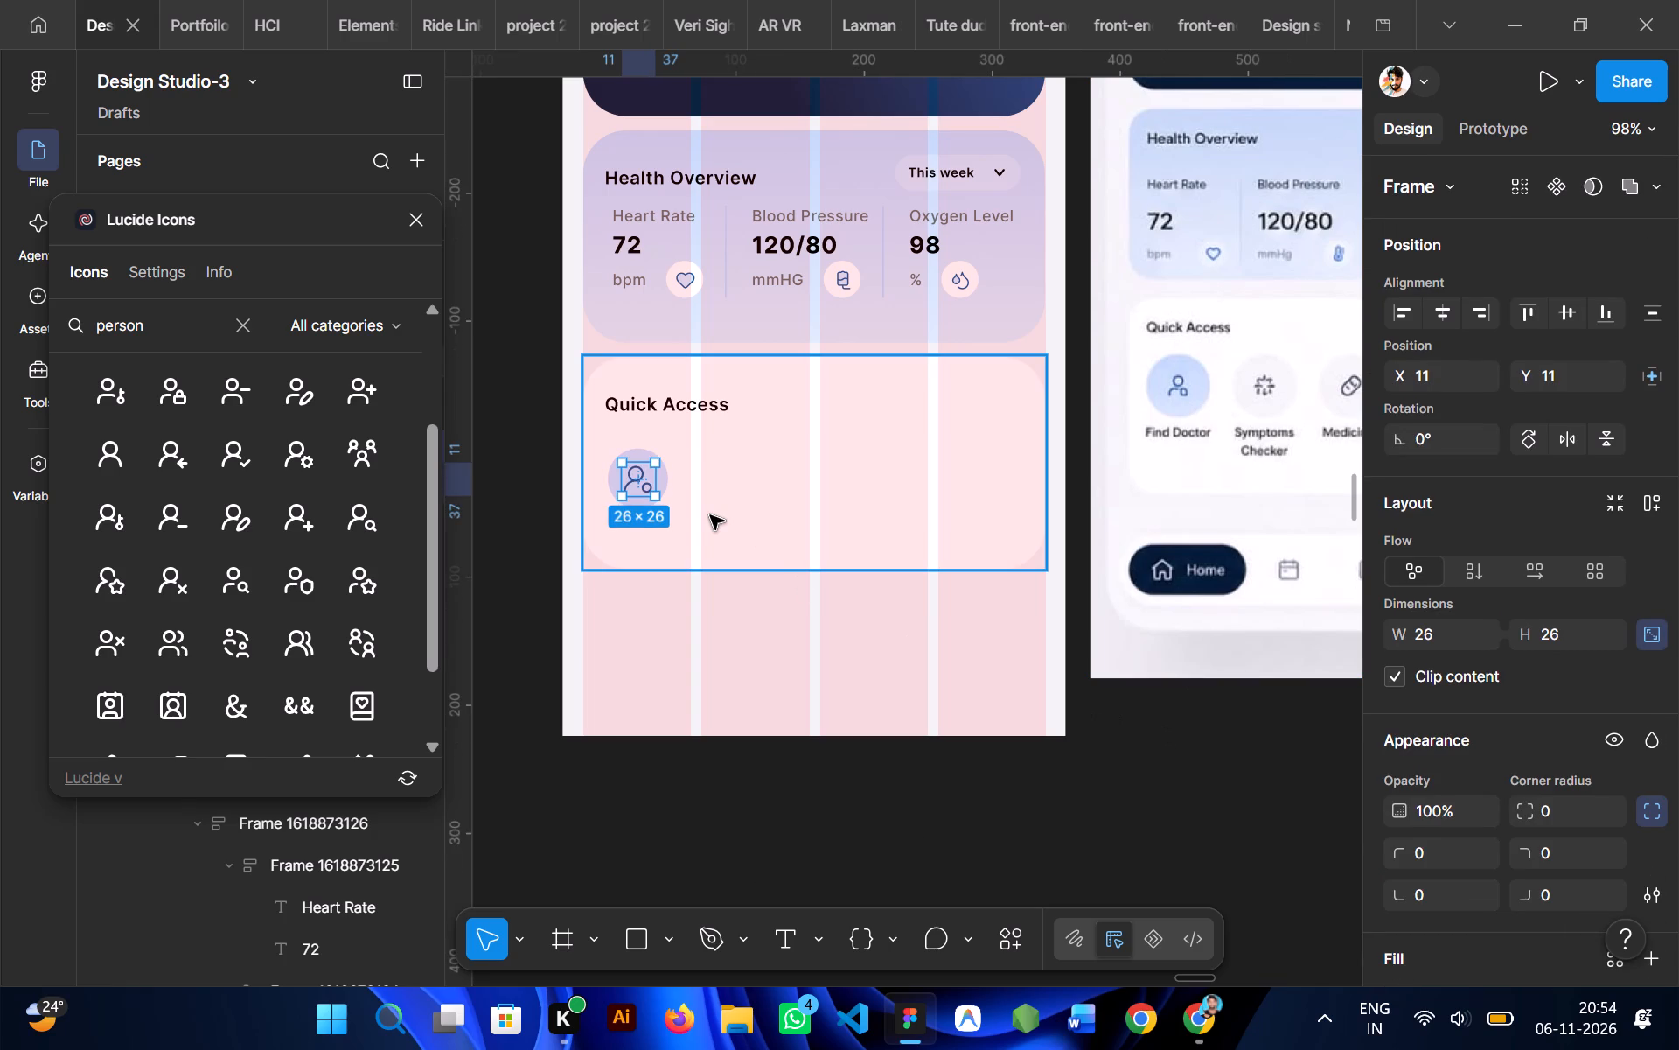
Set the person-search icon's width to 22 with its proportions locked.
double_click(1446, 640)
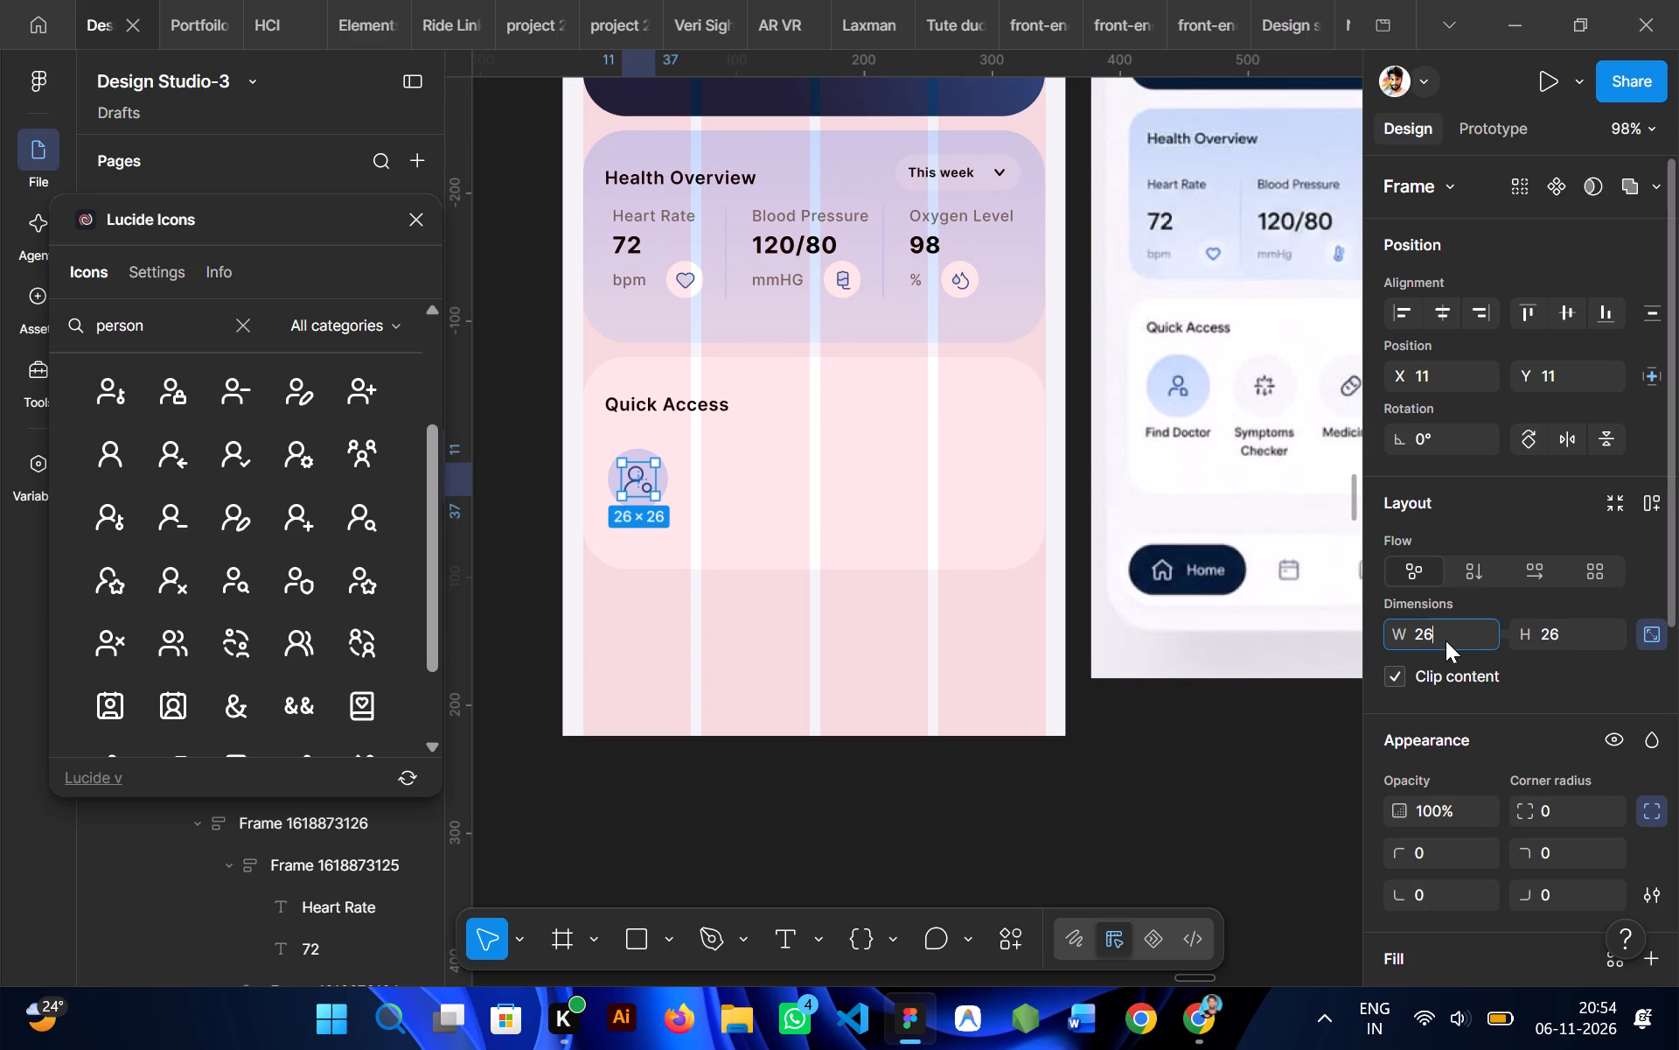
type("22")
left_click(1195, 718)
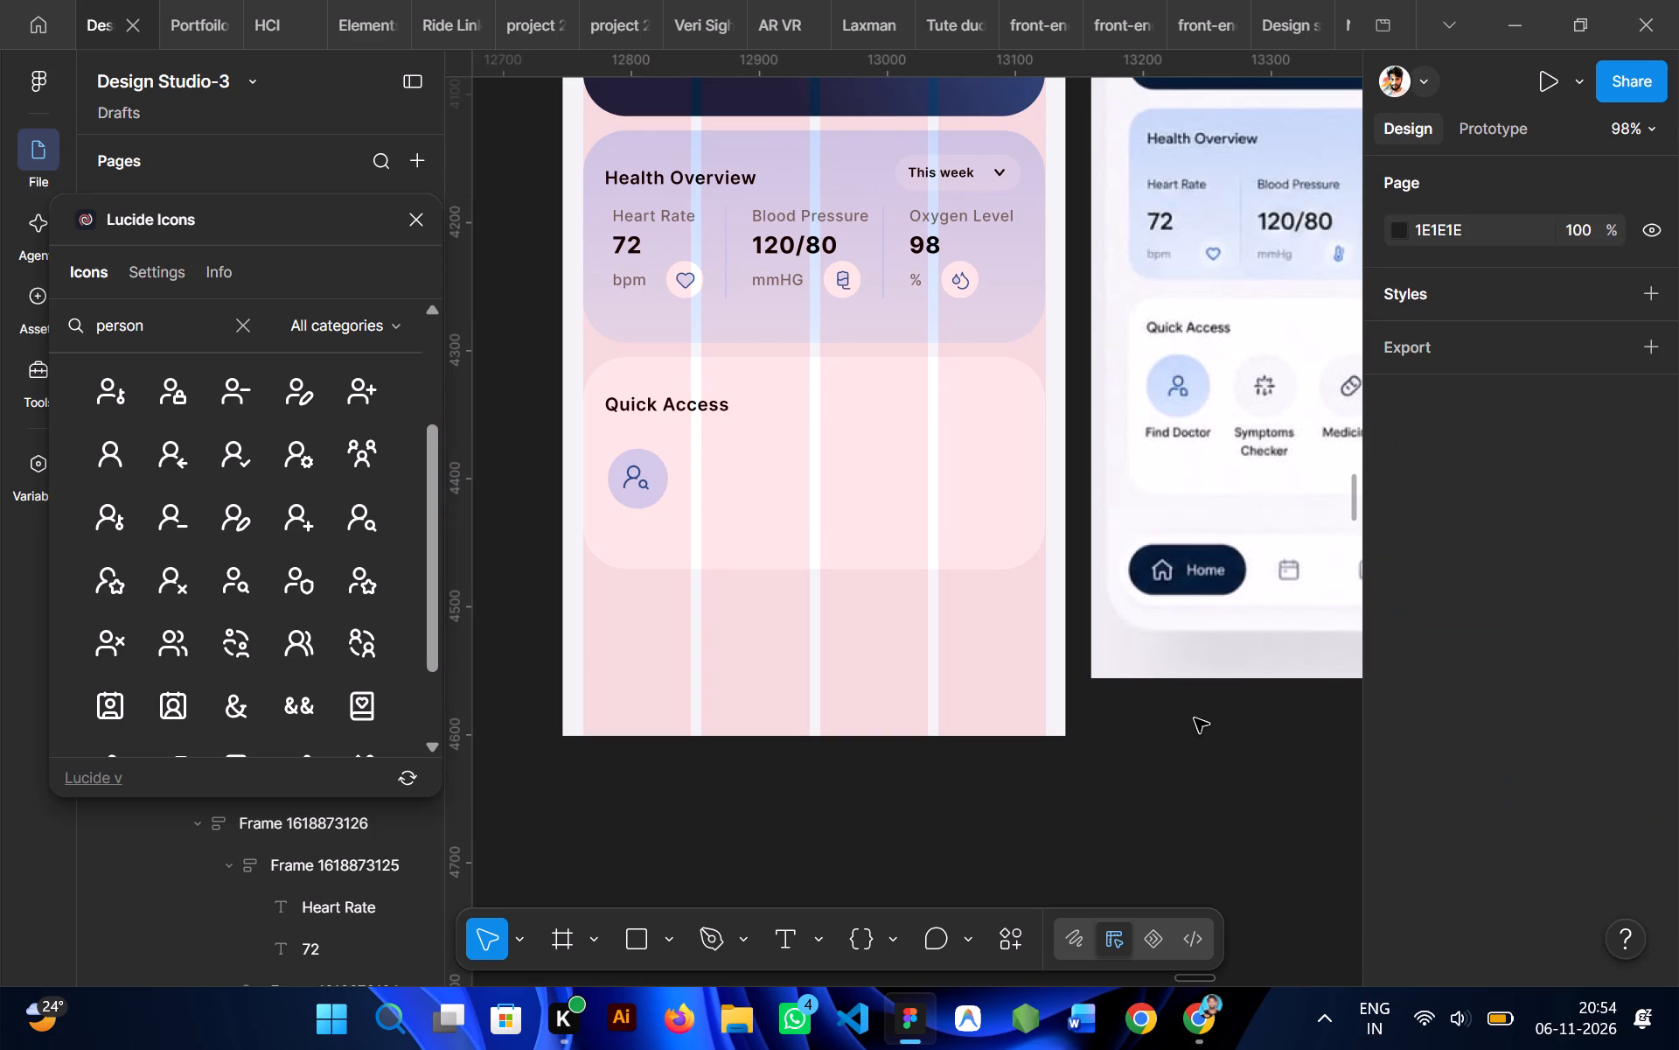
Centre the person-search icon horizontally and vertically within its circle in the Quick Access card.
double_click(635, 480)
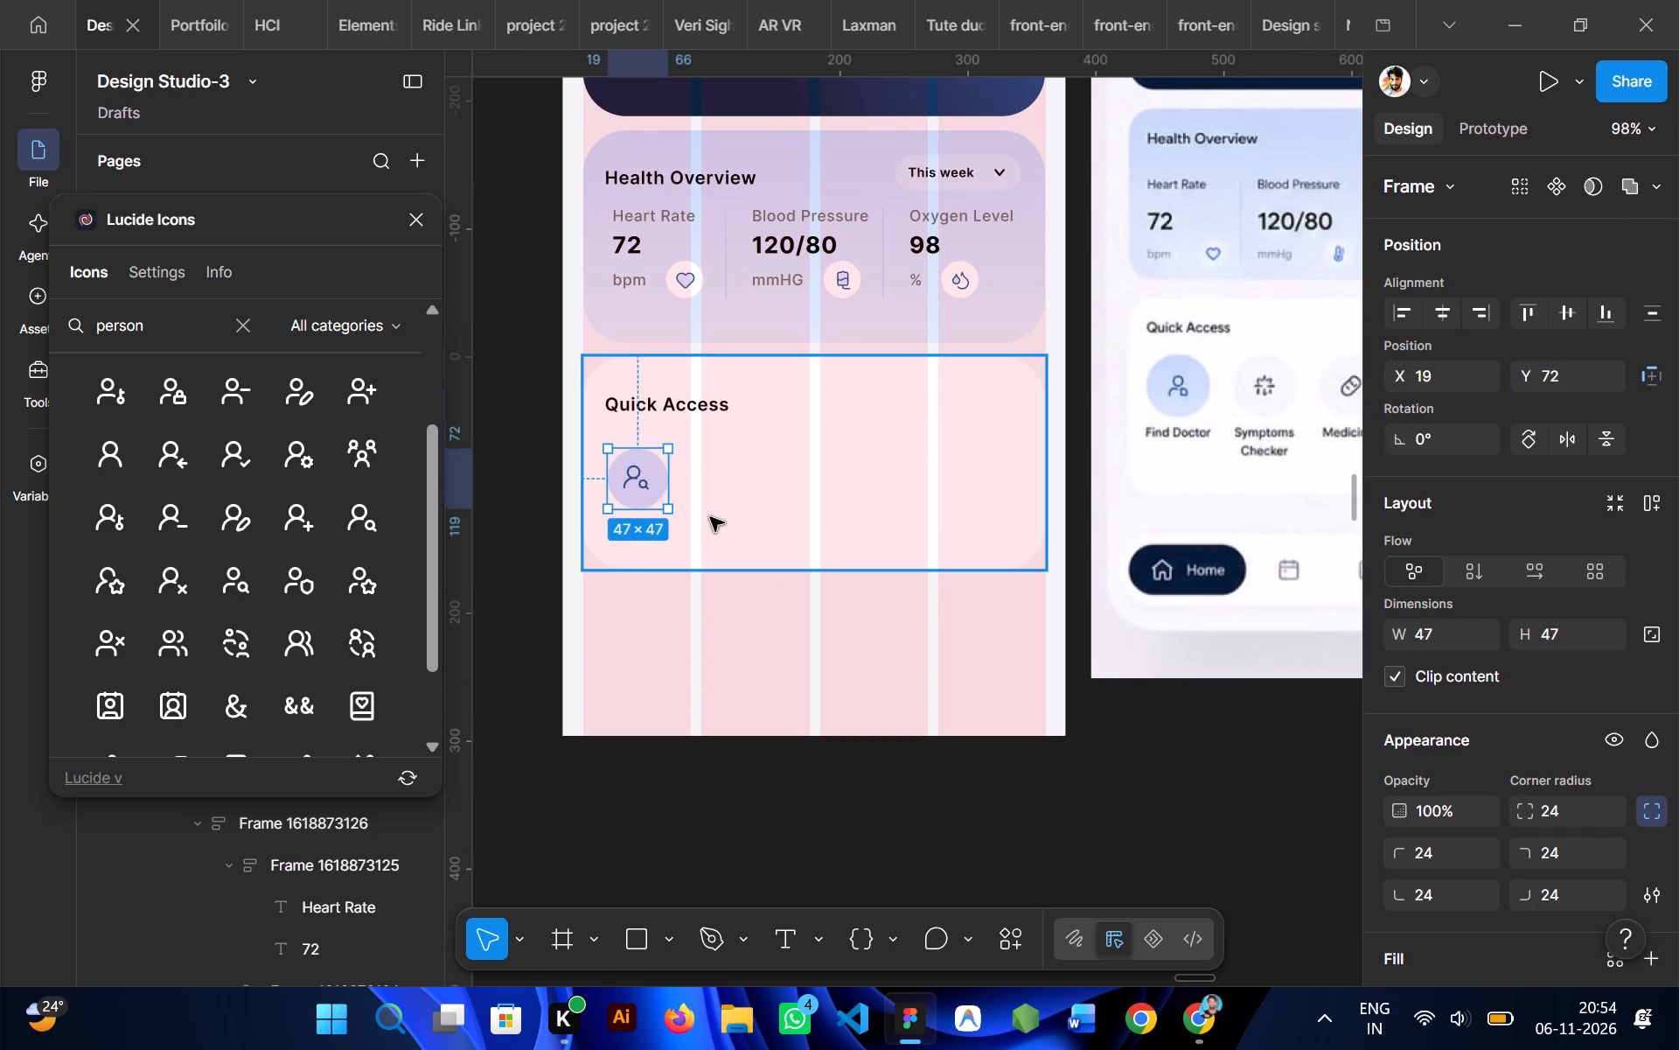
double_click(635, 480)
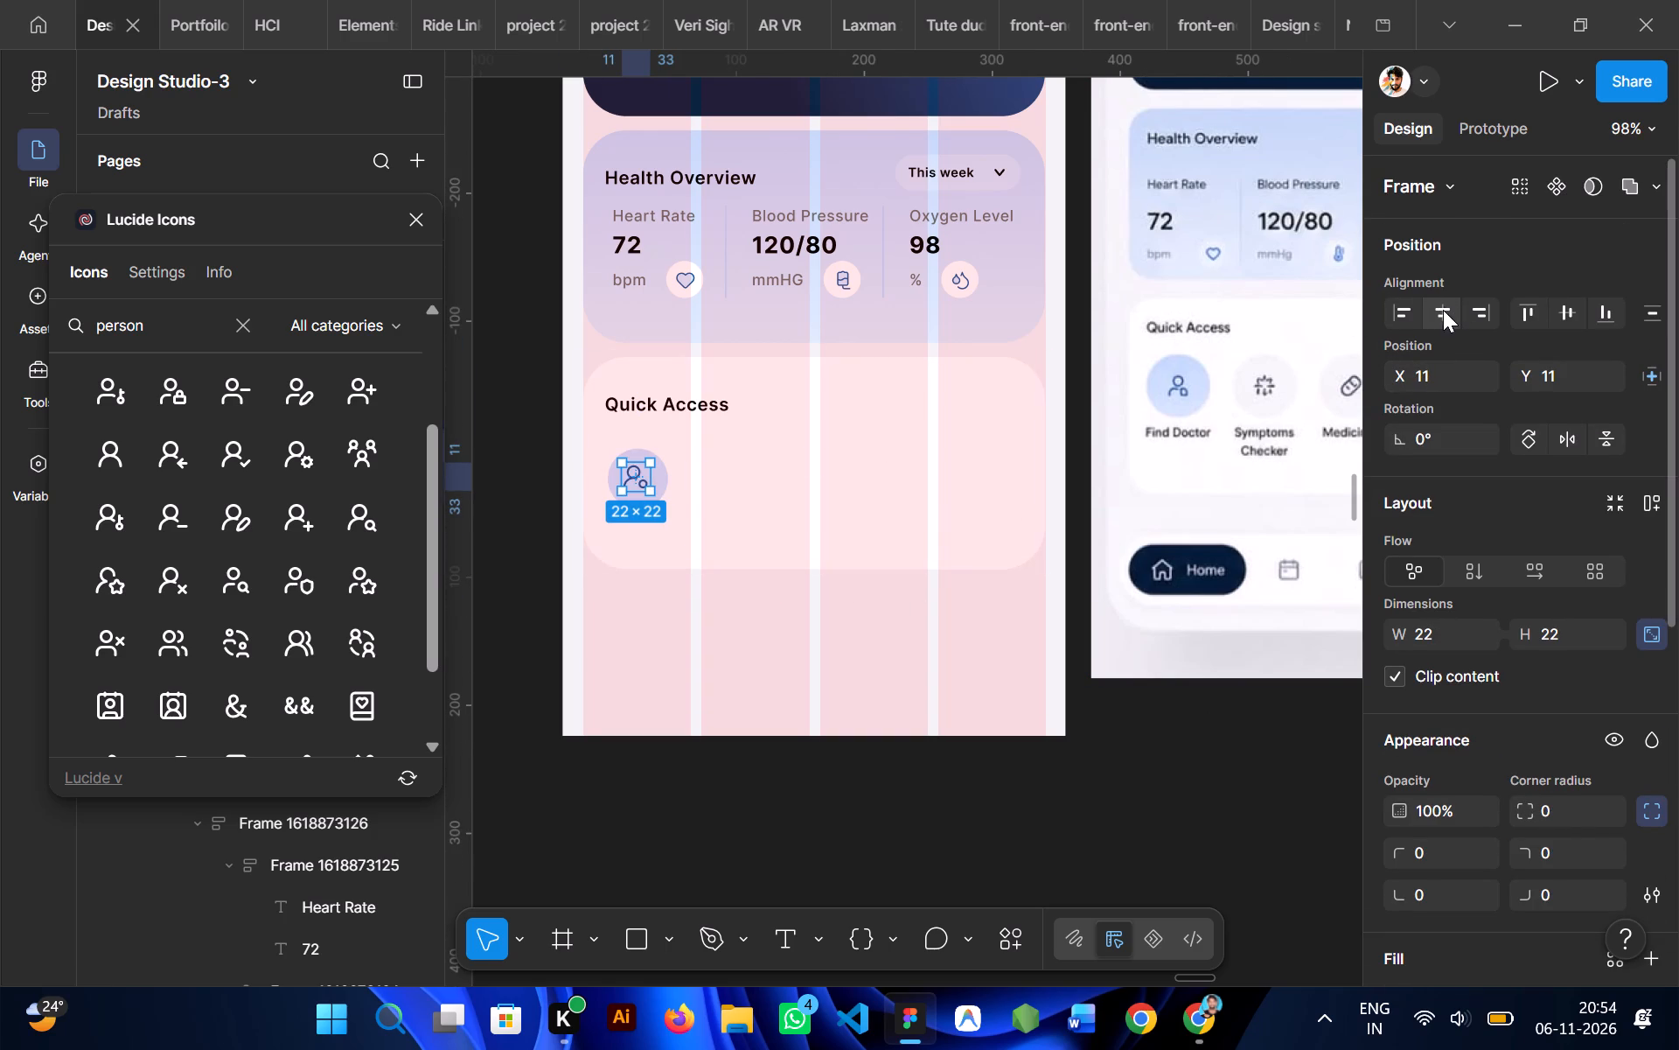
left_click(1443, 310)
left_click(1566, 314)
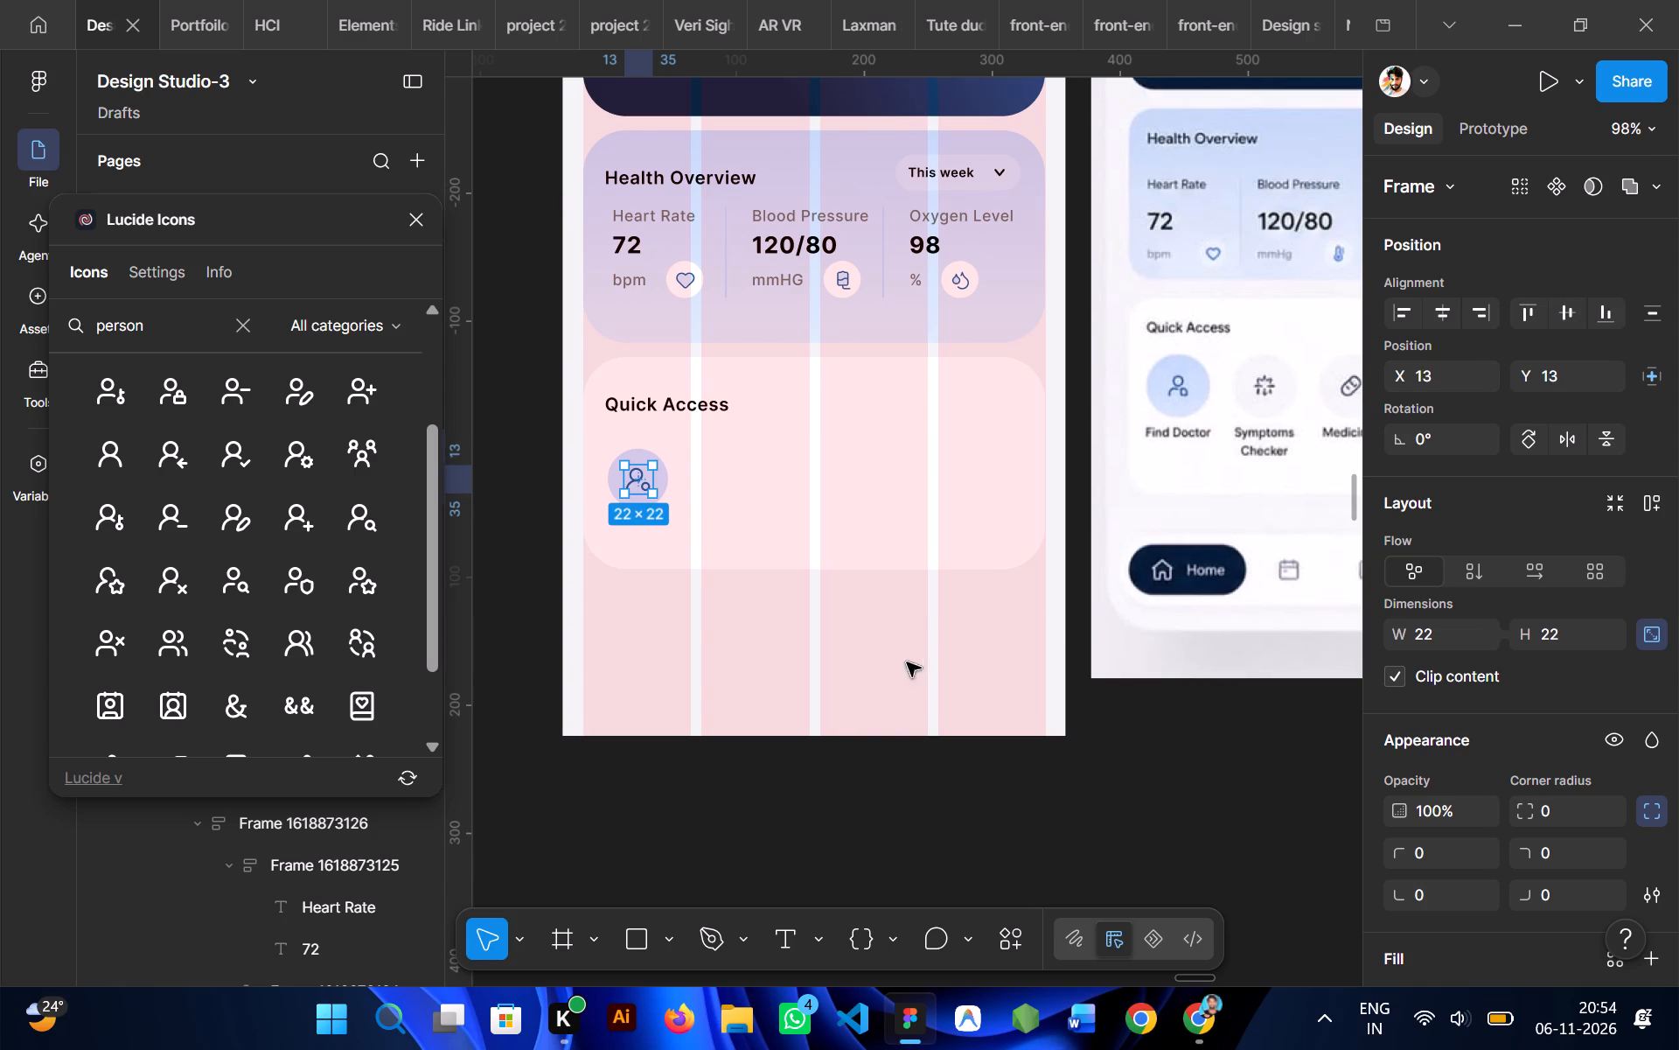
left_click(765, 784)
Duplicate the Heart Rate label from the Health Overview card and place the copy beneath the Quick Access icon circle.
scroll(765, 784, "right", 1)
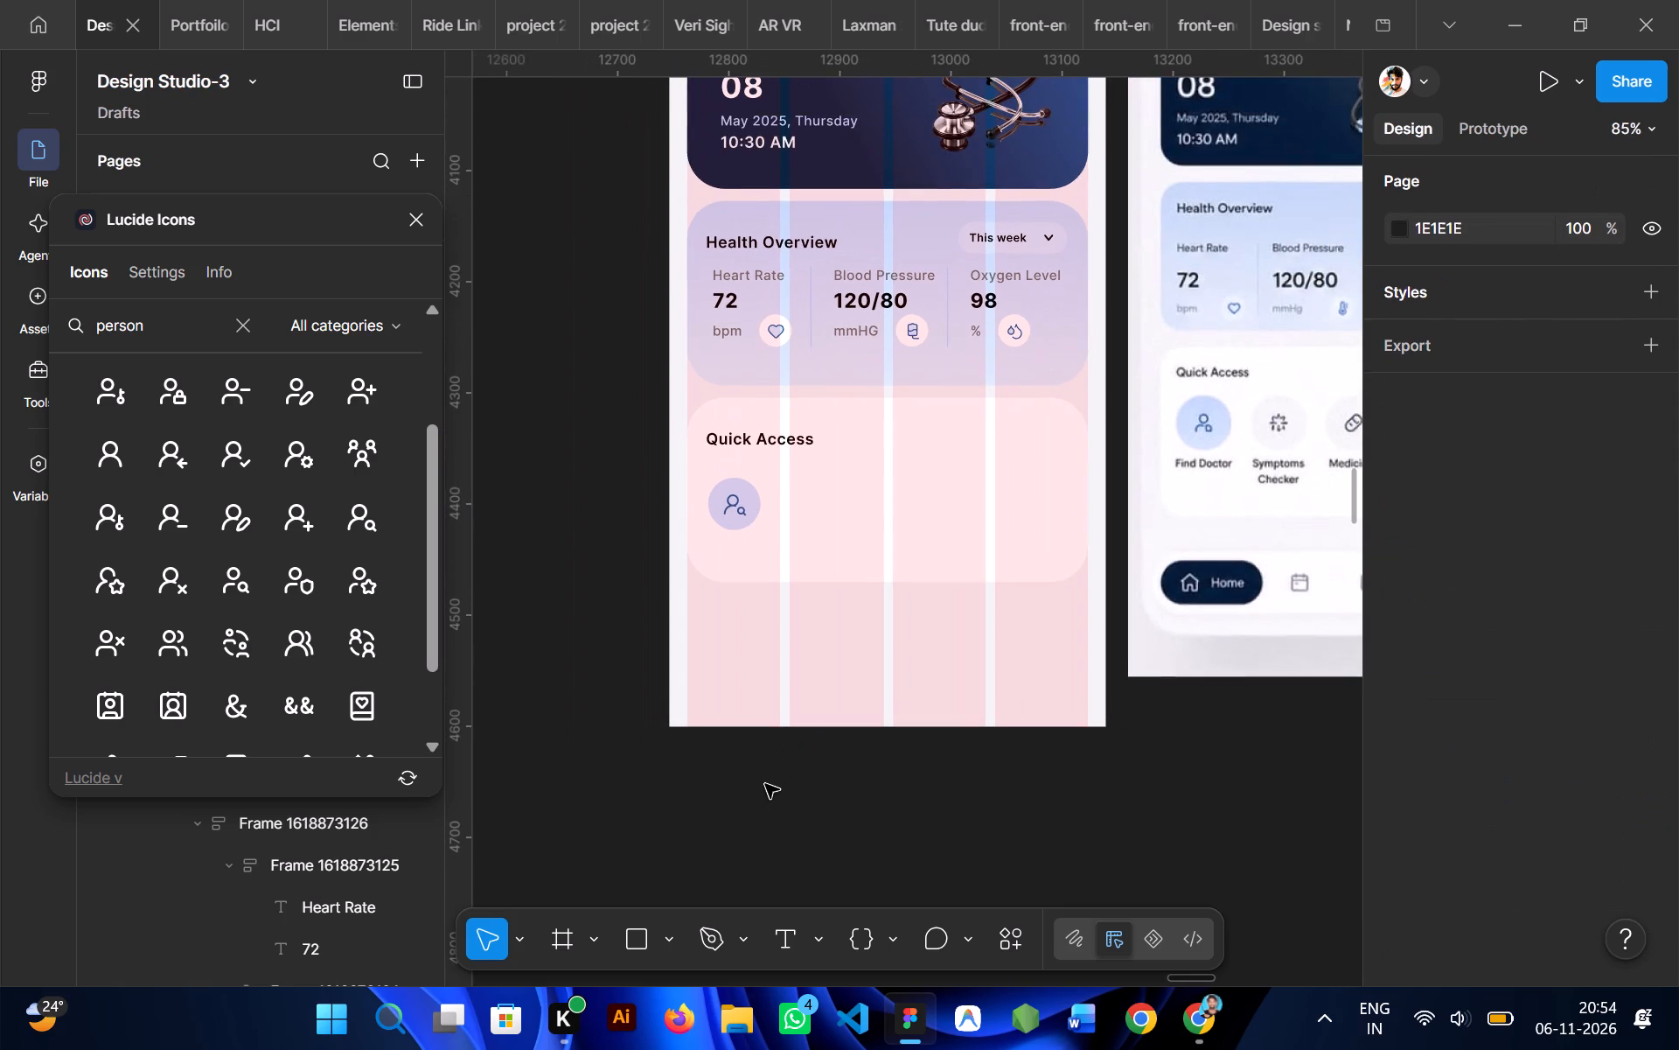
scroll(765, 784, "left", 1)
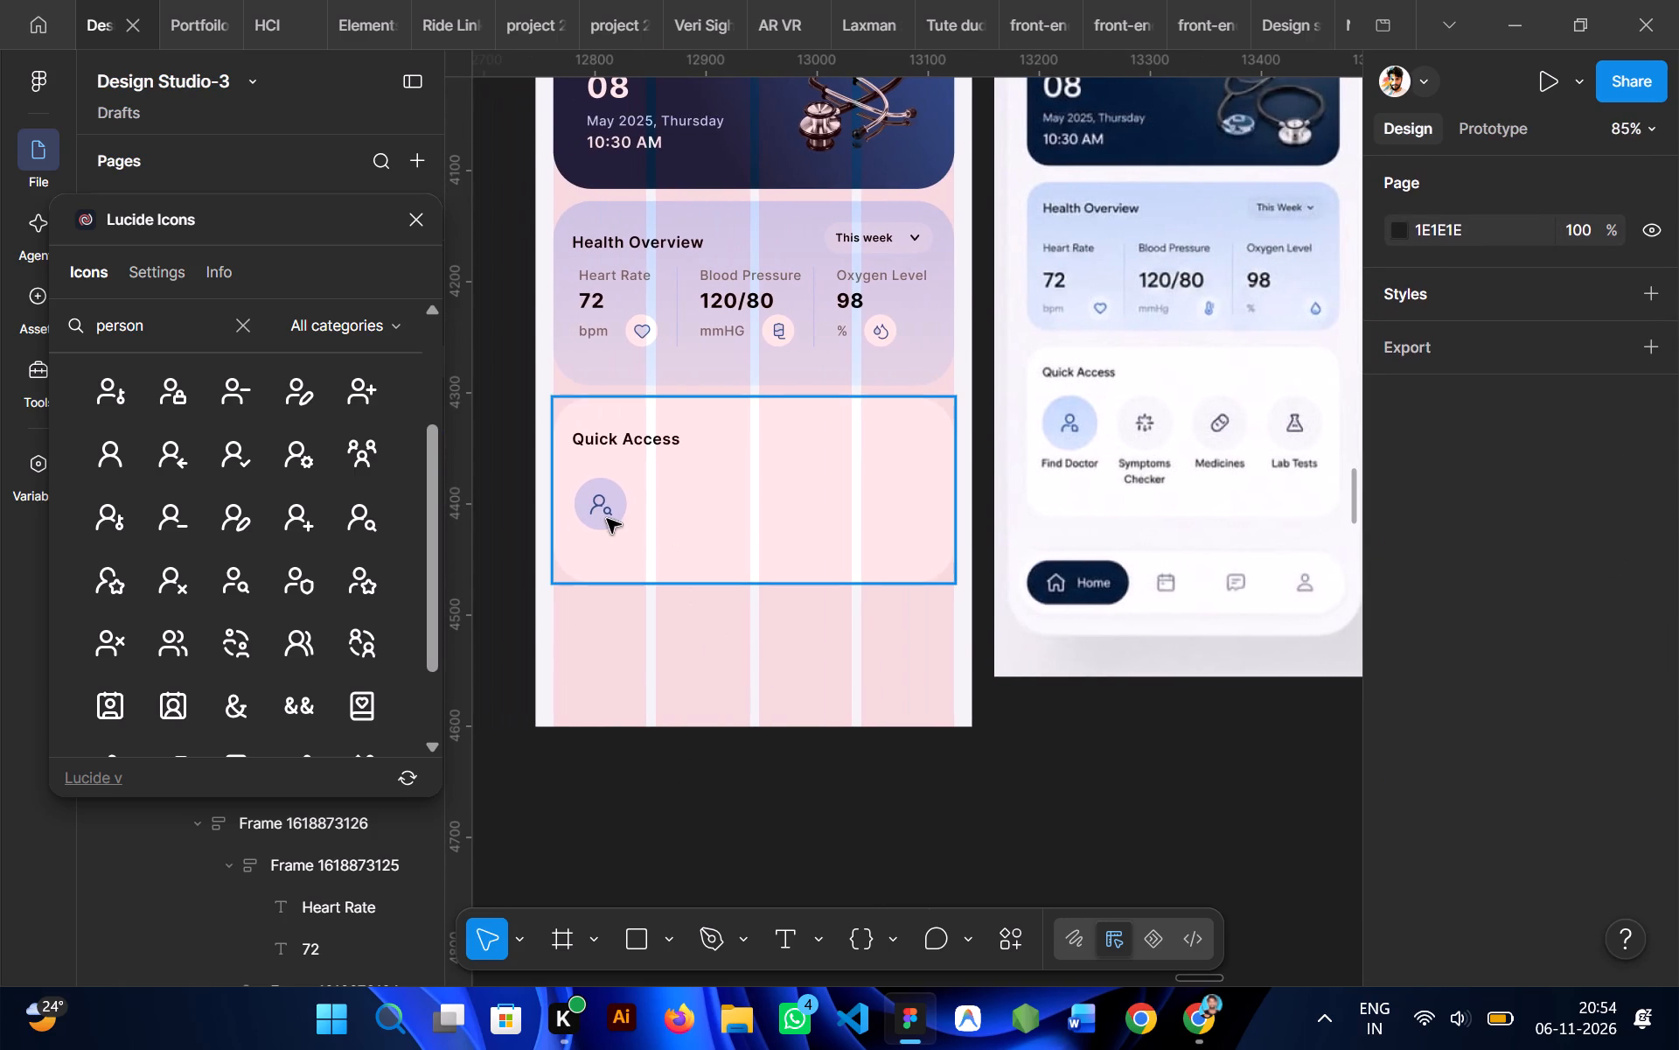
scroll(586, 504, "right", 1)
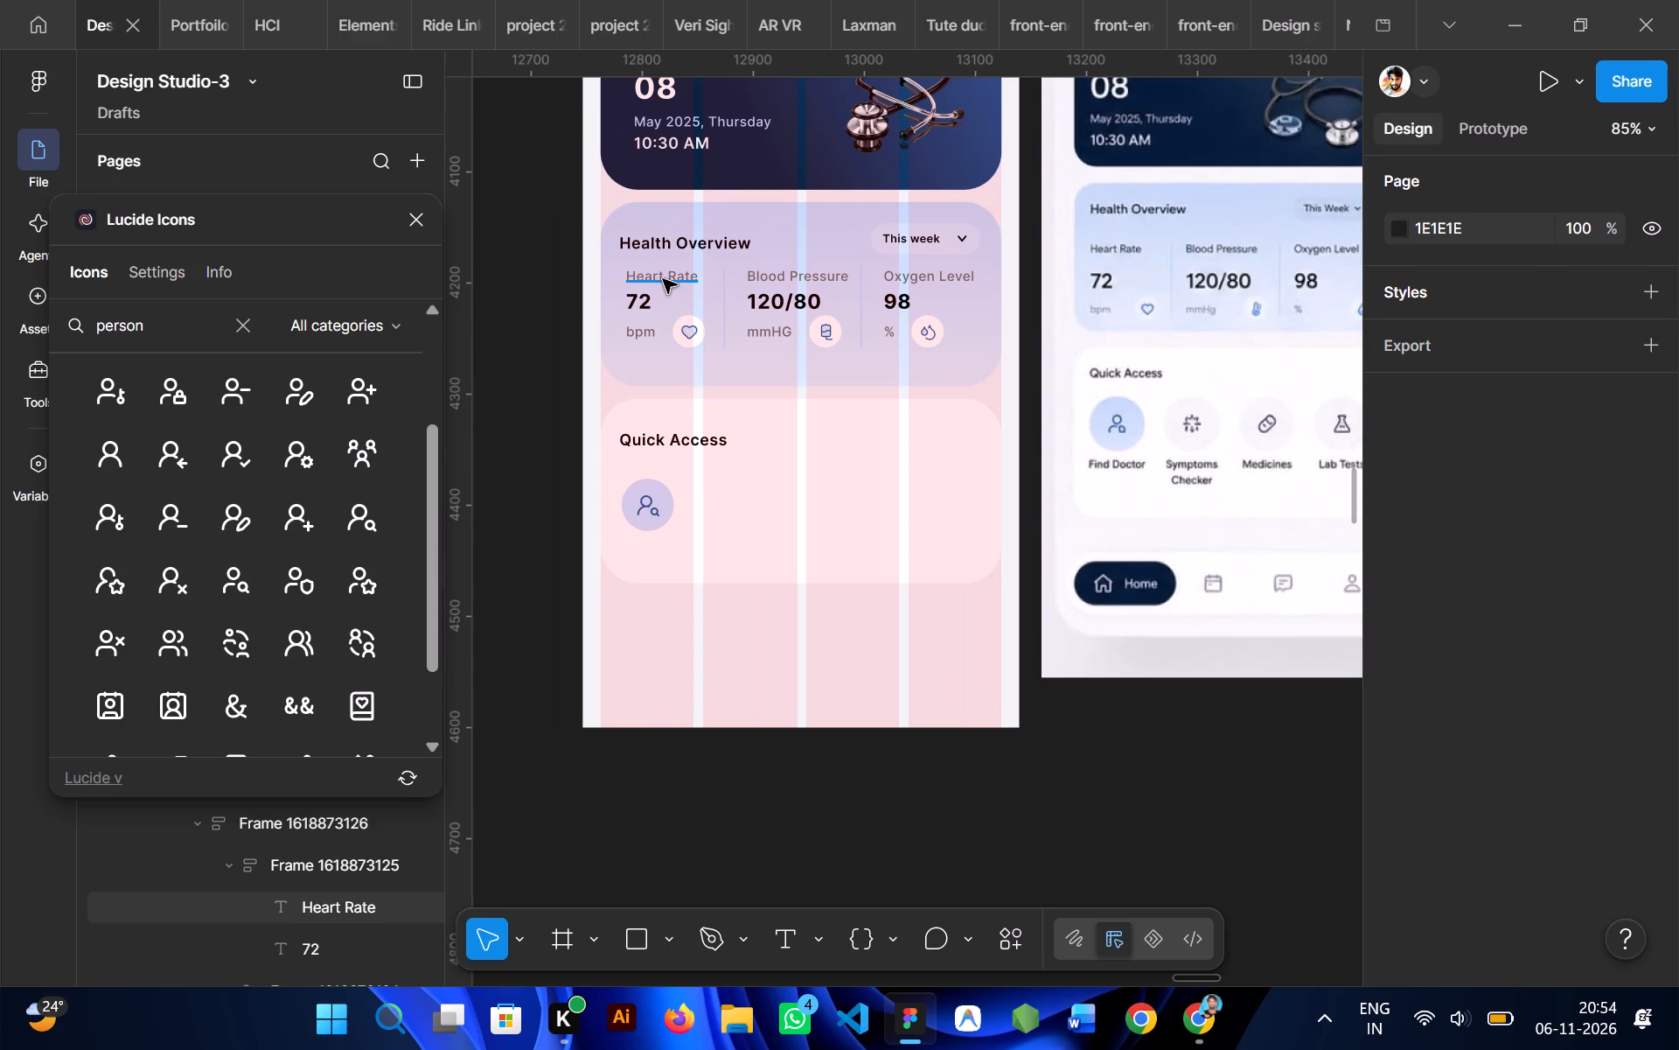
left_click(658, 277, "ctrl")
left_click_drag(662, 276, 697, 619, "alt")
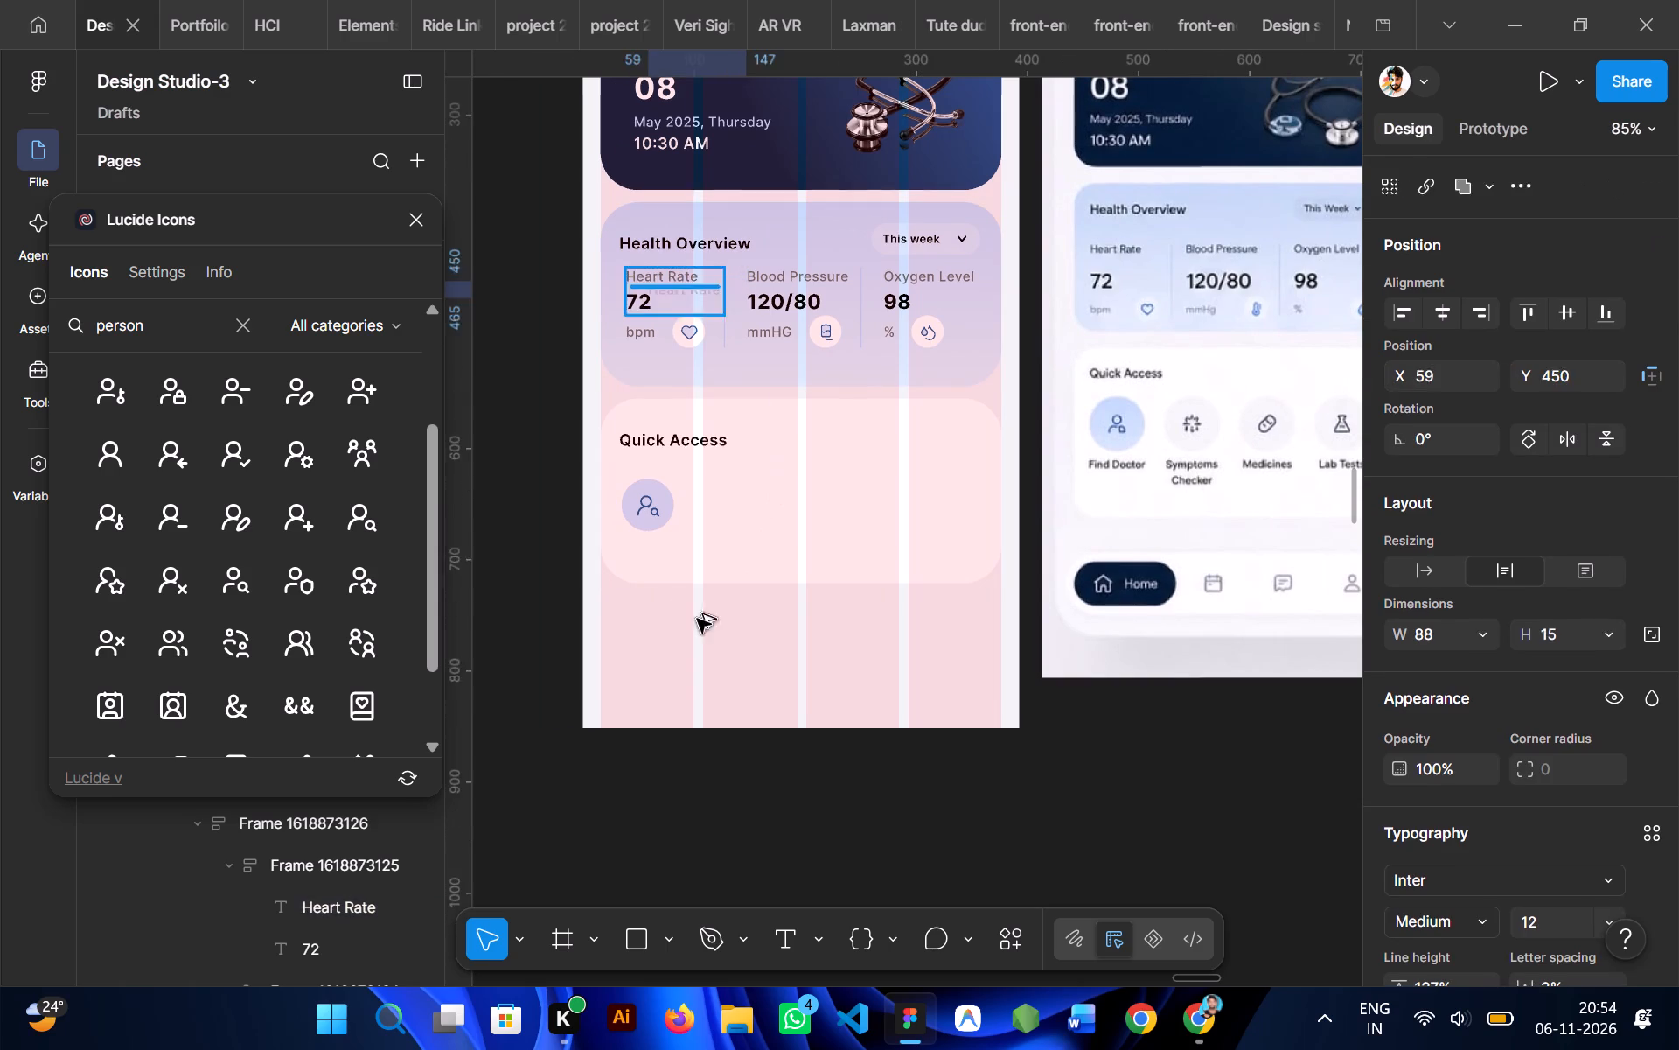
left_click_drag(697, 619, 655, 545, "alt")
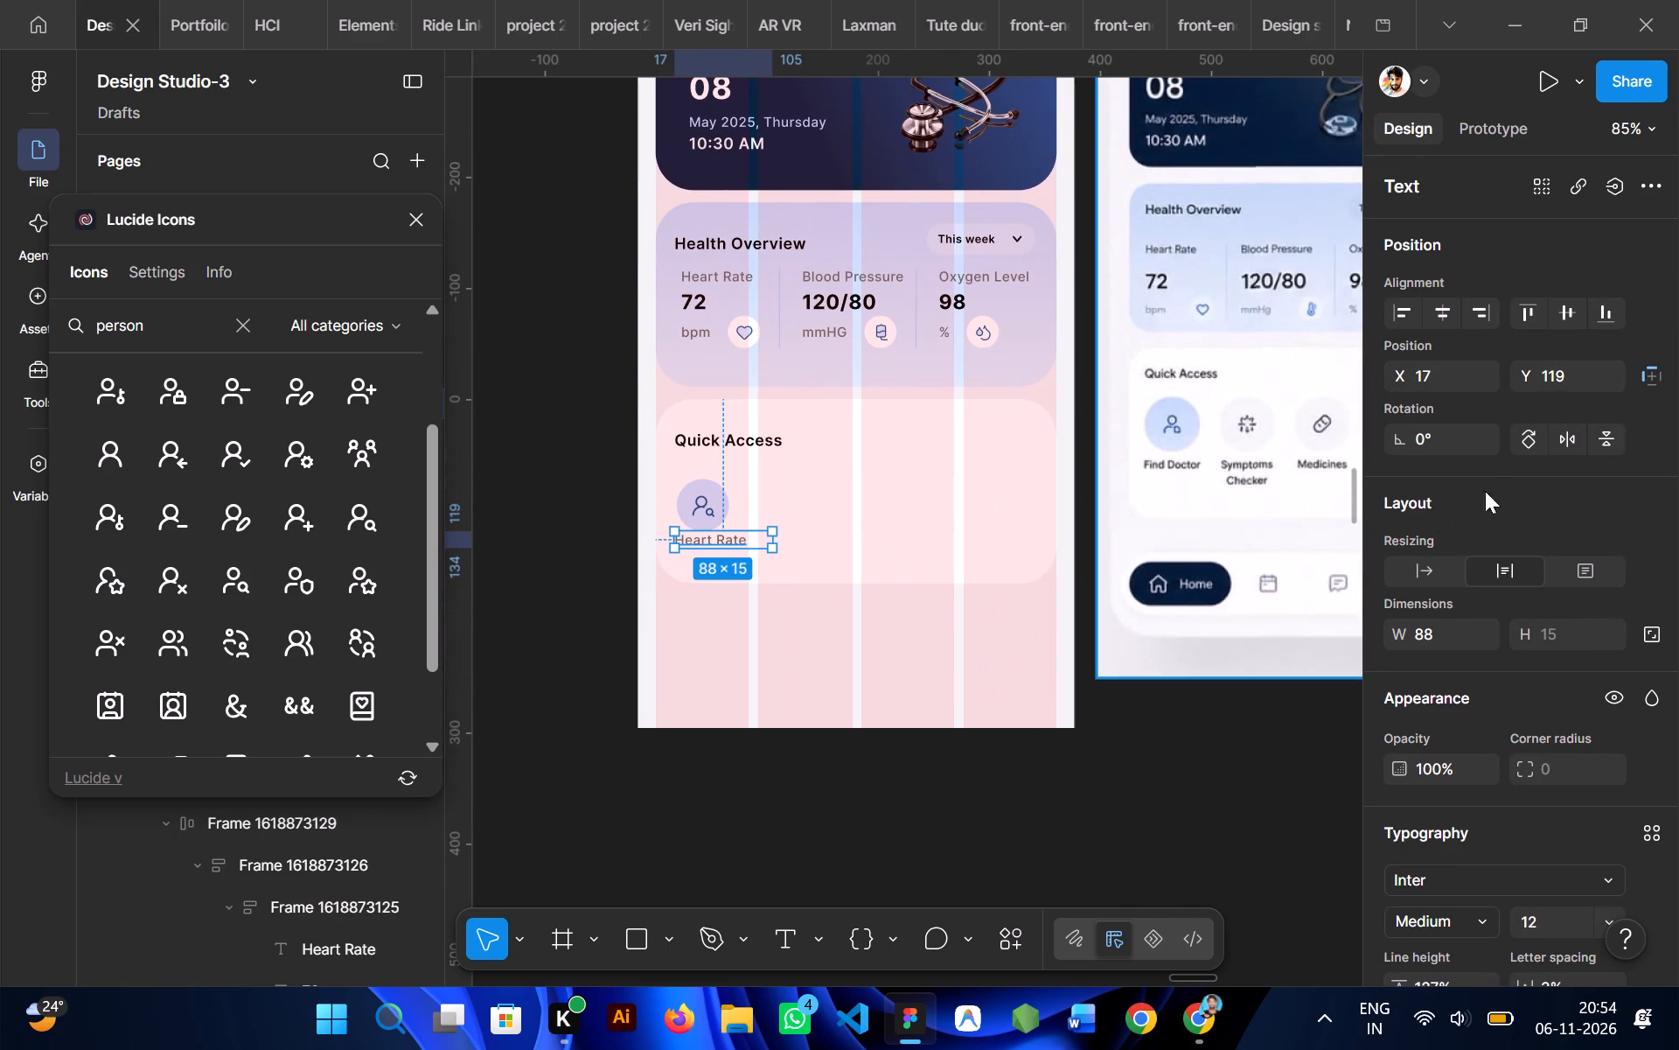
Make the copied Heart Rate label auto width and set its font size to 14.
left_click(1436, 560)
scroll(1433, 566, "down", 2)
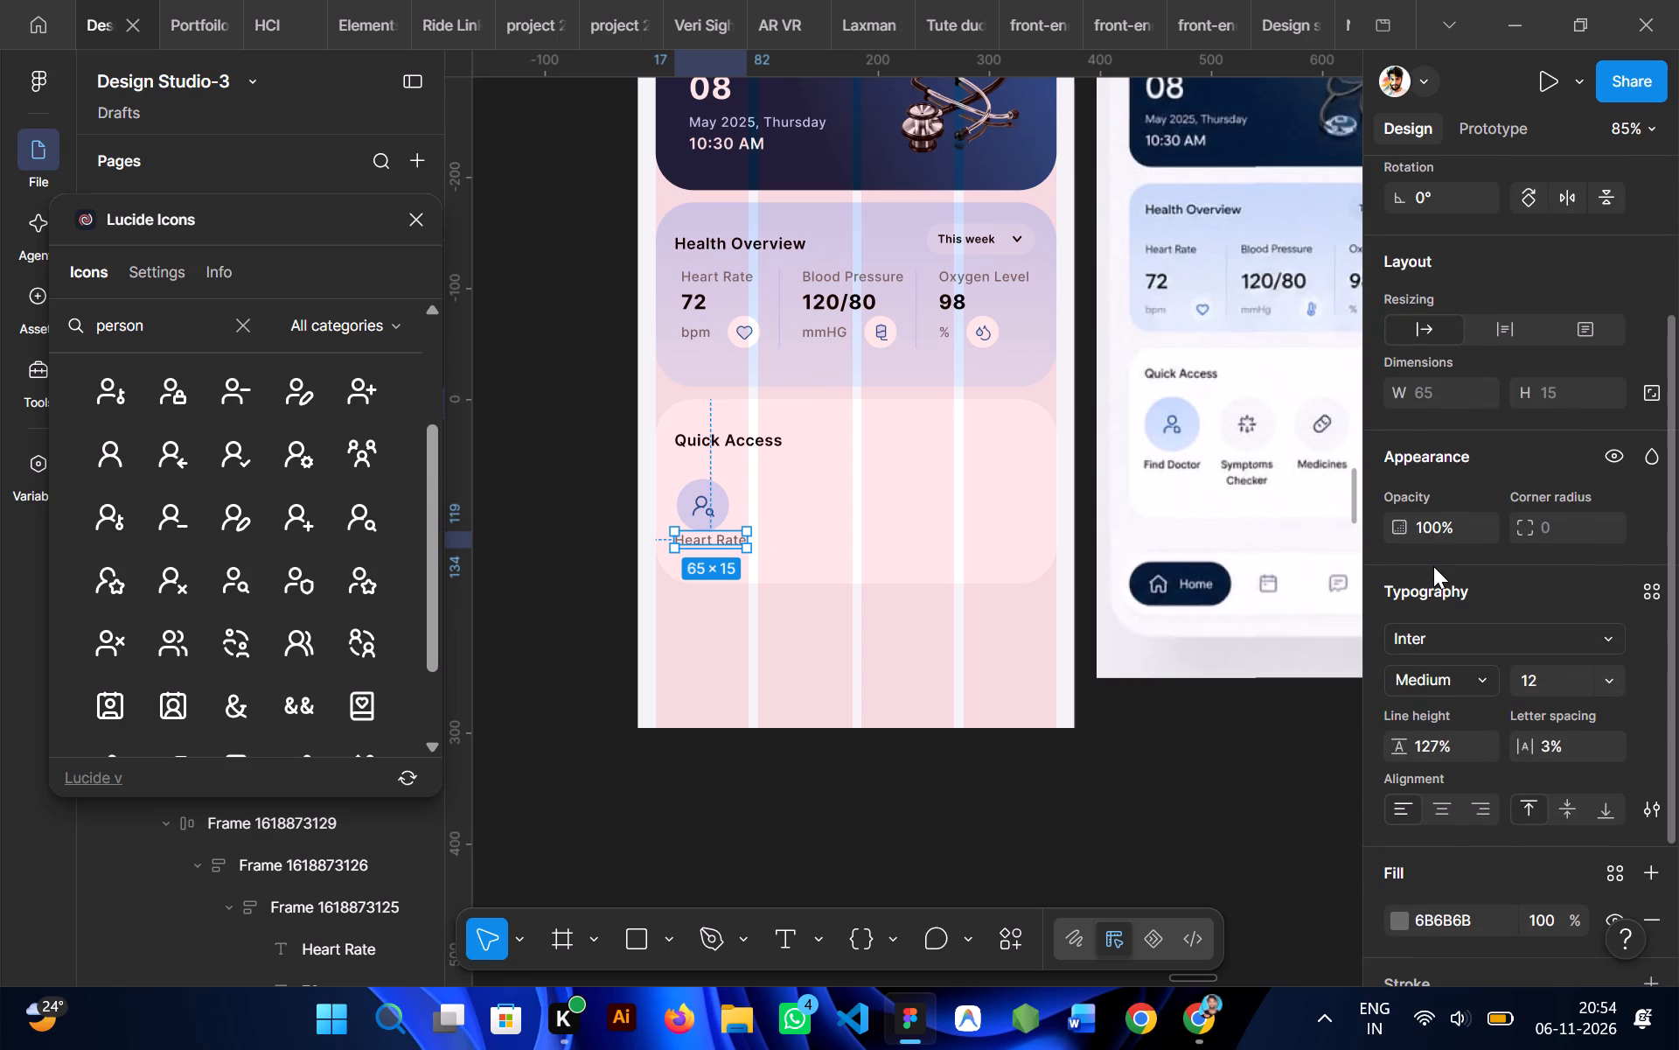
double_click(1555, 685)
key("1")
key("4")
key("Return")
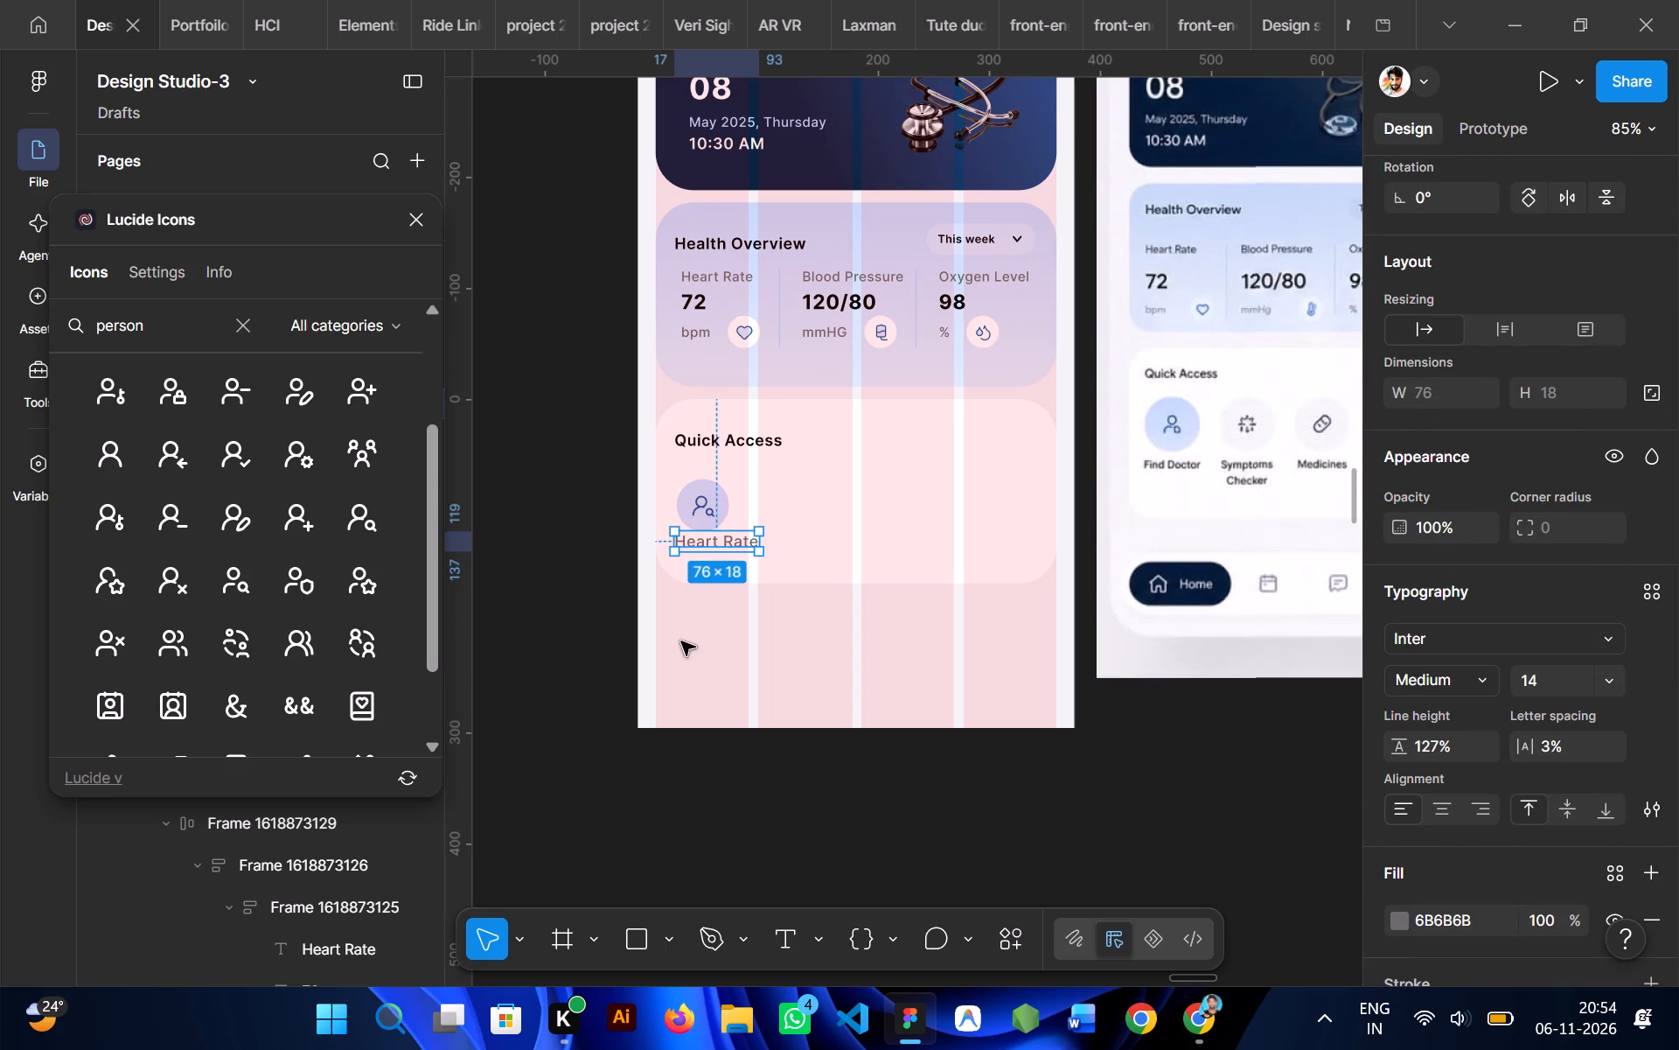
Extend the Quick Access card downward to a height of about 187.
left_click(937, 373)
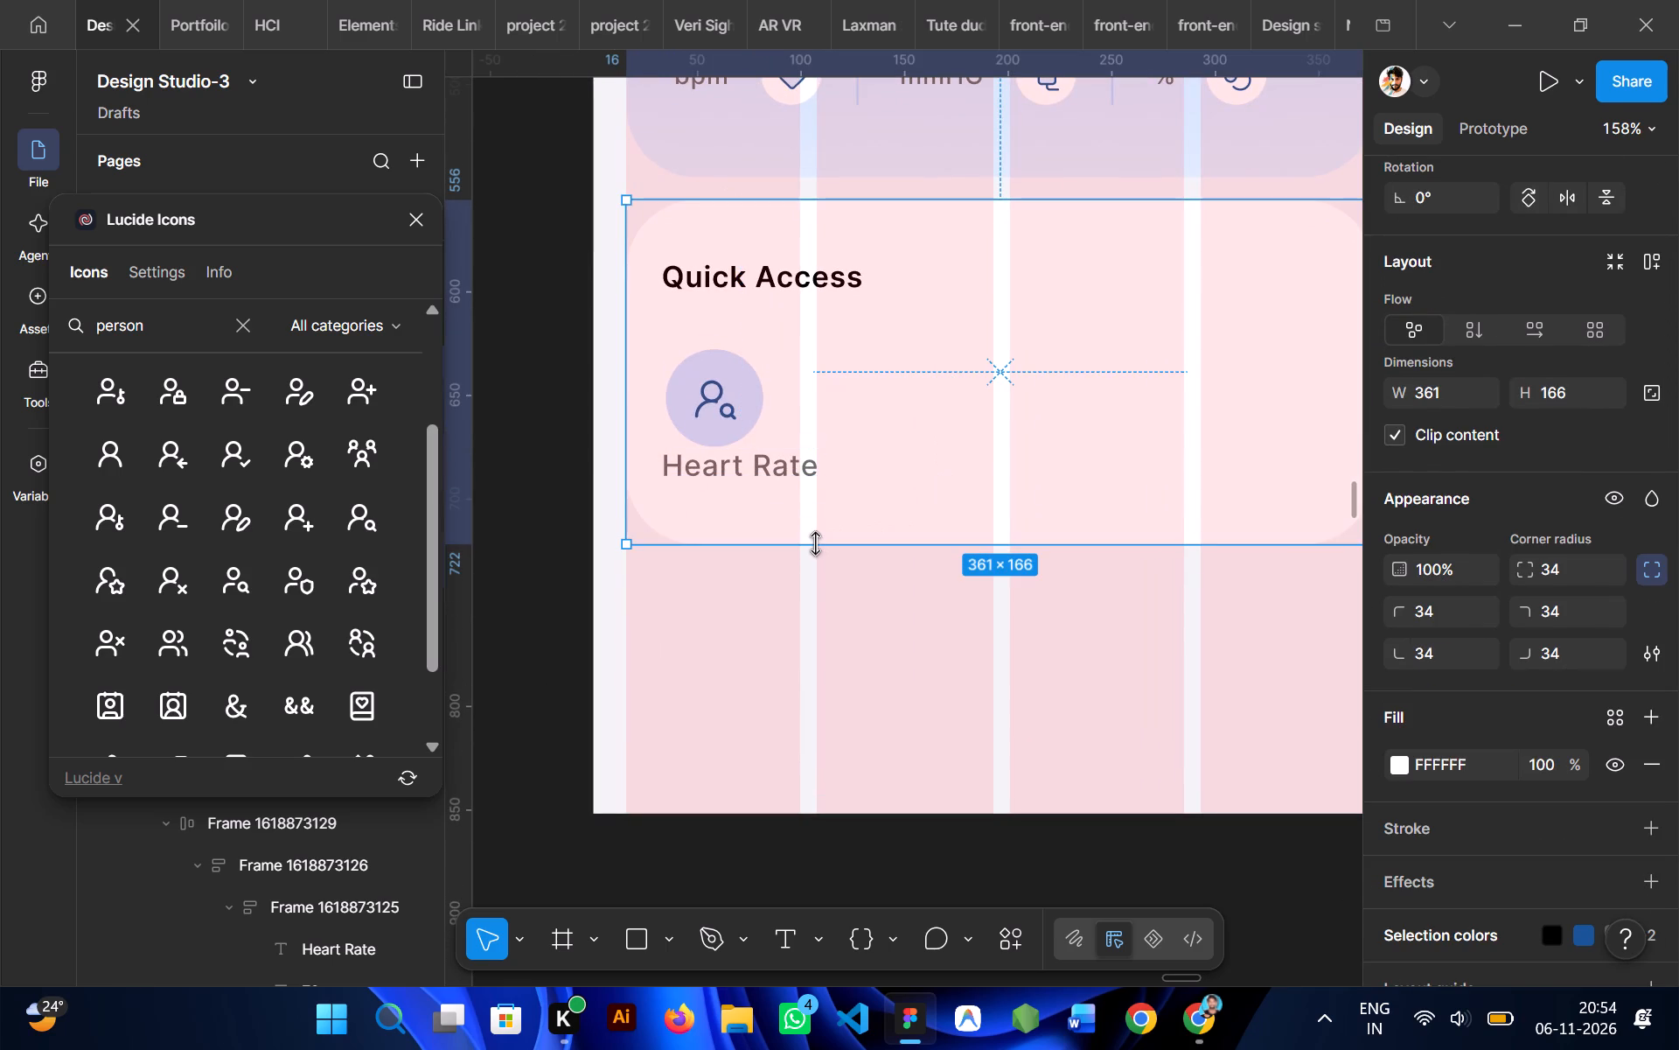
left_click_drag(815, 543, 815, 586)
Move the copied Heart Rate label down so it sits about 8 below the icon circle.
double_click(738, 470)
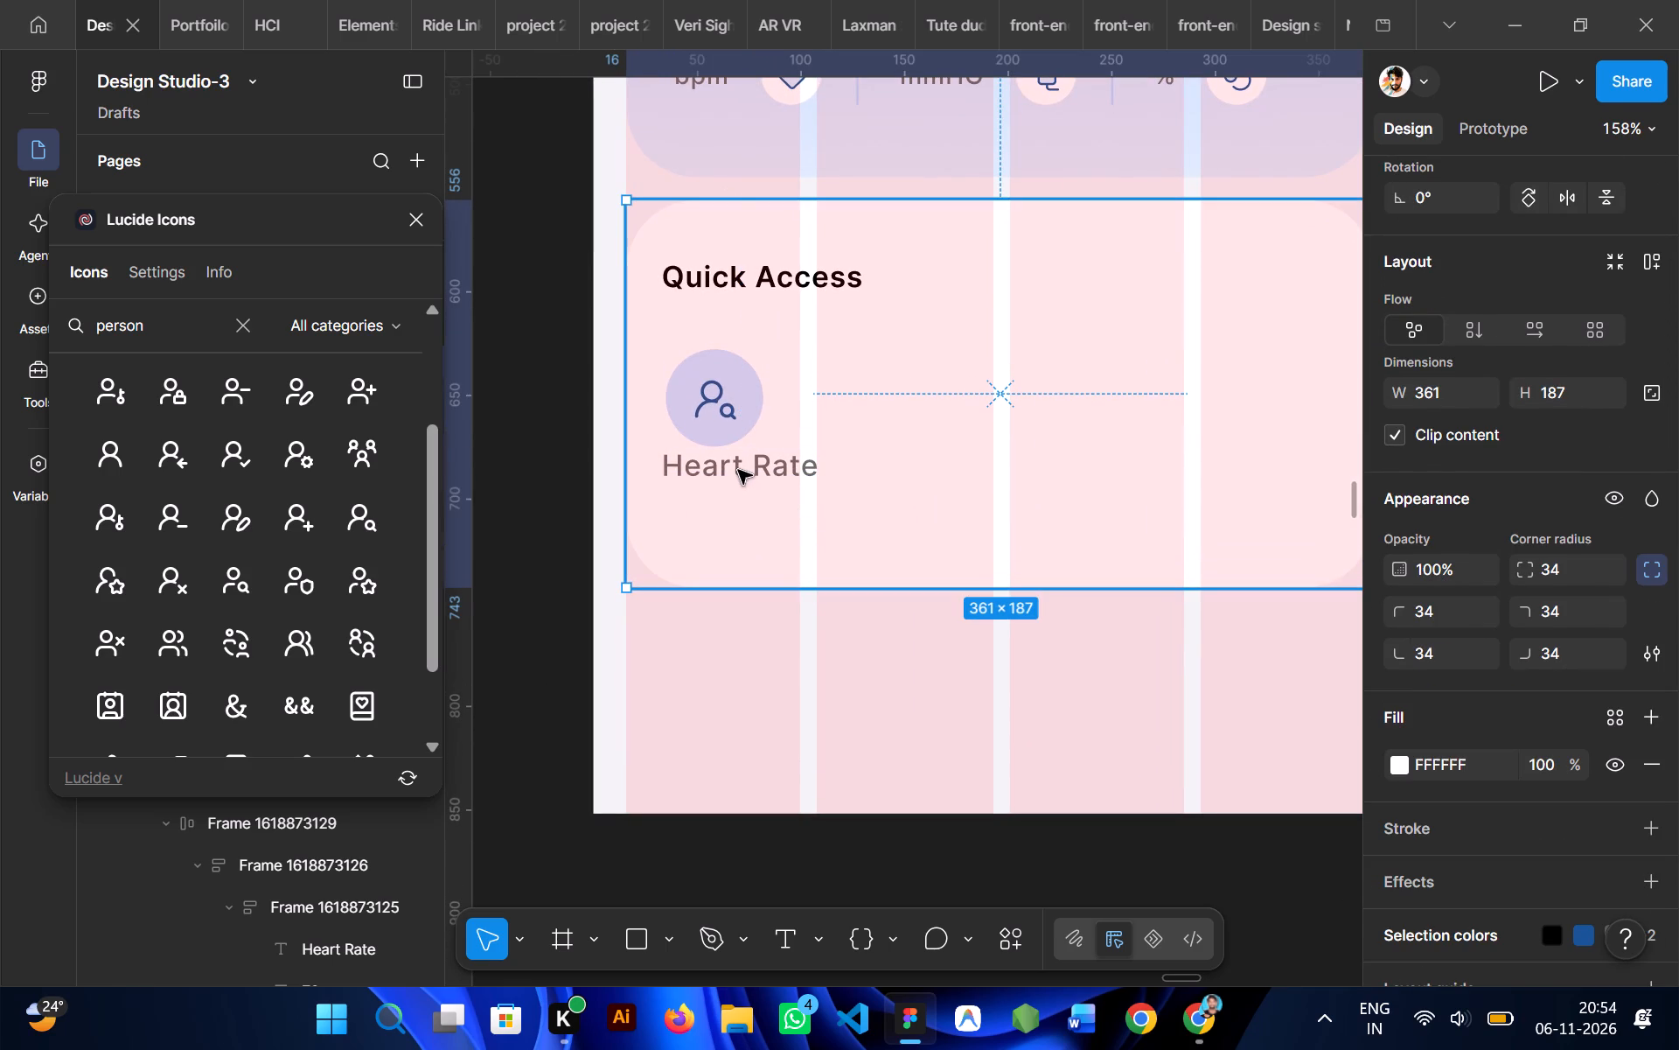
left_click_drag(744, 470, 739, 479)
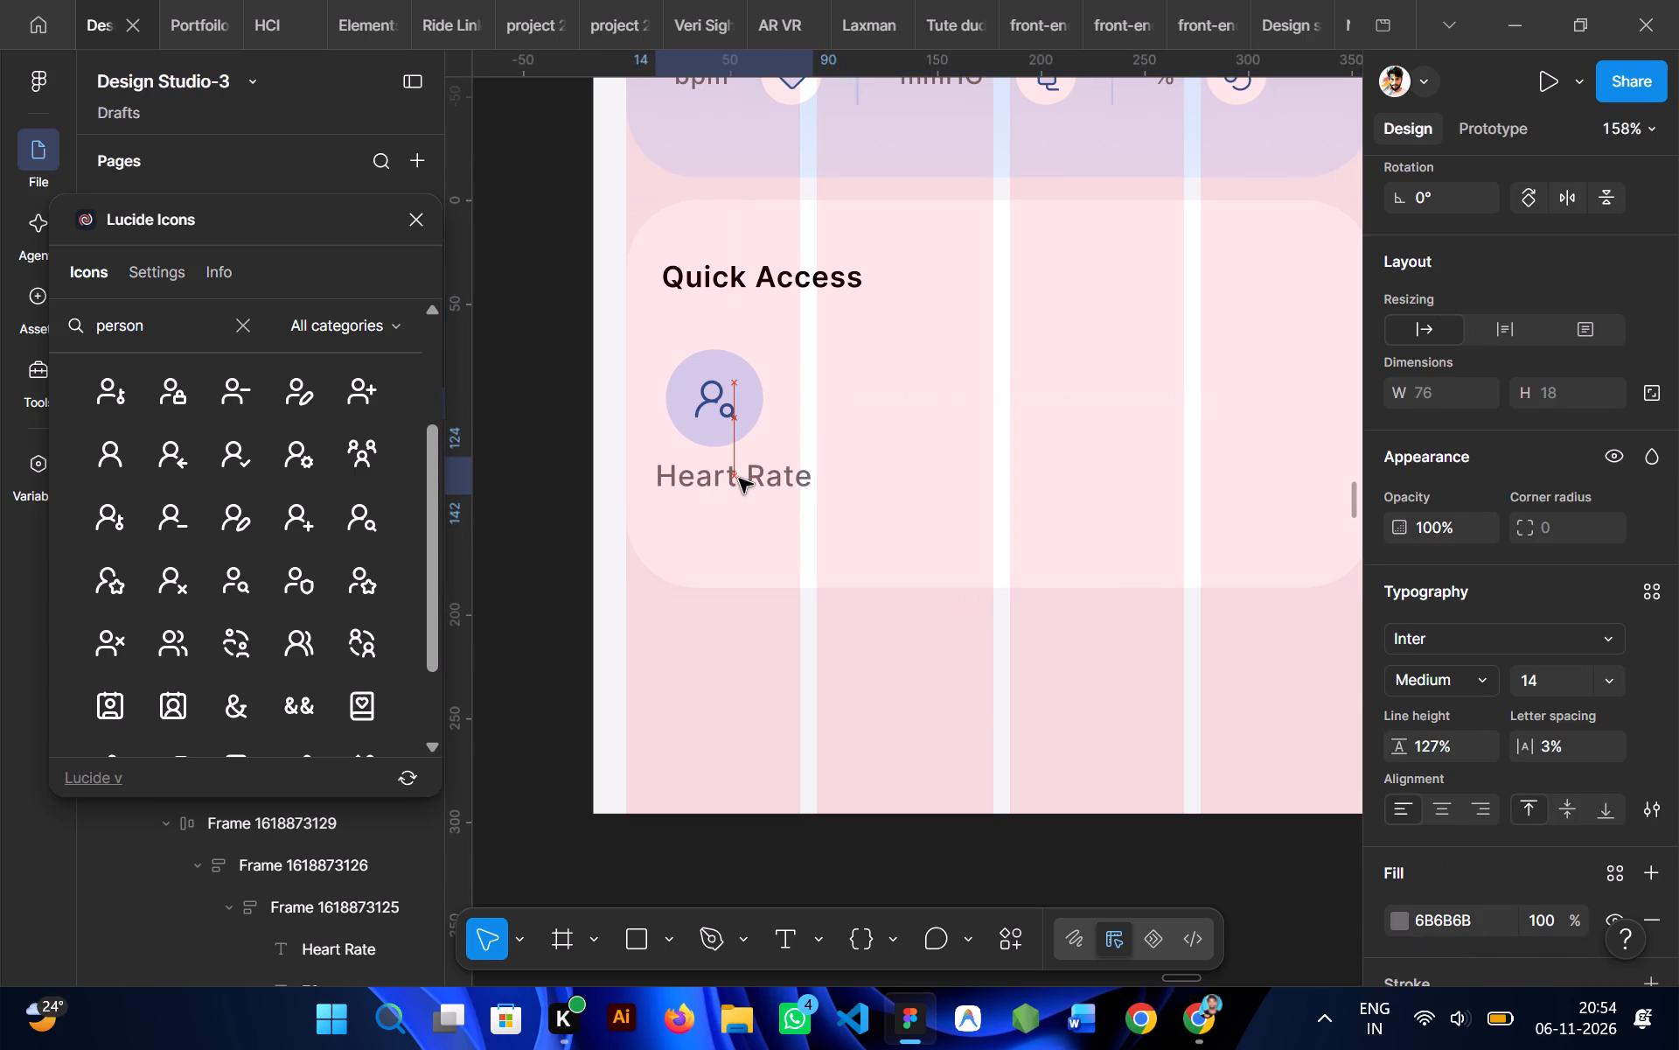
left_click_drag(739, 479, 739, 486)
left_click(721, 411)
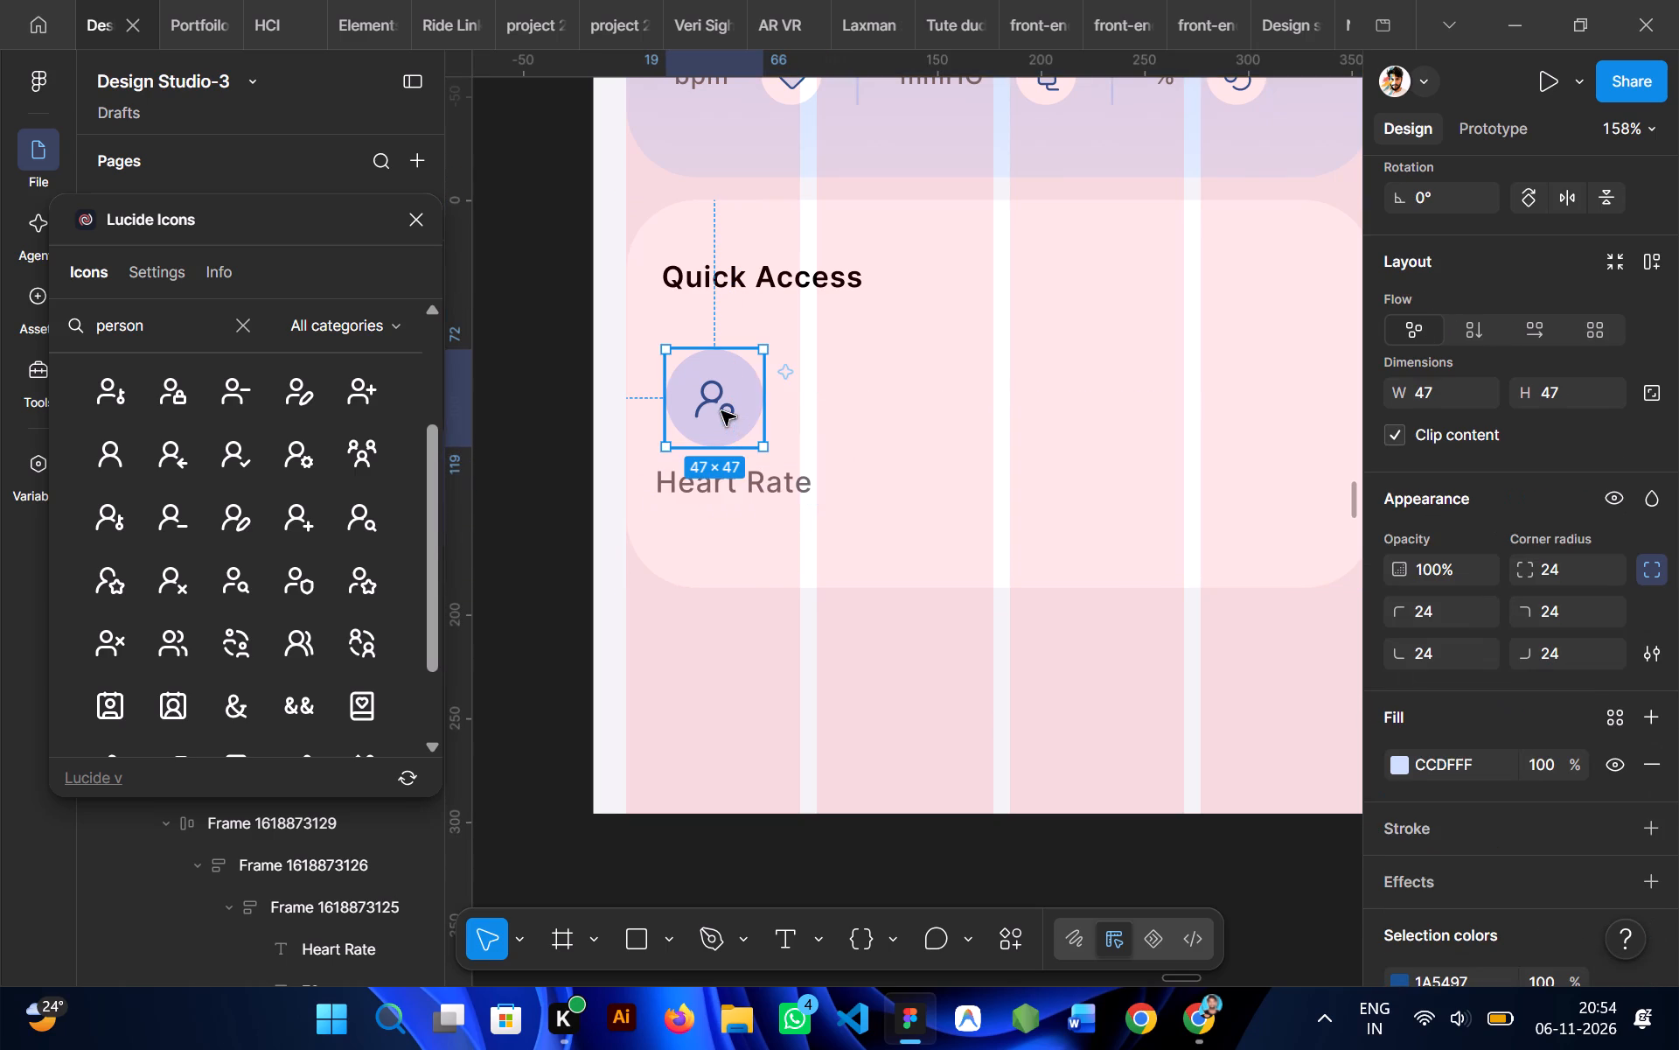
left_click(764, 491, "shift")
left_click(764, 491)
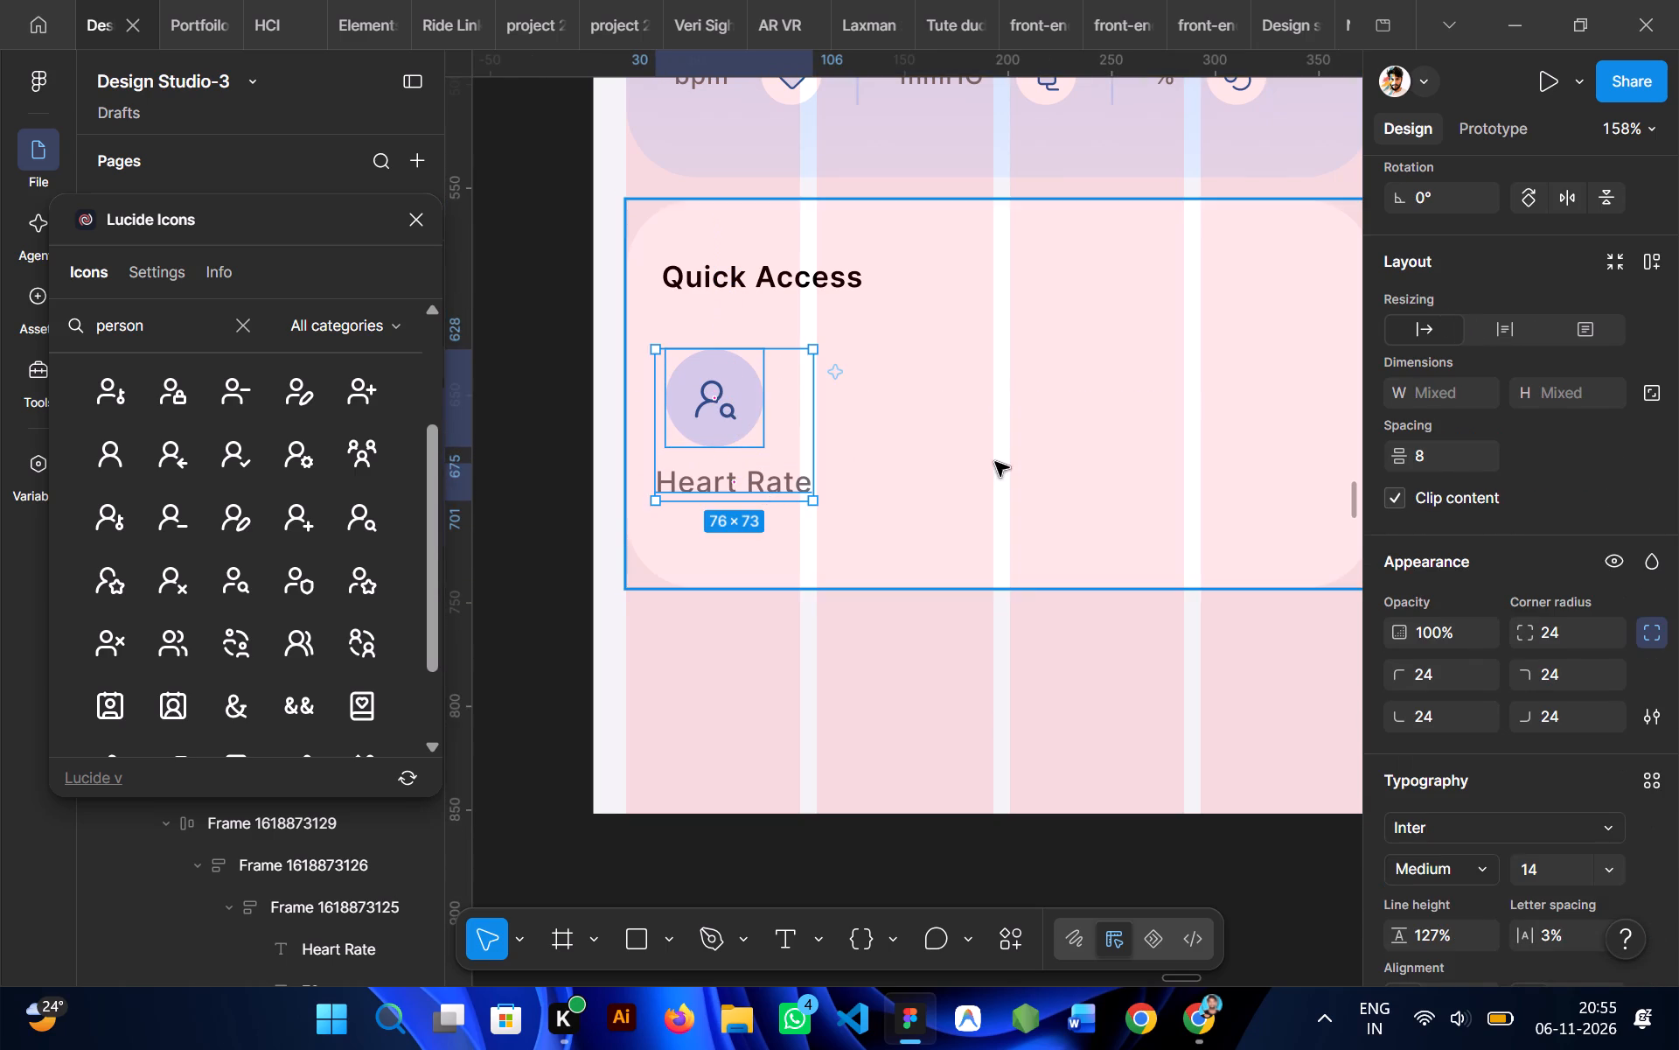
left_click(997, 465)
Darken the fill colour of the Heart Rate label in the Quick Access card to a dark grey.
left_click(777, 479, "ctrl")
scroll(1439, 654, "down", 3)
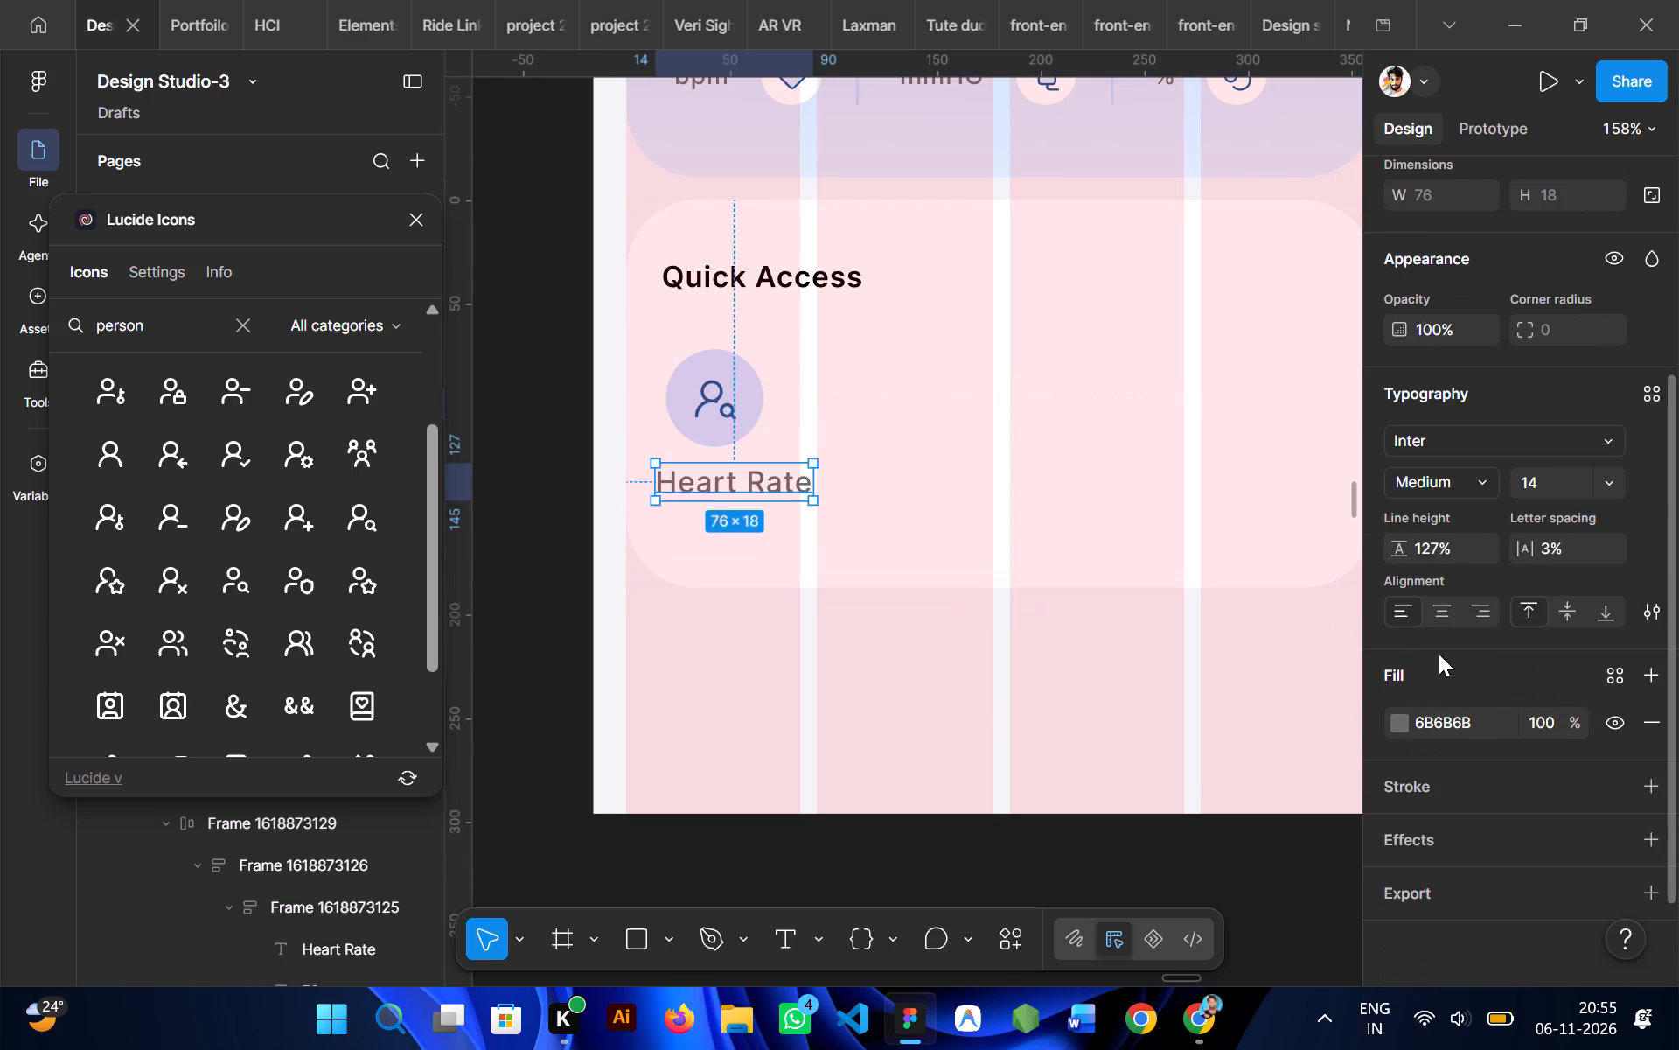
left_click(1398, 718)
left_click_drag(1061, 549, 1069, 604)
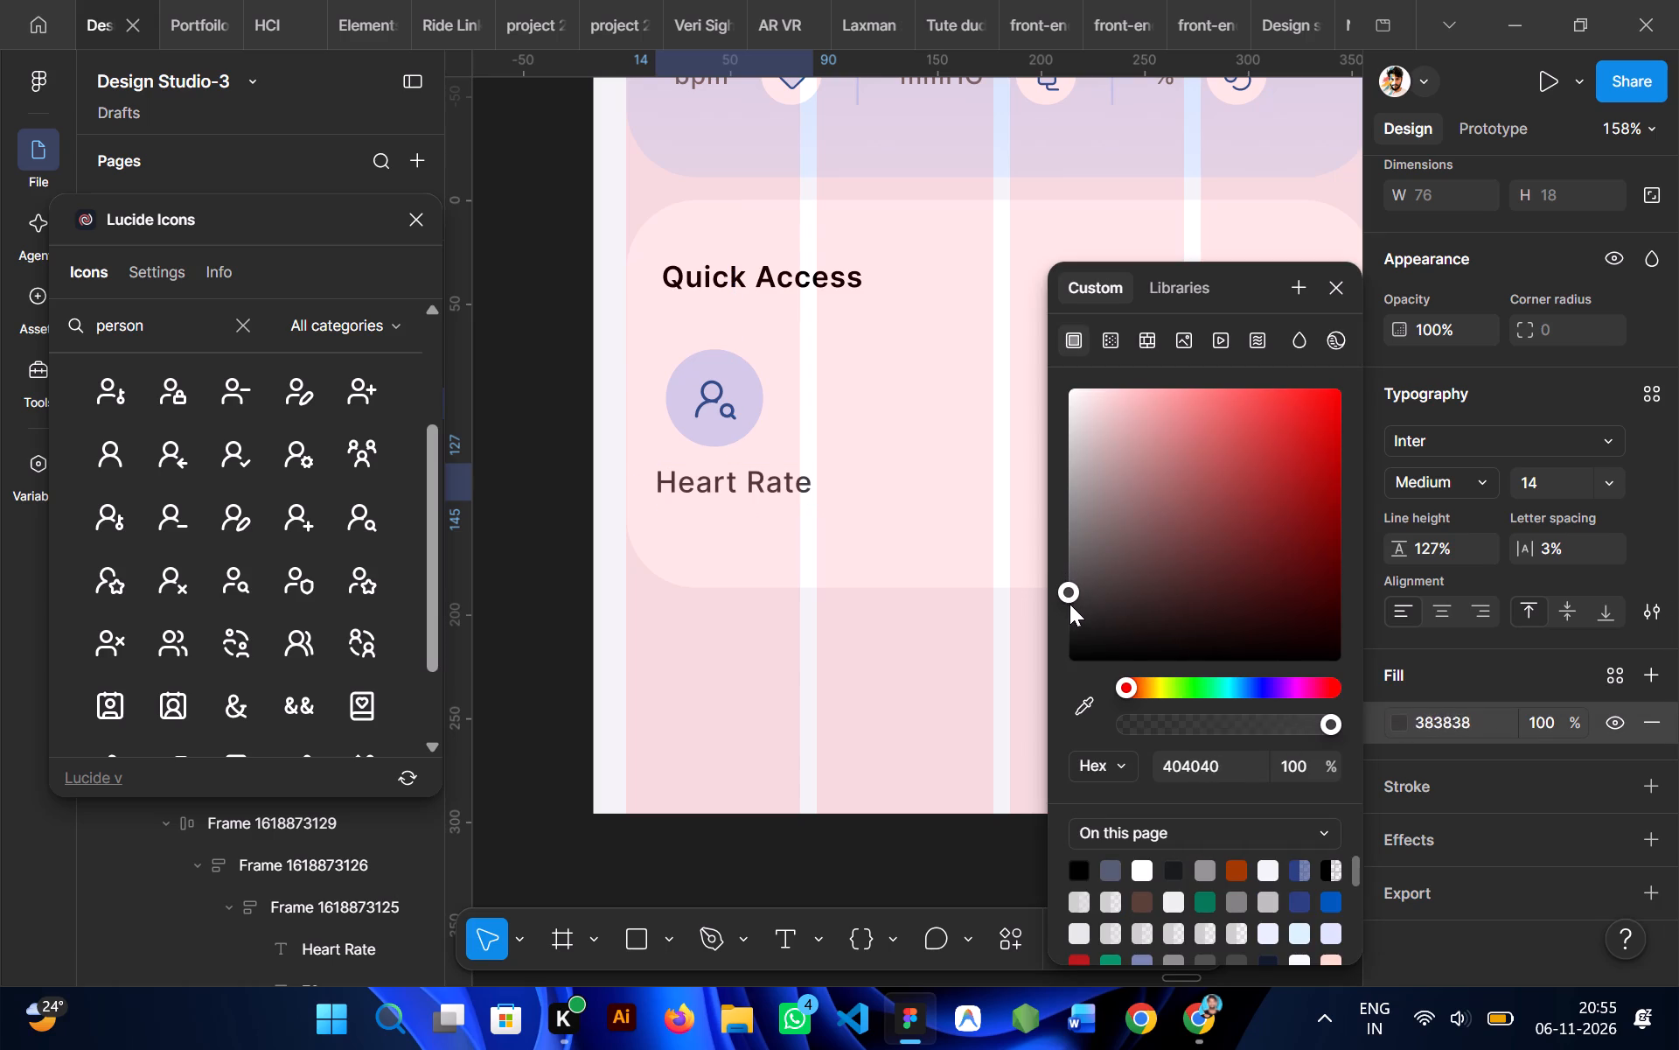
left_click_drag(1069, 604, 1069, 605)
left_click(854, 707)
Wrap the icon circle and the Heart Rate label beneath it in a vertical auto layout.
triple_click(712, 402, "shift")
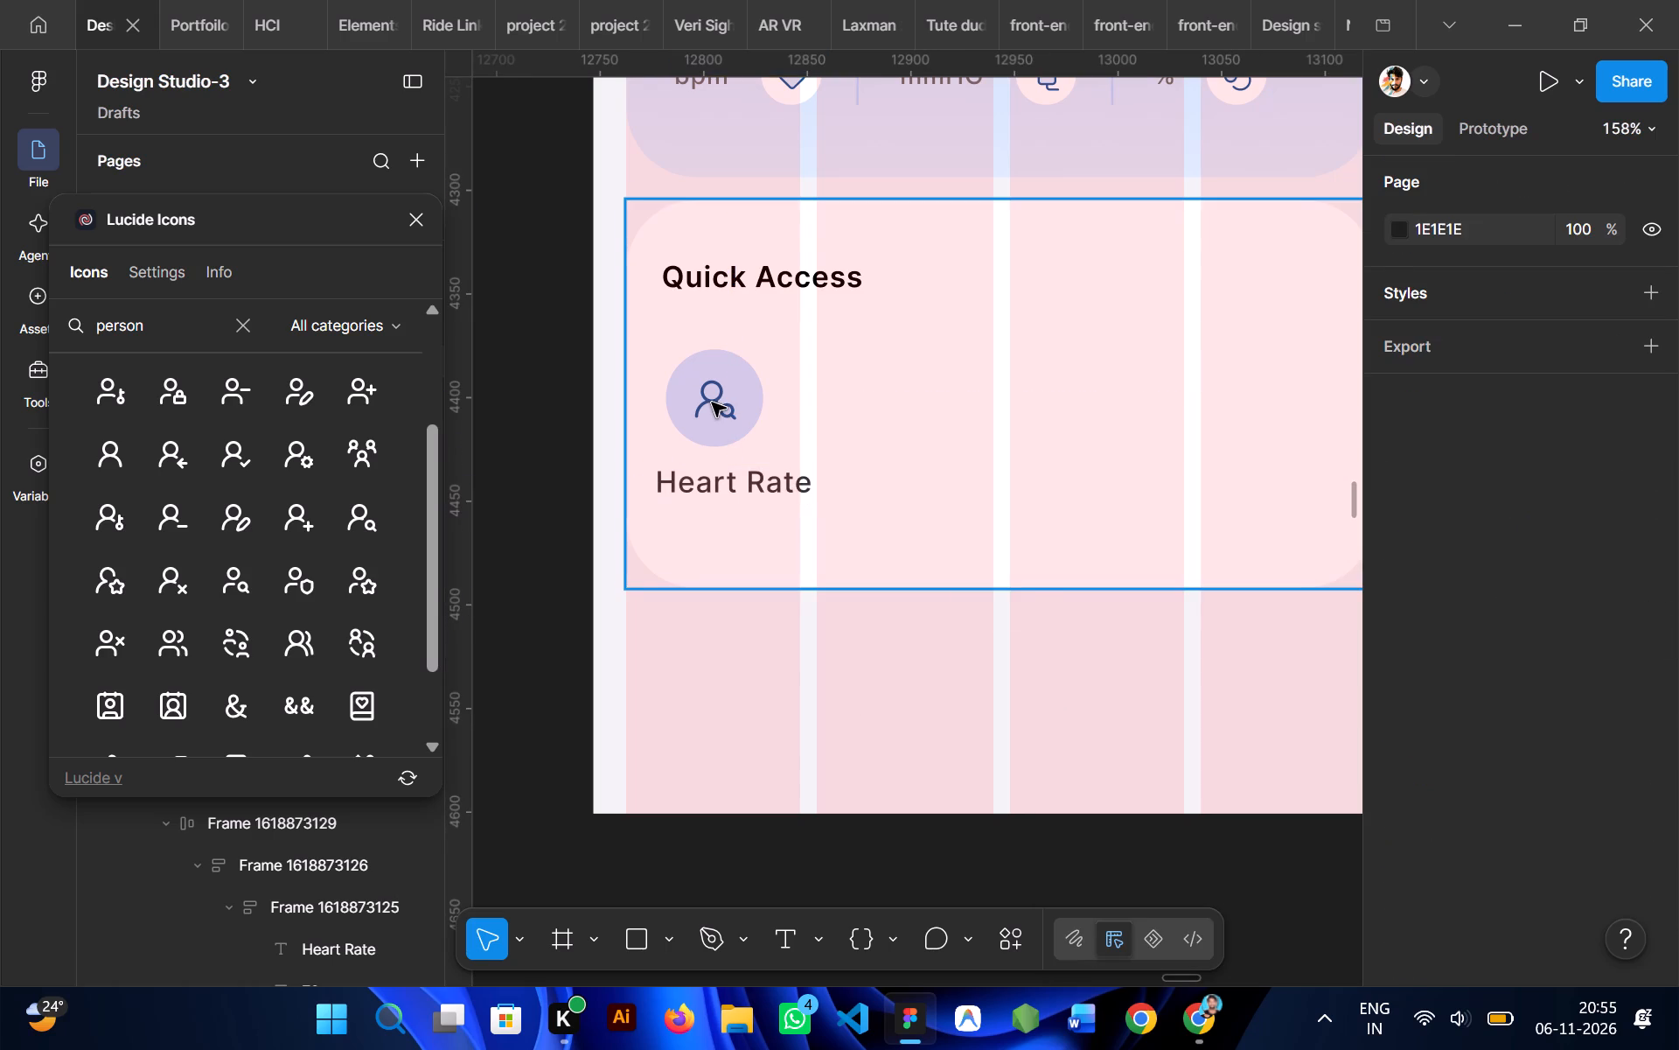
left_click(761, 429)
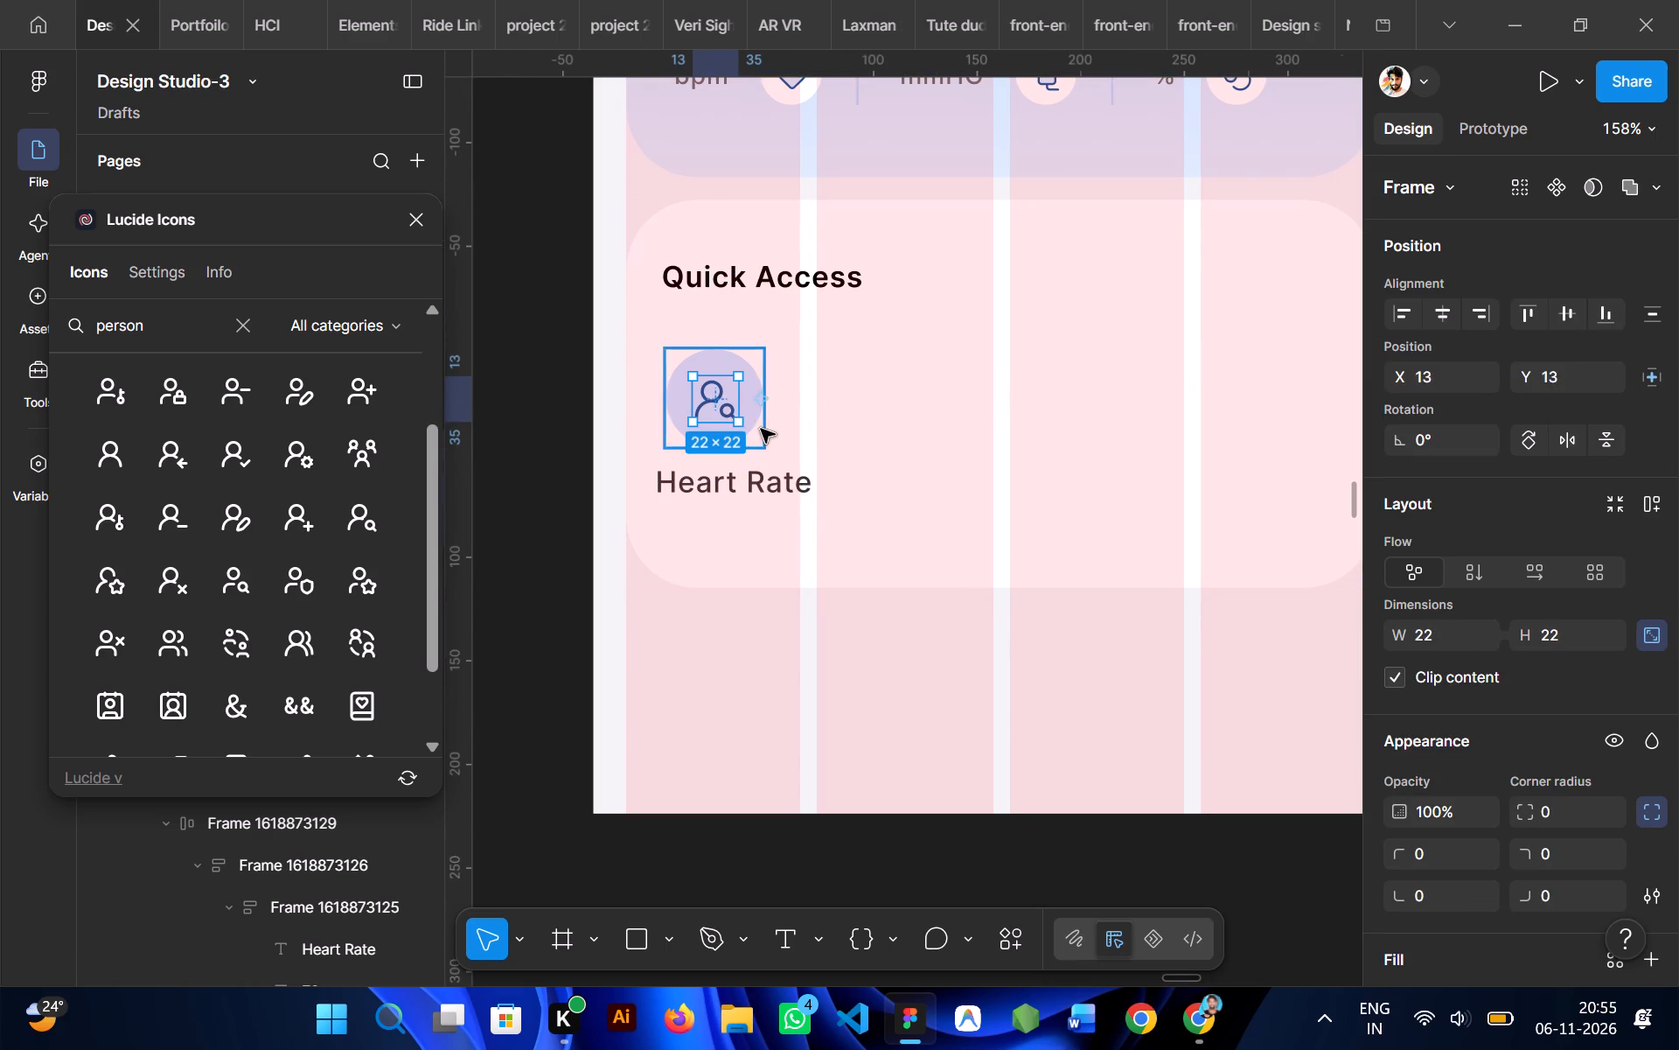
left_click(790, 489, "shift")
key("shift+a")
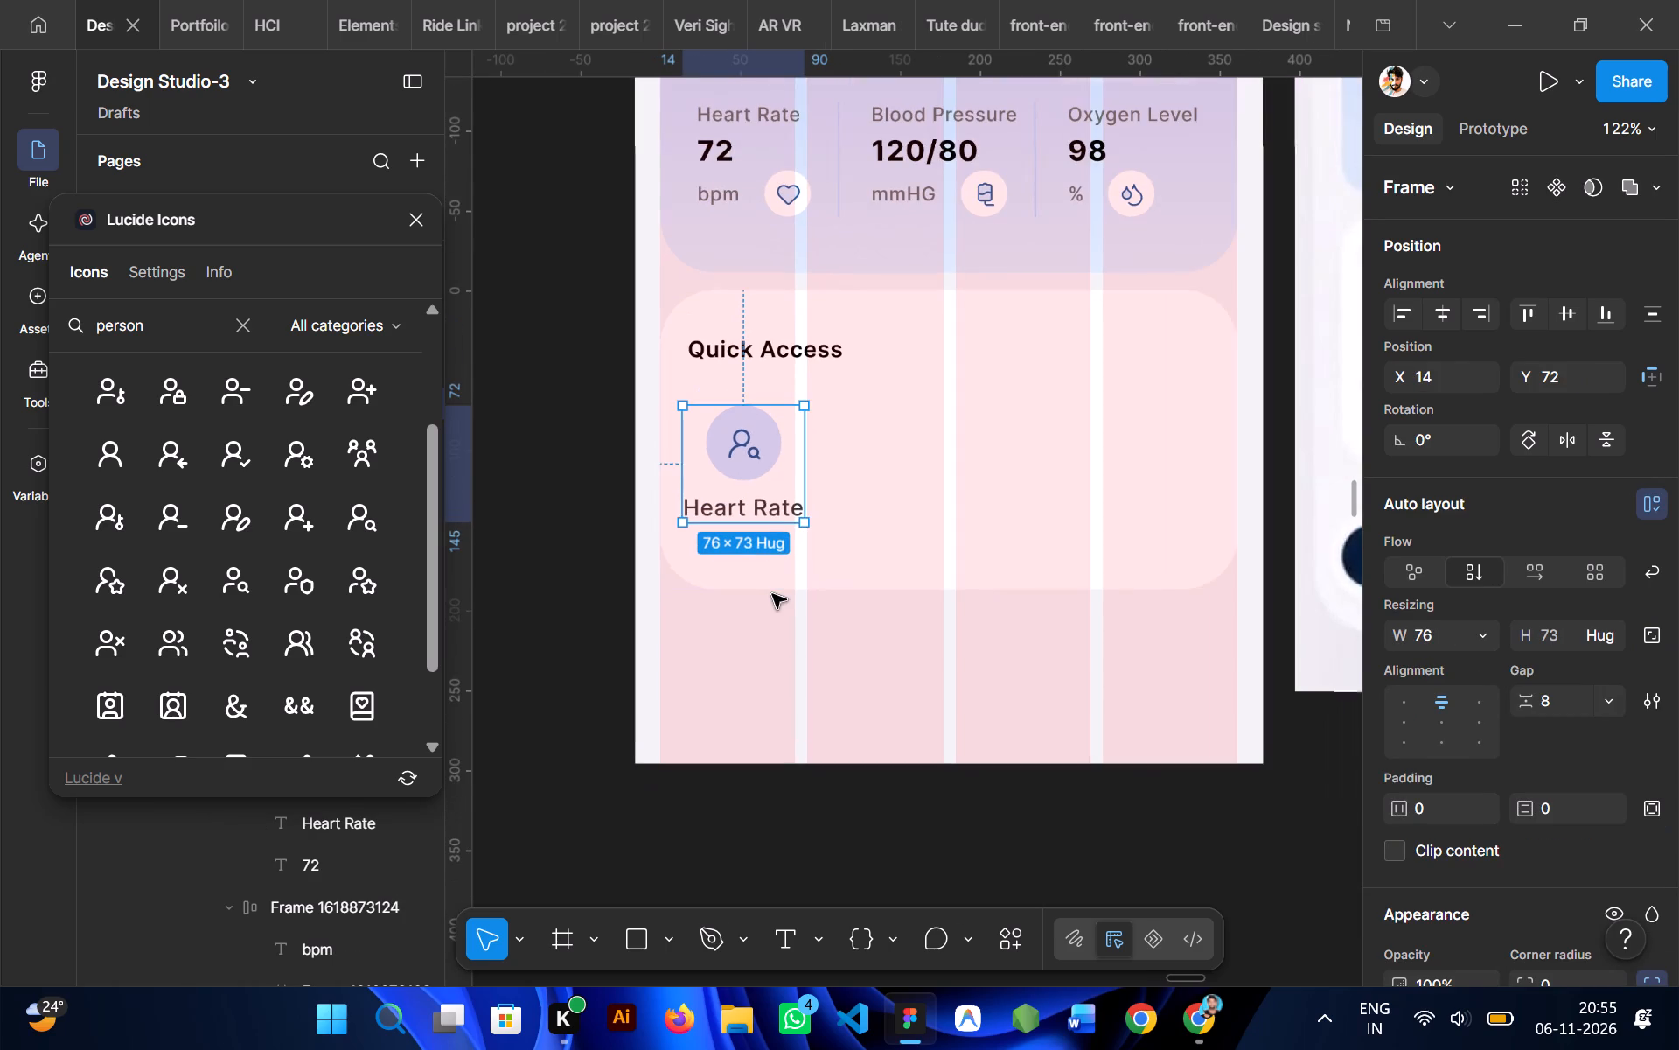
Duplicate the icon-and-label item beside the original in the Quick Access card, at about X 99, Y 72.
left_click(742, 473)
left_click_drag(742, 473, 886, 473, "alt")
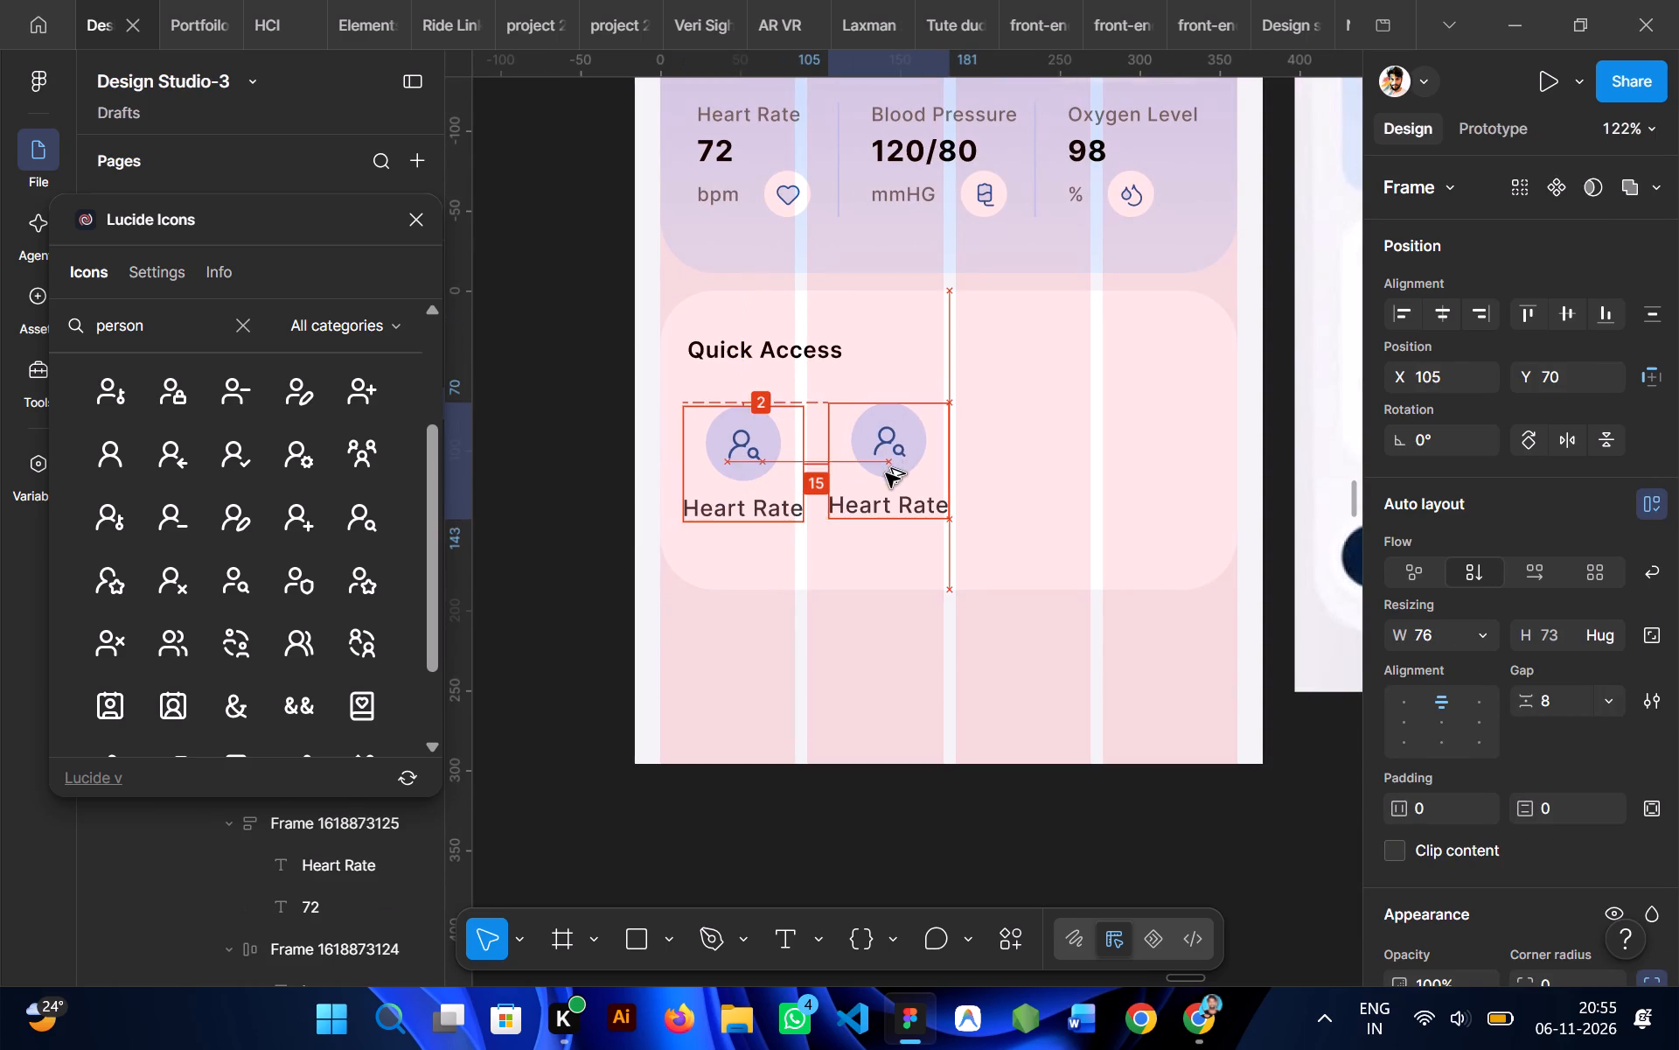
left_click_drag(886, 473, 877, 474, "alt")
Check the reference's Quick Access icons and search the Lucide icon library for "sym" in place of the previous search.
scroll(877, 474, "left", 1)
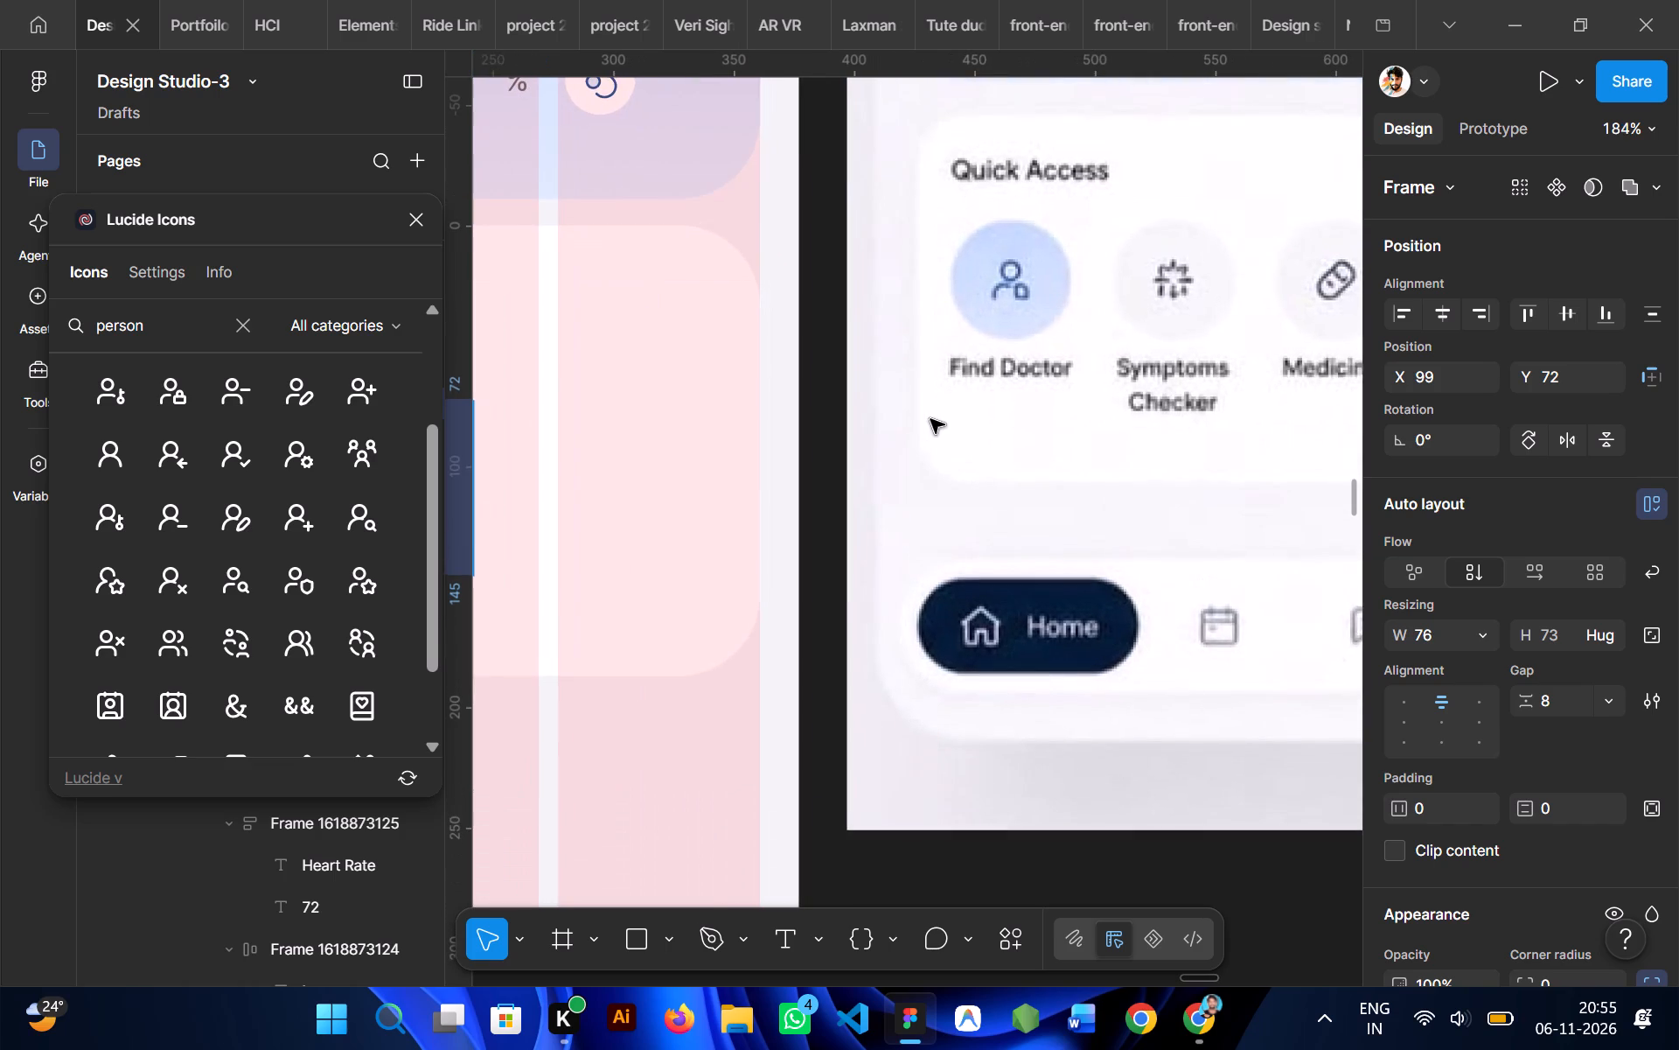
left_click(1018, 936)
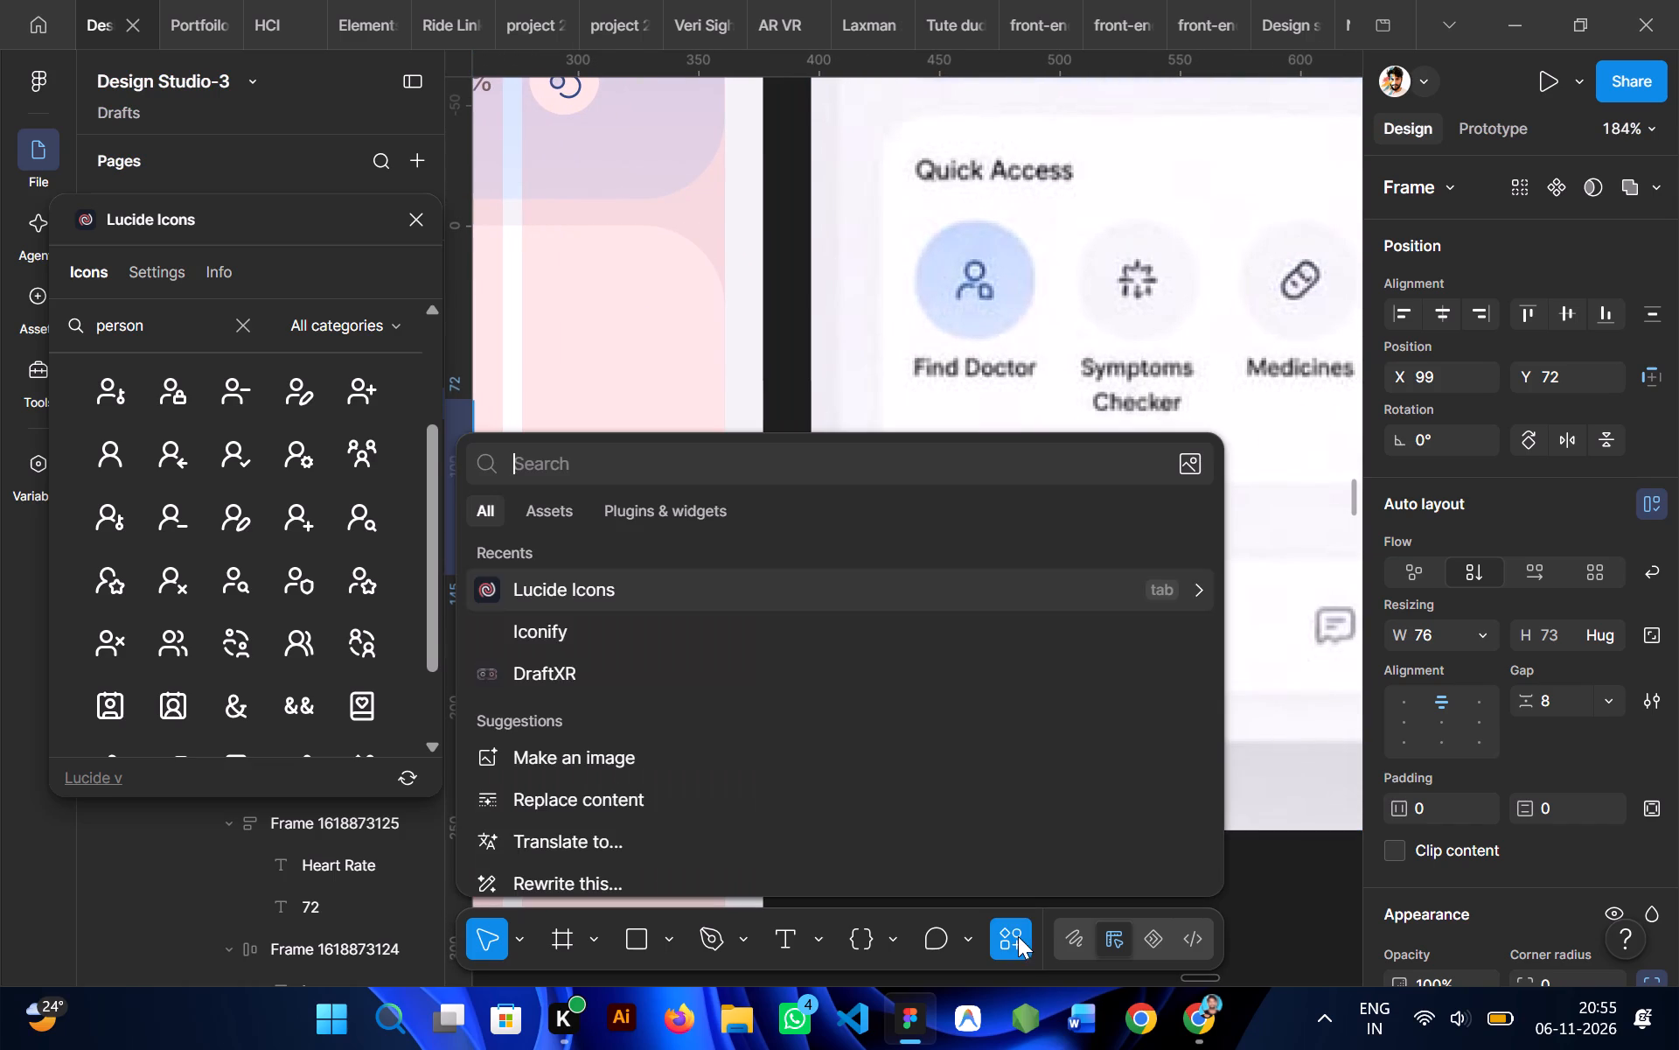
left_click(150, 324)
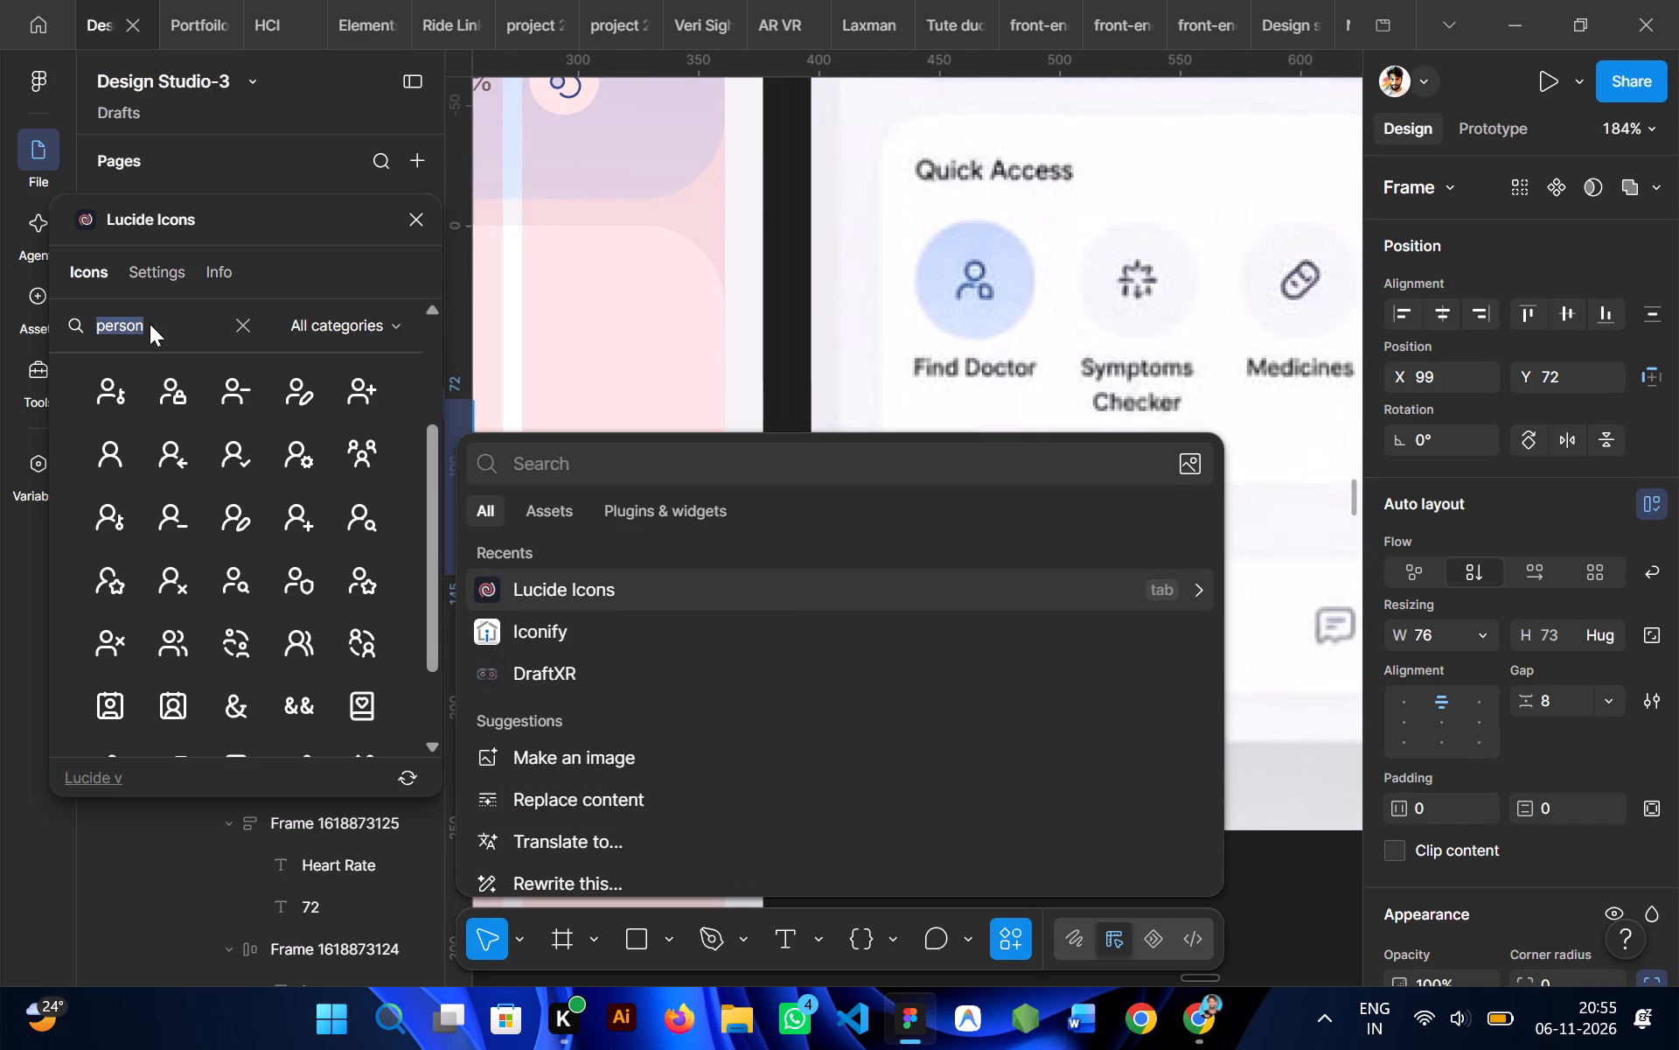
key("backslash")
key("BackSpace")
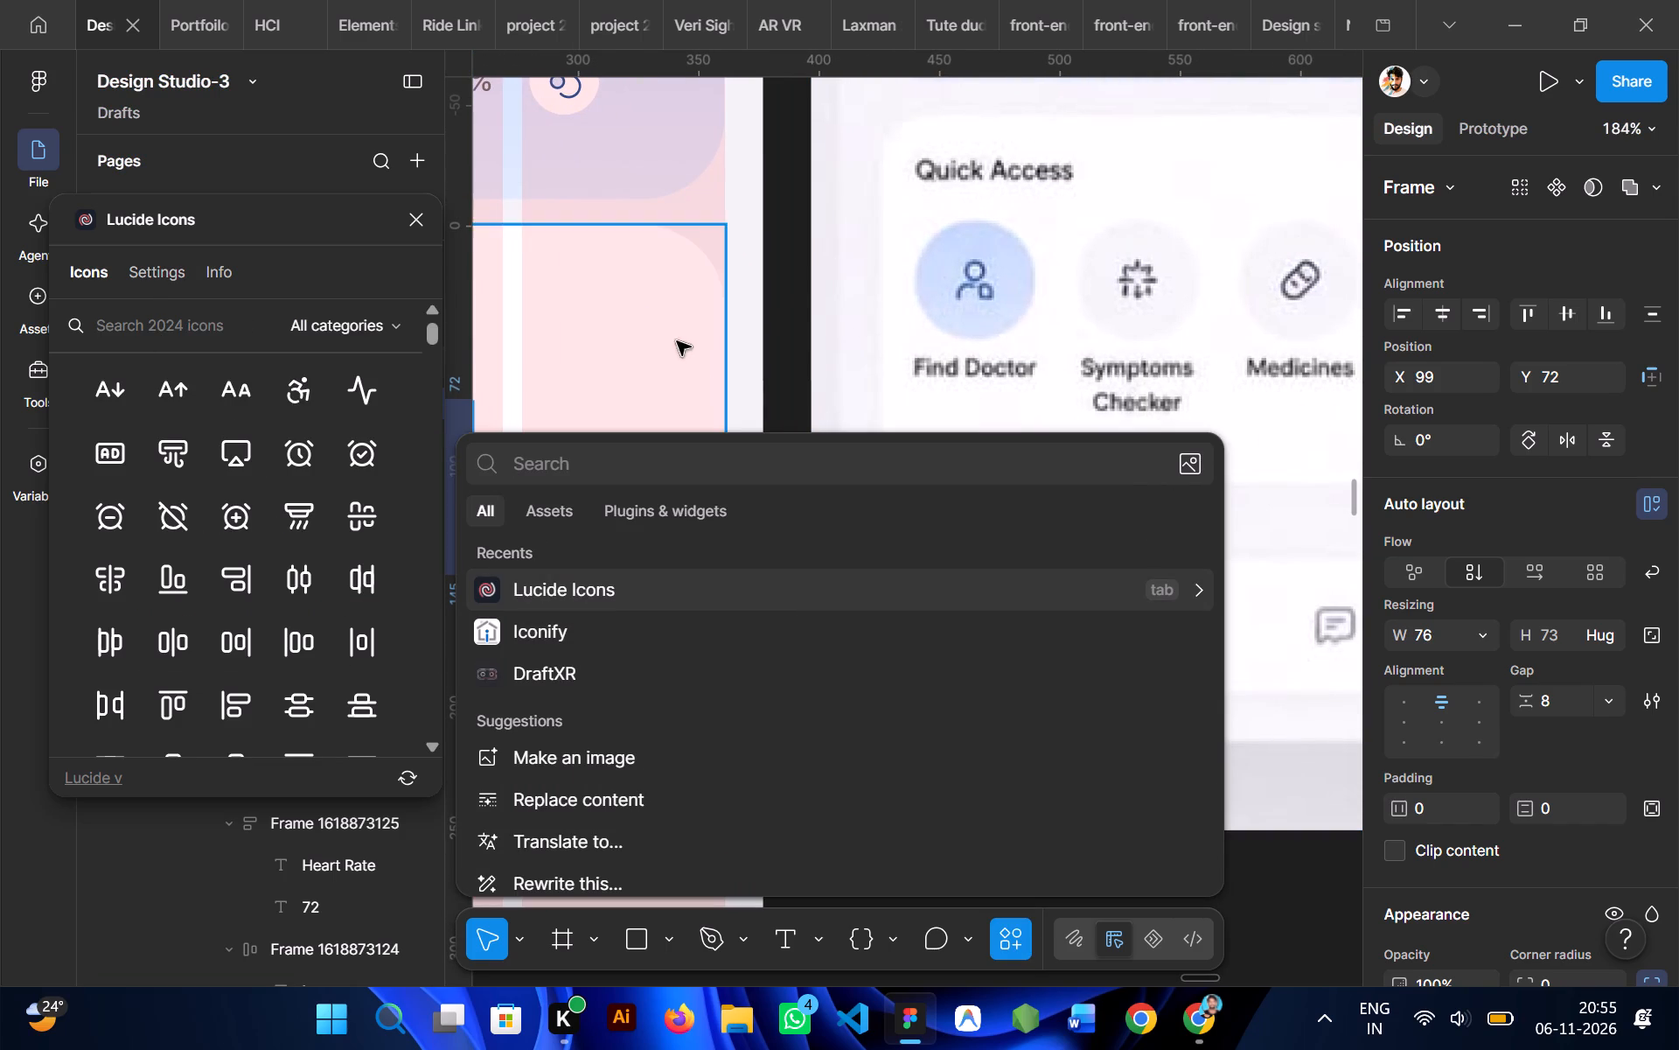
left_click(801, 322)
left_click(801, 325)
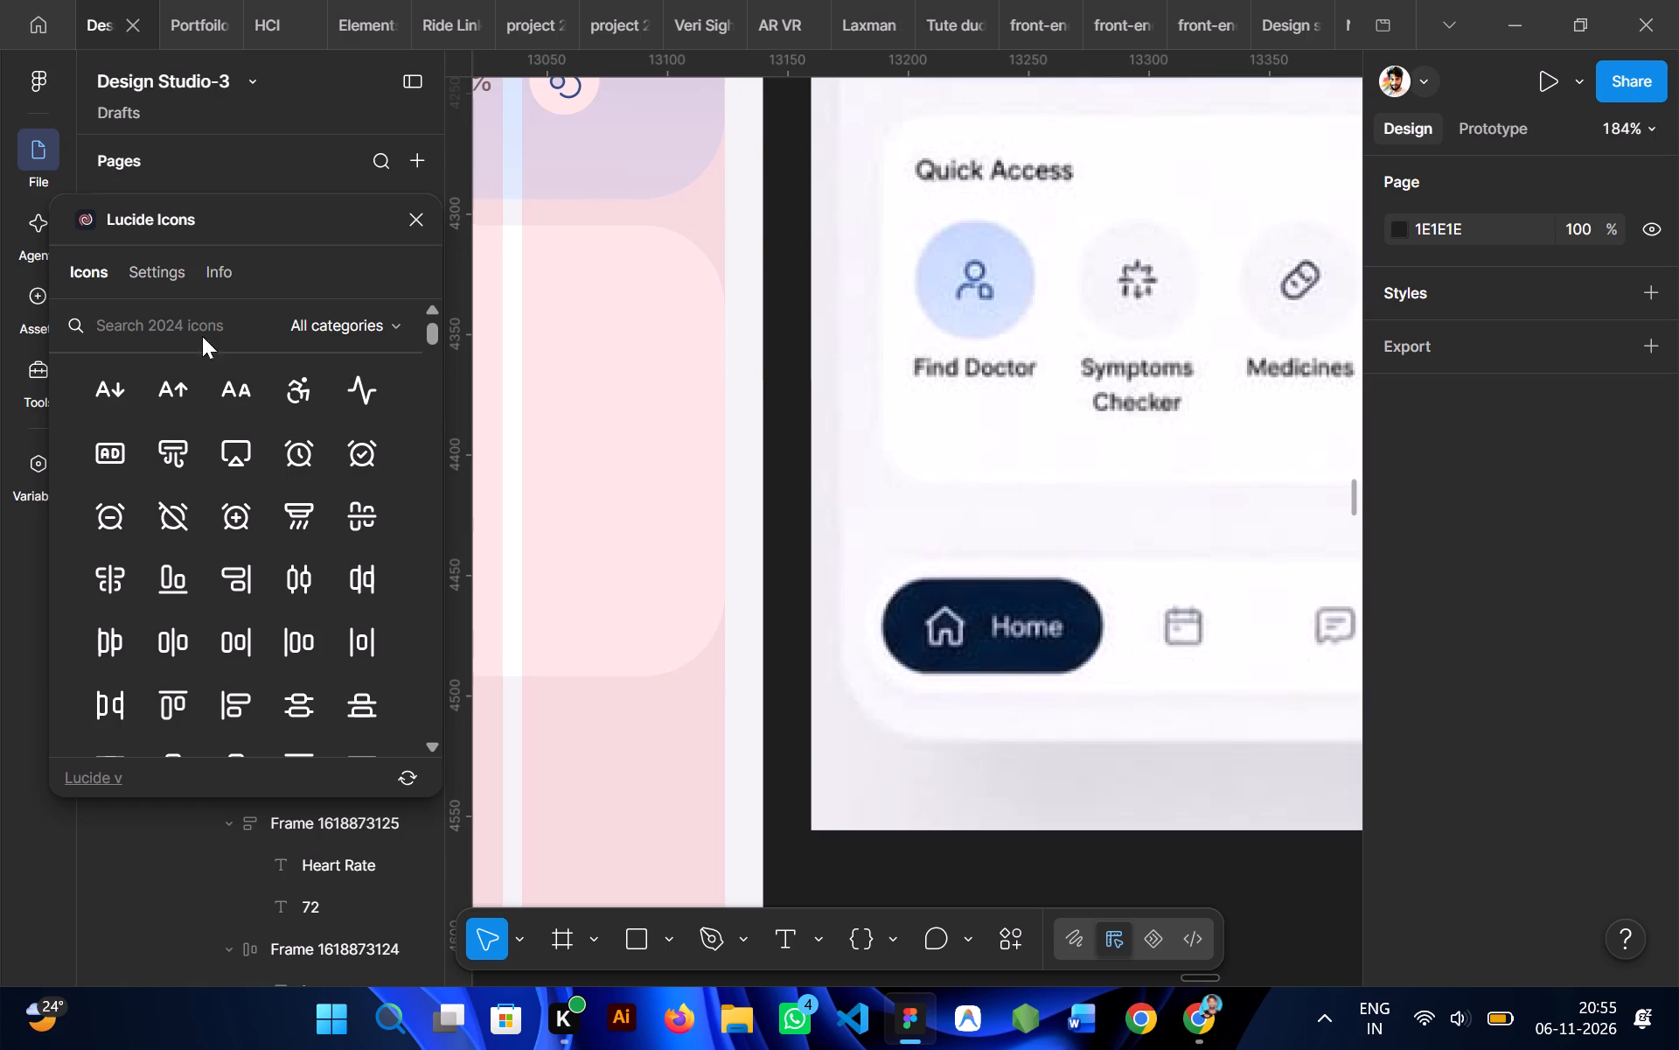
left_click(171, 318)
type("sy")
type("mp")
key("BackSpace")
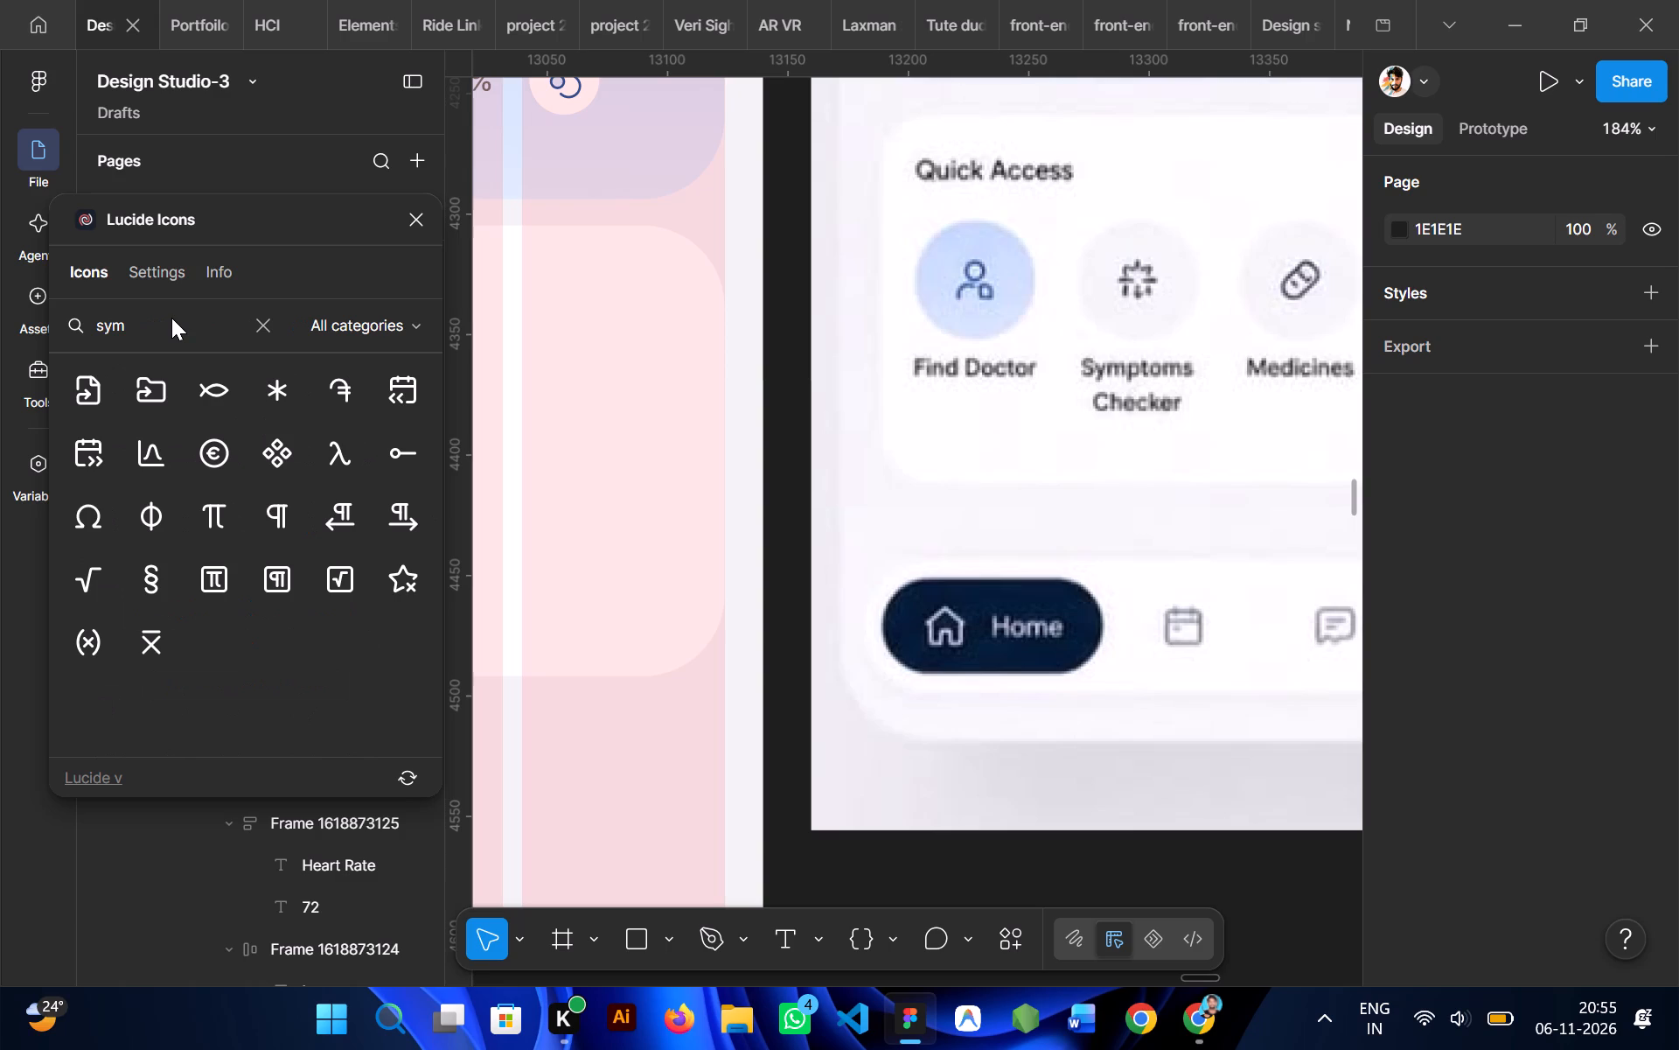
Search the Lucide icon library for "check" and insert the circle-fading-check icon.
key("BackSpace")
key("BackSpace")
key("BackSpace")
key("BackSpace")
key("BackSpace")
type("check")
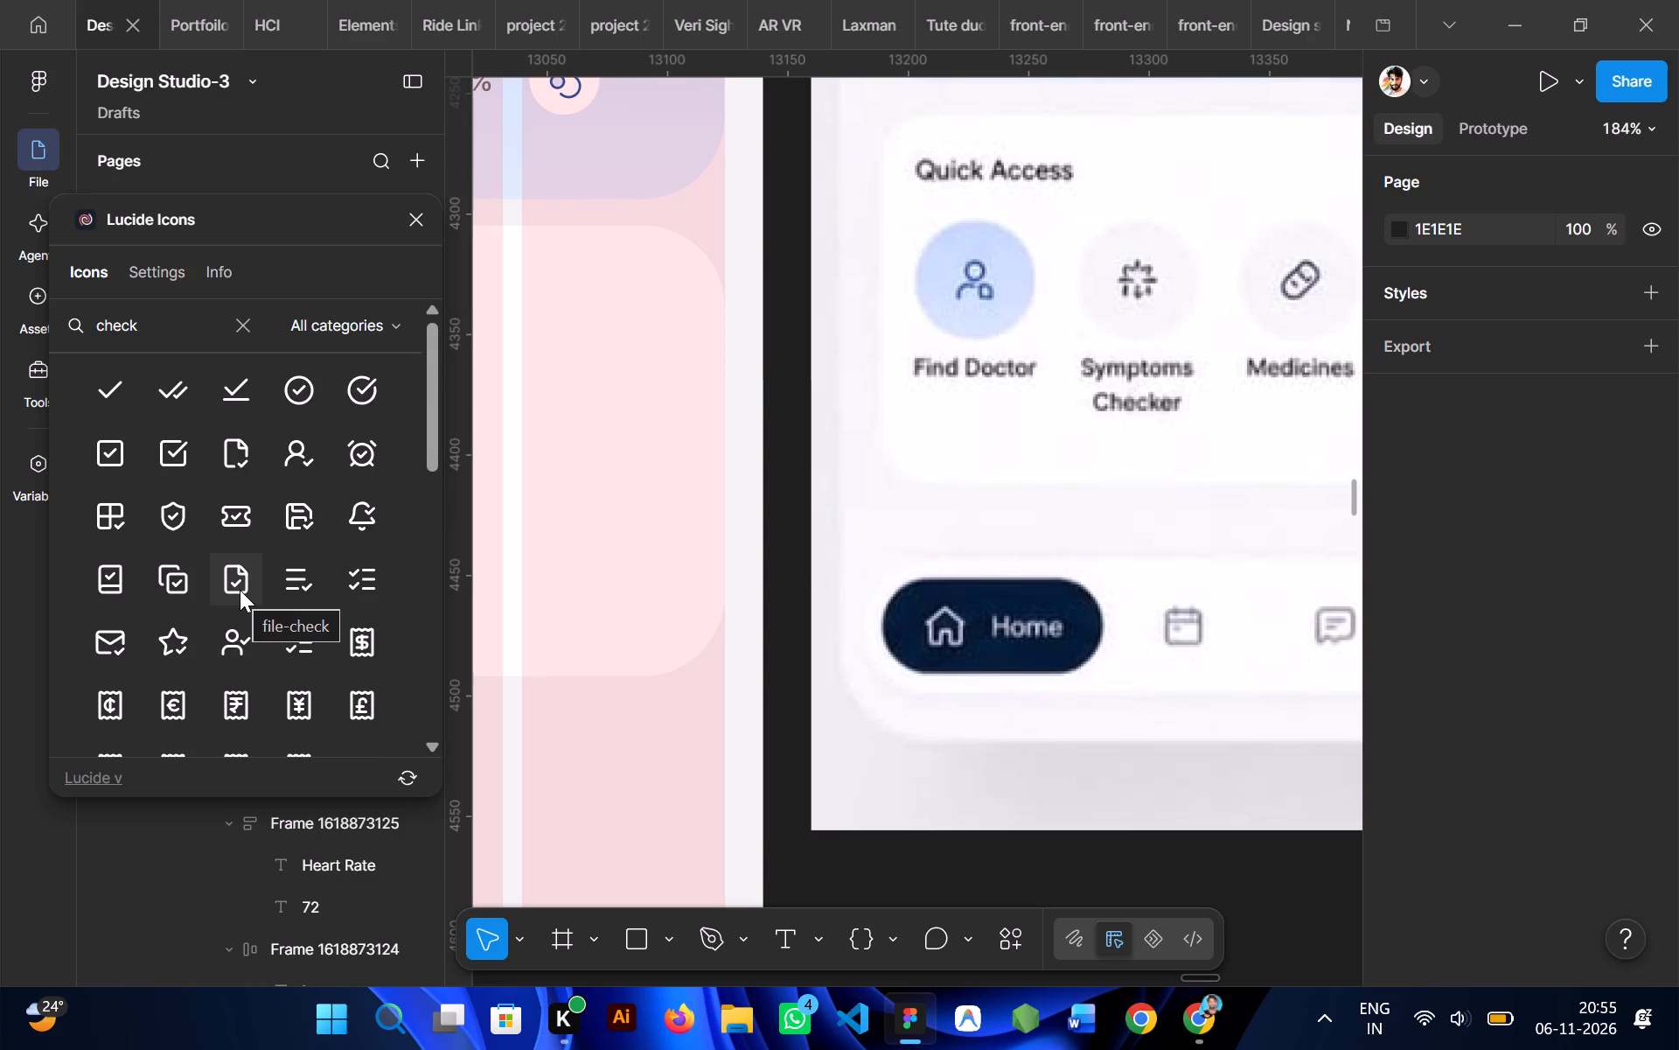
scroll(240, 590, "down", 2)
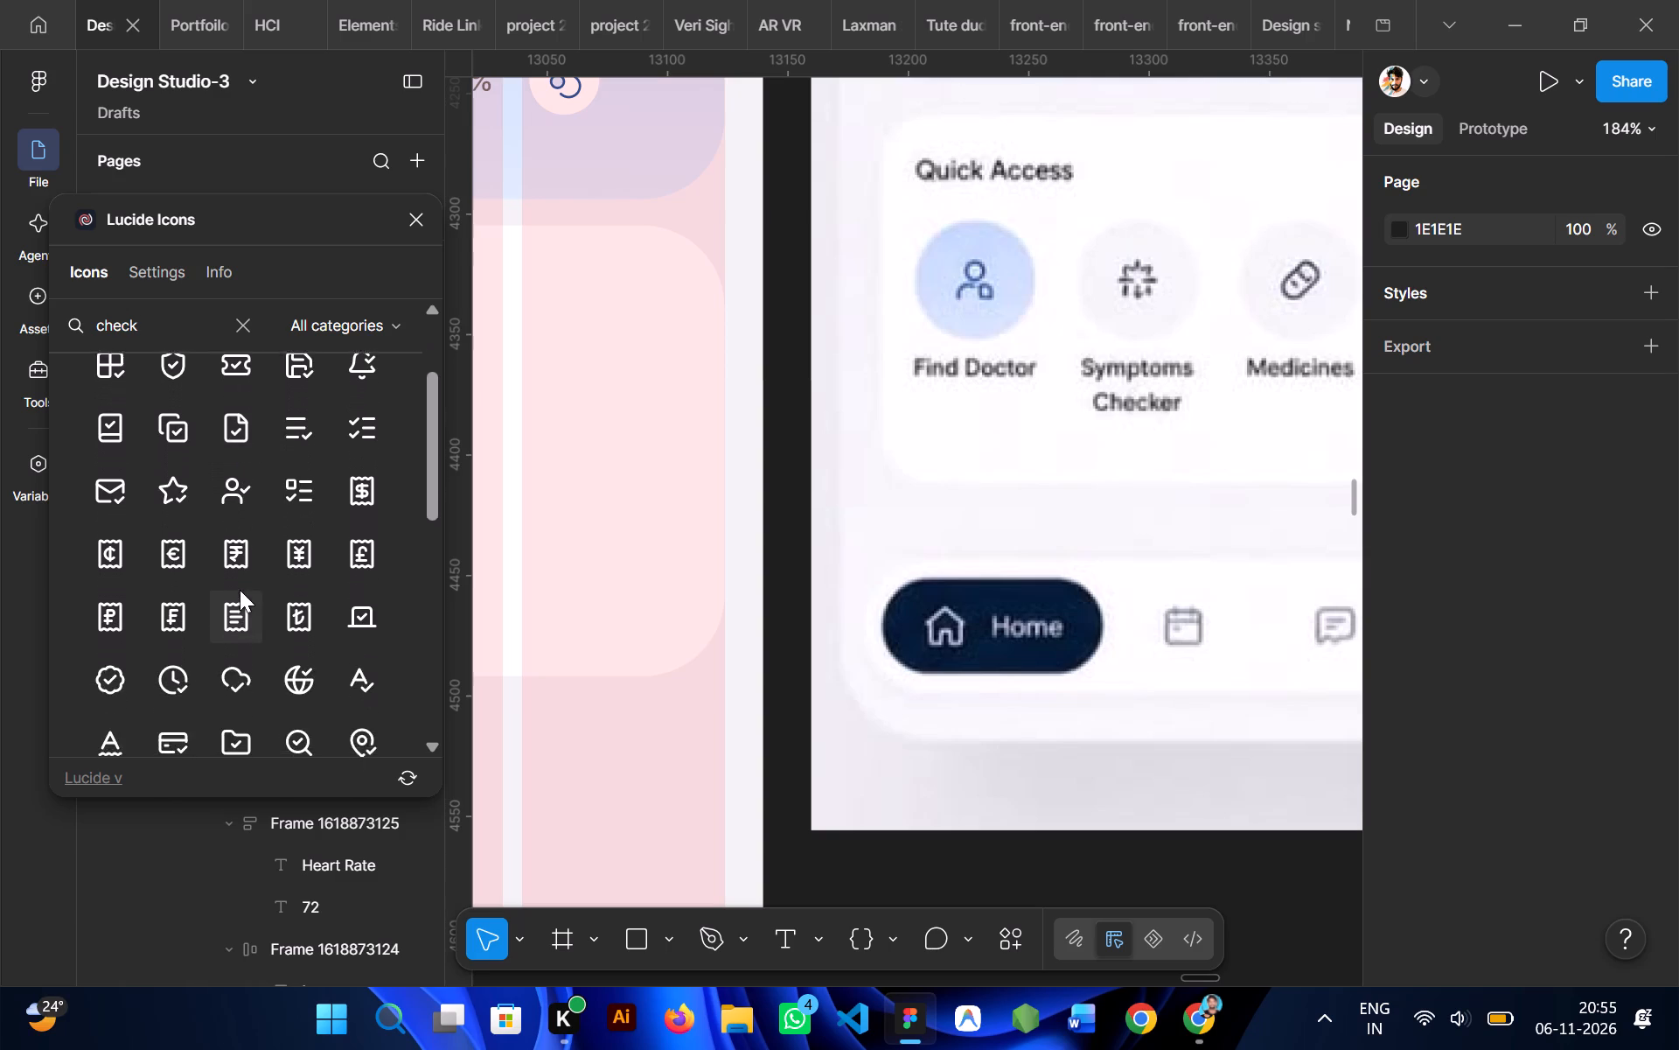
scroll(240, 590, "down", 2)
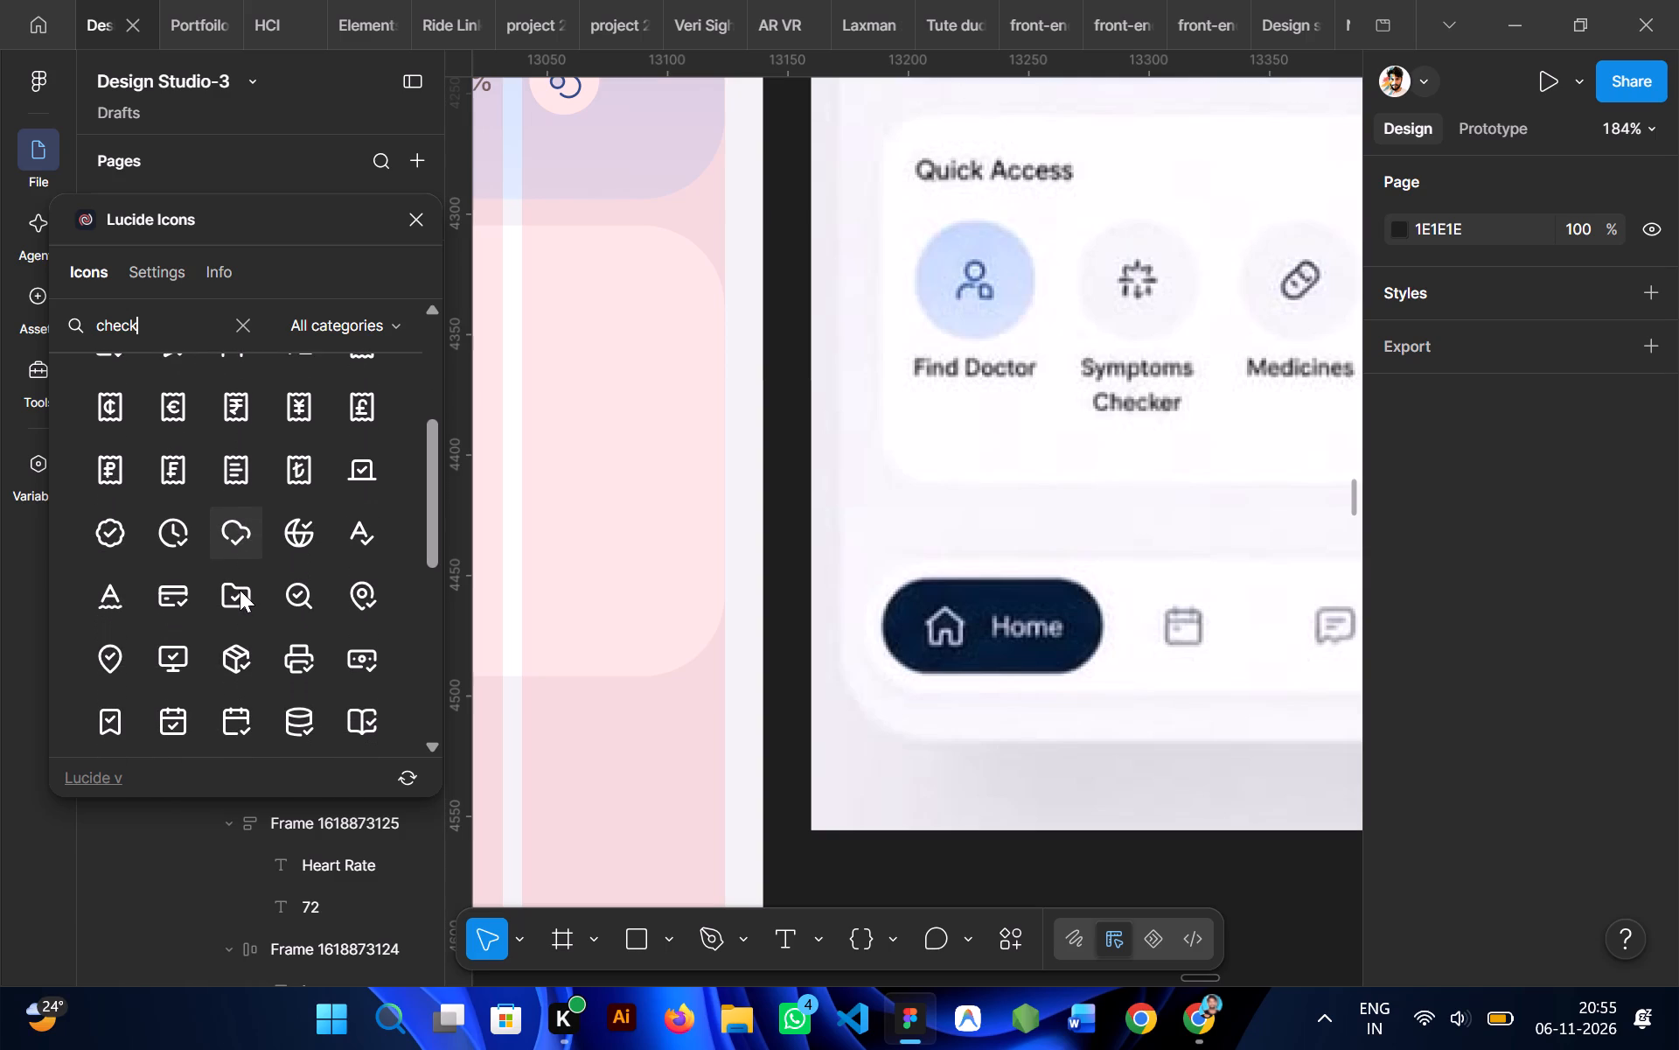
scroll(240, 590, "down", 2)
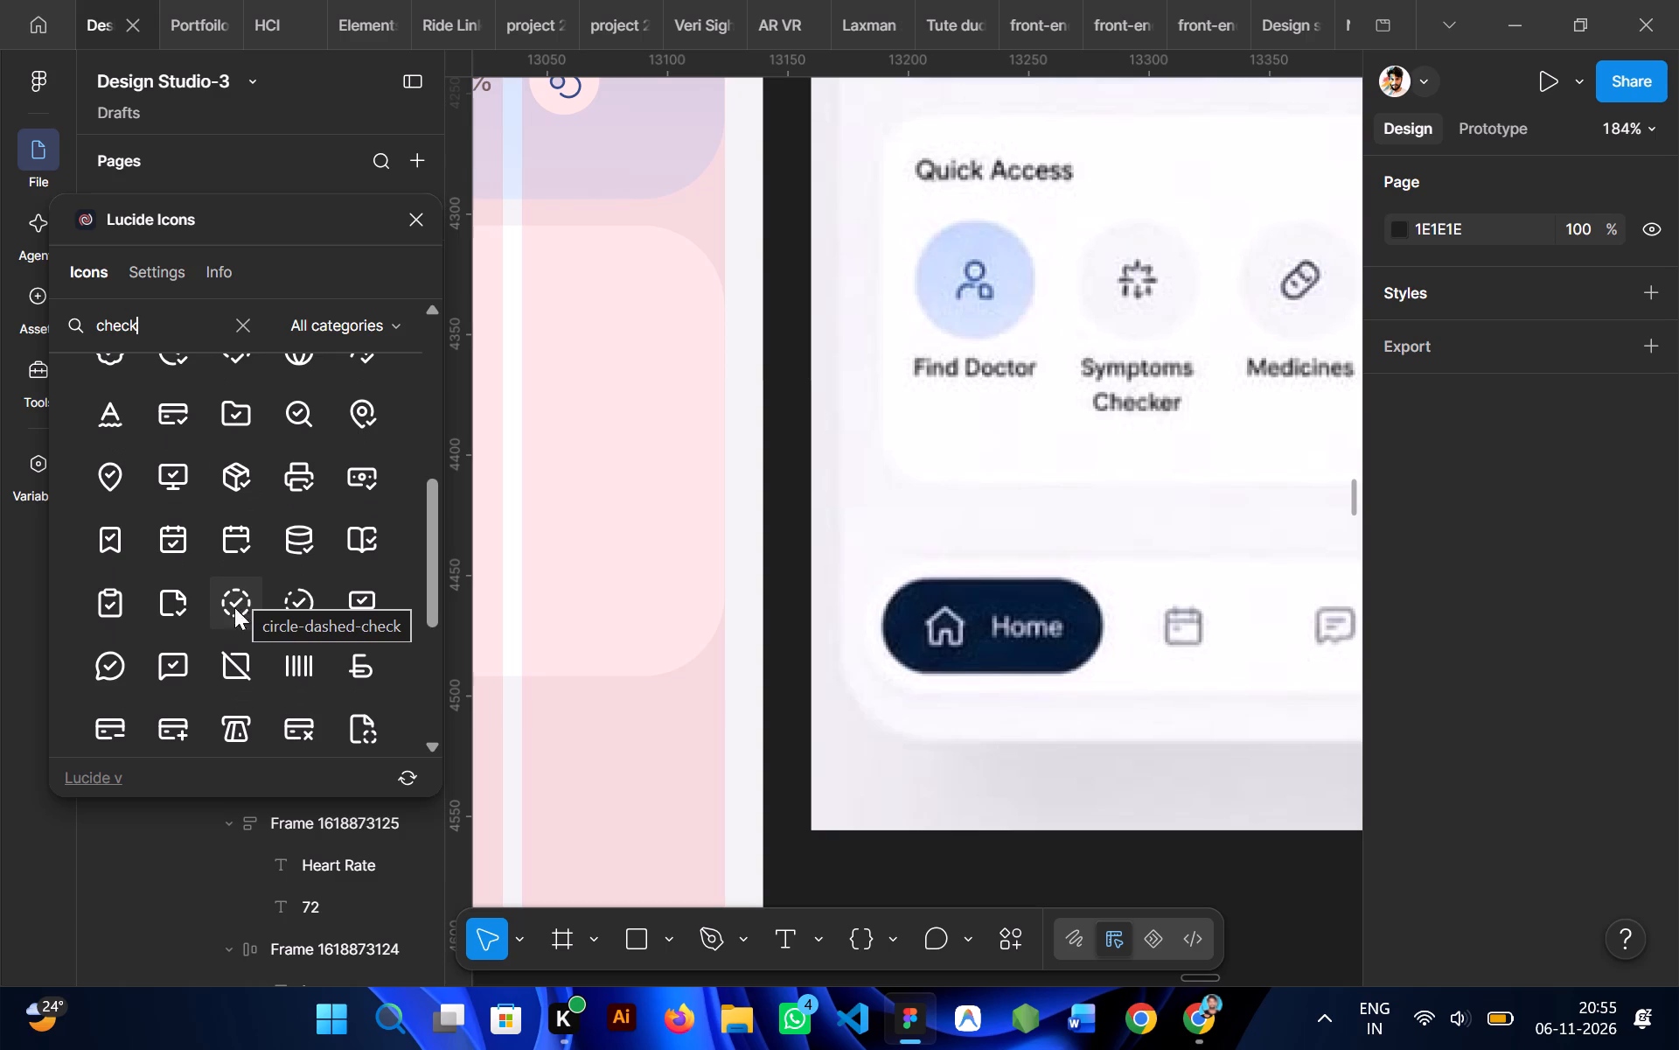
scroll(221, 646, "down", 2)
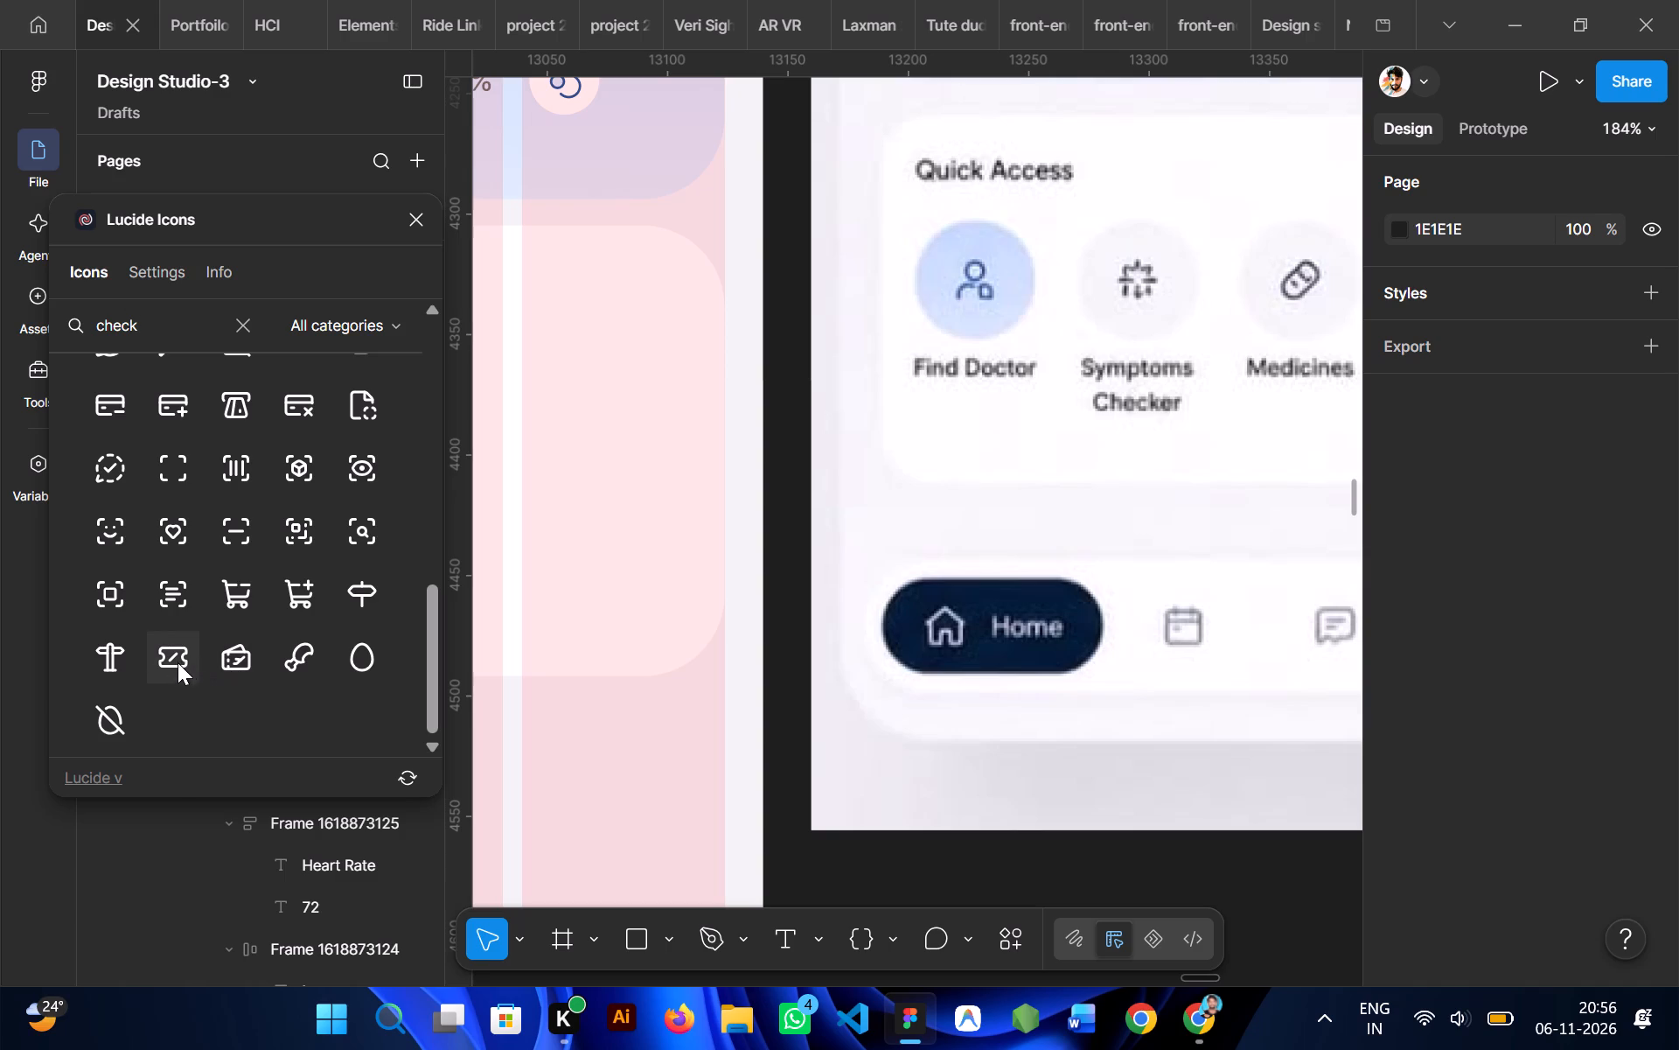
scroll(239, 589, "up", 1)
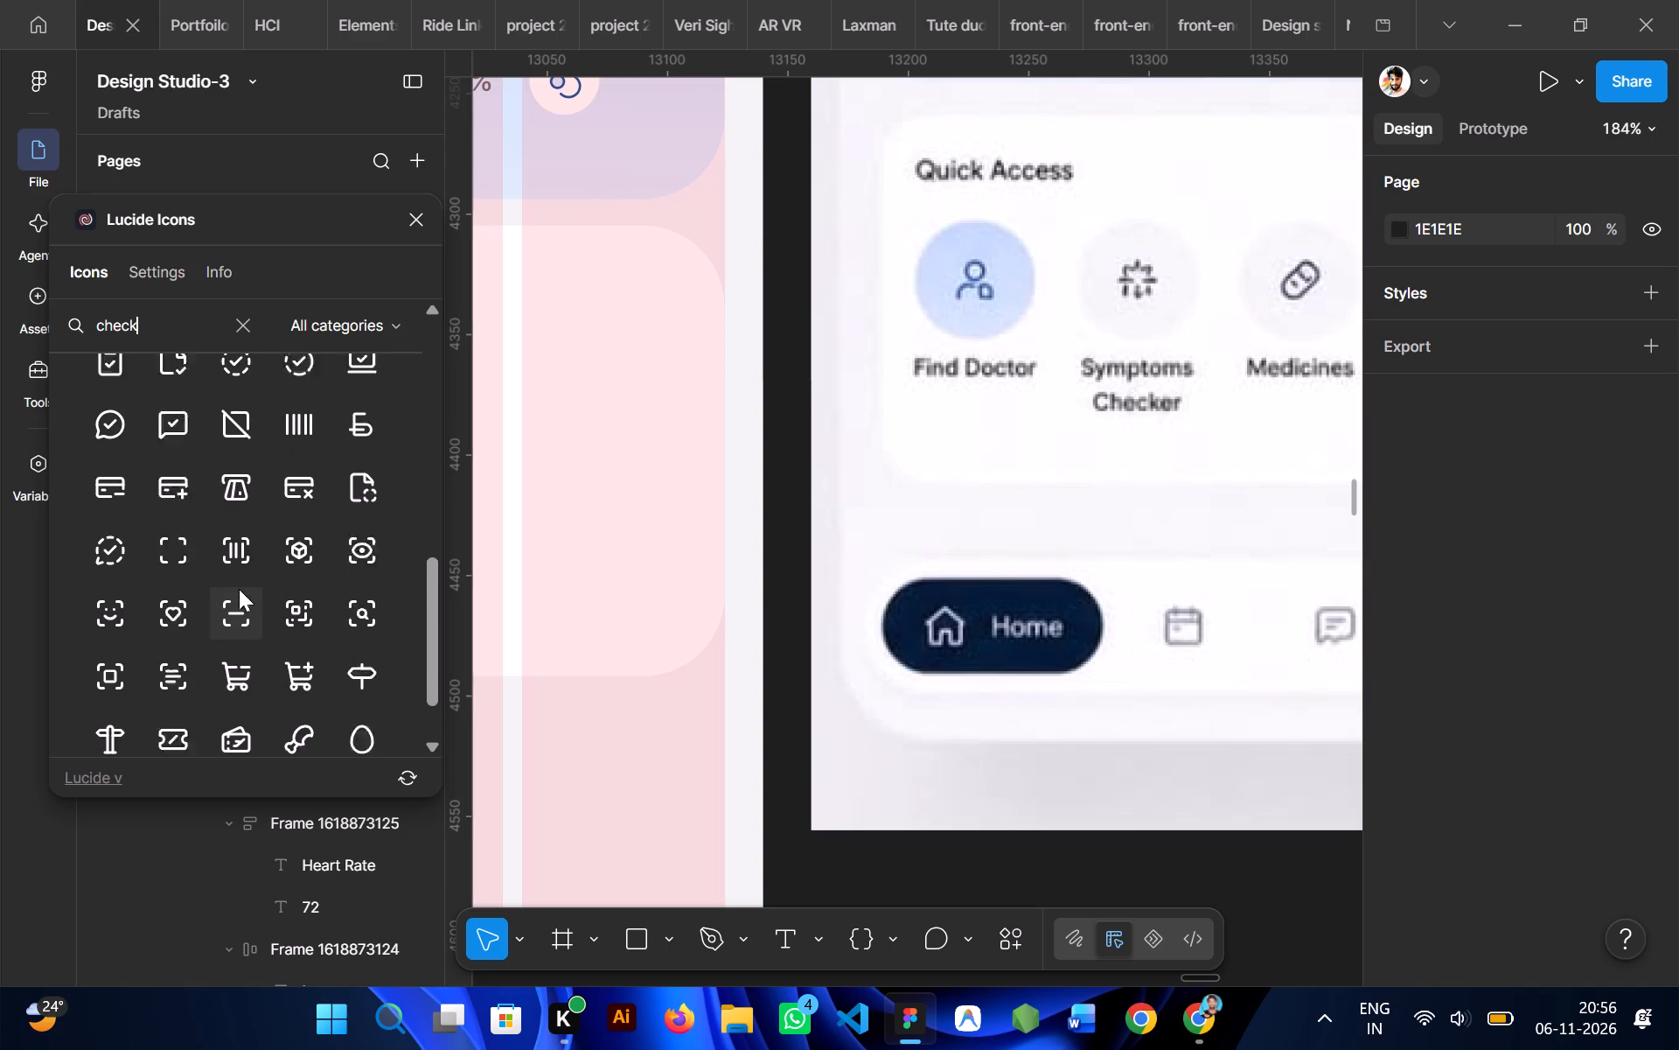
scroll(239, 589, "up", 2)
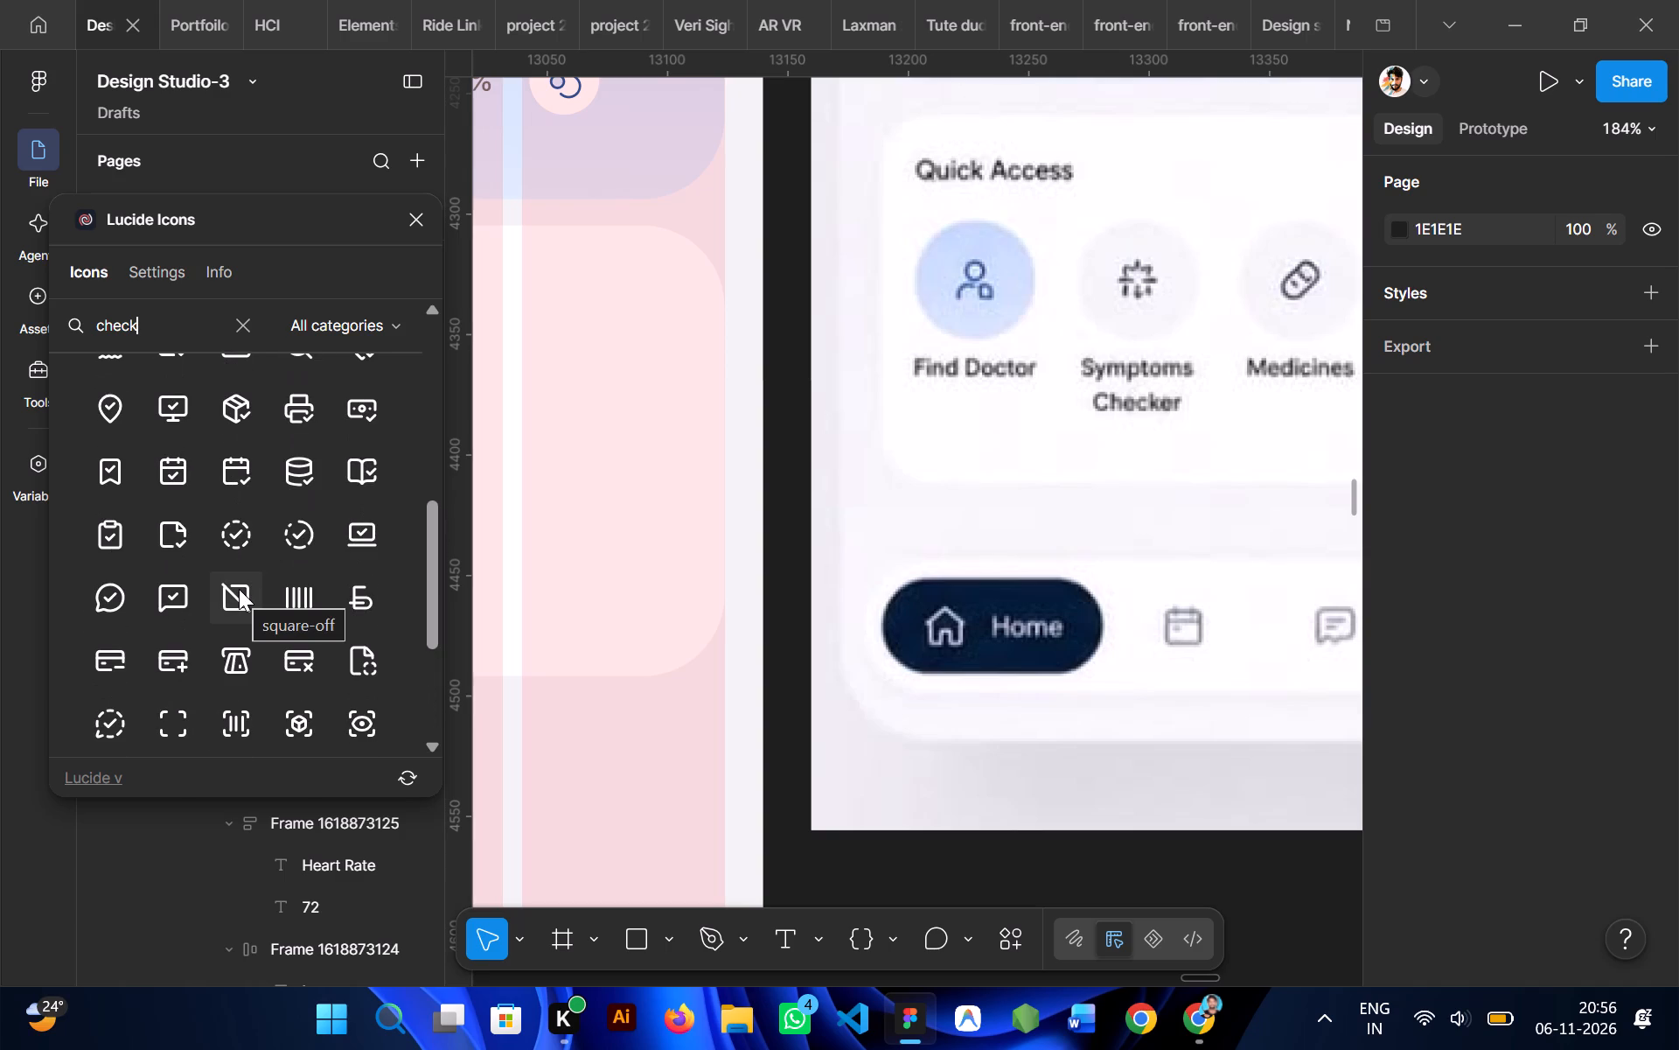
scroll(239, 589, "up", 1)
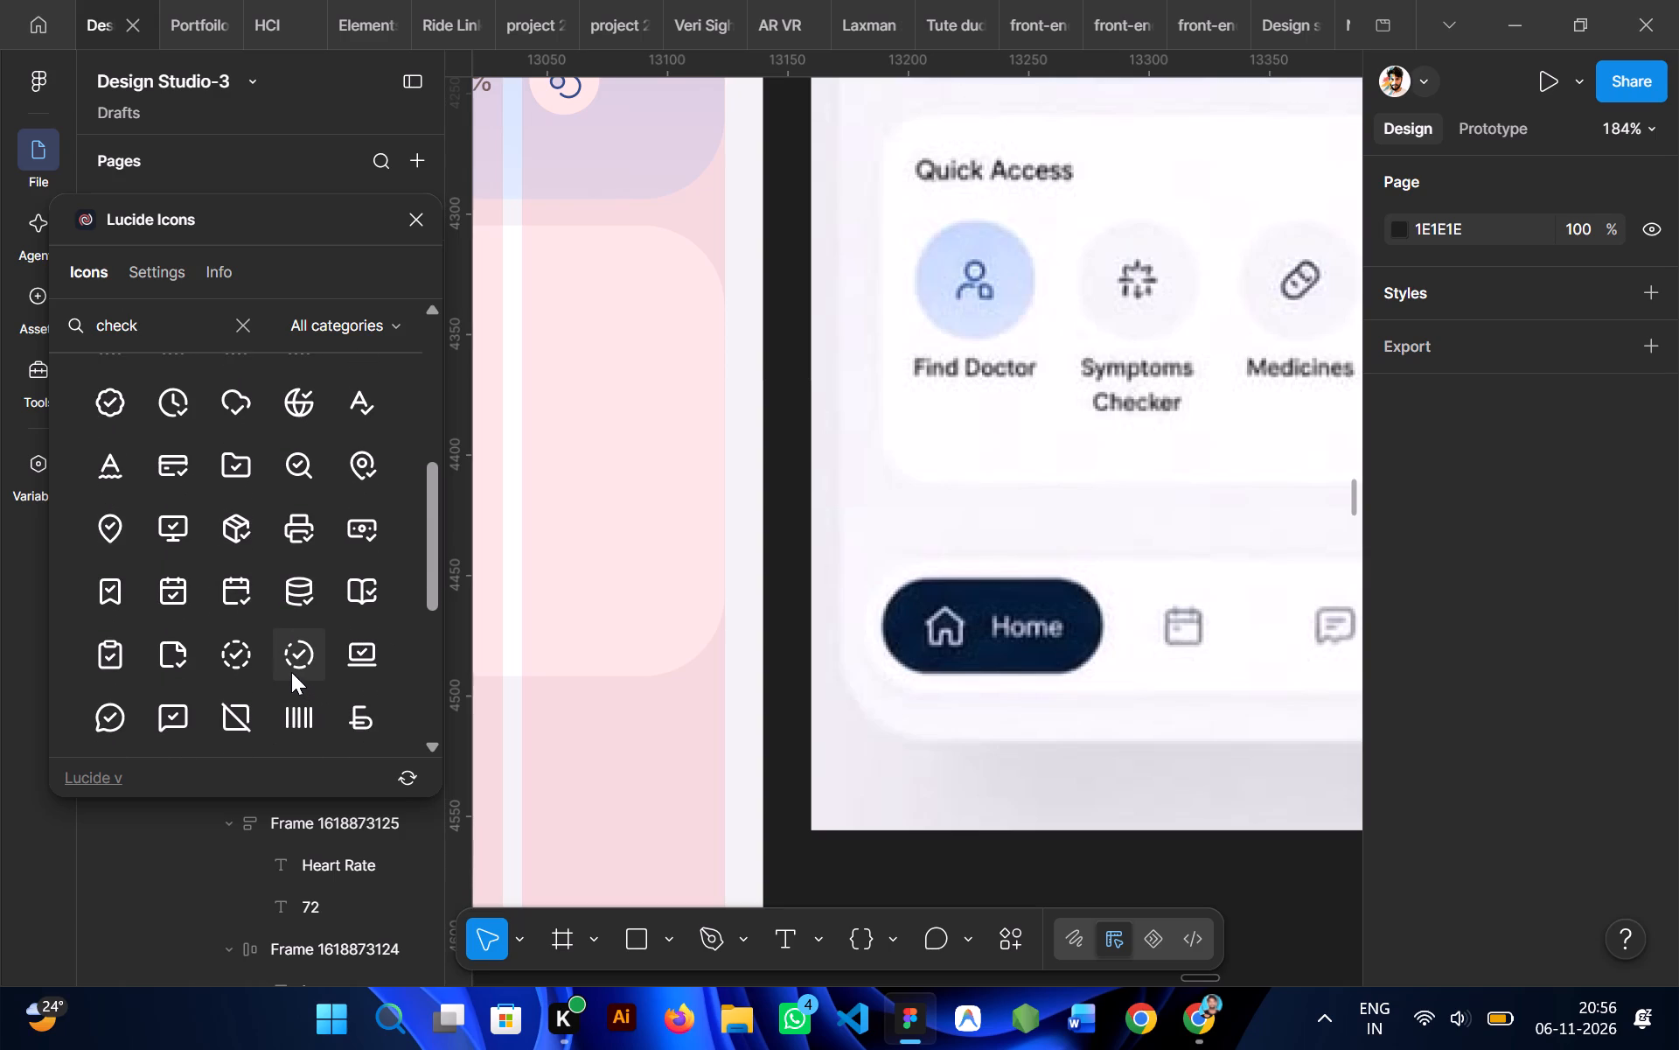
left_click(291, 672)
Move the inserted check icon into the empty area of the Quick Access card, at about X 247, Y 94.
scroll(807, 408, "right", 1)
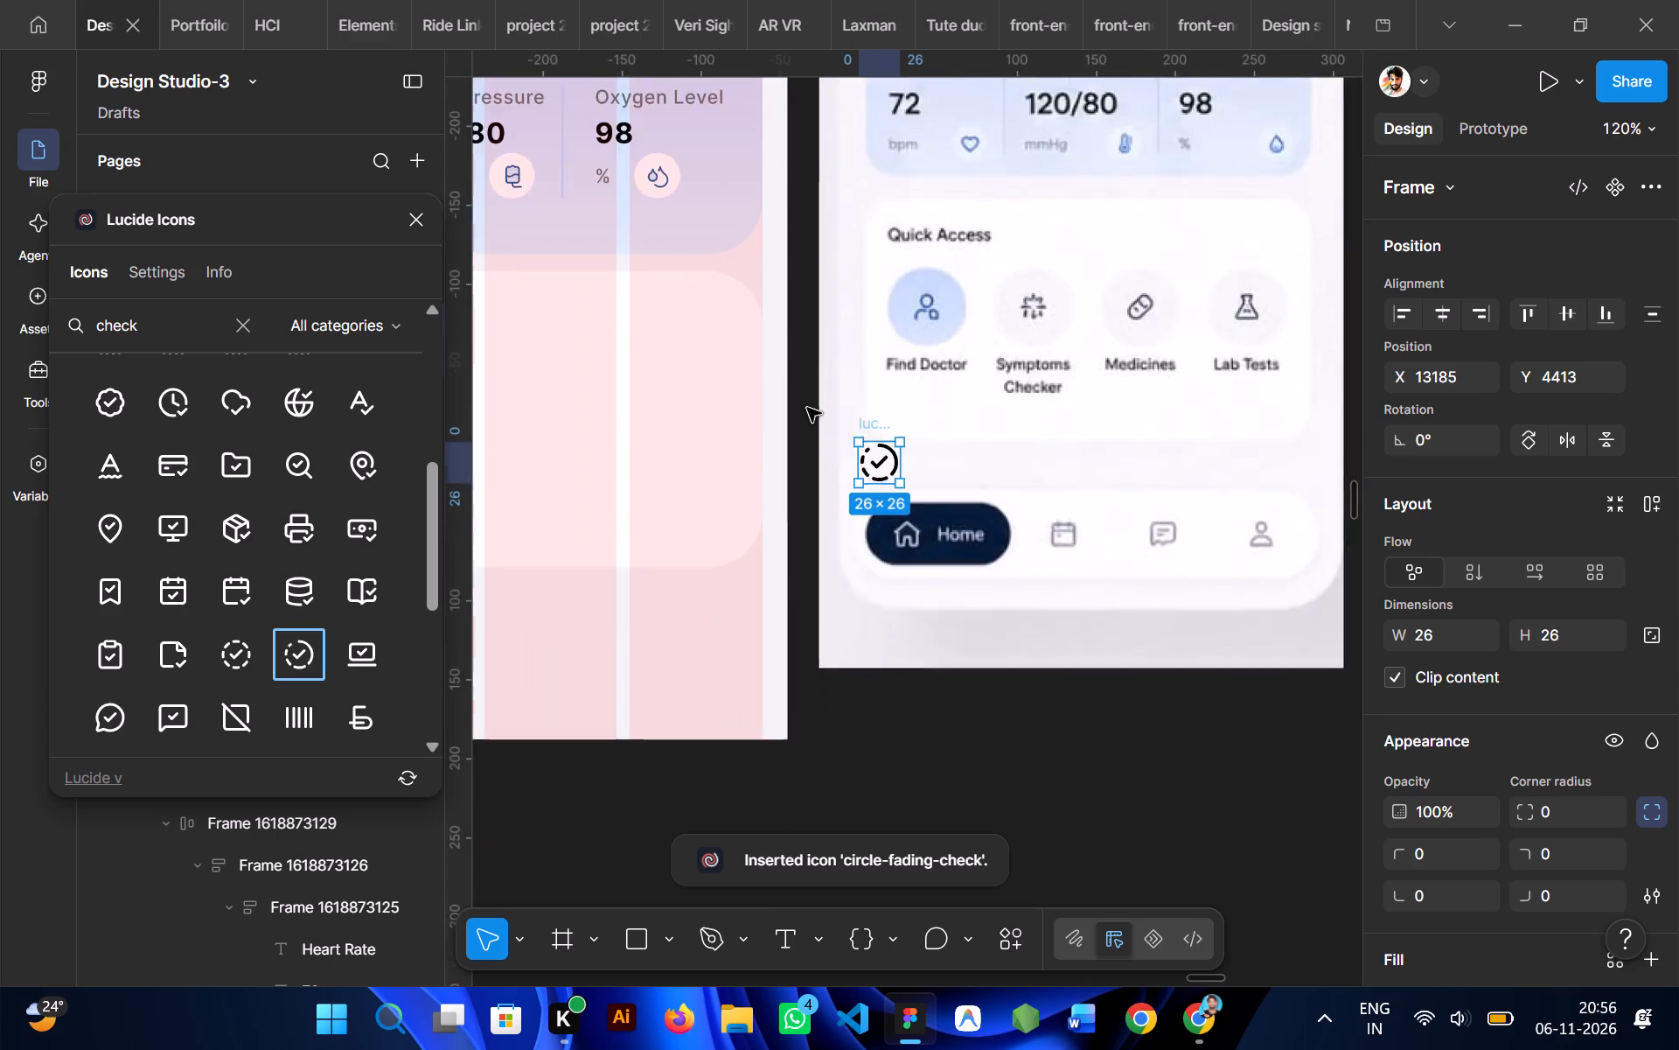
scroll(807, 408, "right", 2)
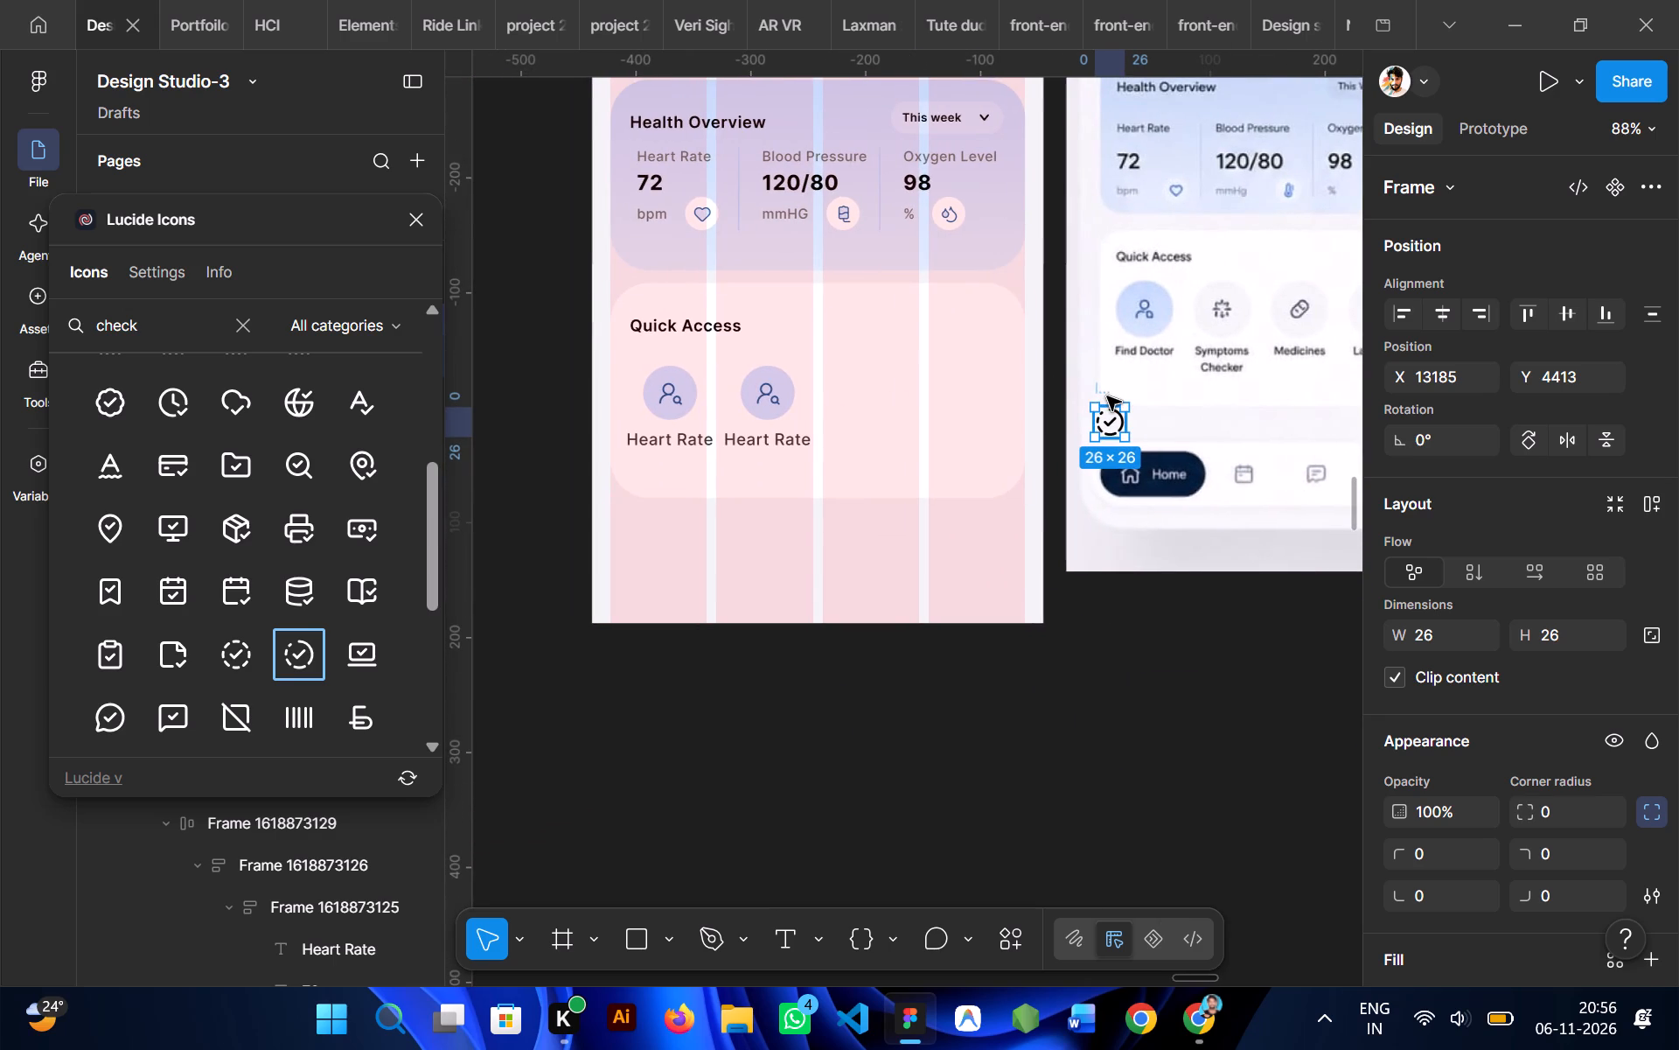
left_click_drag(1107, 396, 907, 381)
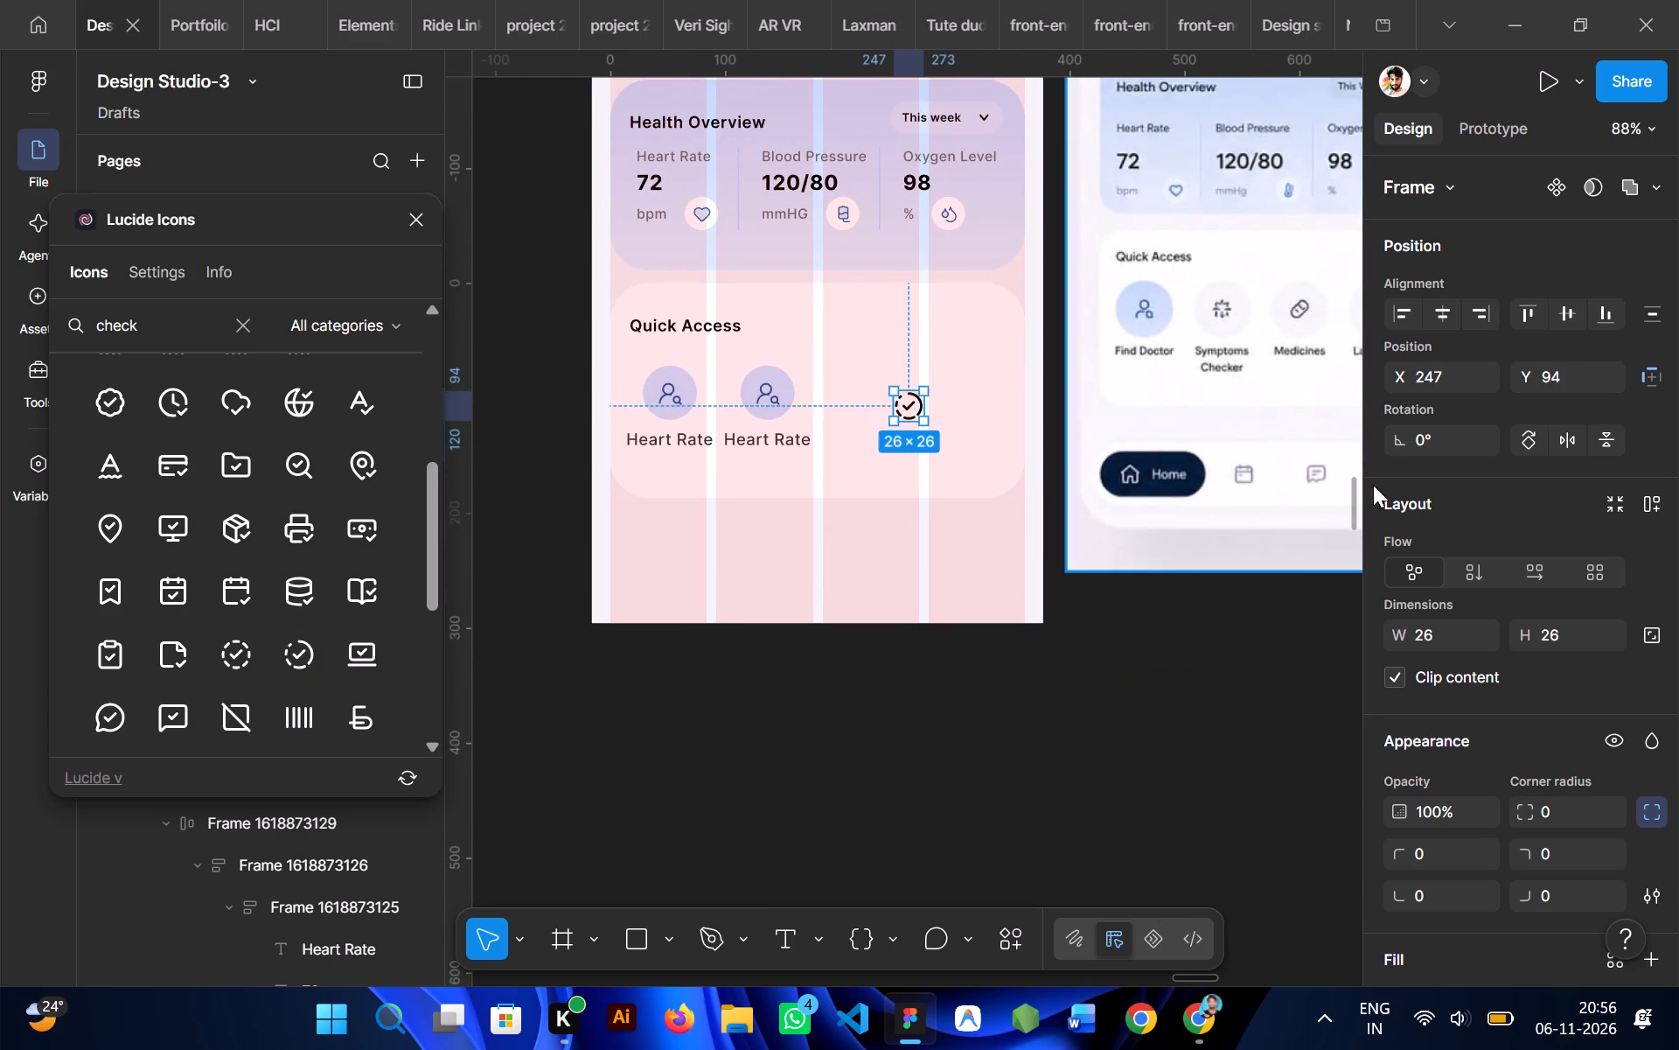
Lock the check icon's aspect ratio and set its width to 22.
left_click(1455, 645)
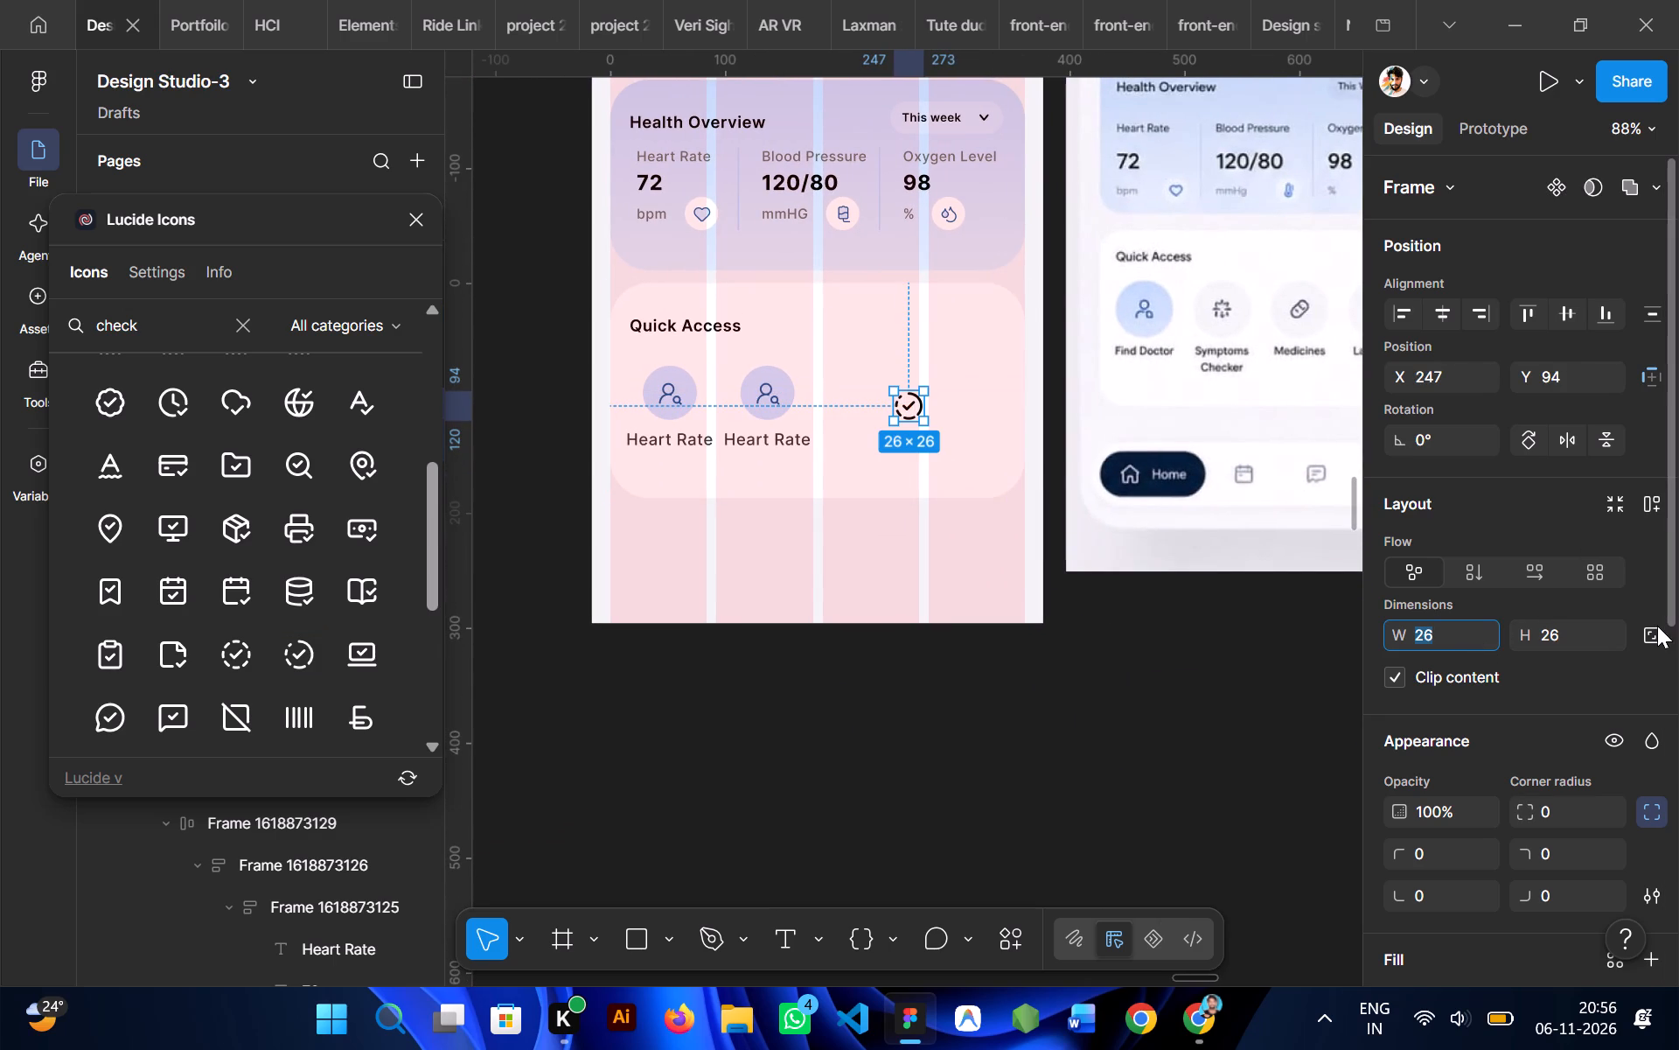
left_click(1652, 629)
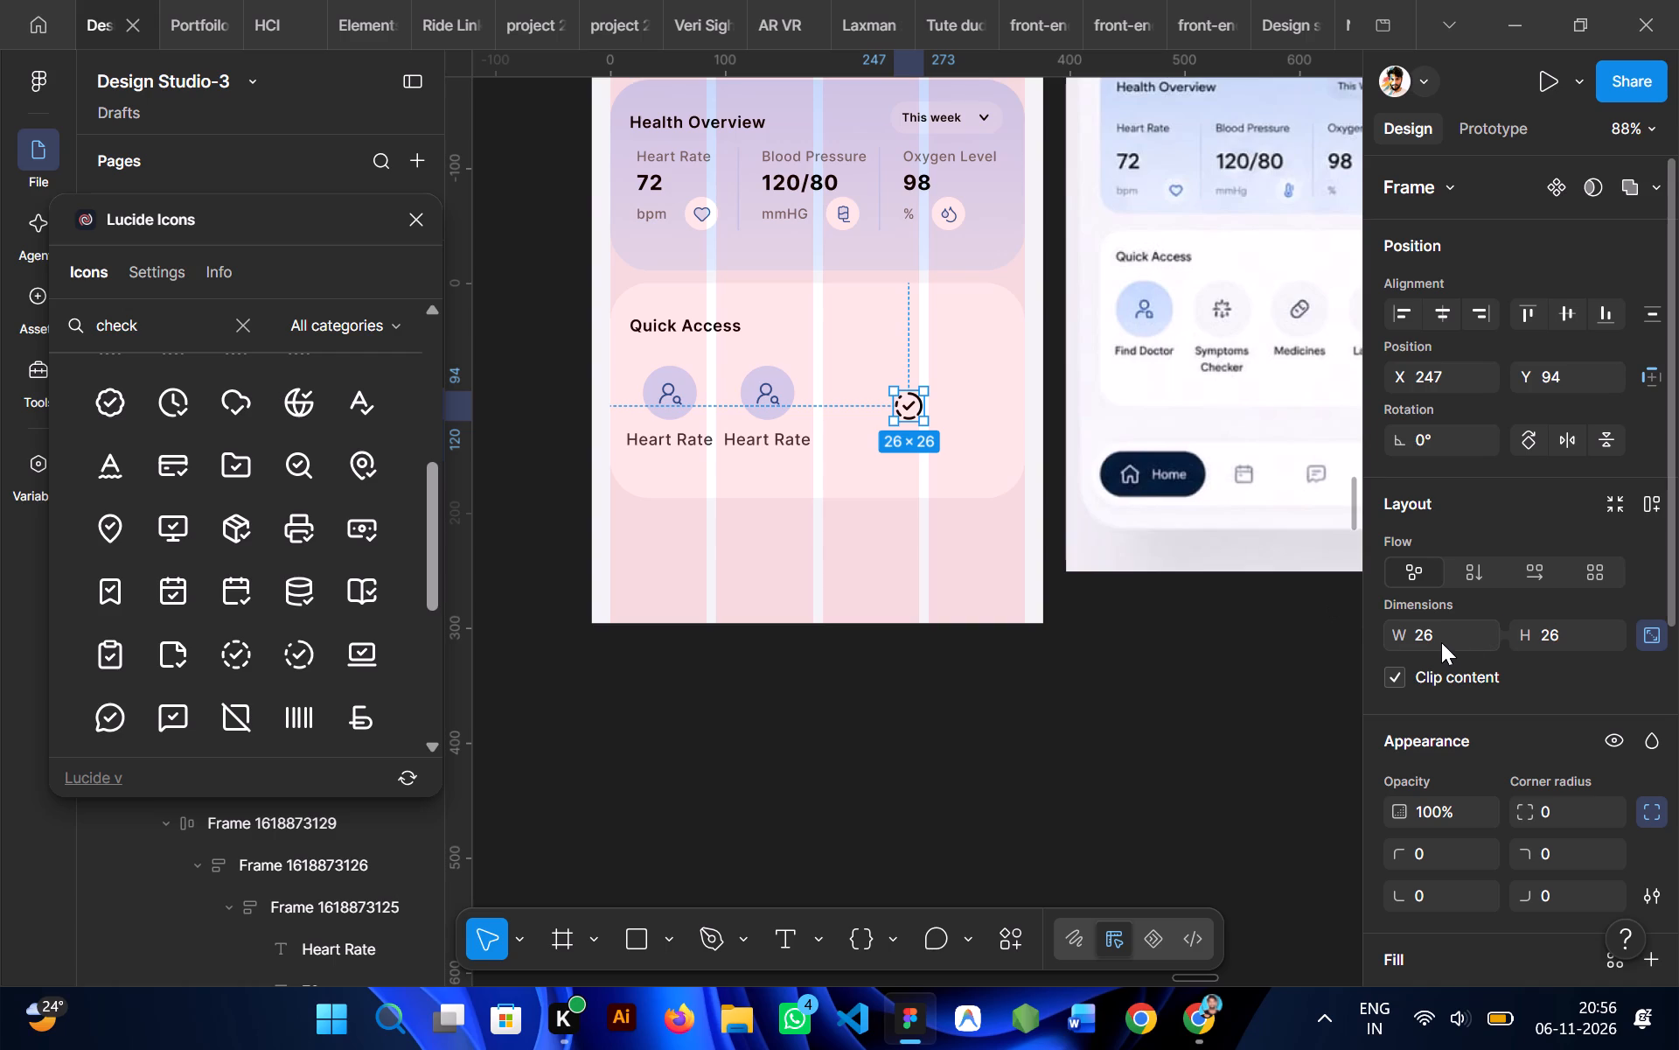
left_click(1441, 642)
type("22")
left_click(1139, 612)
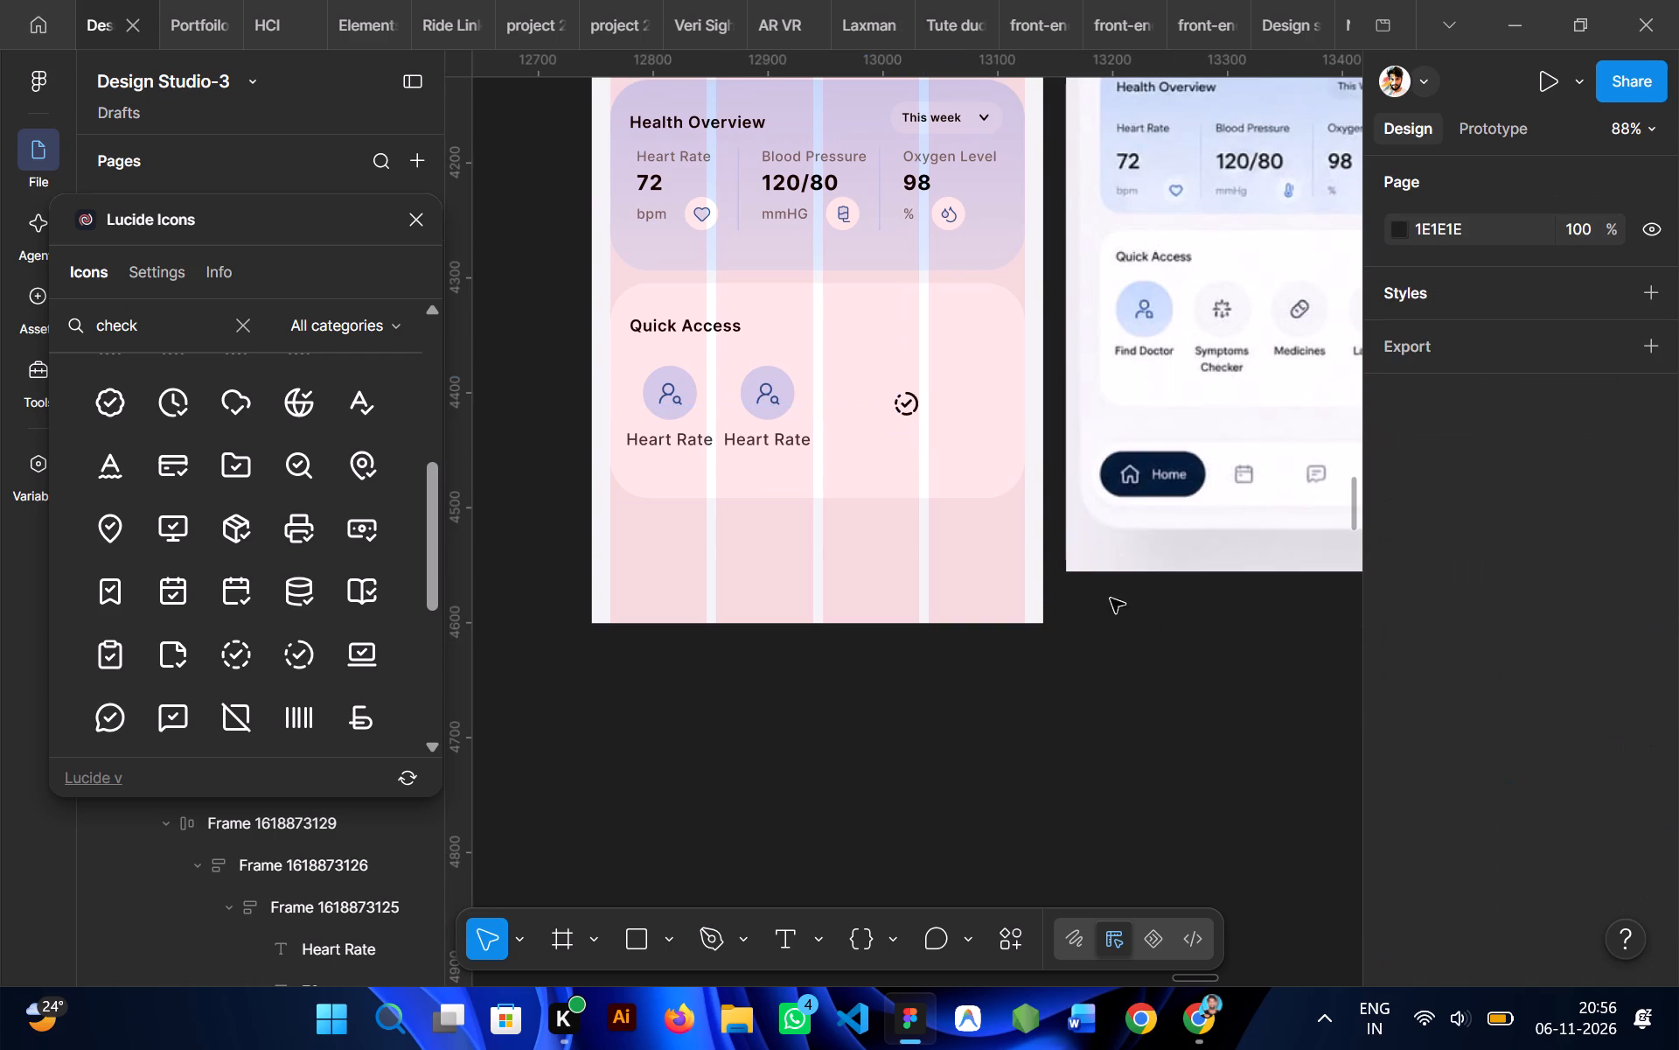
Match the check icon's stroke to the person icon, using colour 1A5497 and weight 1.5.
left_click(670, 396, "ctrl")
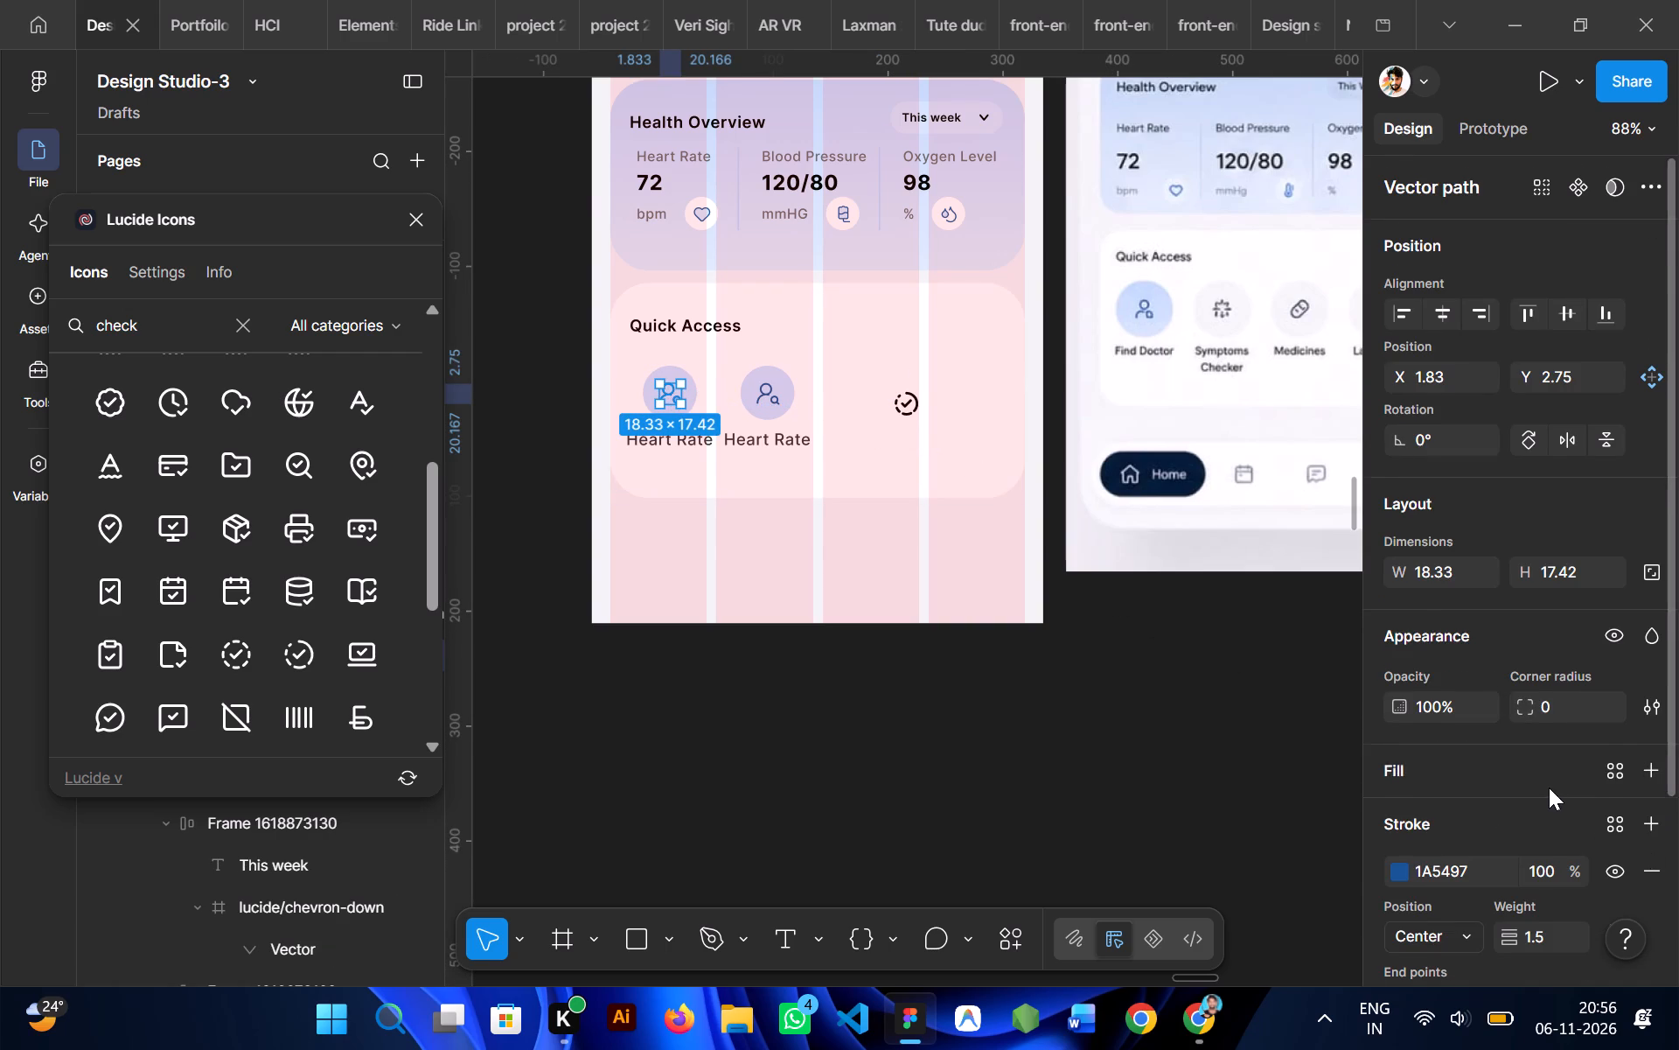
scroll(1549, 787, "down", 1)
left_click(1462, 668)
key("ctrl+c")
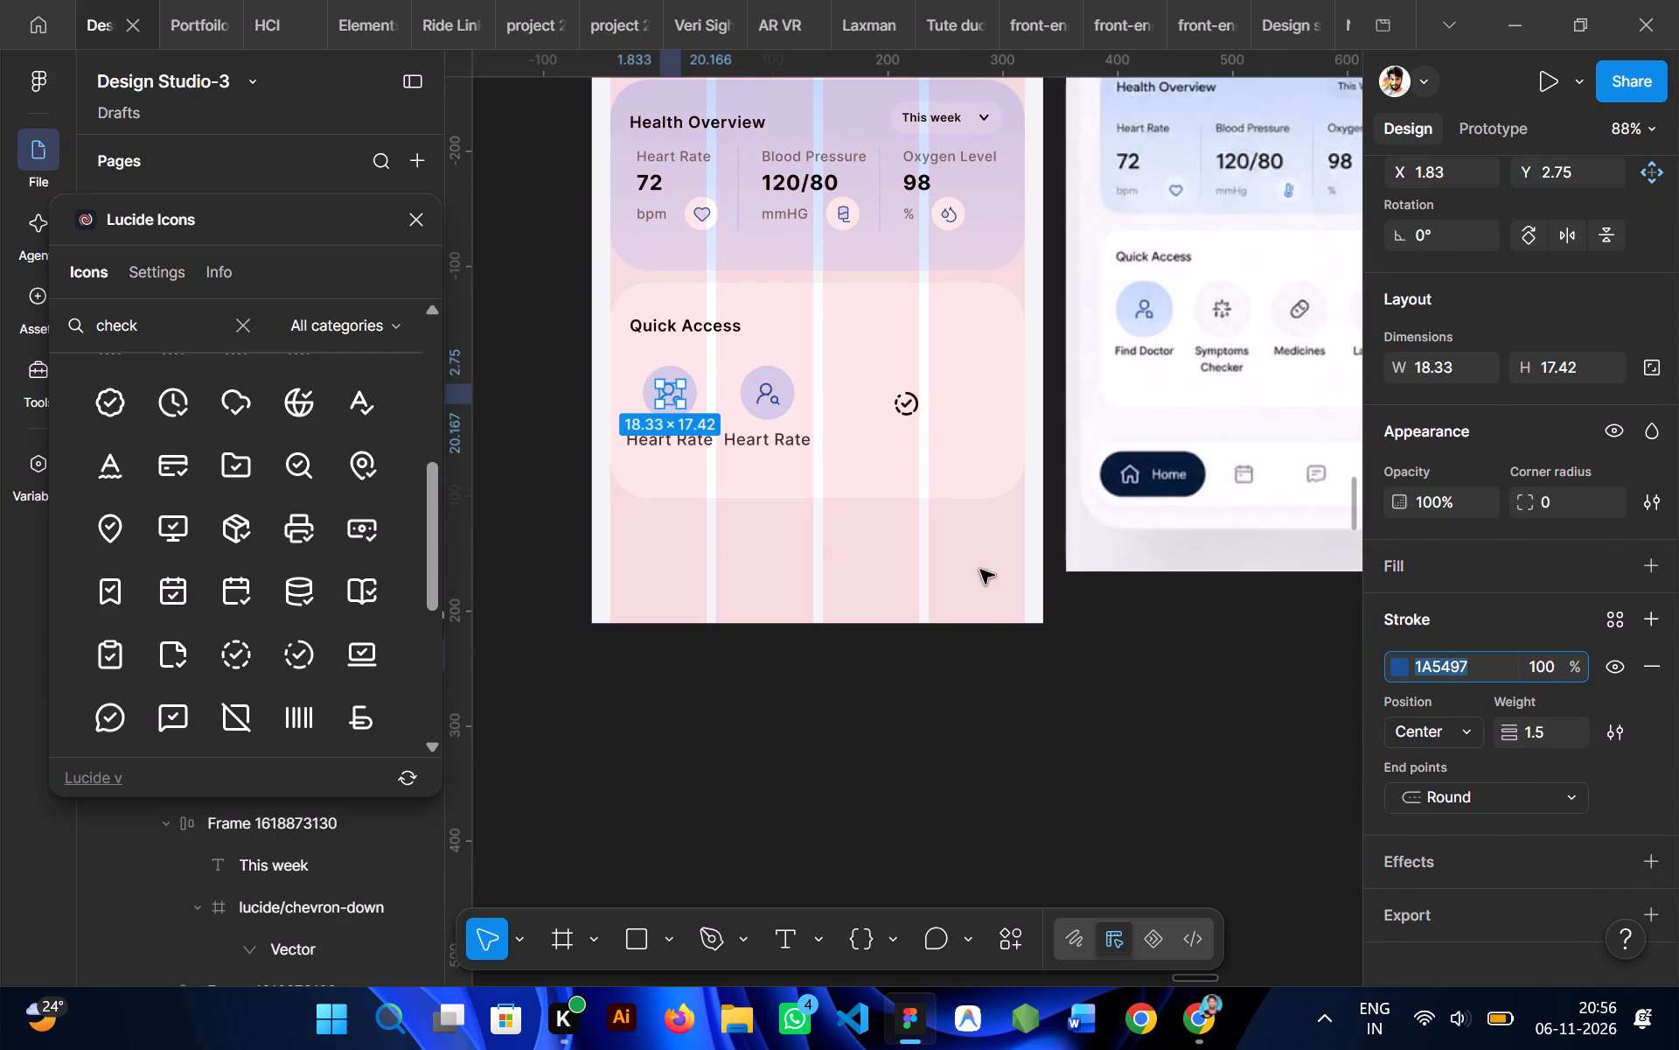
left_click(898, 404, "ctrl")
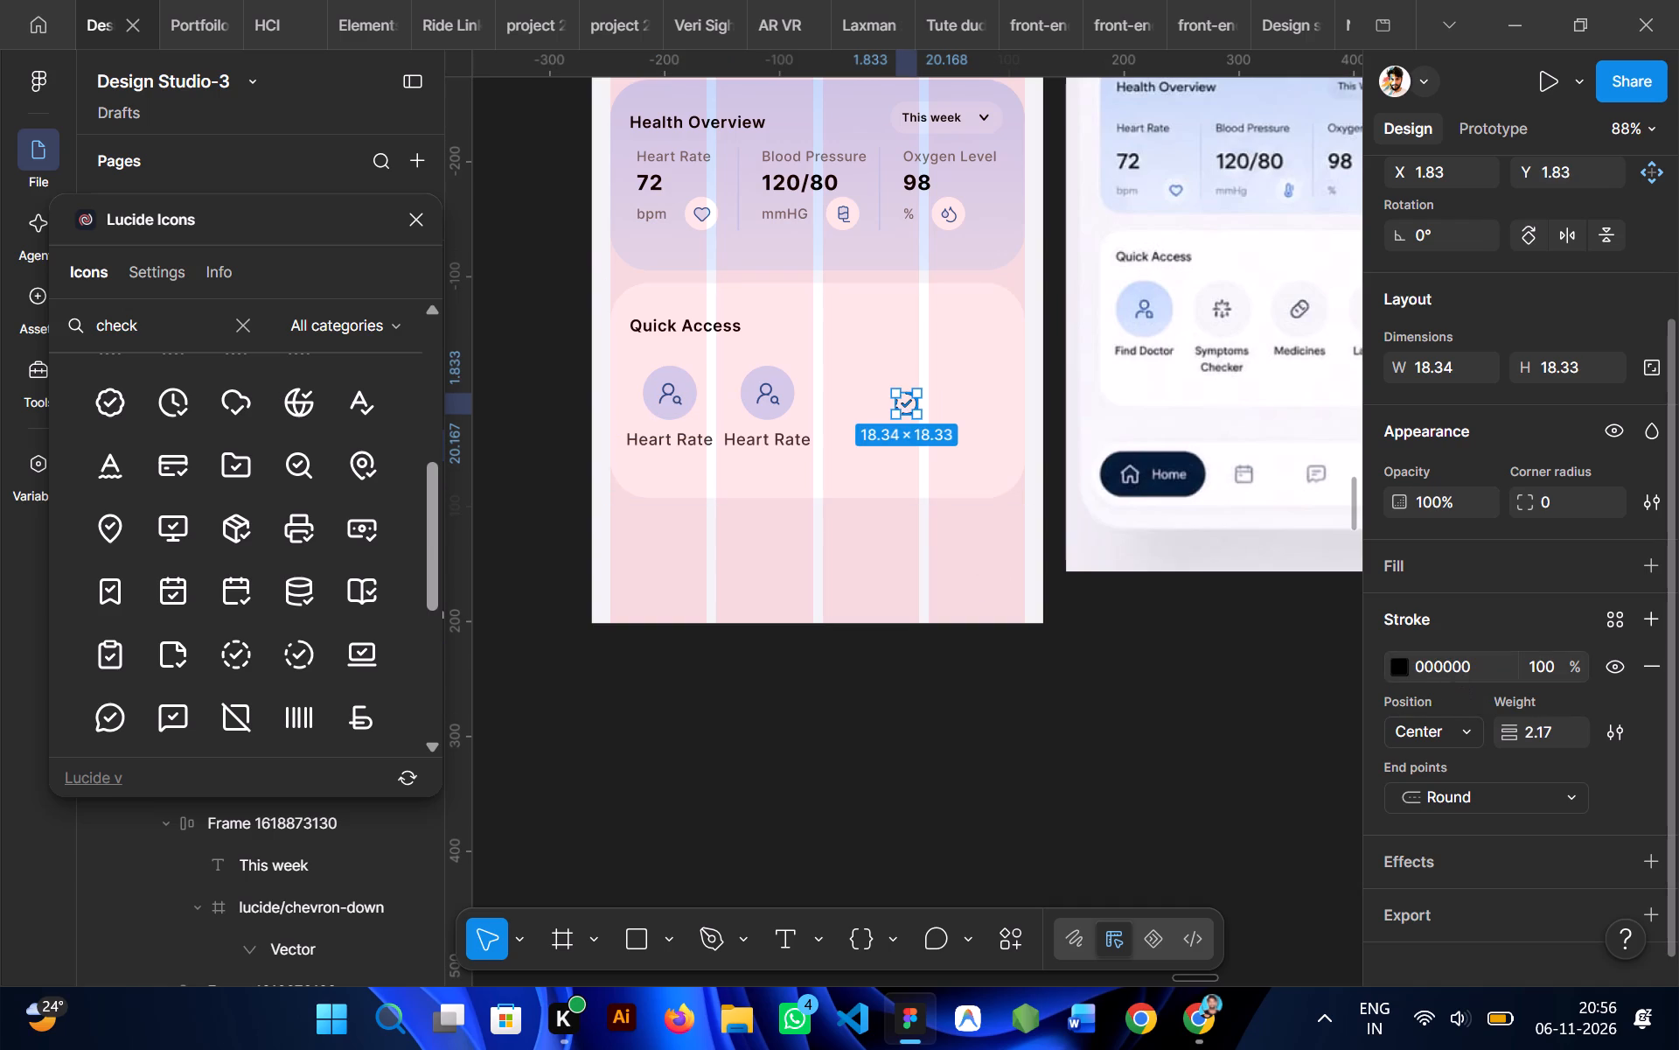
left_click(1453, 669)
key("ctrl+v")
left_click(1569, 729)
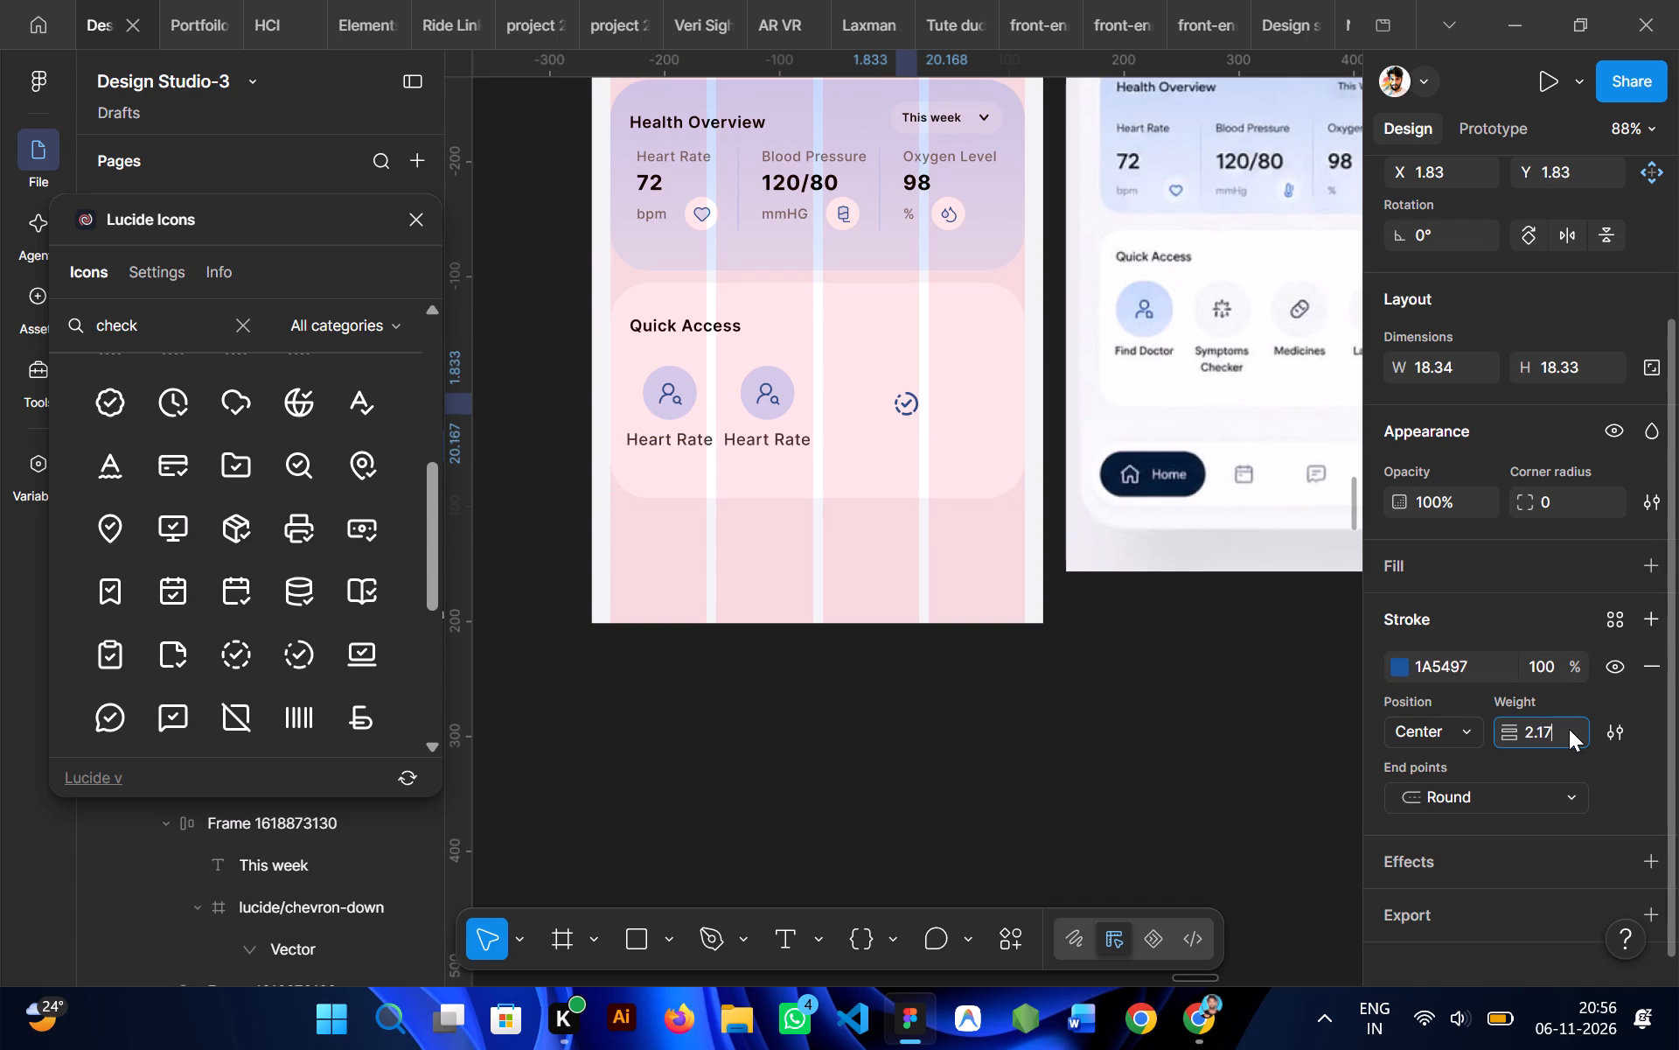
type("1.5")
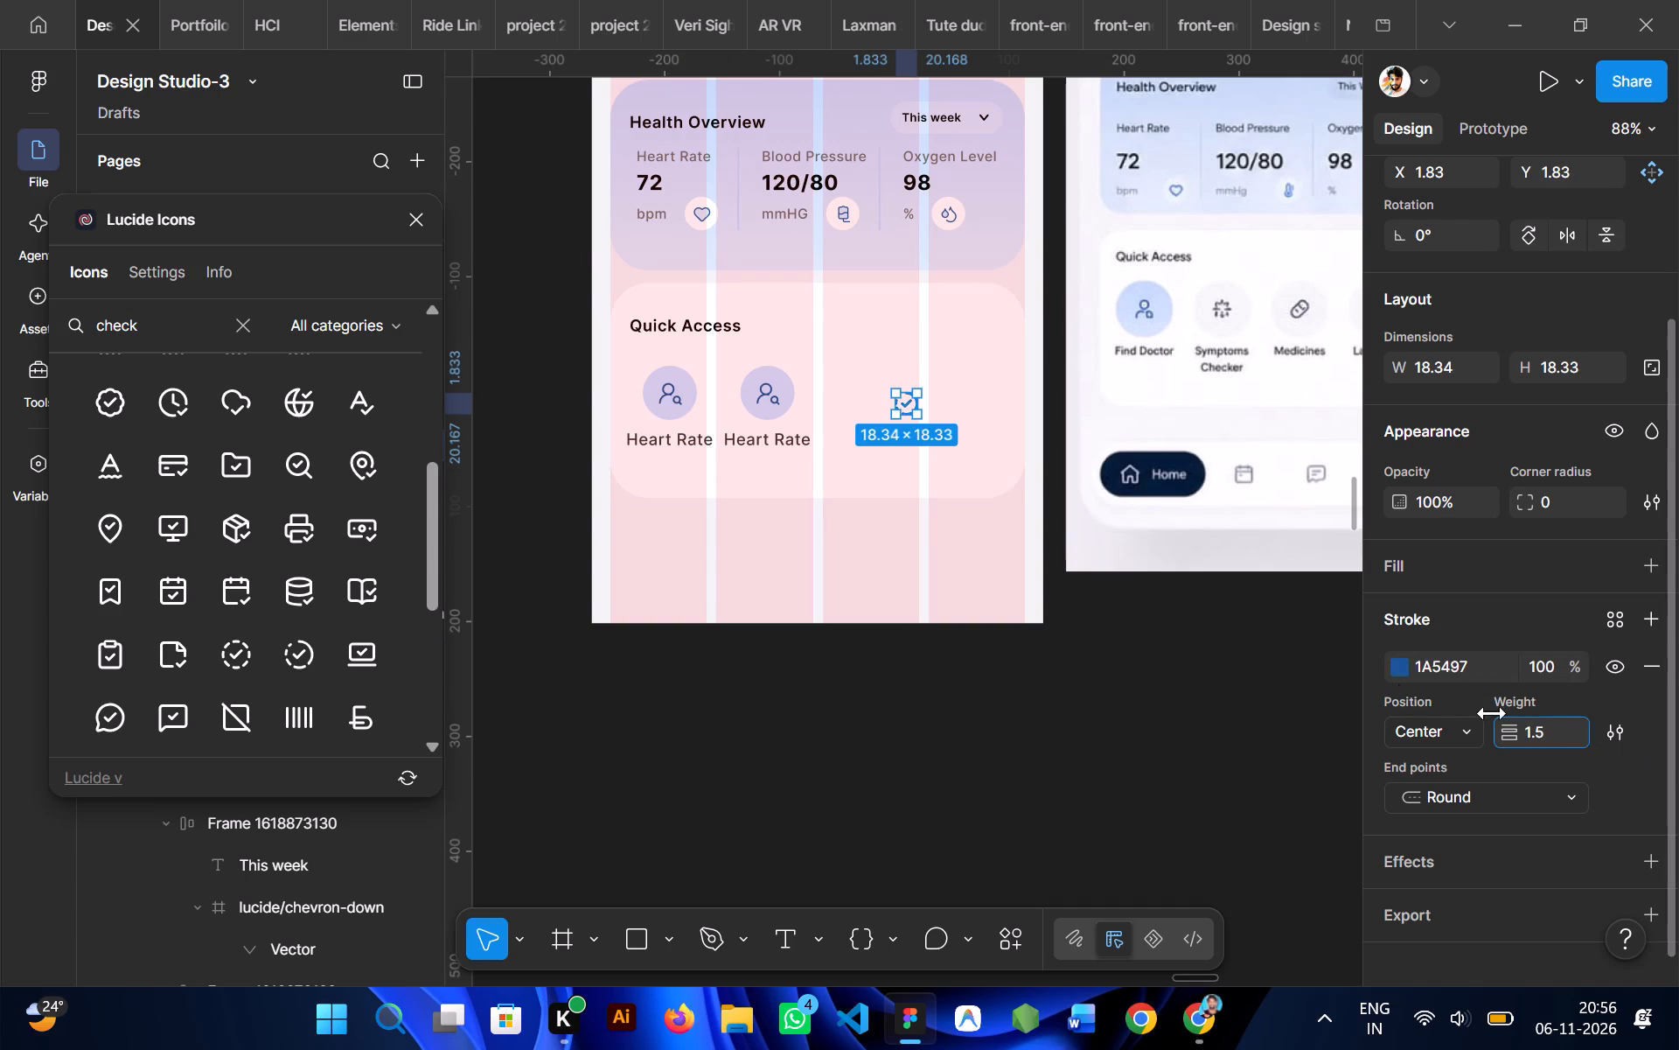
left_click(1058, 744)
Copy the check icon, delete the loose one, and paste it to replace the person icon in the second Quick Access item.
double_click(897, 397)
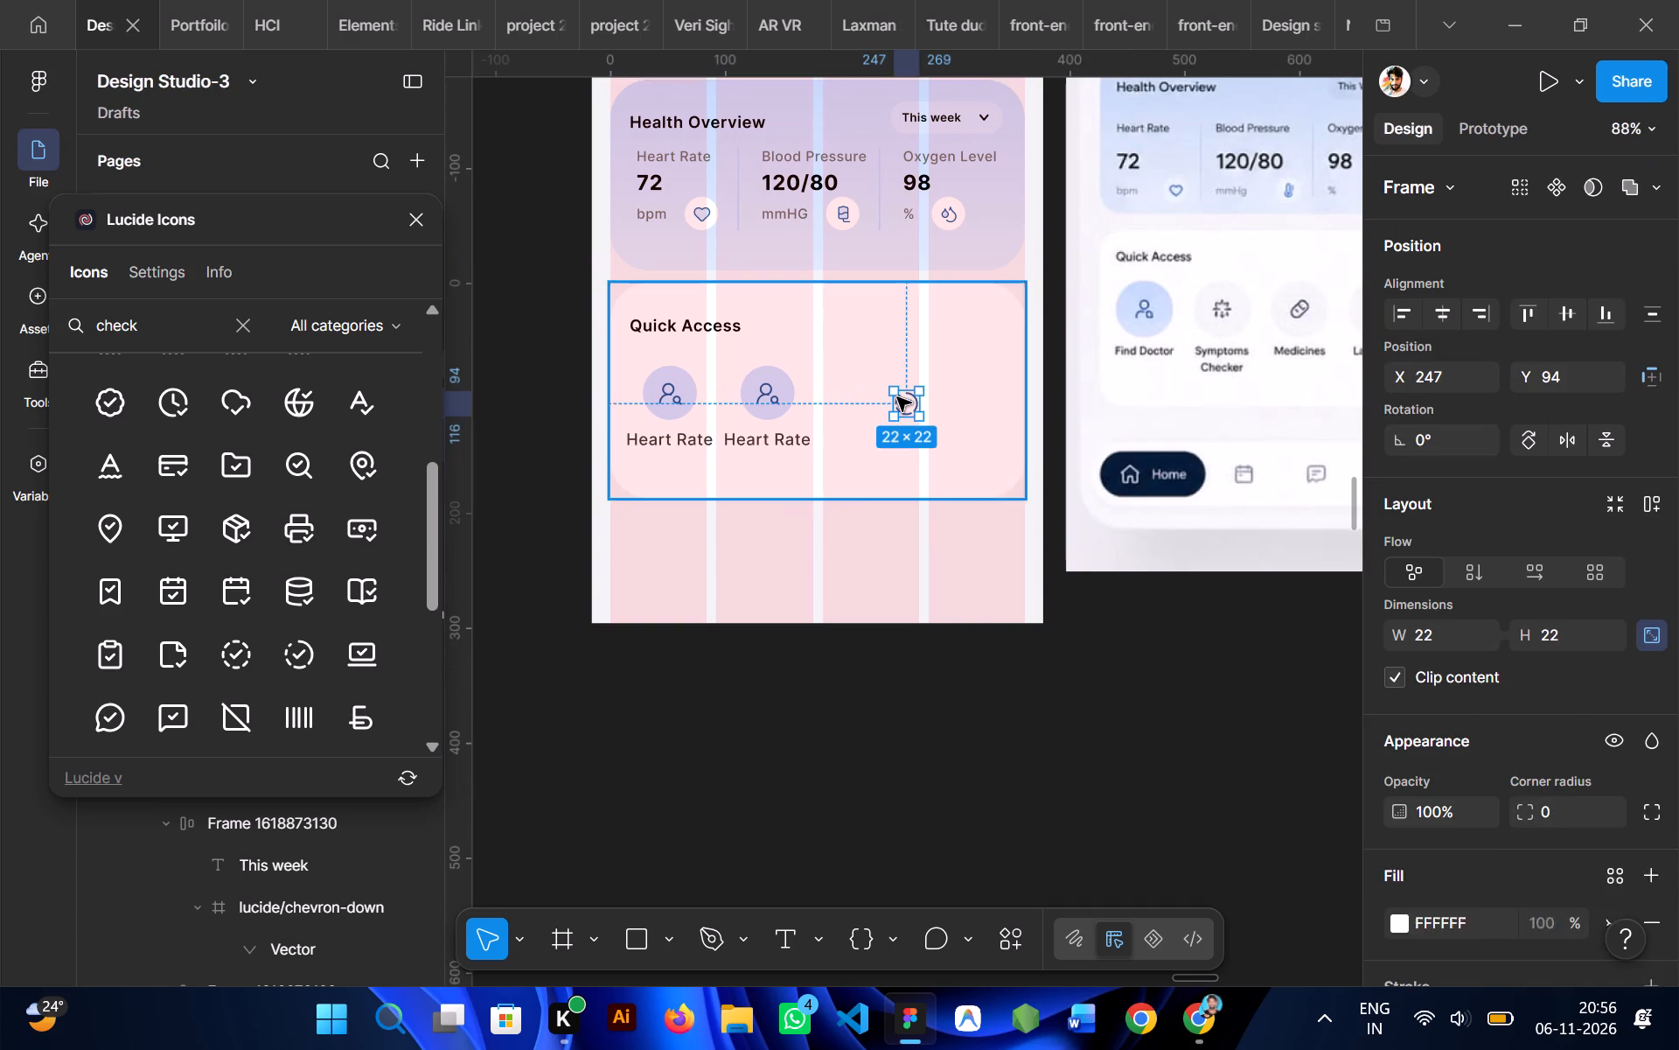
right_click(900, 398)
left_click(951, 157)
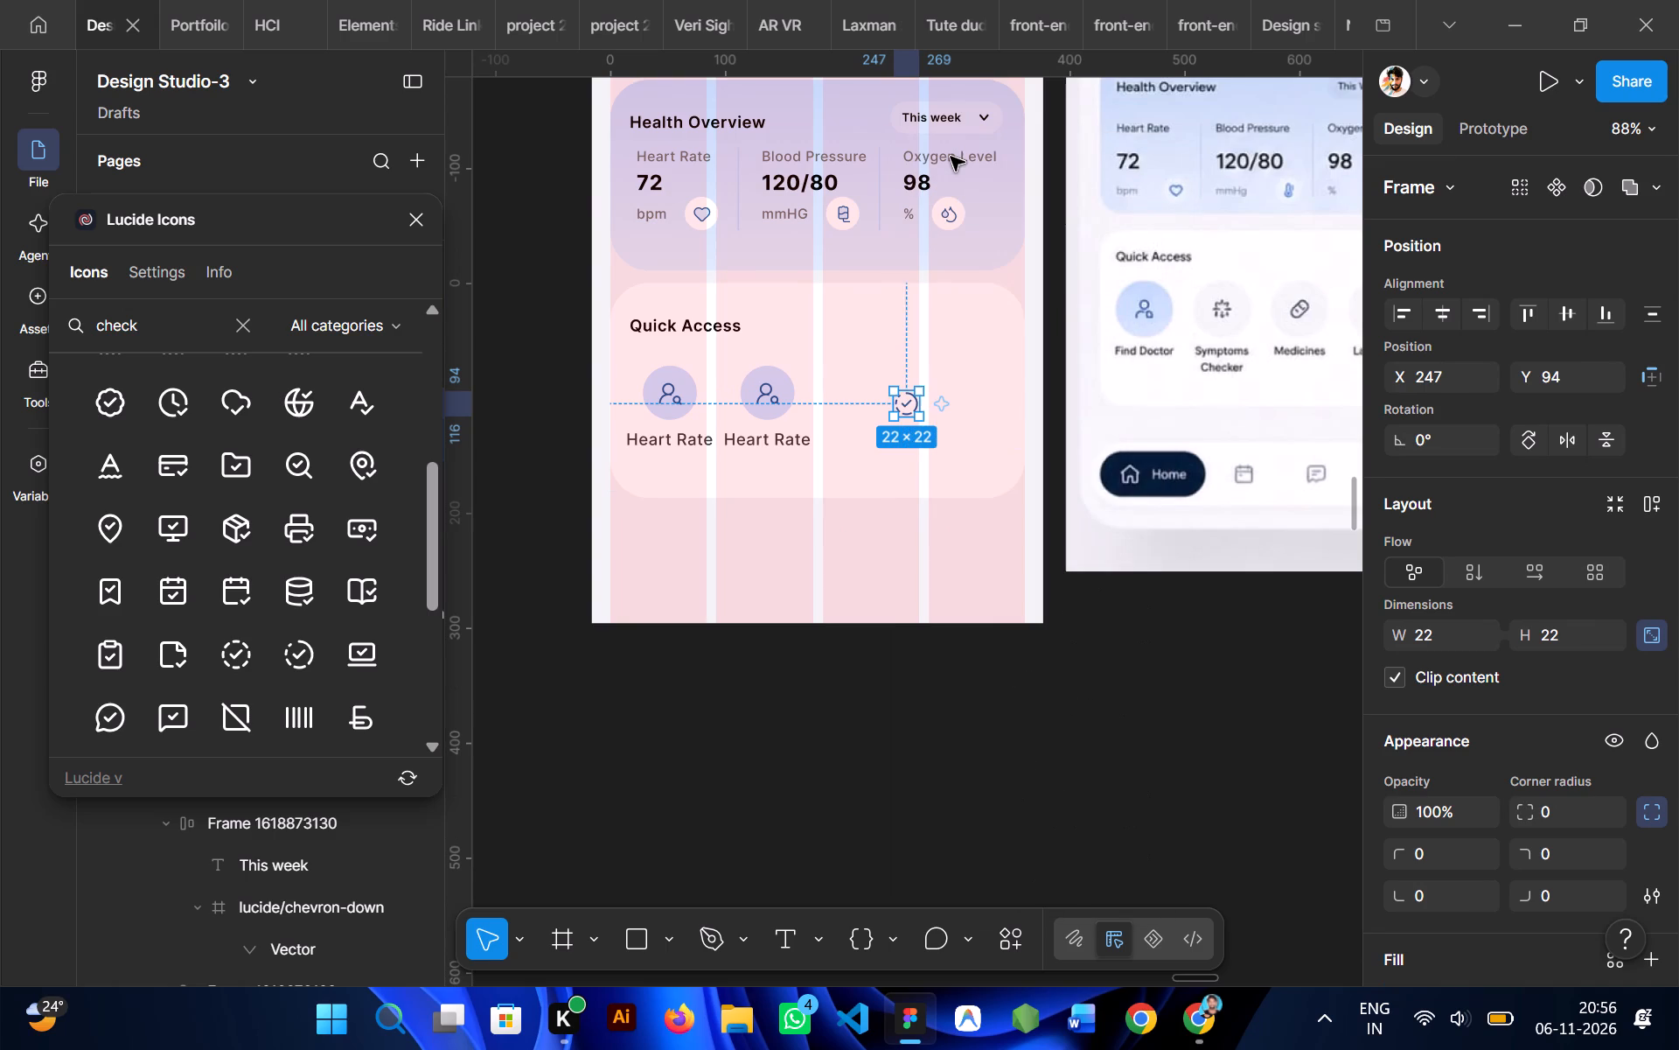
key("Delete")
triple_click(768, 401)
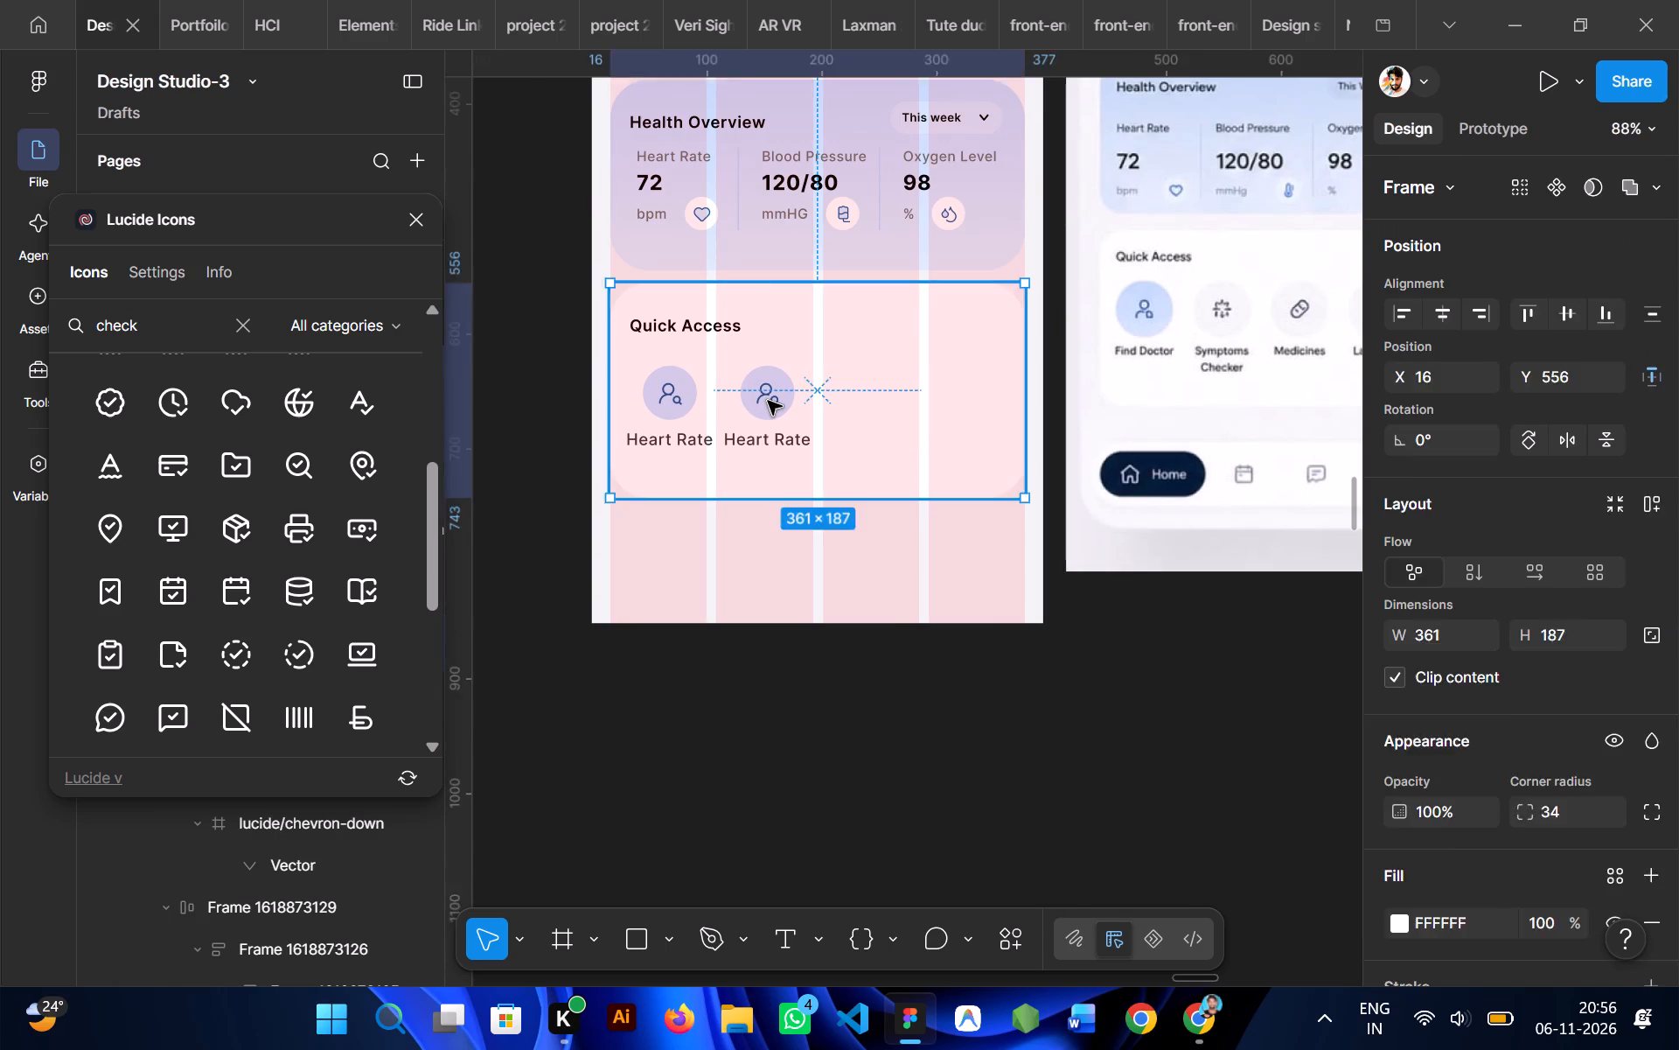
double_click(768, 401)
left_click(768, 401)
right_click(768, 401)
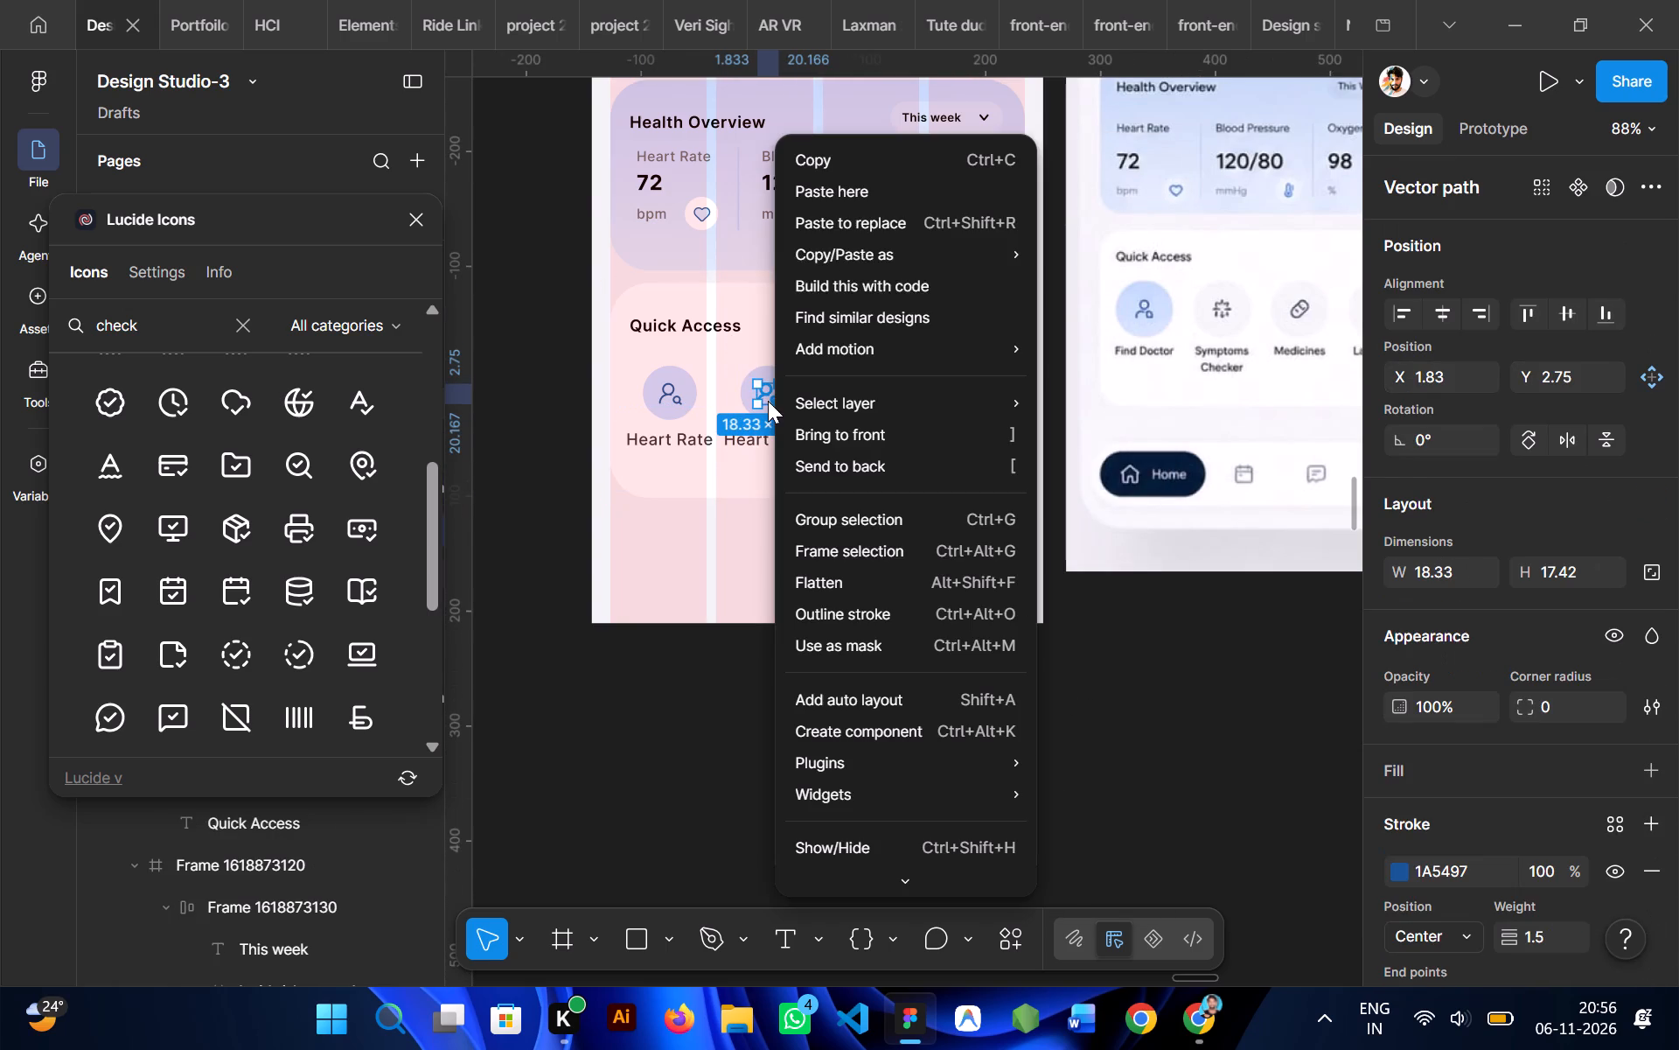
left_click(850, 236)
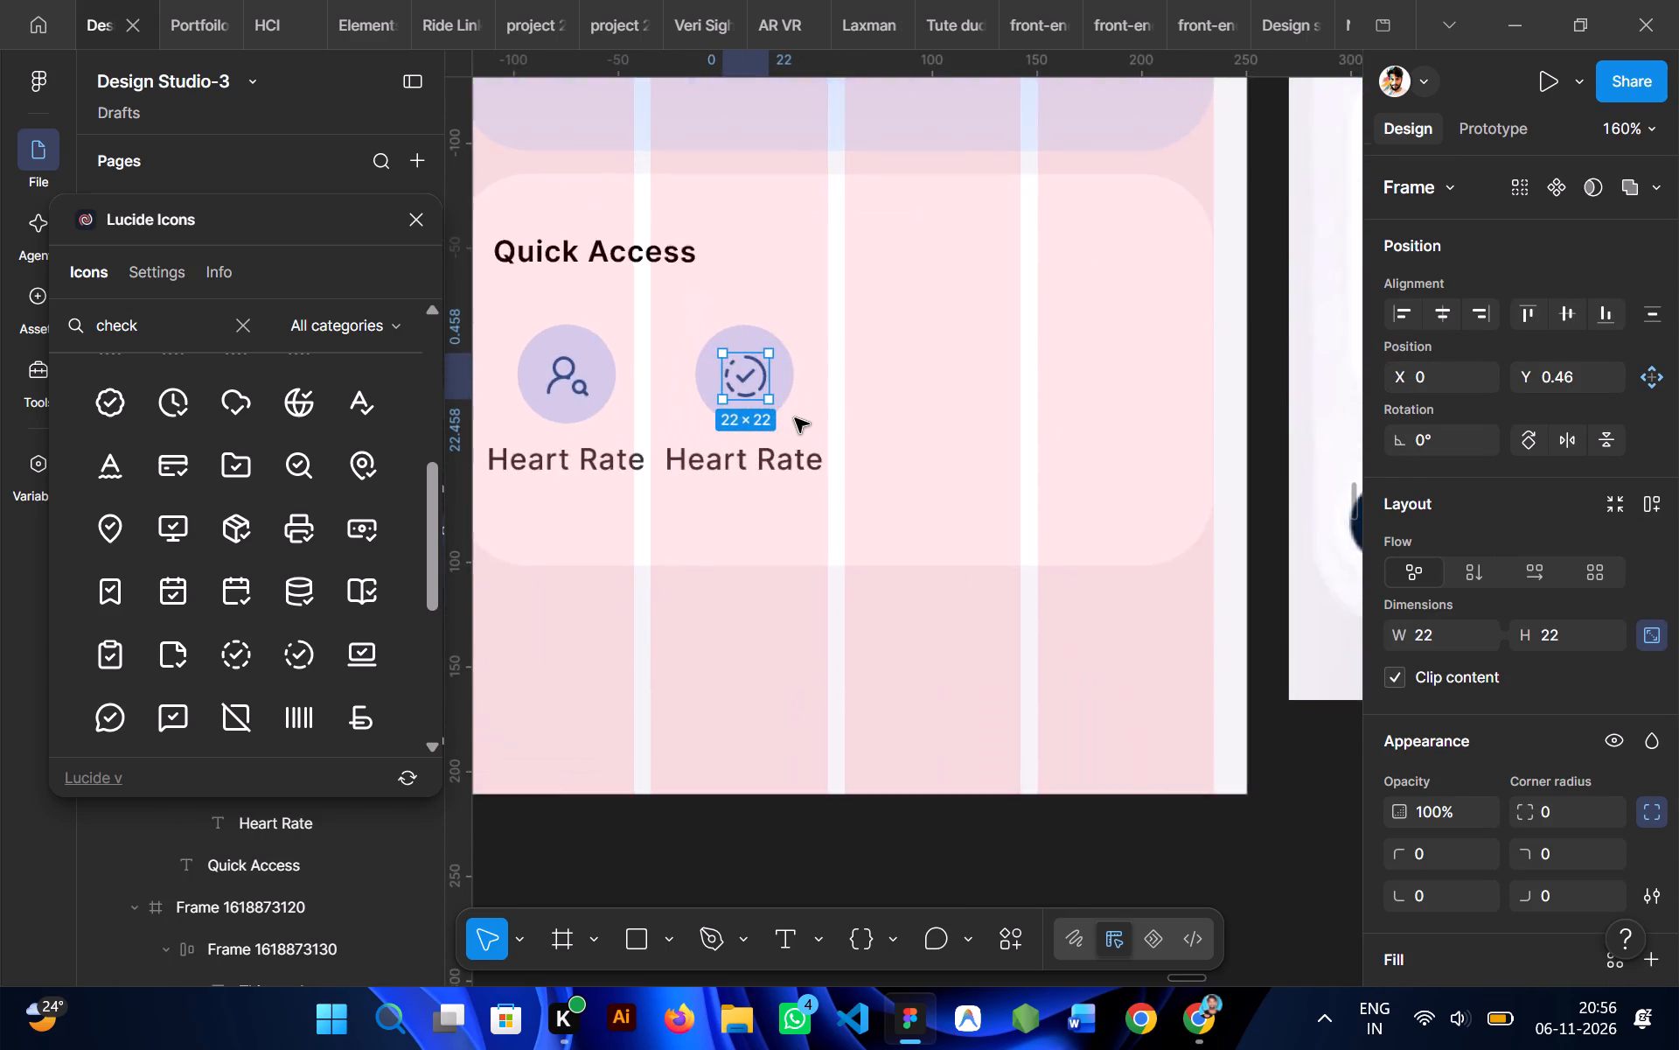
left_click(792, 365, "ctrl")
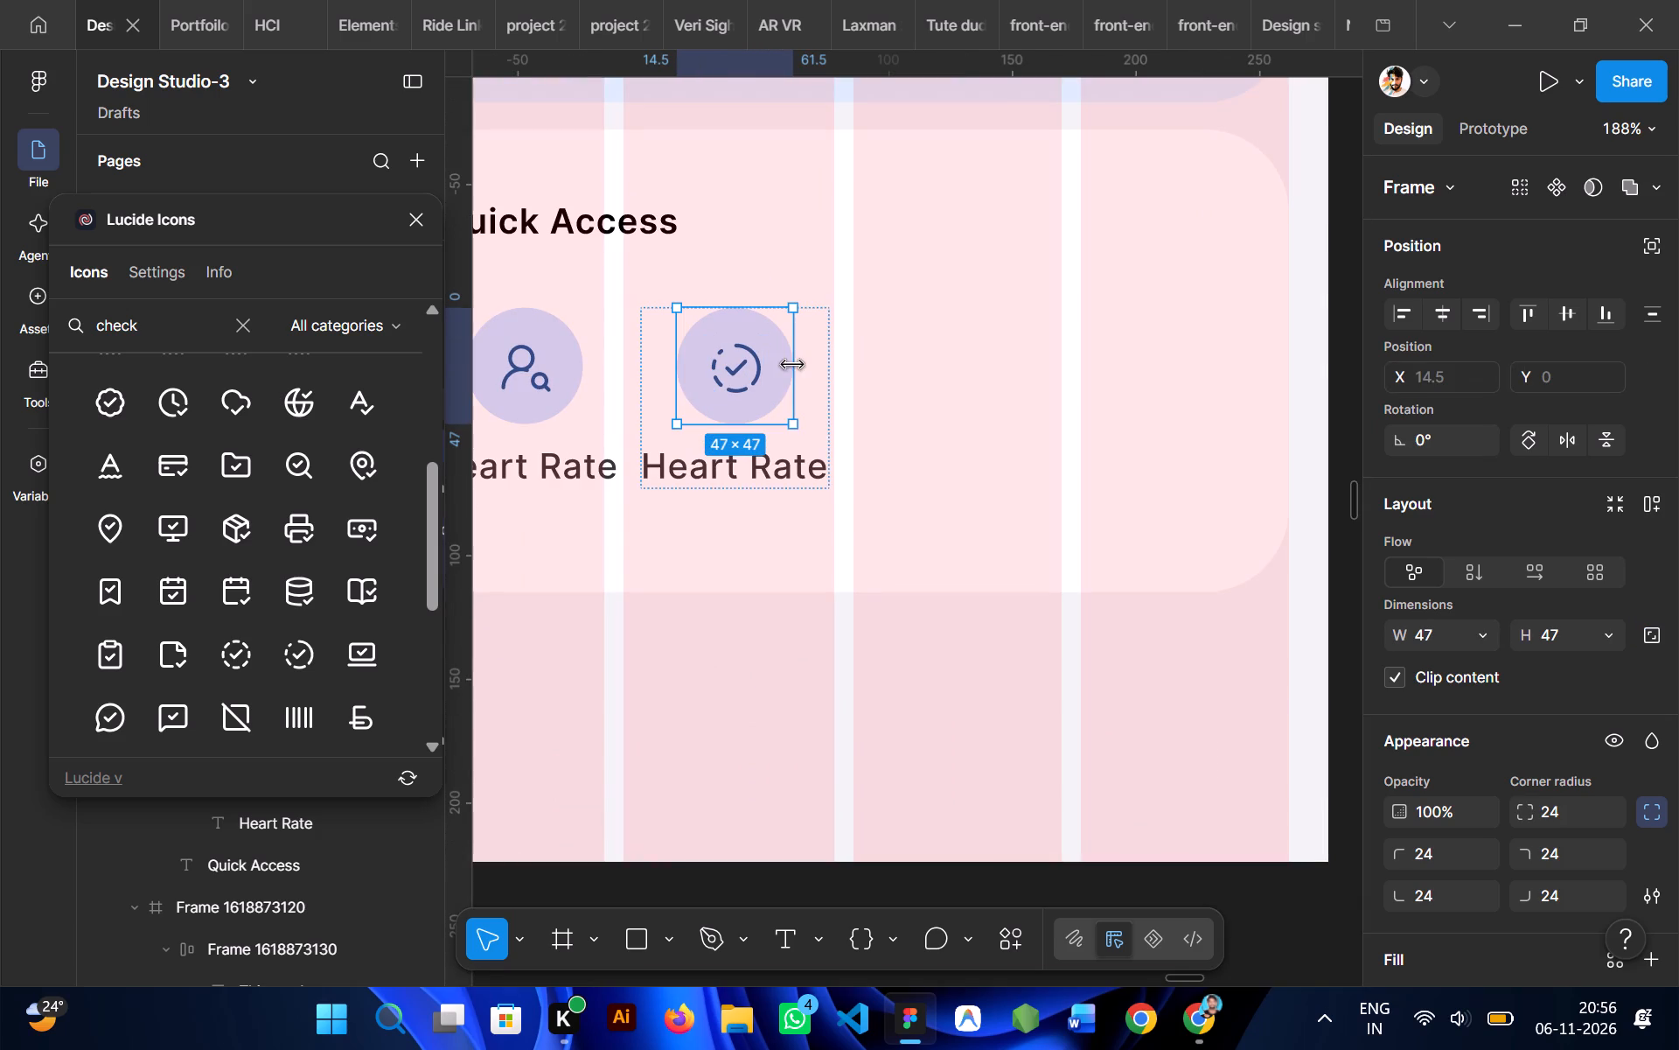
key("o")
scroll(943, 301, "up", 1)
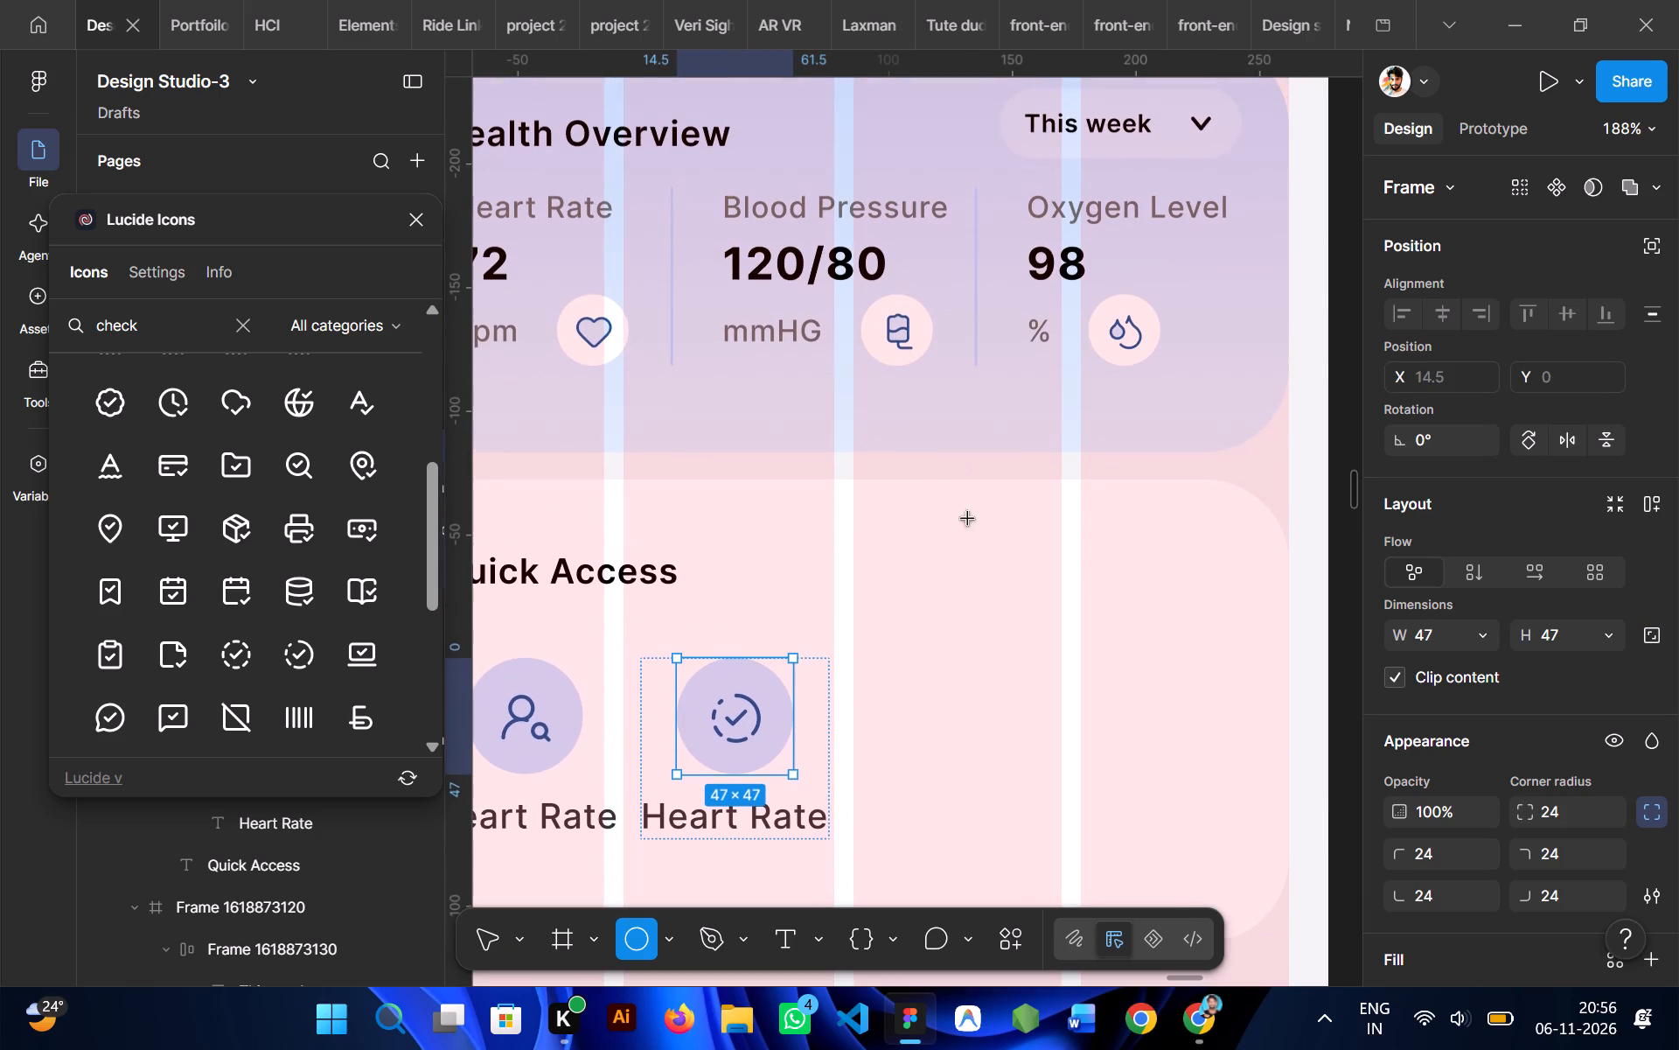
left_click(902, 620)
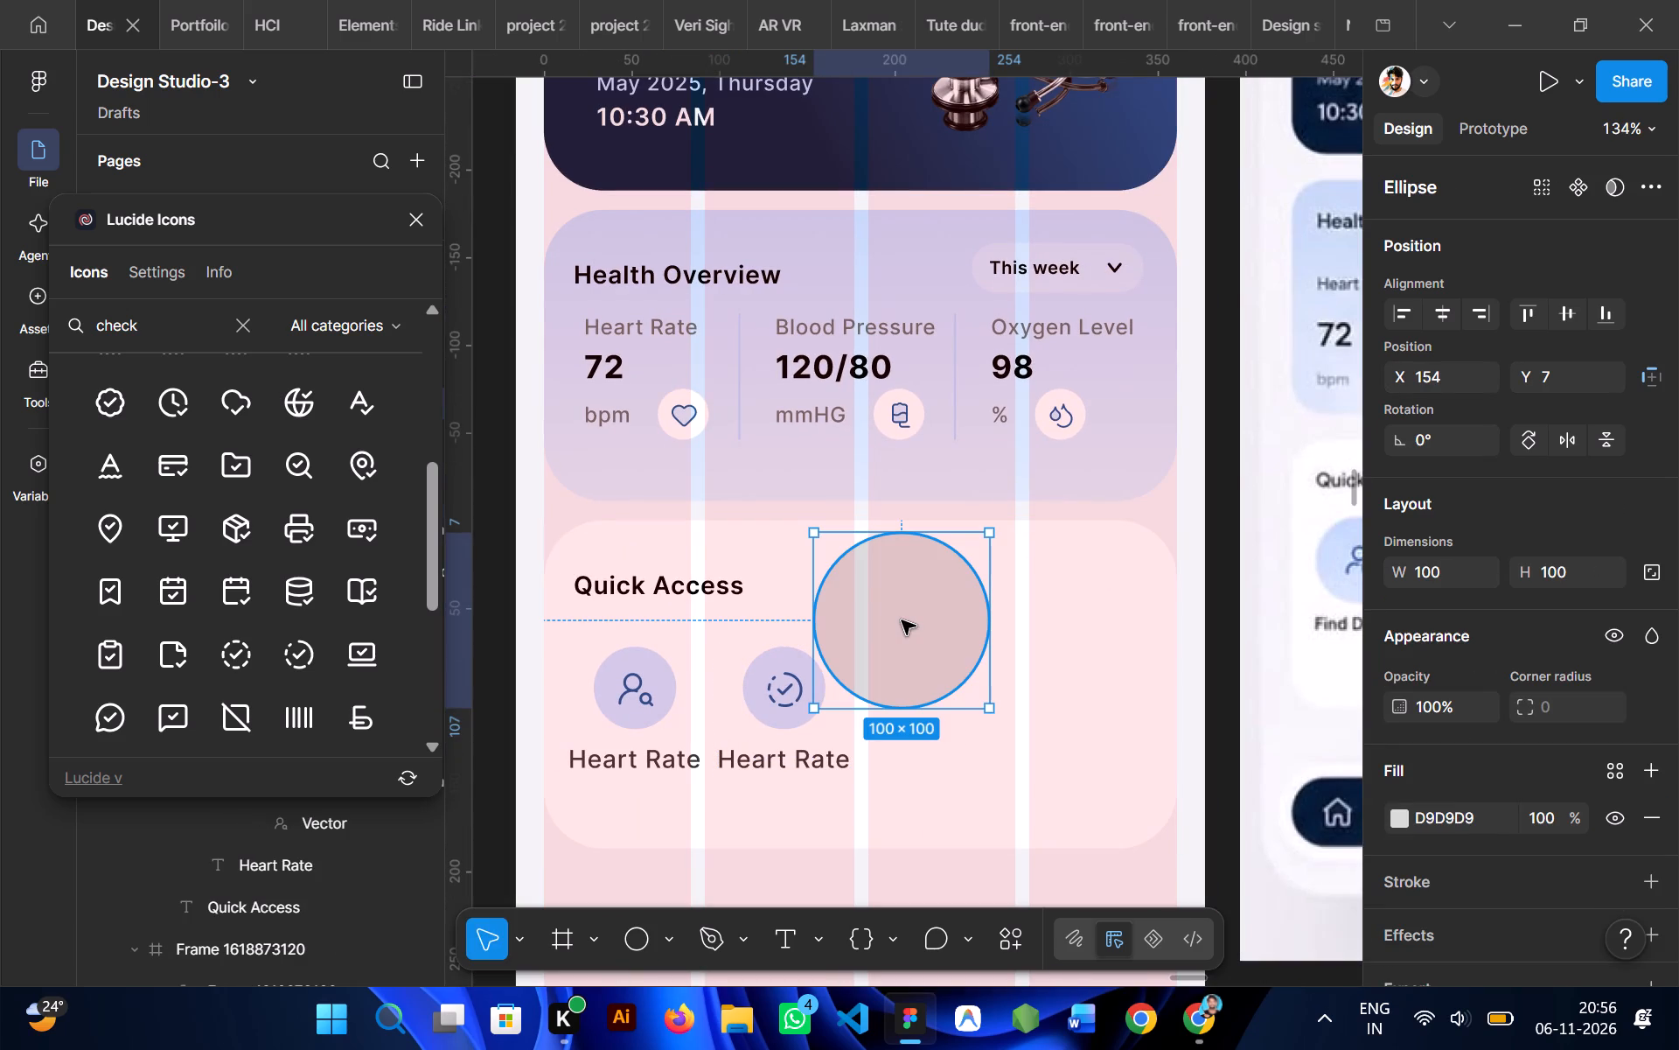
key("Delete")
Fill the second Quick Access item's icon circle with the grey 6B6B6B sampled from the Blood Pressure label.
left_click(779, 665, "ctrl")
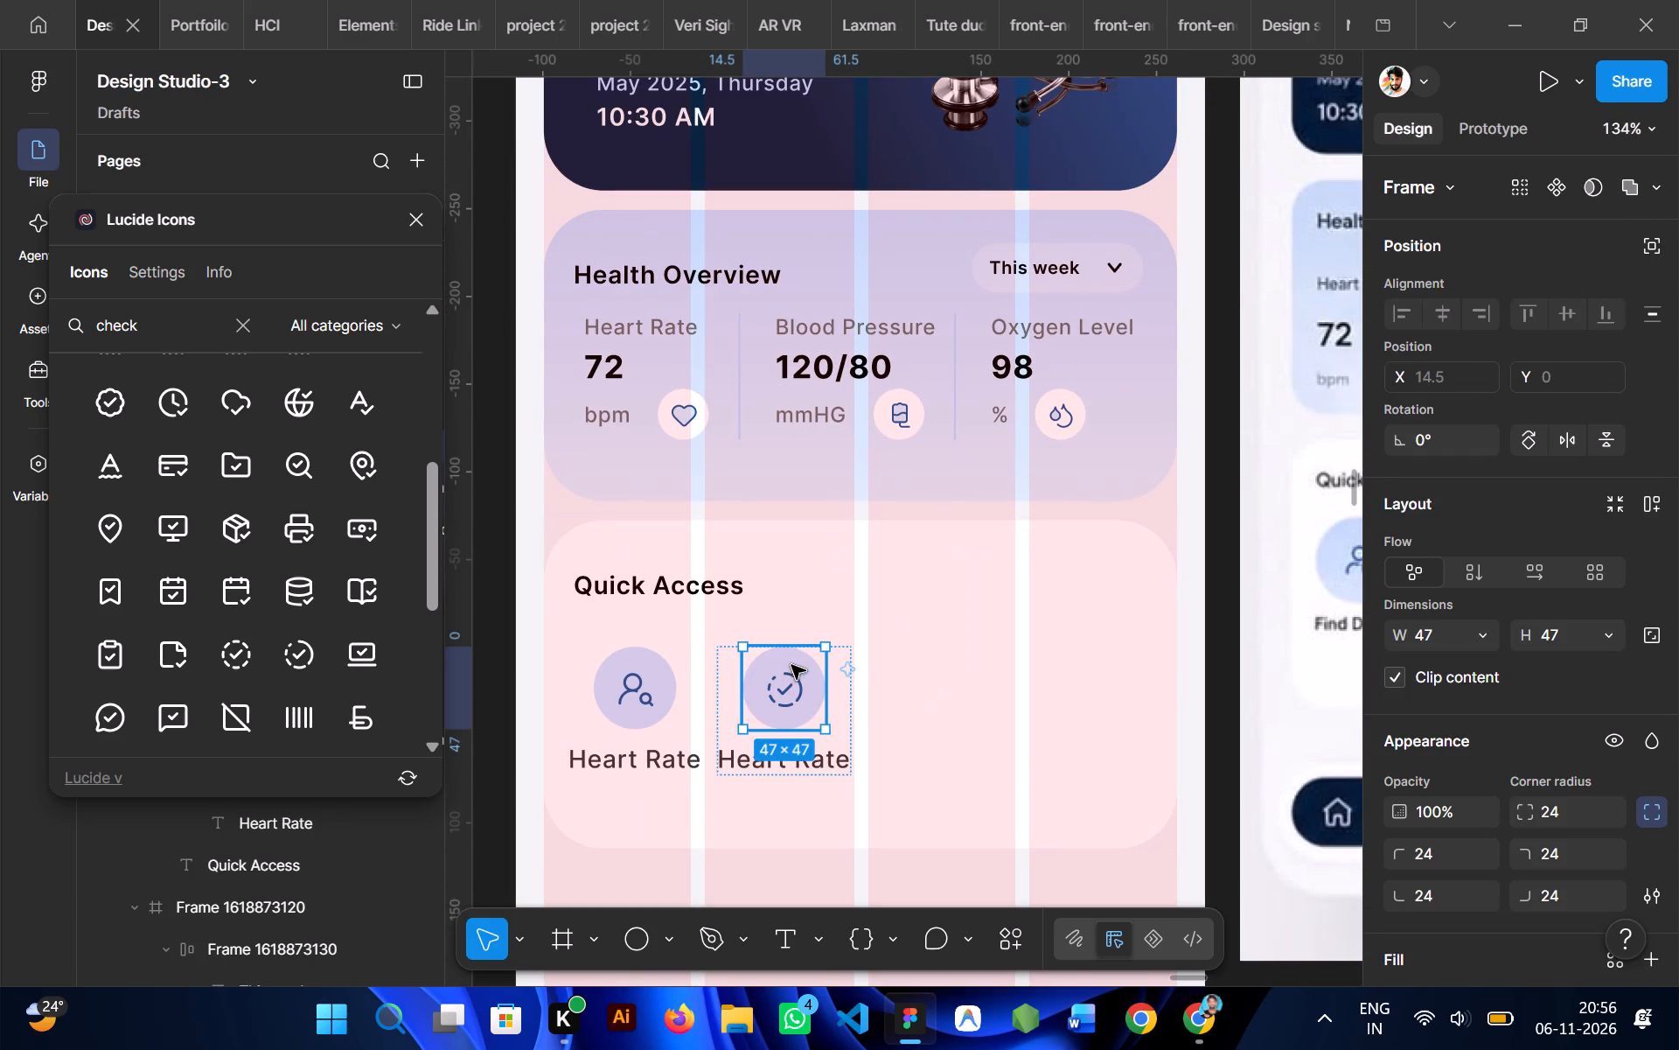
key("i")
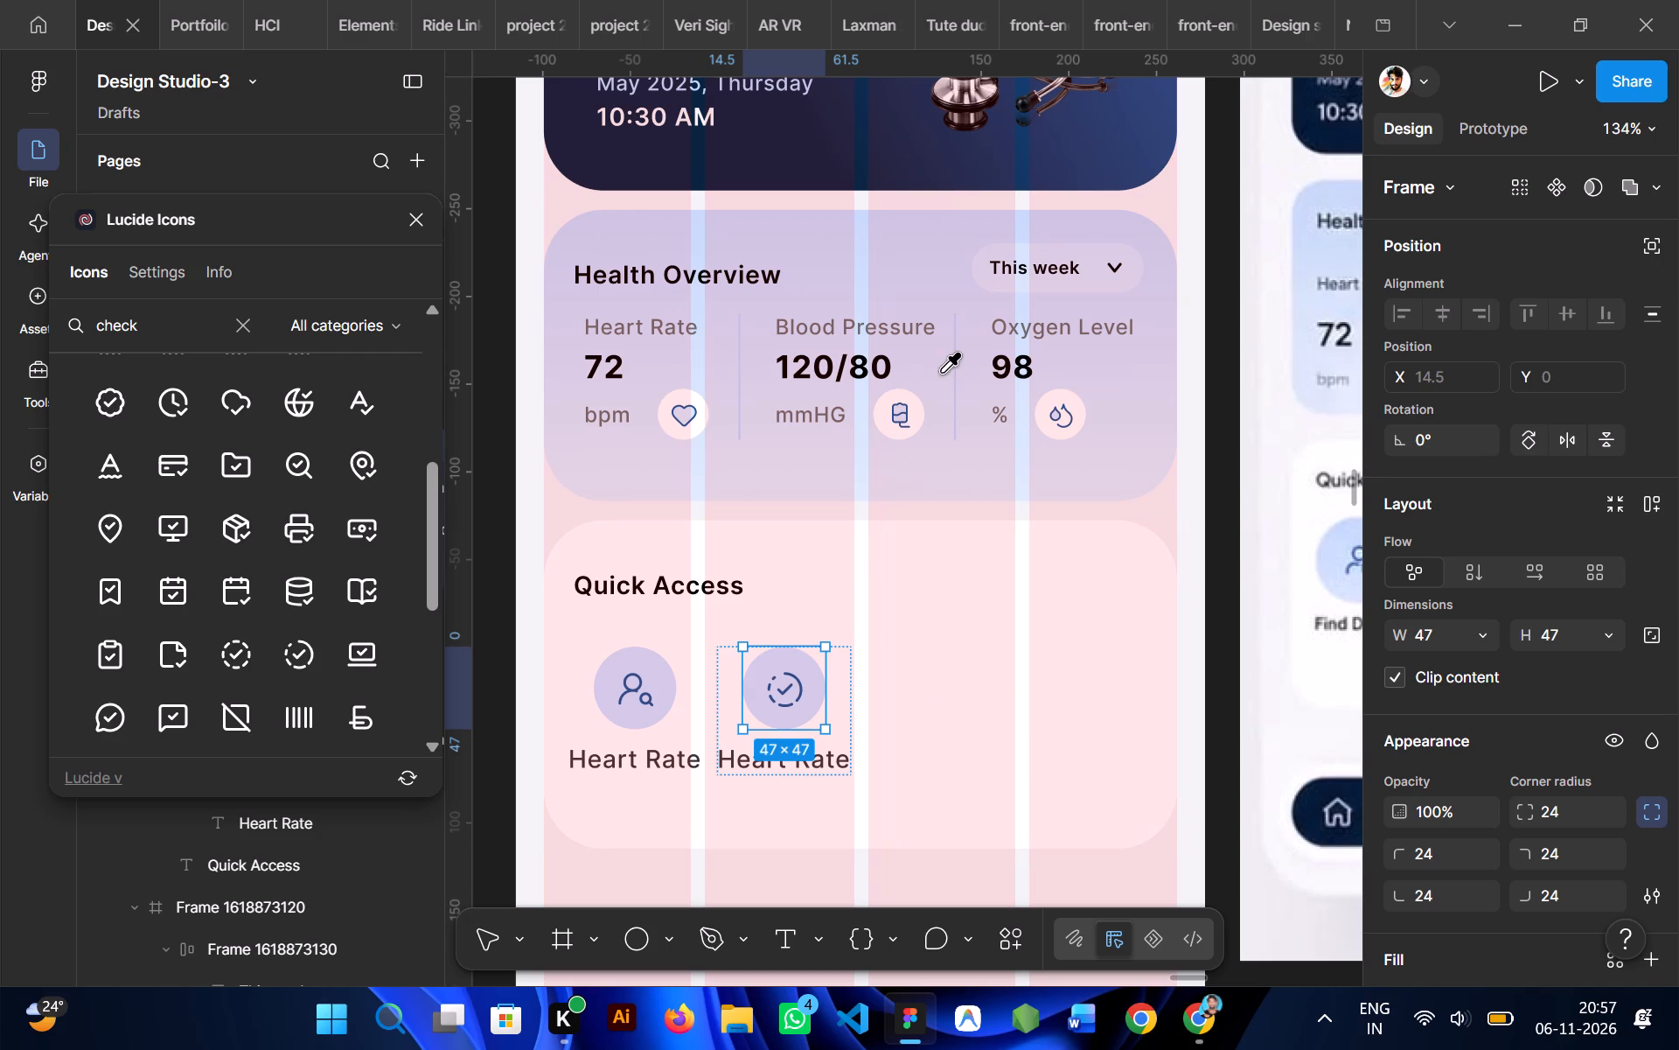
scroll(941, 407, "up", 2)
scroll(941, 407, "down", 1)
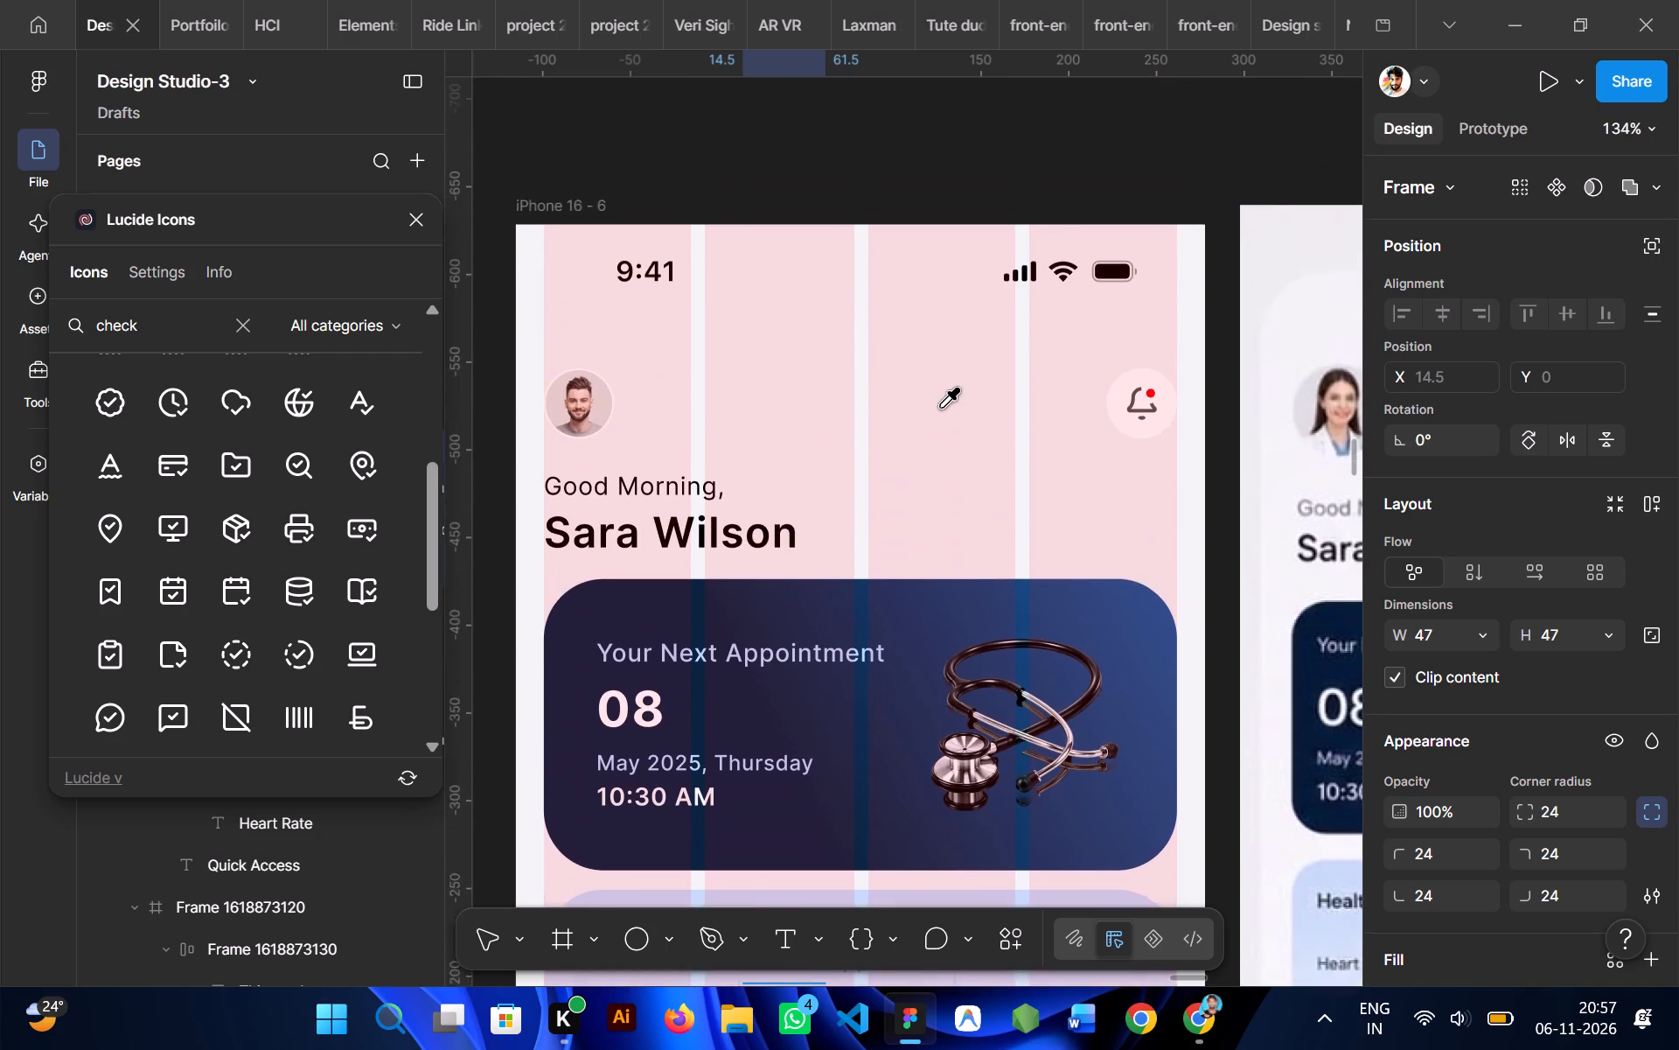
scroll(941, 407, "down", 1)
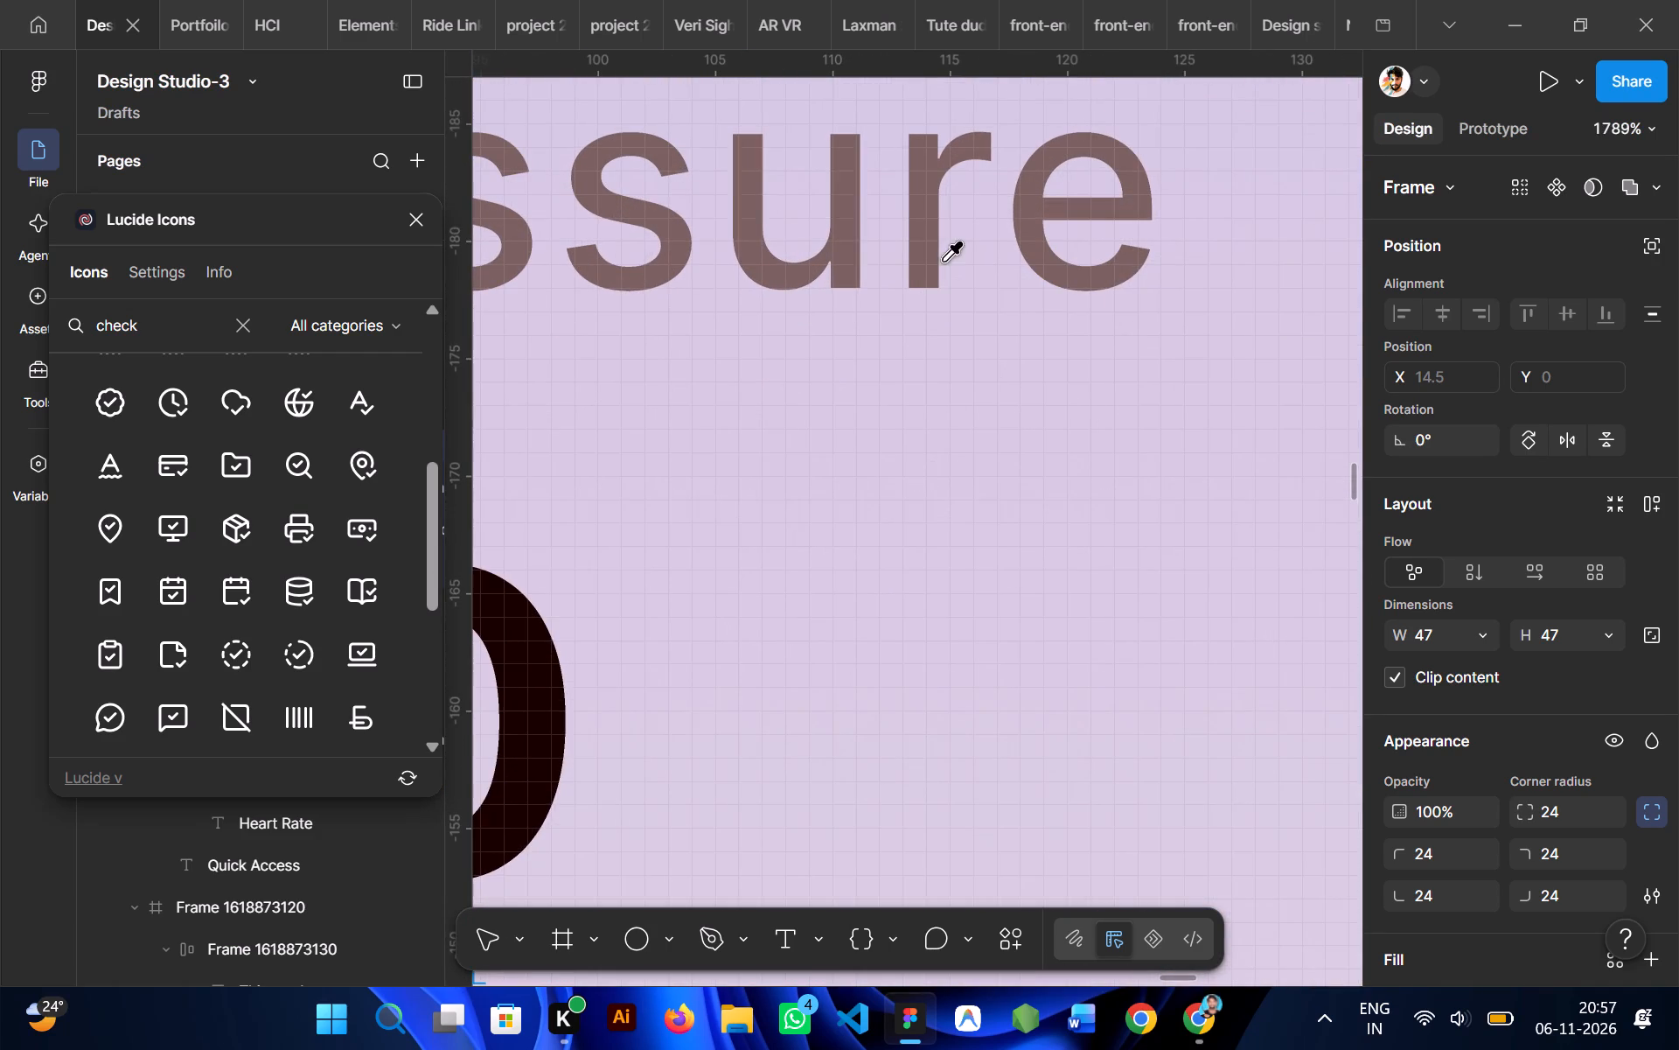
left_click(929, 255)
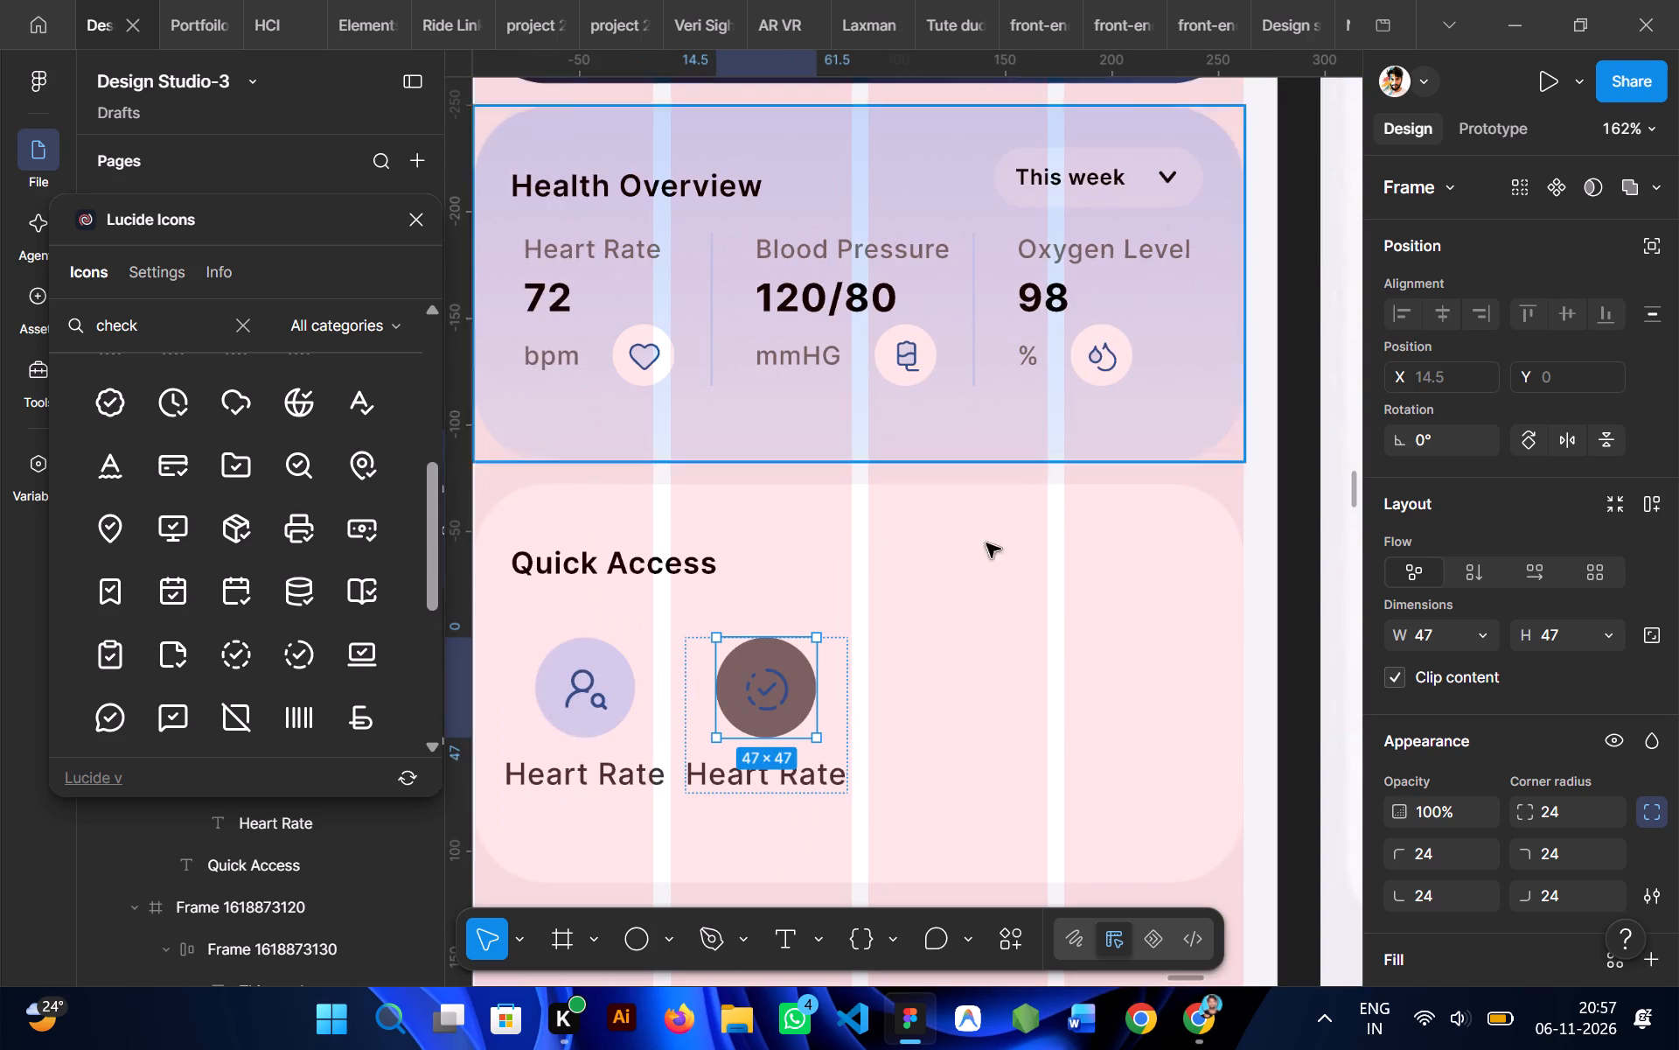
Lighten the fill of the second Quick Access item's icon circle to the pale grey F0F0F0.
scroll(984, 647, "down", 1)
scroll(1576, 813, "down", 1)
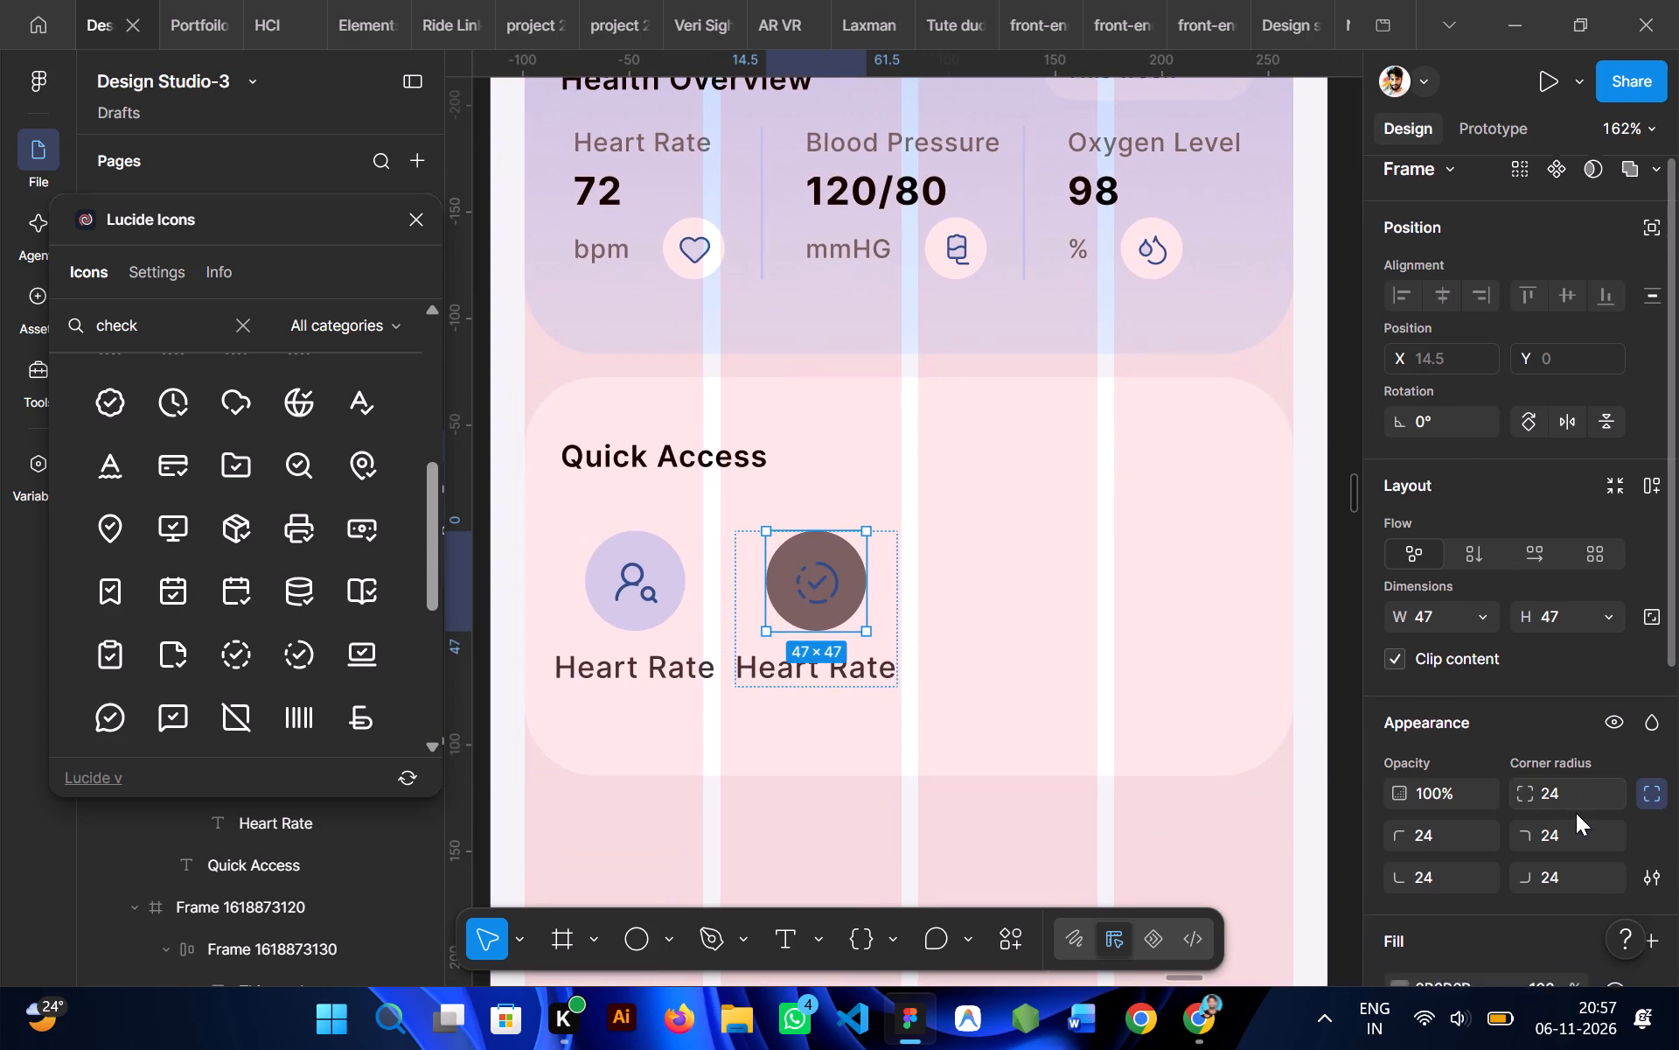
scroll(1576, 813, "down", 1)
left_click(1400, 699)
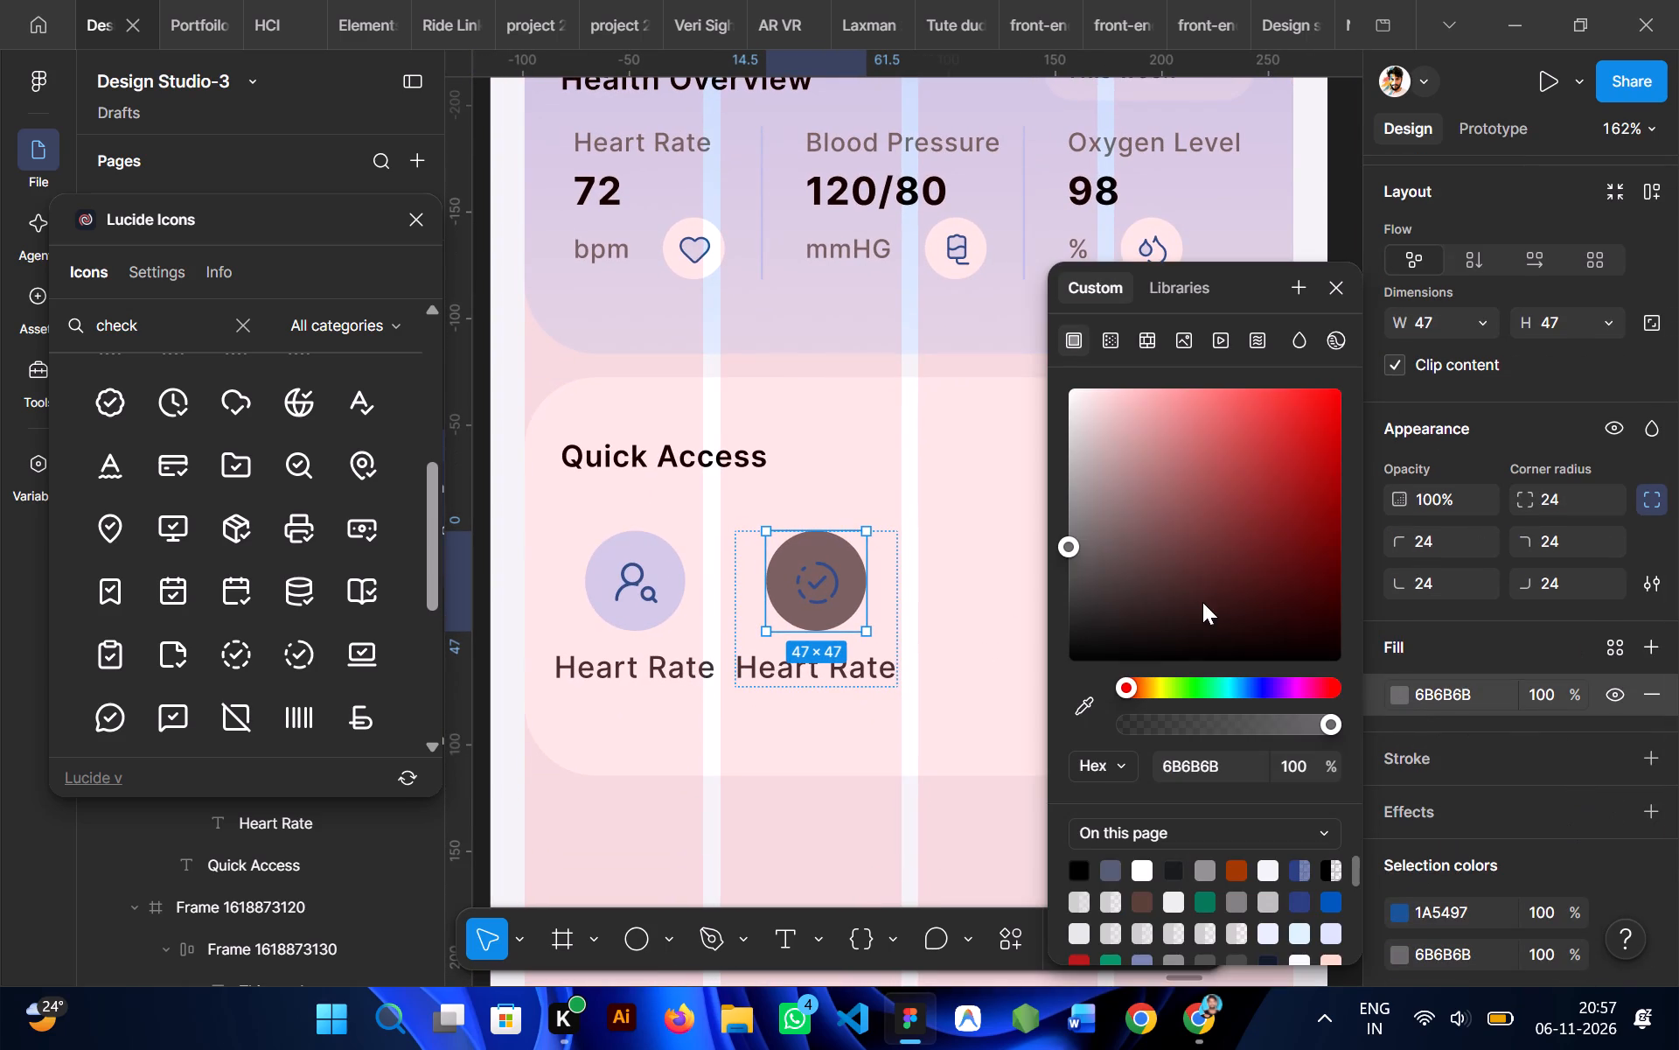
left_click_drag(1068, 537, 1036, 442)
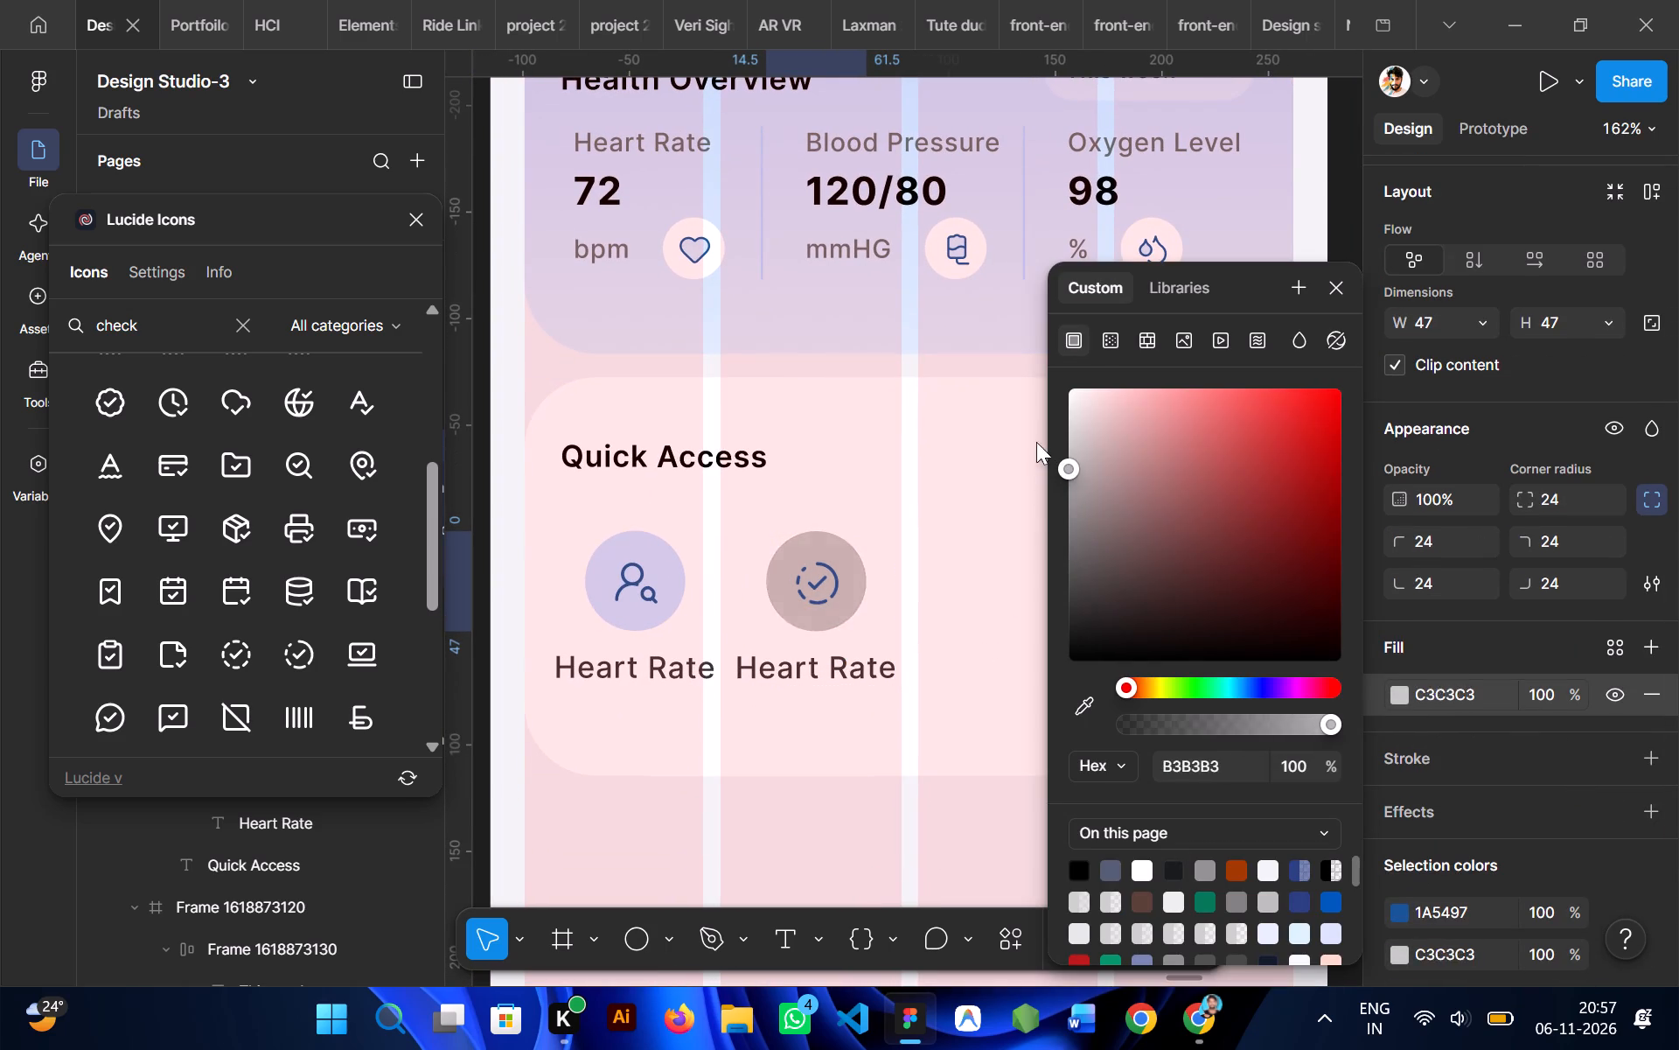
left_click_drag(1036, 442, 1014, 384)
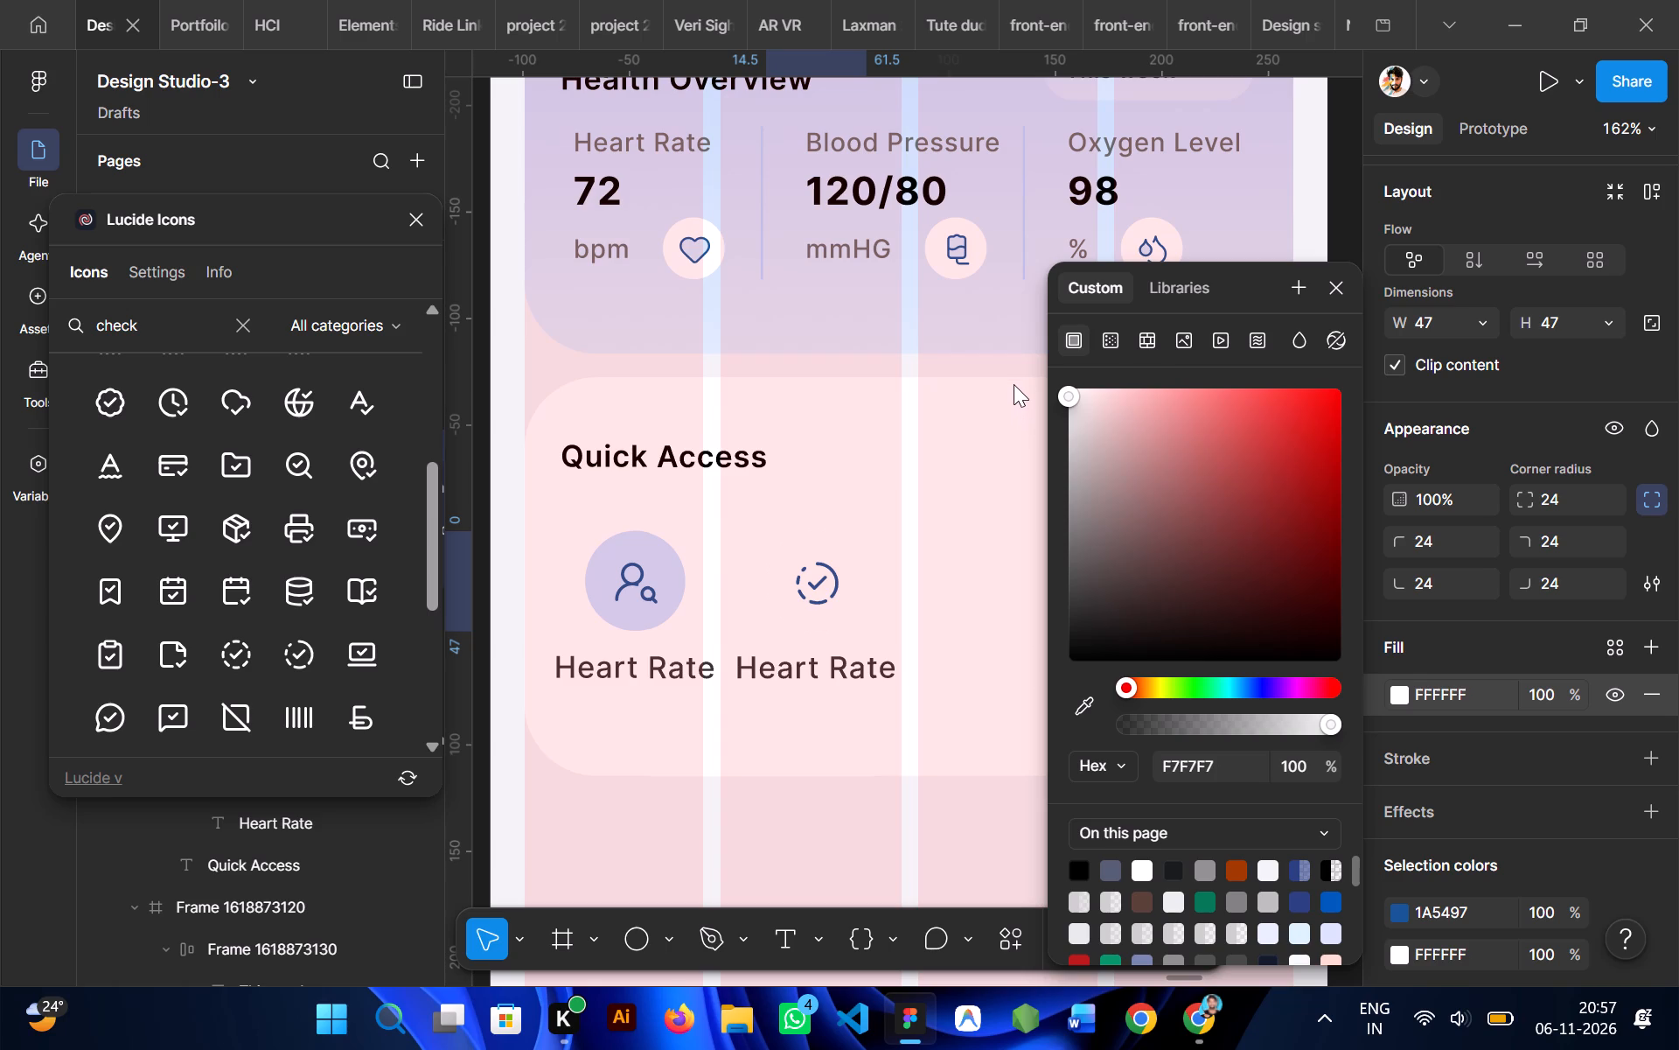
left_click_drag(1014, 384, 1022, 410)
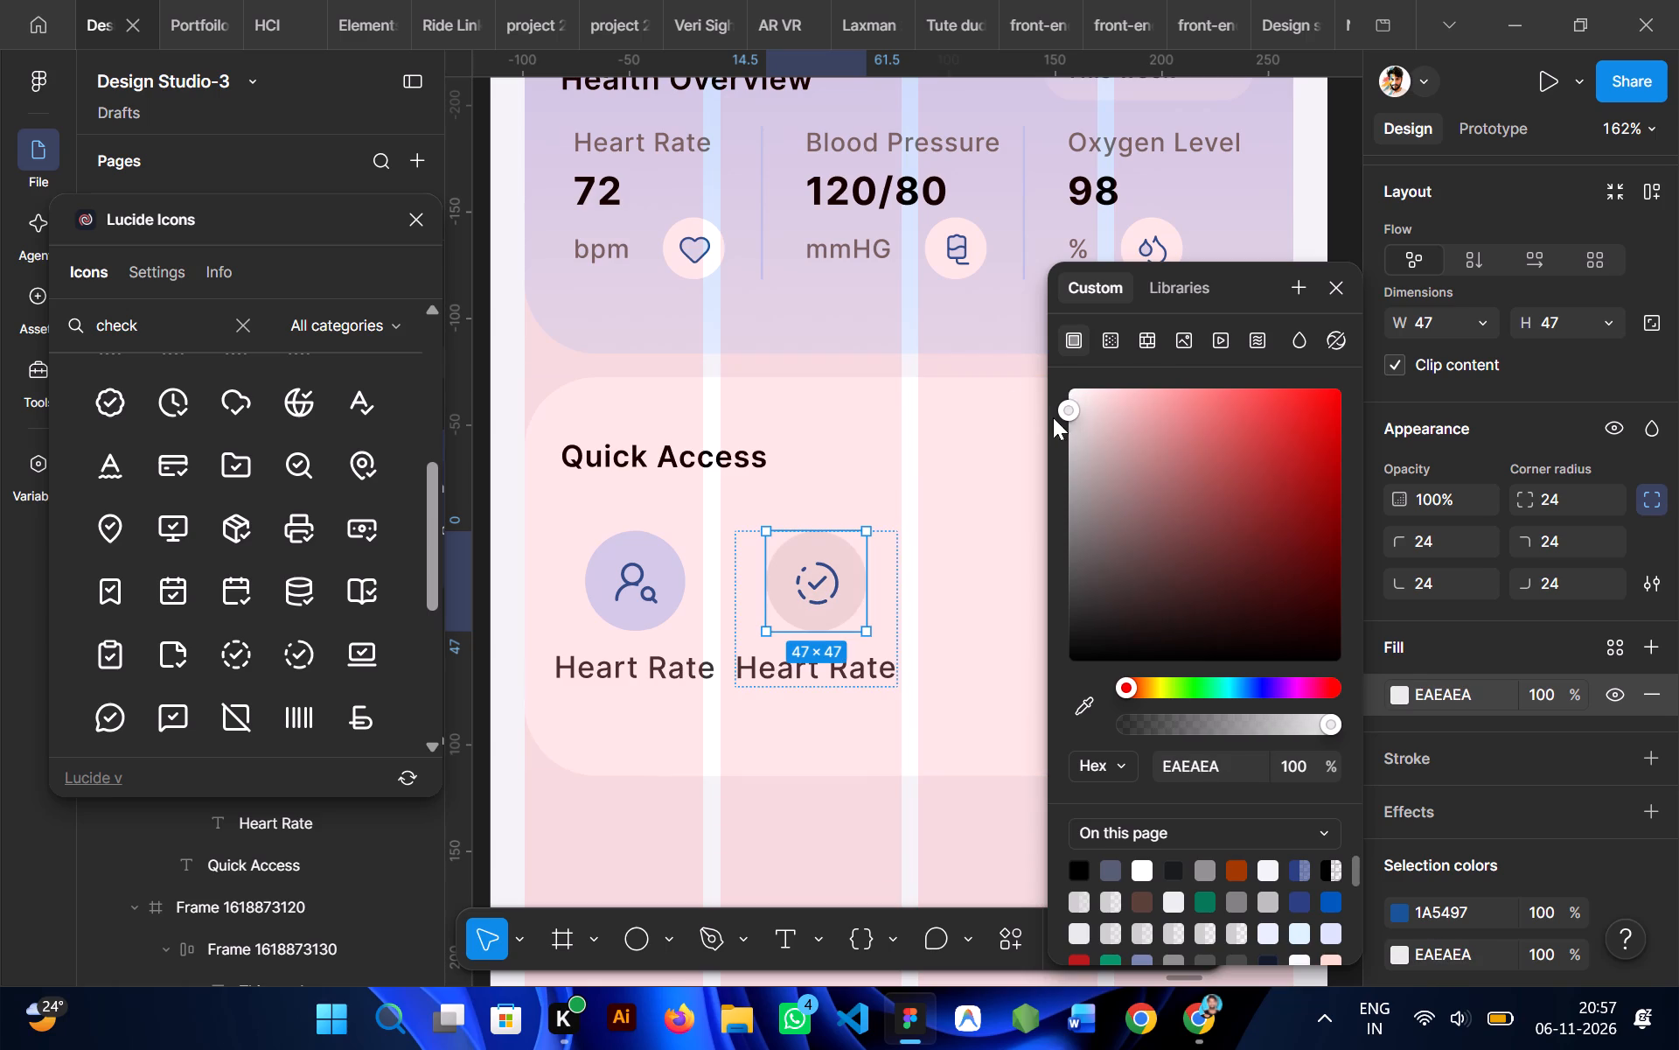
left_click(1067, 409)
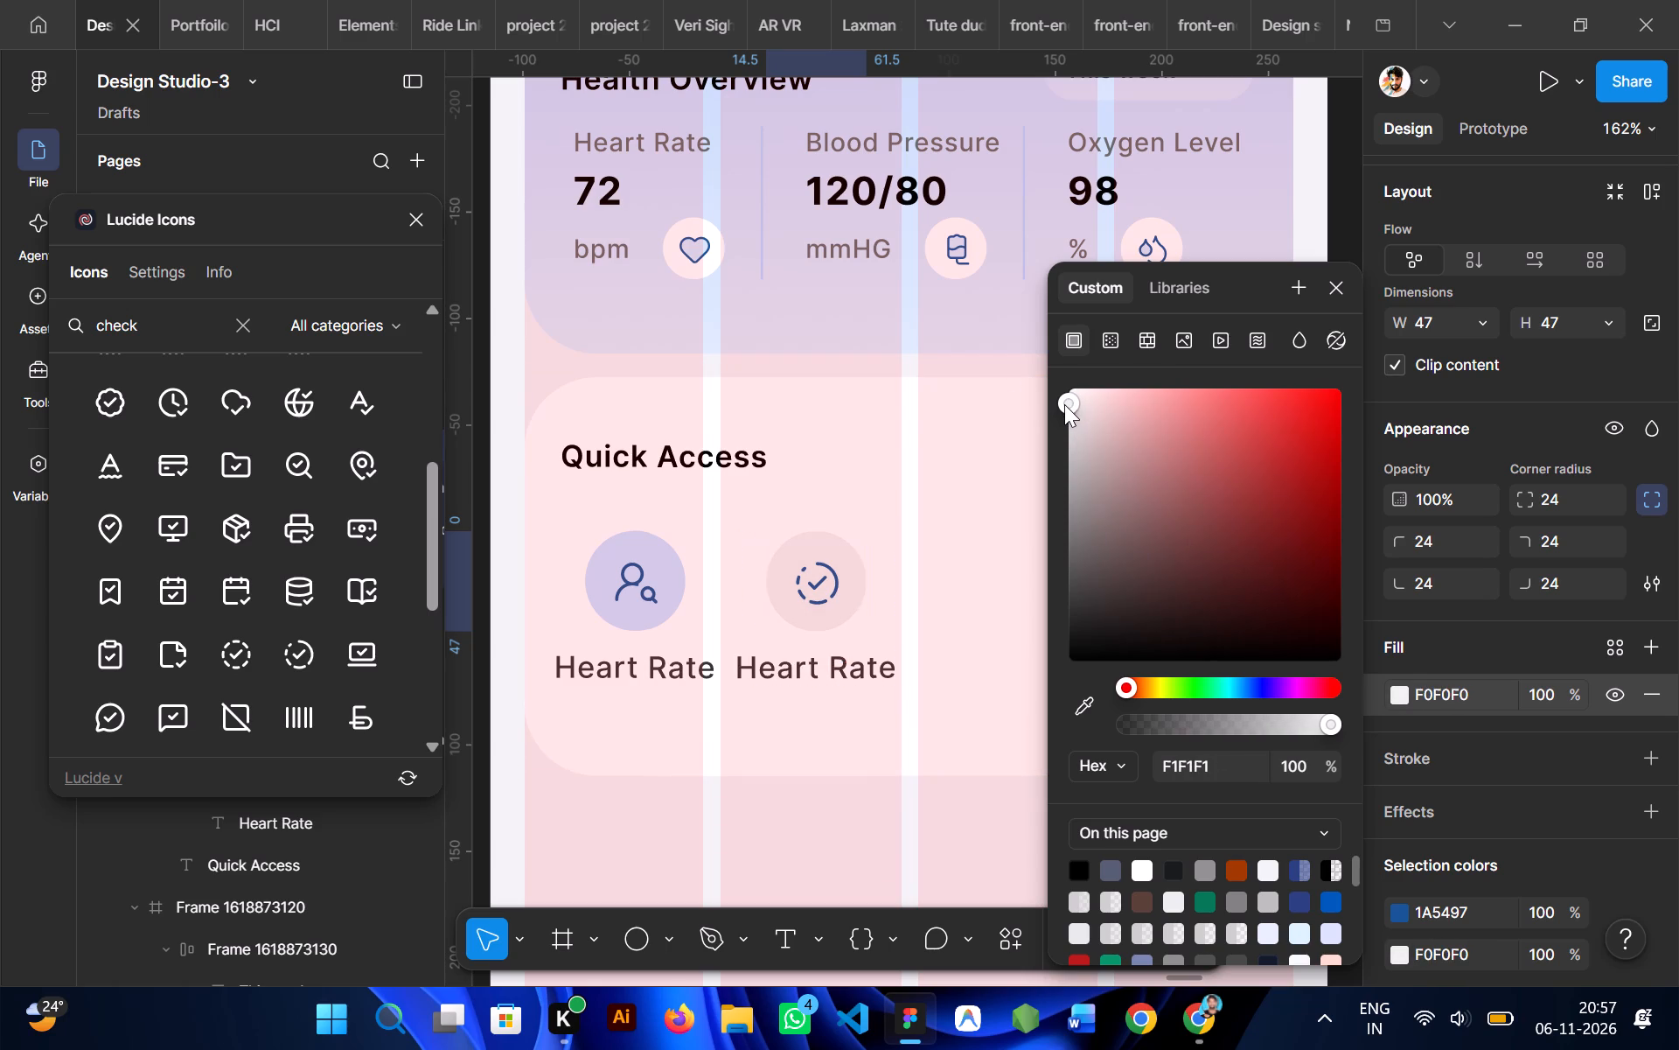
left_click(904, 741)
Replace the second Quick Access item's label with "Symptoms Checker", split over two lines as in the reference.
scroll(904, 741, "left", 1)
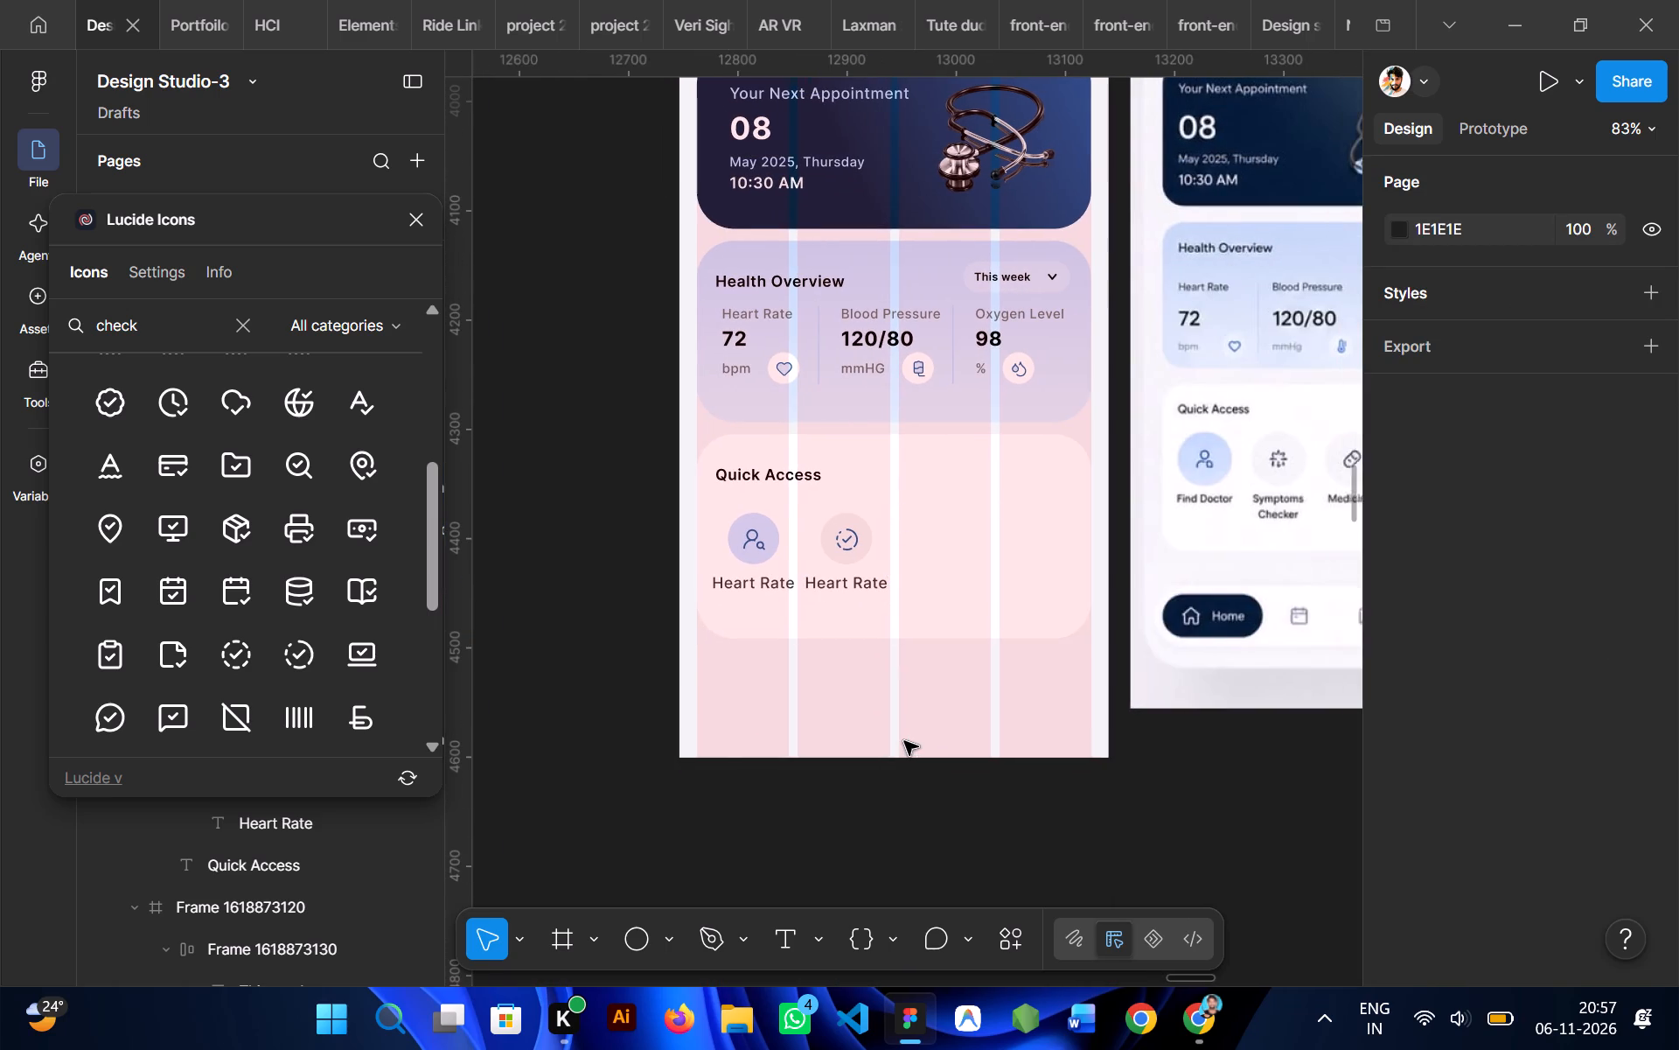
scroll(904, 741, "left", 1)
double_click(748, 583, "ctrl")
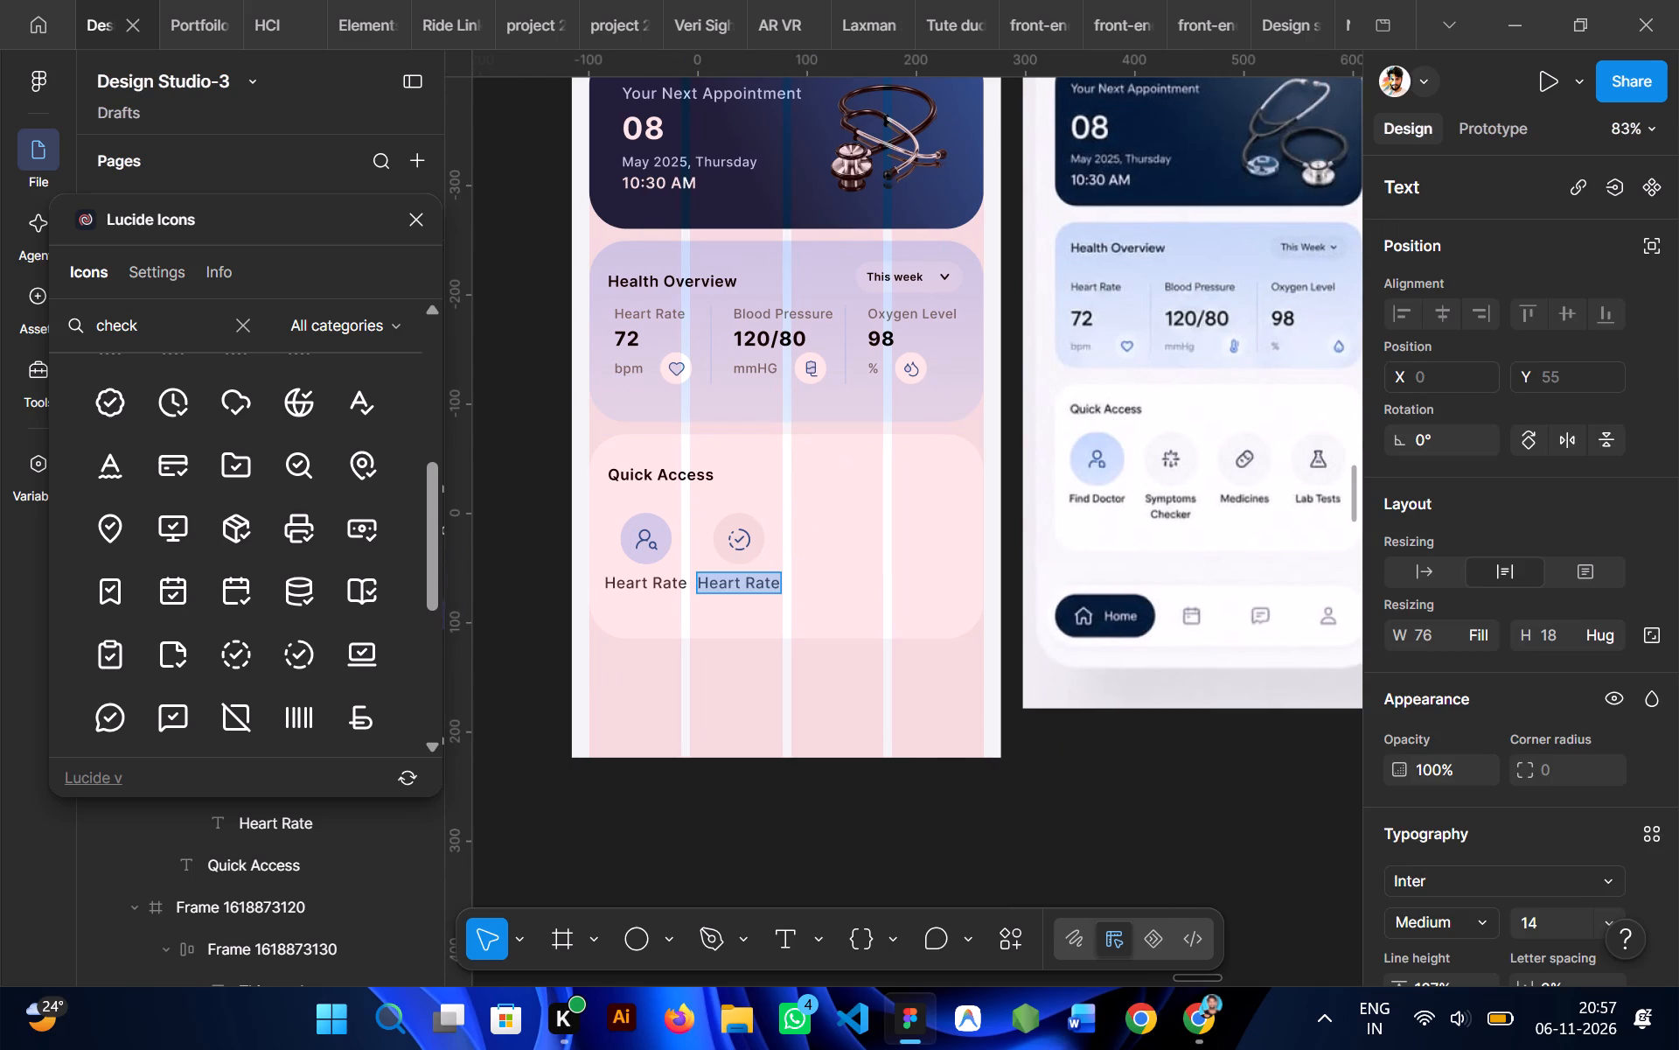
type("Sy")
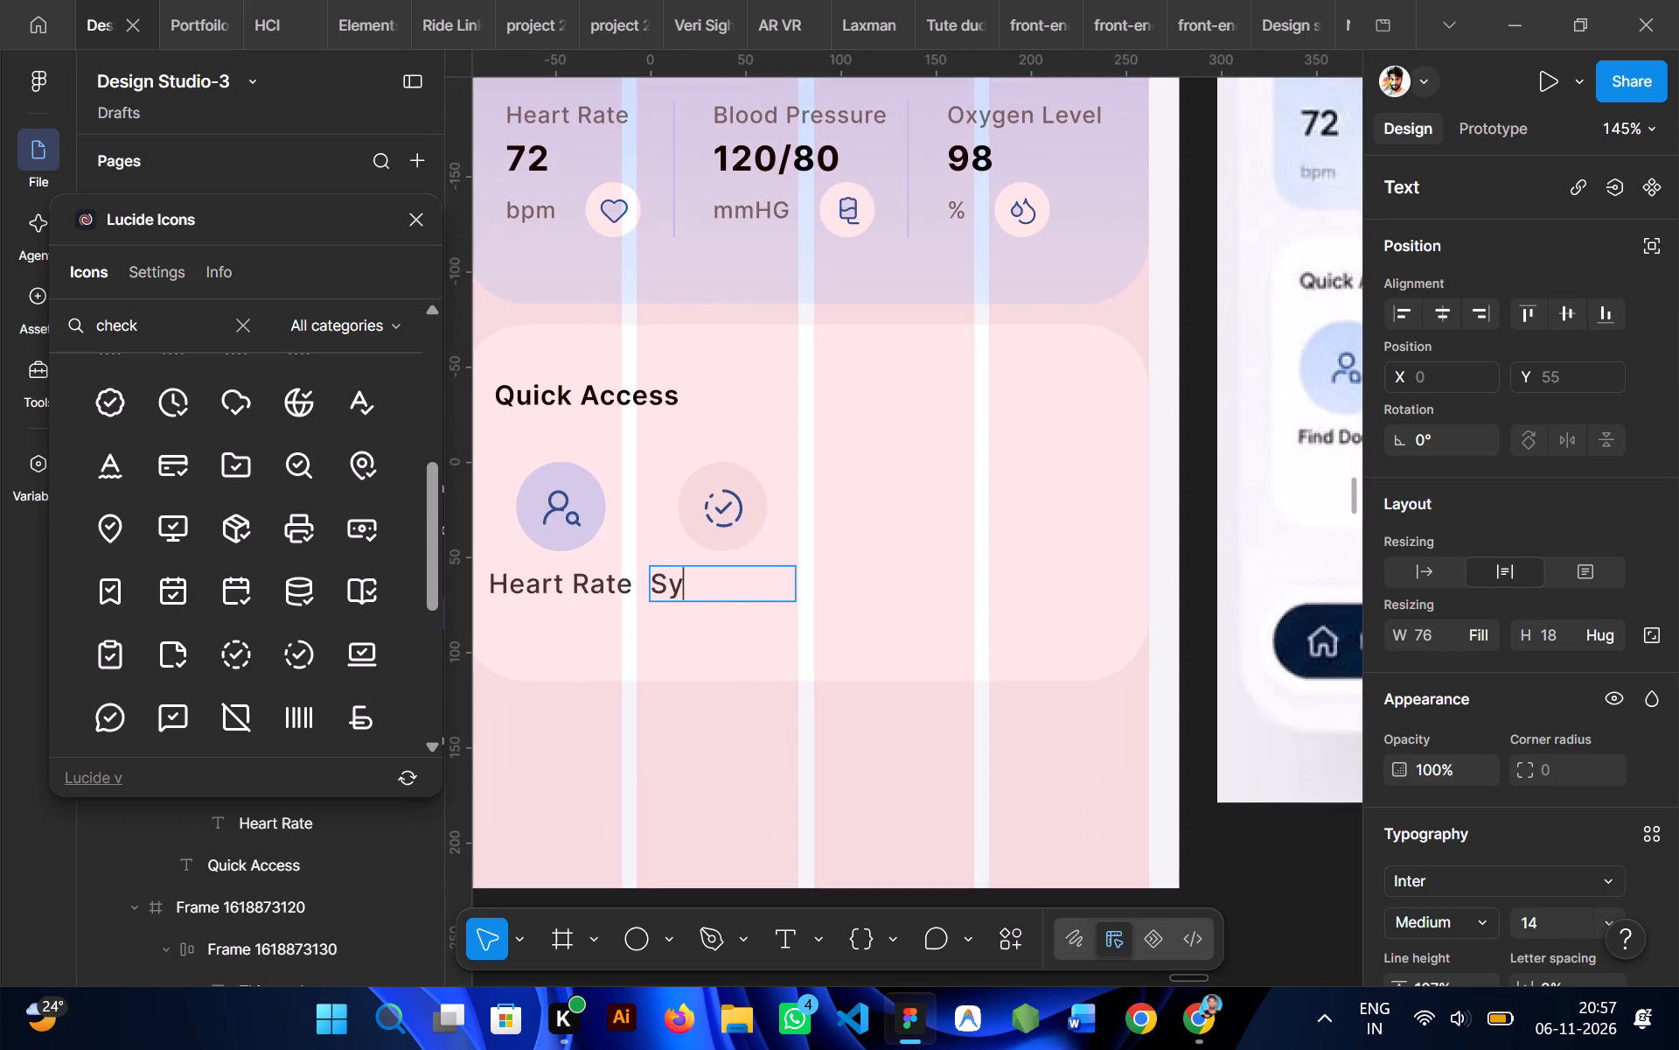
scroll(758, 581, "left", 2)
type("mp")
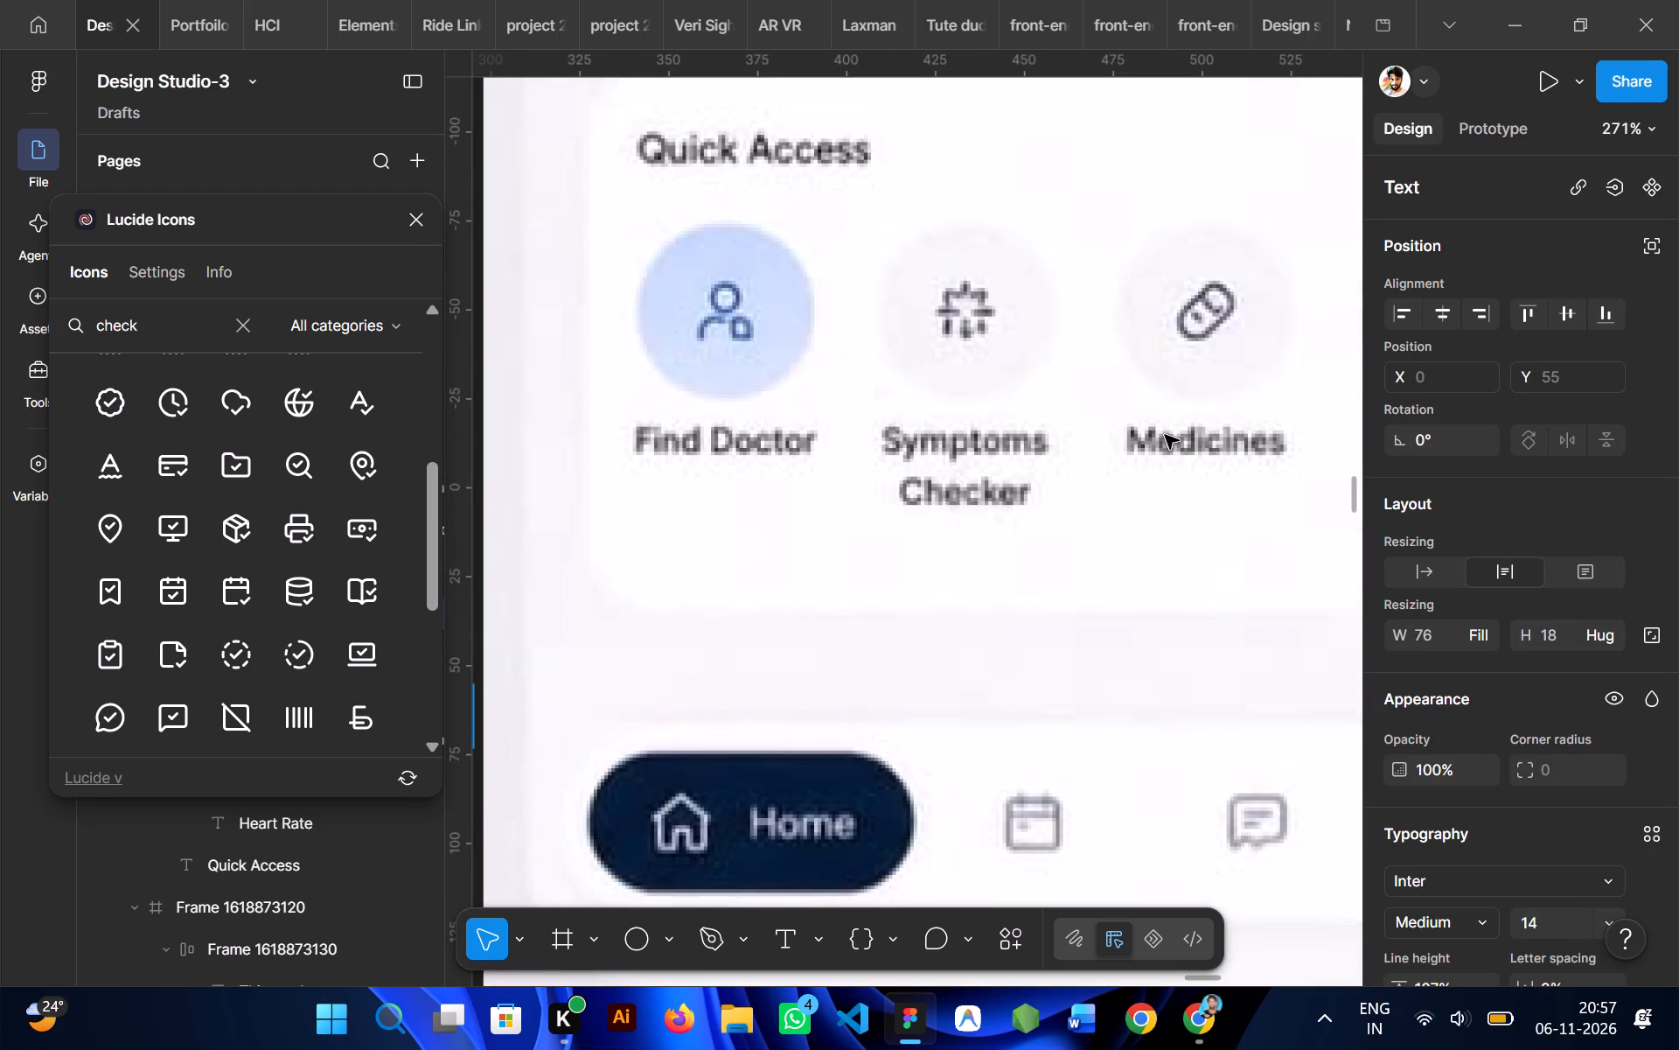
type("to")
type("ms")
key("Return")
key("shift+c")
type("hec")
type("ker")
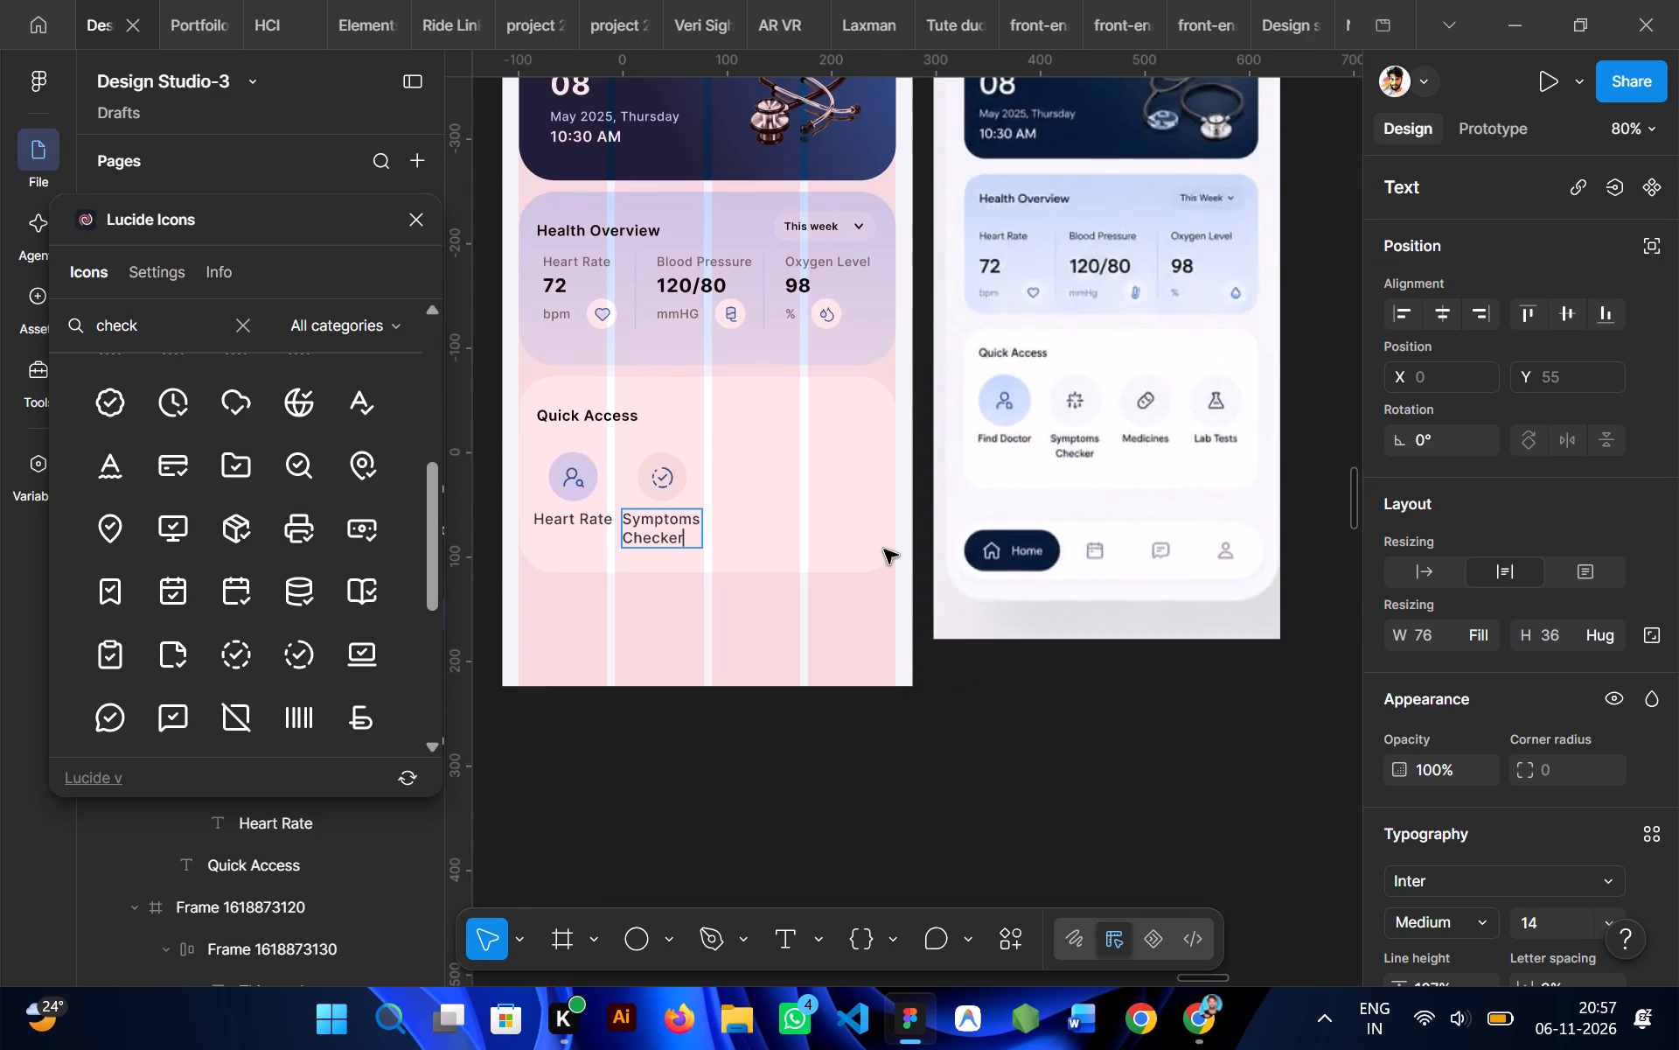
Centre-align the two-line Symptoms Checker label text horizontally.
scroll(884, 549, "right", 1)
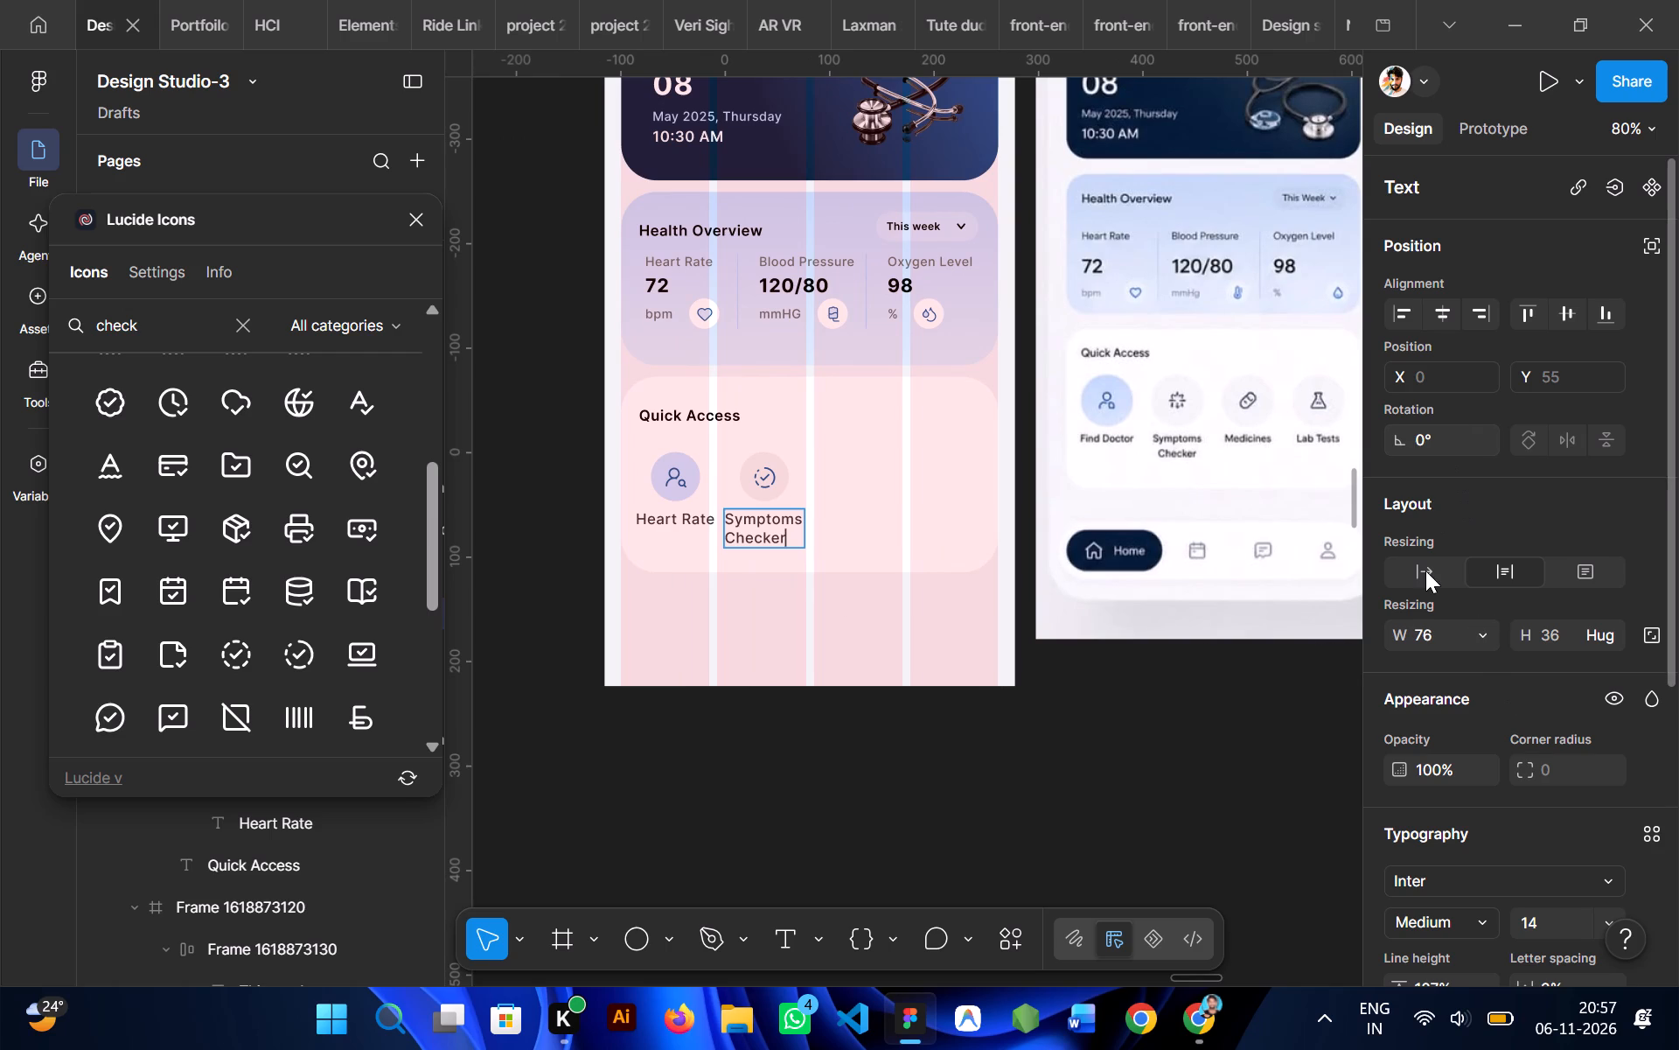
scroll(1433, 668, "down", 2)
left_click(1447, 815)
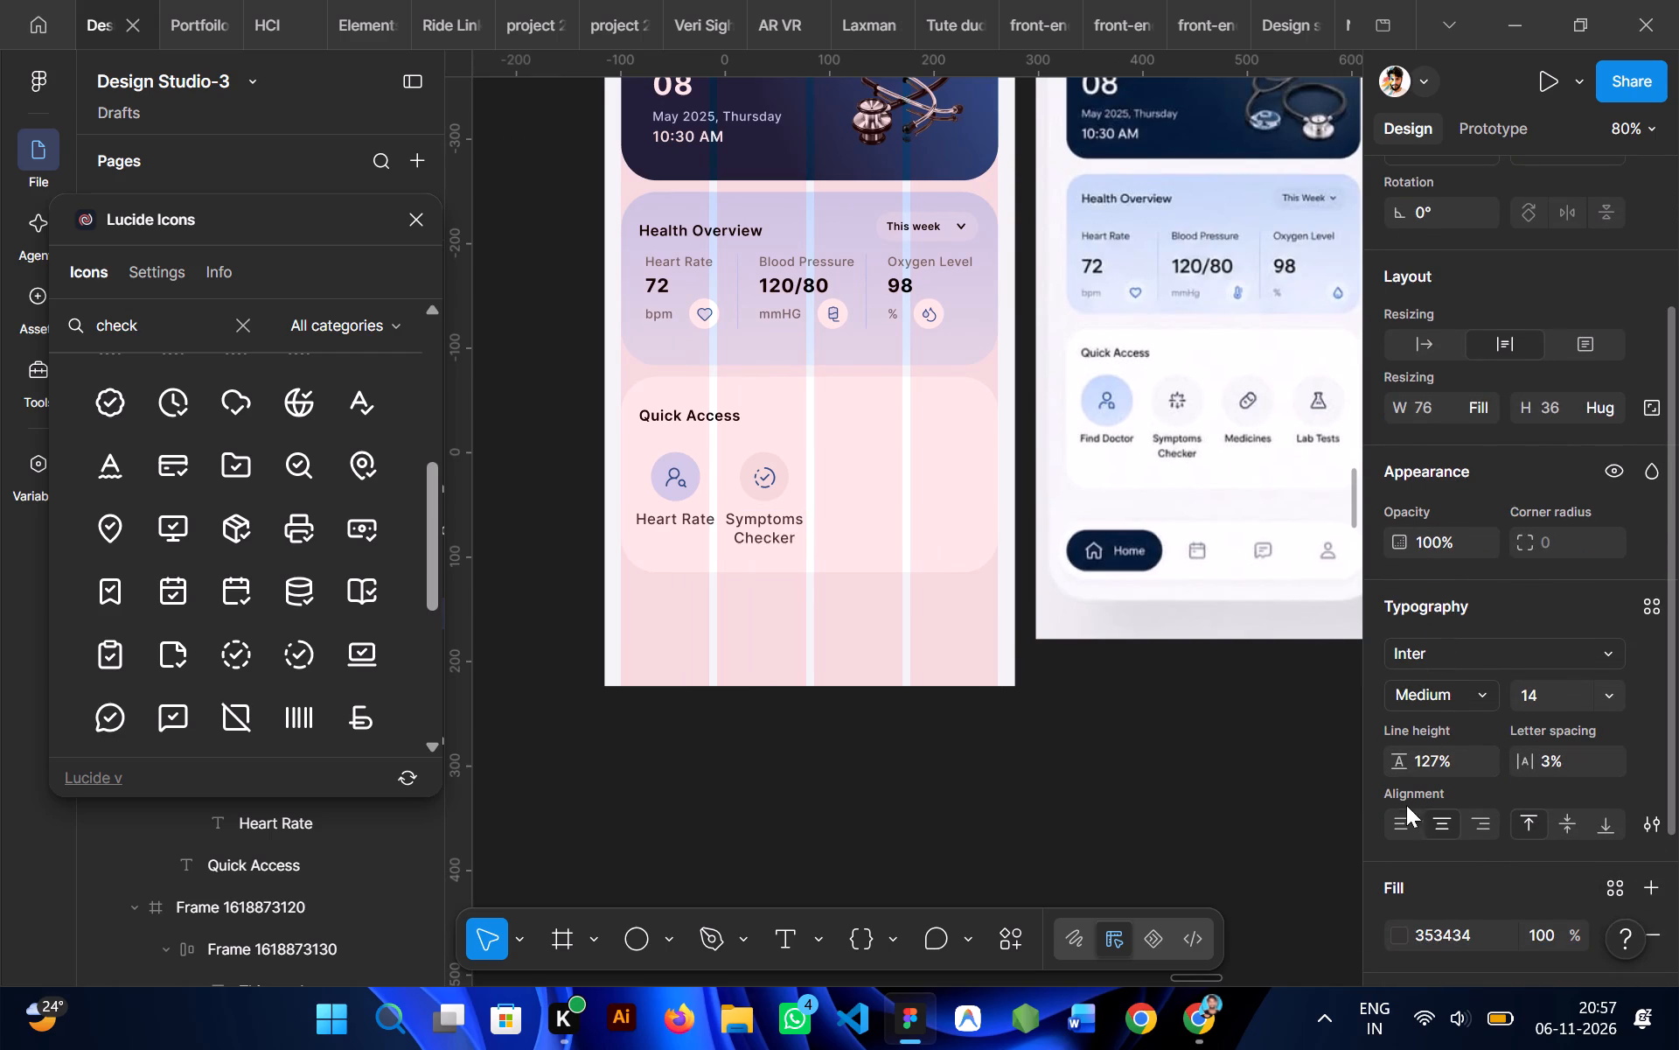
left_click(822, 649)
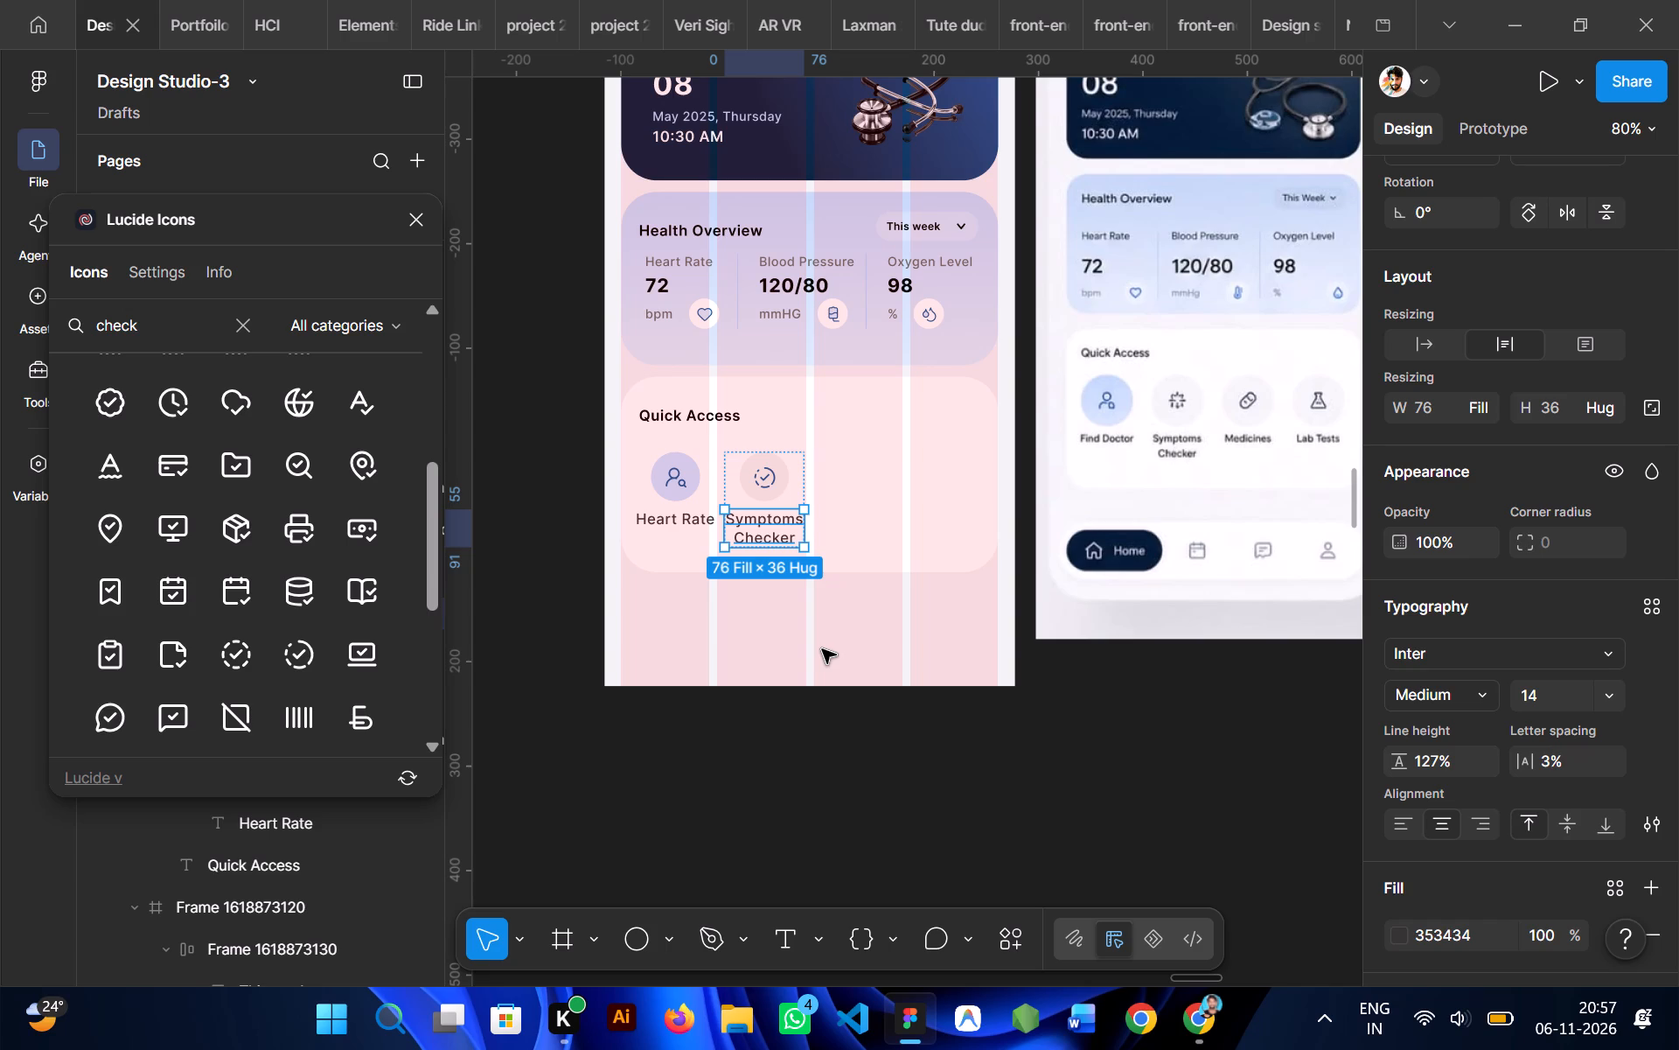
left_click(826, 728)
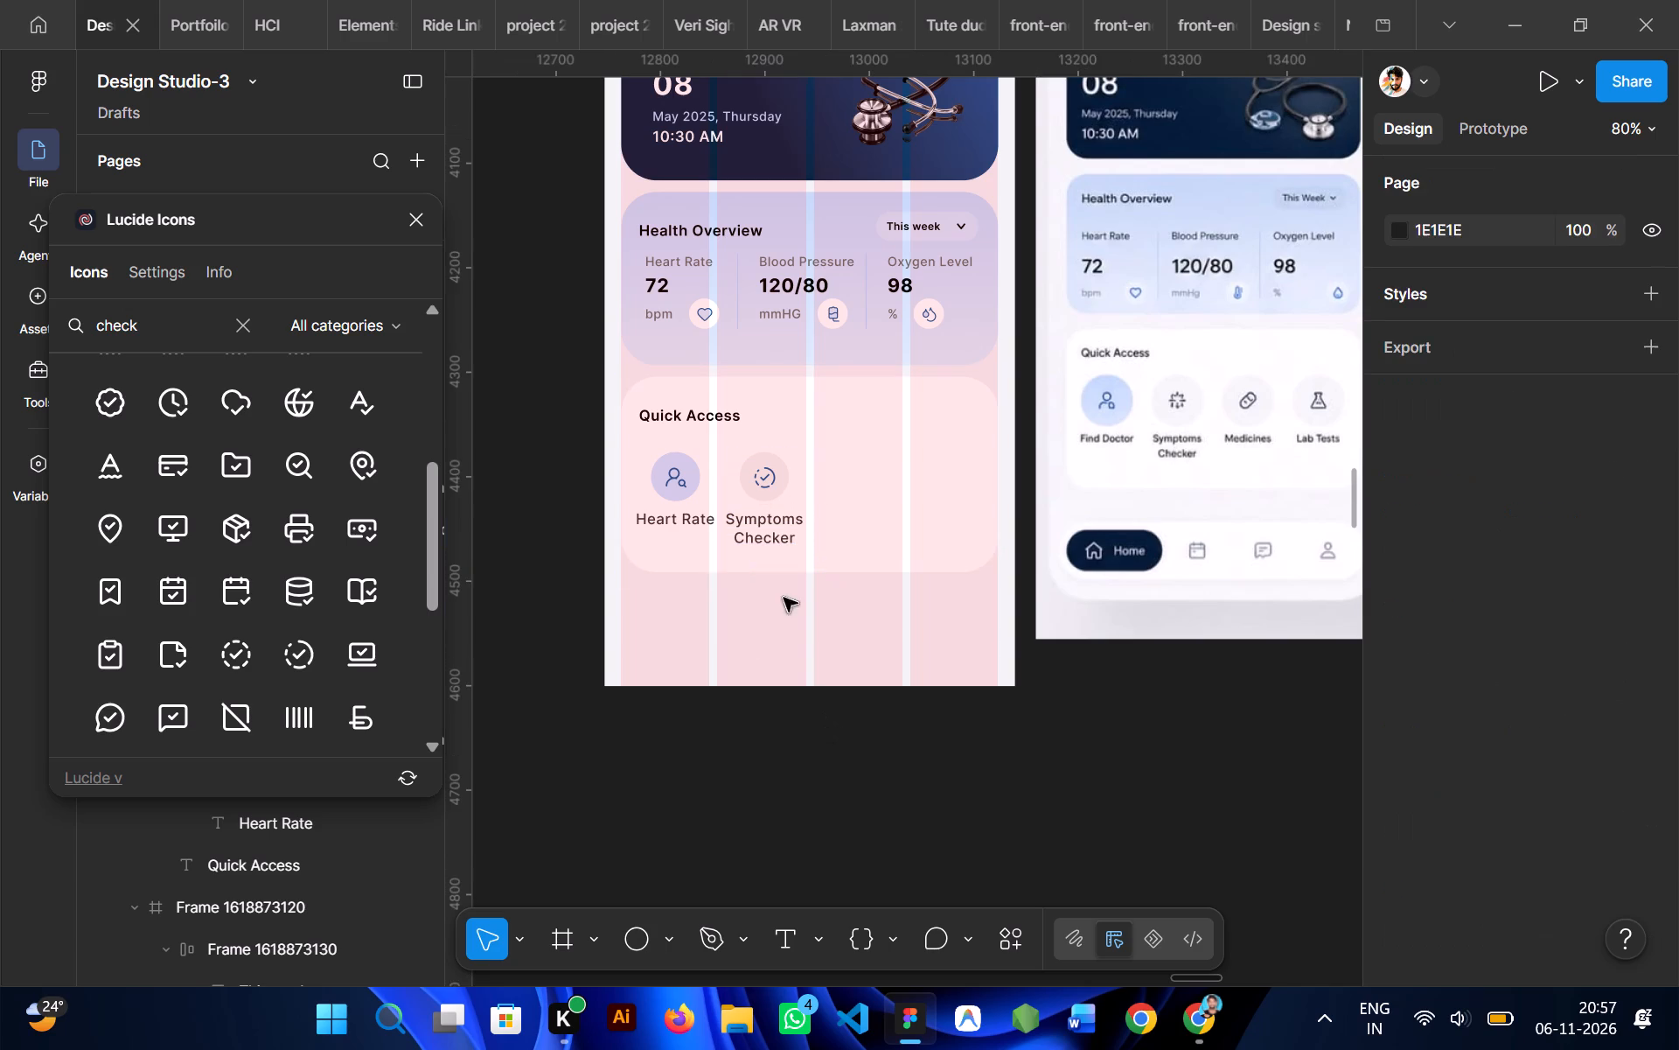
Reposition the Symptoms Checker item within the Quick Access card, beside the first item, at about X 105, Y 61.
double_click(763, 491)
left_click_drag(764, 507, 782, 497)
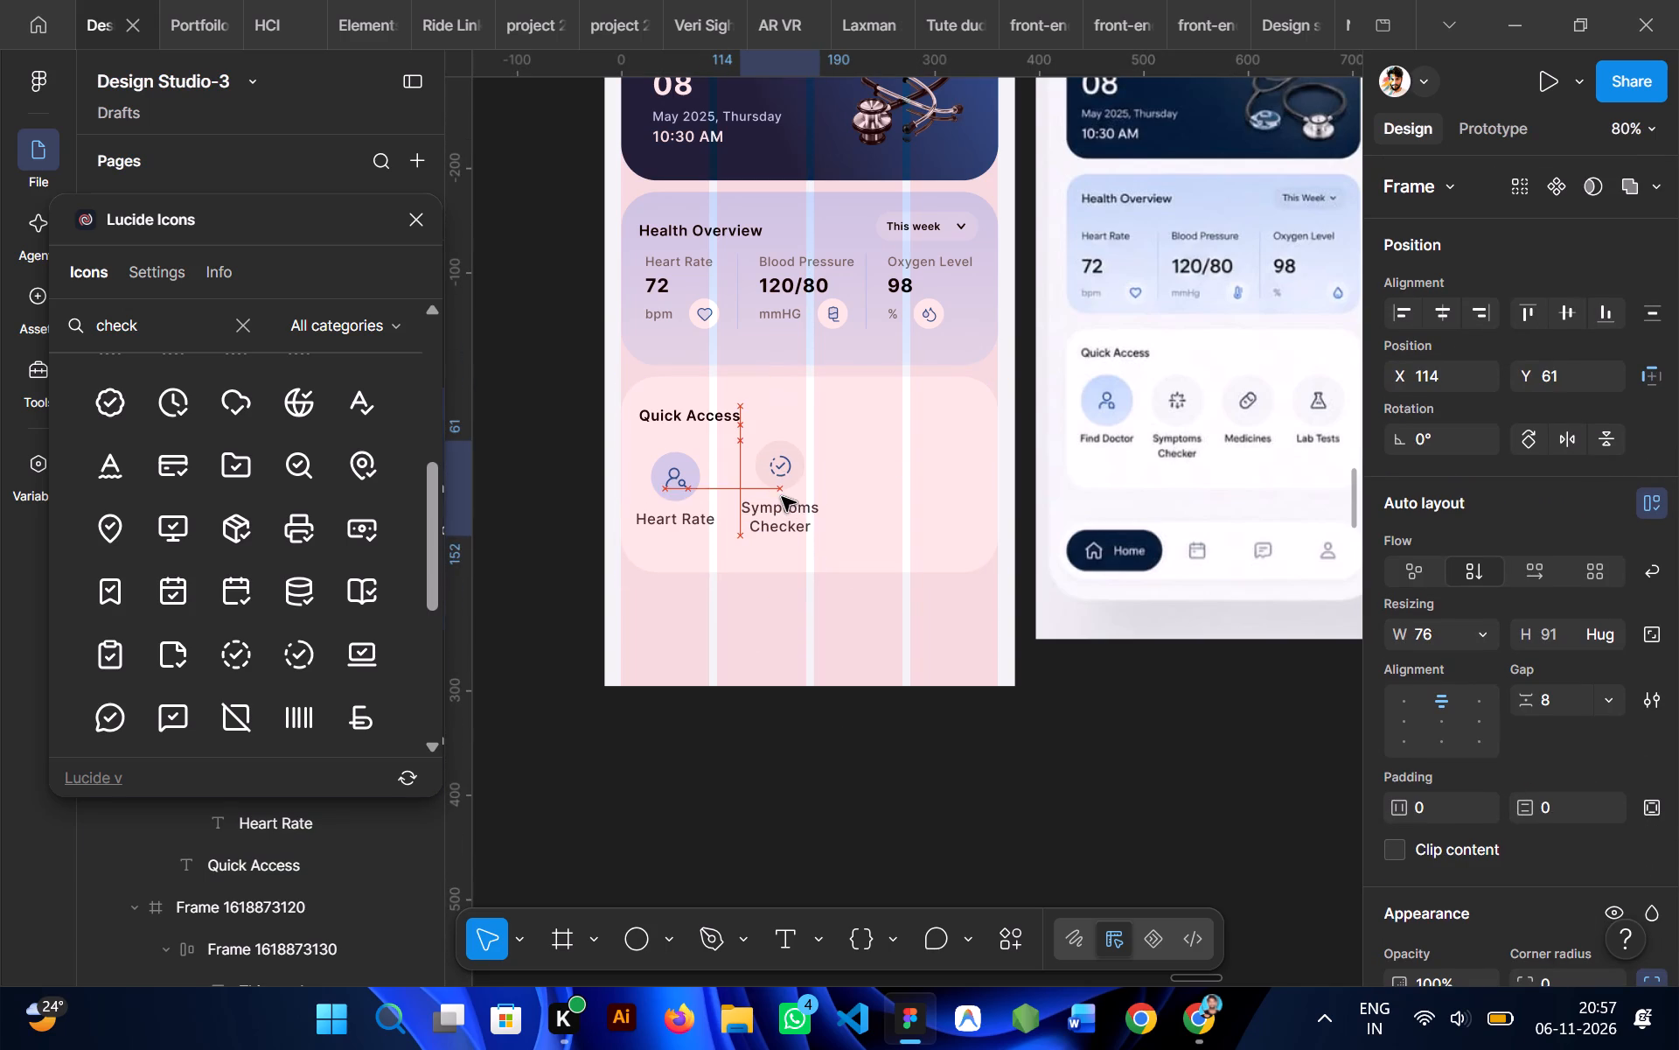
left_click_drag(782, 497, 777, 507)
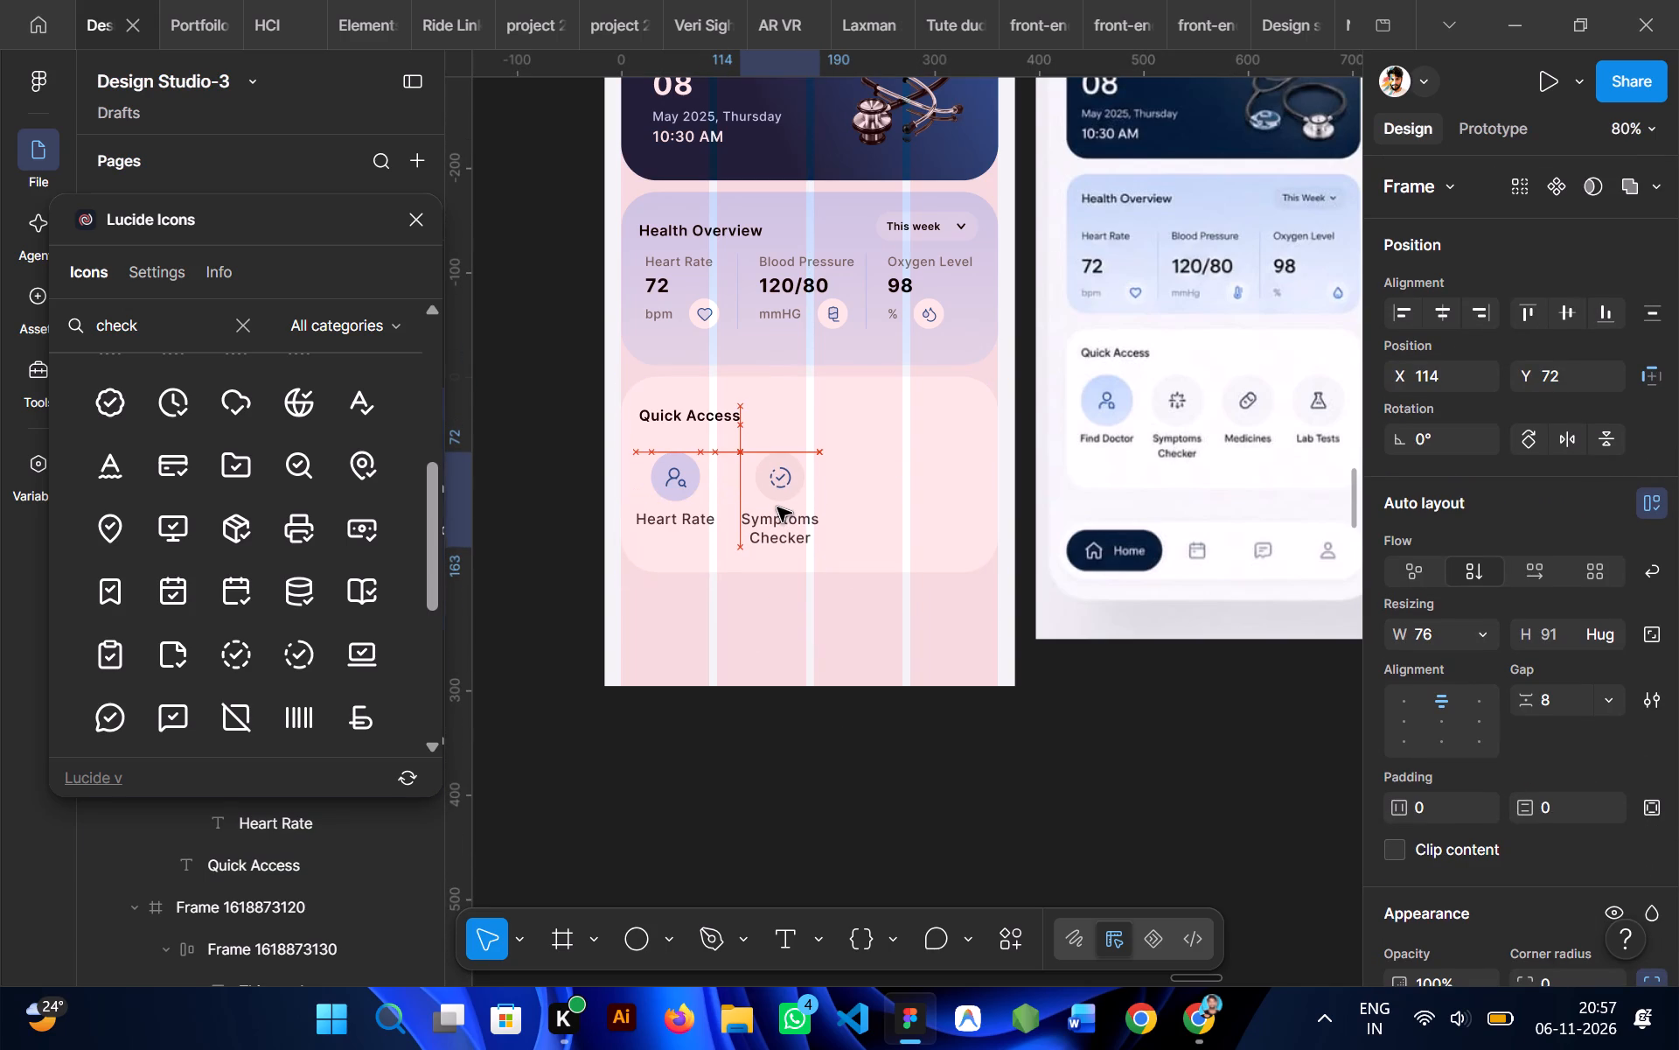
left_click_drag(777, 507, 778, 515)
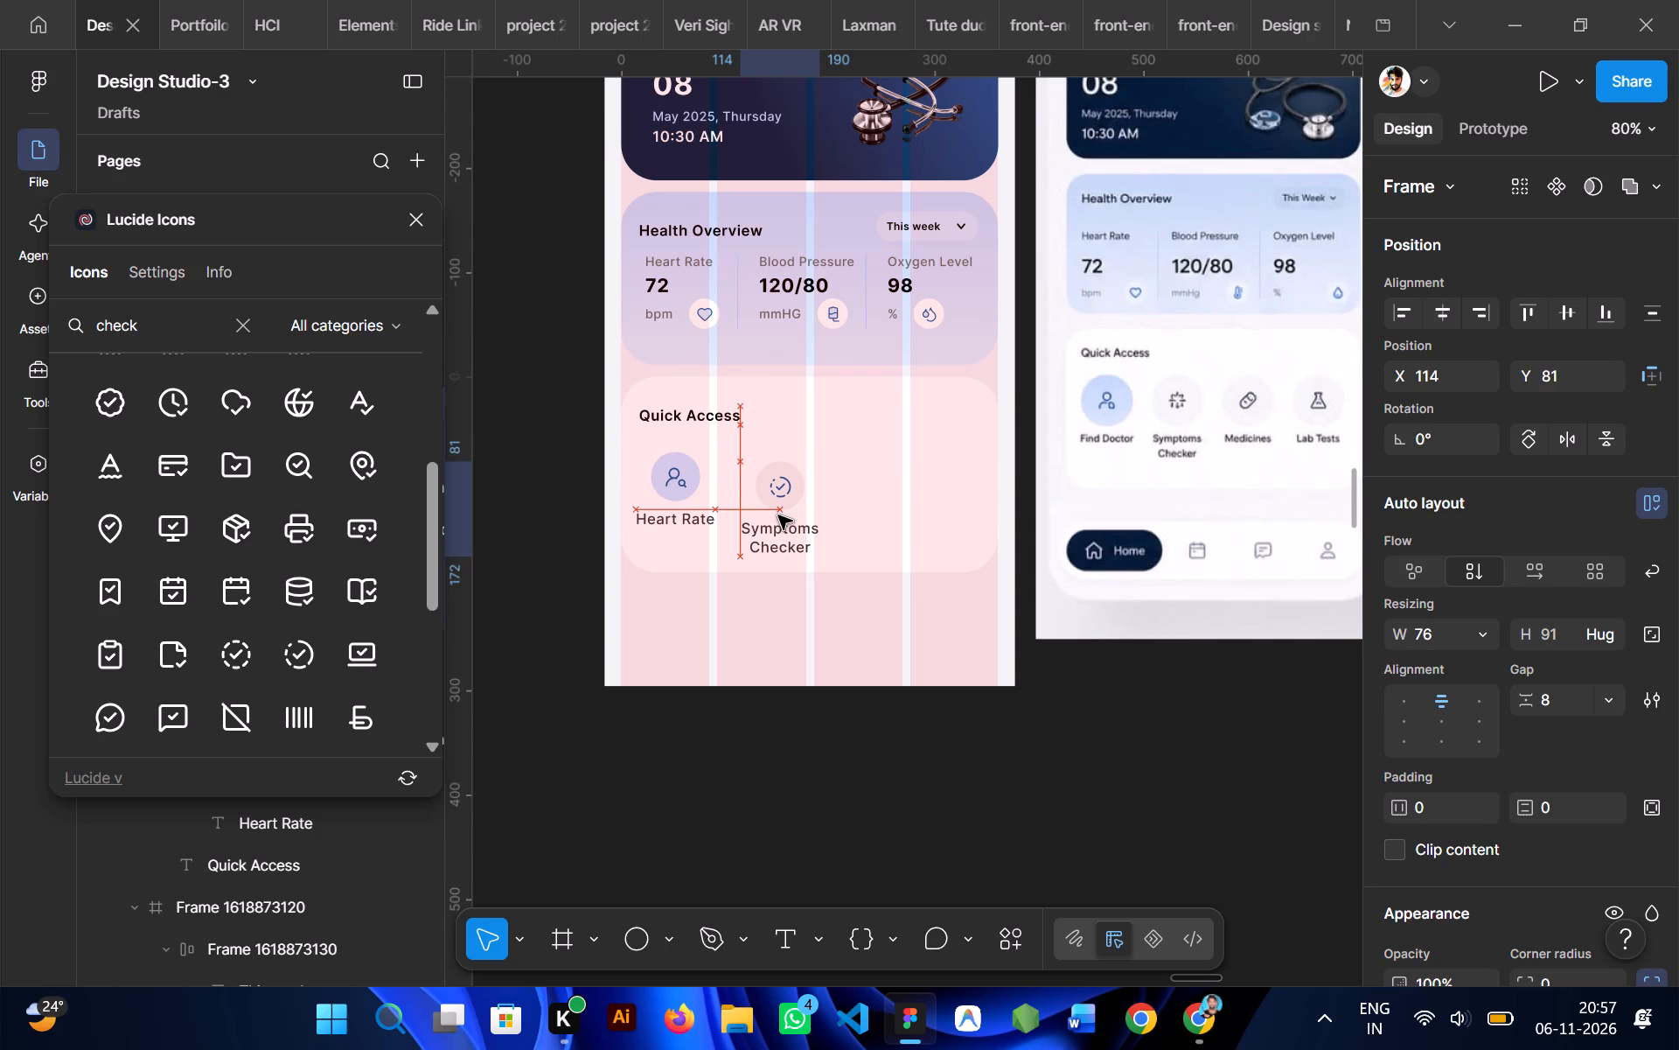
left_click_drag(778, 515, 784, 472)
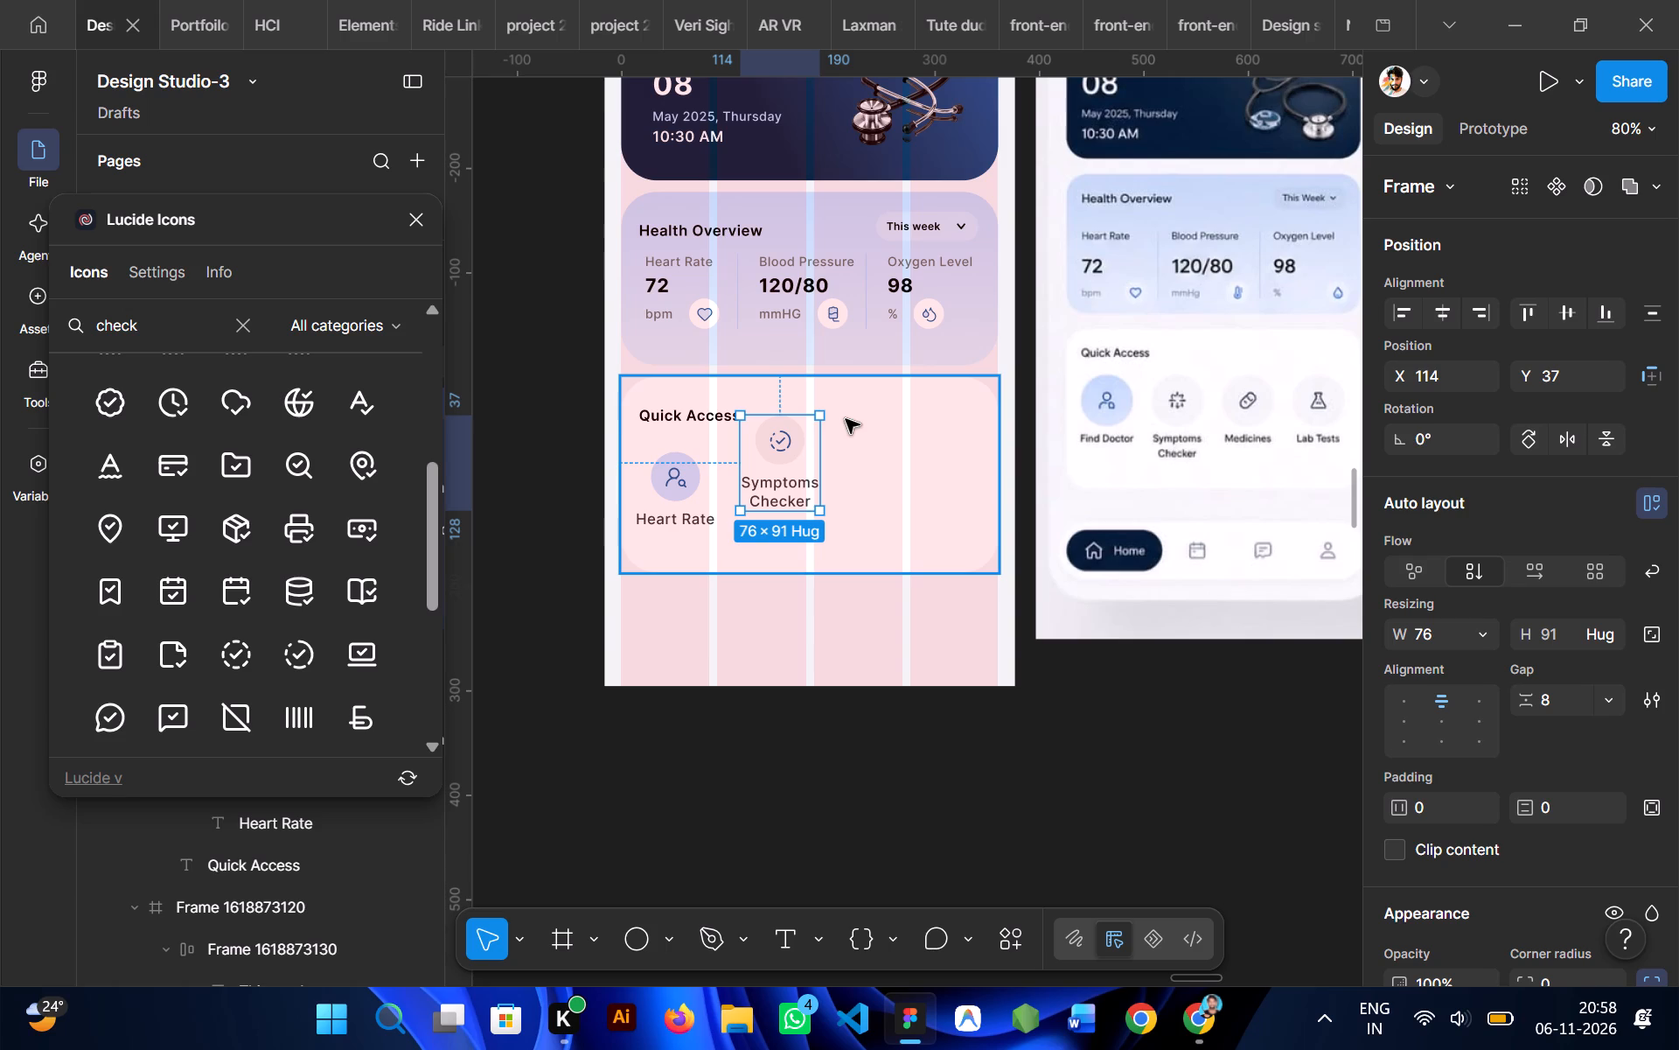
scroll(828, 489, "right", 1)
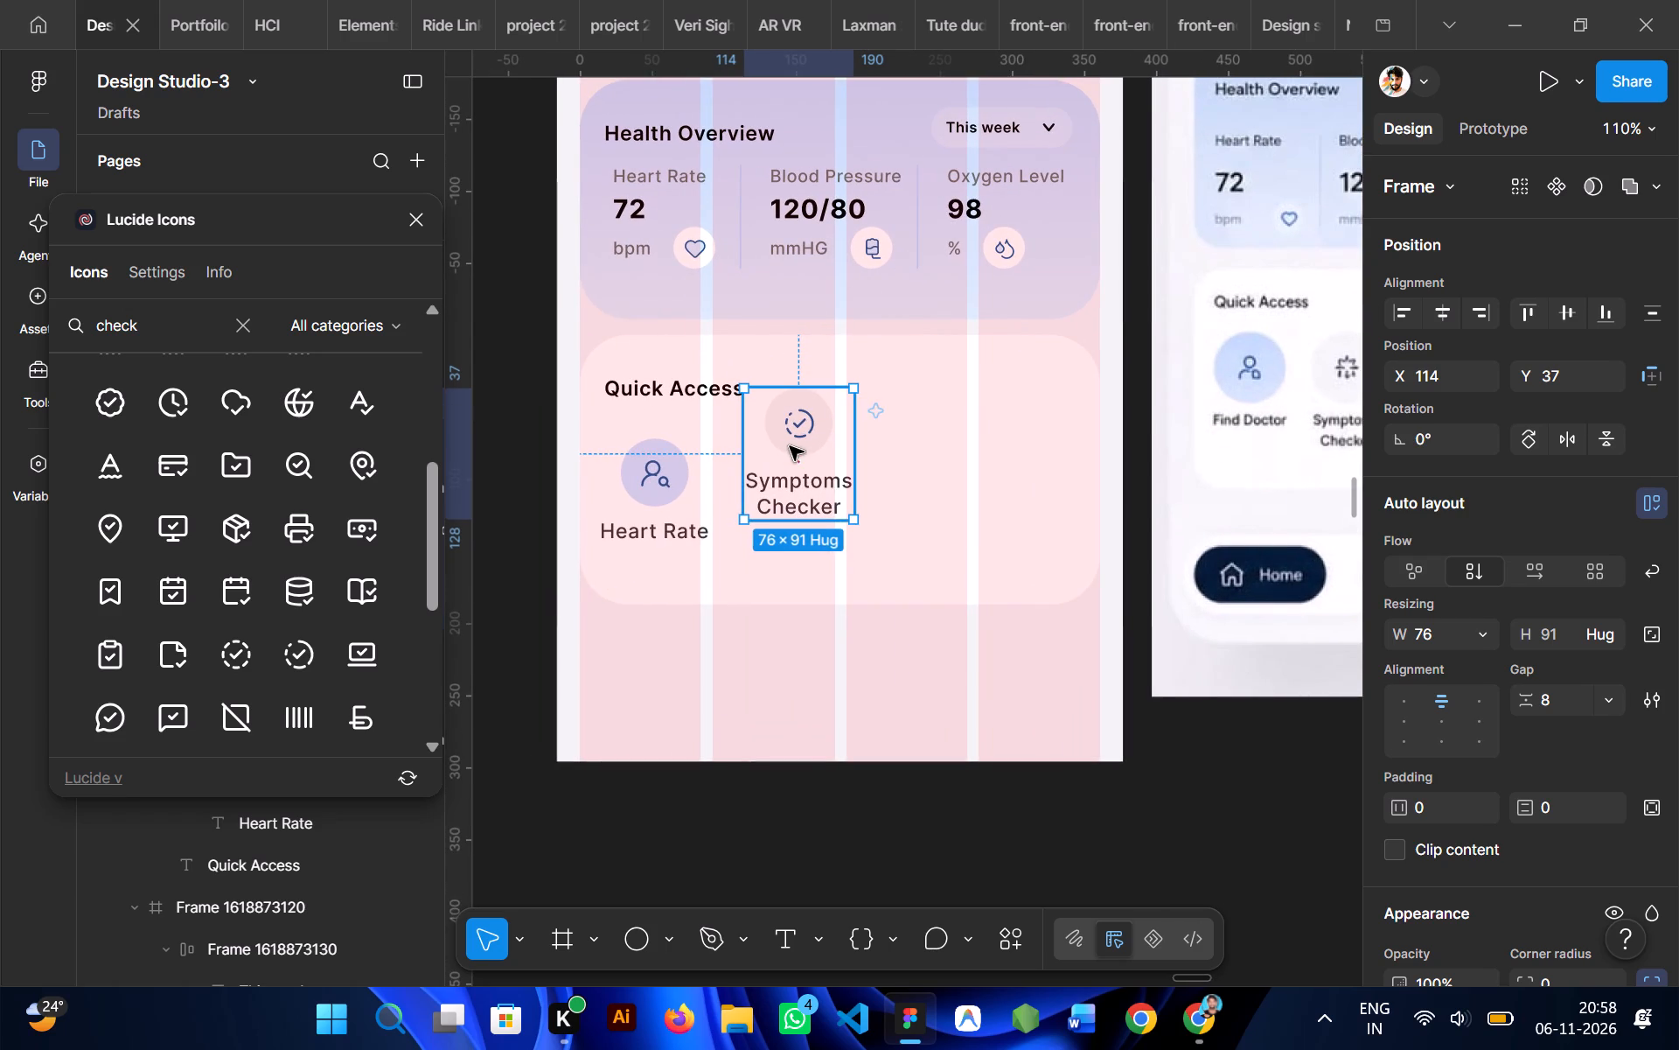
left_click_drag(790, 446, 783, 480)
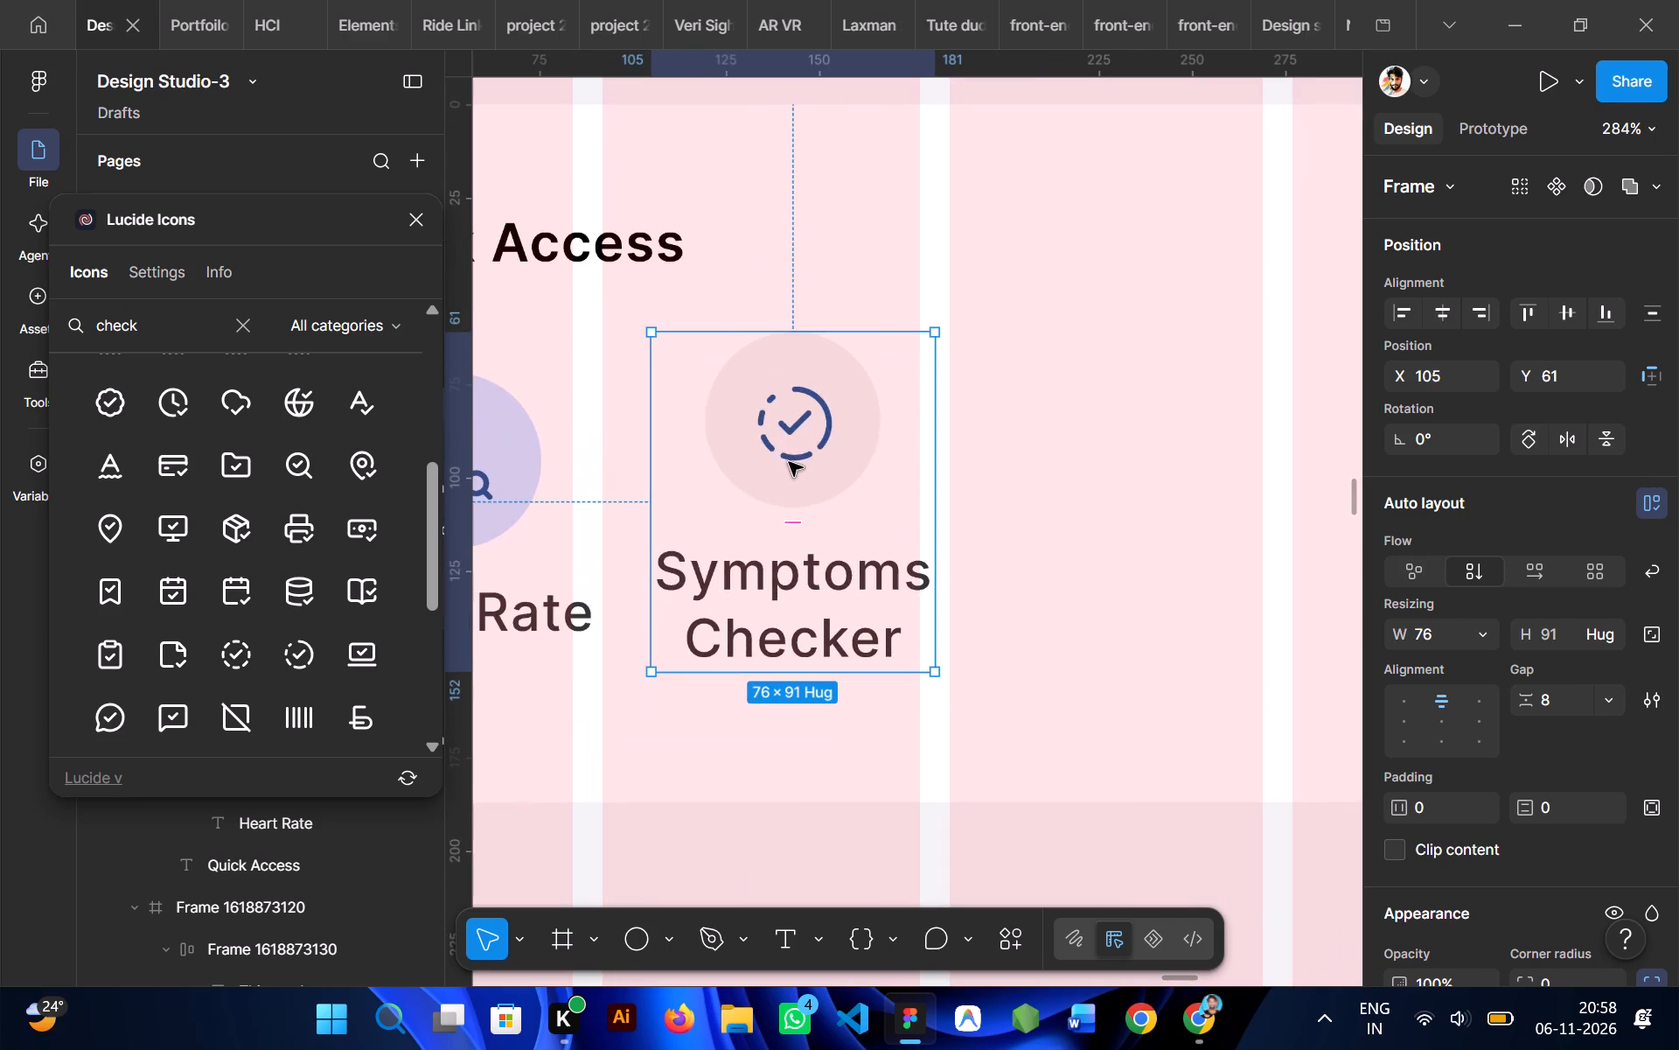
Change the Symptoms Checker check icon's stroke colour to the dark grey 3C3C3C.
left_click(789, 458, "ctrl")
scroll(1510, 665, "down", 4)
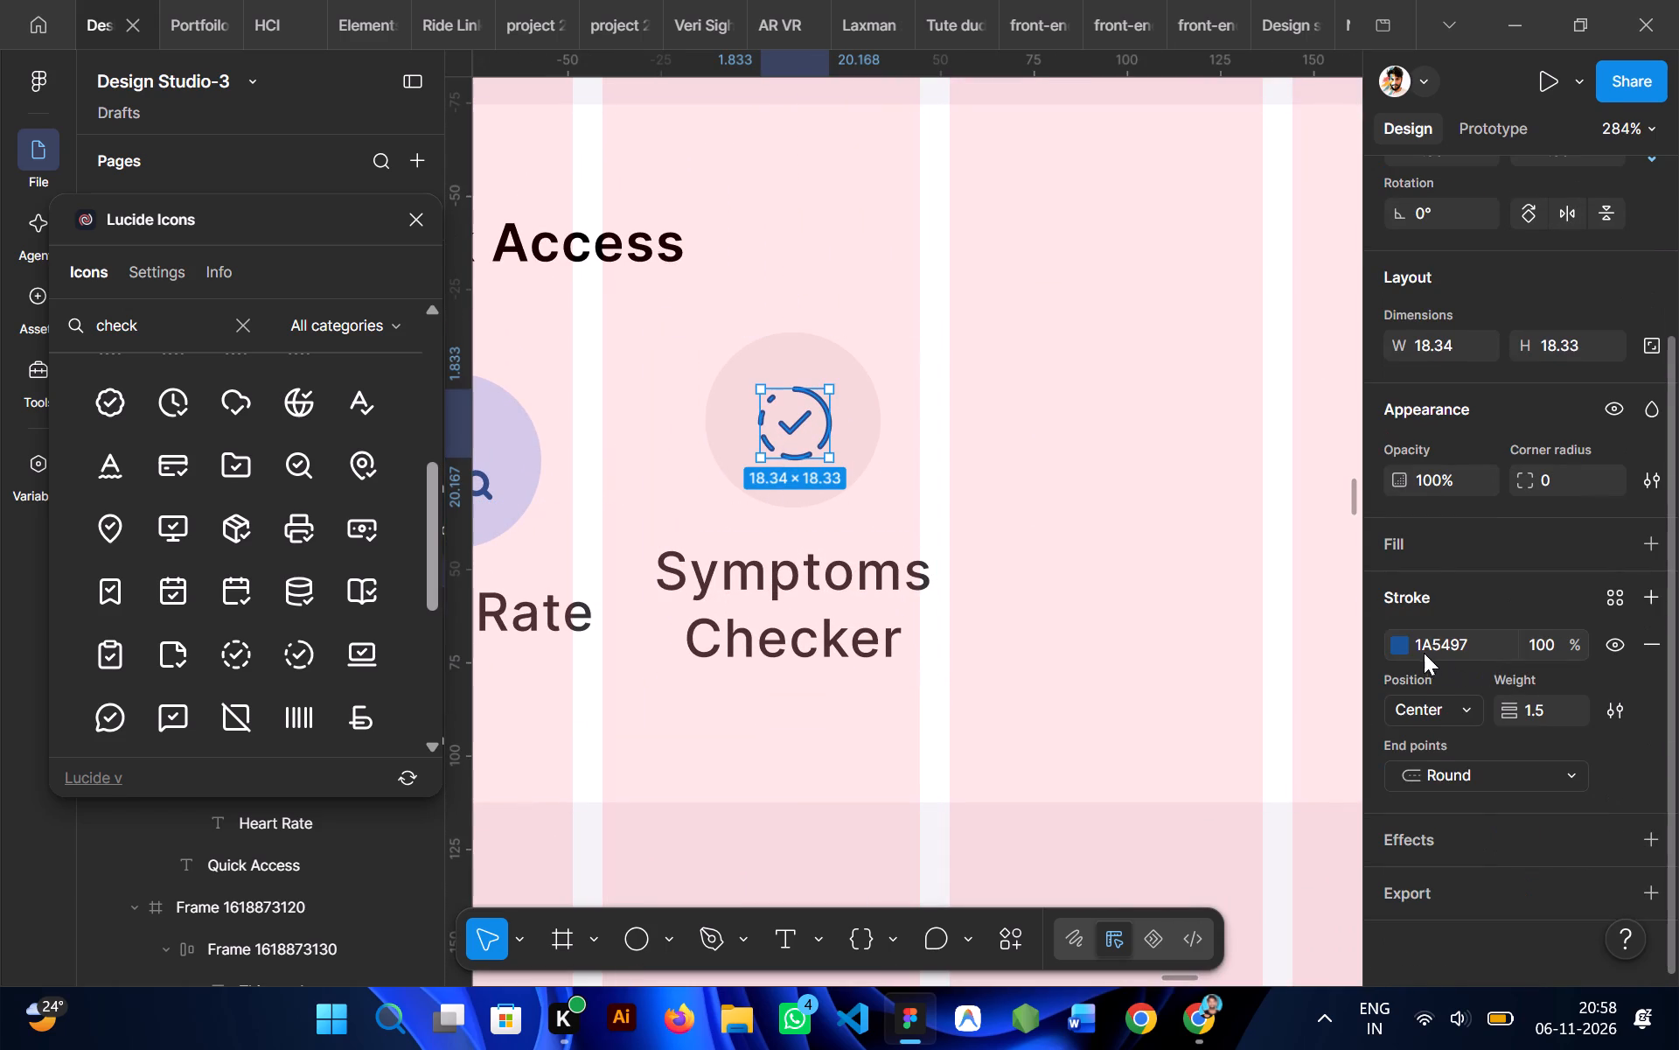
left_click(1411, 652)
left_click(1391, 637)
left_click_drag(1153, 533, 1007, 582)
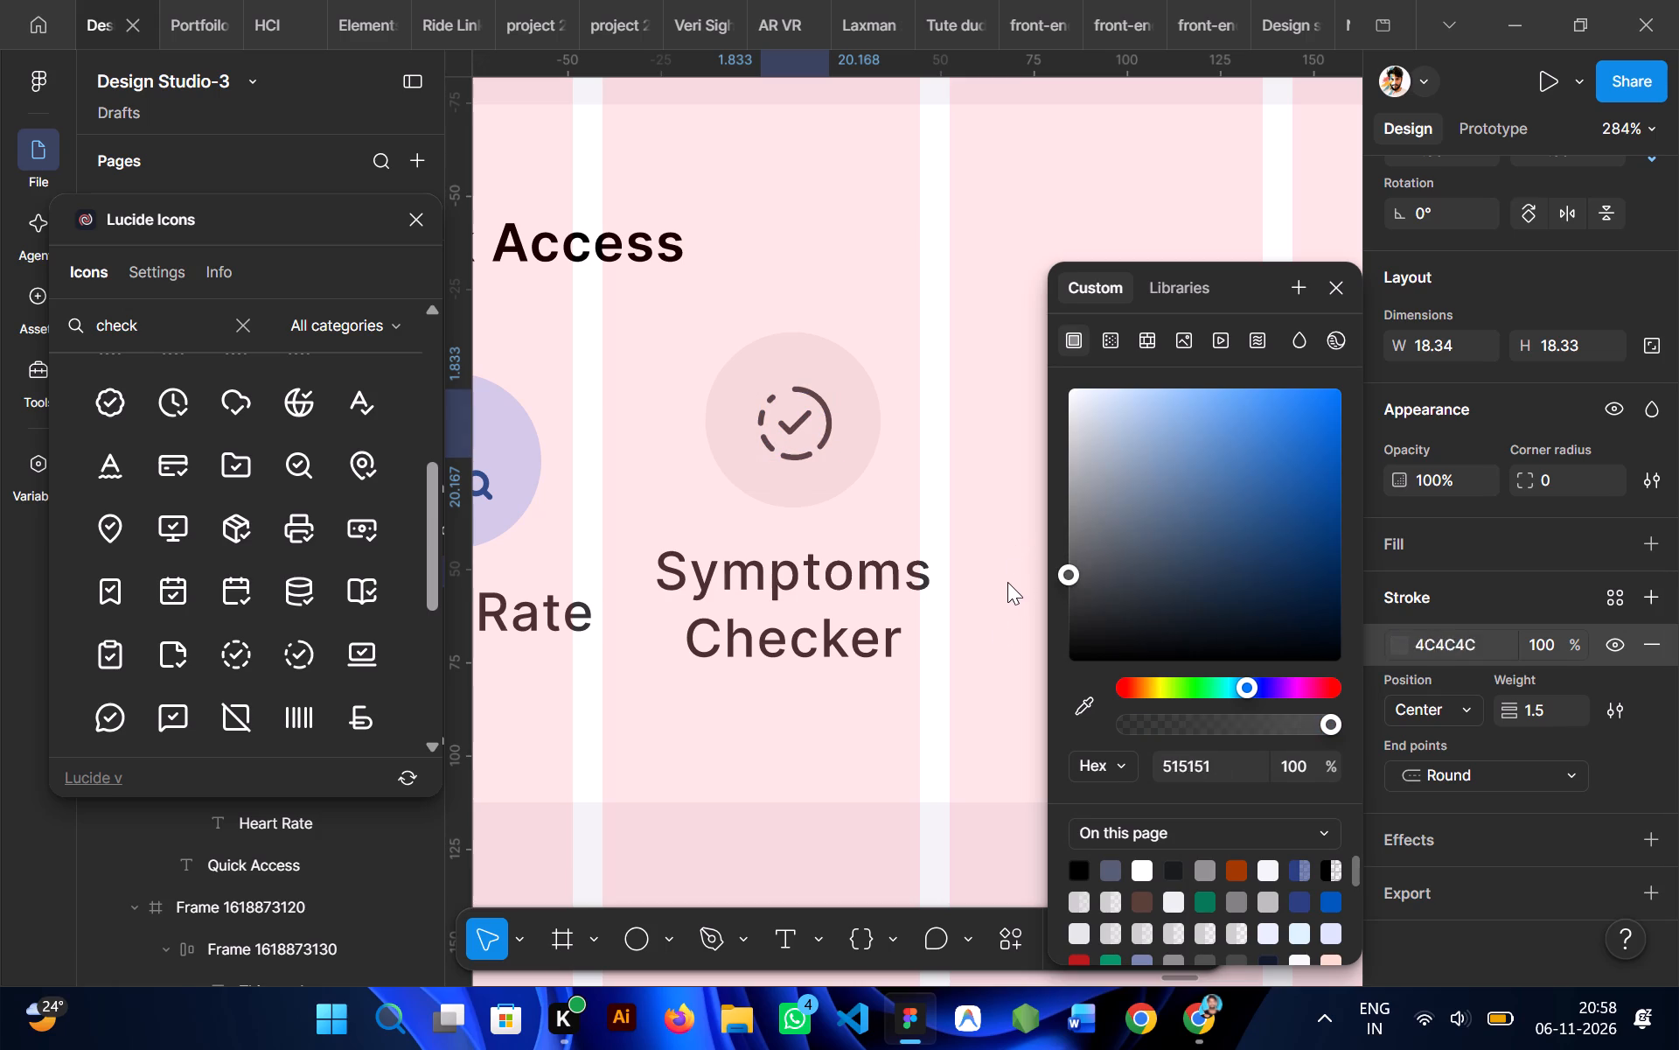
left_click_drag(1007, 582, 973, 597)
scroll(833, 512, "up", 2)
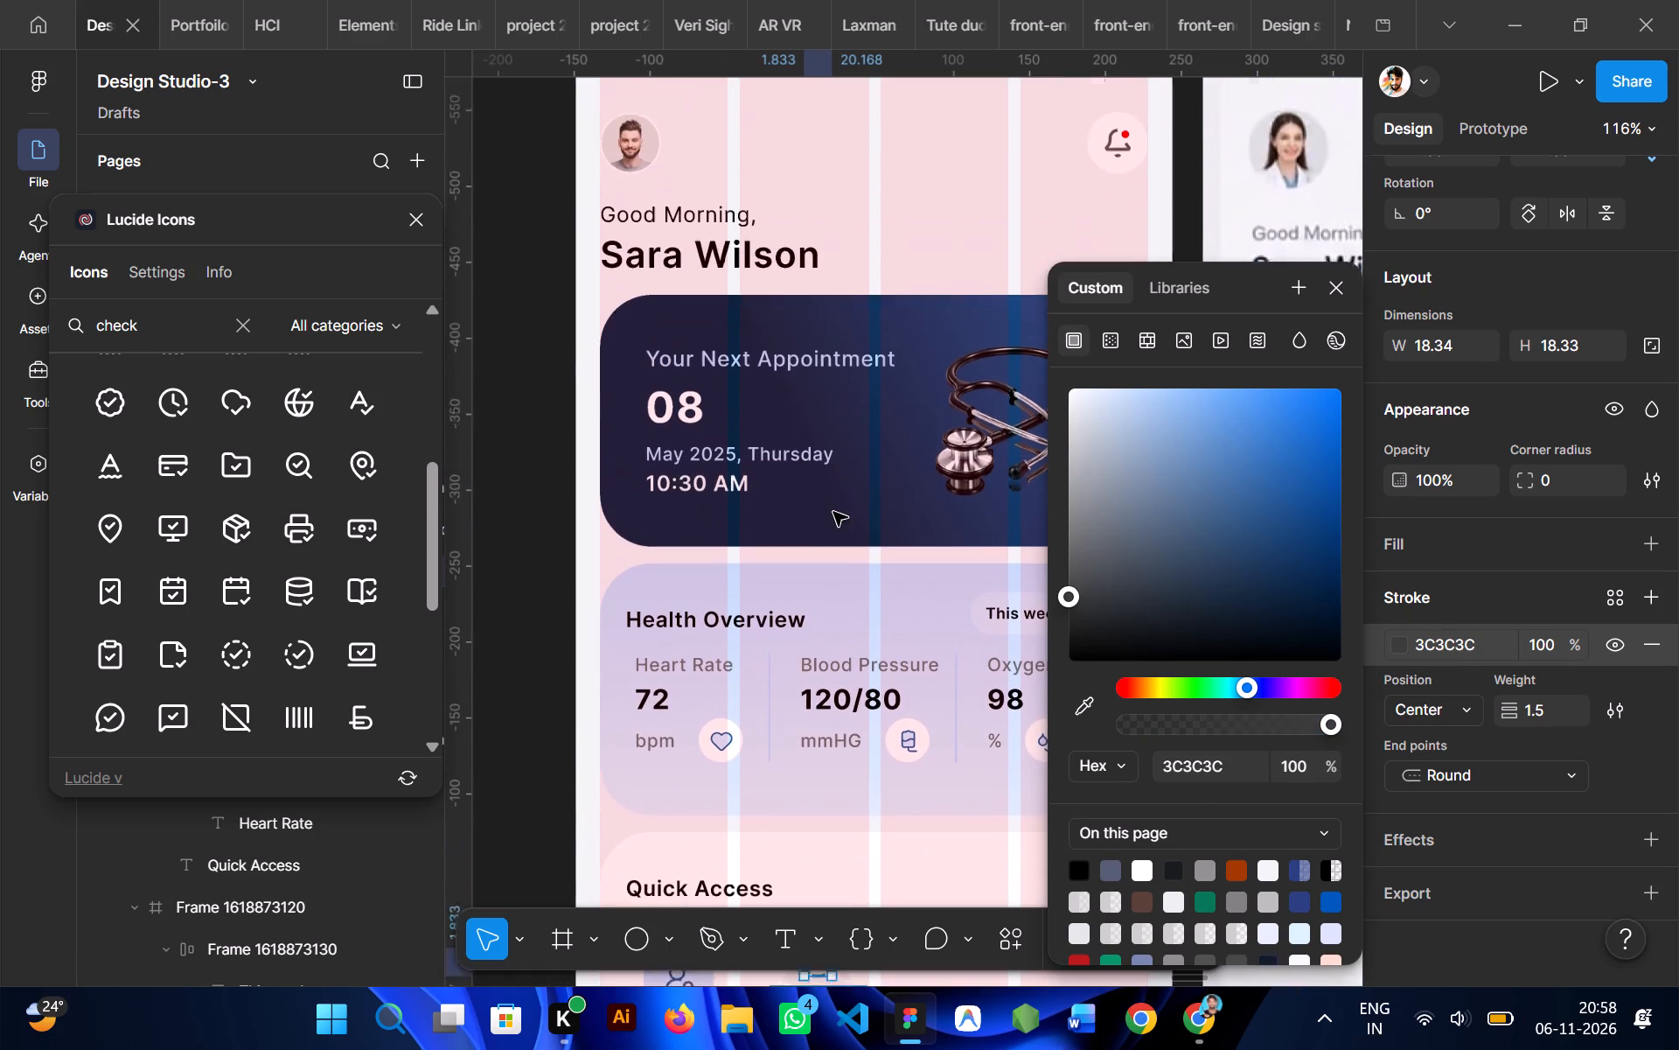
scroll(833, 512, "up", 1)
left_click(851, 549)
Recolour the Symptoms Checker circle's fill to pale blue EEF4FE at 52% opacity, starting from a colour sampled on the Health Overview card.
scroll(851, 549, "left", 1)
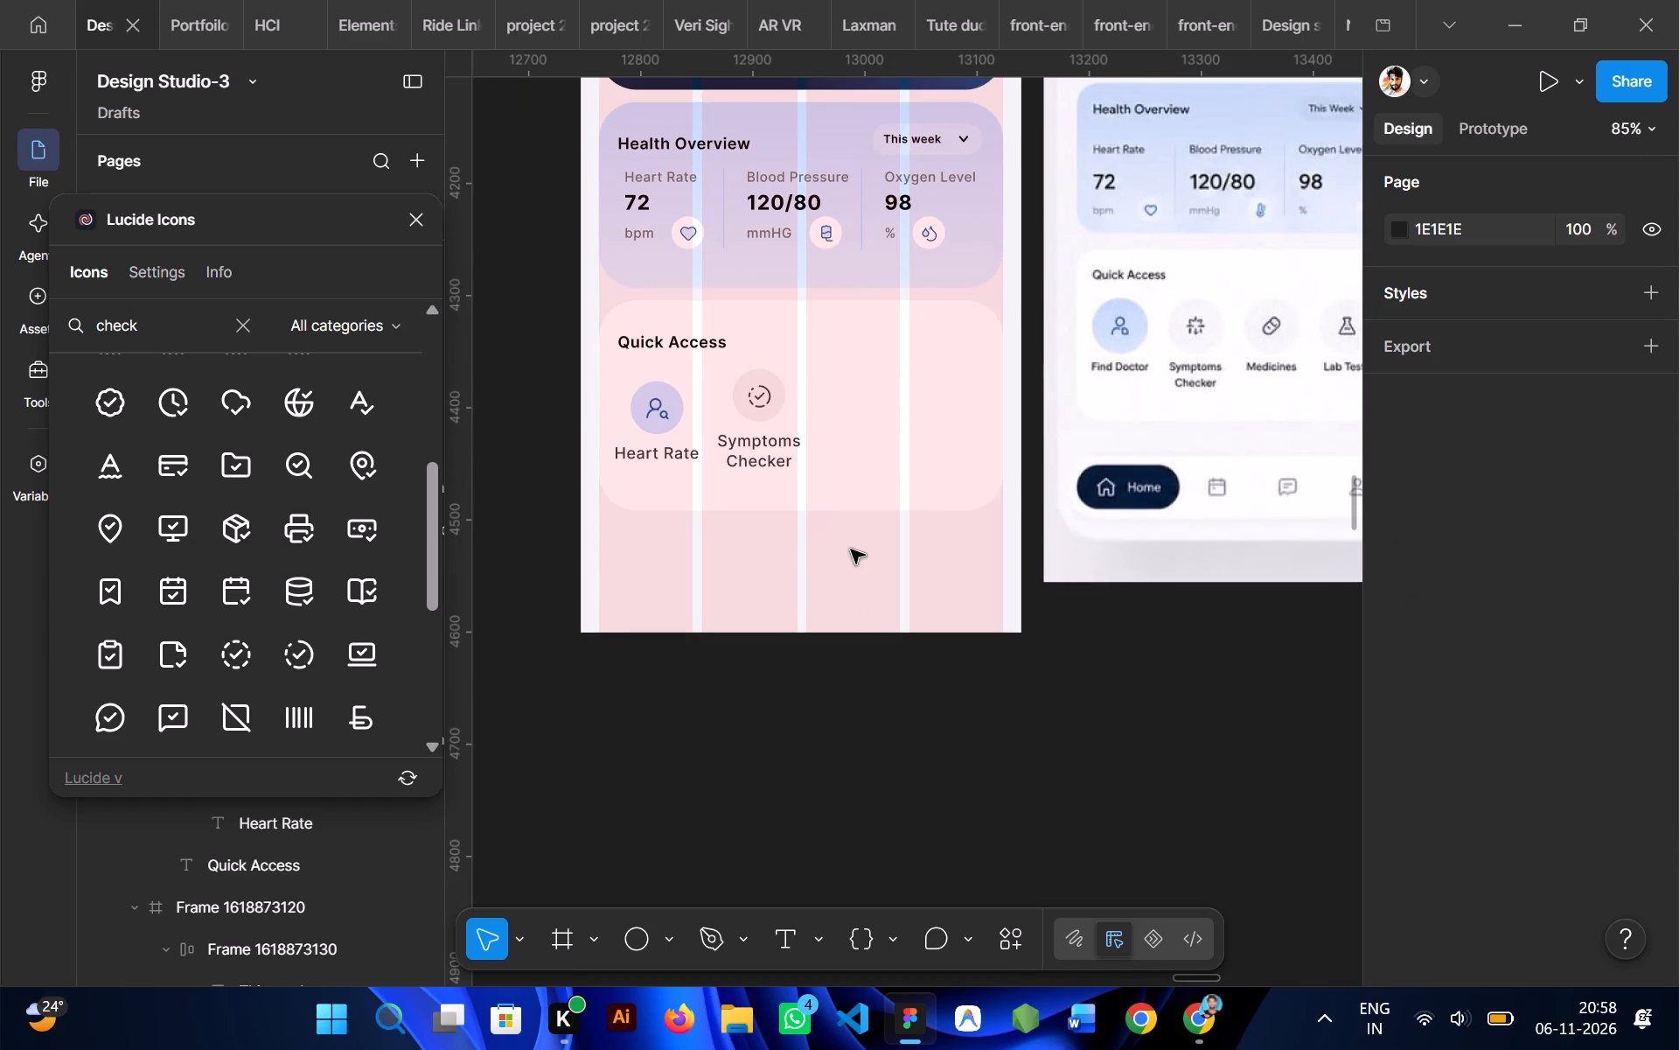
left_click(776, 376, "ctrl")
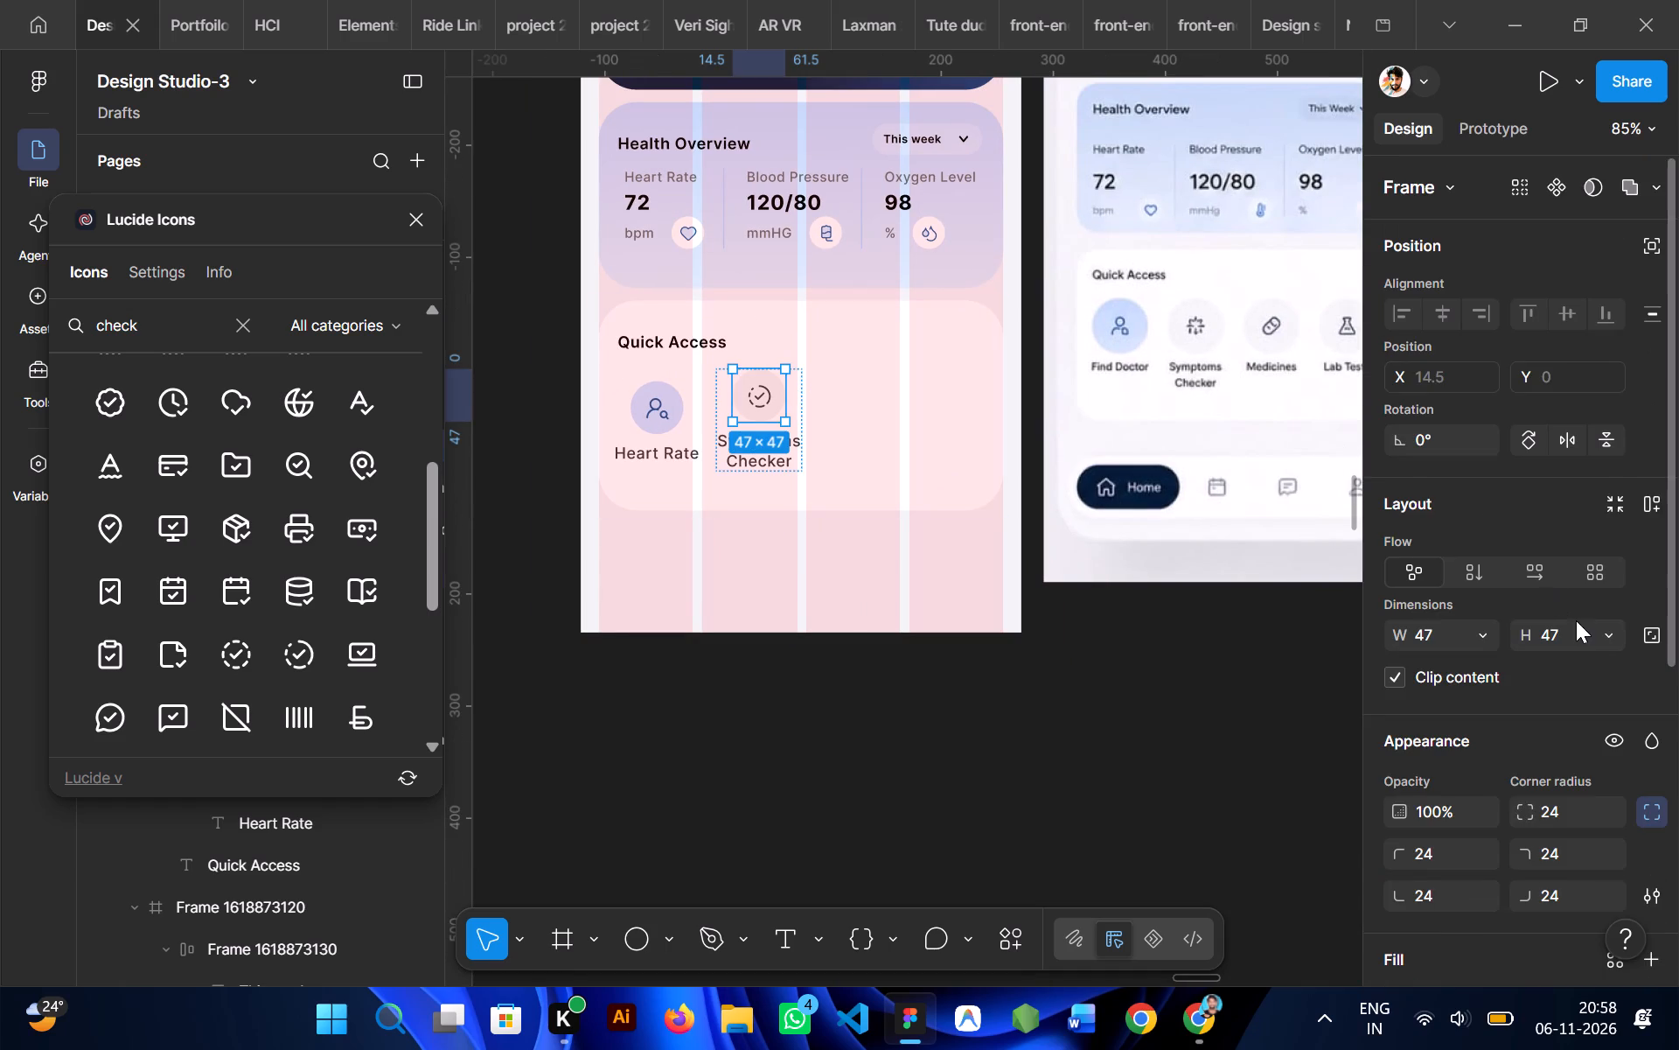
scroll(1576, 620, "down", 5)
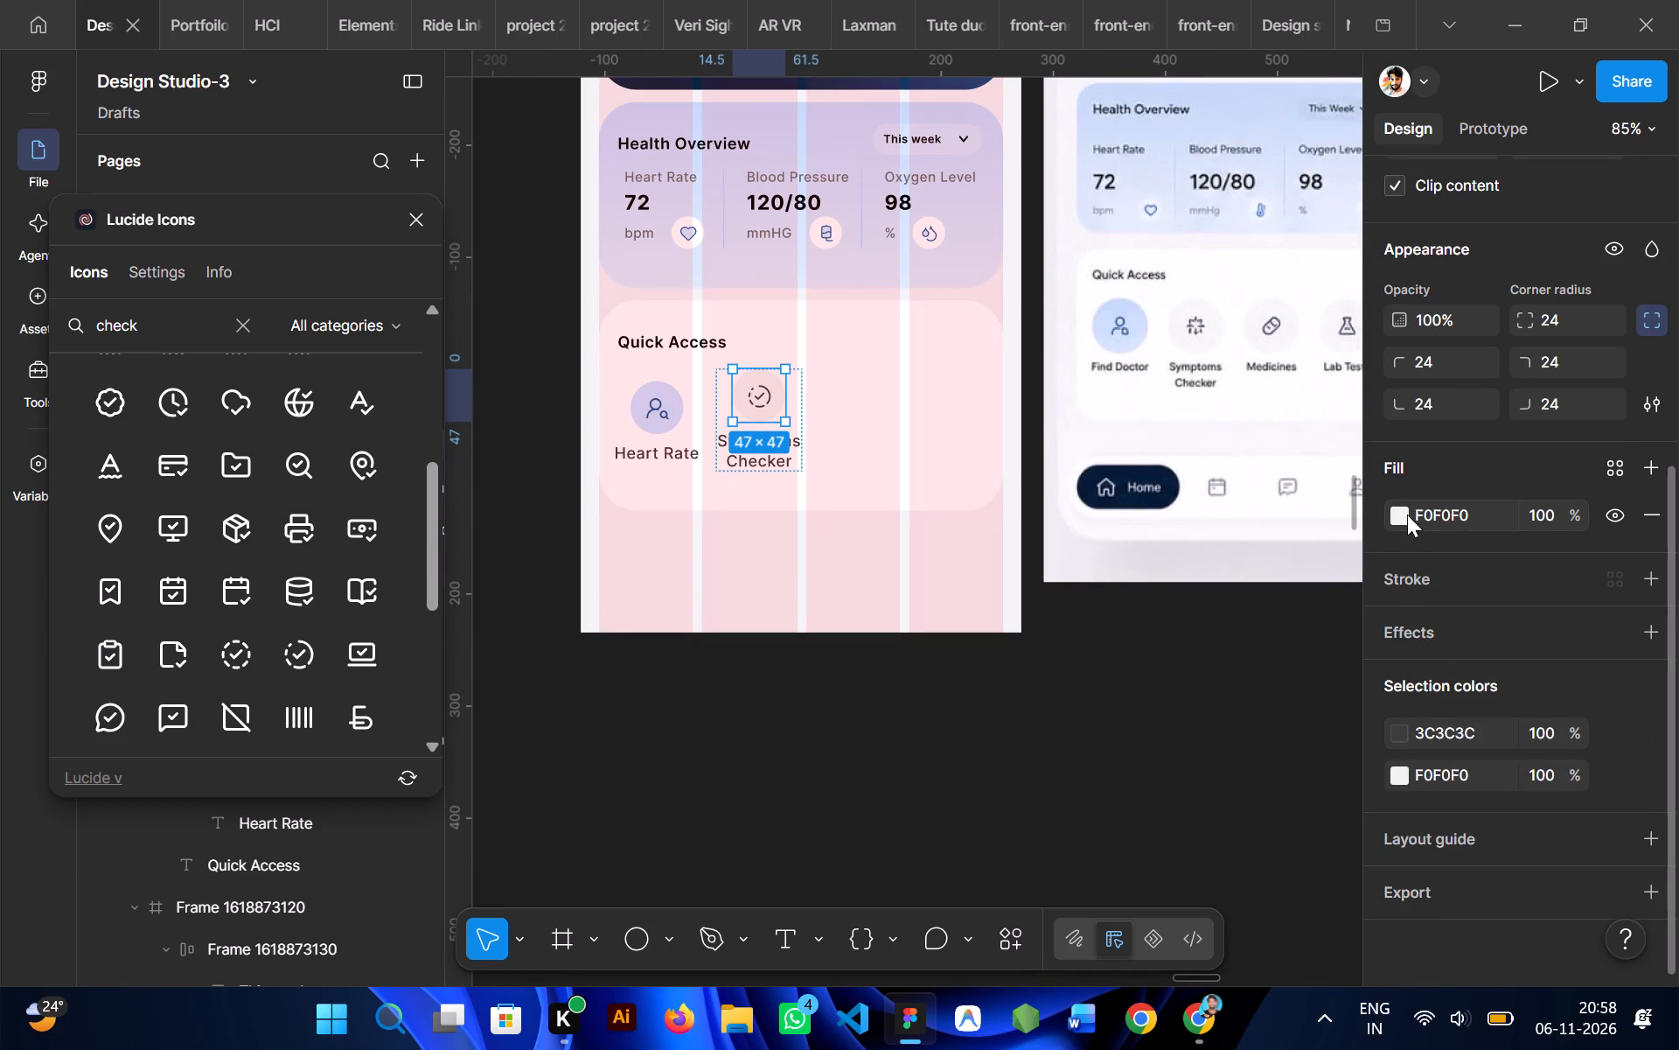
left_click(1401, 515)
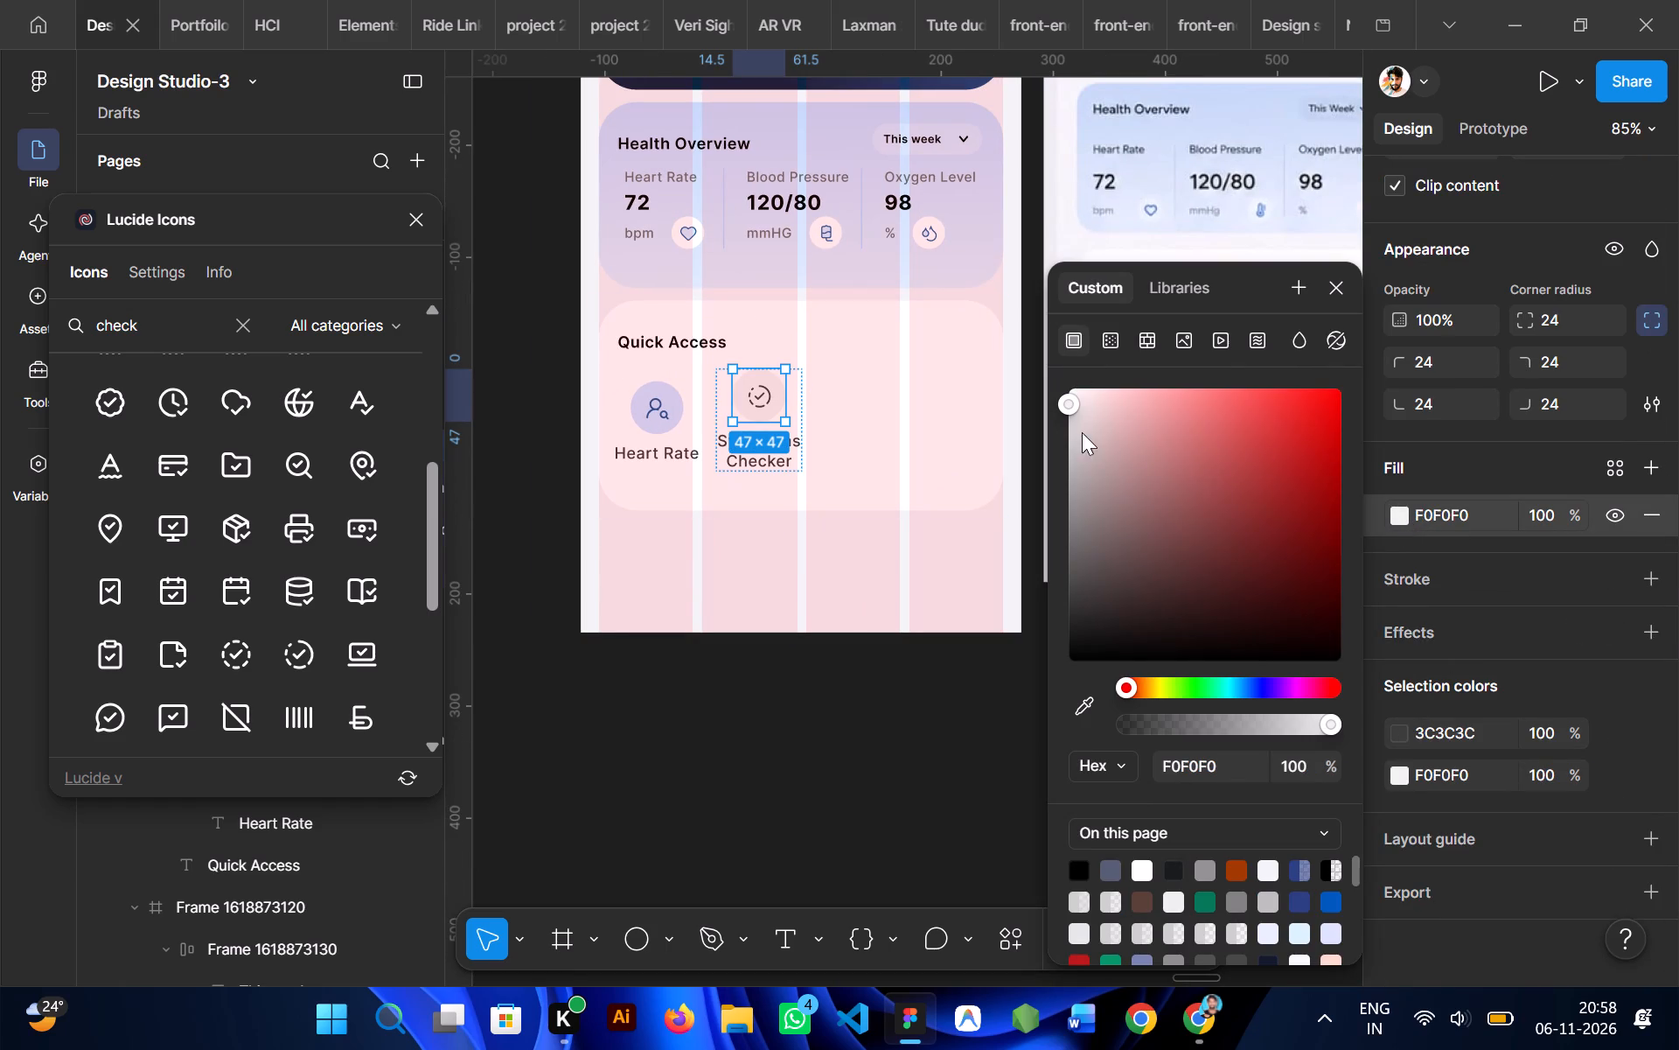
left_click(1092, 704)
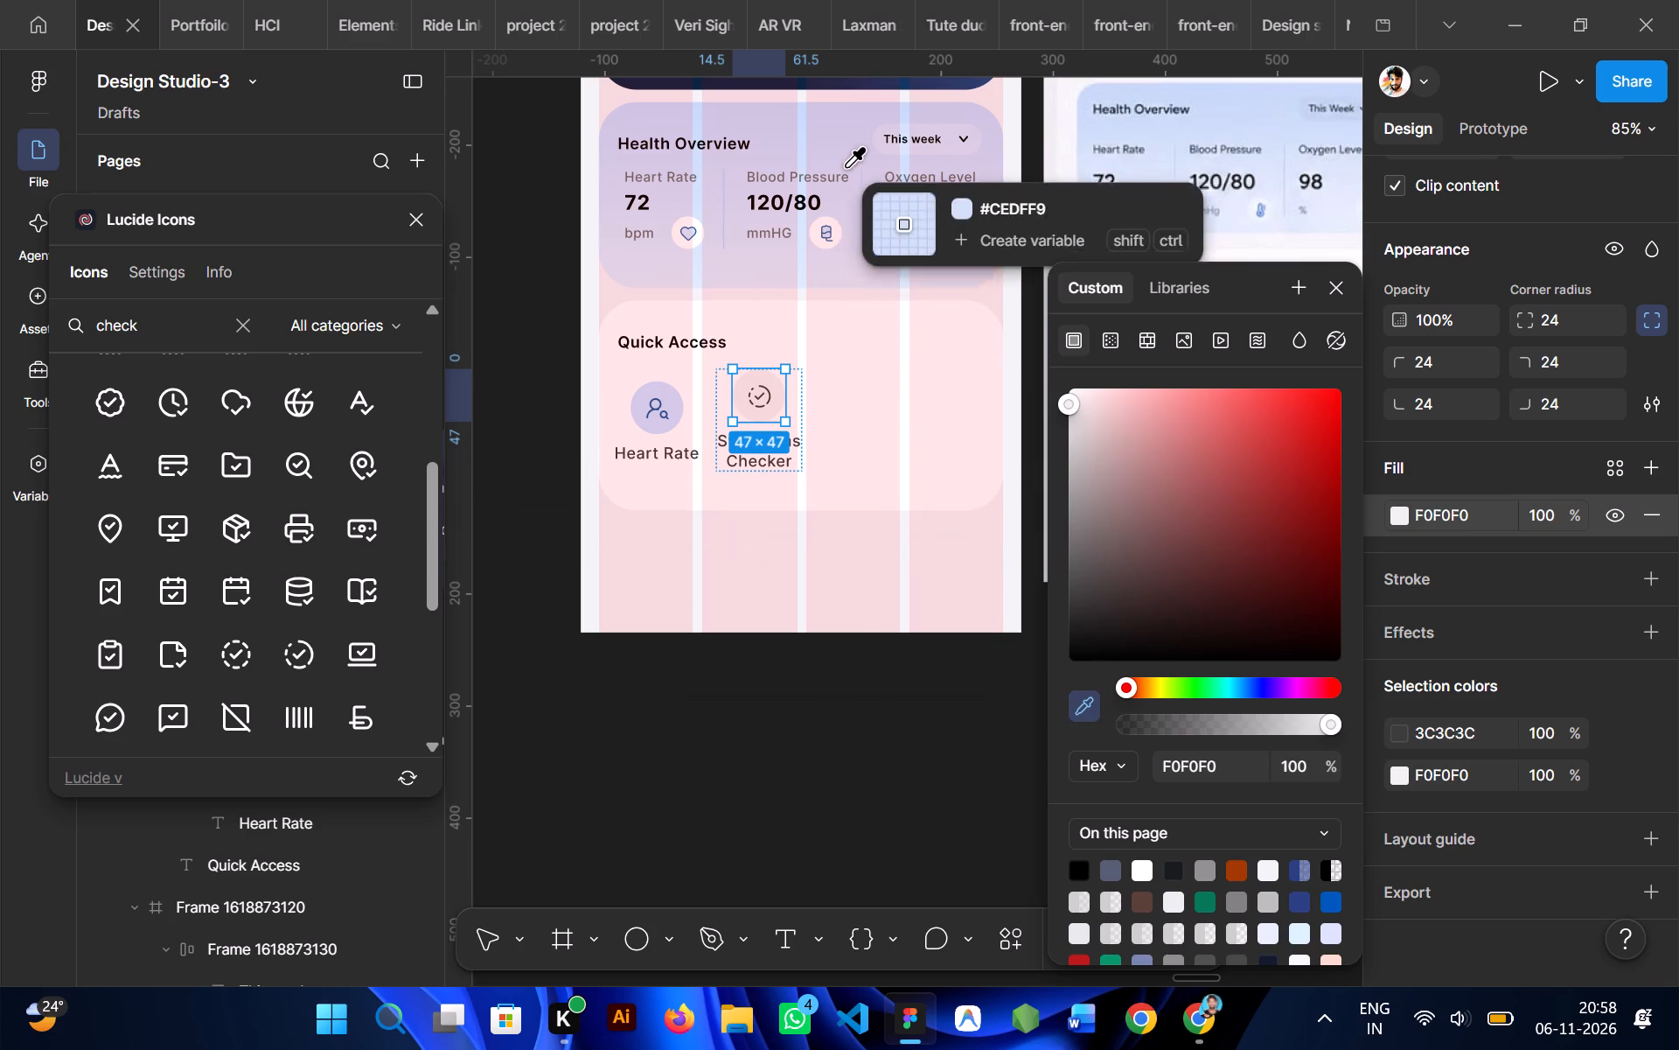
left_click(798, 135)
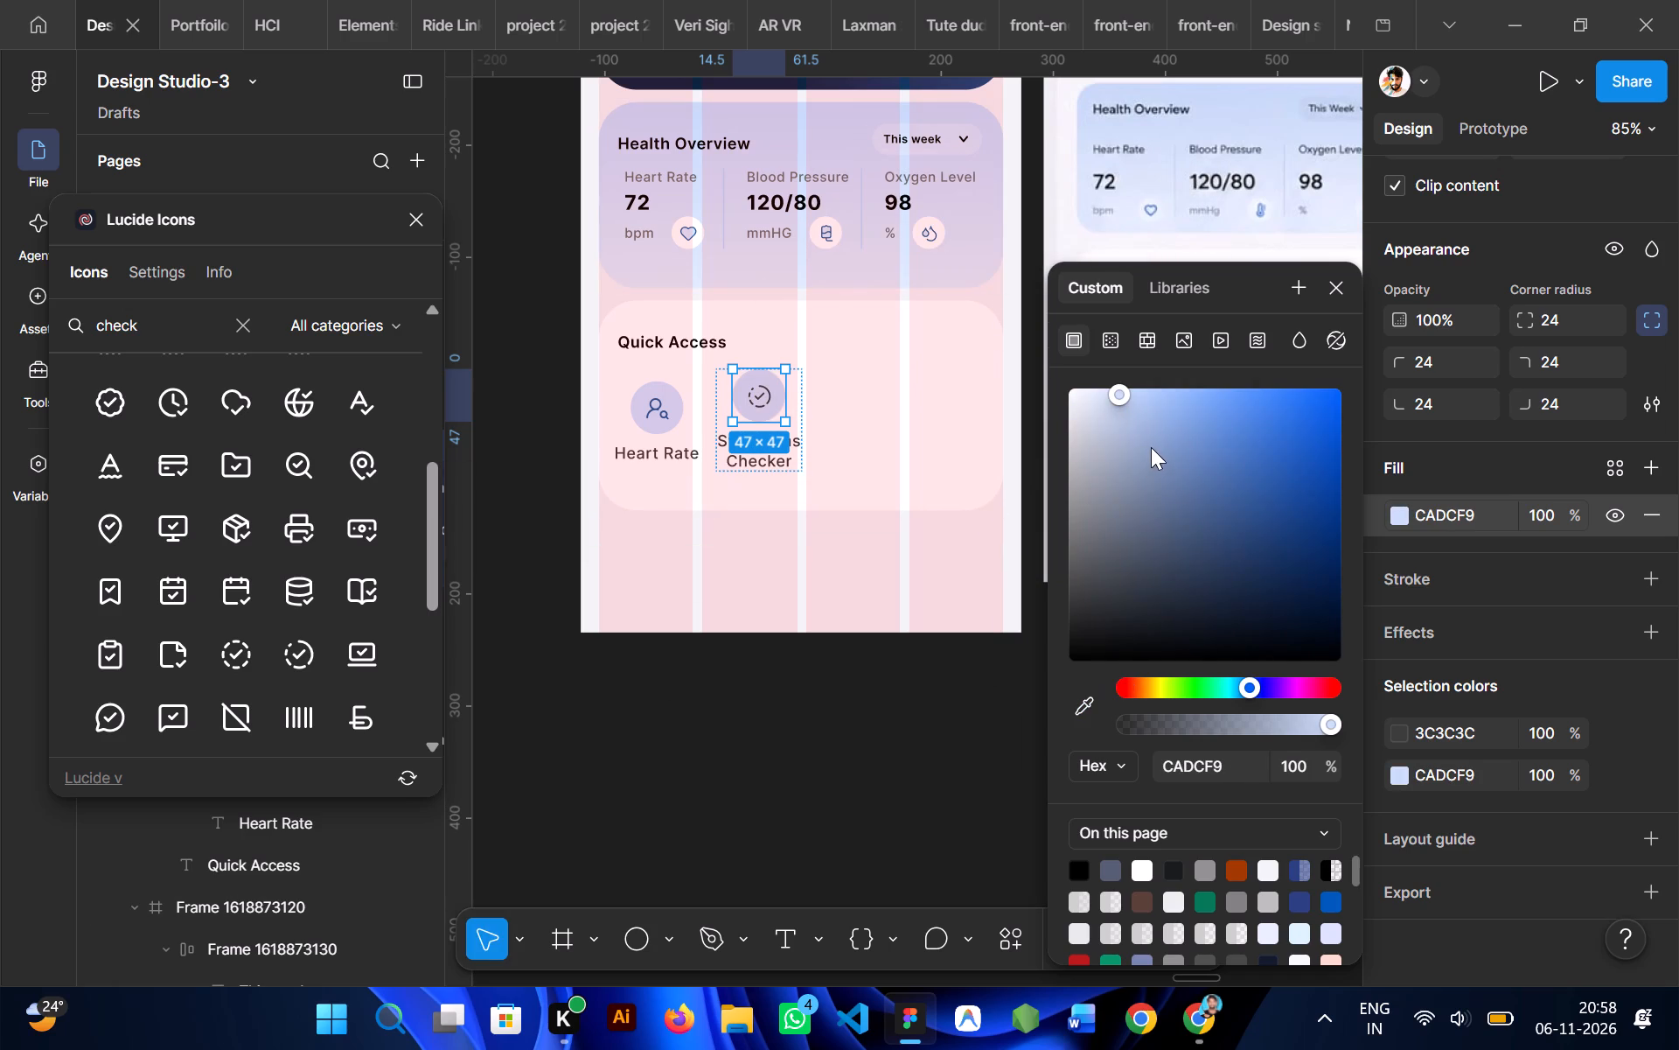
scroll(835, 429, "right", 1)
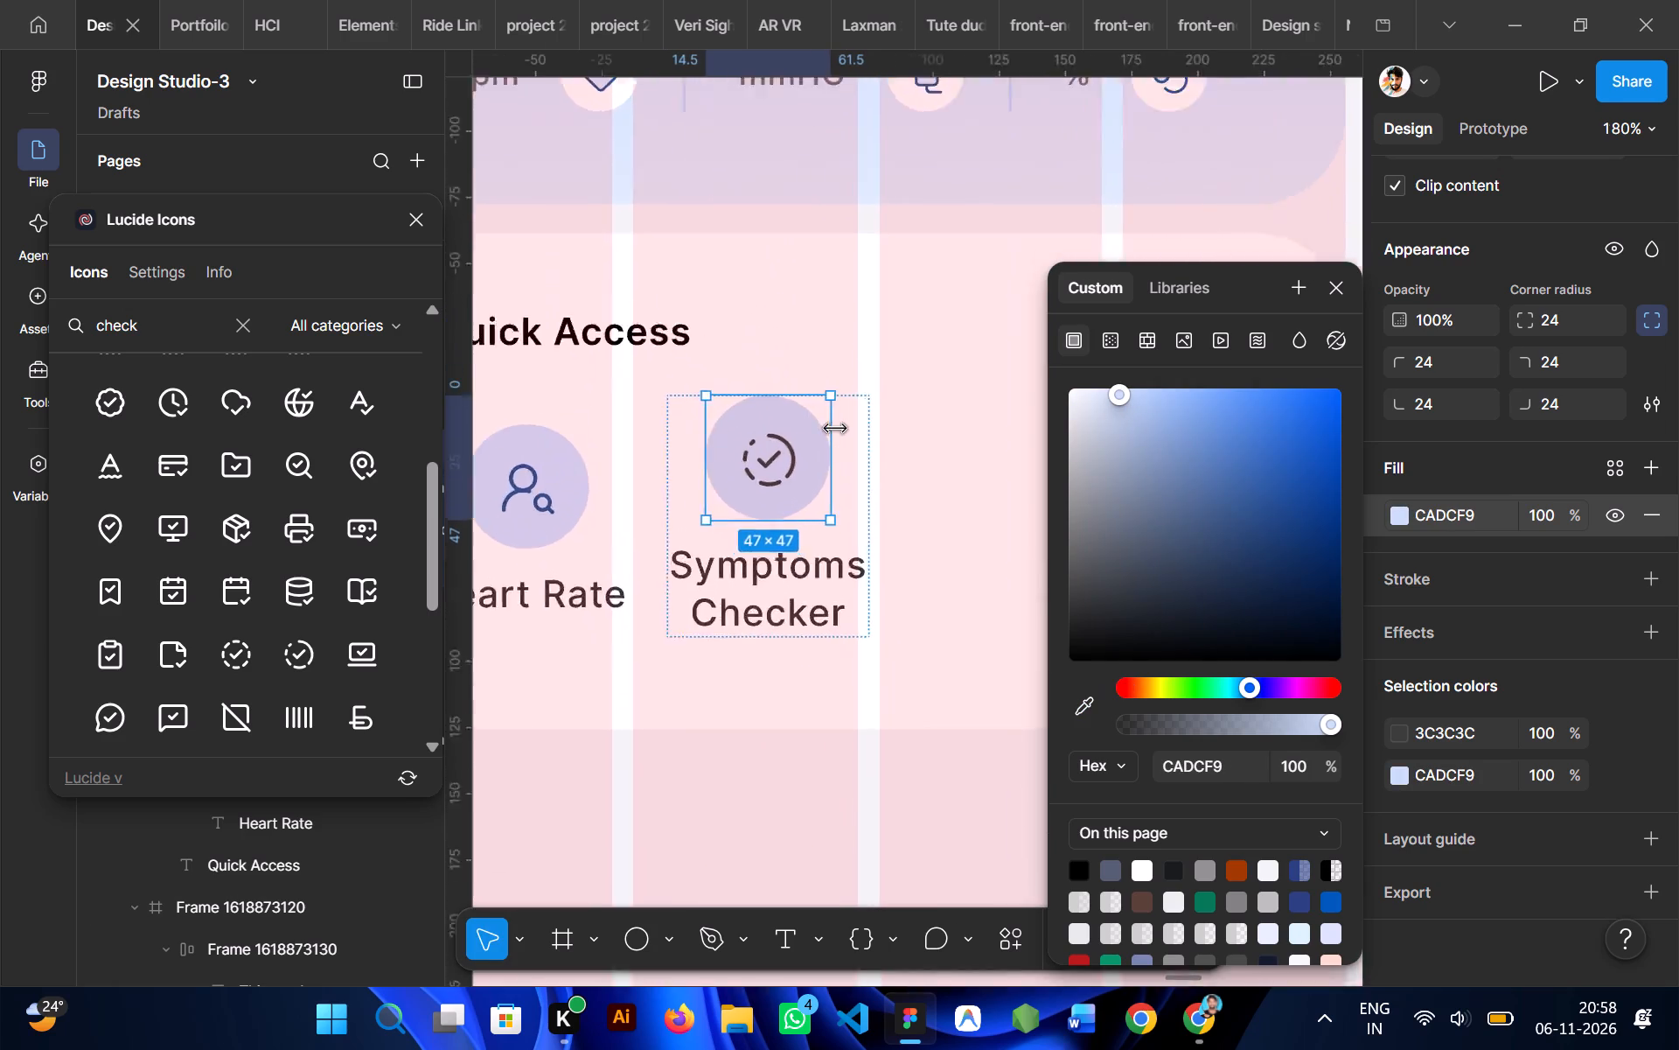
scroll(835, 429, "right", 1)
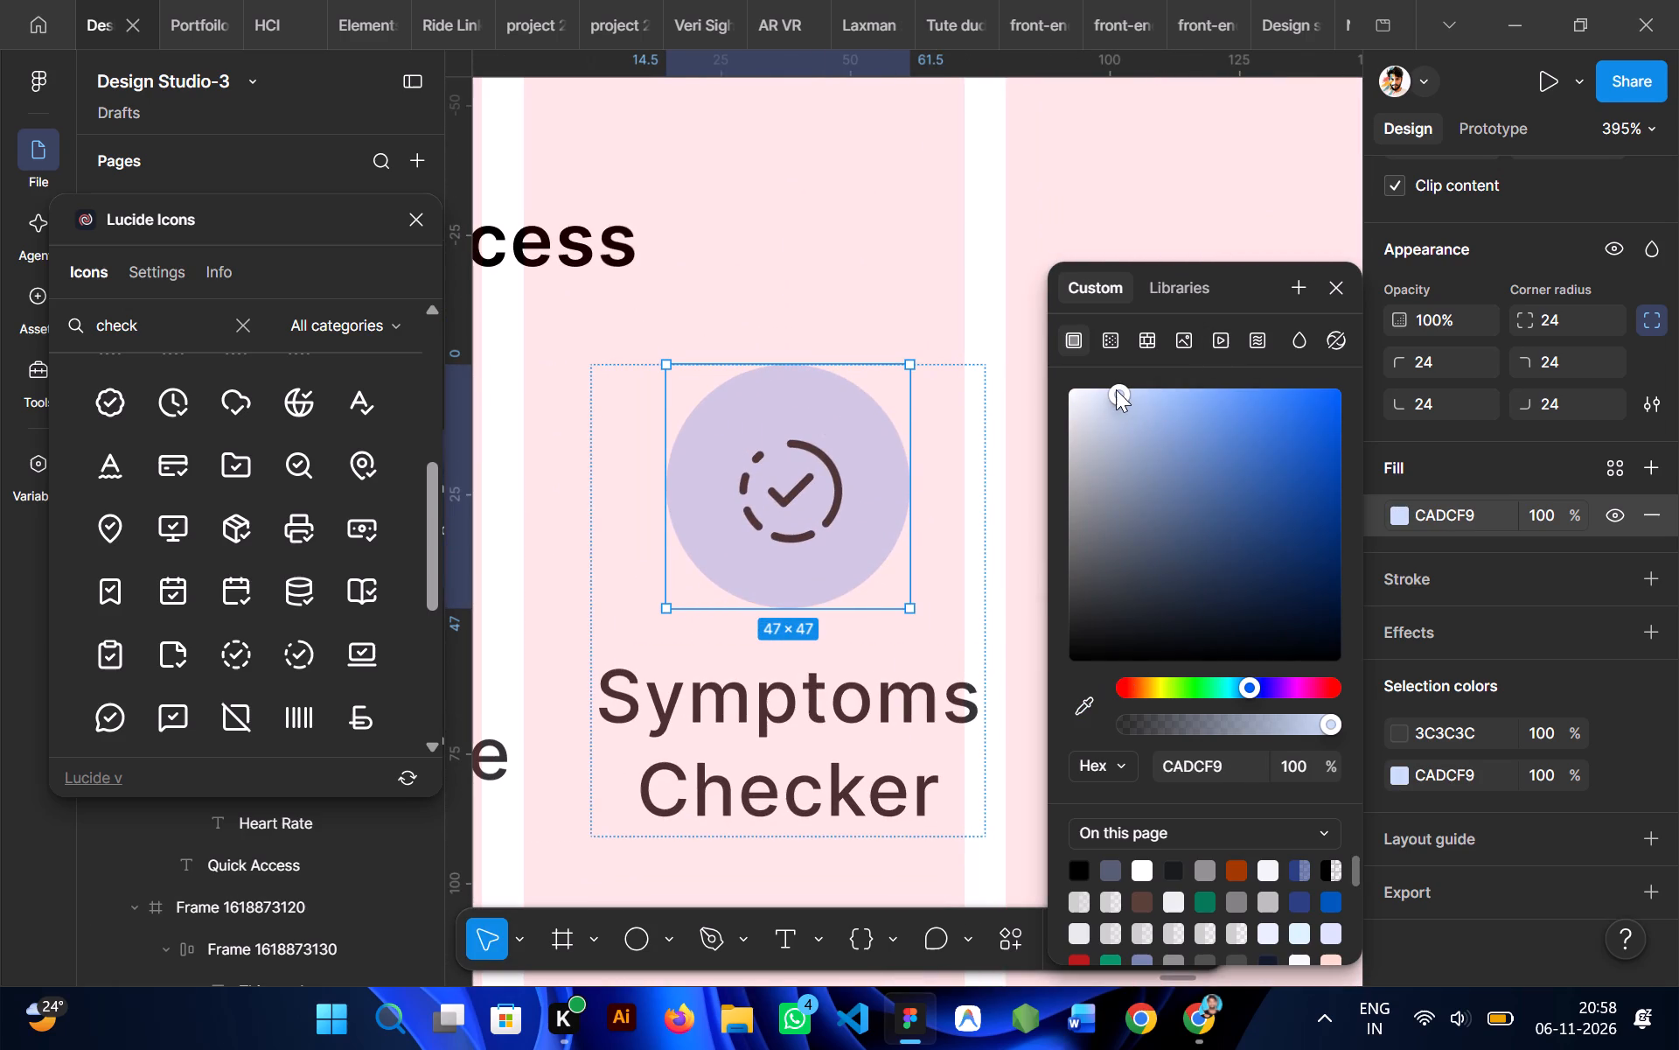
left_click_drag(1116, 389, 1080, 376)
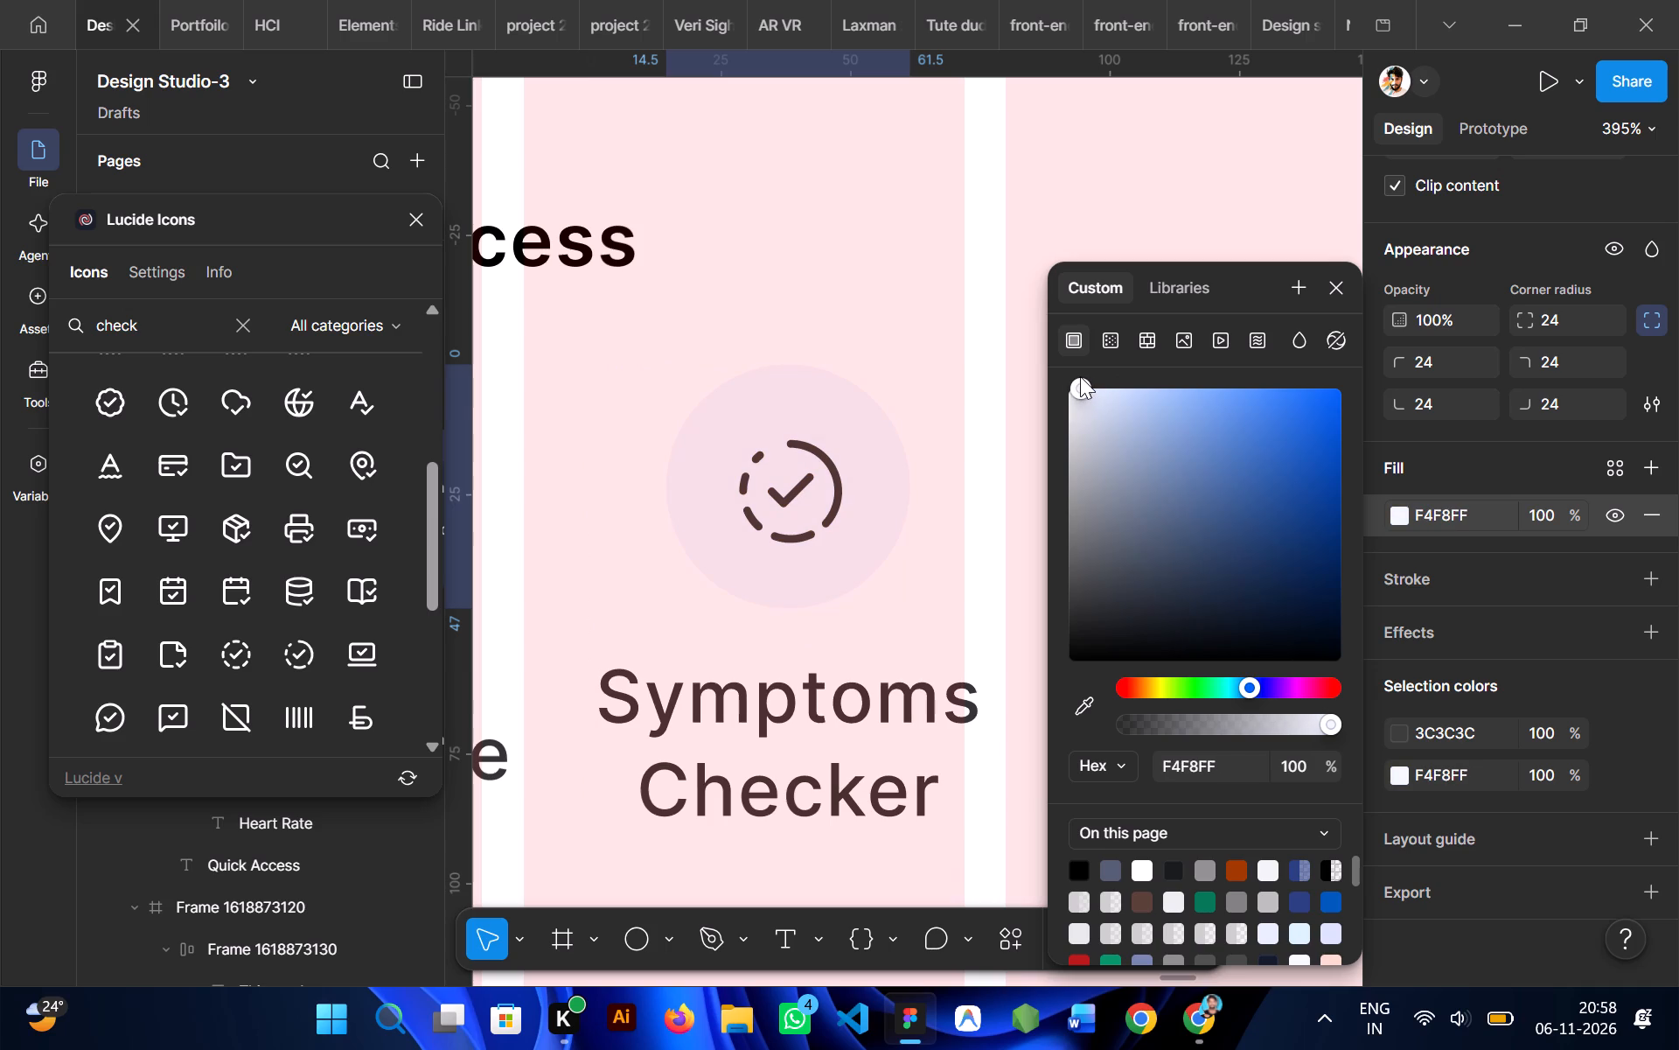
left_click_drag(1080, 376, 1060, 397)
left_click_drag(1060, 397, 1091, 403)
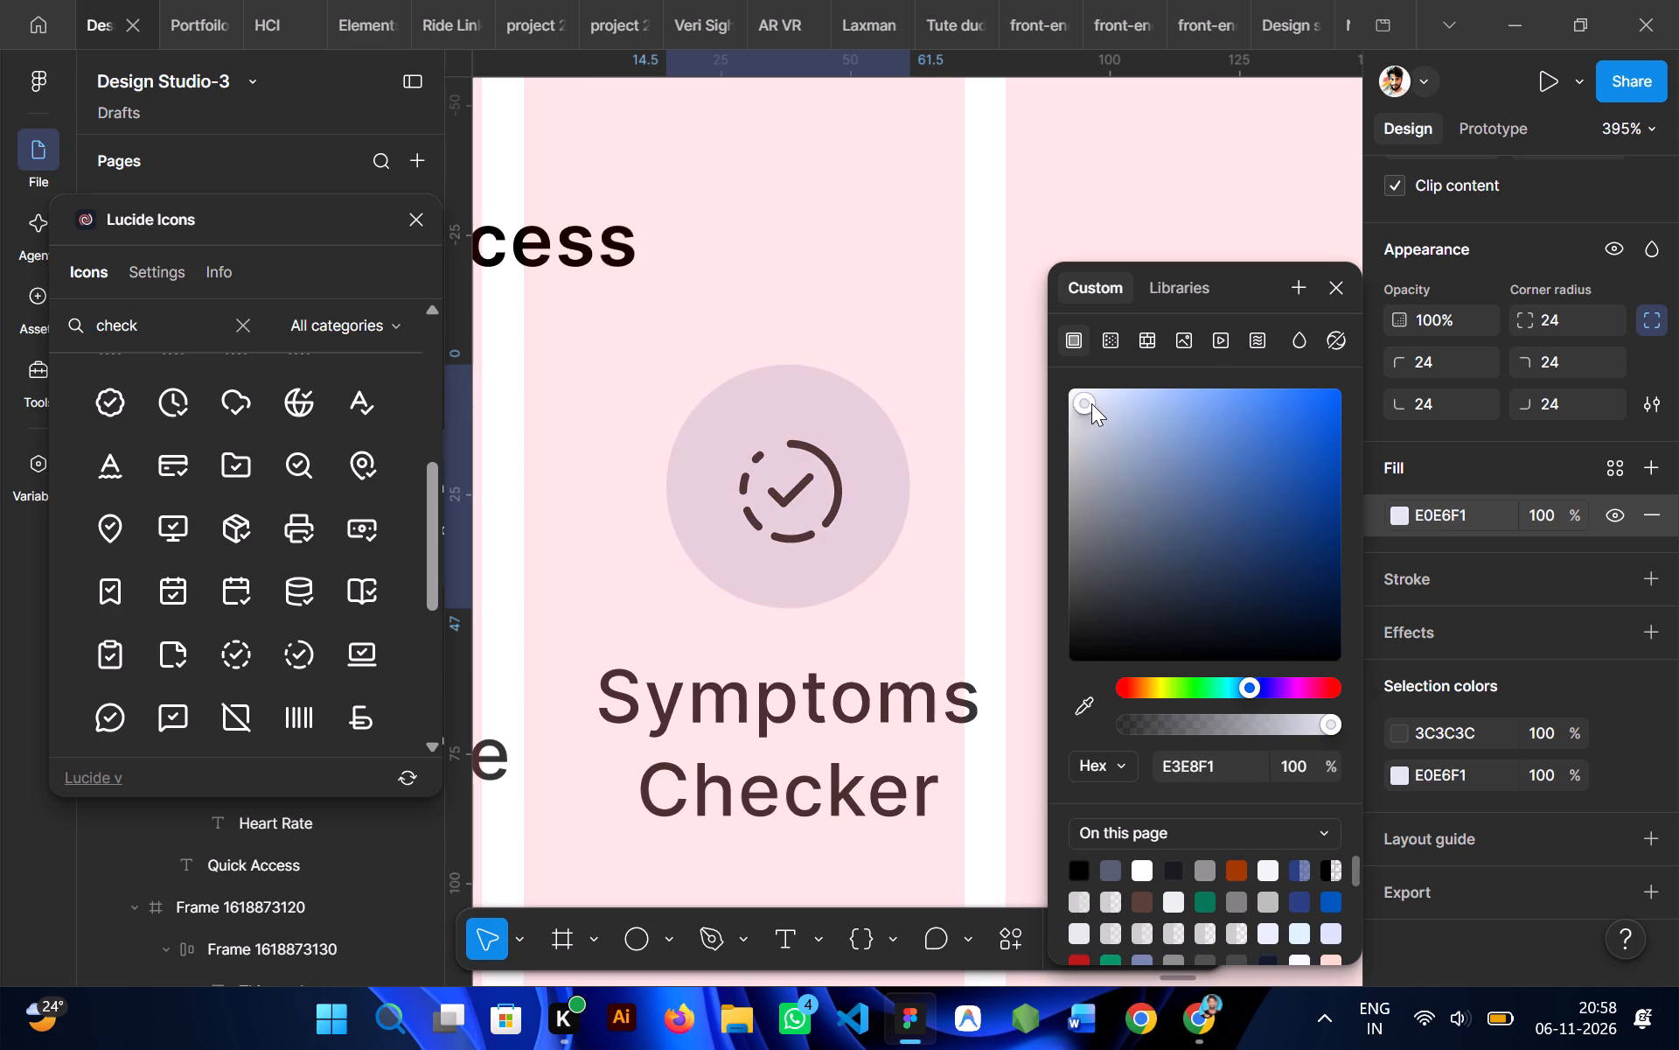
left_click_drag(1091, 403, 1089, 395)
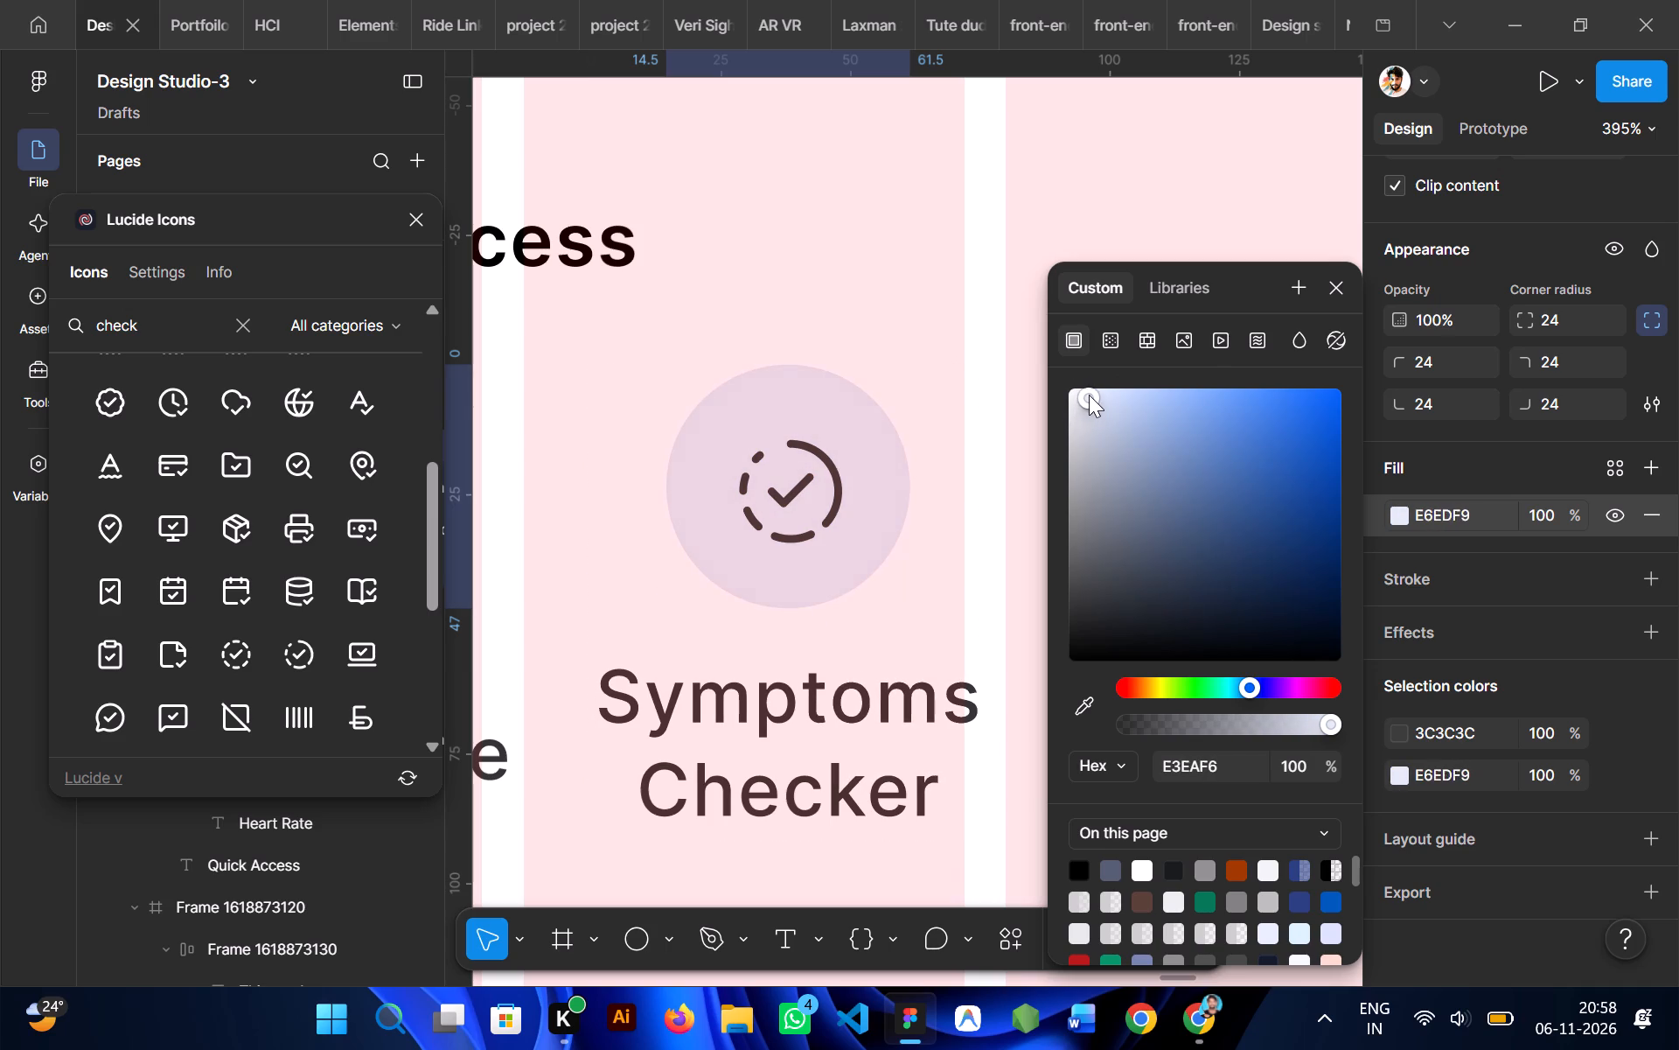
left_click_drag(1089, 395, 1084, 389)
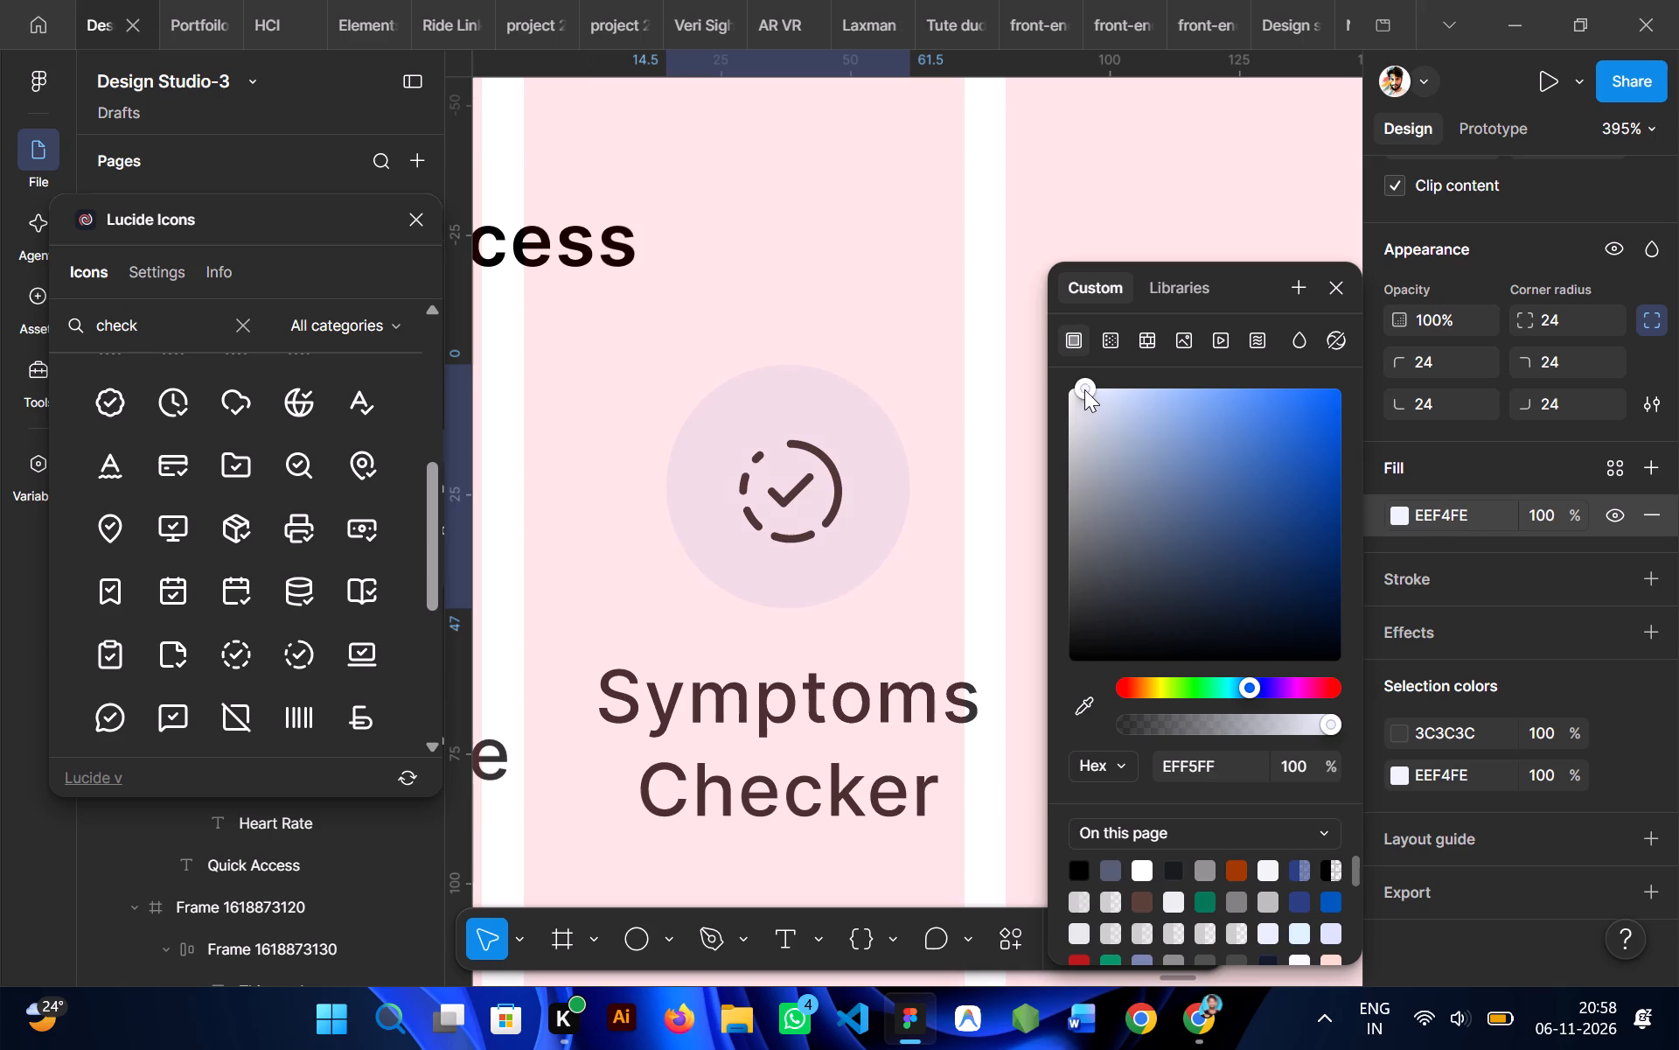
left_click_drag(1572, 518, 681, 504)
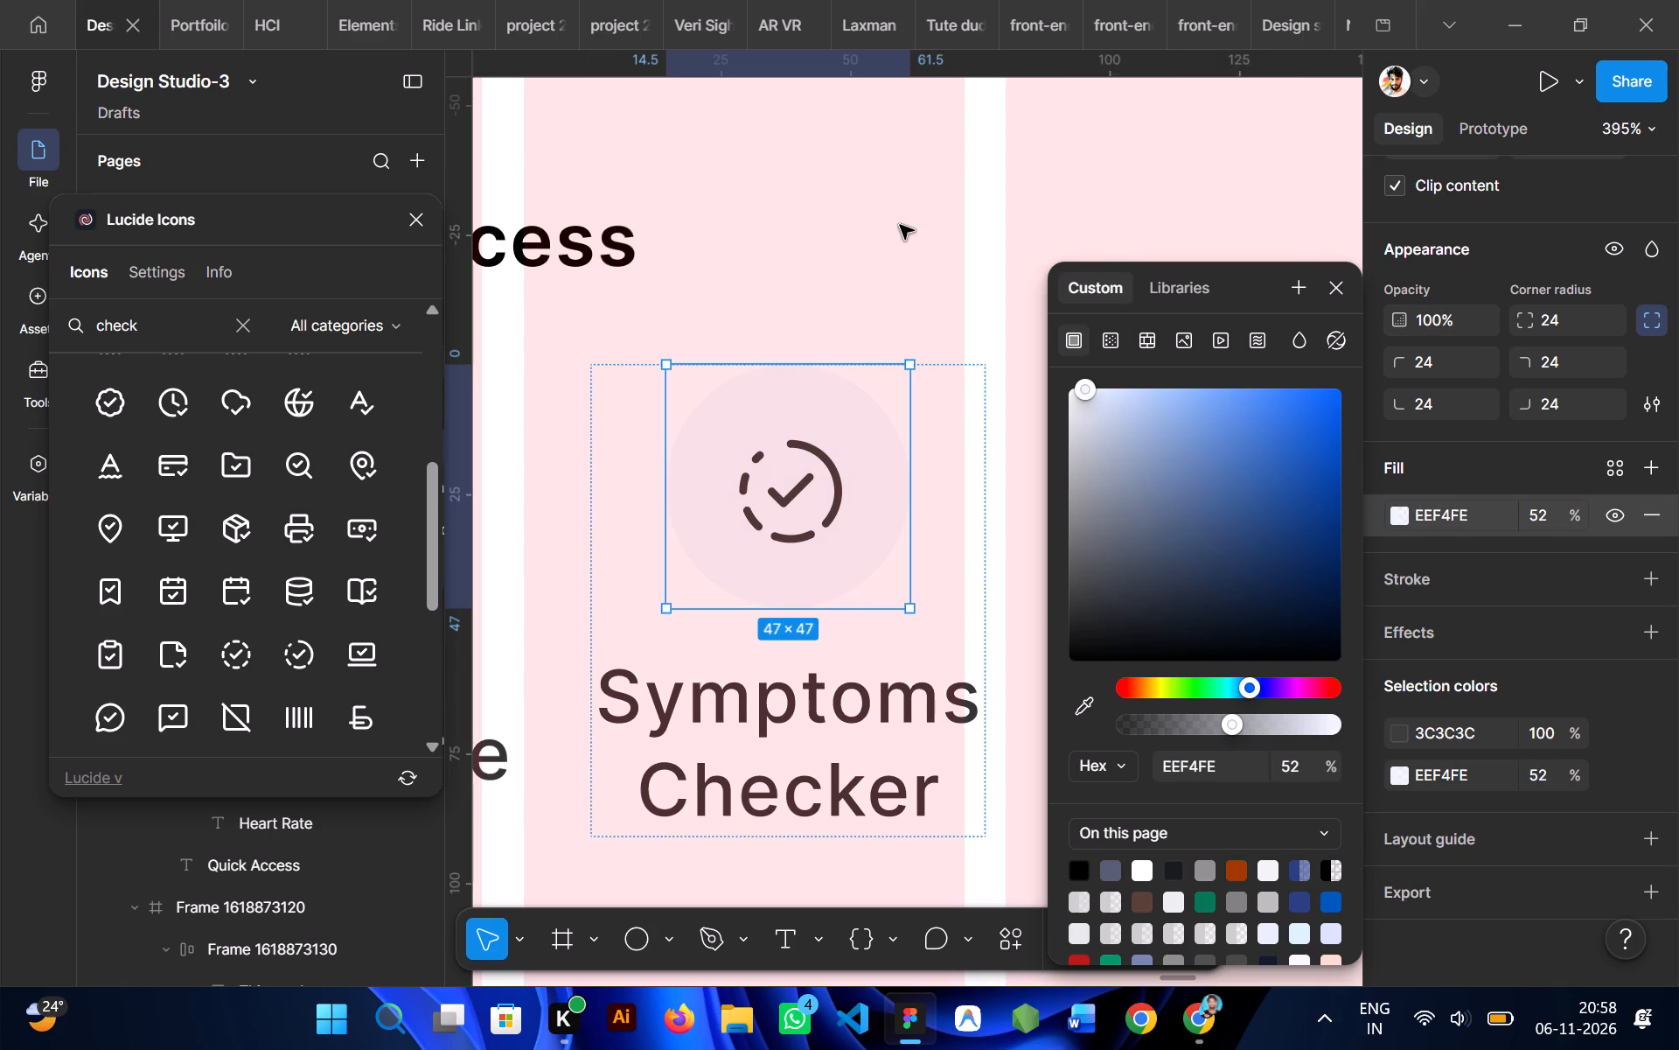
Open the prototype preview of the health screen to check the Symptoms Checker circle's new fill.
key("shift+space")
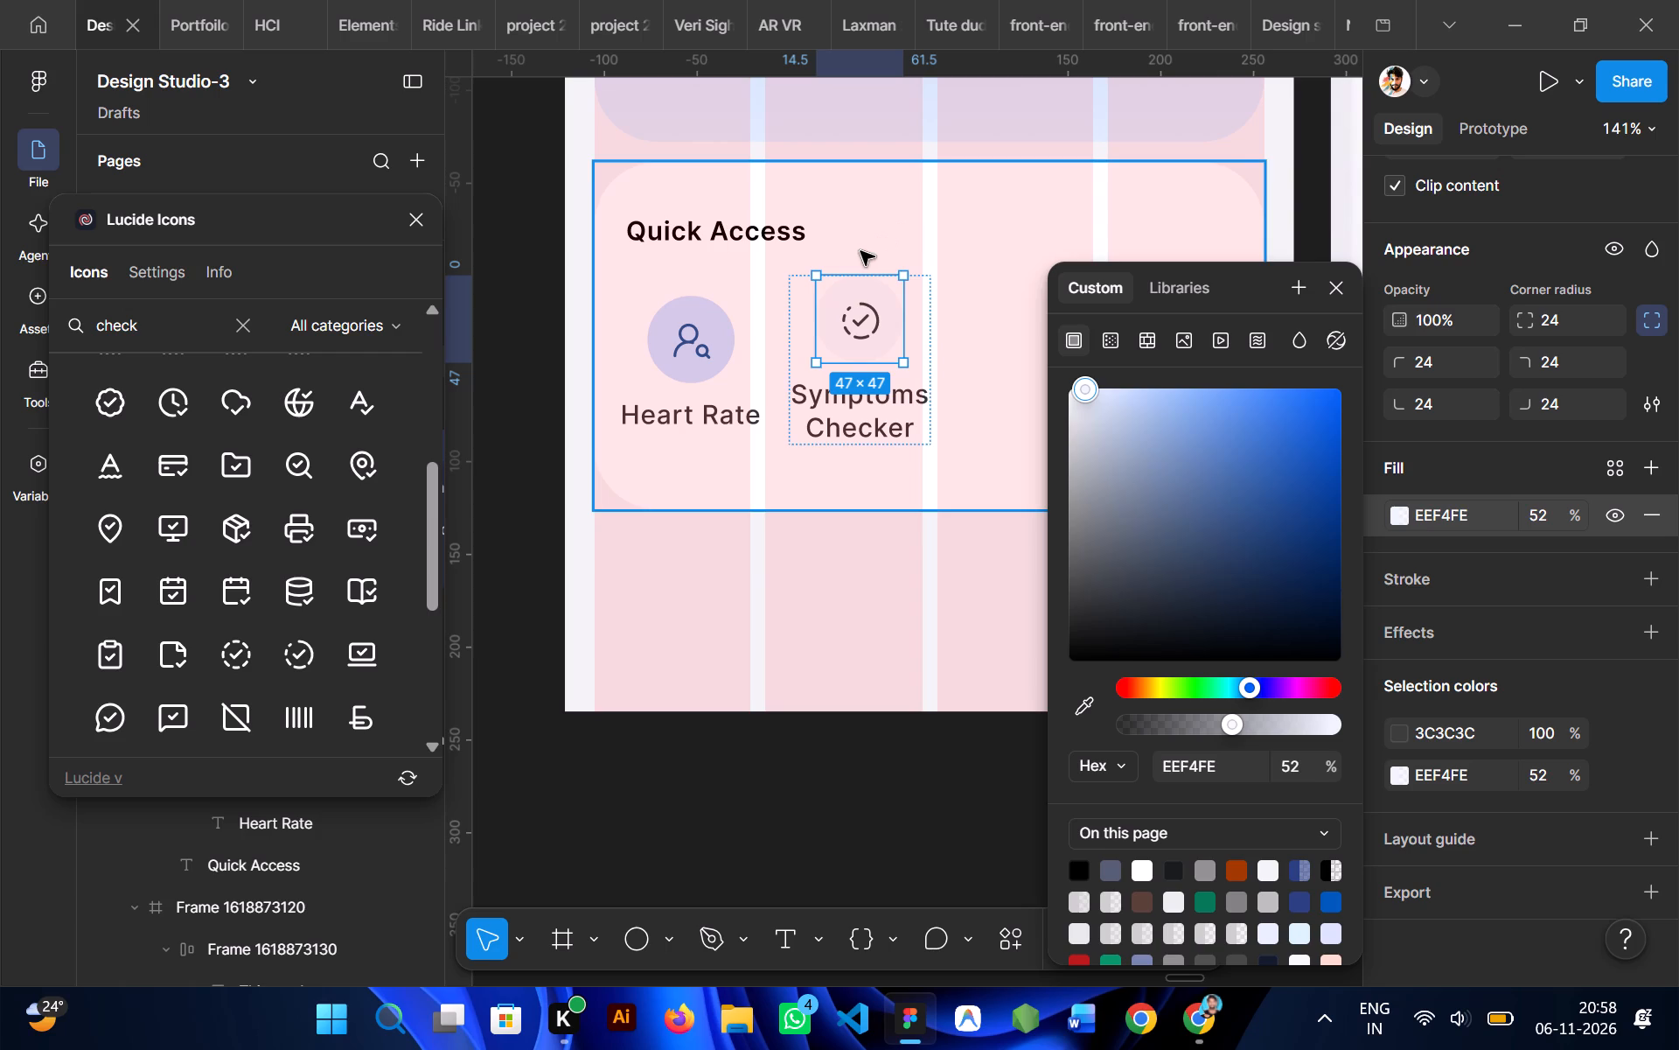
key("shift+space")
left_click(853, 318)
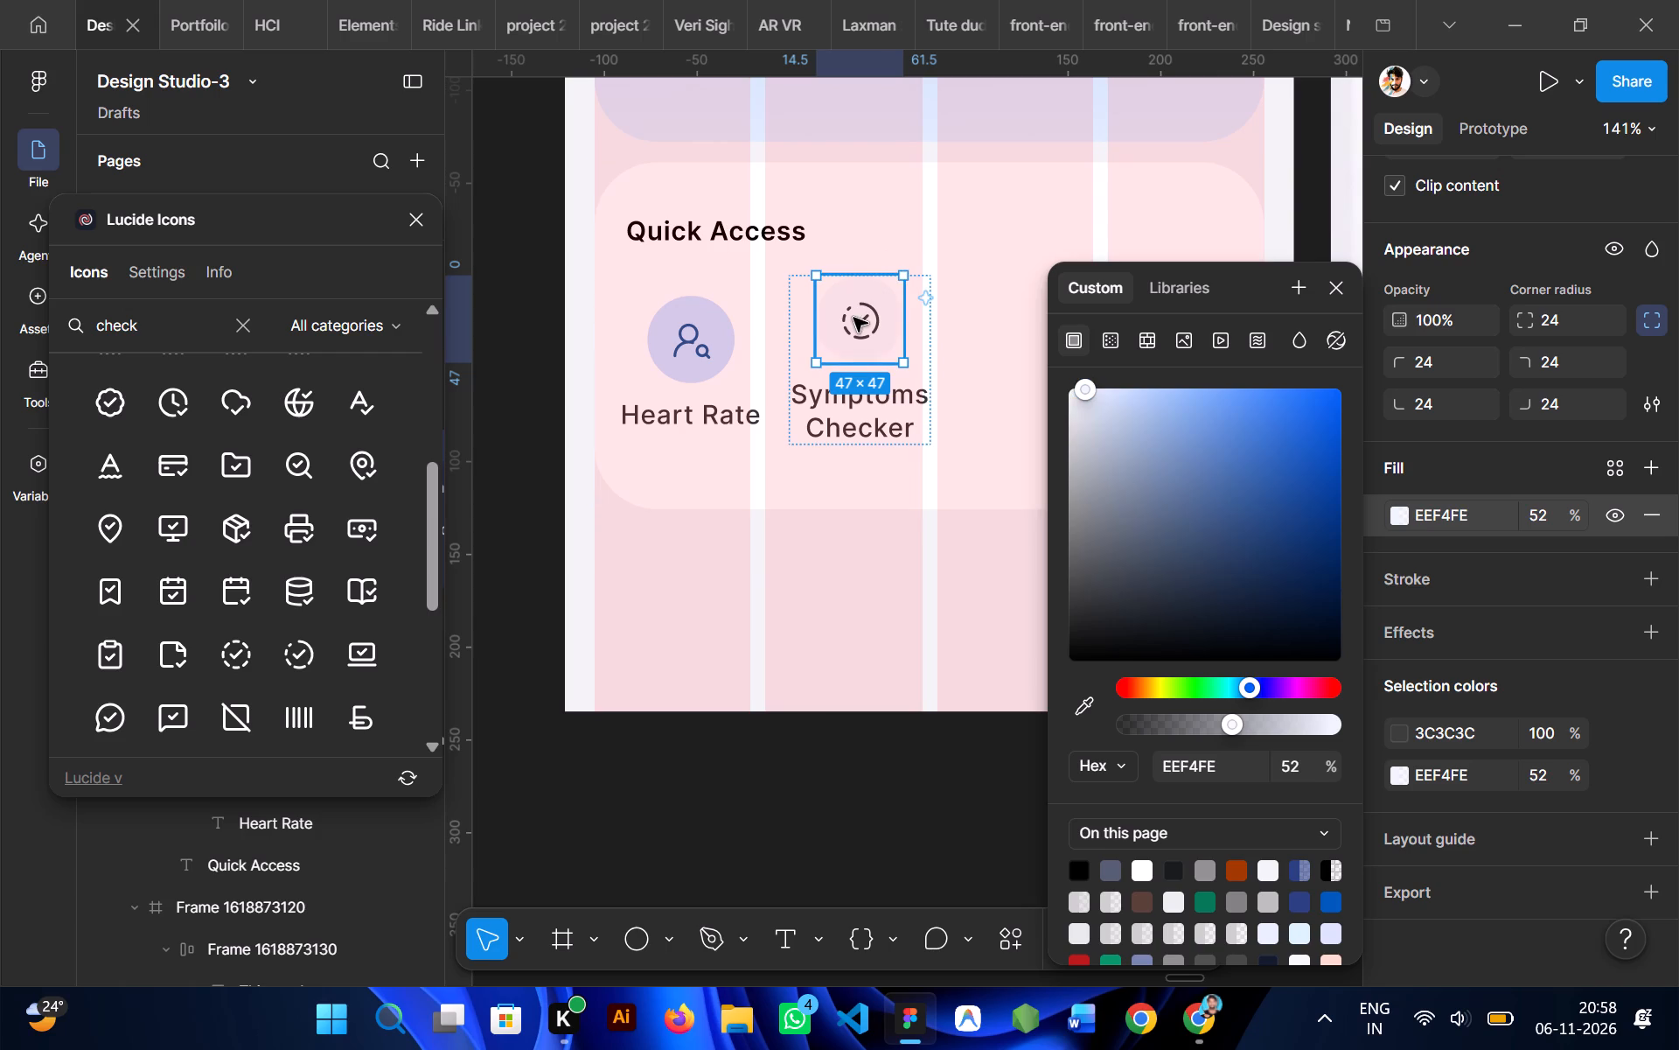
left_click(872, 460)
key("shift+space")
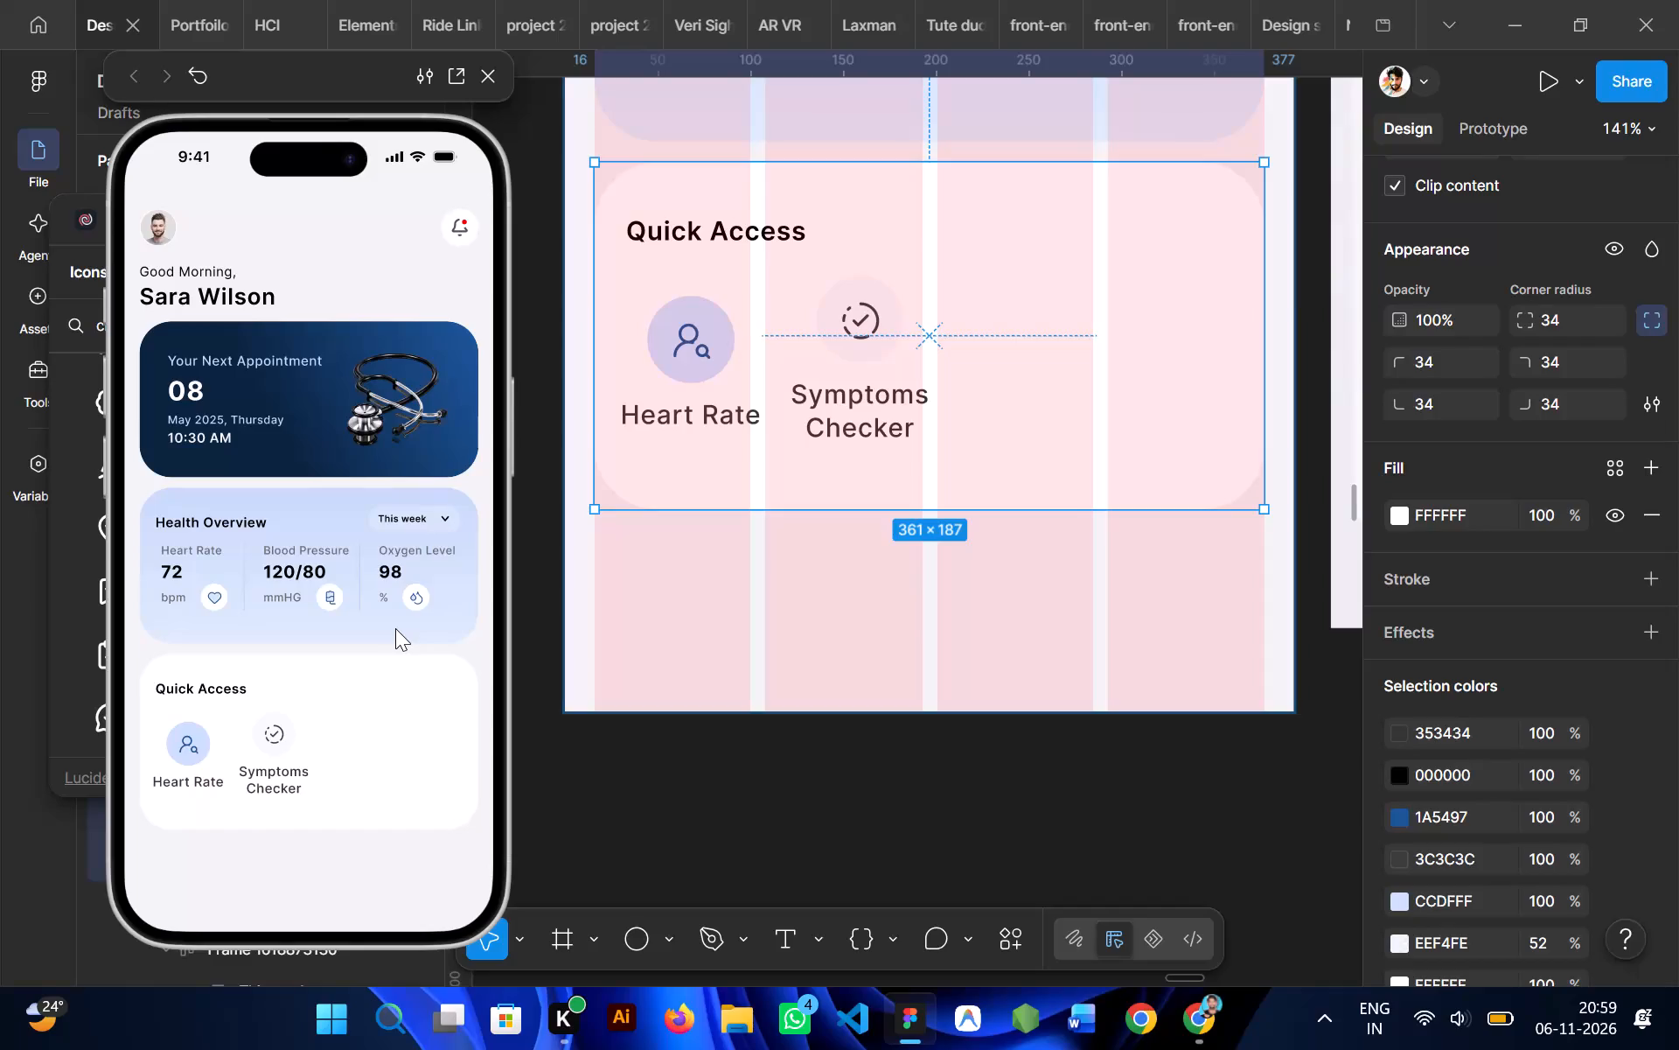
Move the Symptoms Checker item down to about Y 72 so its circle lines up with the Heart Rate circle.
double_click(854, 358)
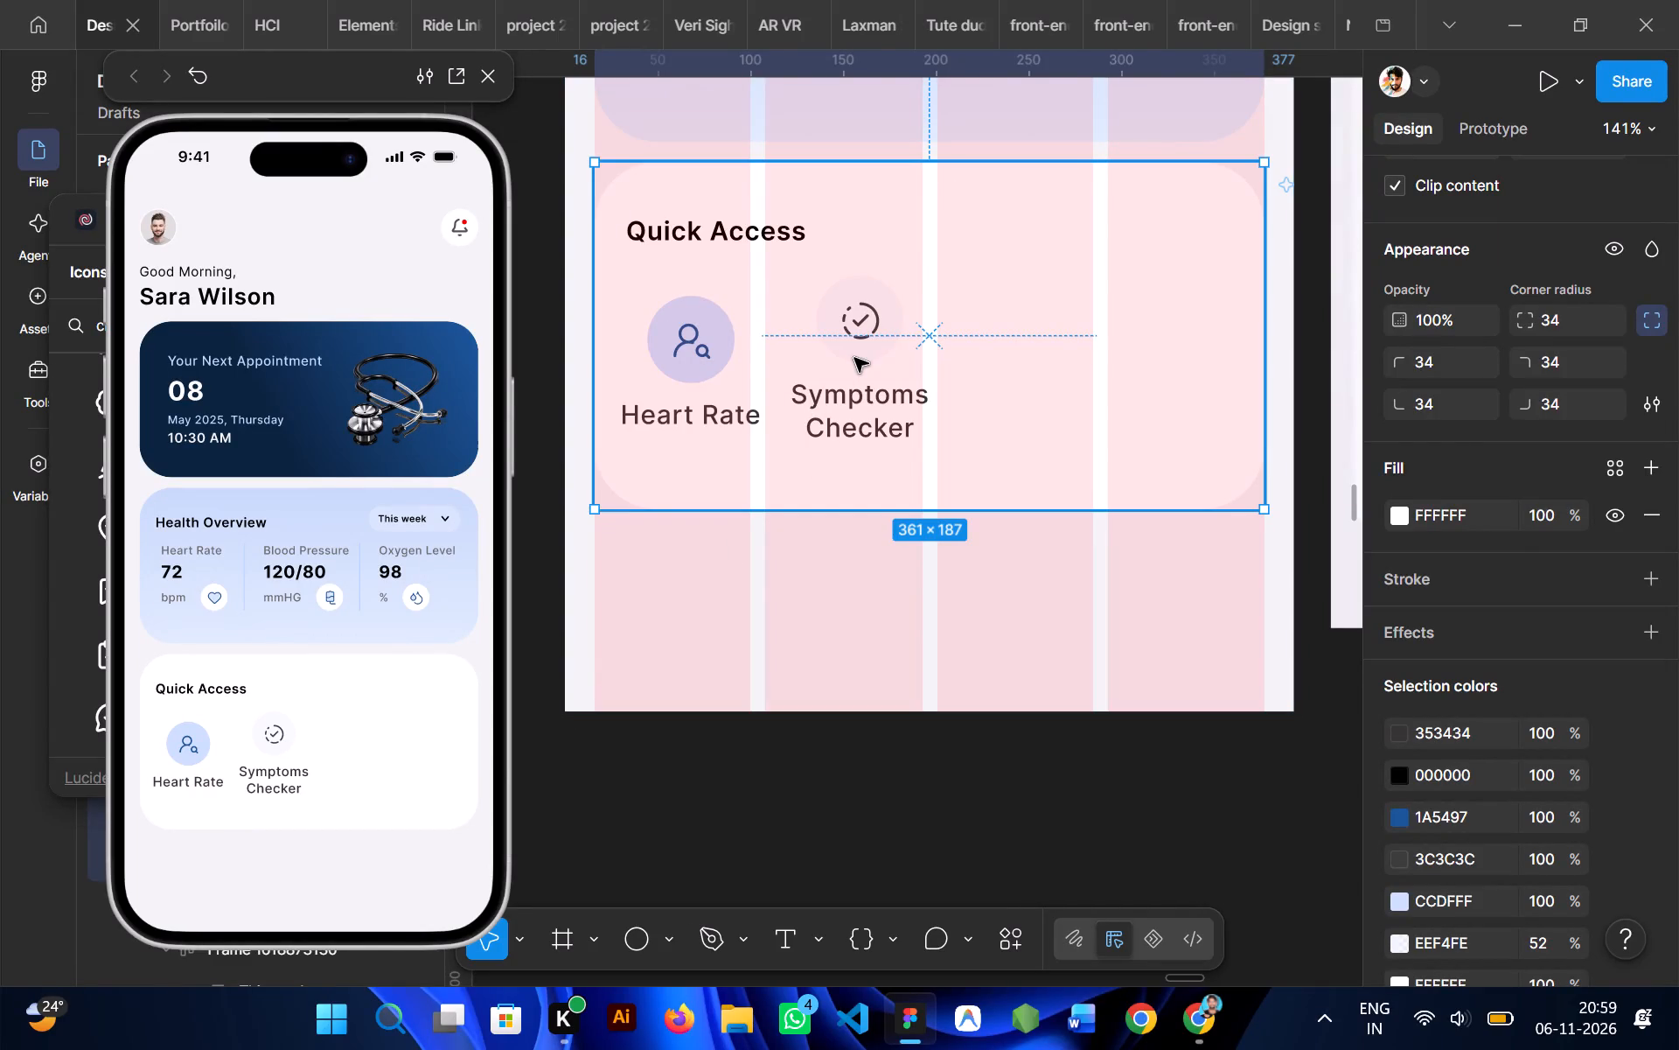
left_click_drag(844, 352, 846, 351)
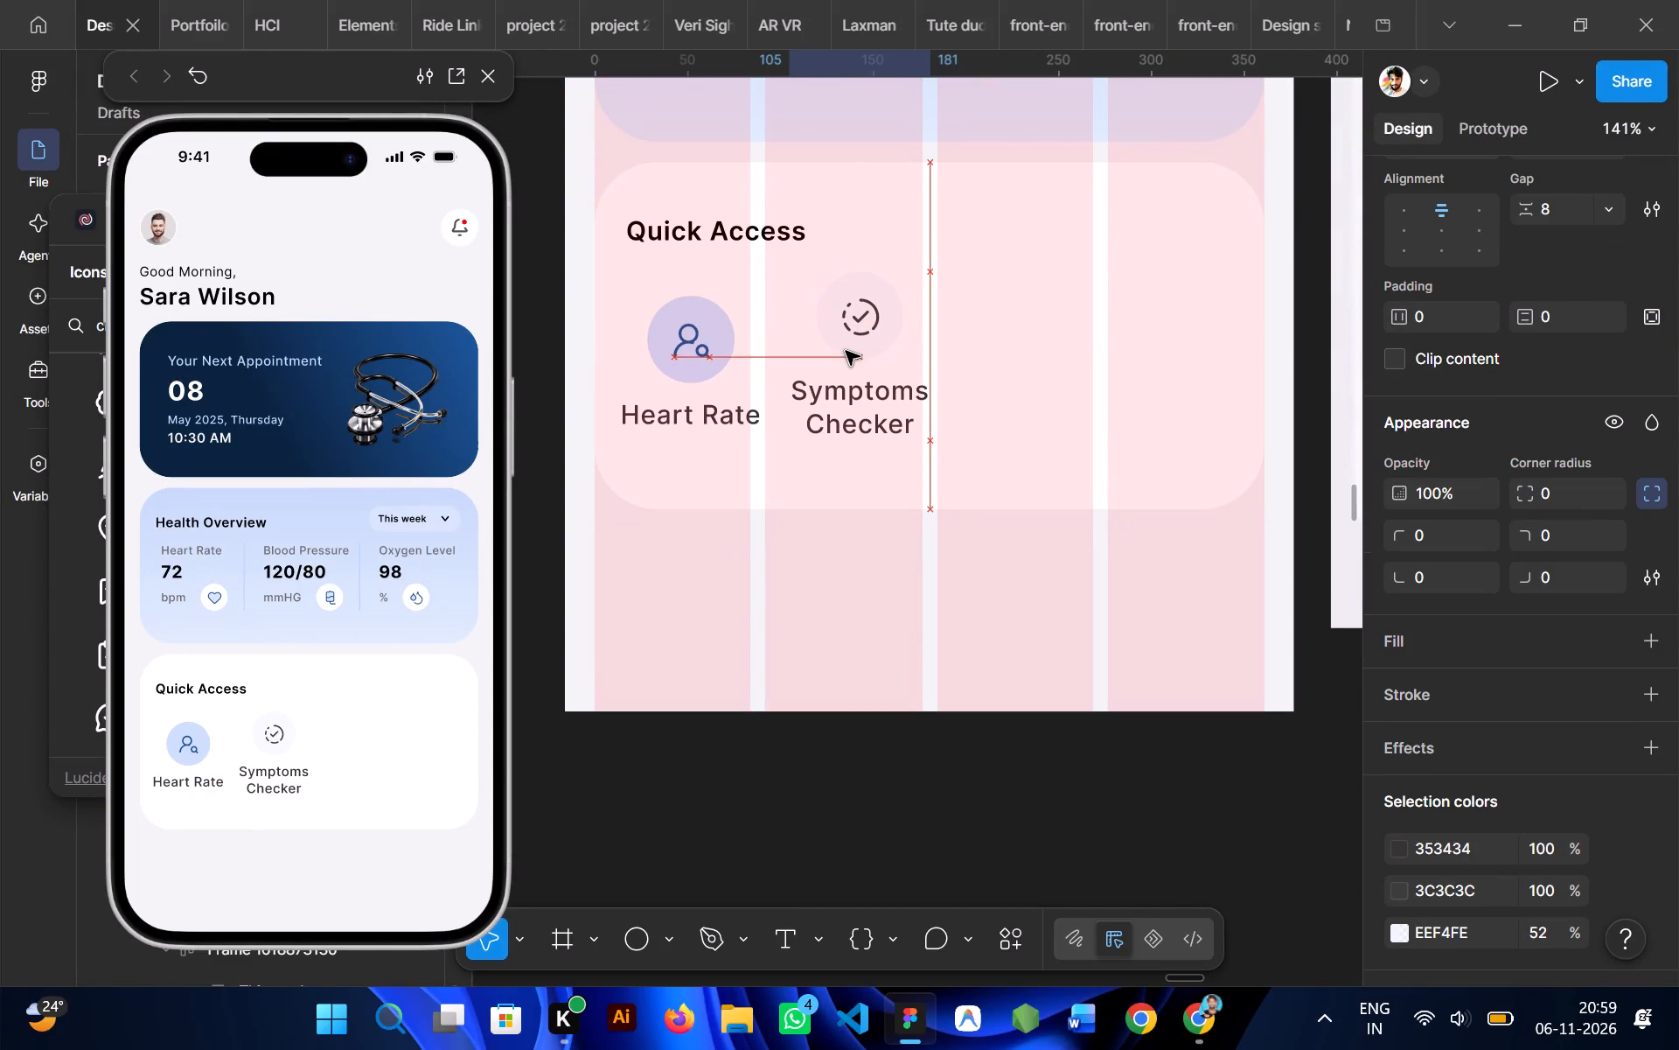
left_click_drag(846, 351, 844, 367)
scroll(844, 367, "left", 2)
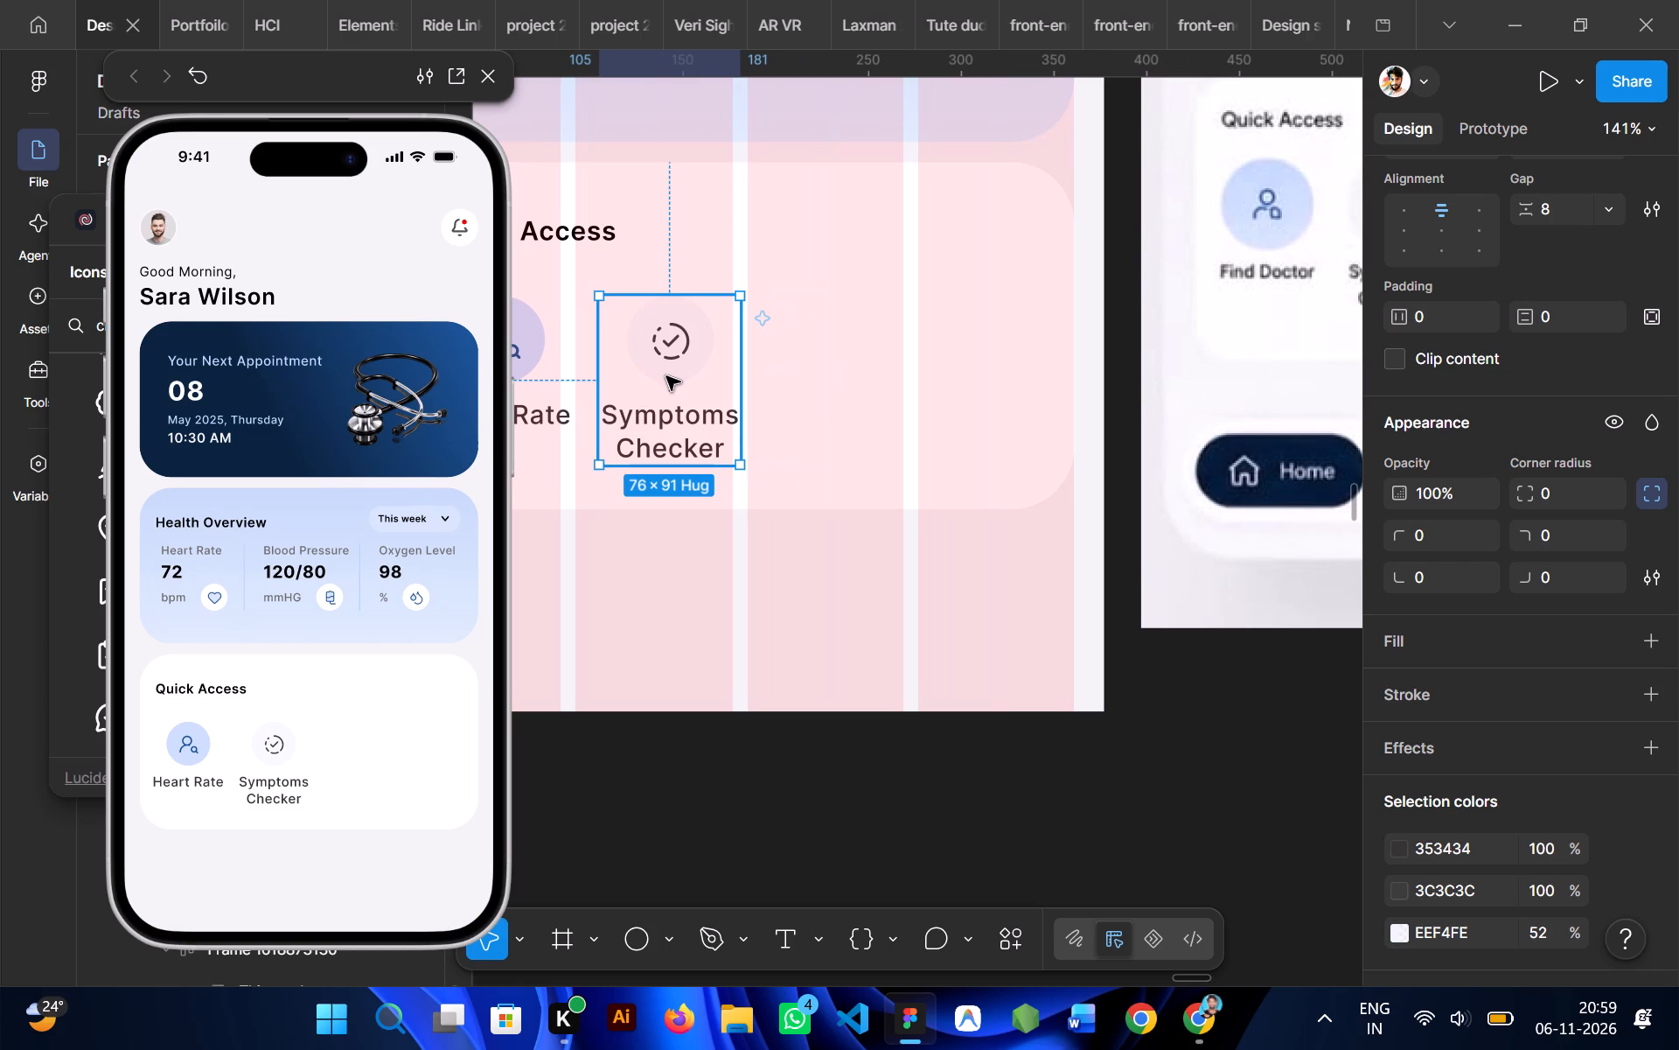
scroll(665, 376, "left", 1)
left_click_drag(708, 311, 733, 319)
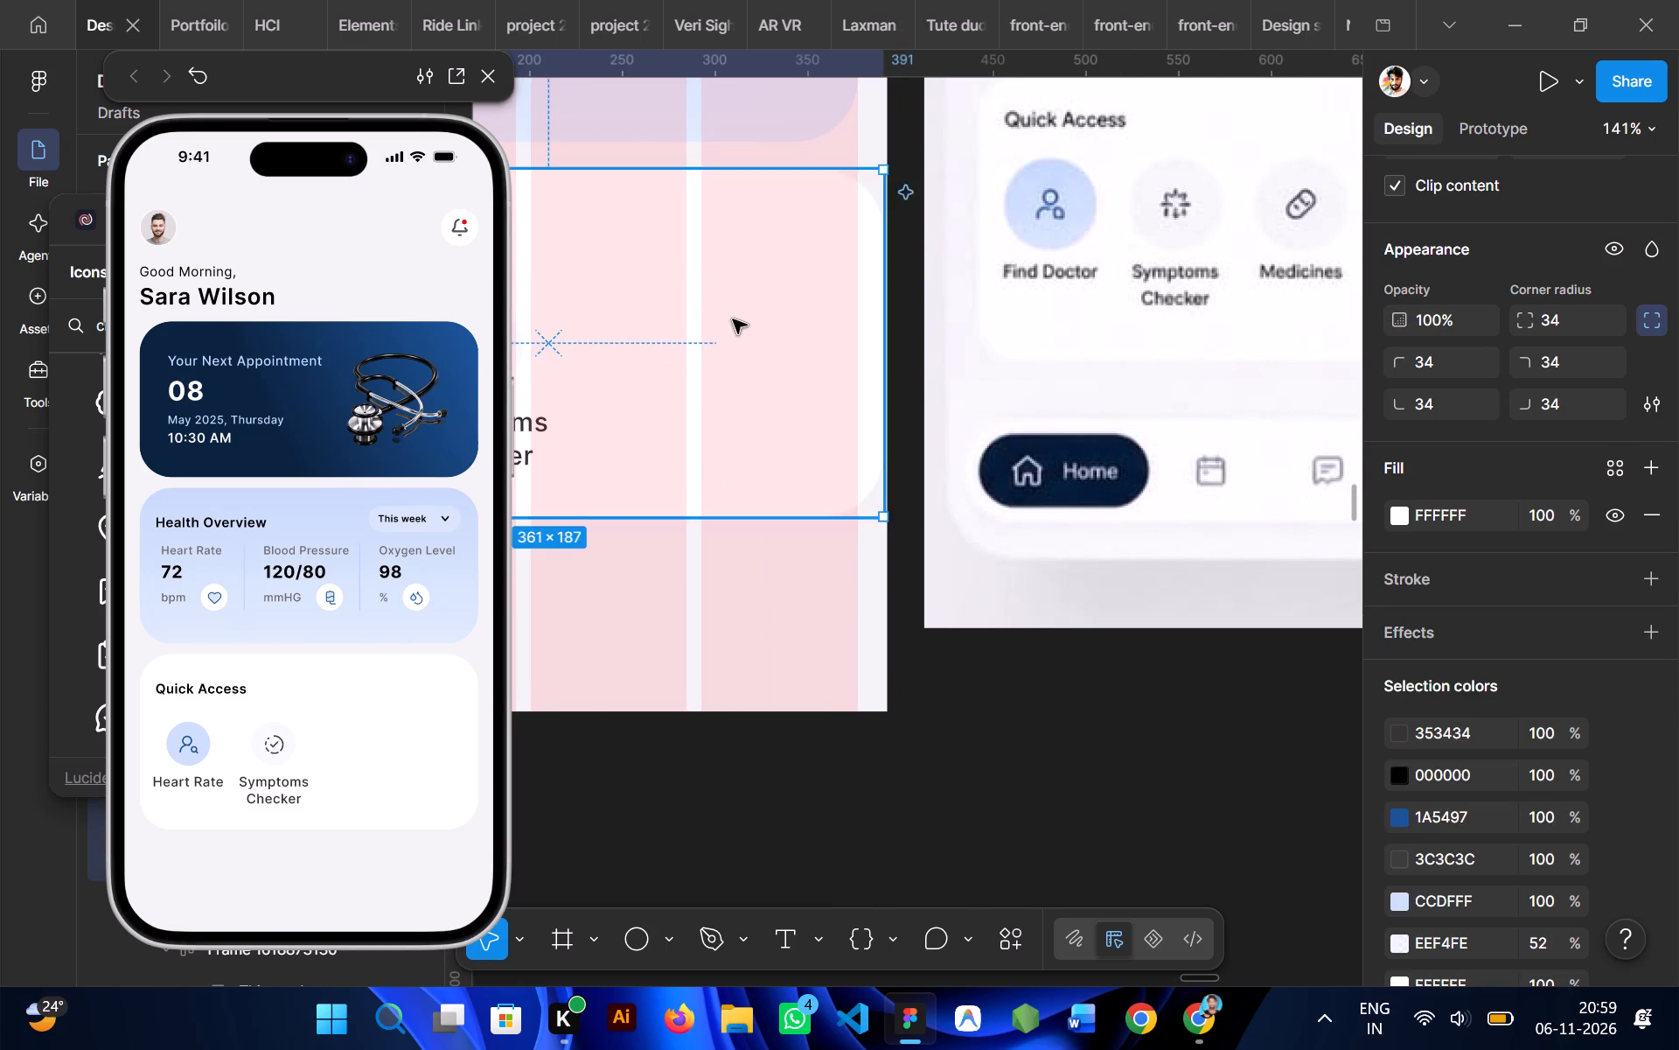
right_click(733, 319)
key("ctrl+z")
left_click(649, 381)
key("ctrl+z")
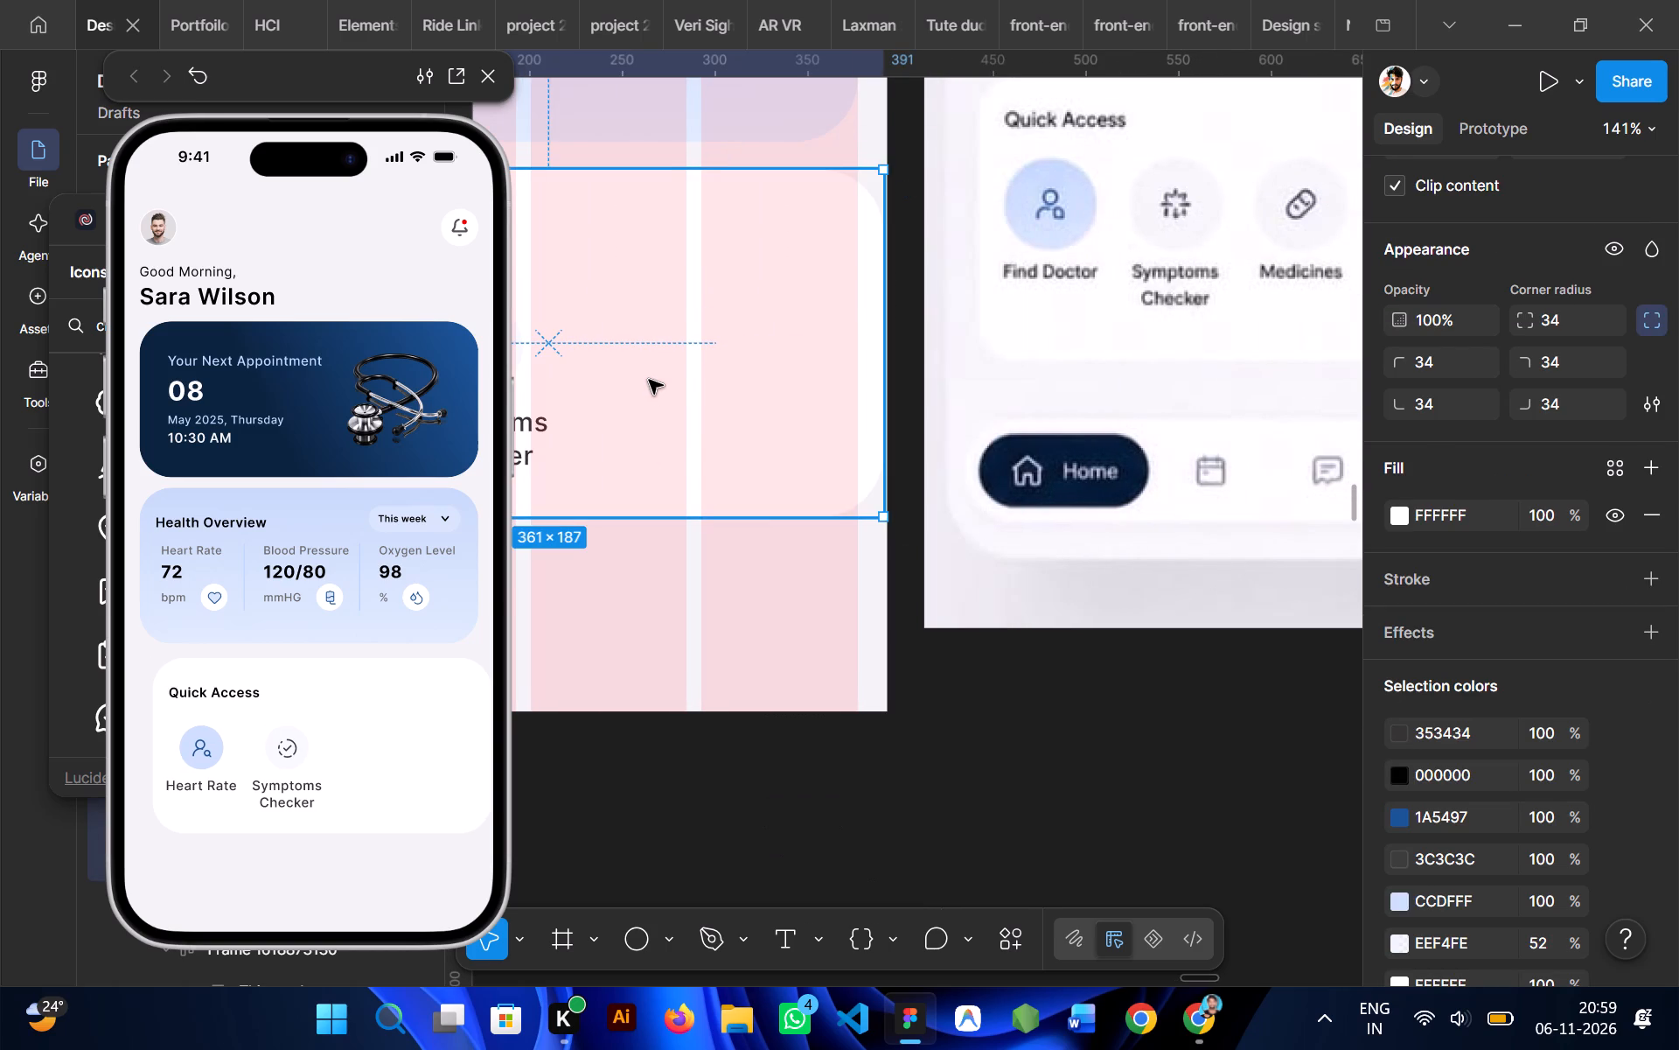
Duplicate the Symptoms Checker item as a third Quick Access item beside it, at about X 187, Y 72.
scroll(574, 410, "right", 1)
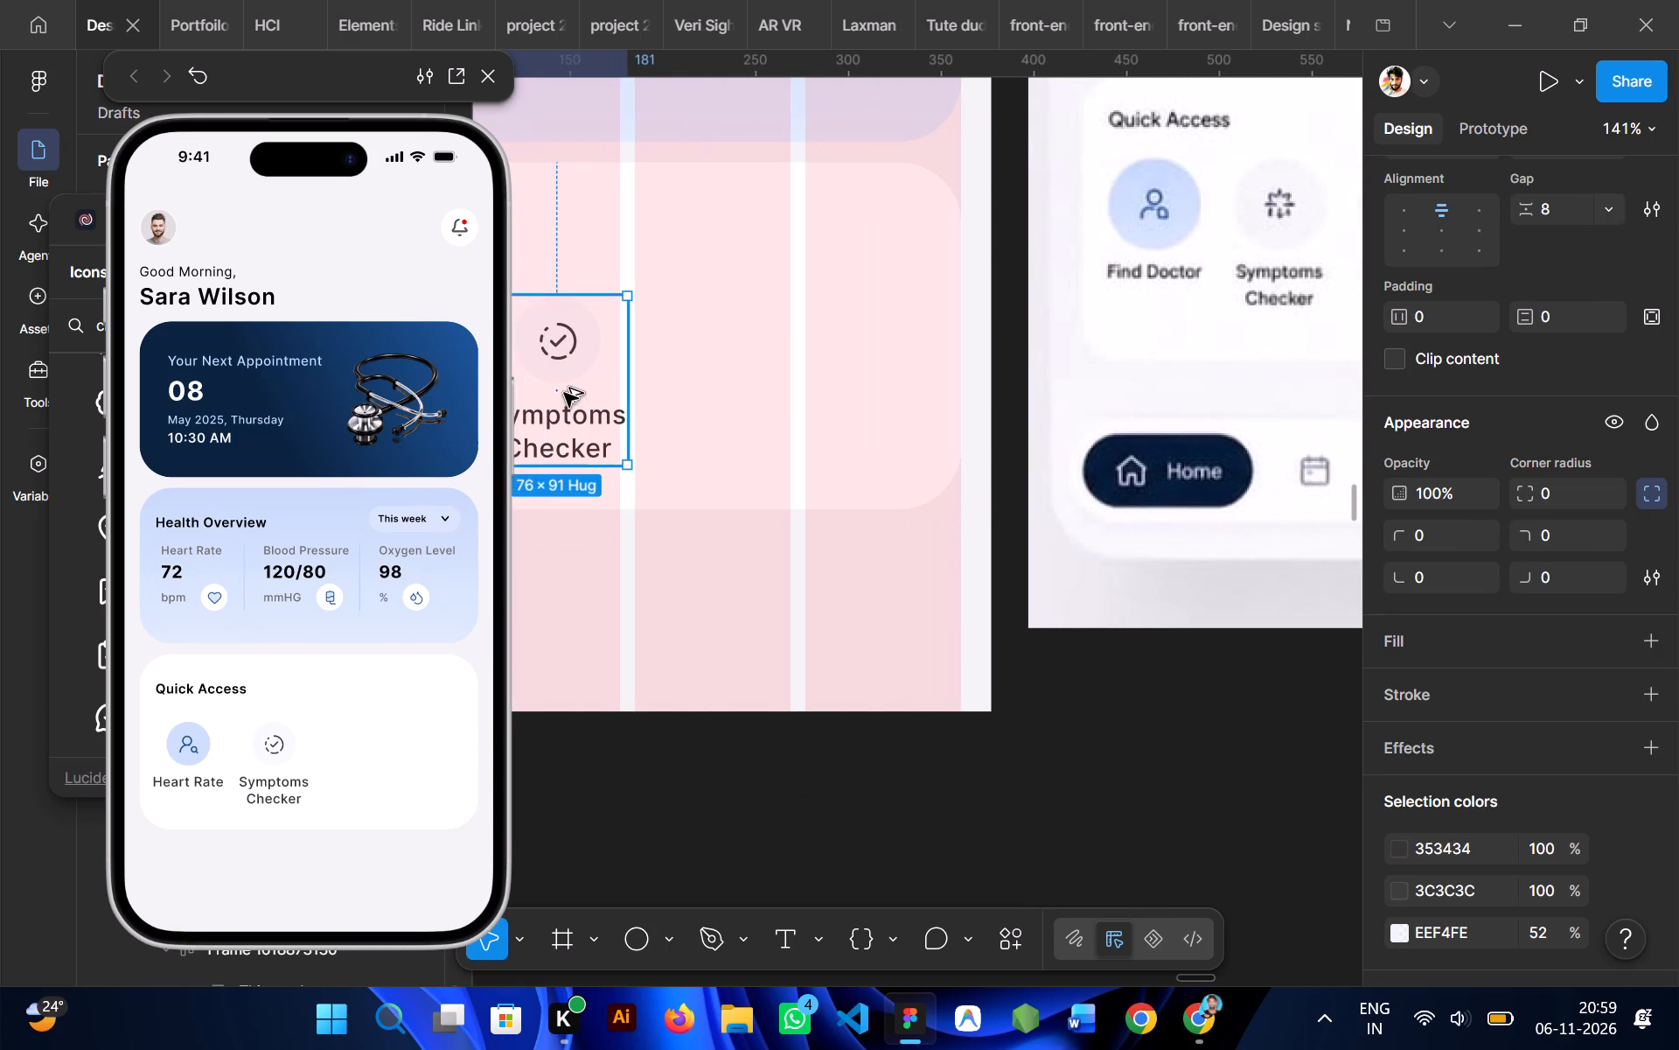
left_click_drag(564, 393, 716, 389, "alt")
scroll(716, 389, "left", 1)
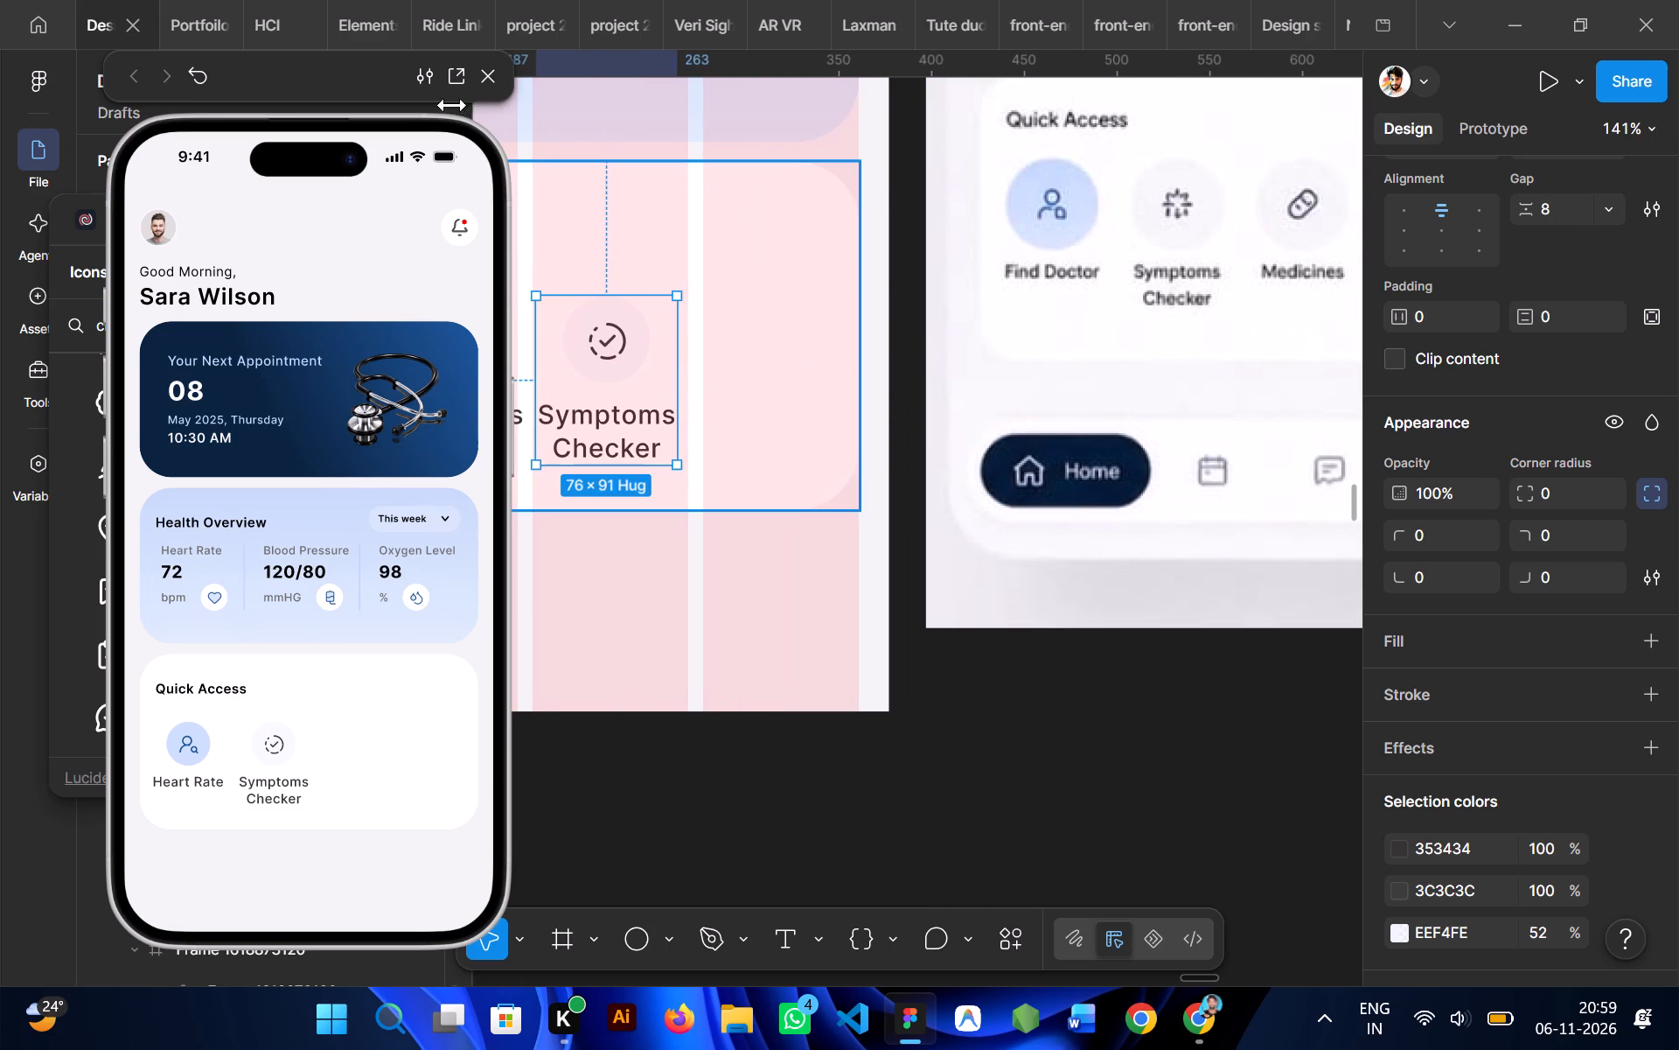
Close the preview, search Lucide Icons for "medici", insert the pill icon and place it below the Quick Access card at X 163, Y 777.
left_click(484, 76)
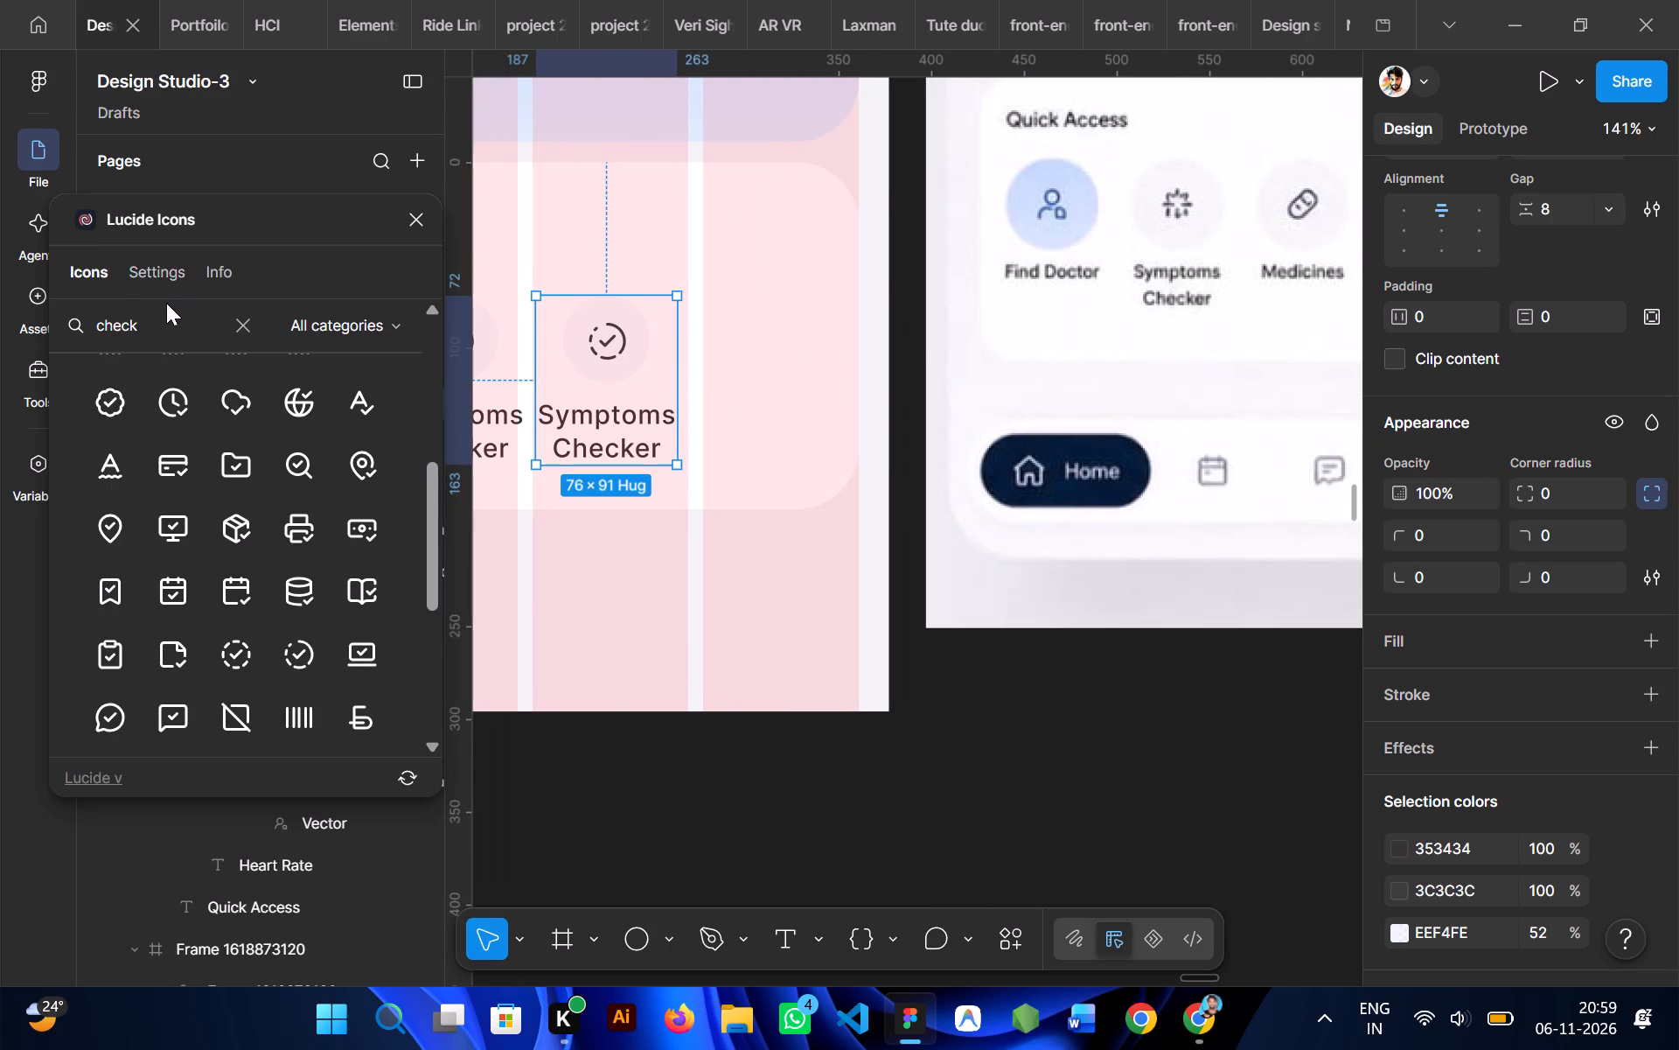
left_click(169, 311)
key("ctrl+BackSpace")
type("med")
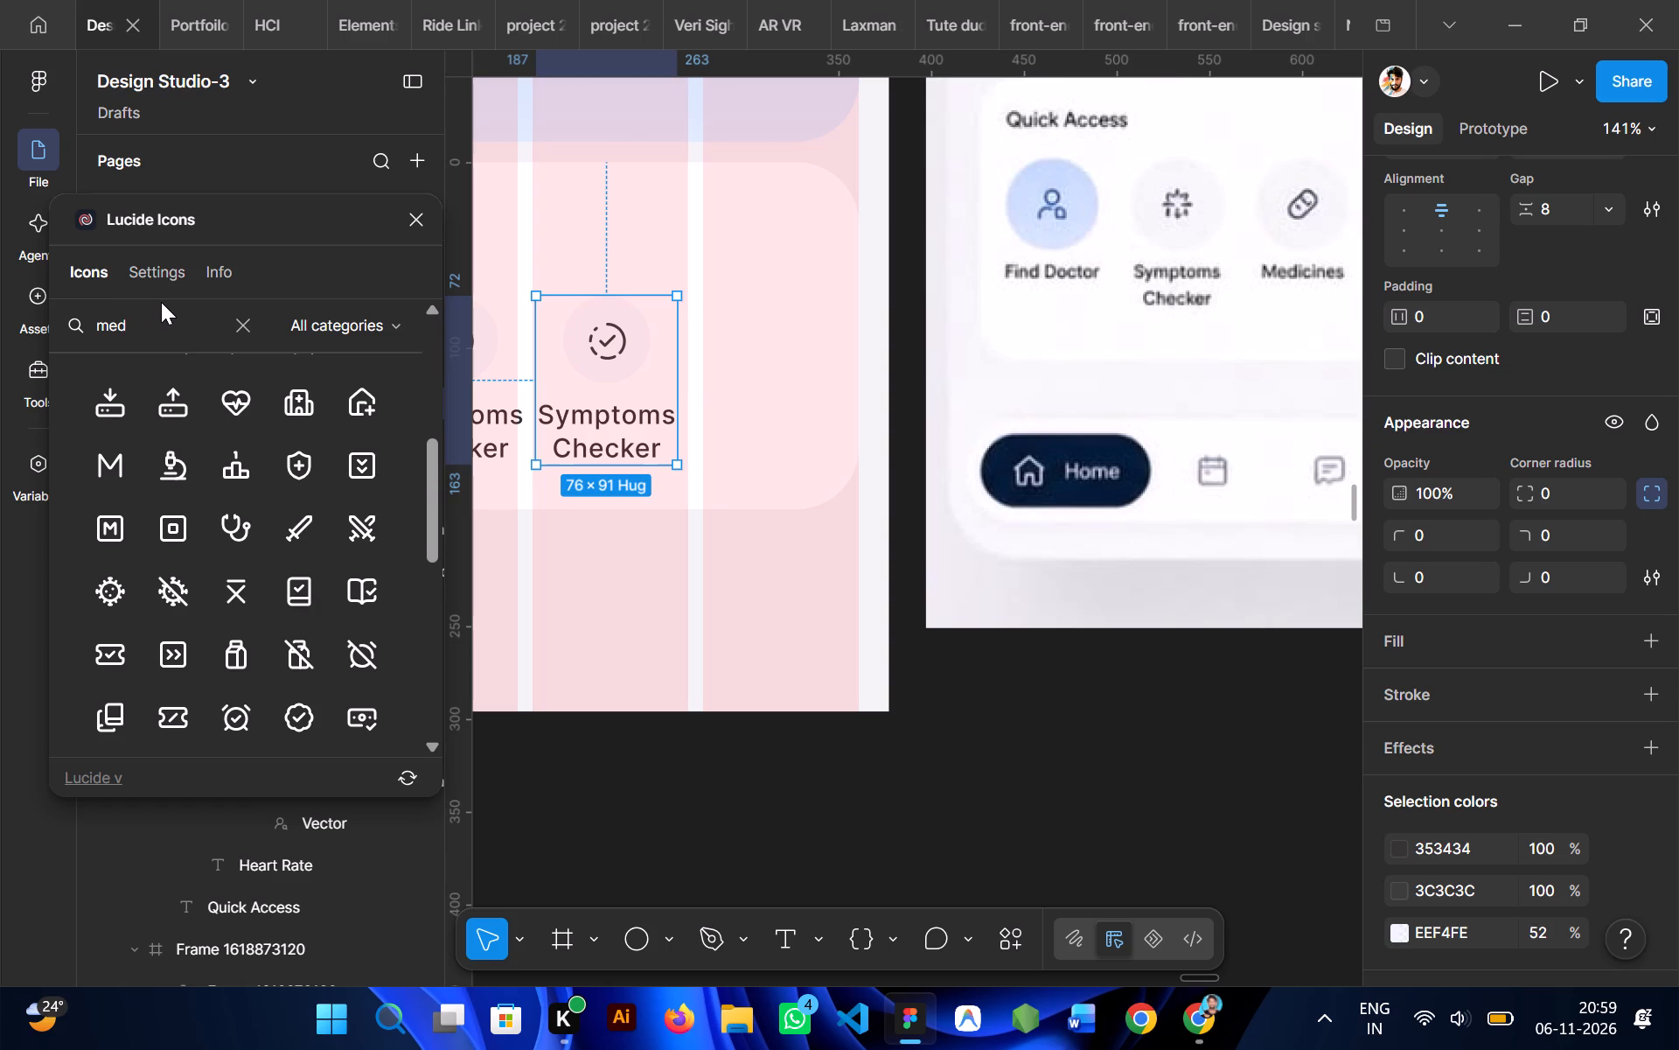
key("i")
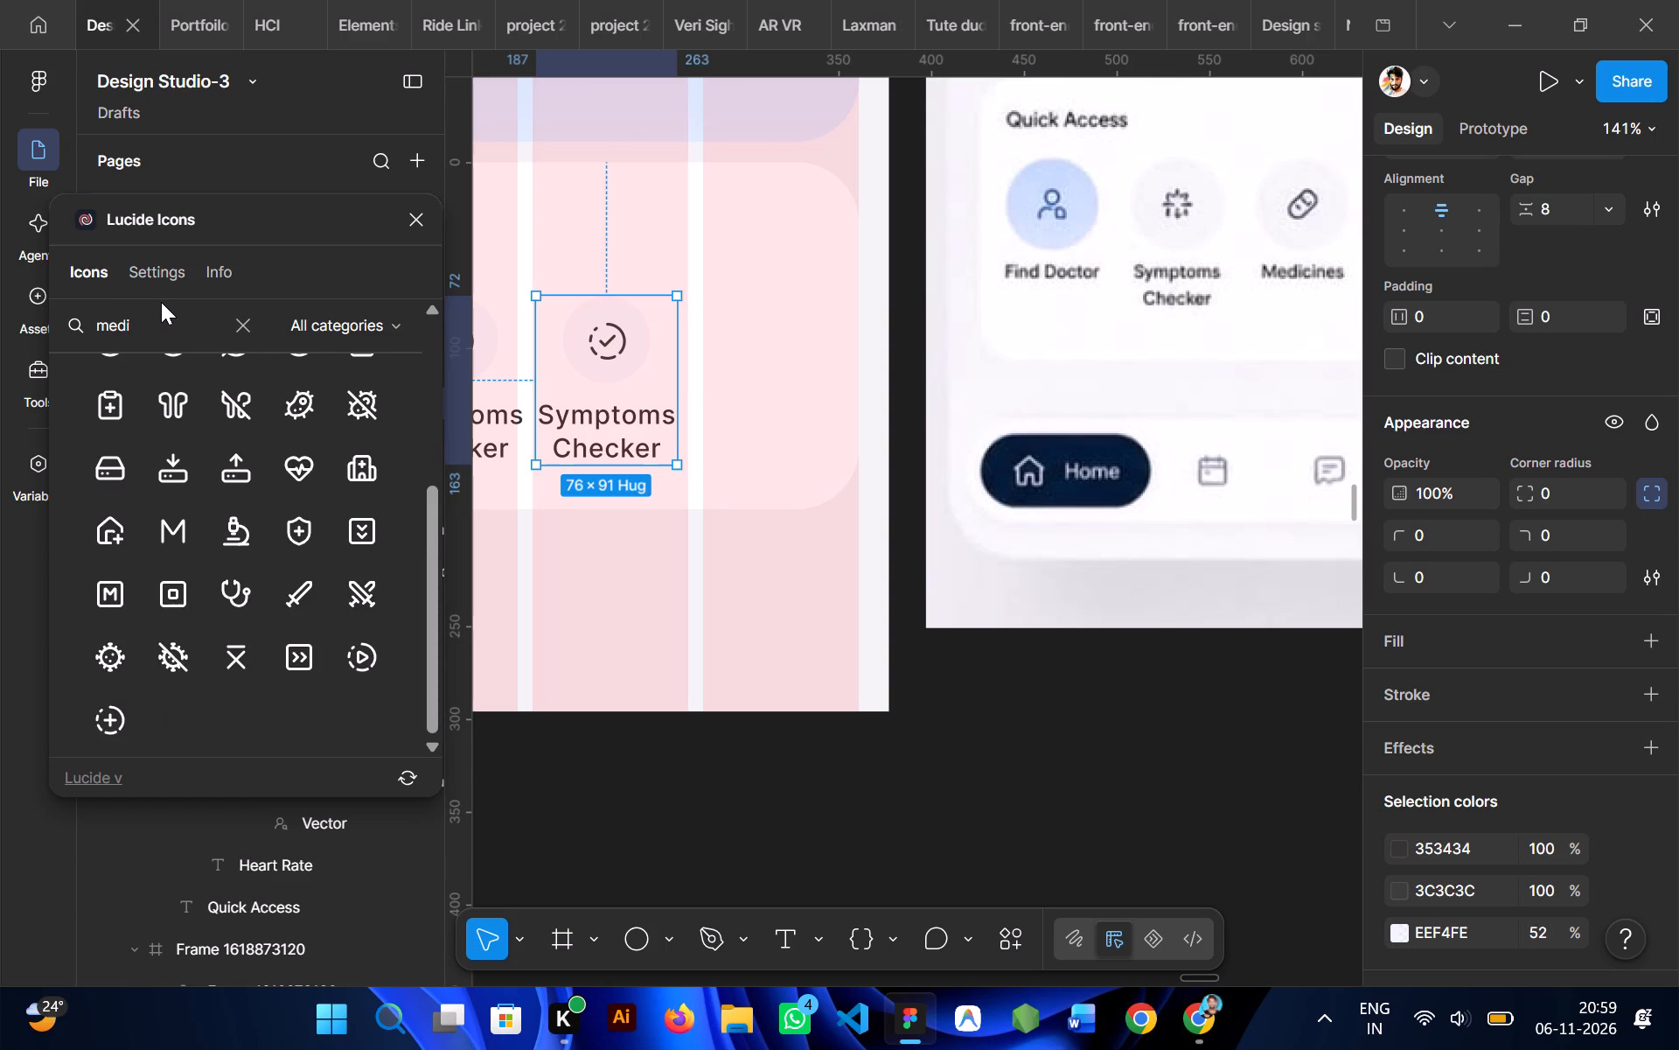
key("c")
key("i")
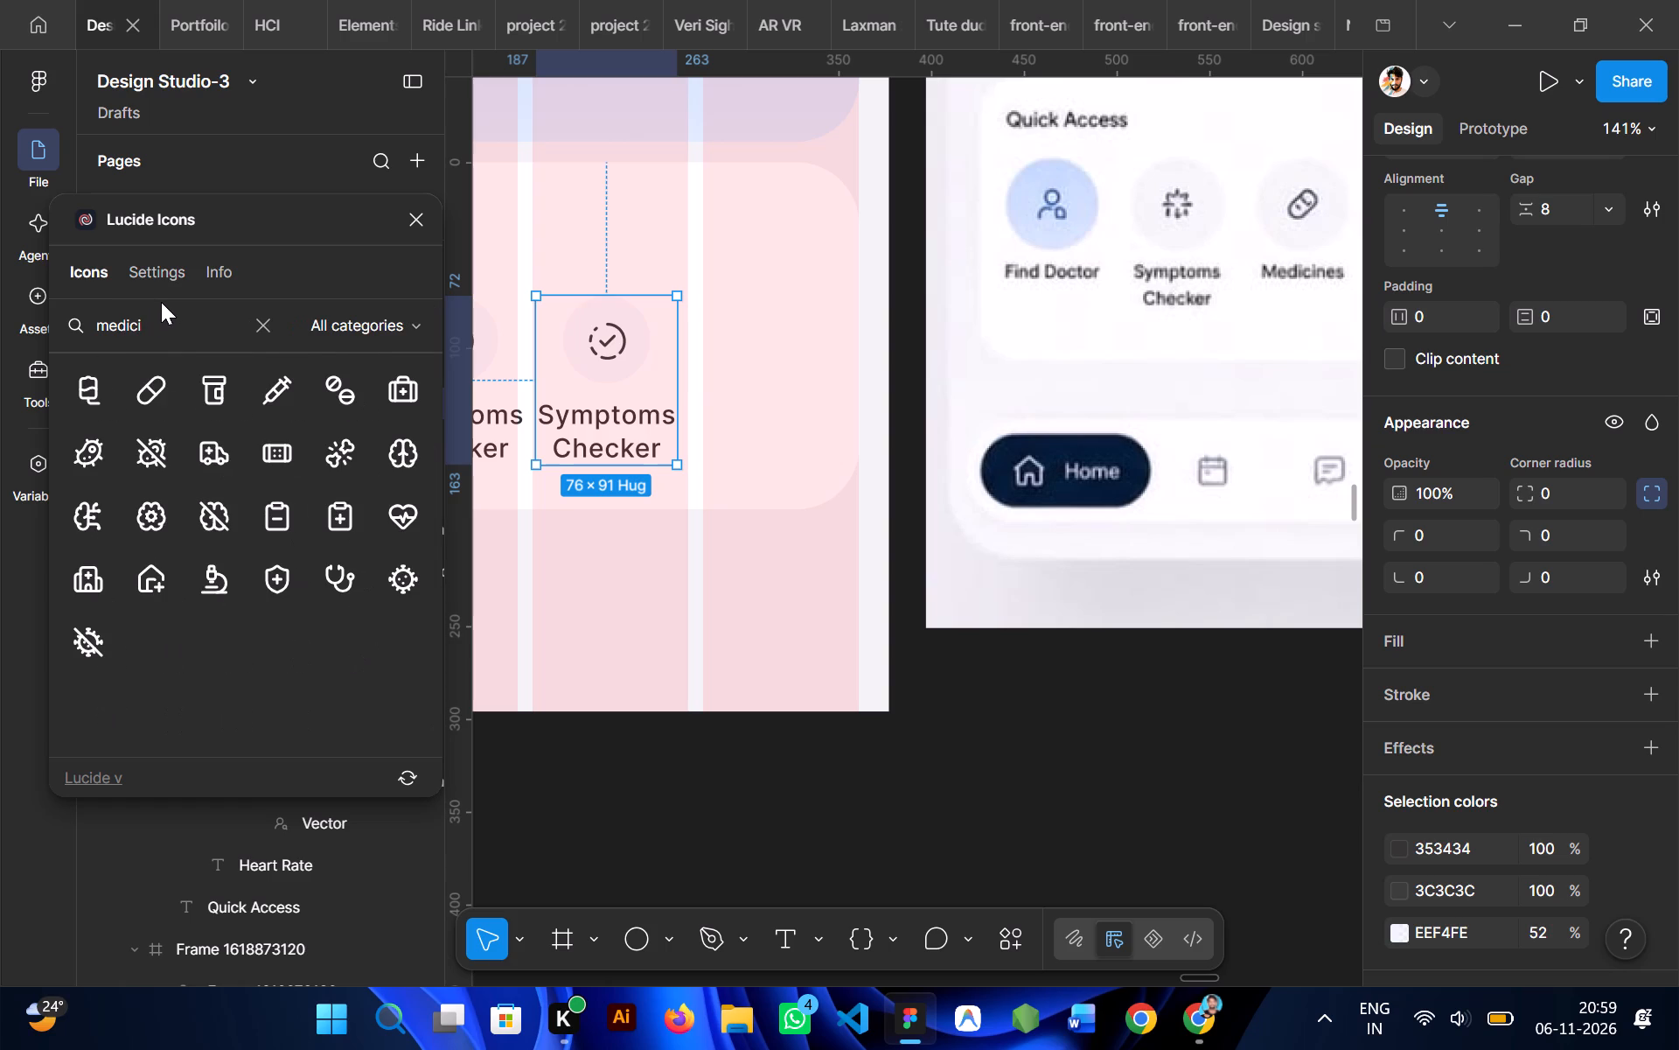
left_click(150, 383)
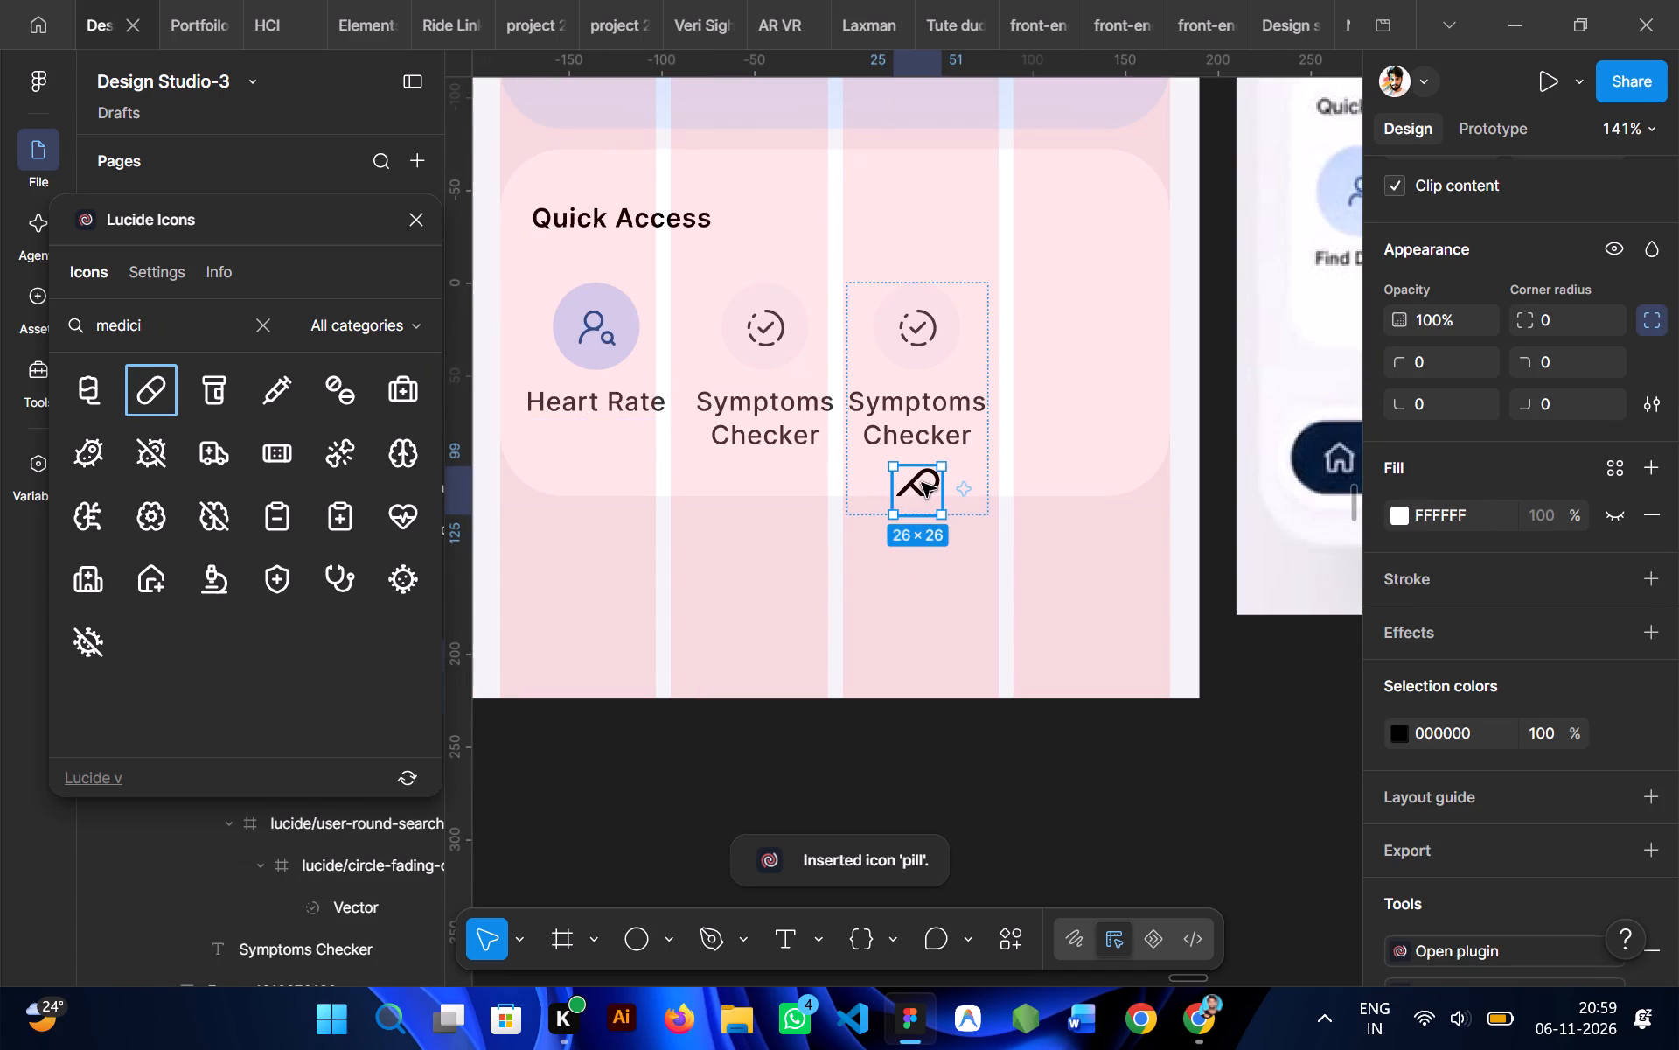
left_click_drag(922, 483, 802, 576)
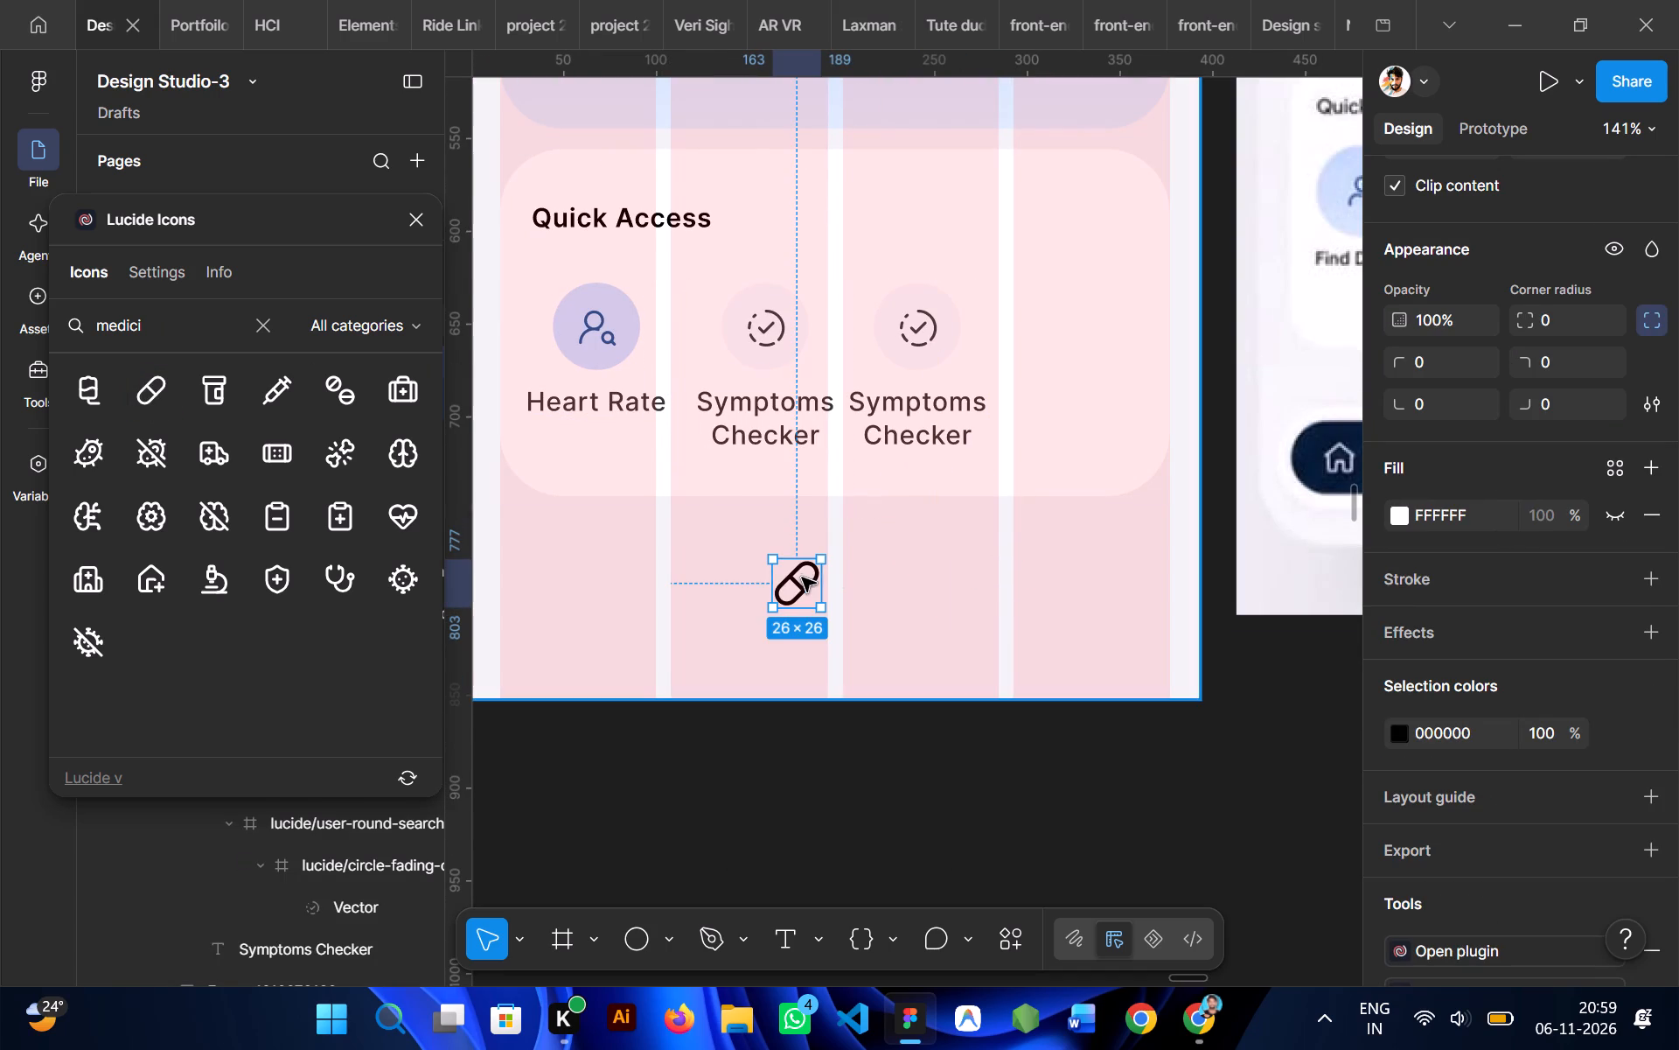
Set the pill icon's stroke weight to 1.5.
left_click(799, 582, "ctrl")
scroll(1460, 722, "down", 1)
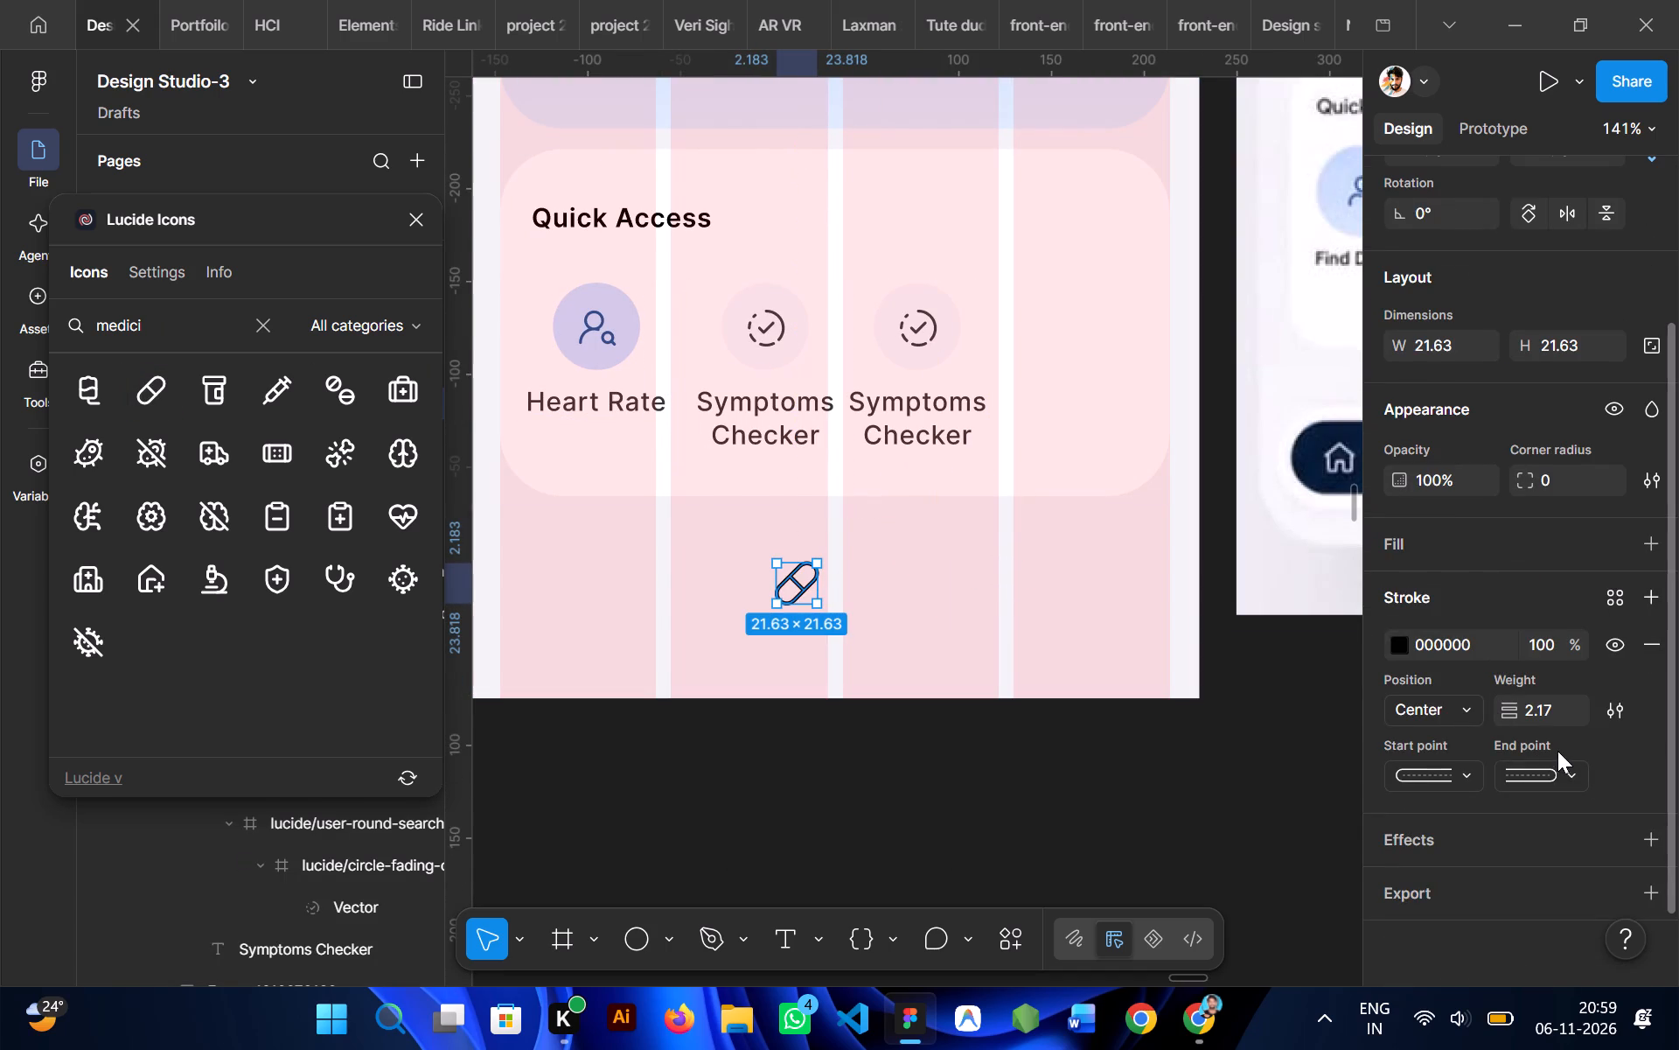
left_click(1554, 711)
key("1")
type(".r")
key("BackSpace")
key("5")
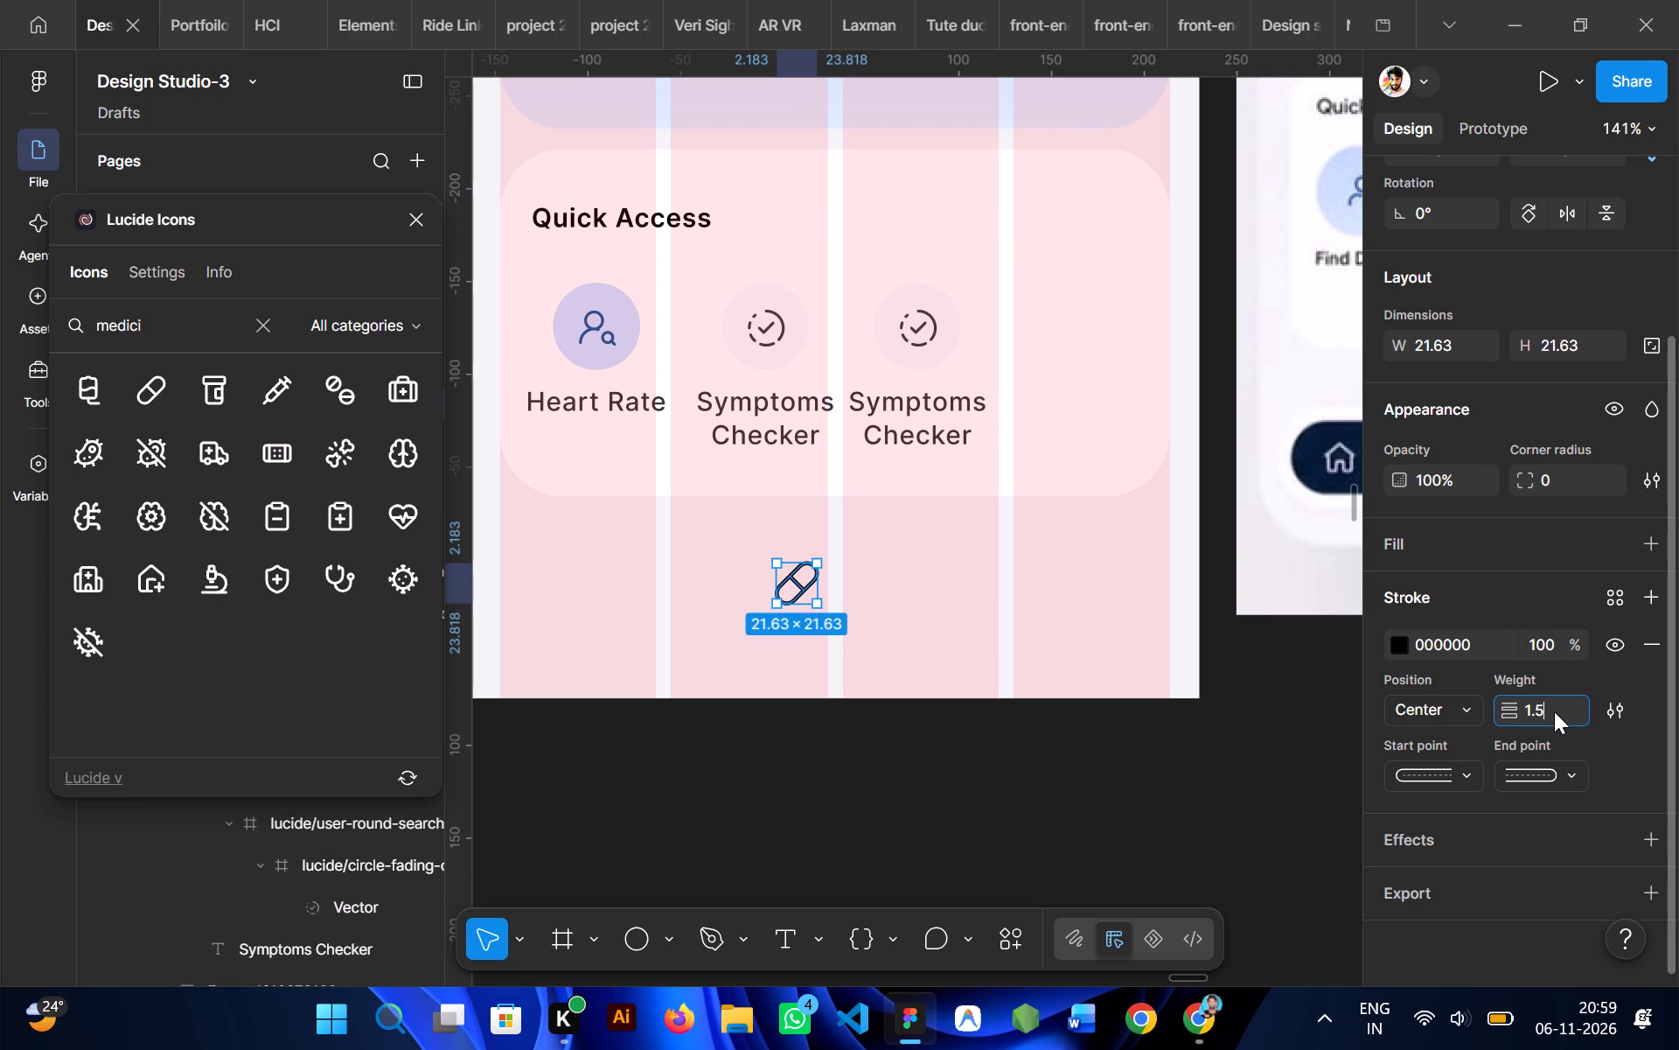
left_click(930, 603)
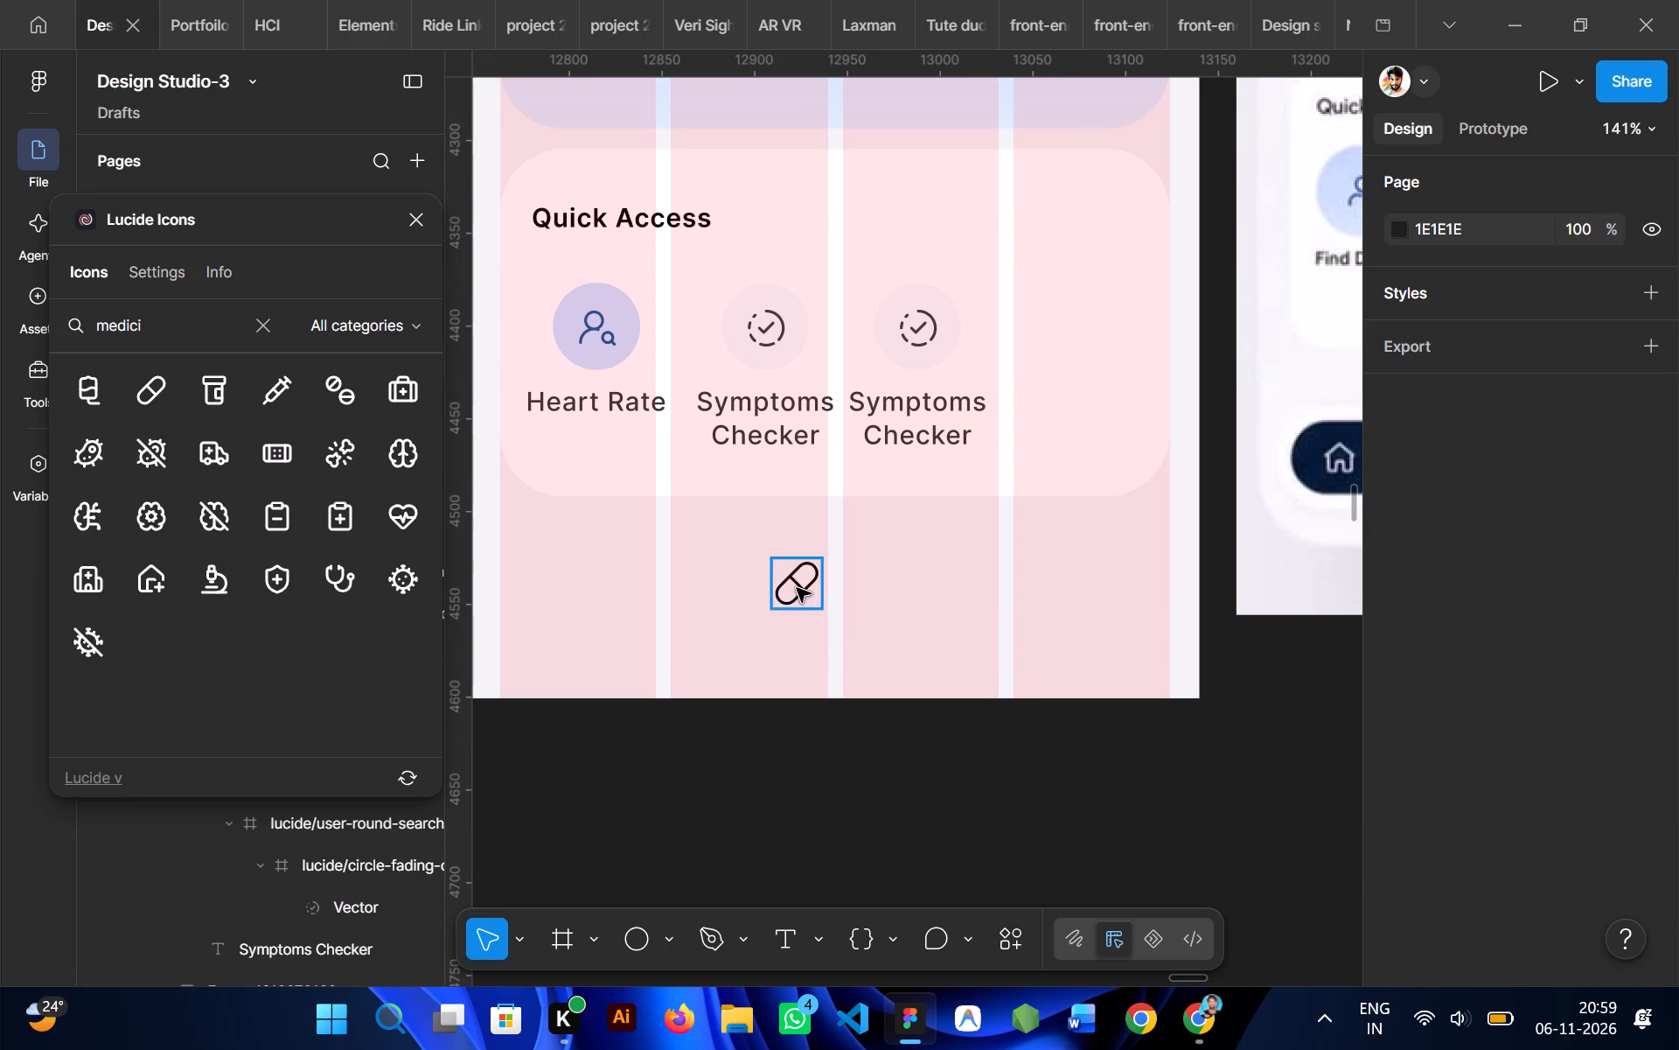
Lock the pill icon's aspect ratio and resize it to 22 × 22.
left_click(813, 588)
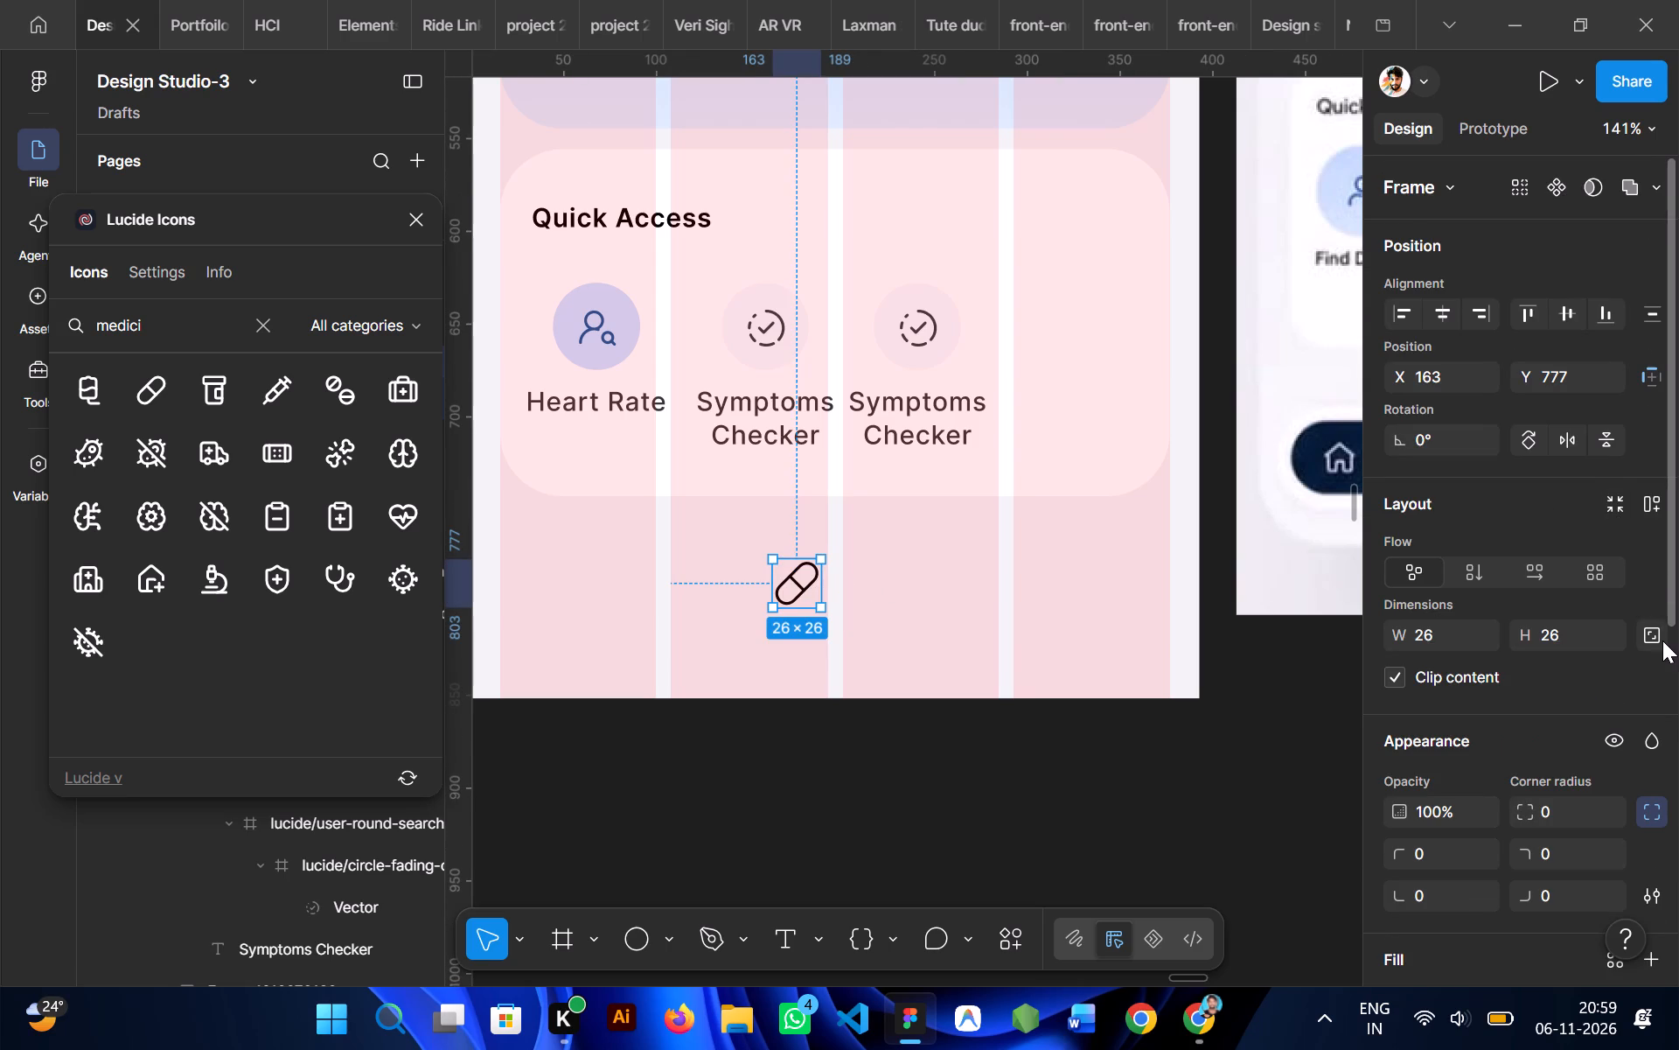
left_click(1658, 650)
left_click(1442, 637)
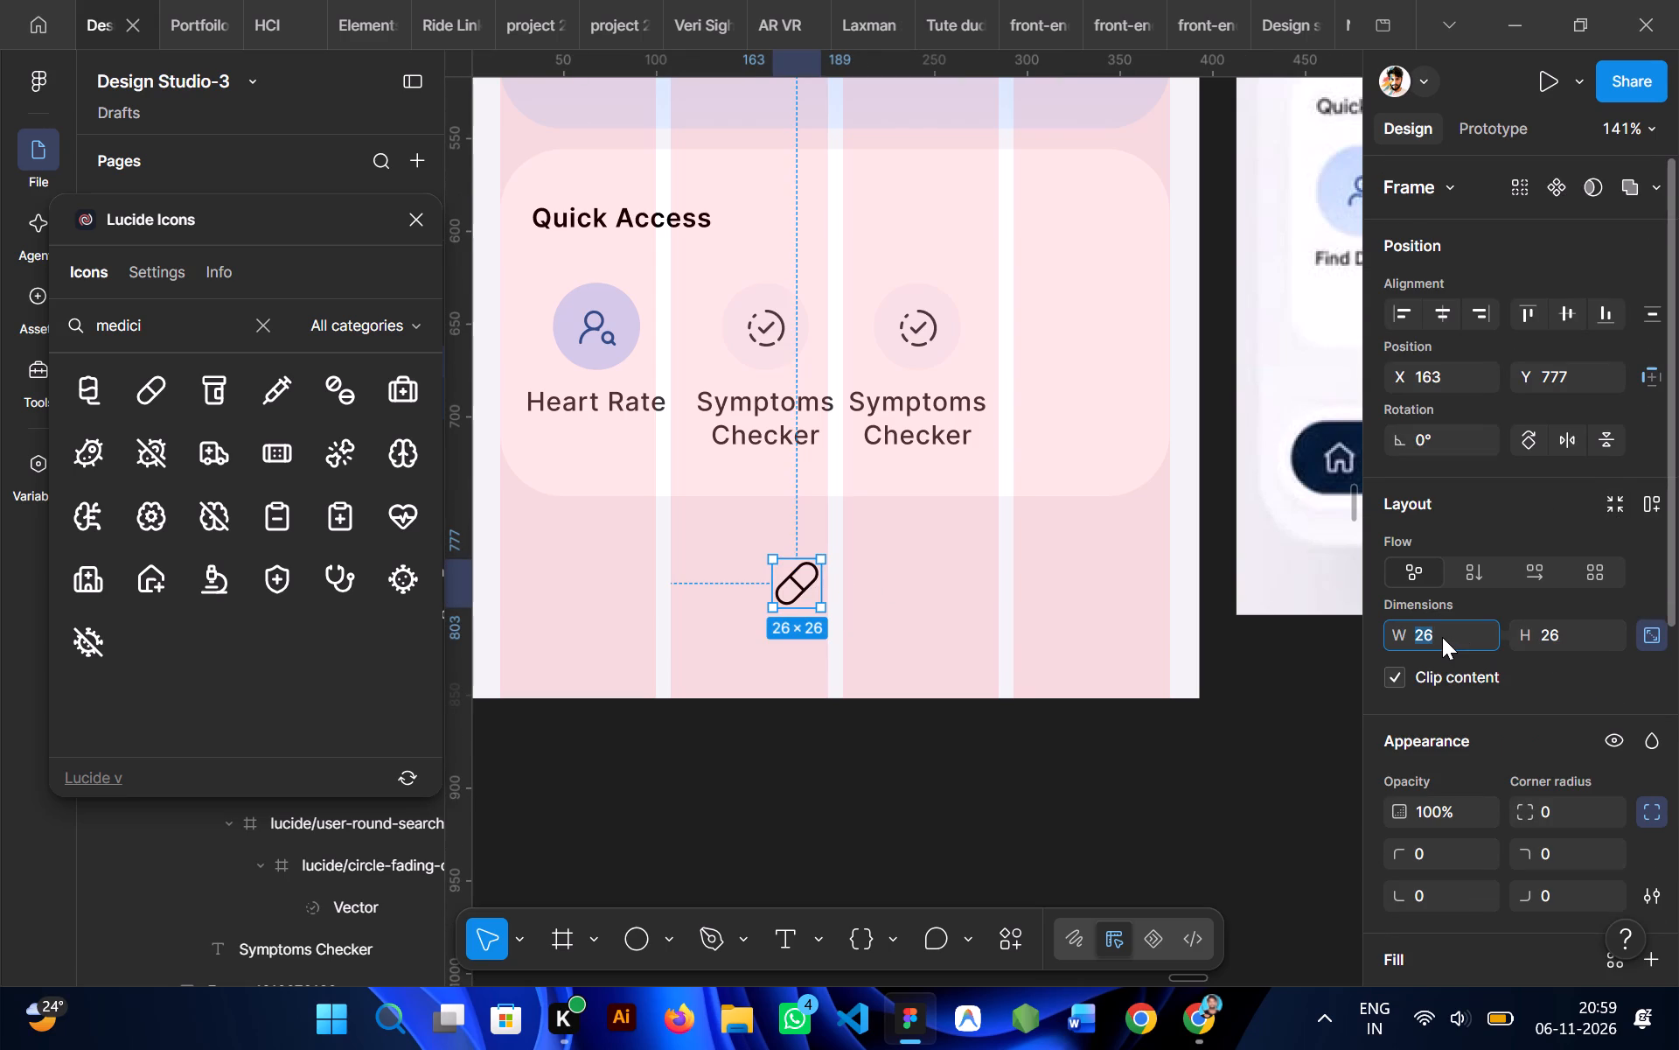
type("22")
left_click(1015, 637)
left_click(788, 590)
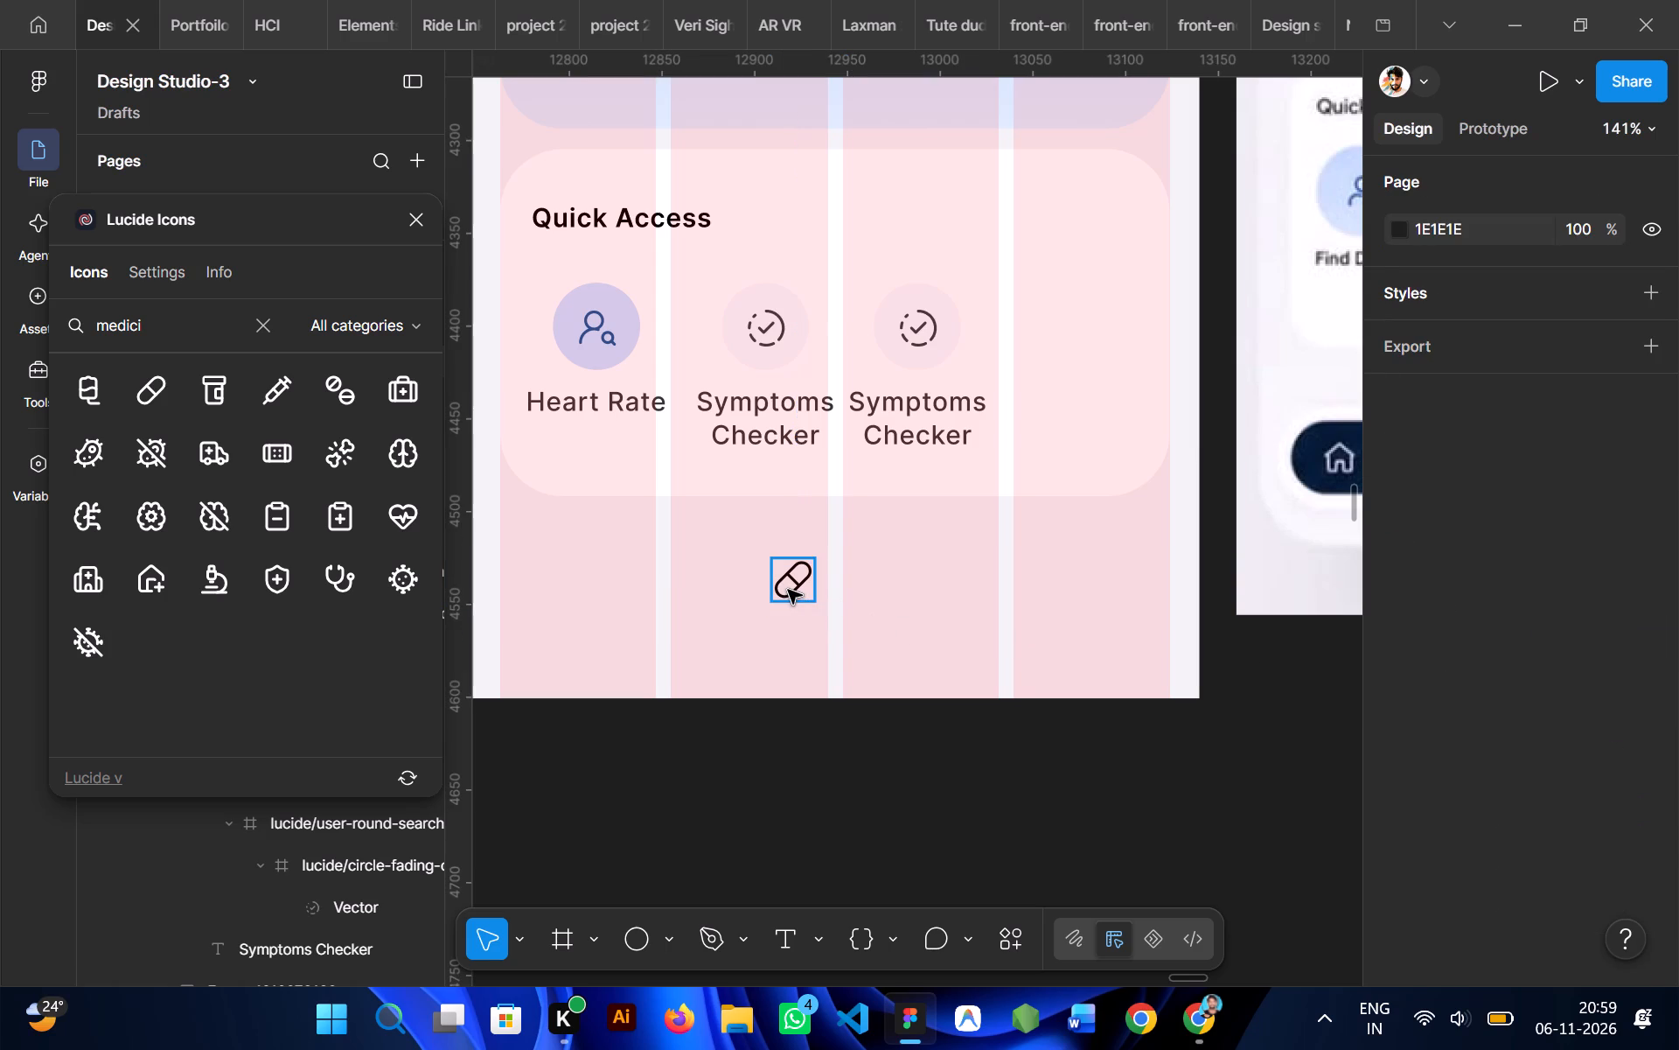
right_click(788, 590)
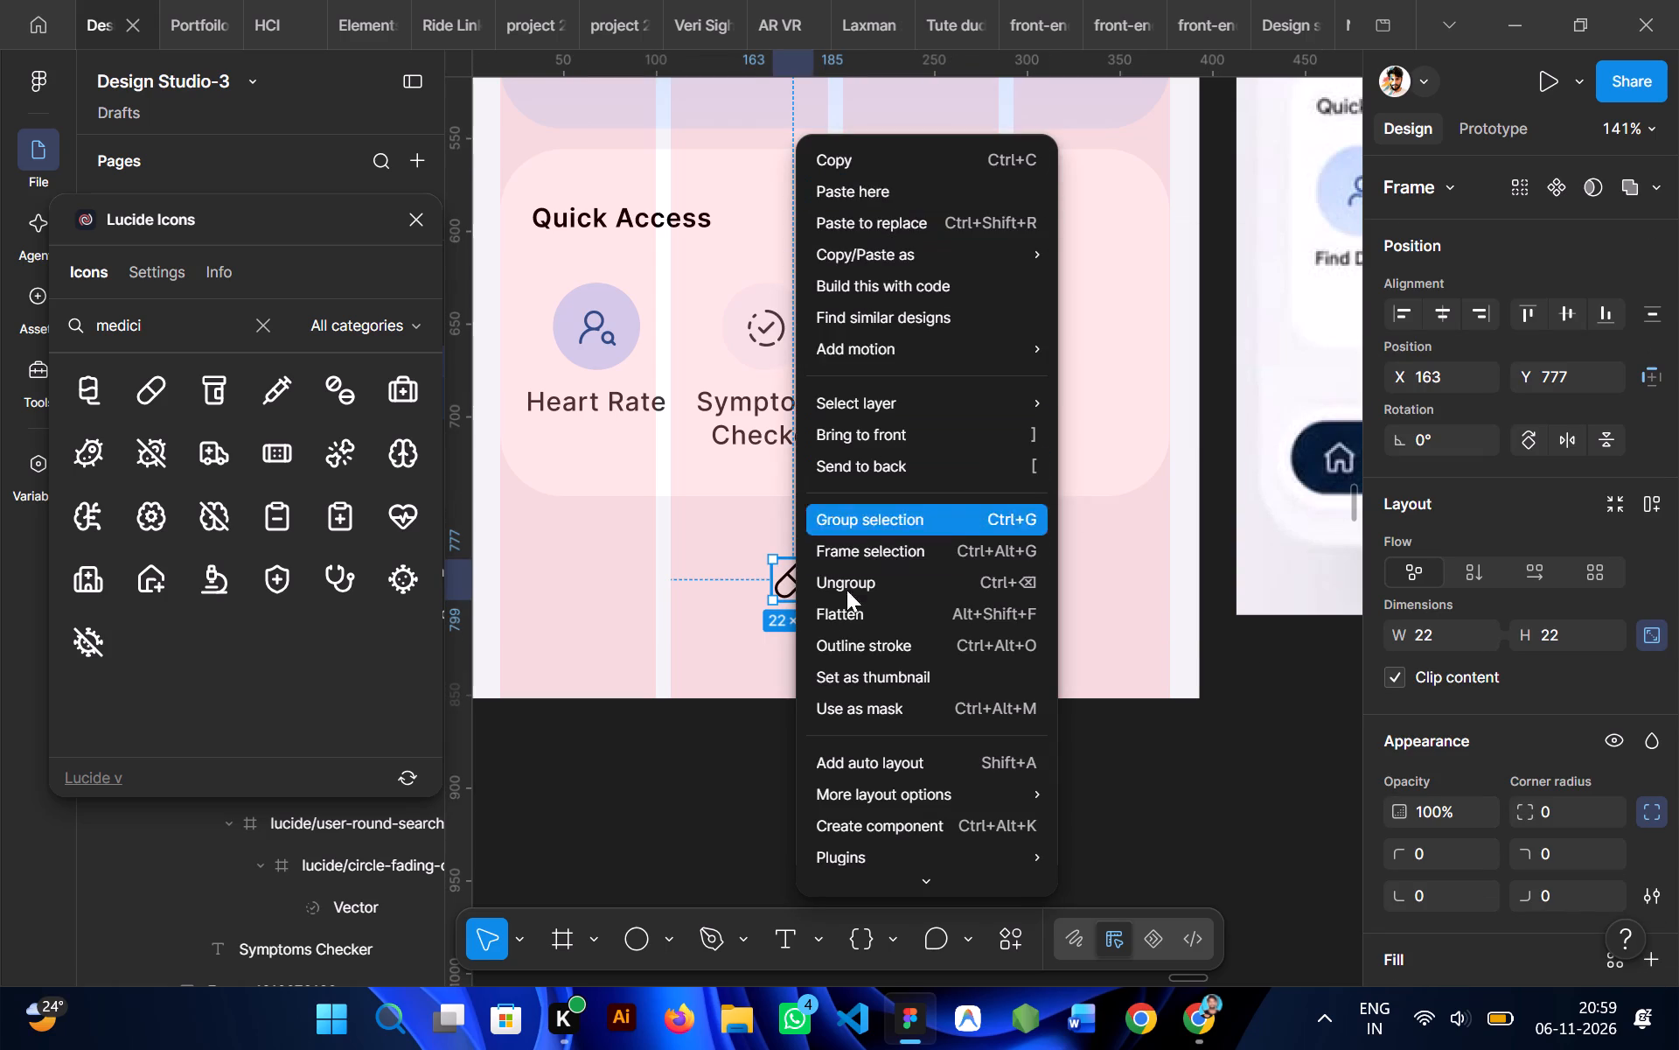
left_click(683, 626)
Set the pill icon's stroke colour to 3C3C3C by sampling it from the Symptoms Checker icon.
left_click(798, 586, "ctrl")
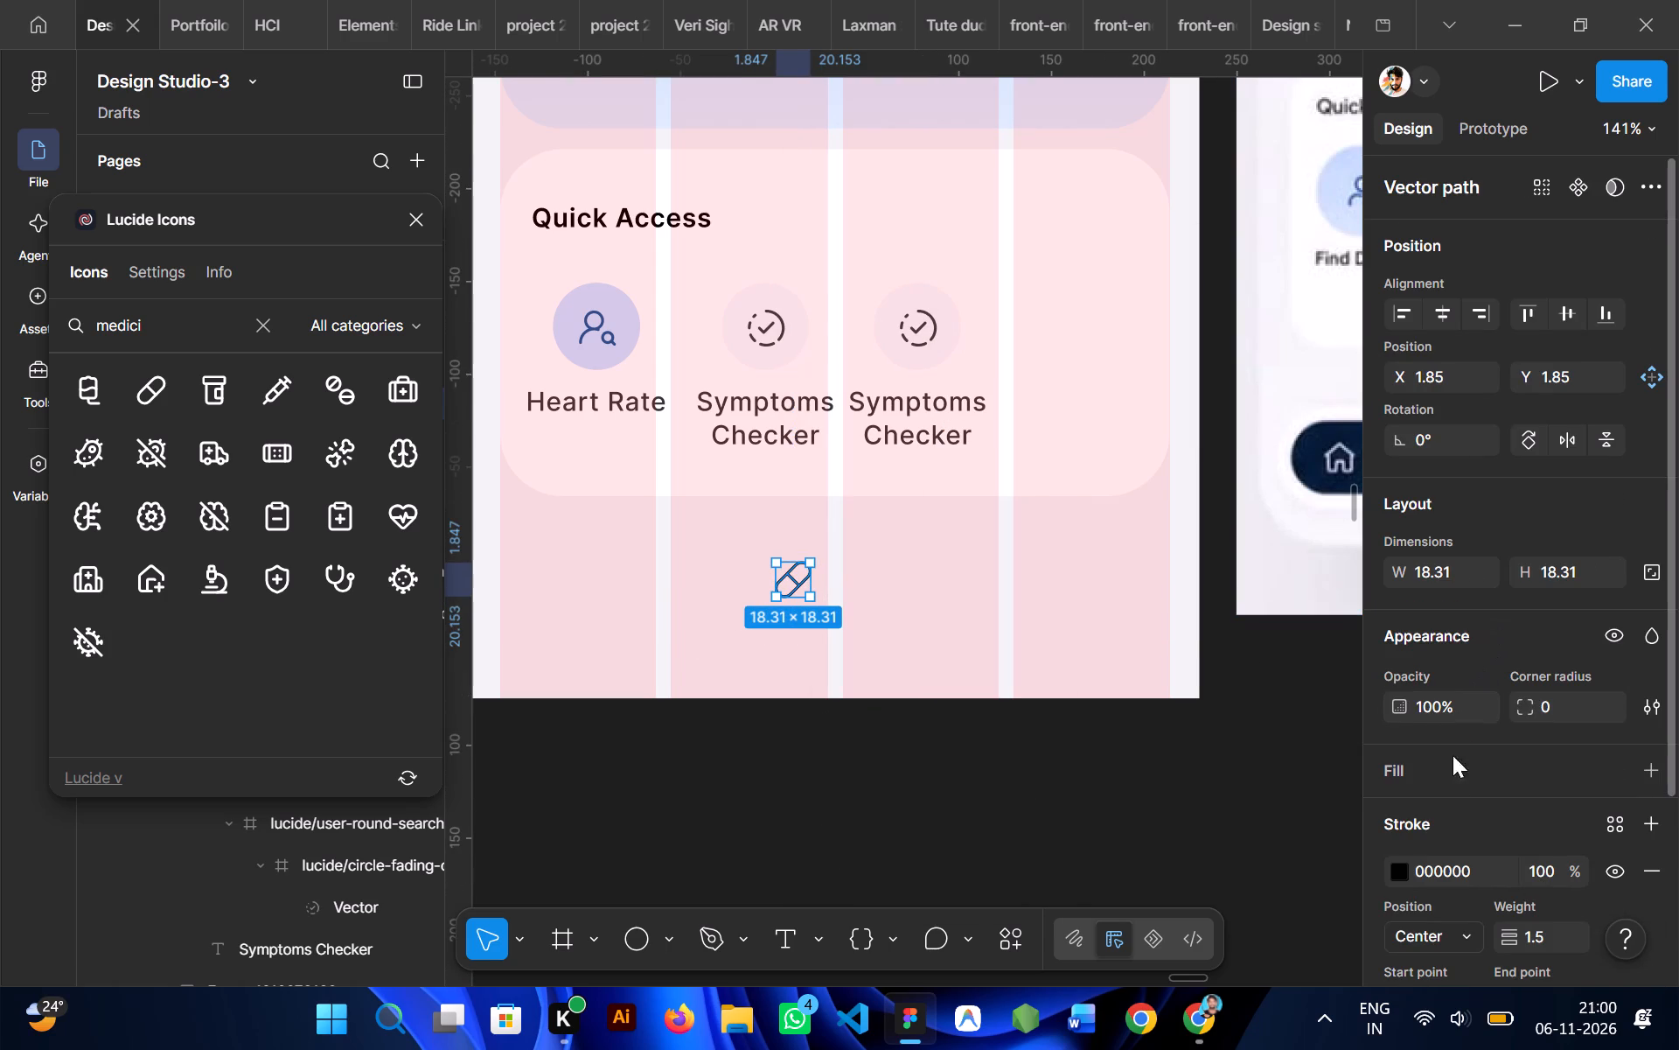
left_click(1408, 871)
left_click(1398, 864)
left_click(1081, 711)
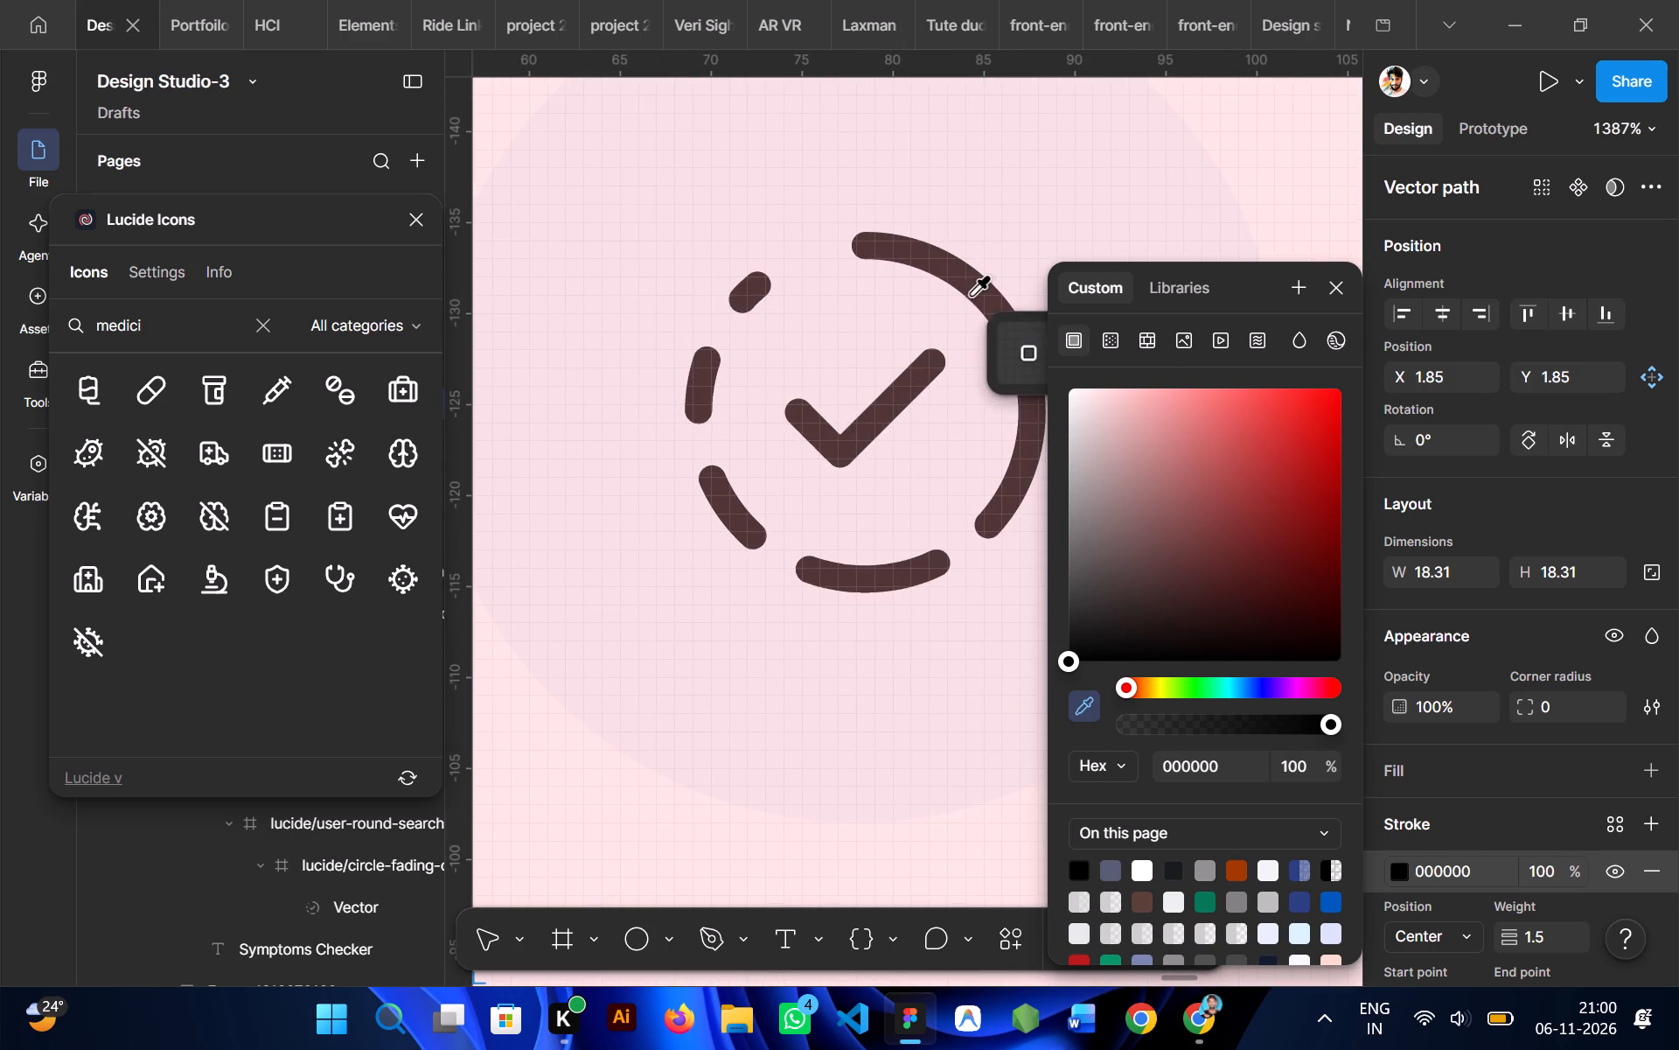
left_click(977, 286)
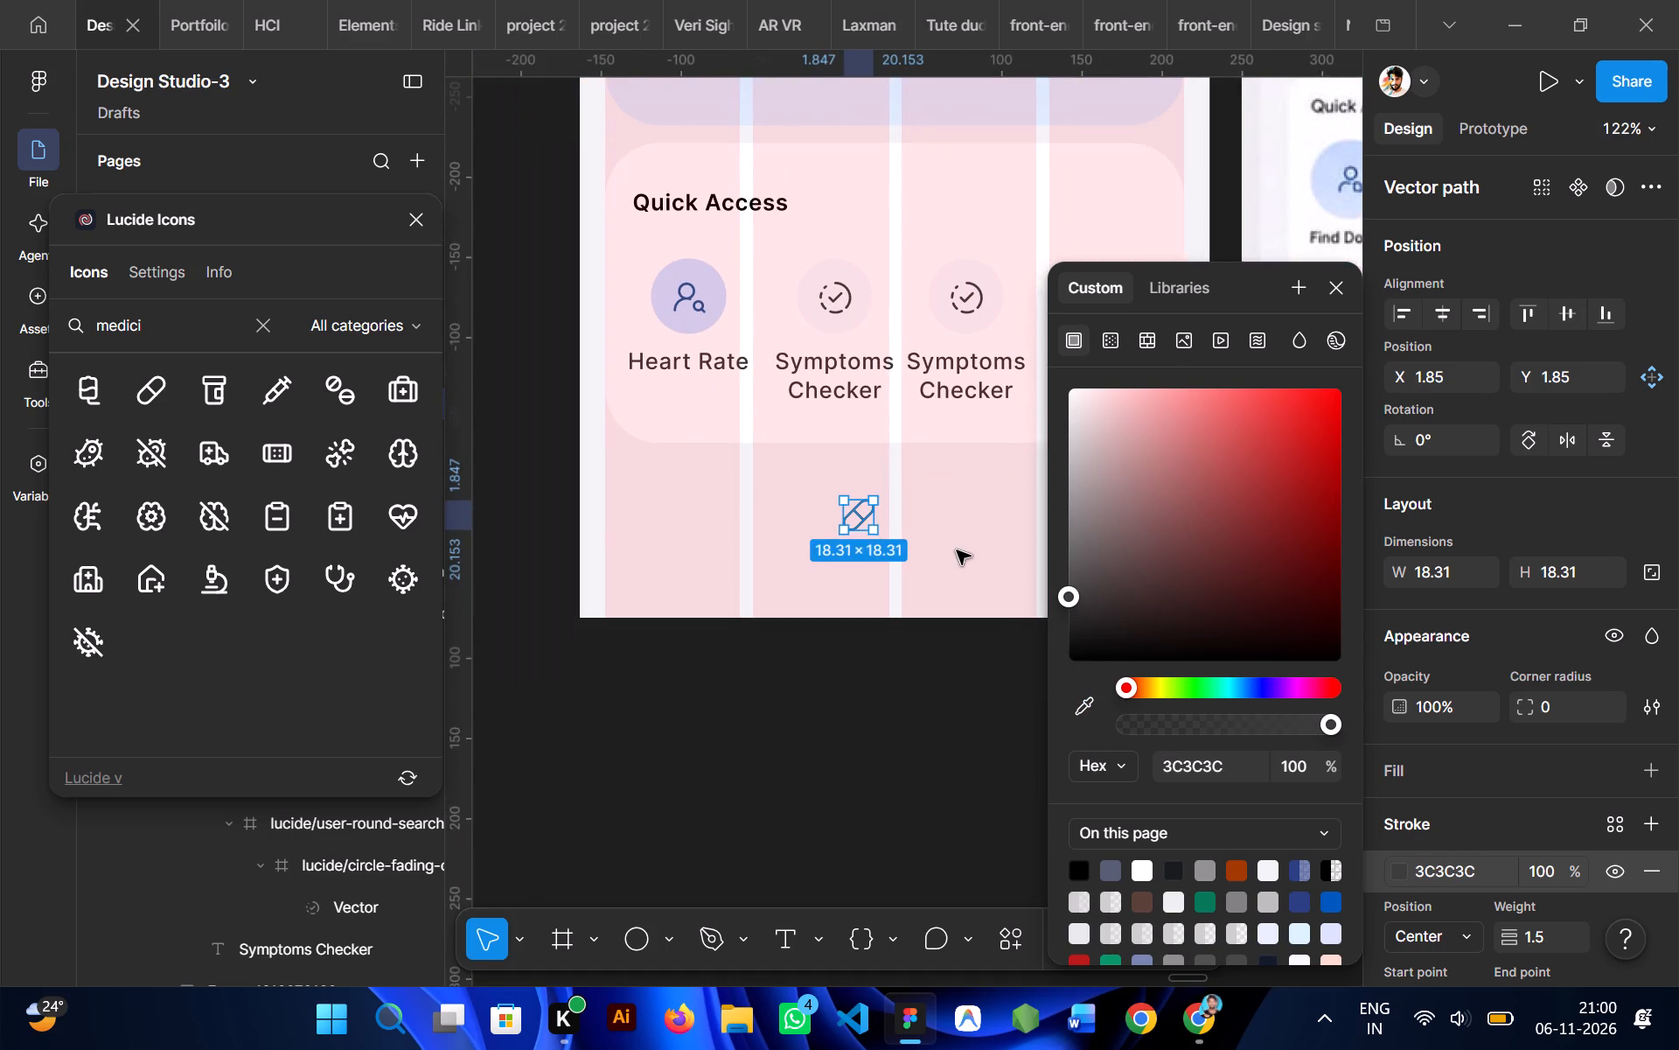
left_click(957, 553)
Copy the pill icon, delete the original below the card, and paste it in place of the third Quick Access item's check icon.
left_click(859, 516)
right_click(859, 516)
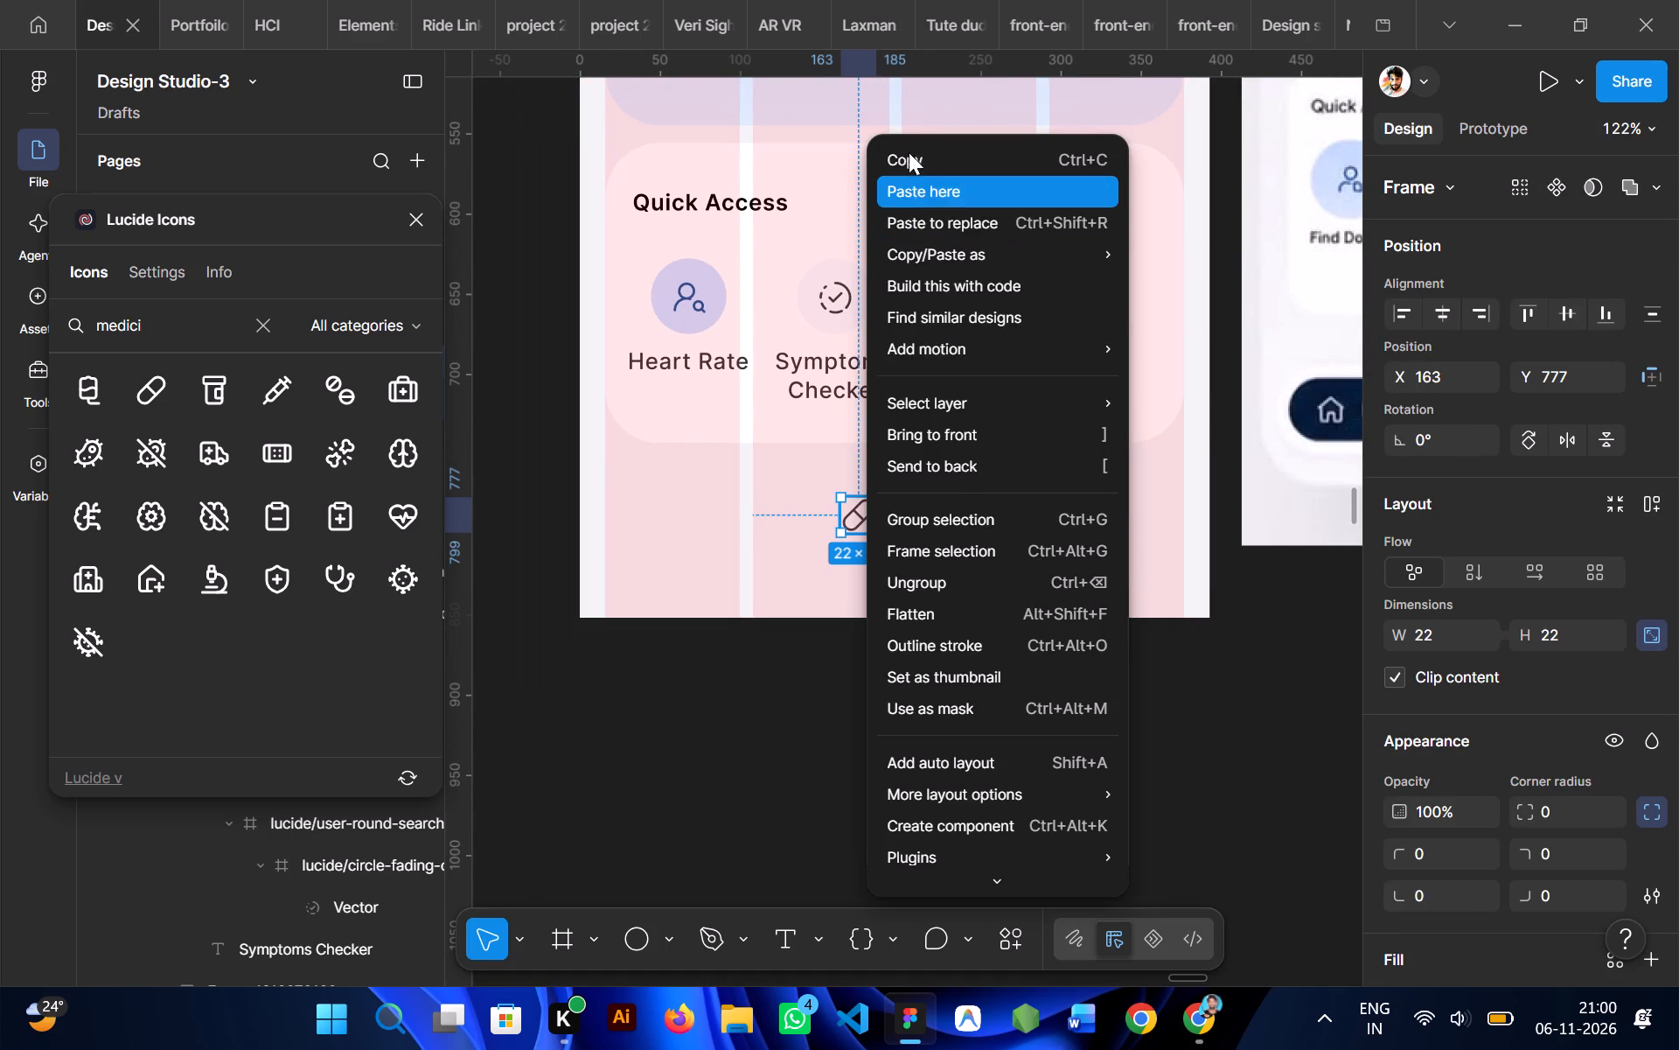
left_click(901, 149)
key("Delete")
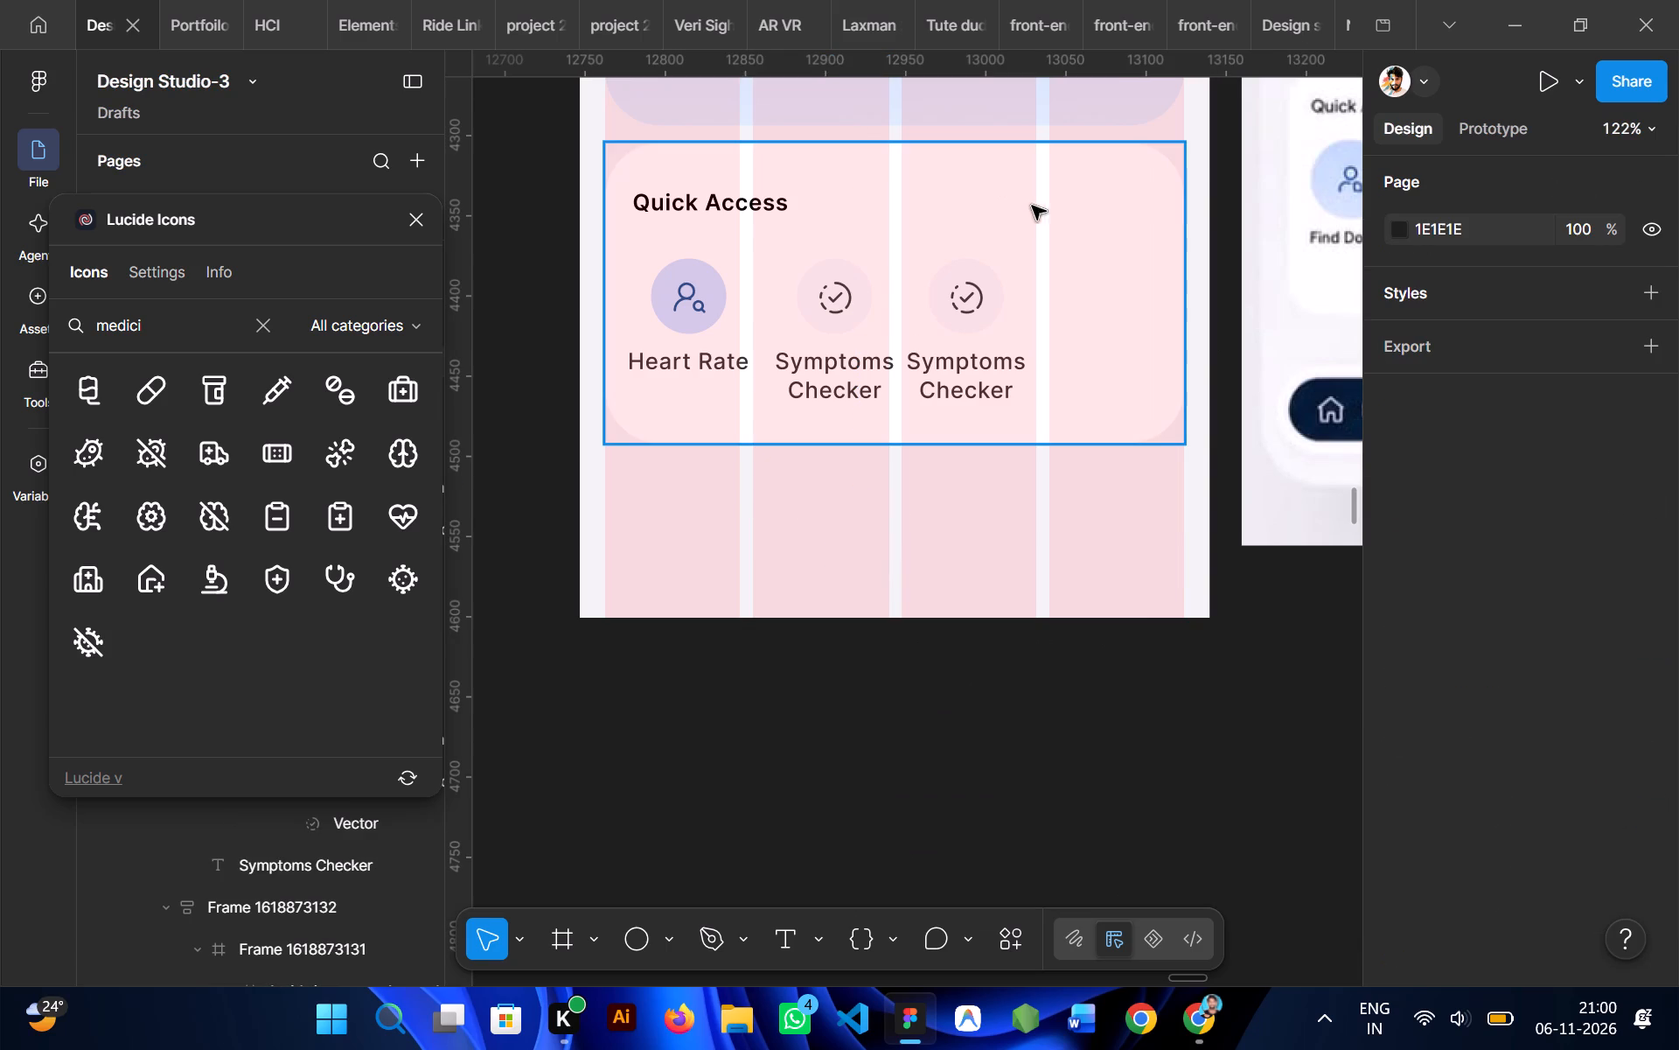
triple_click(958, 298)
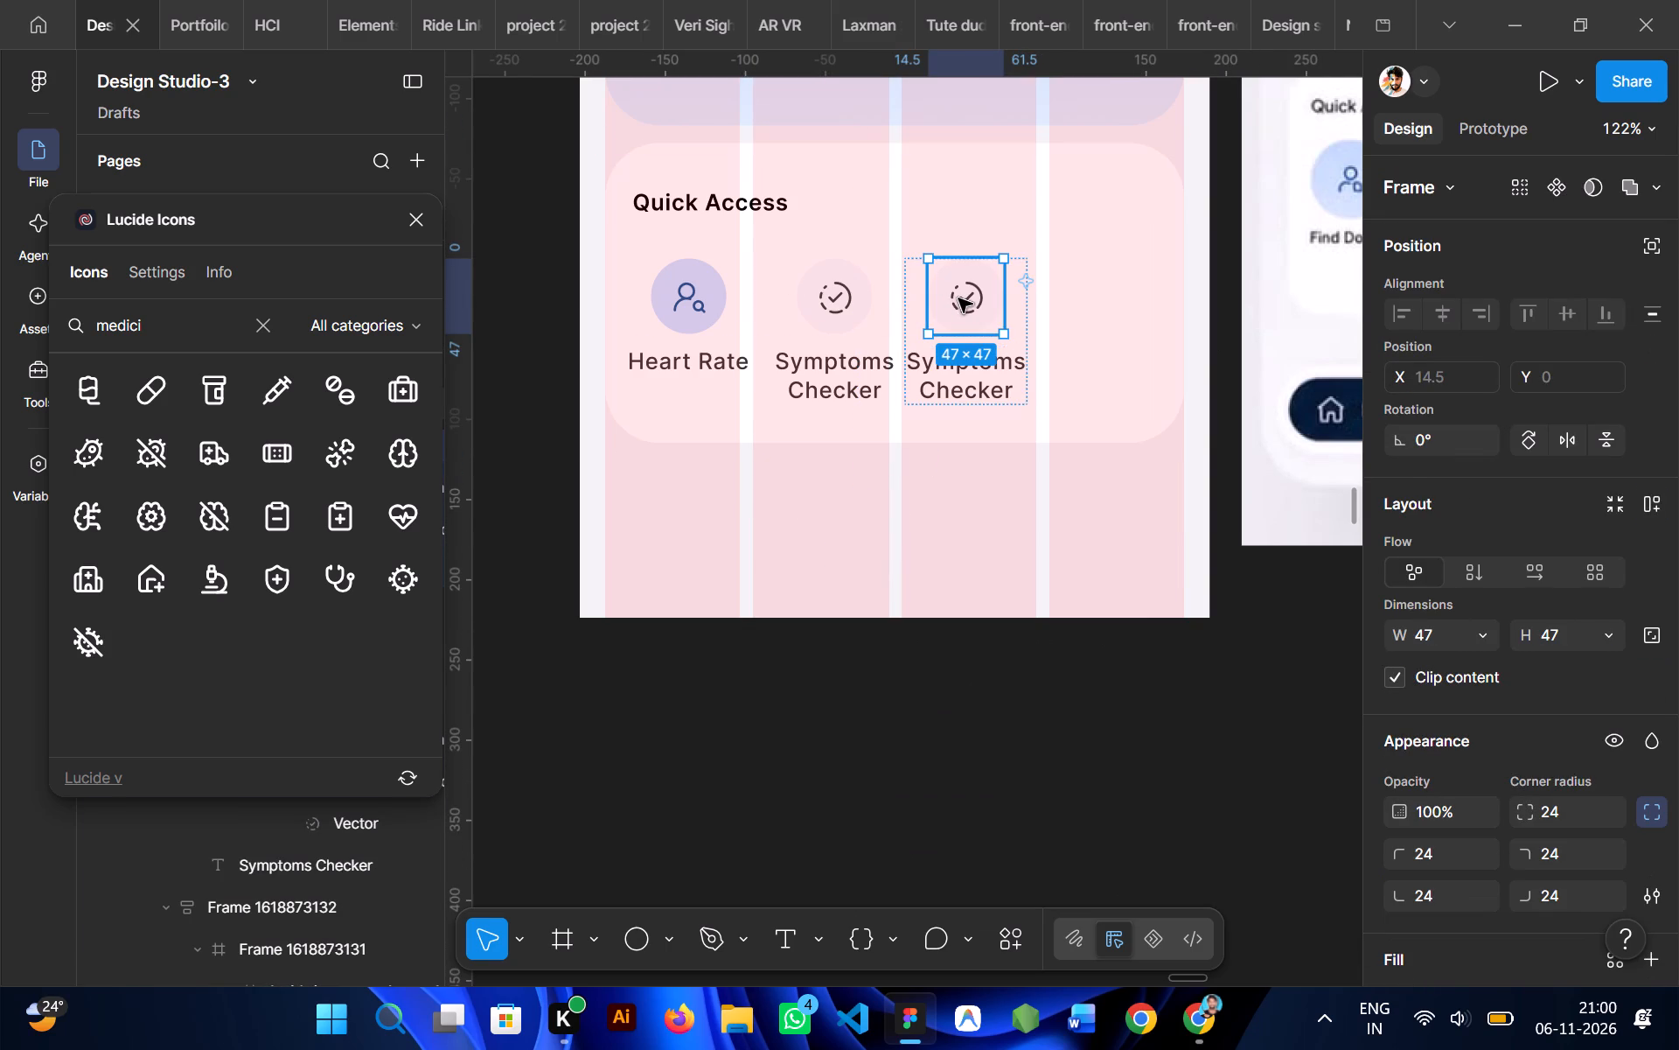
double_click(958, 298)
left_click(958, 298)
right_click(958, 298)
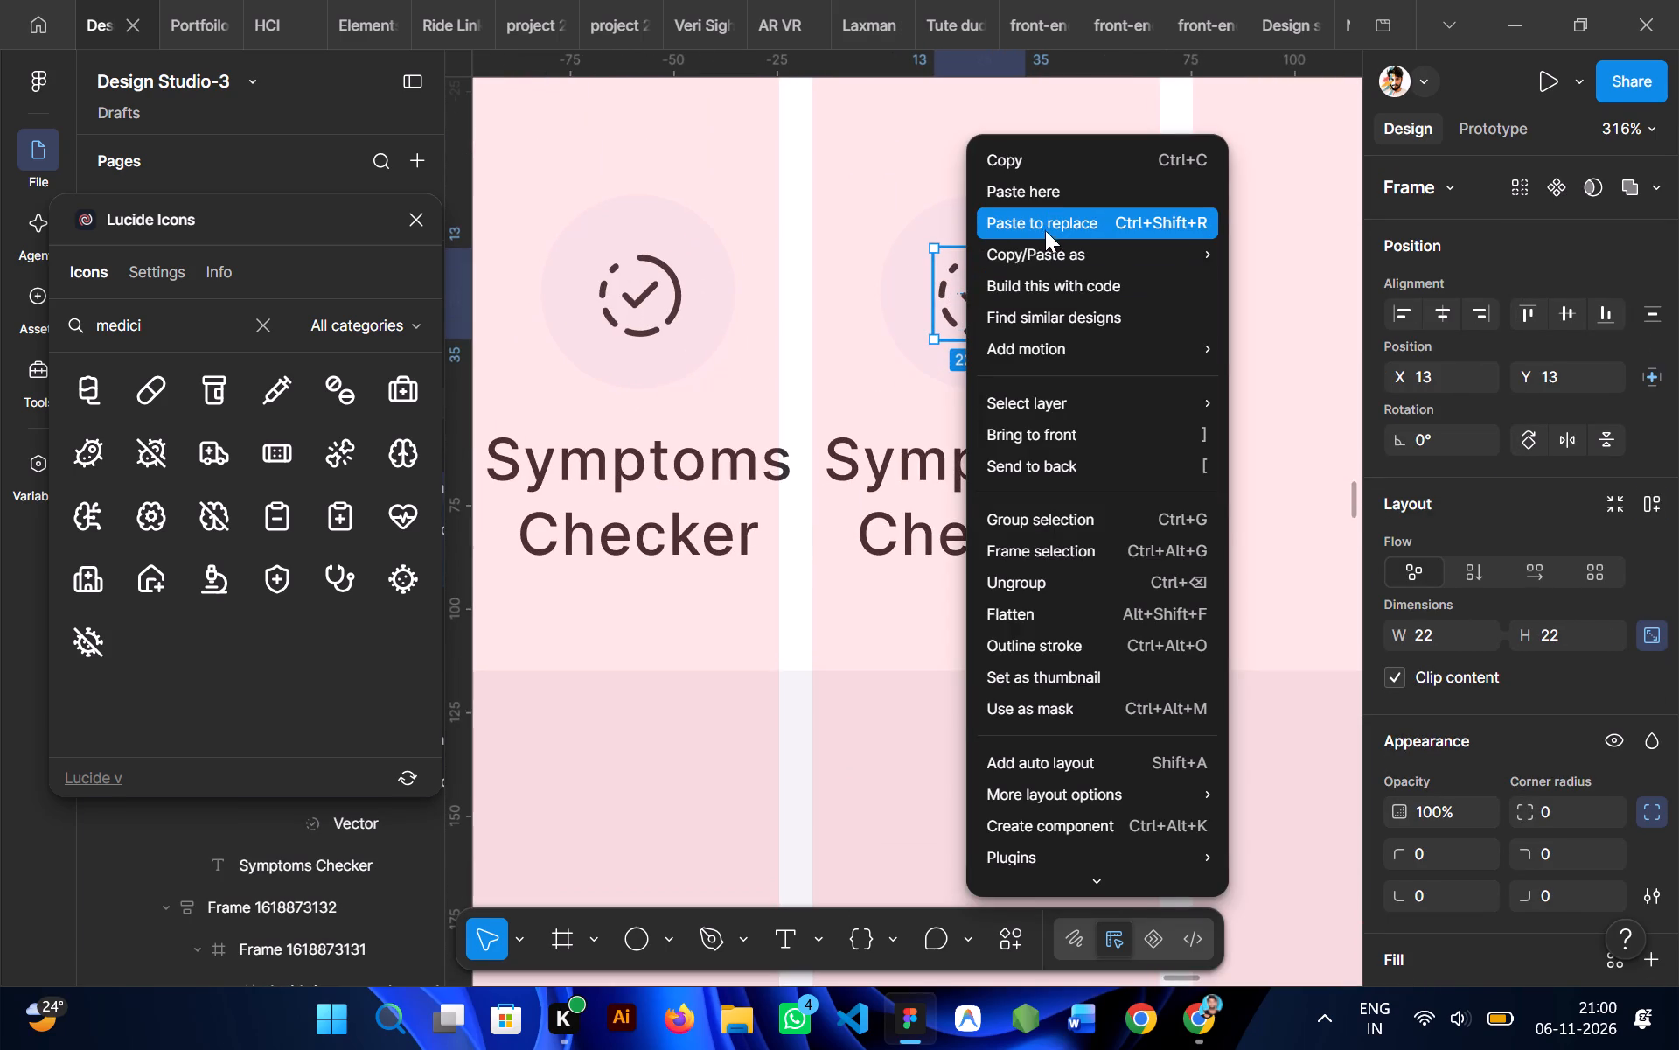
left_click(1036, 227)
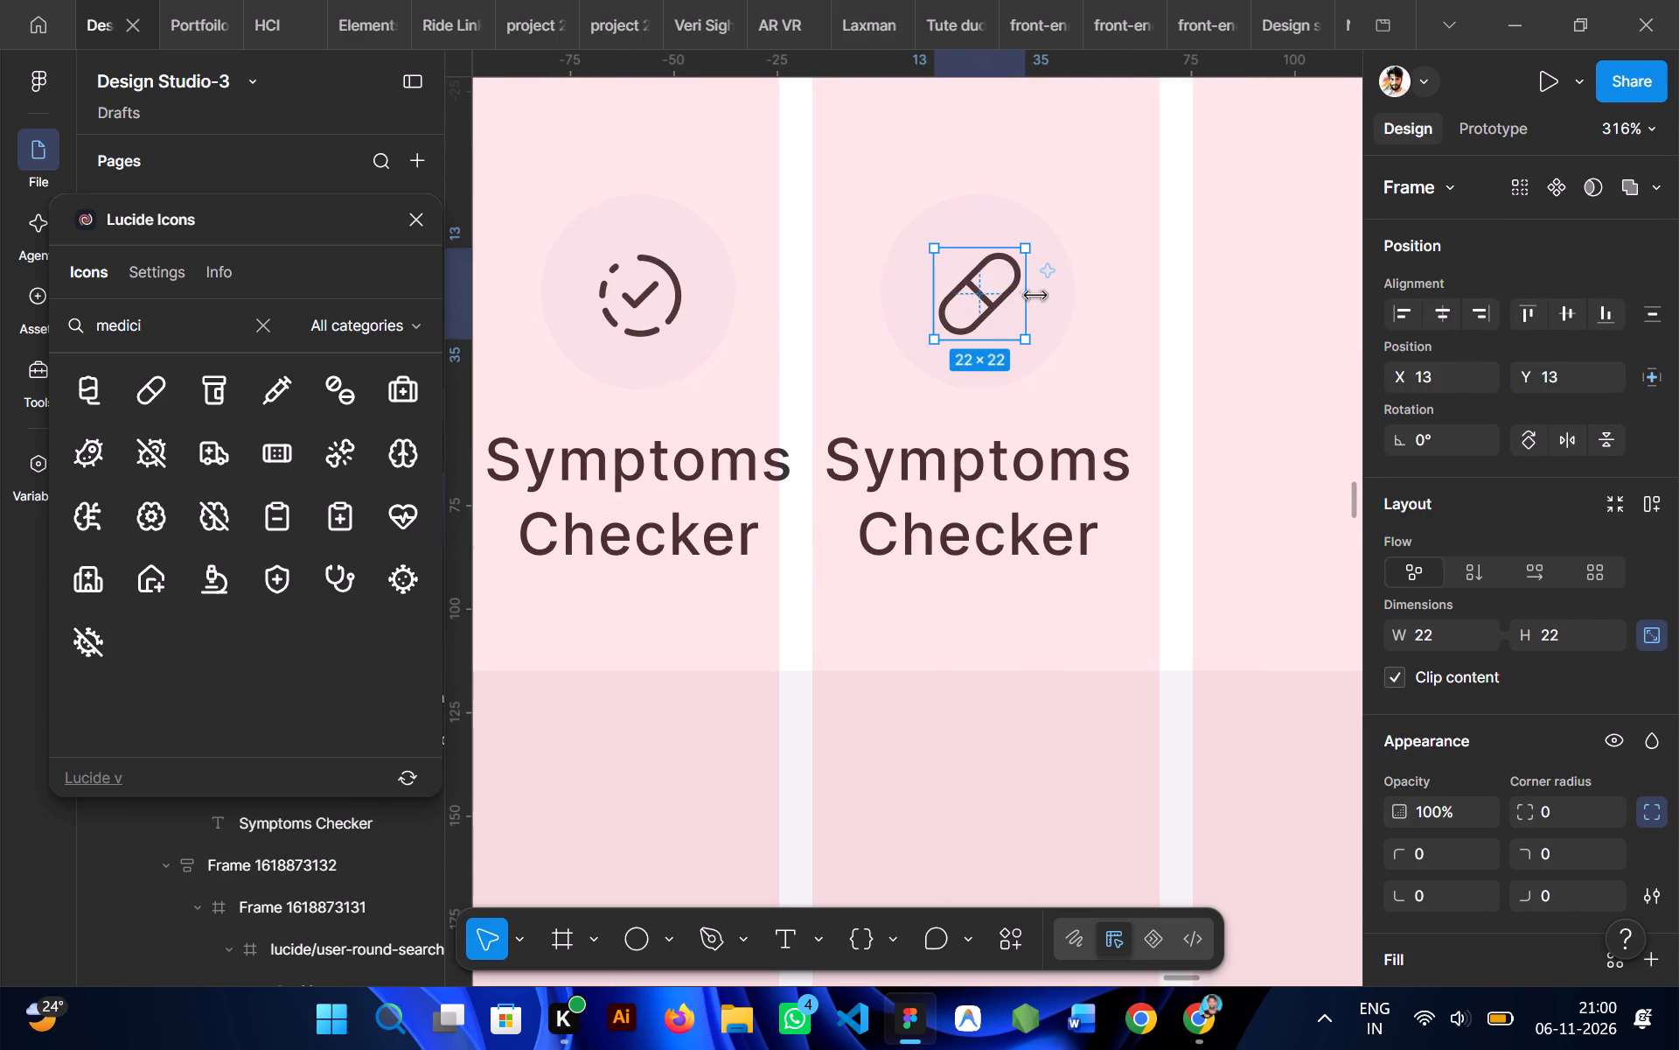
Select the icon circles of the second and third Quick Access items and raise their fill opacity to 76%.
left_click(1051, 299)
left_click(709, 263, "shift")
double_click(709, 263, "shift")
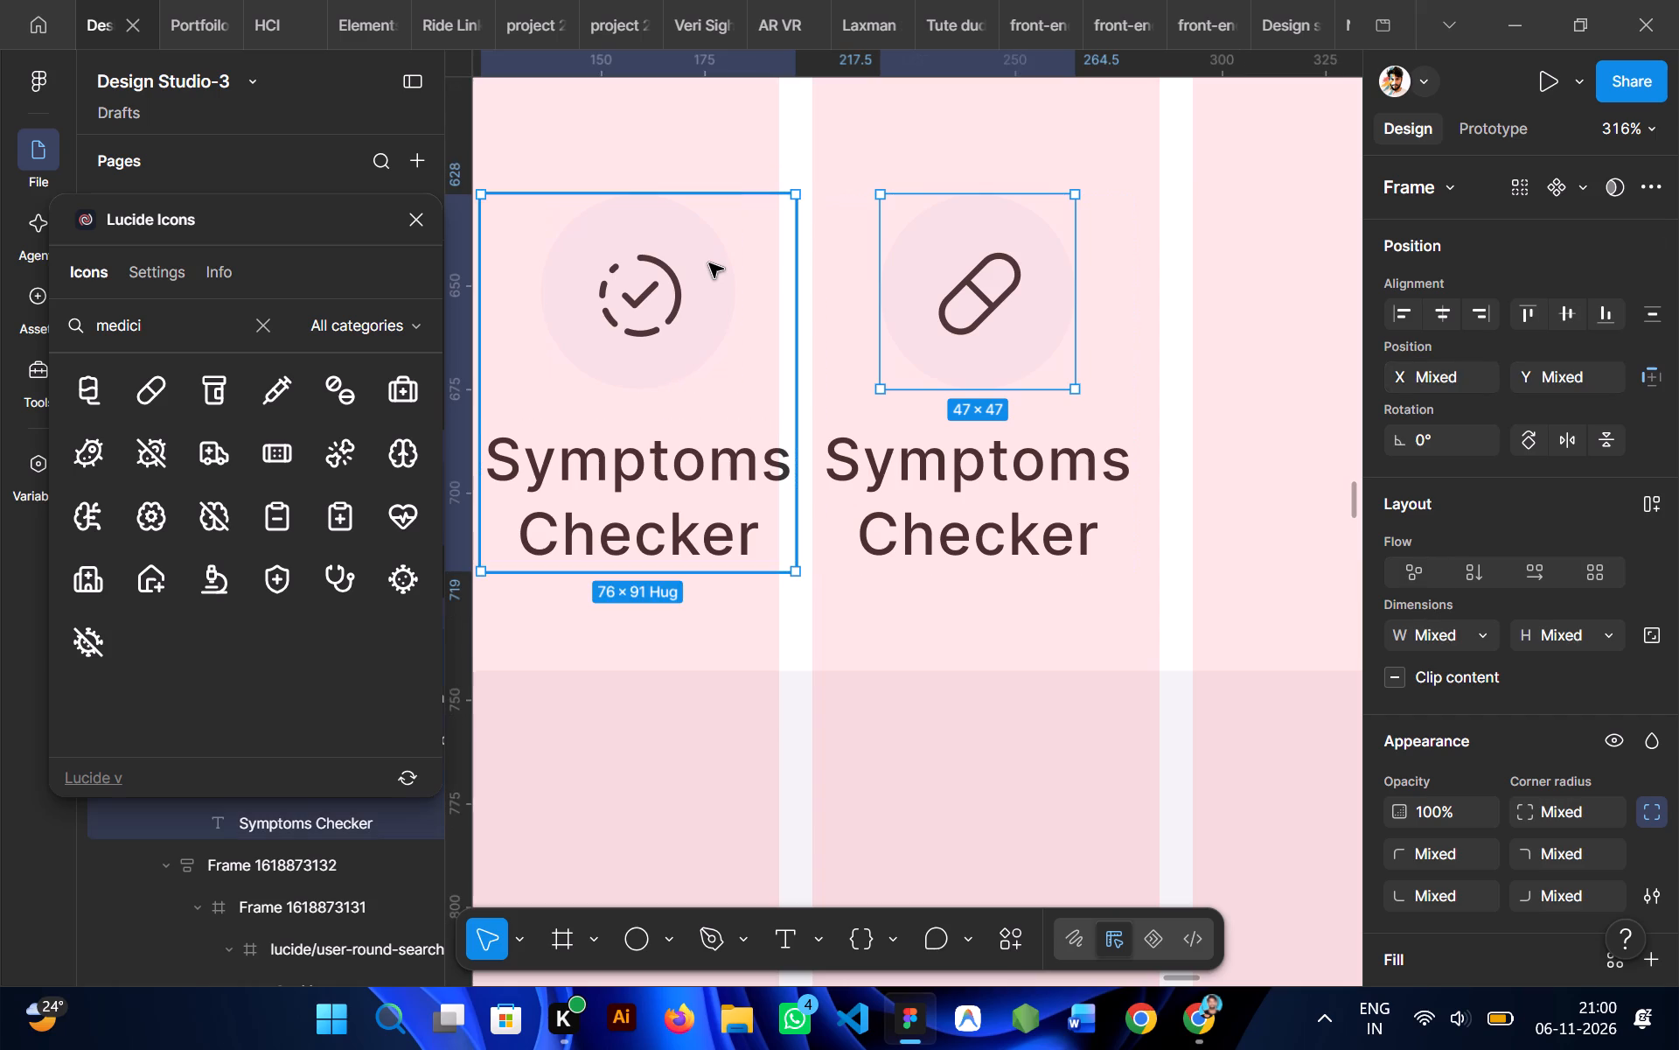
triple_click(709, 263)
double_click(709, 263)
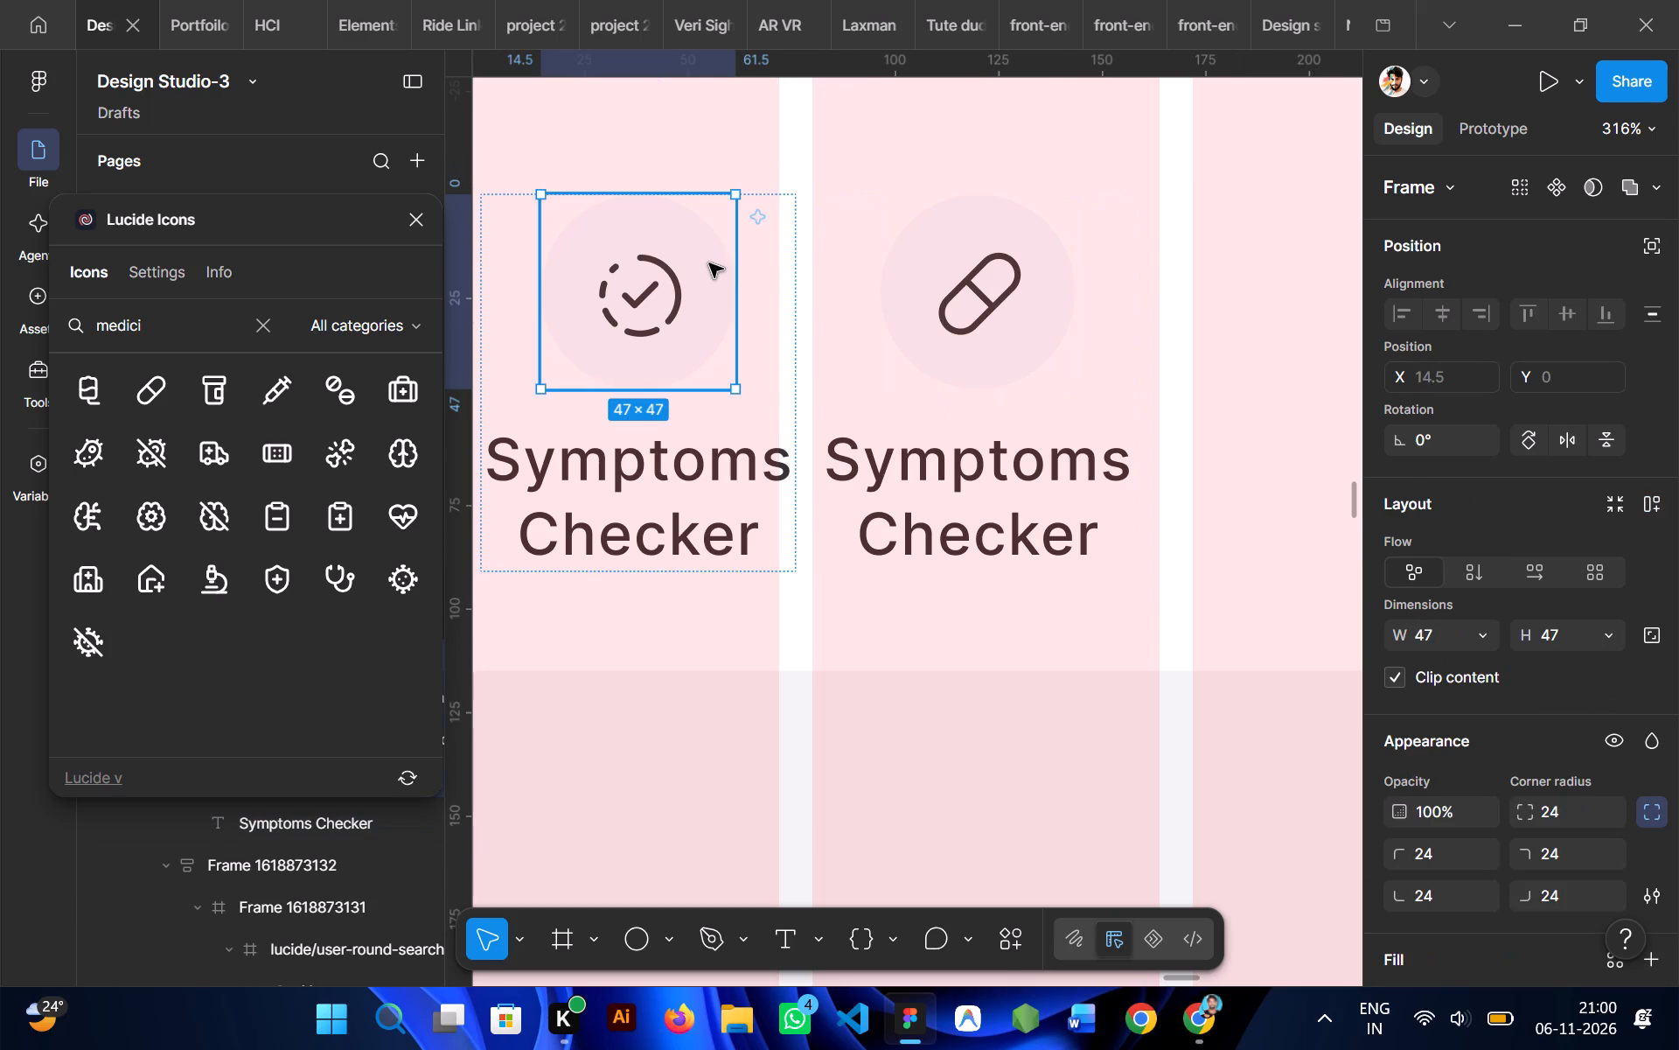
left_click(909, 224, "ctrl+shift")
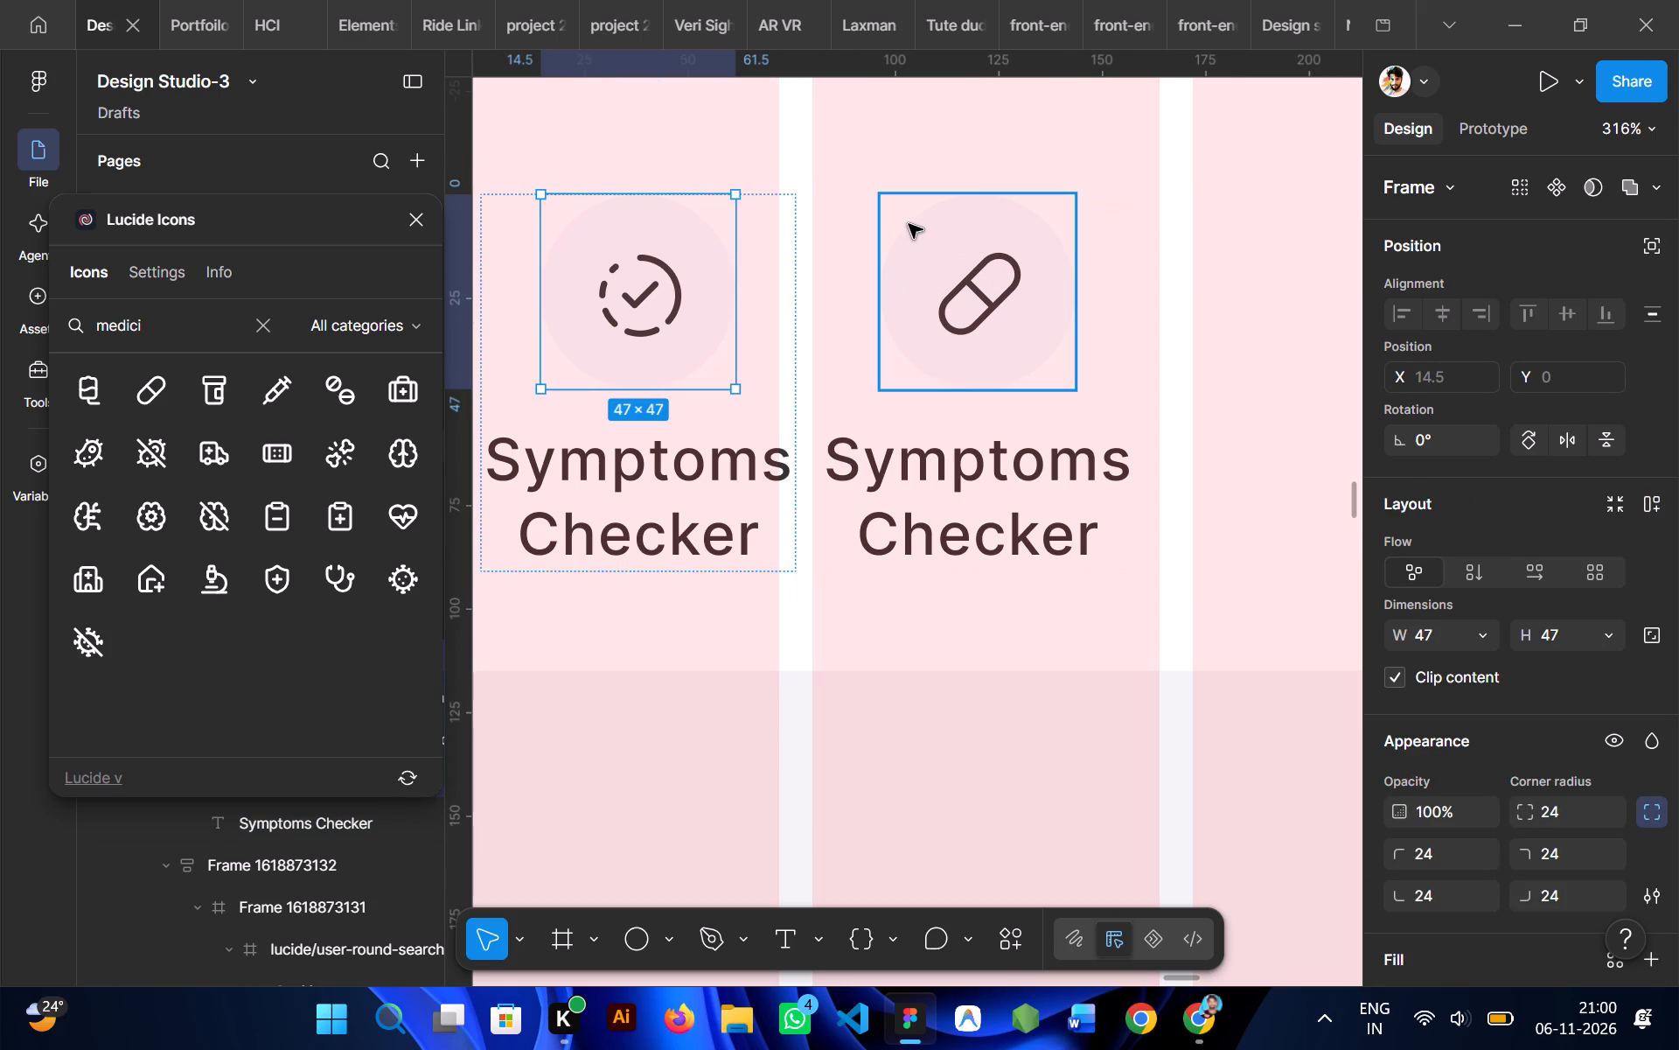
scroll(1517, 667, "down", 4)
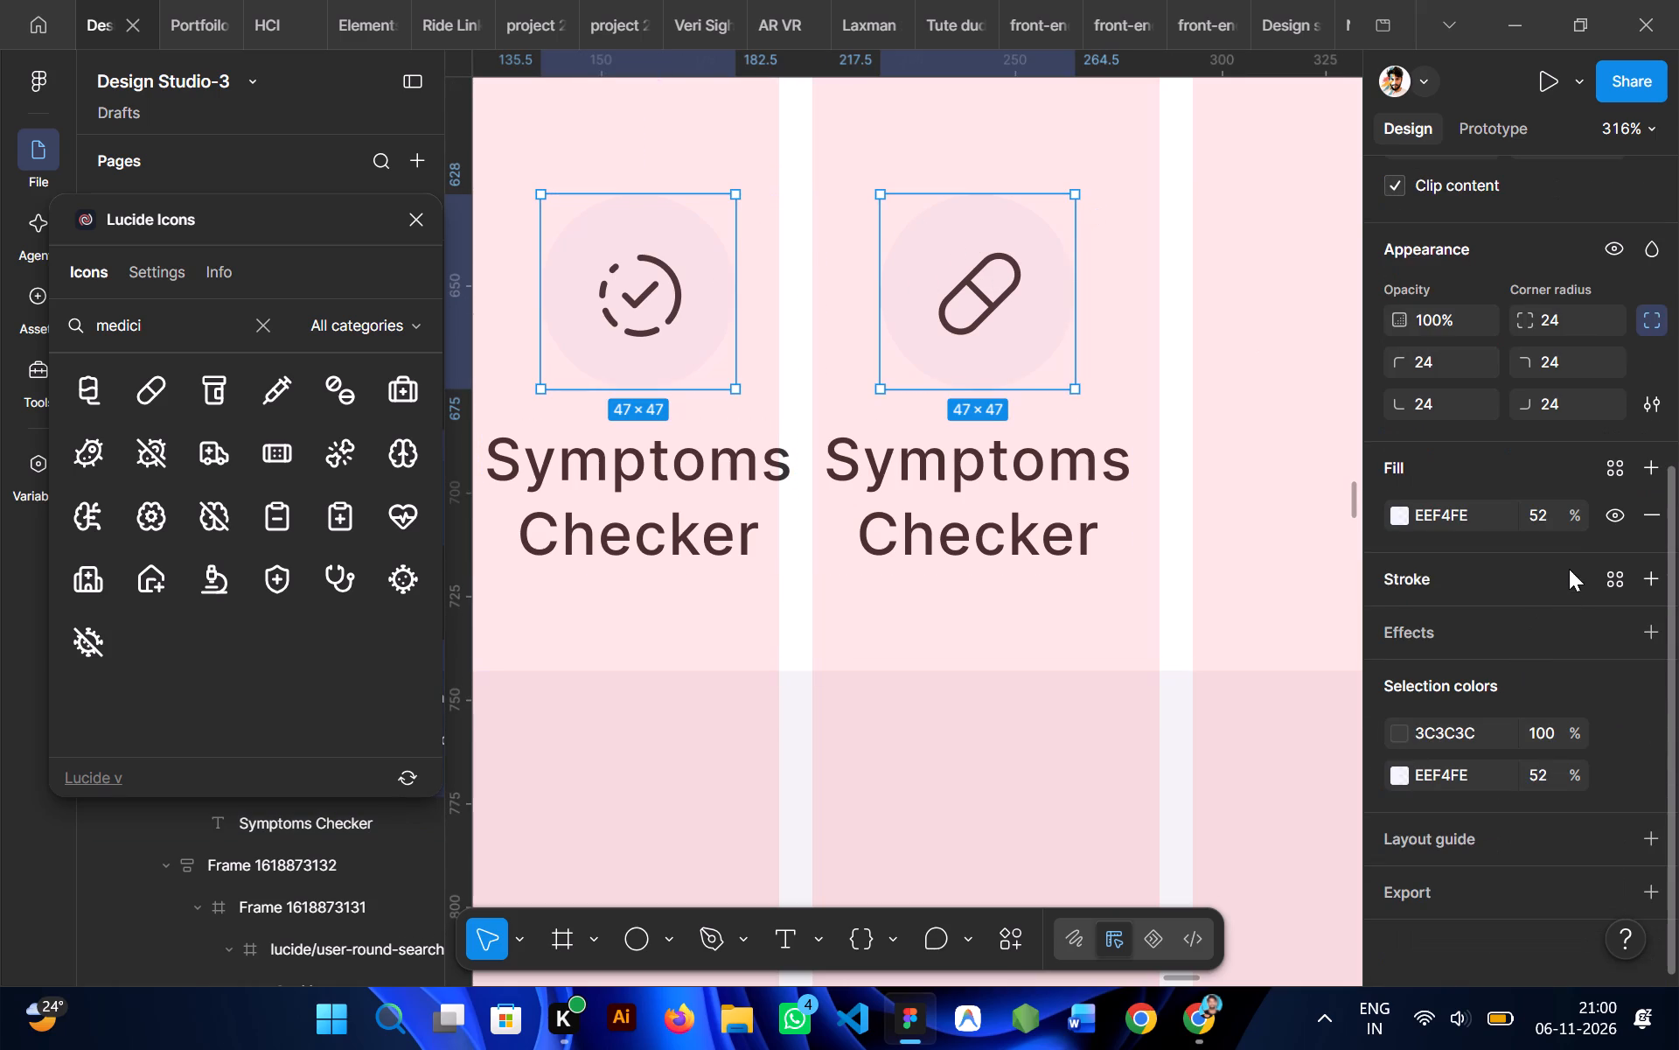
left_click_drag(1571, 514, 881, 517)
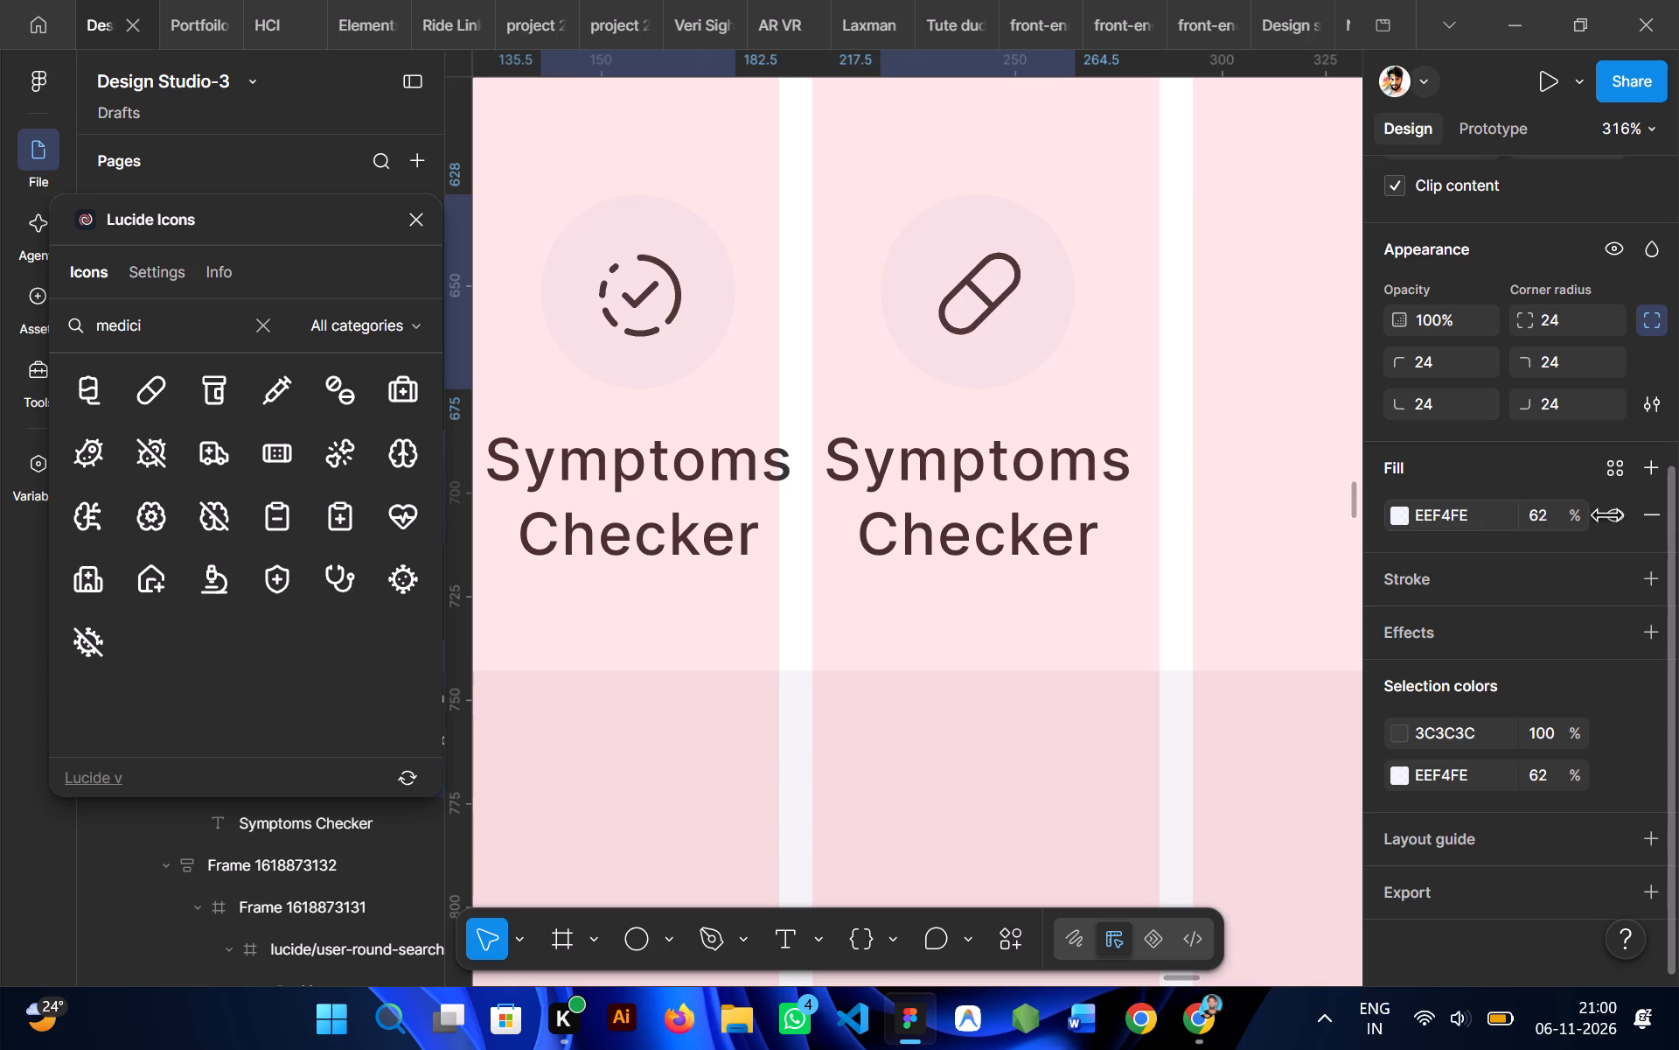
left_click_drag(881, 517, 920, 515)
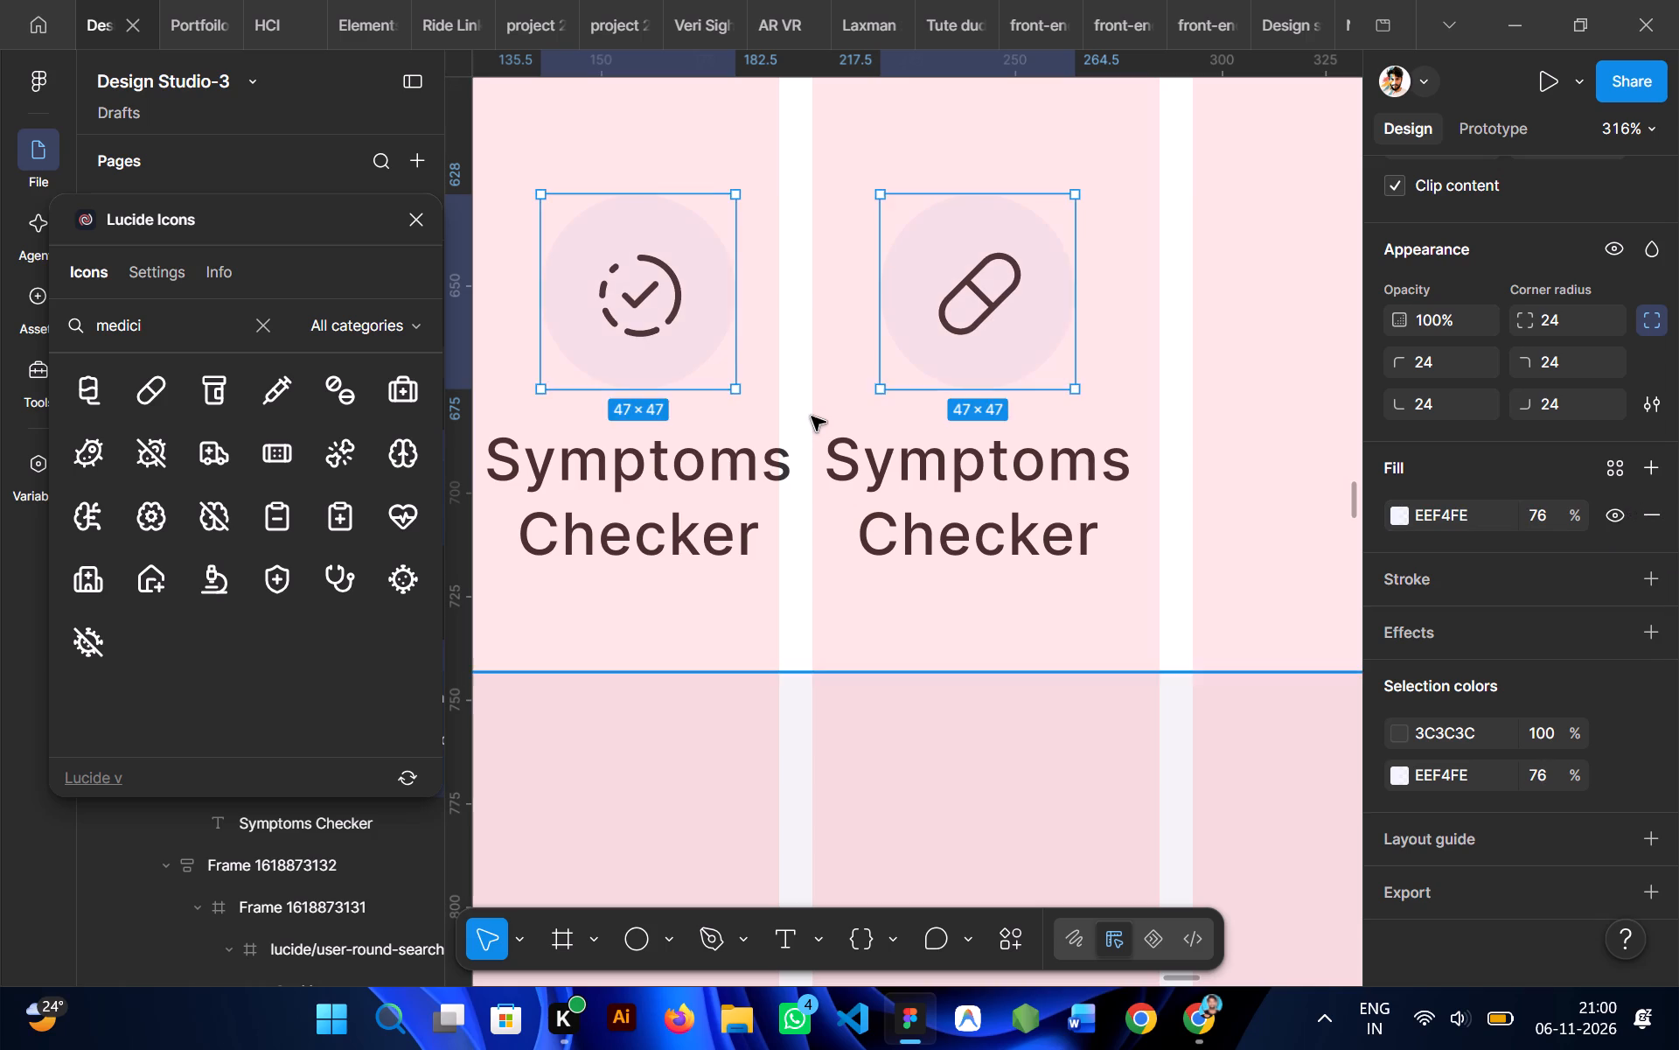
left_click(766, 609)
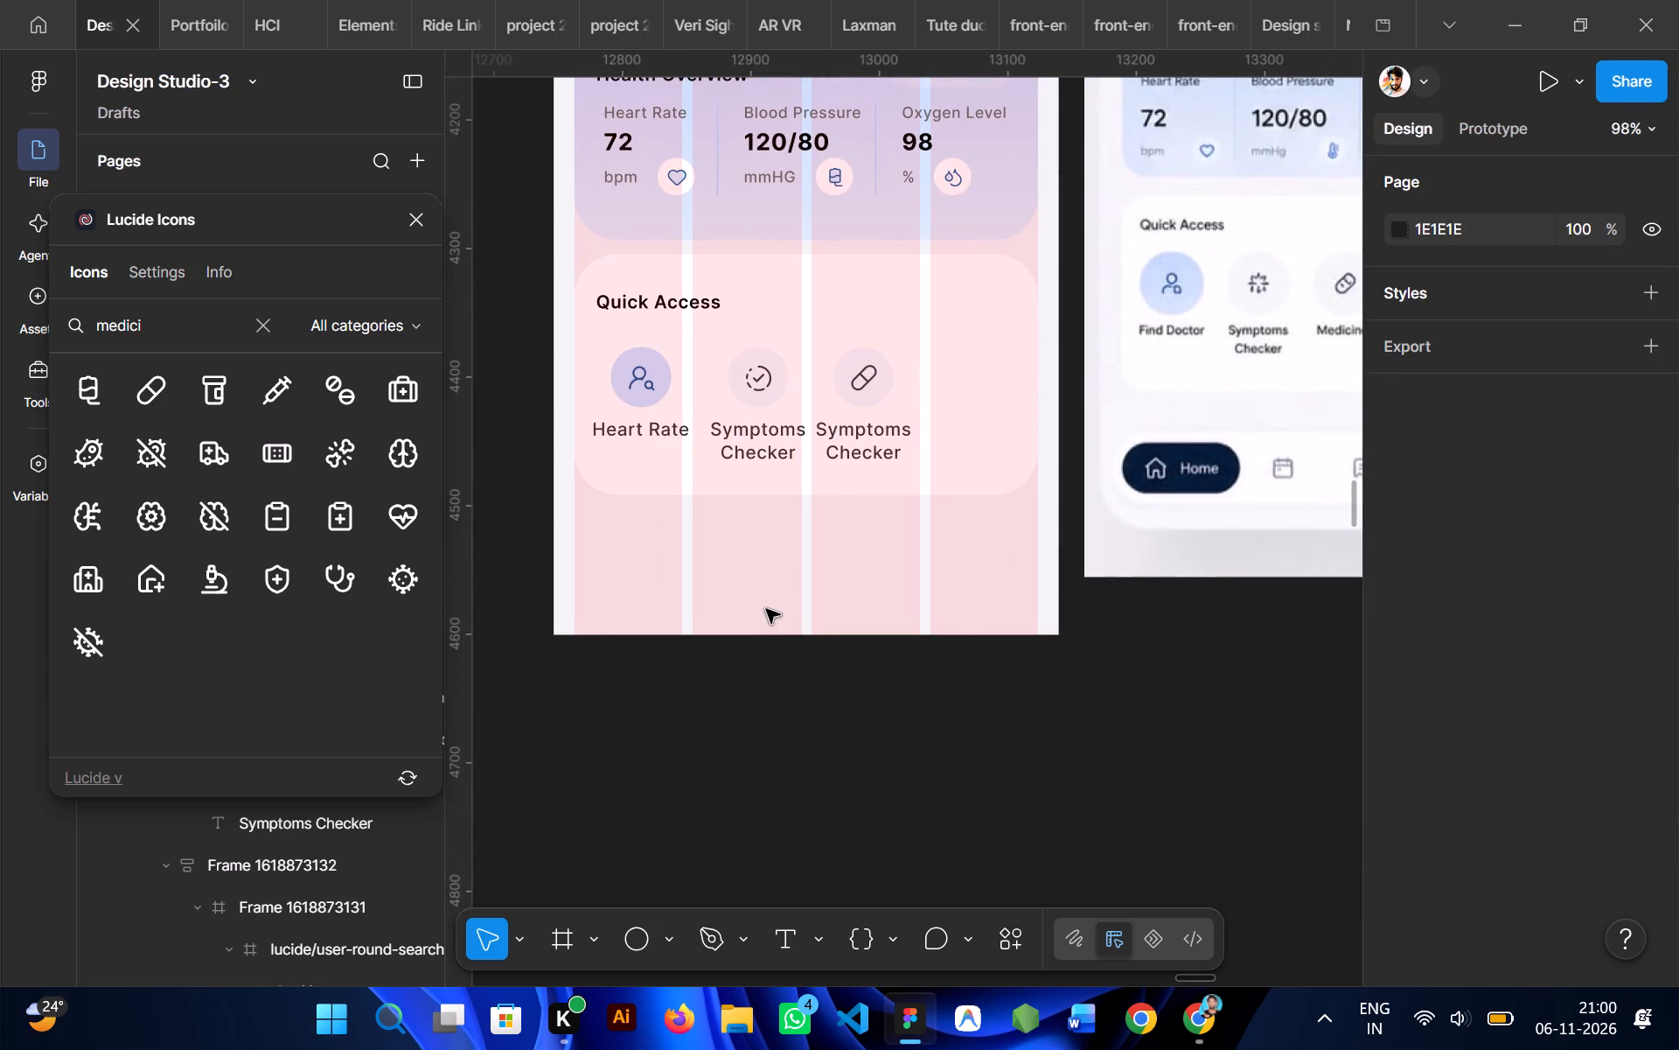
Change the third Quick Access item's label to "Medicines".
scroll(766, 609, "left", 1)
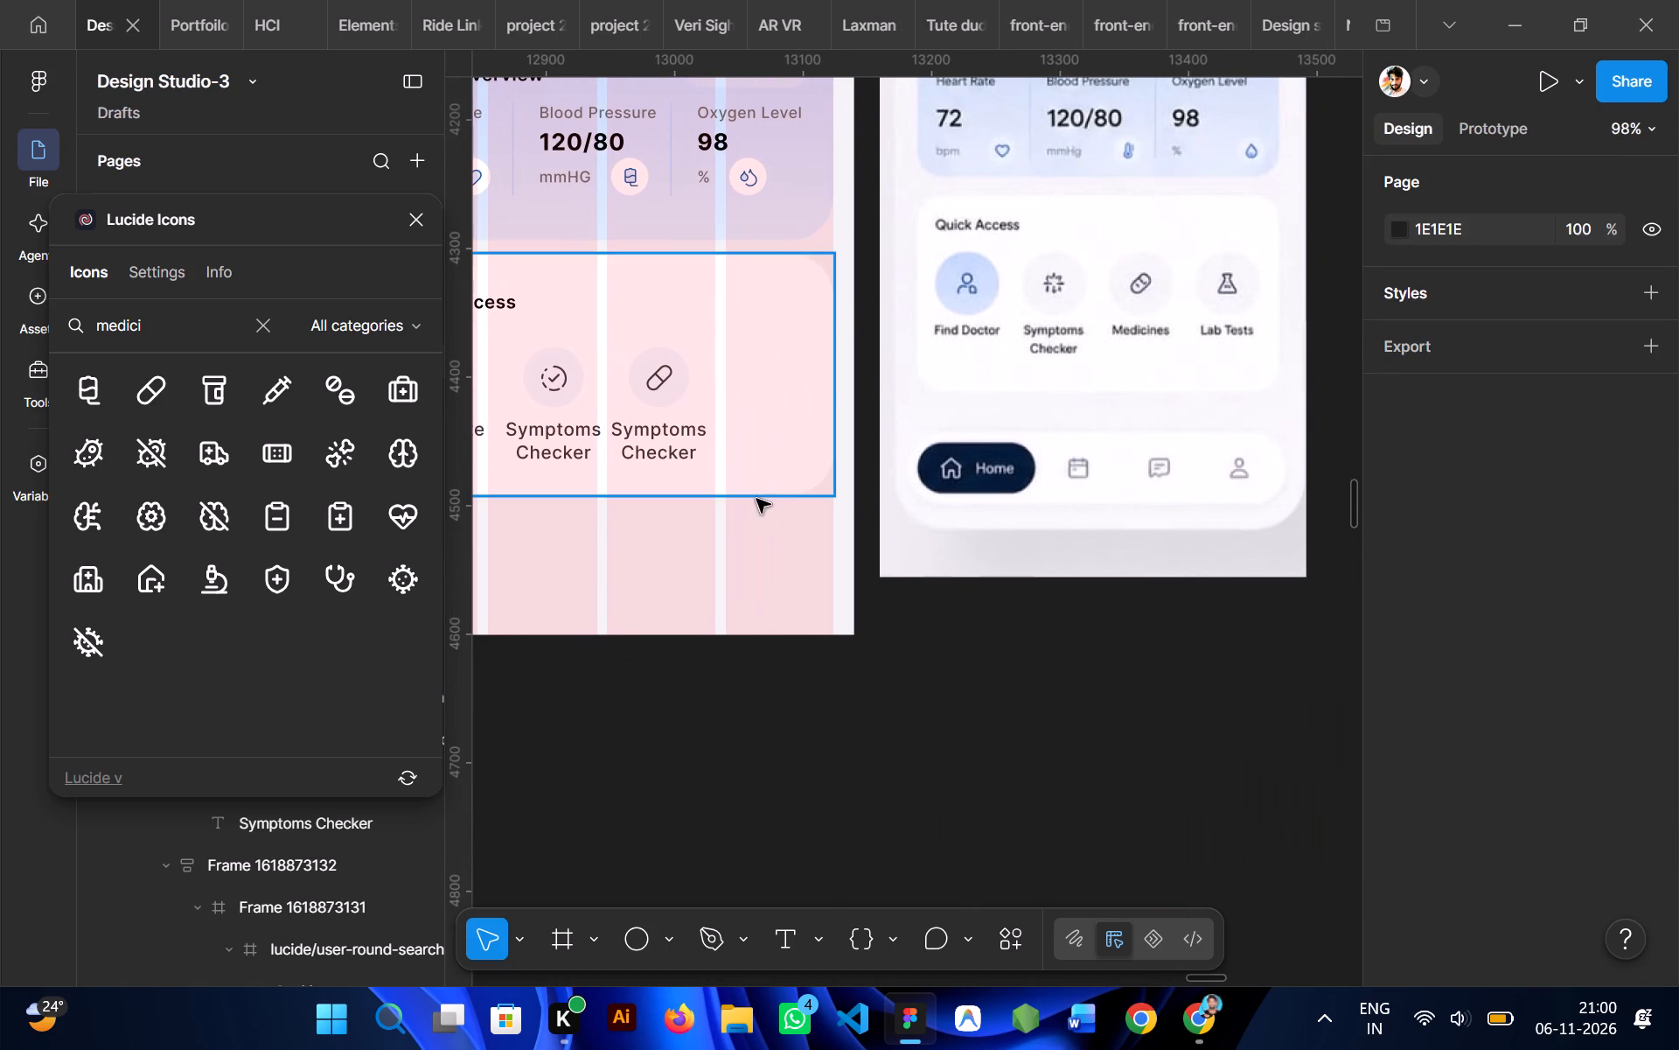
double_click(657, 438, "ctrl")
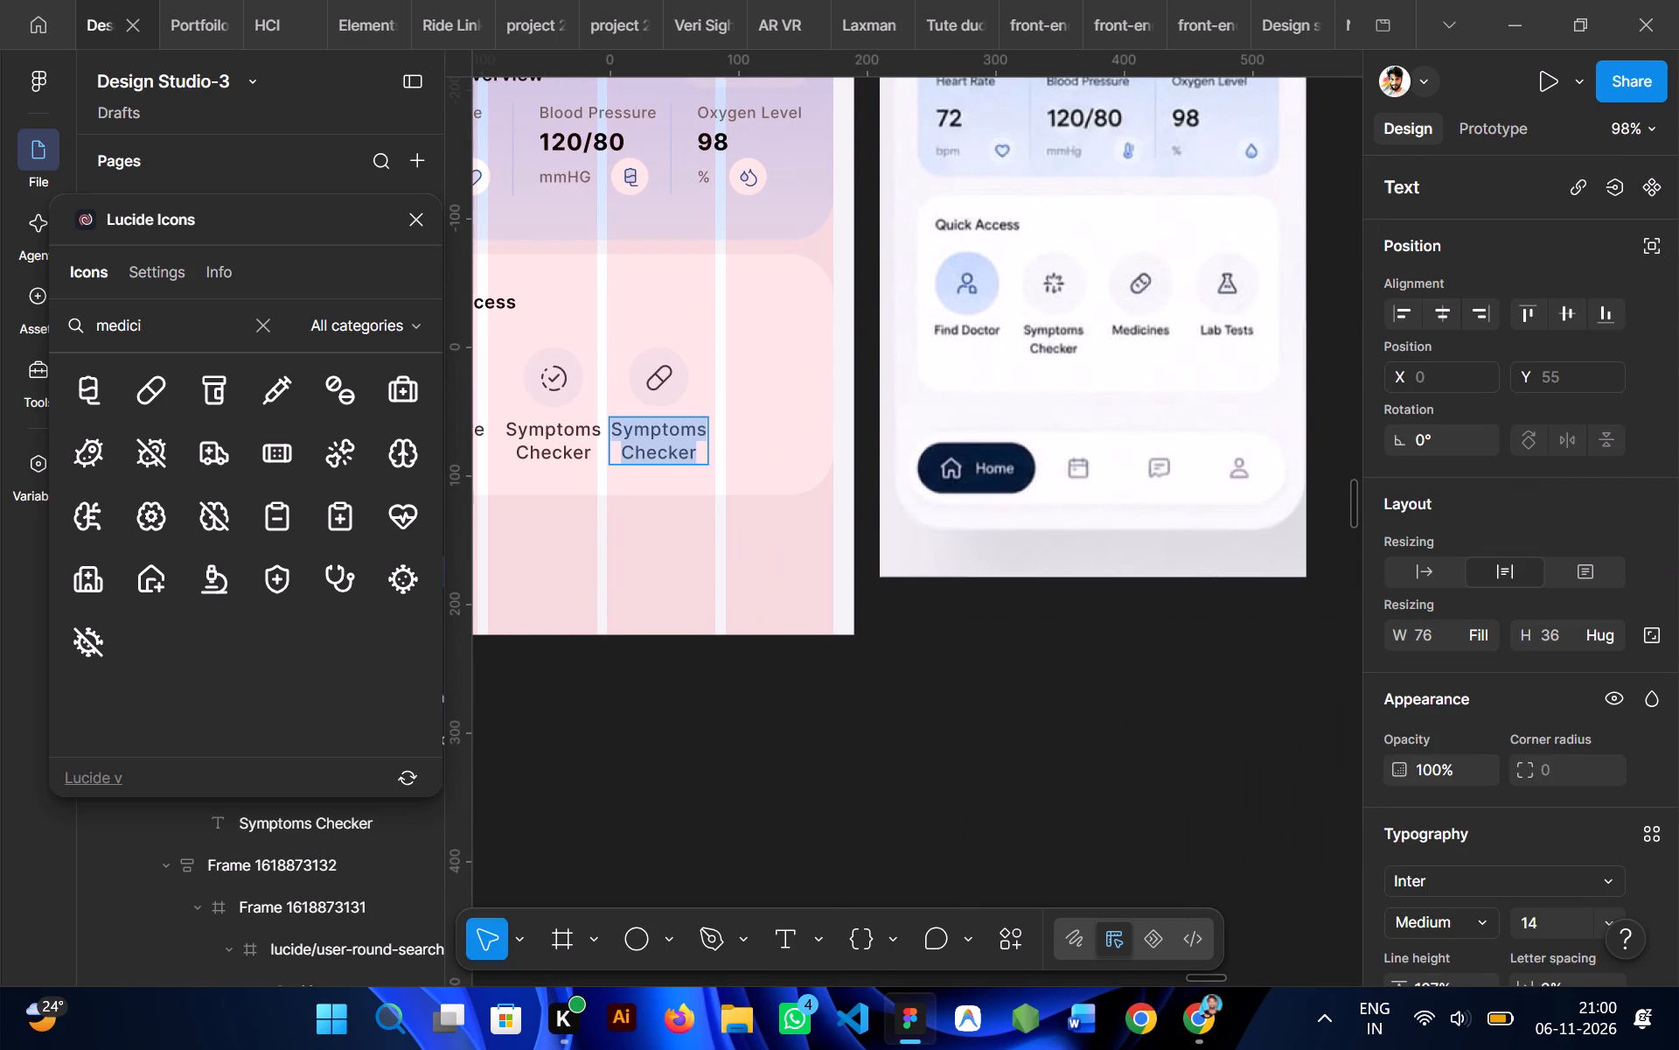
left_click(657, 438, "shift")
key("shift+m")
type("ed")
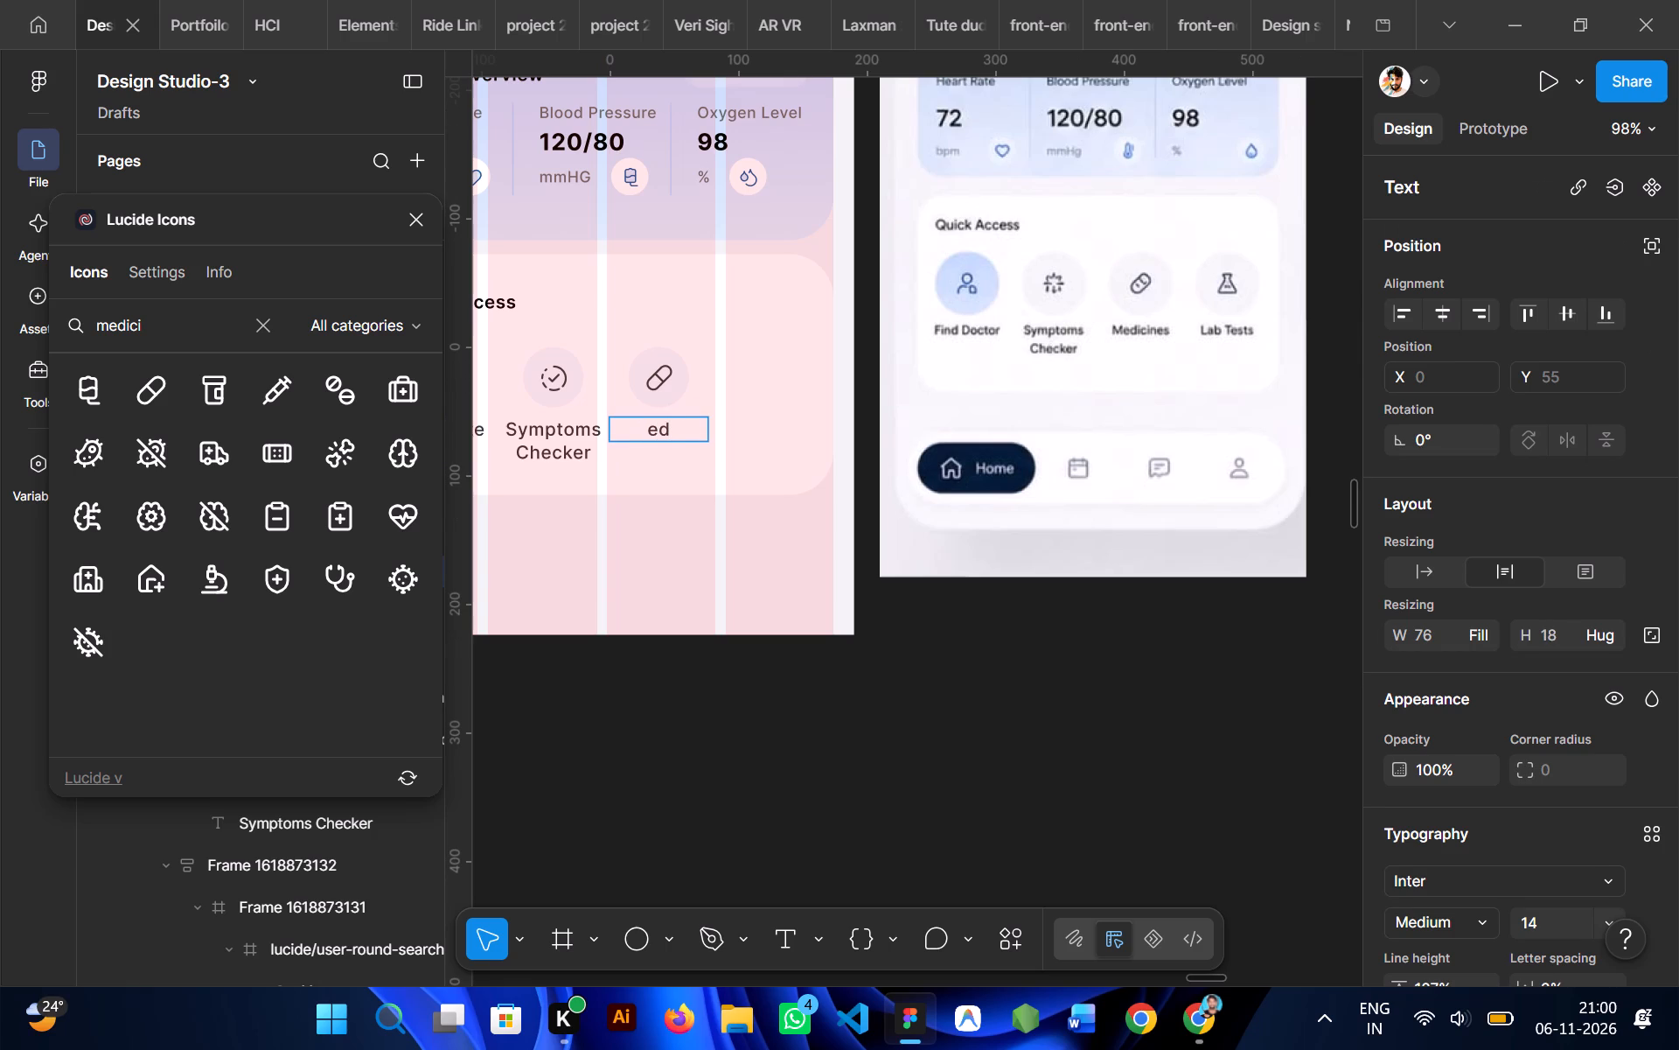
key("BackSpace")
key("BackSpace")
key("m")
type("ed")
type("ici")
key("n")
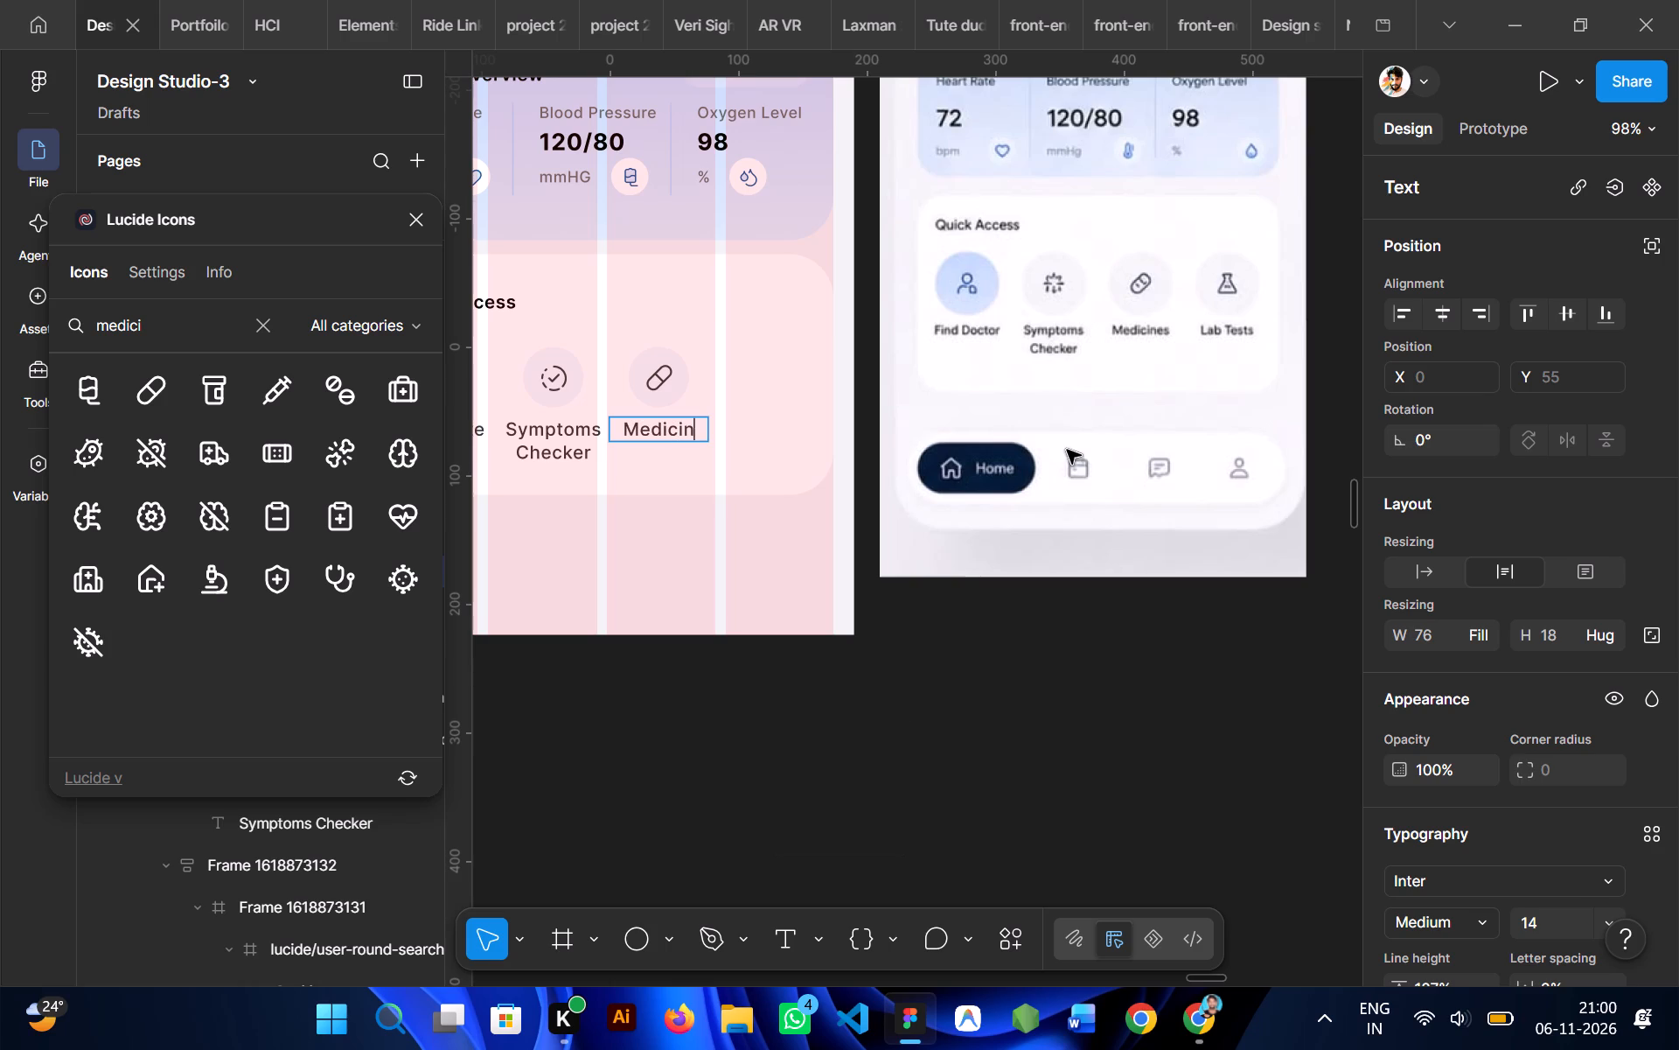
type("es")
left_click(757, 738)
left_click(713, 600)
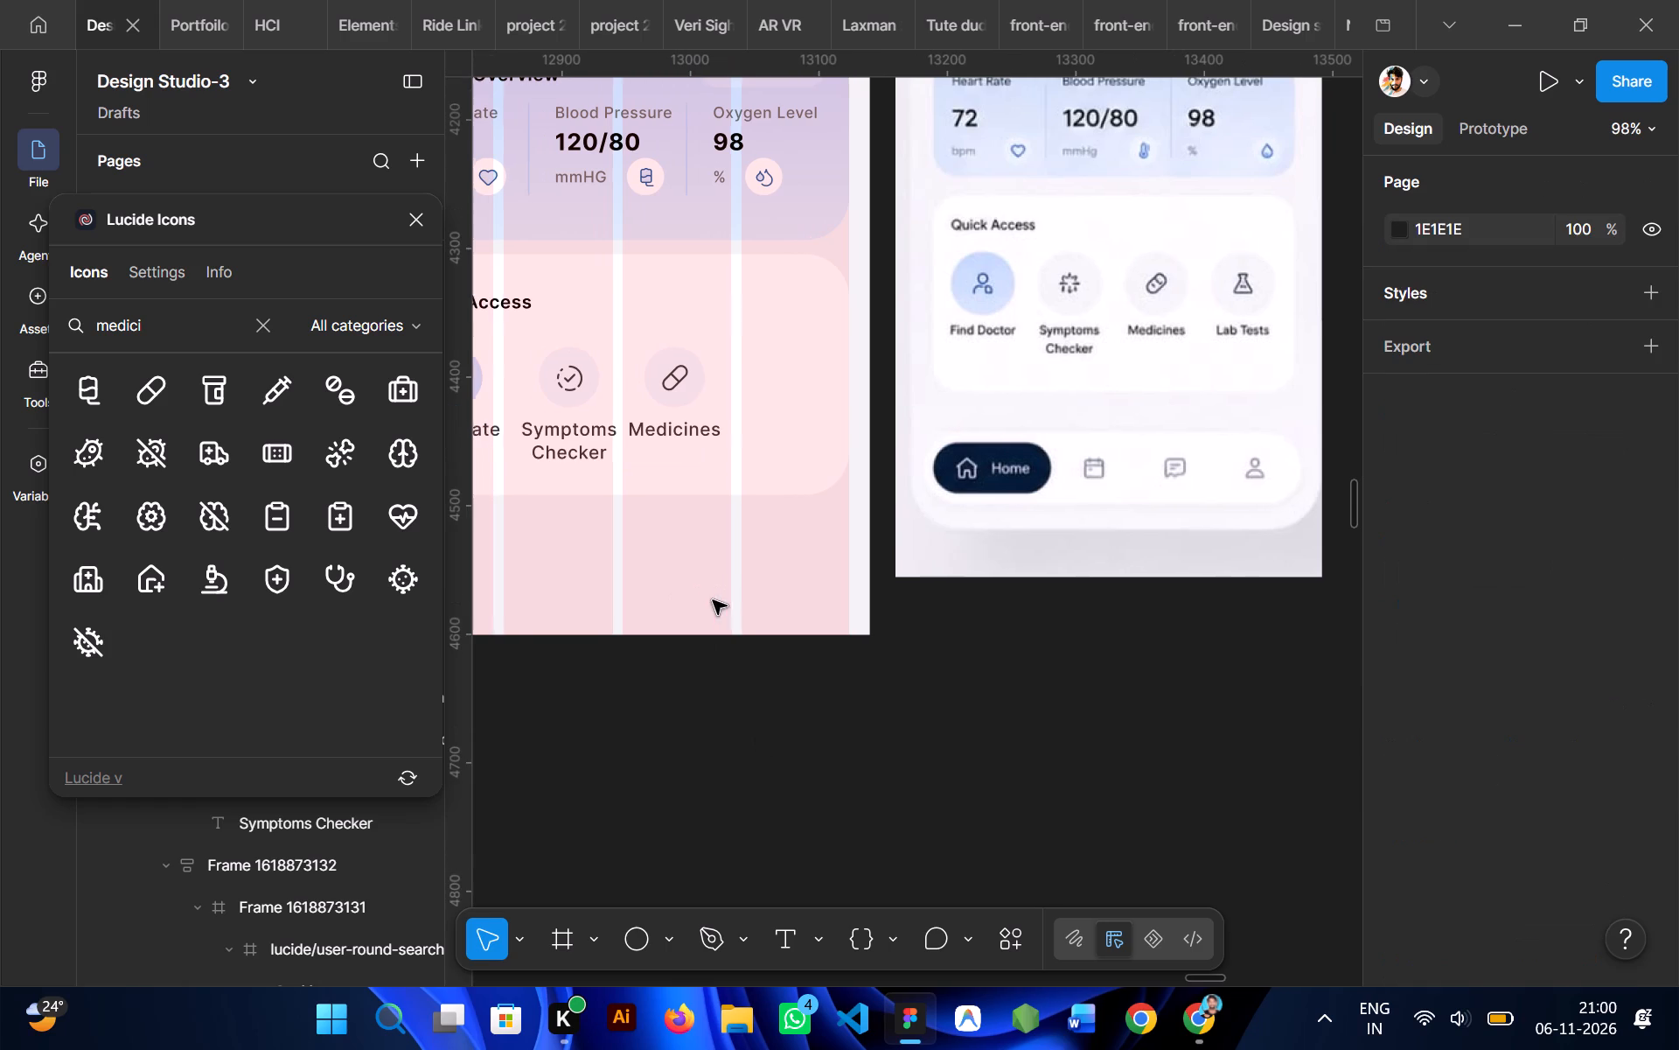
Move the Medicines item away from Symptoms Checker to about X 196, Y 72.
double_click(703, 395)
left_click_drag(683, 395, 704, 398)
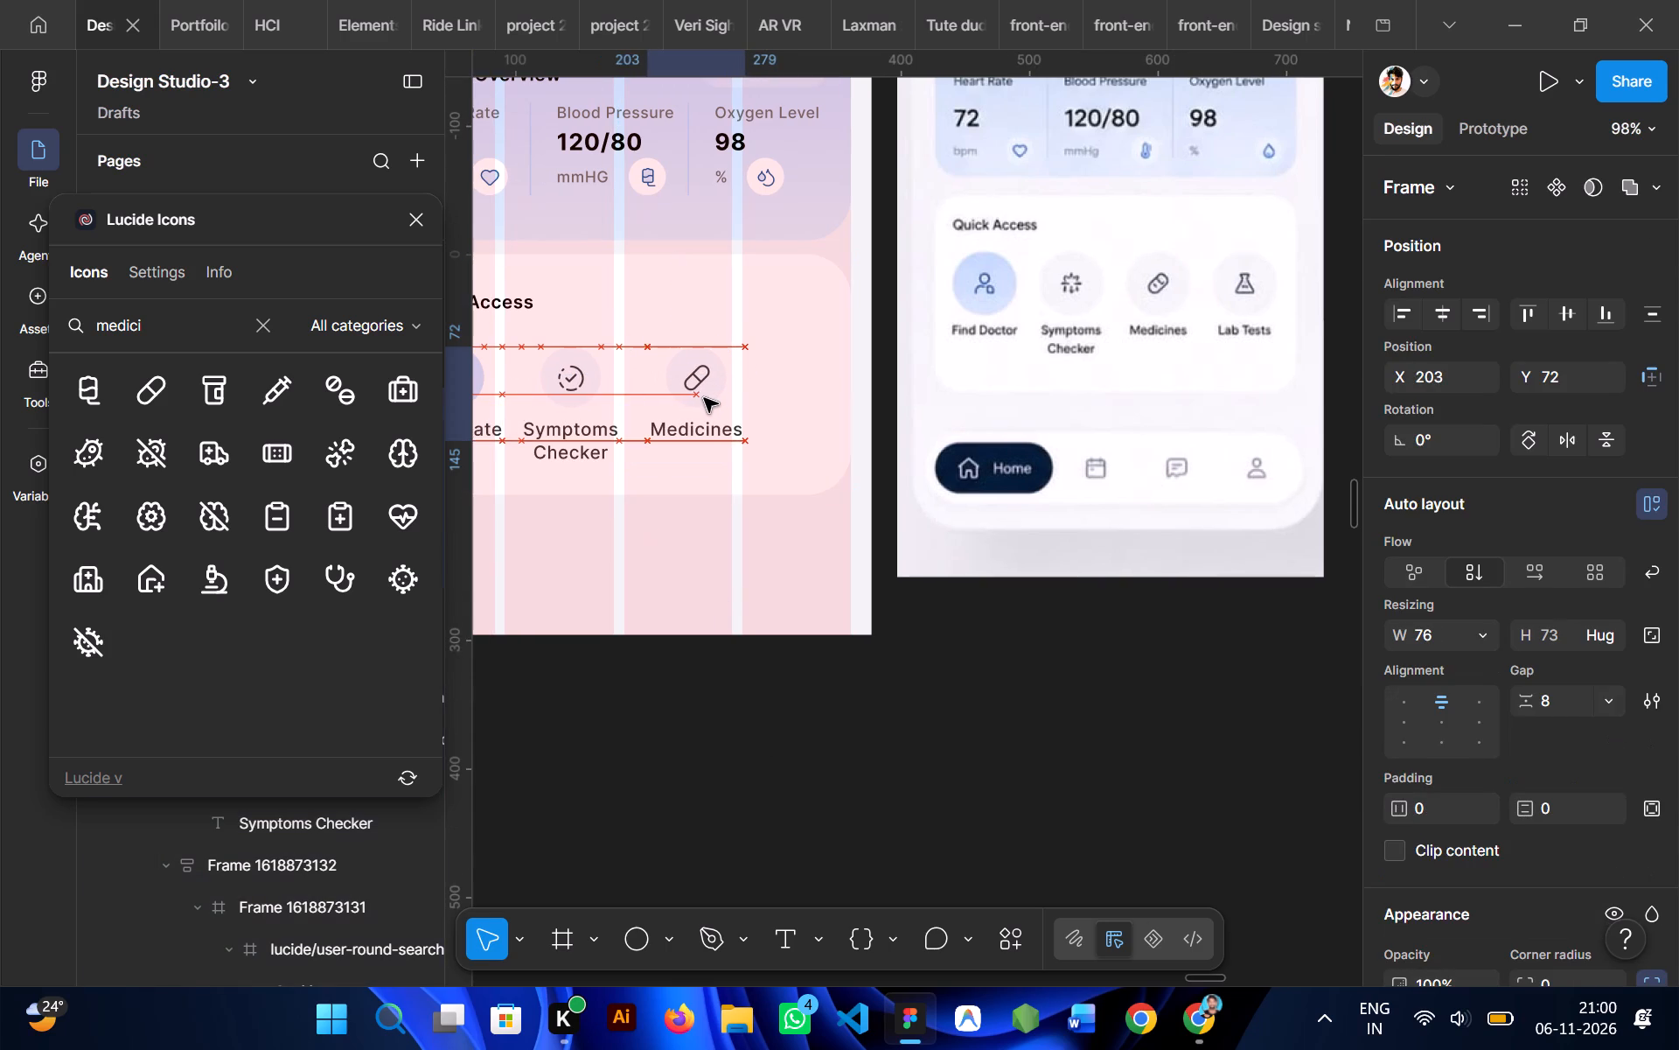
left_click_drag(704, 398, 700, 400)
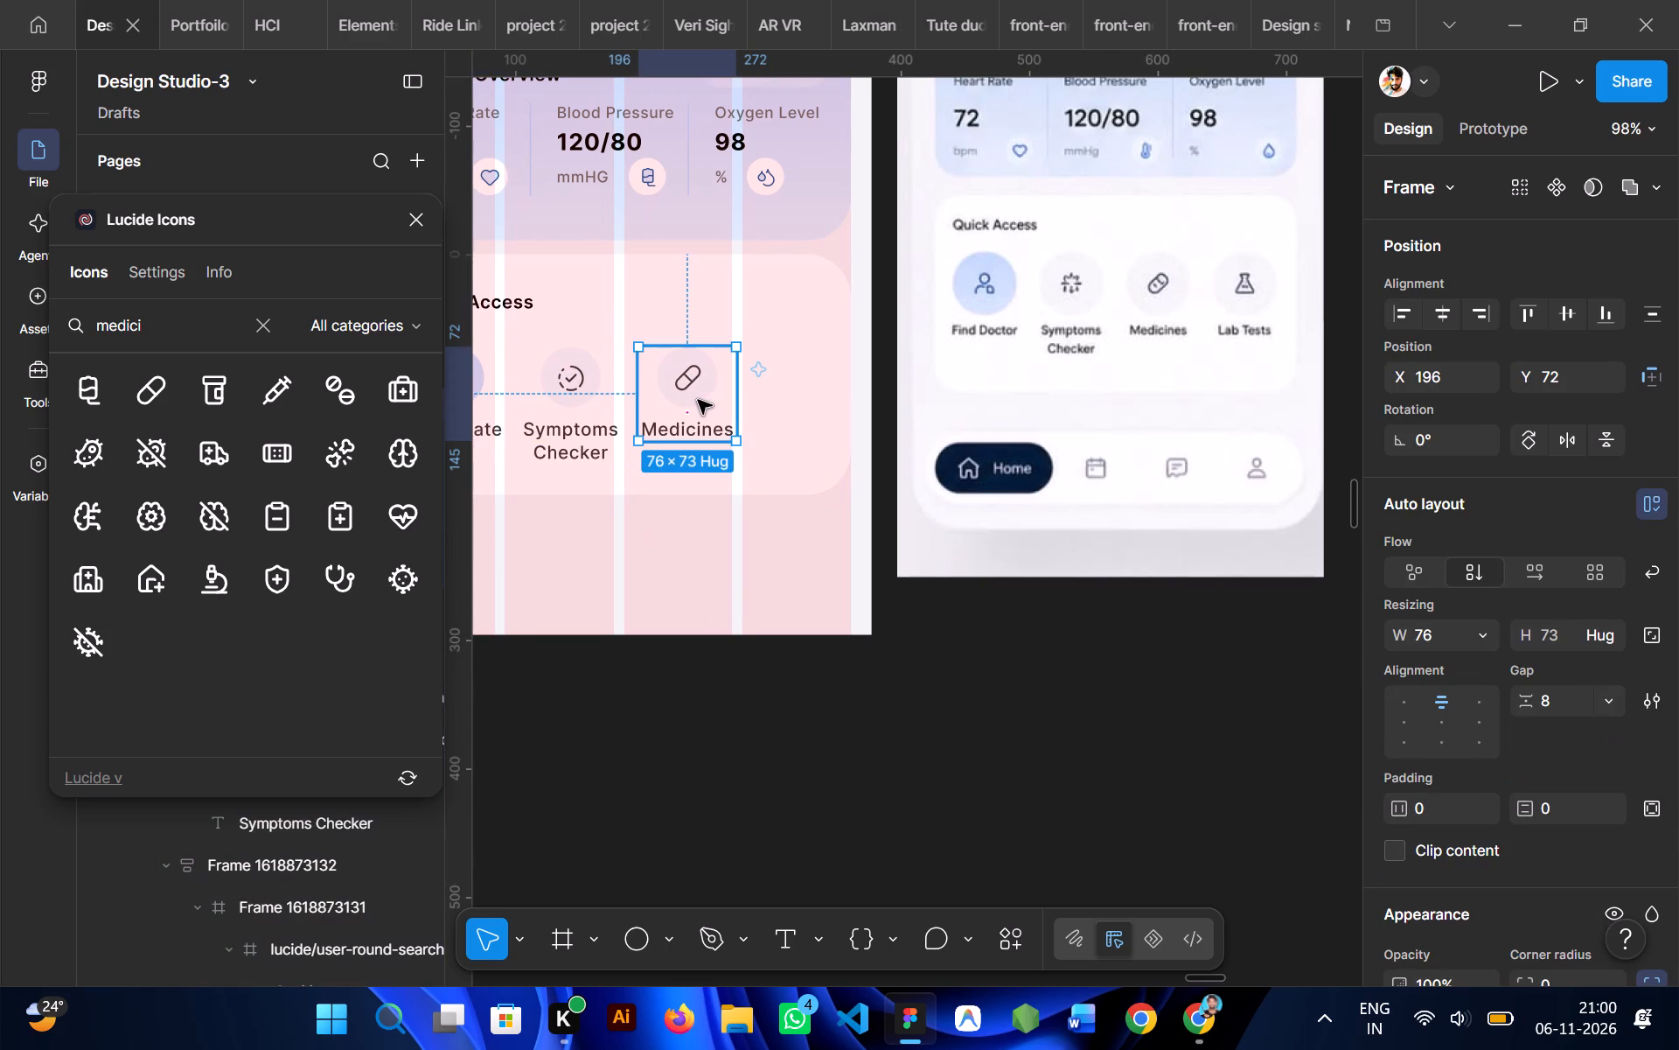
Duplicate the Medicines item as a fourth Quick Access item beside it, at about X 285, Y 72.
left_click_drag(686, 402, 797, 402, "alt")
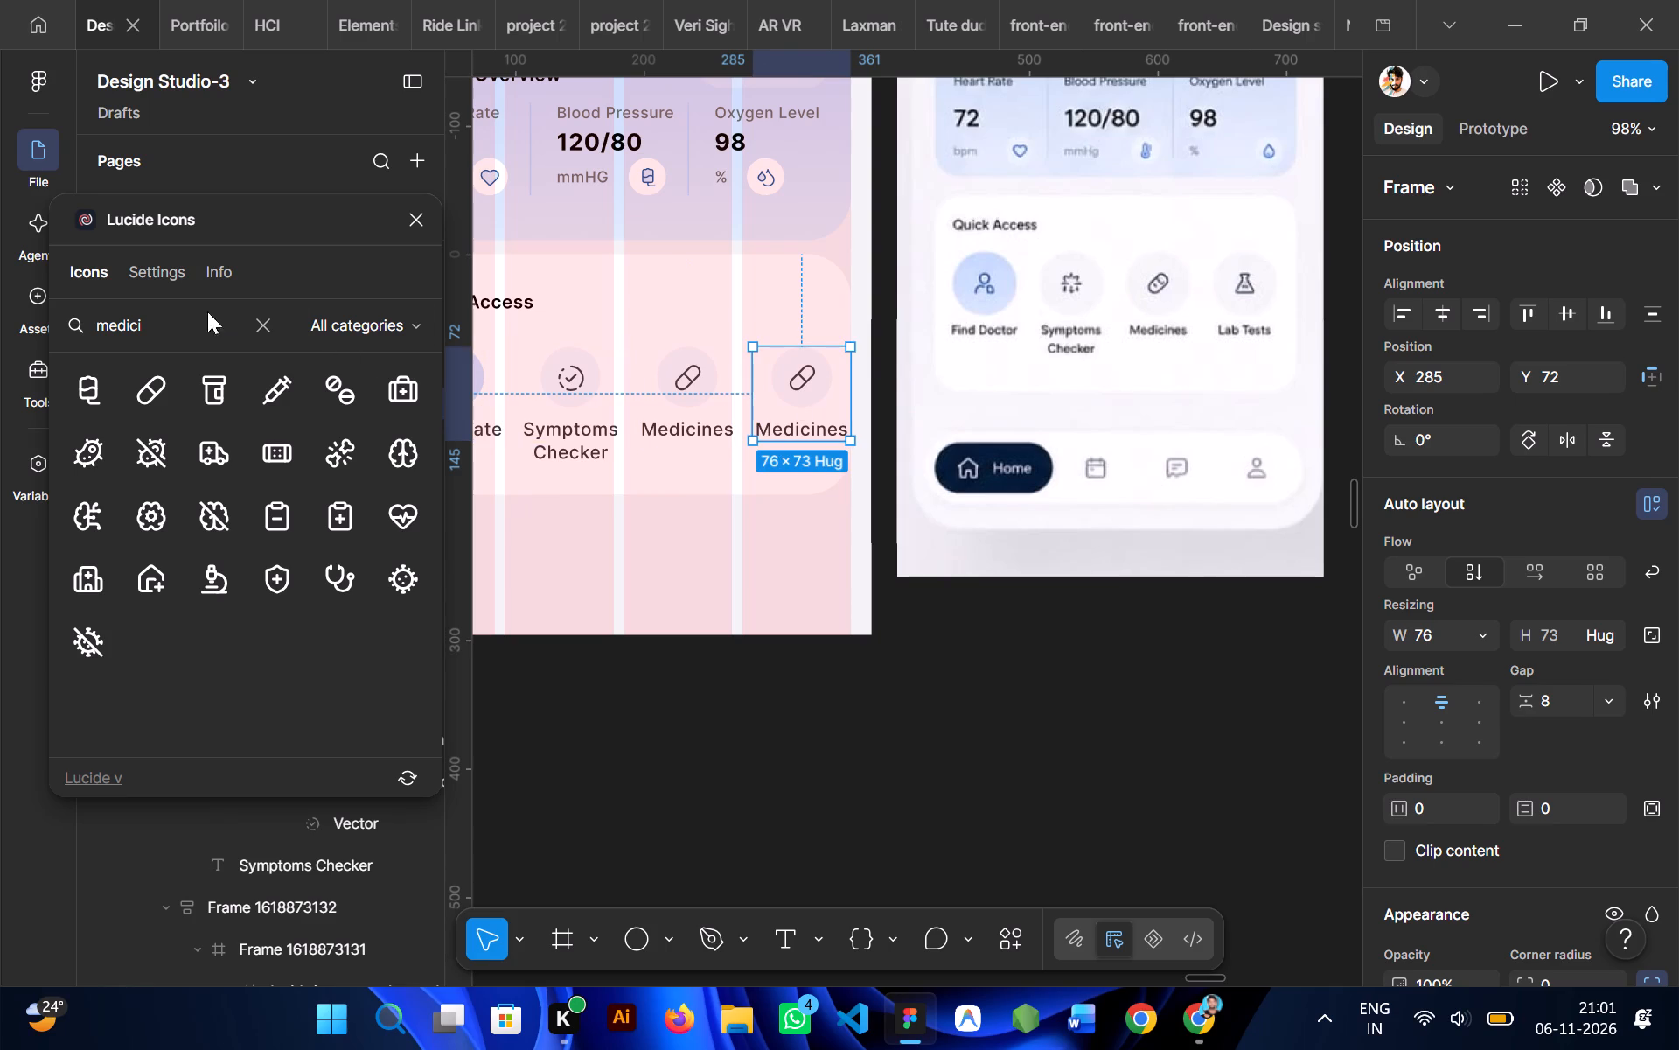
Search Lucide Icons for "jar" and "bea", and insert the flask-conical icon into the fourth Quick Access item.
left_click(164, 316)
key("ctrl+BackSpace")
type("jar")
key("BackSpace")
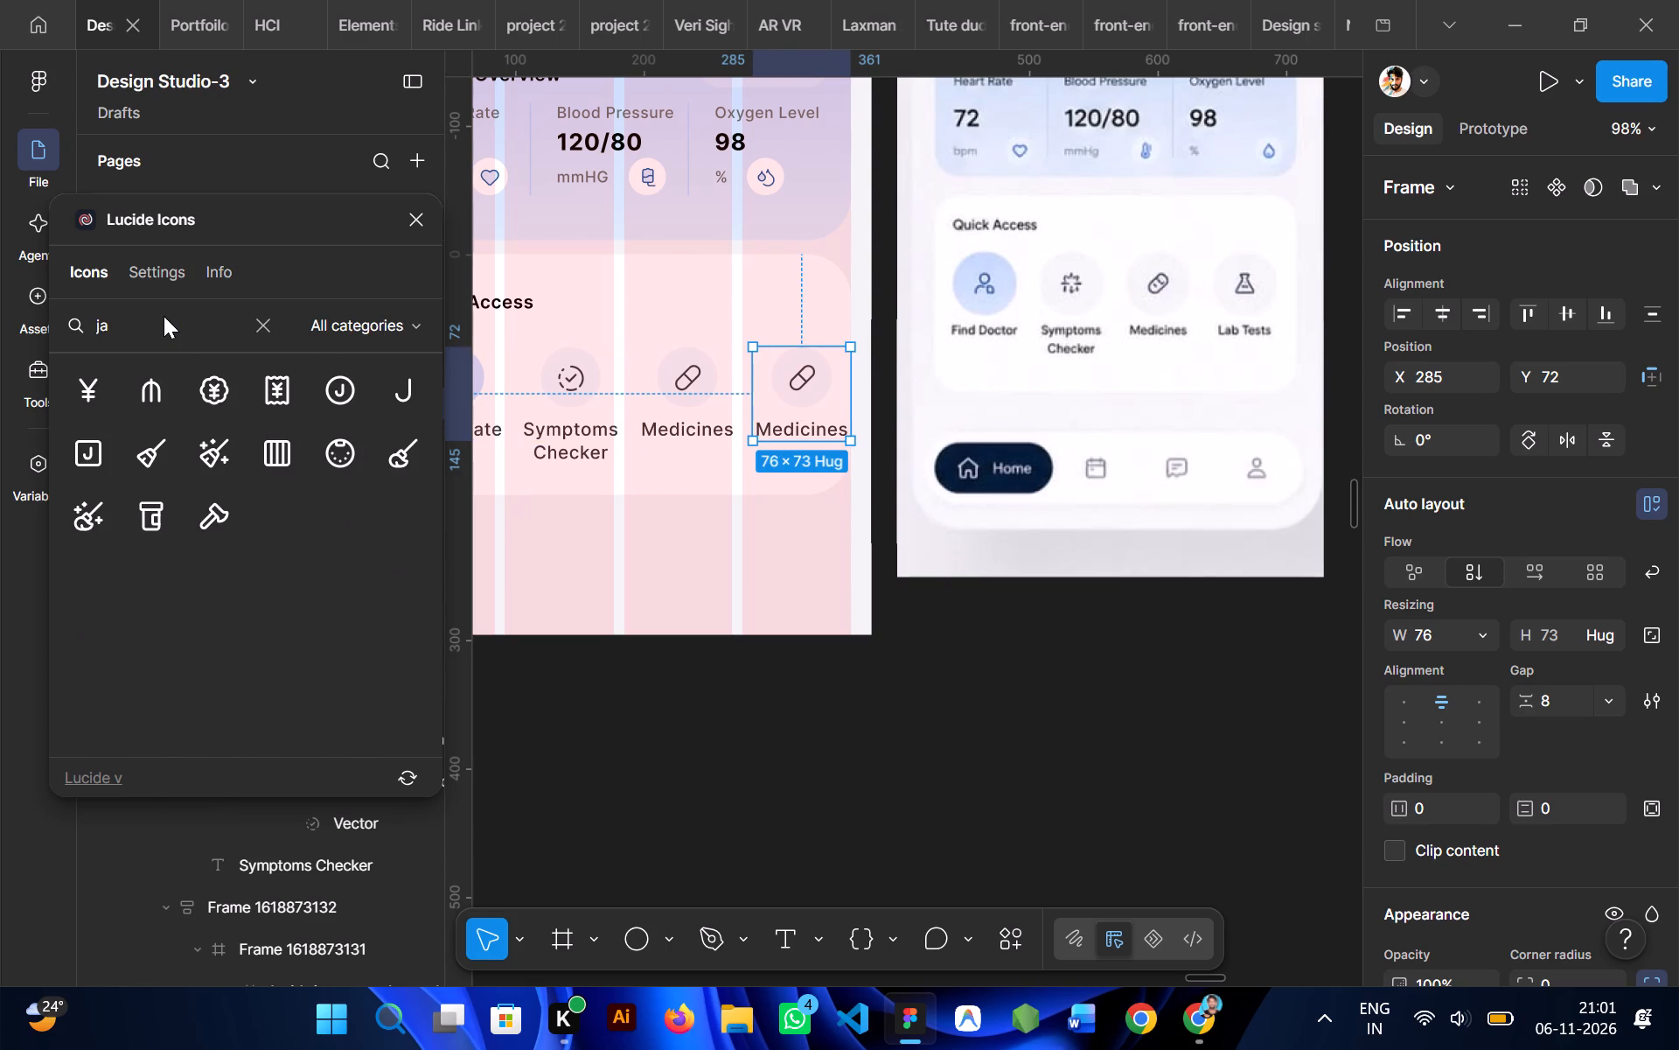
key("BackSpace")
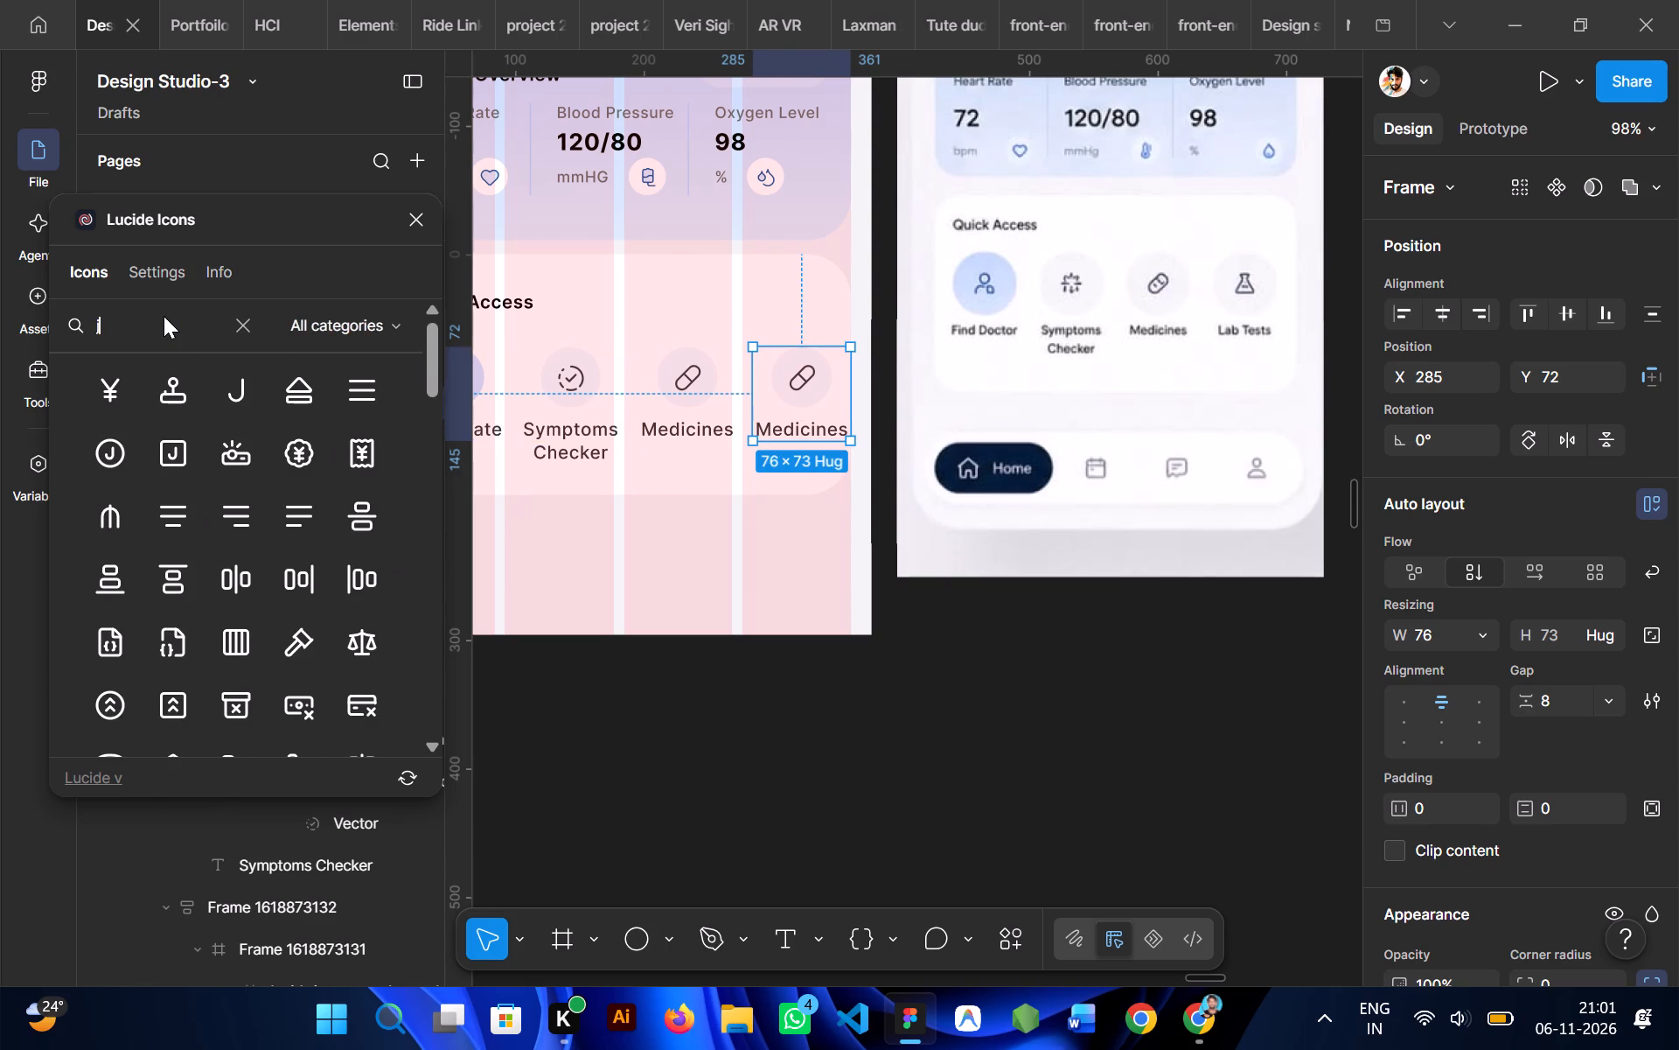
key("BackSpace")
type("bea")
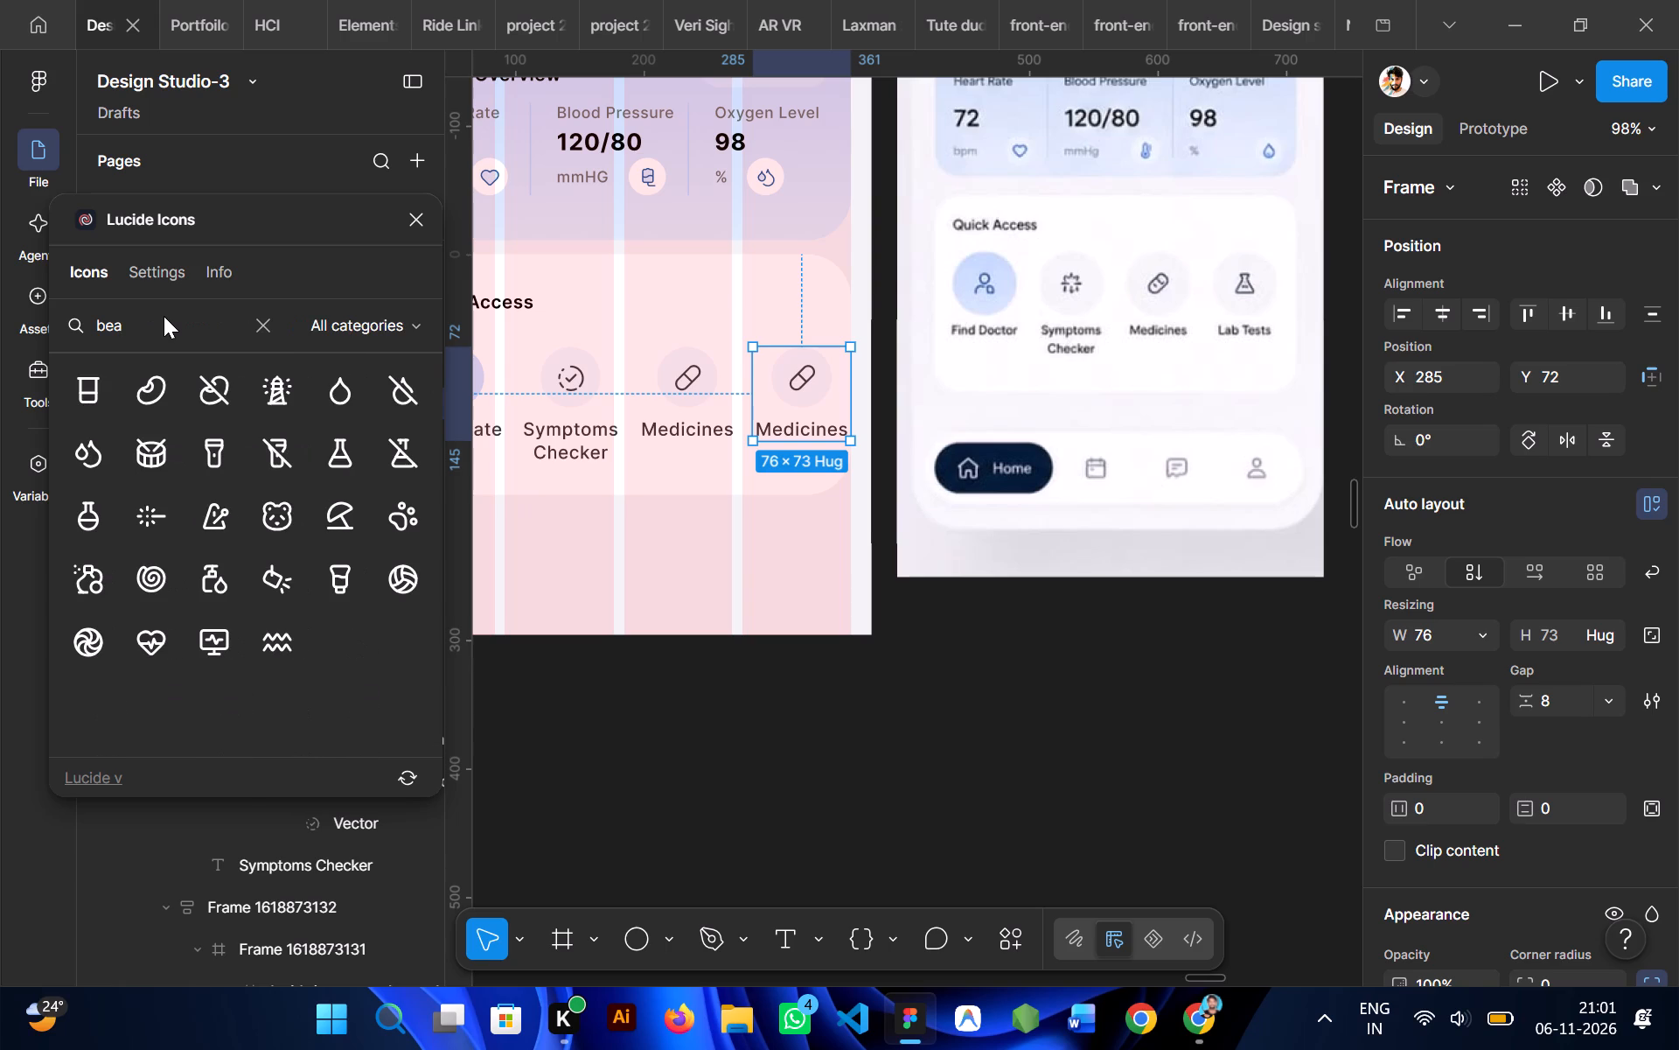
left_click(346, 455)
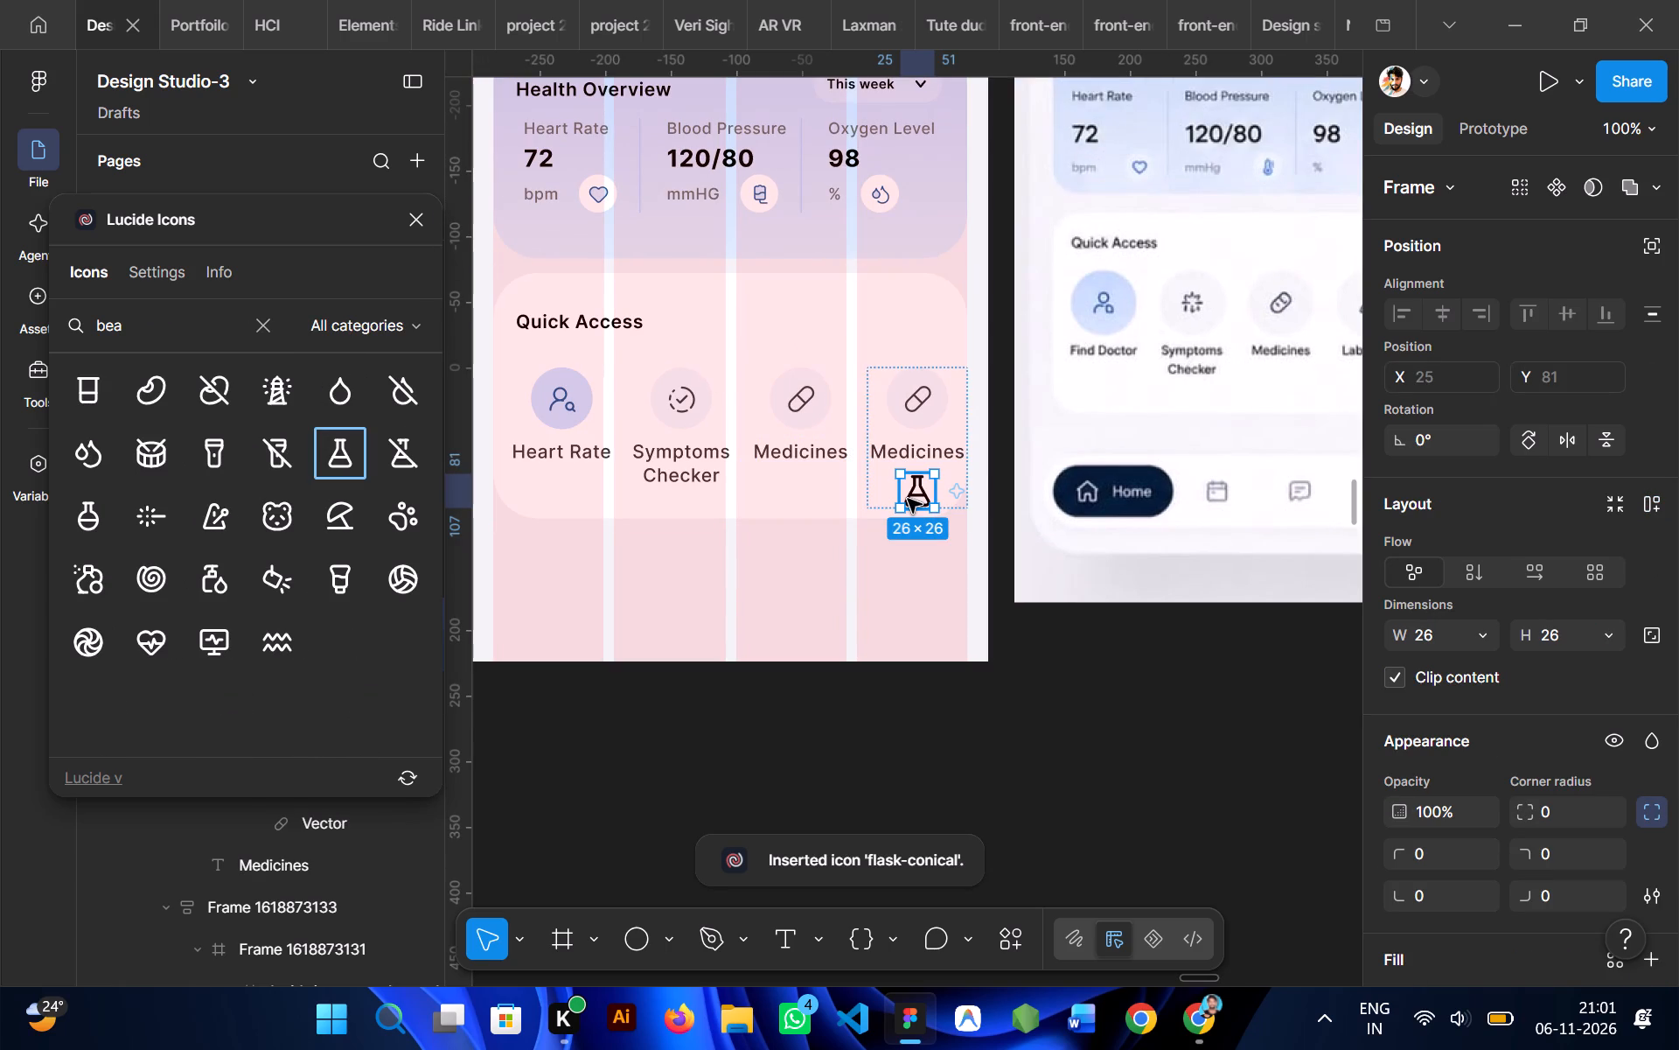
Move the flask icon out of the fourth Quick Access item to the empty area below the card, at X 259, Y 766.
left_click_drag(908, 499, 814, 573)
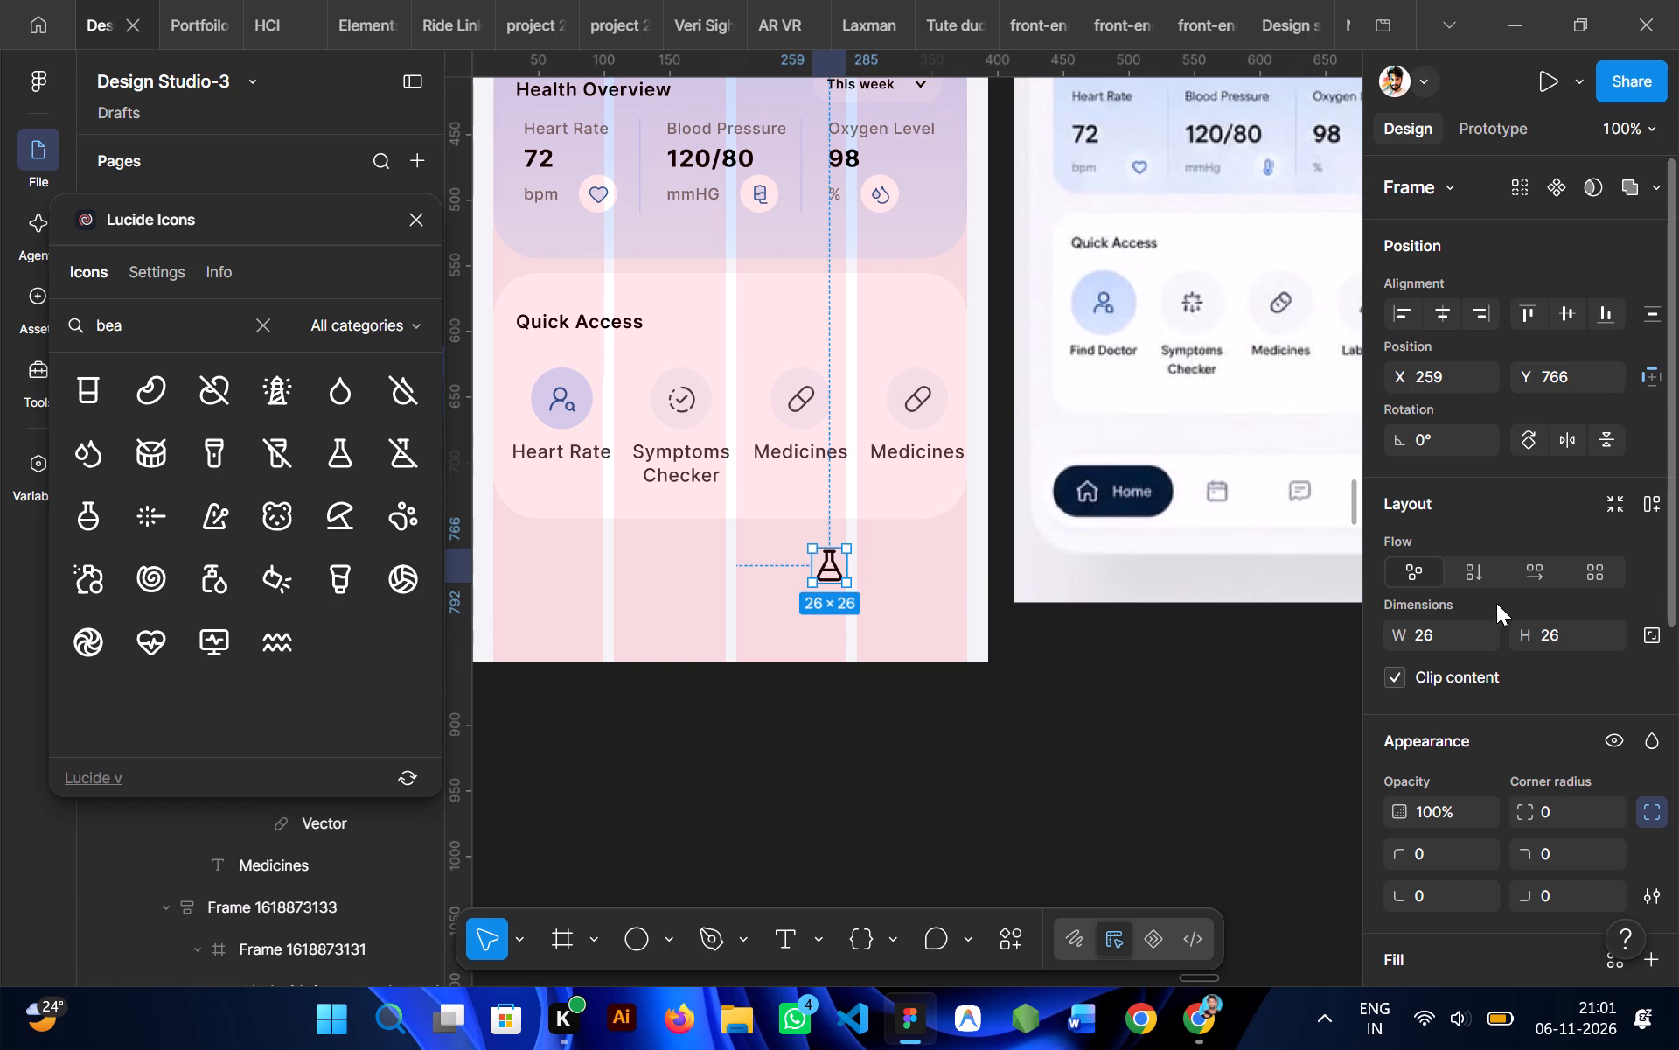
Set the flask icon vector's stroke weight to 1.5.
left_click(819, 562, "ctrl")
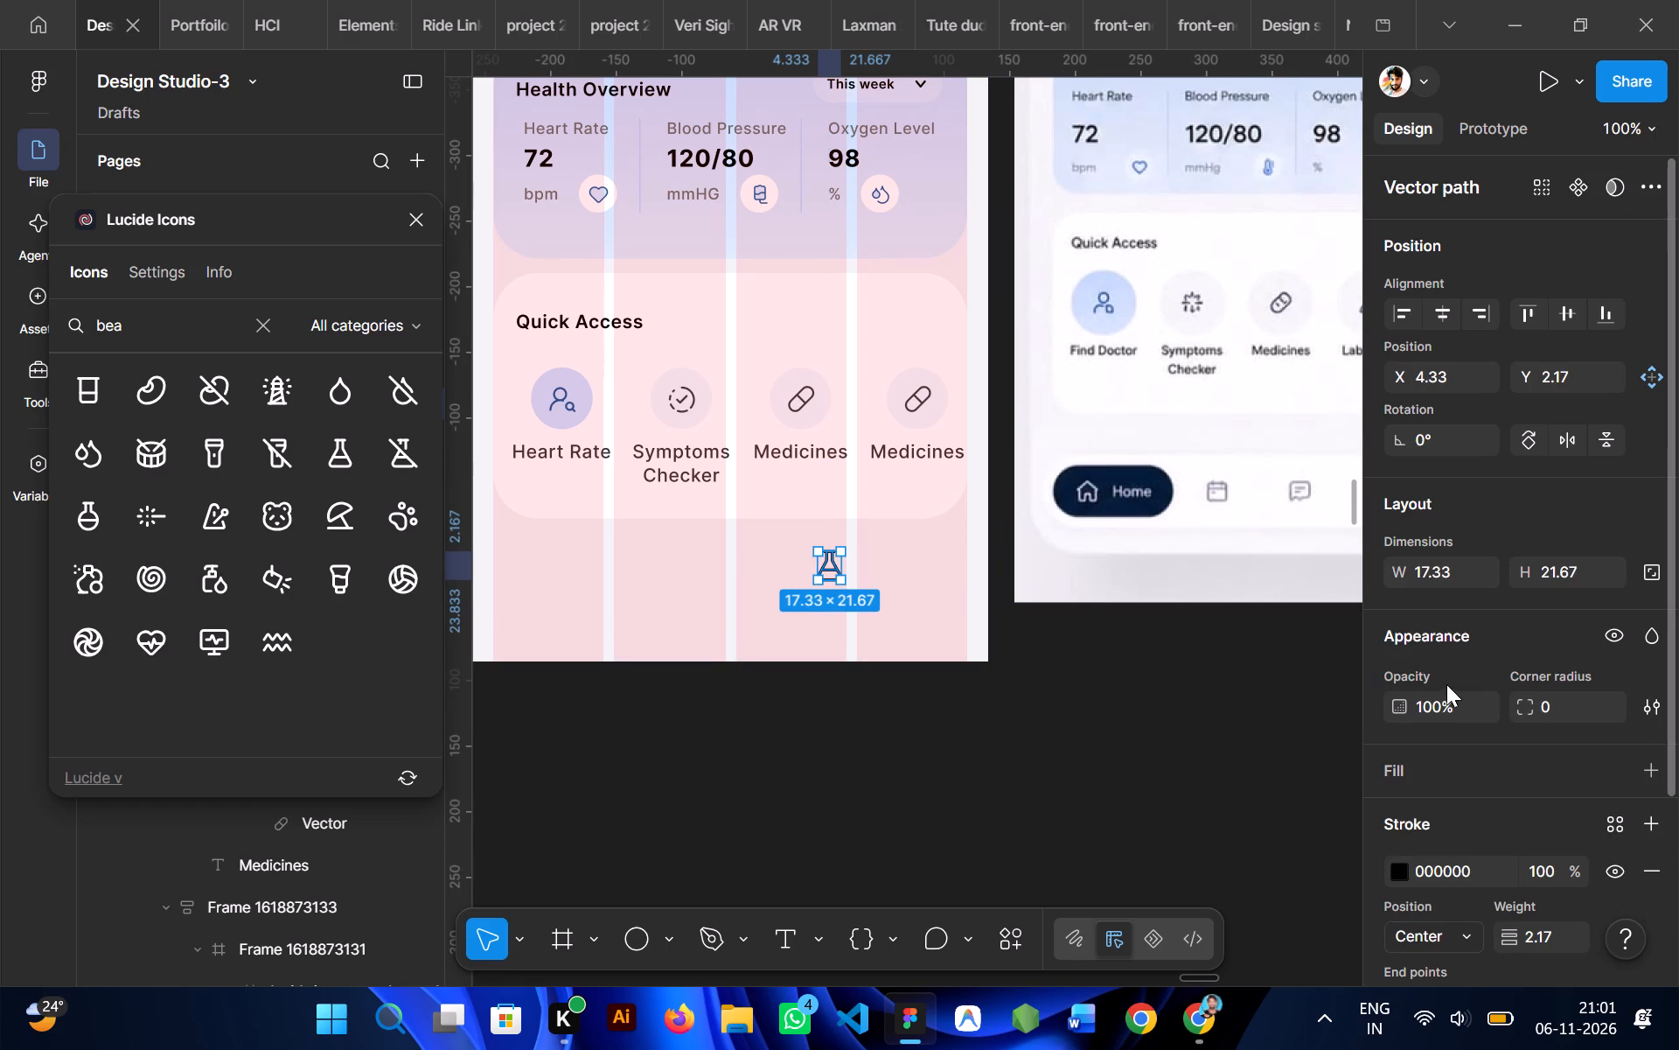
scroll(1460, 733, "down", 1)
left_click(1554, 778)
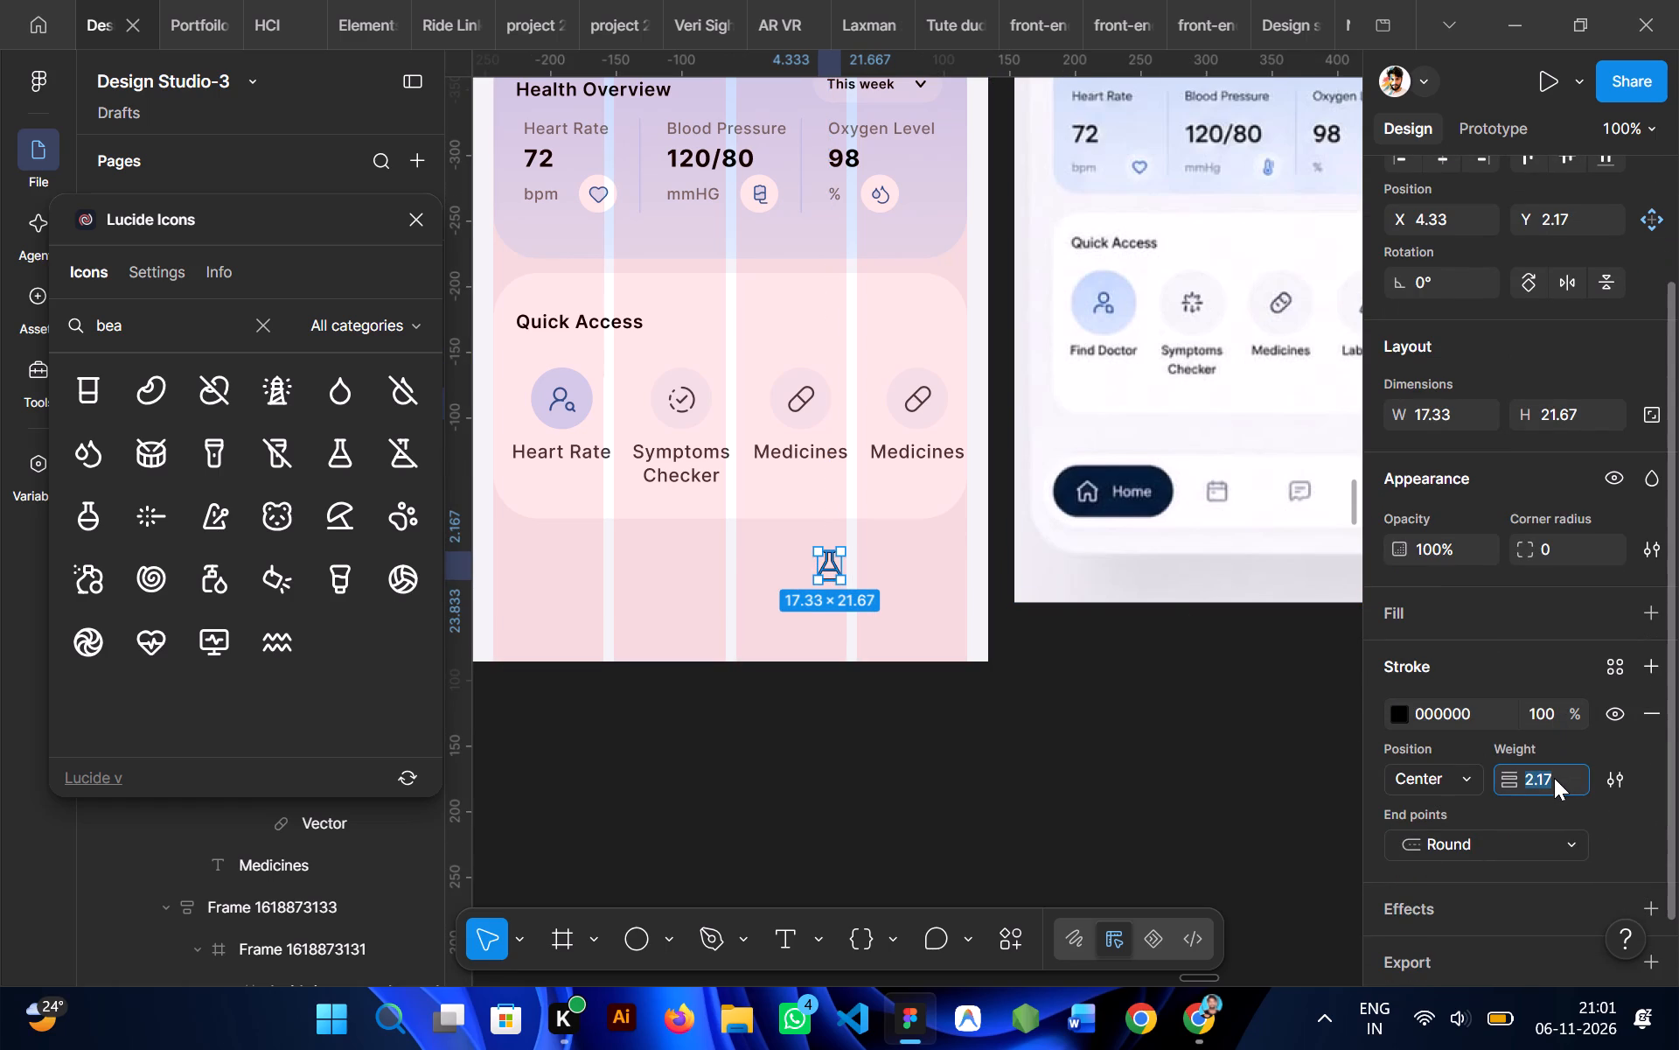
type("1.5")
left_click(958, 624)
Lock the flask icon's aspect ratio and set its width to 22.
left_click(813, 564)
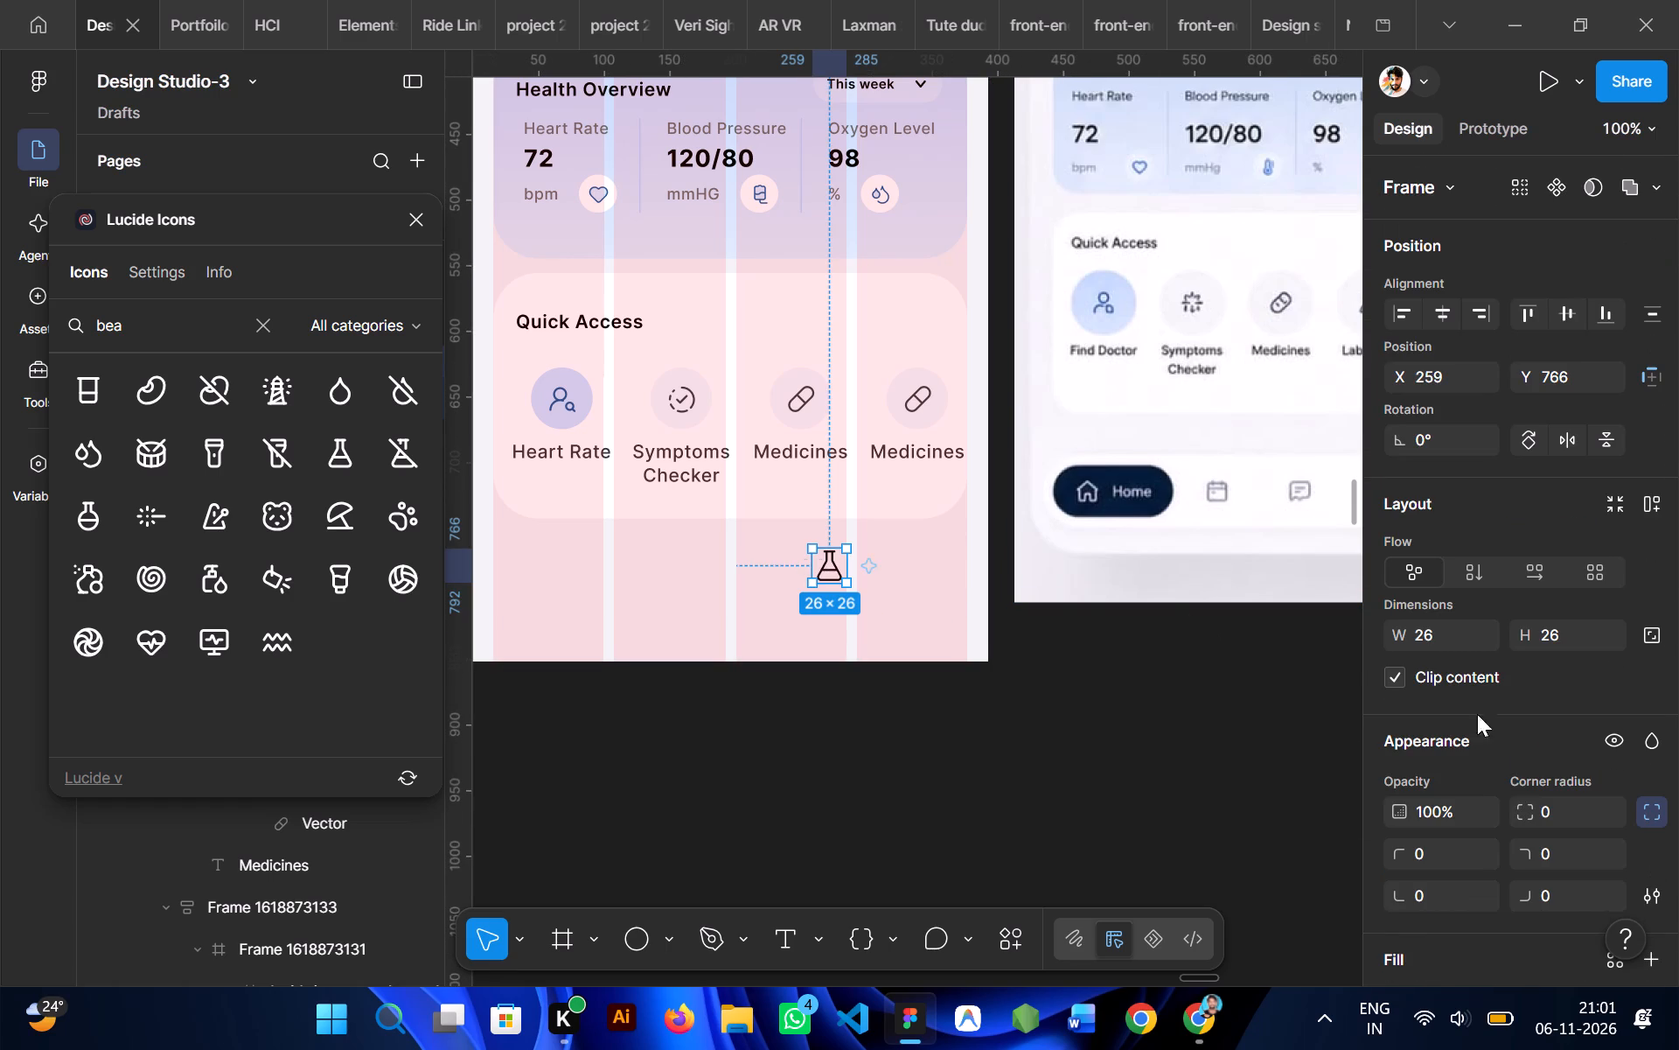
left_click(1642, 638)
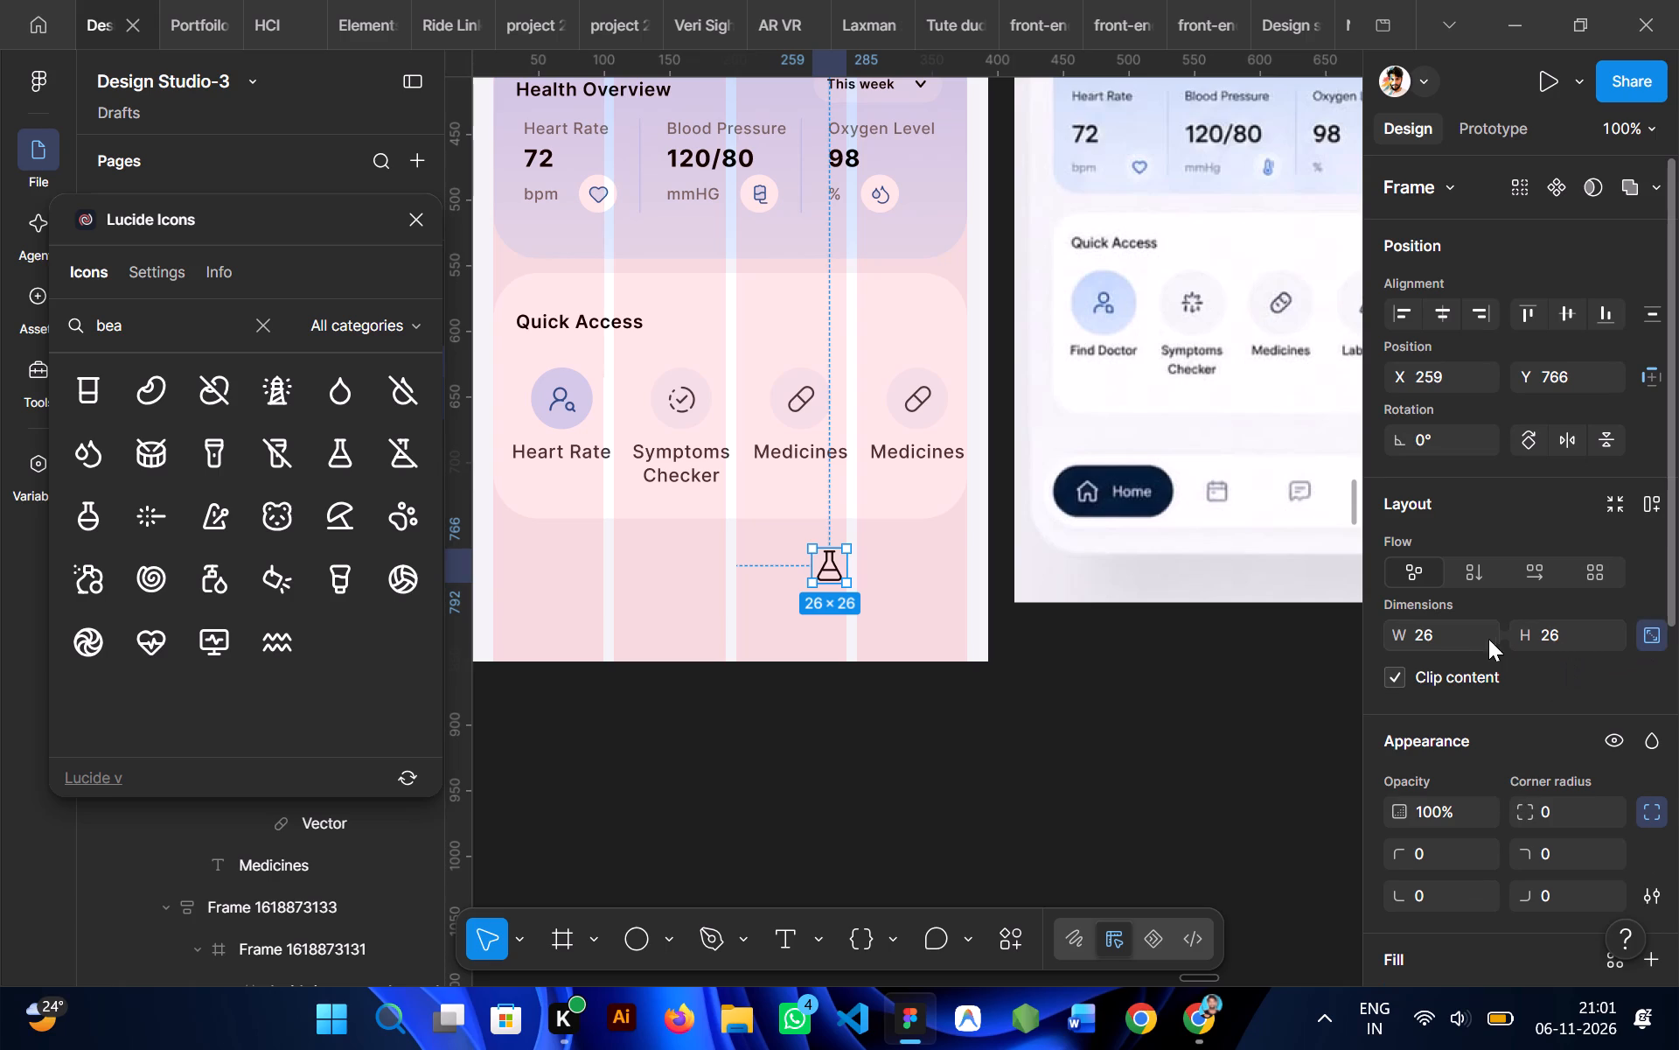
left_click(1445, 639)
type("22")
left_click(973, 674)
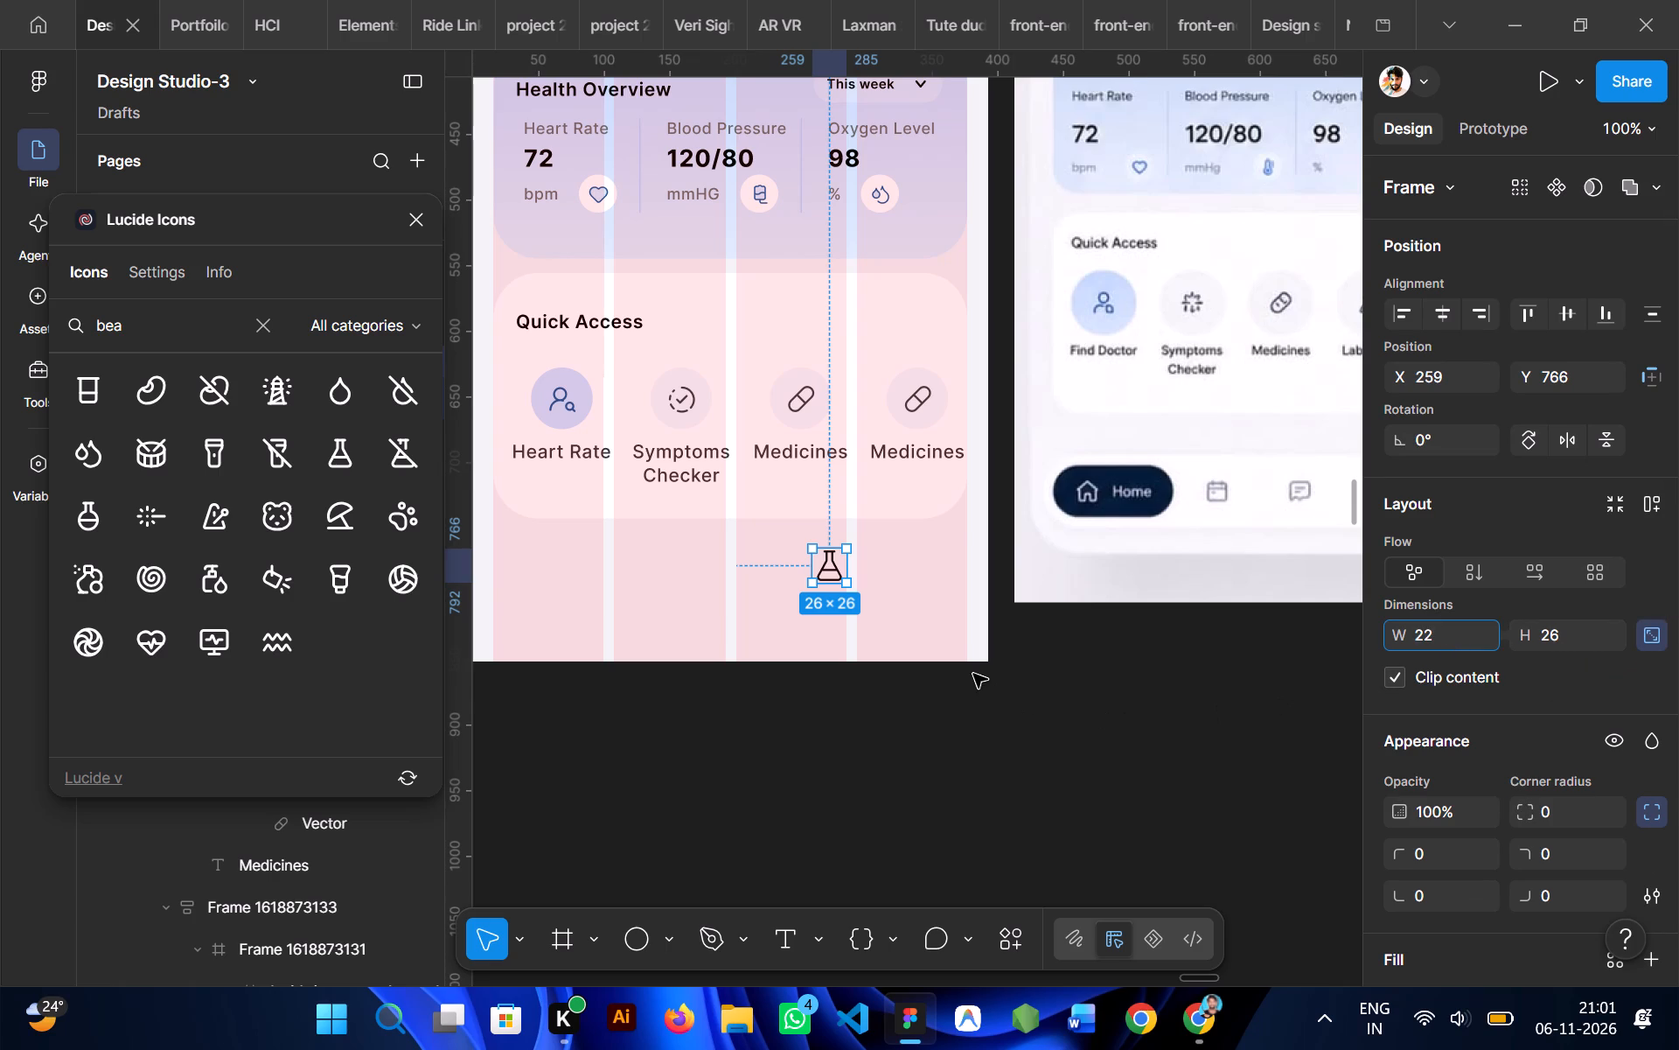
Recolor the flask icon's stroke to 3C3C3C by sampling the color of the Medicines pill icon.
left_click(814, 572, "ctrl")
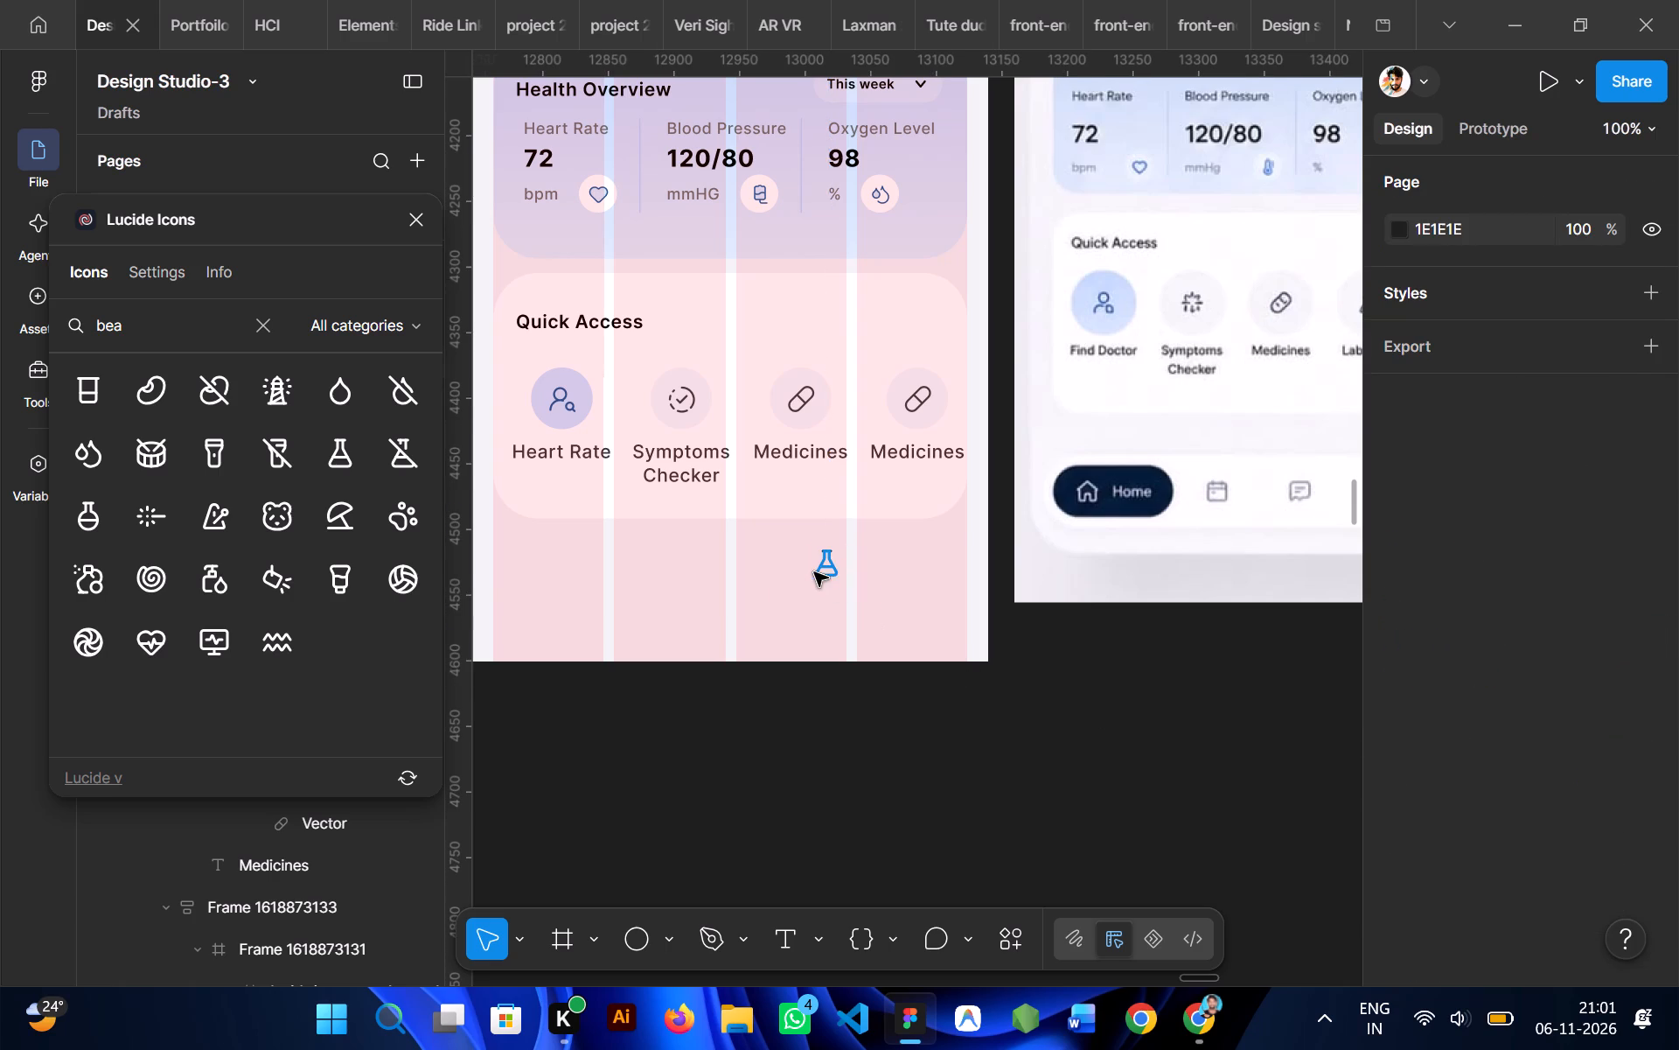
key("i")
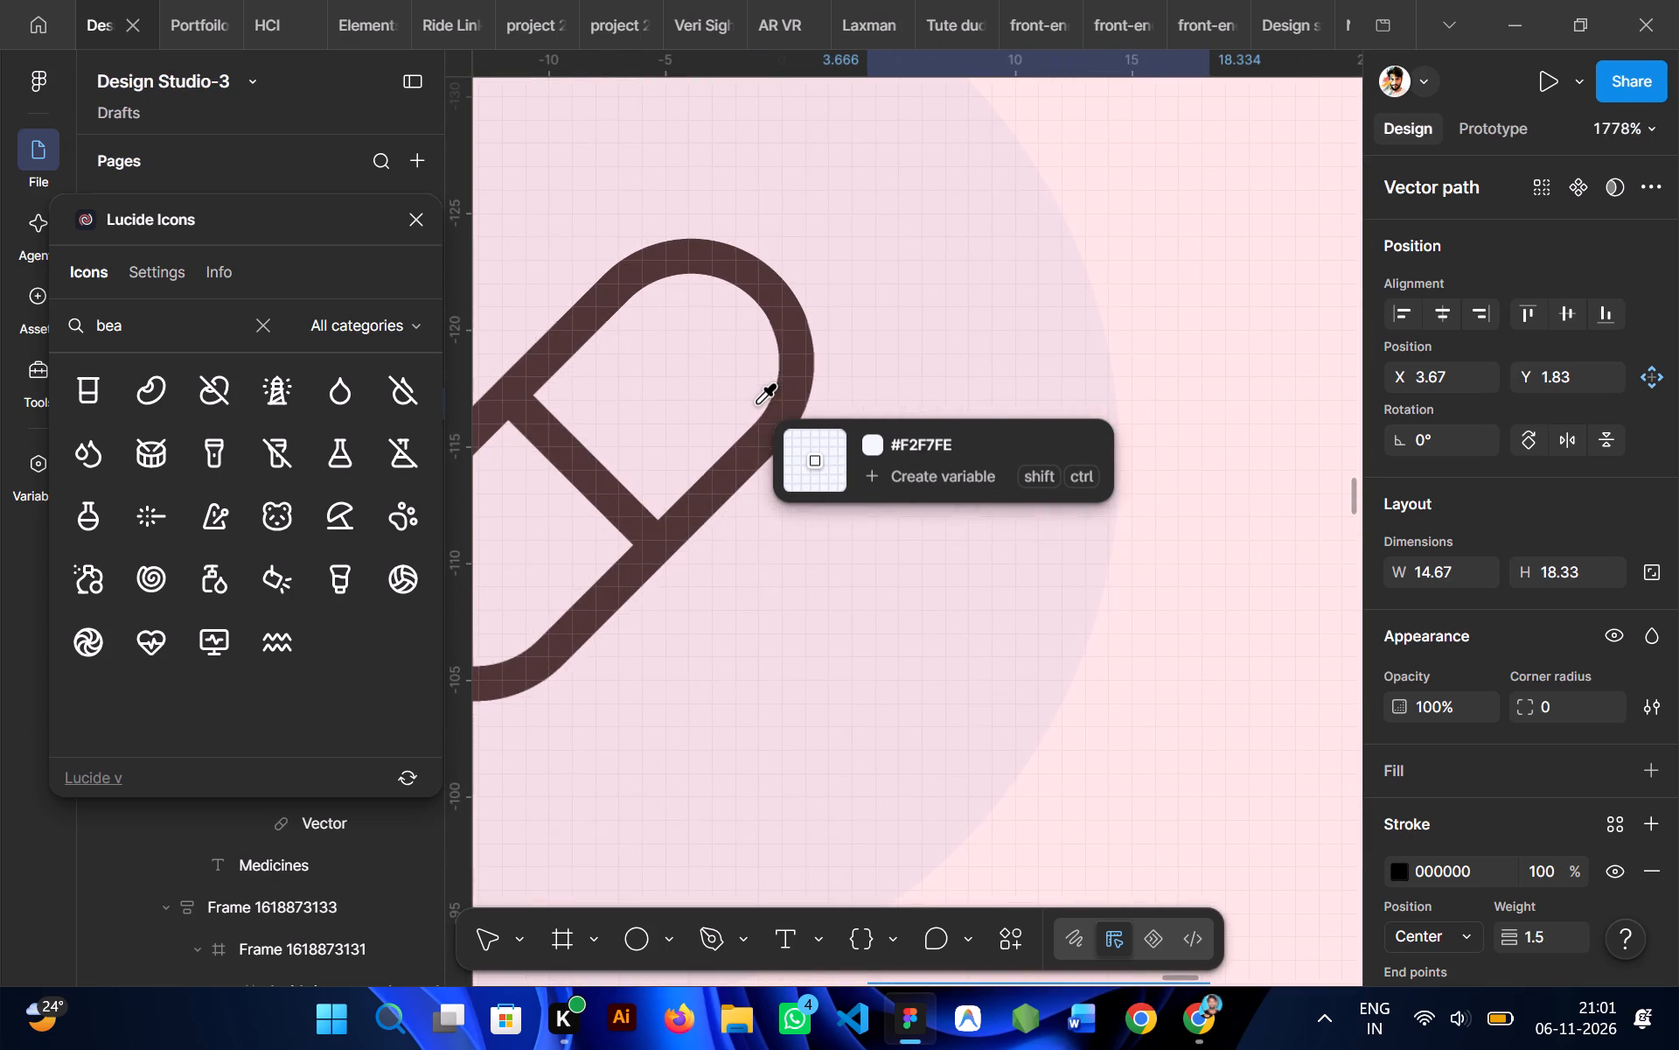
left_click(784, 419)
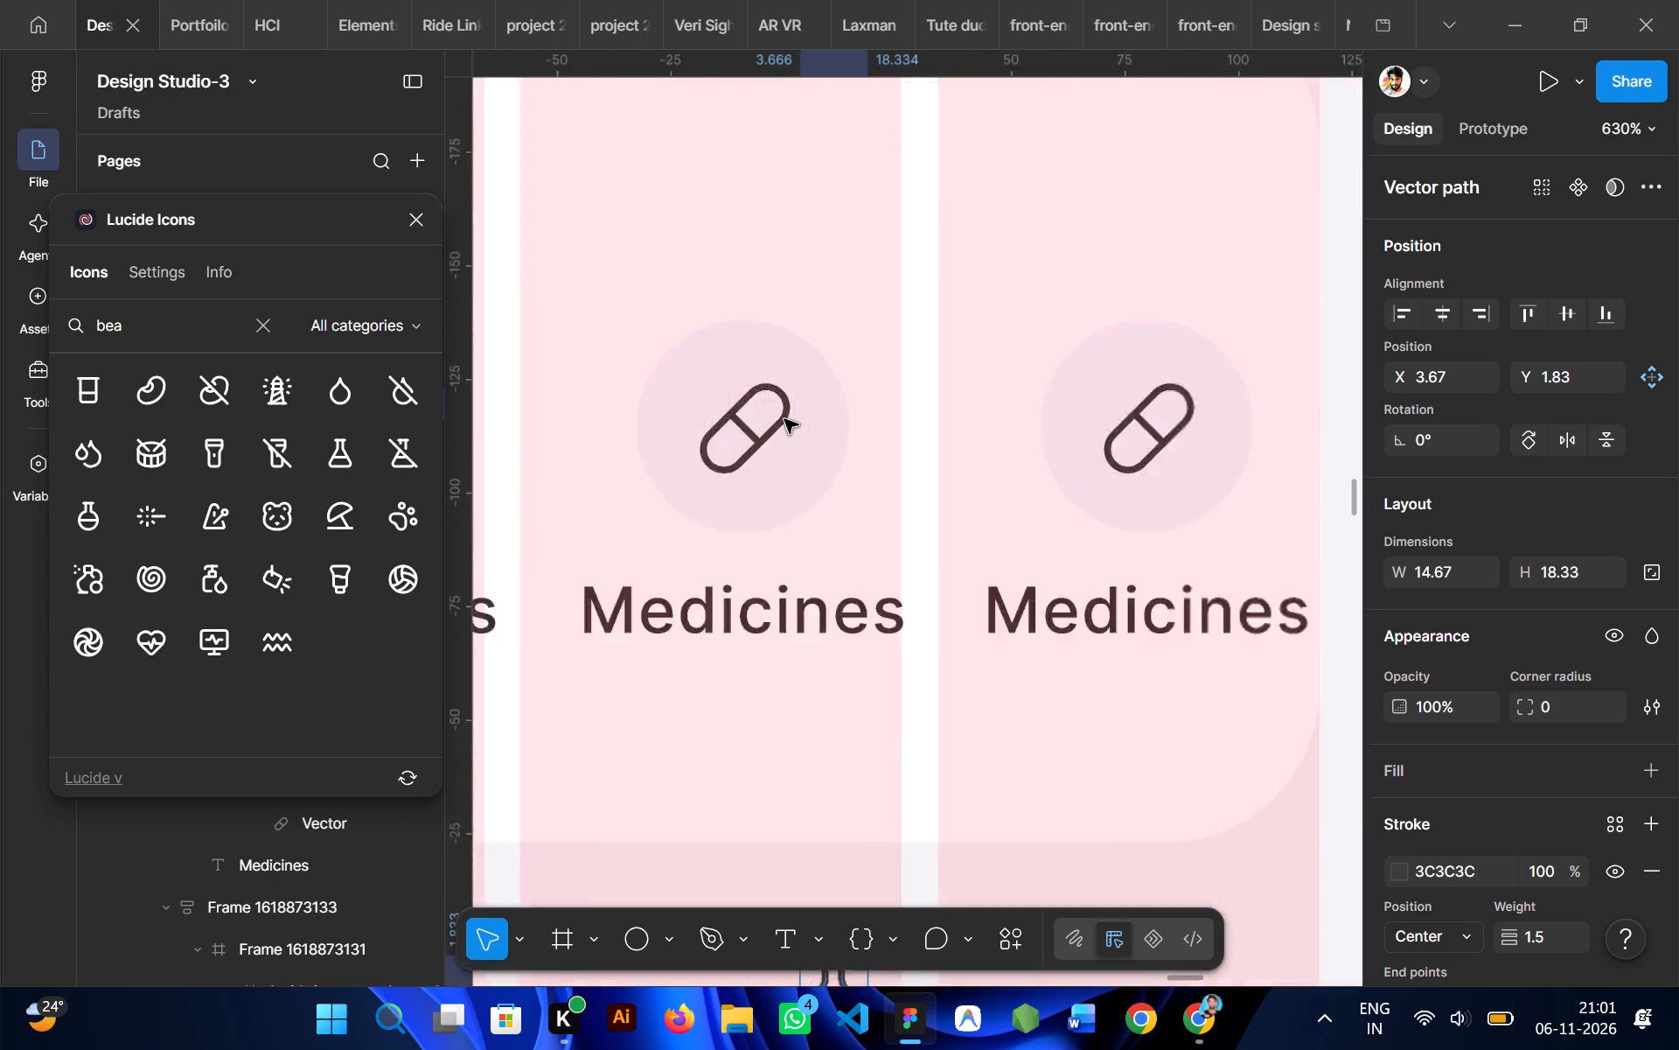
left_click(746, 670)
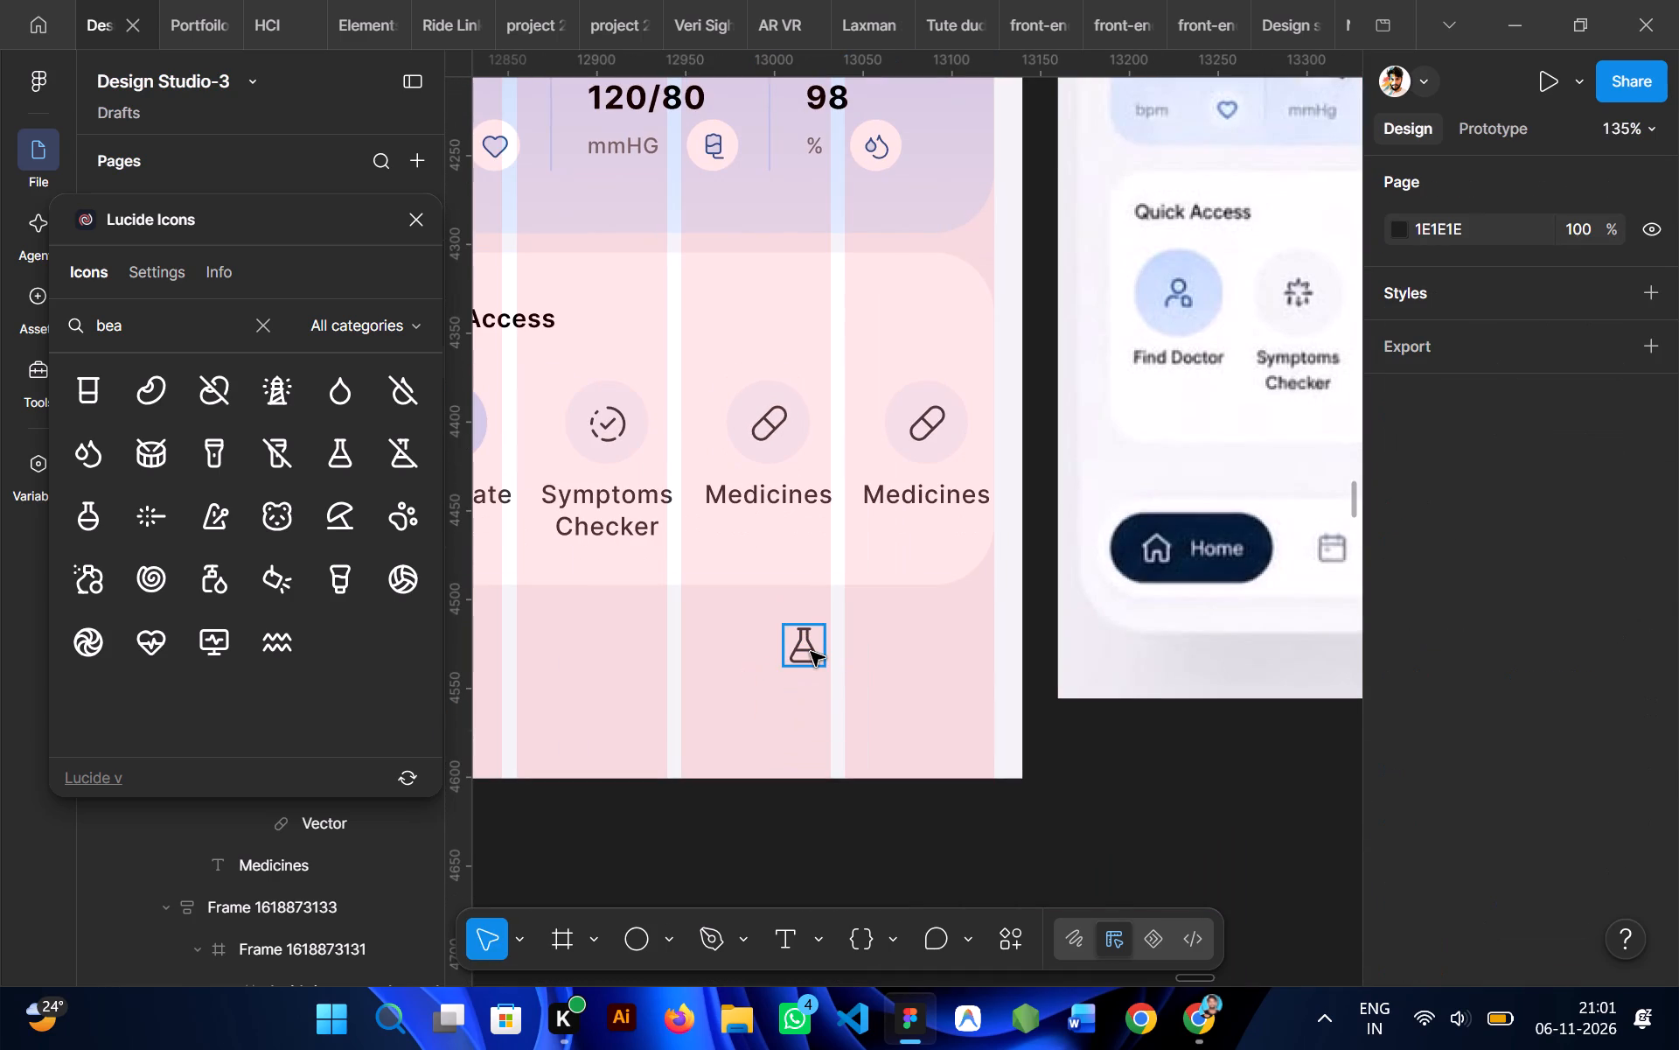
Cut the loose flask icon and use it to replace the pill icon in the fourth Quick Access item.
left_click(811, 652)
key("ctrl+c")
key("Delete")
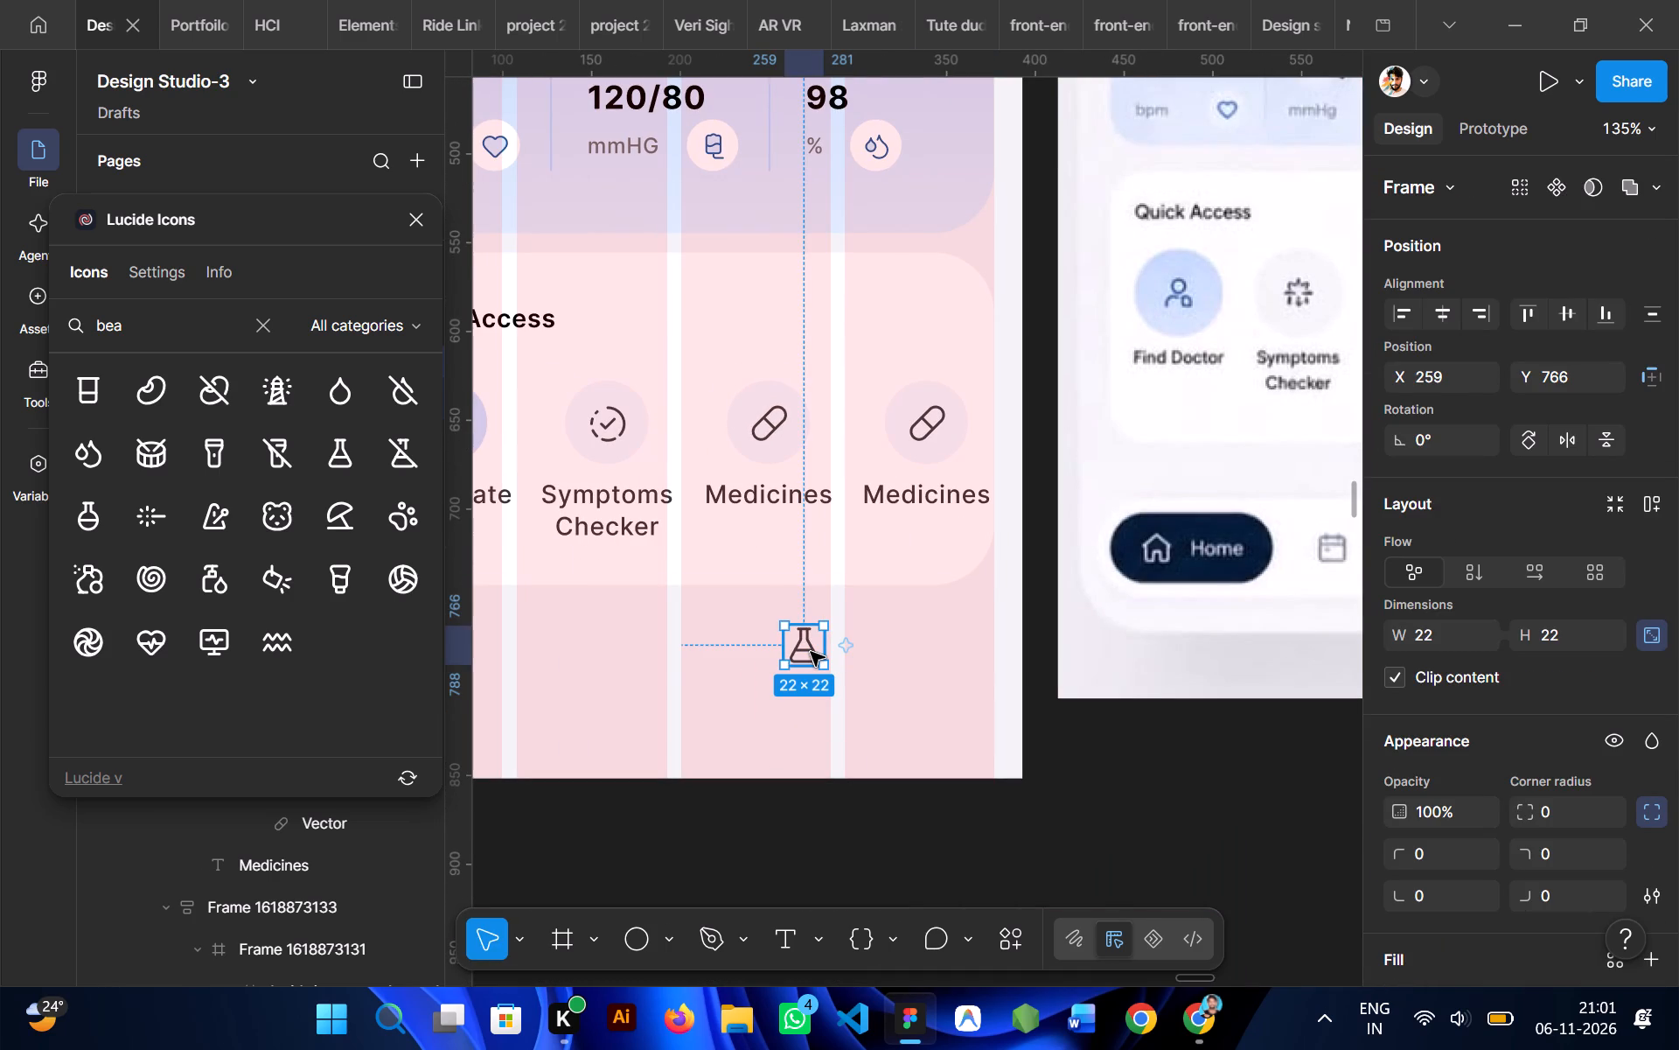
triple_click(930, 437)
double_click(927, 437)
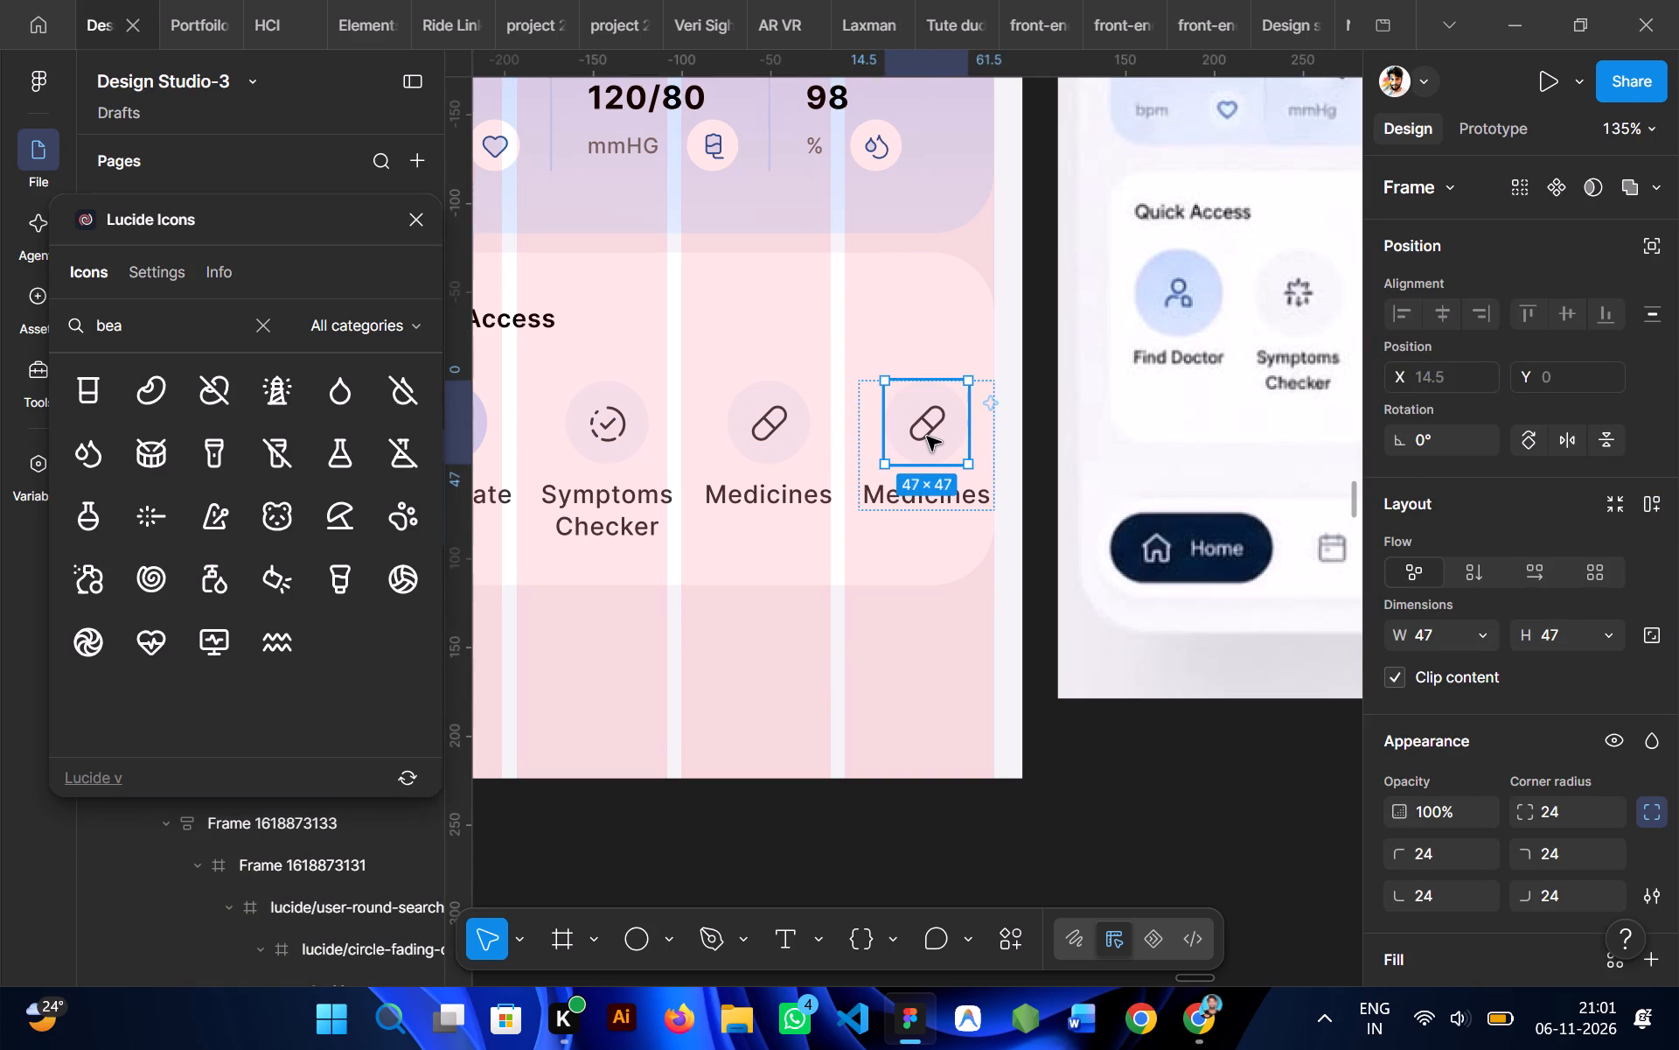
right_click(916, 416)
left_click(989, 236)
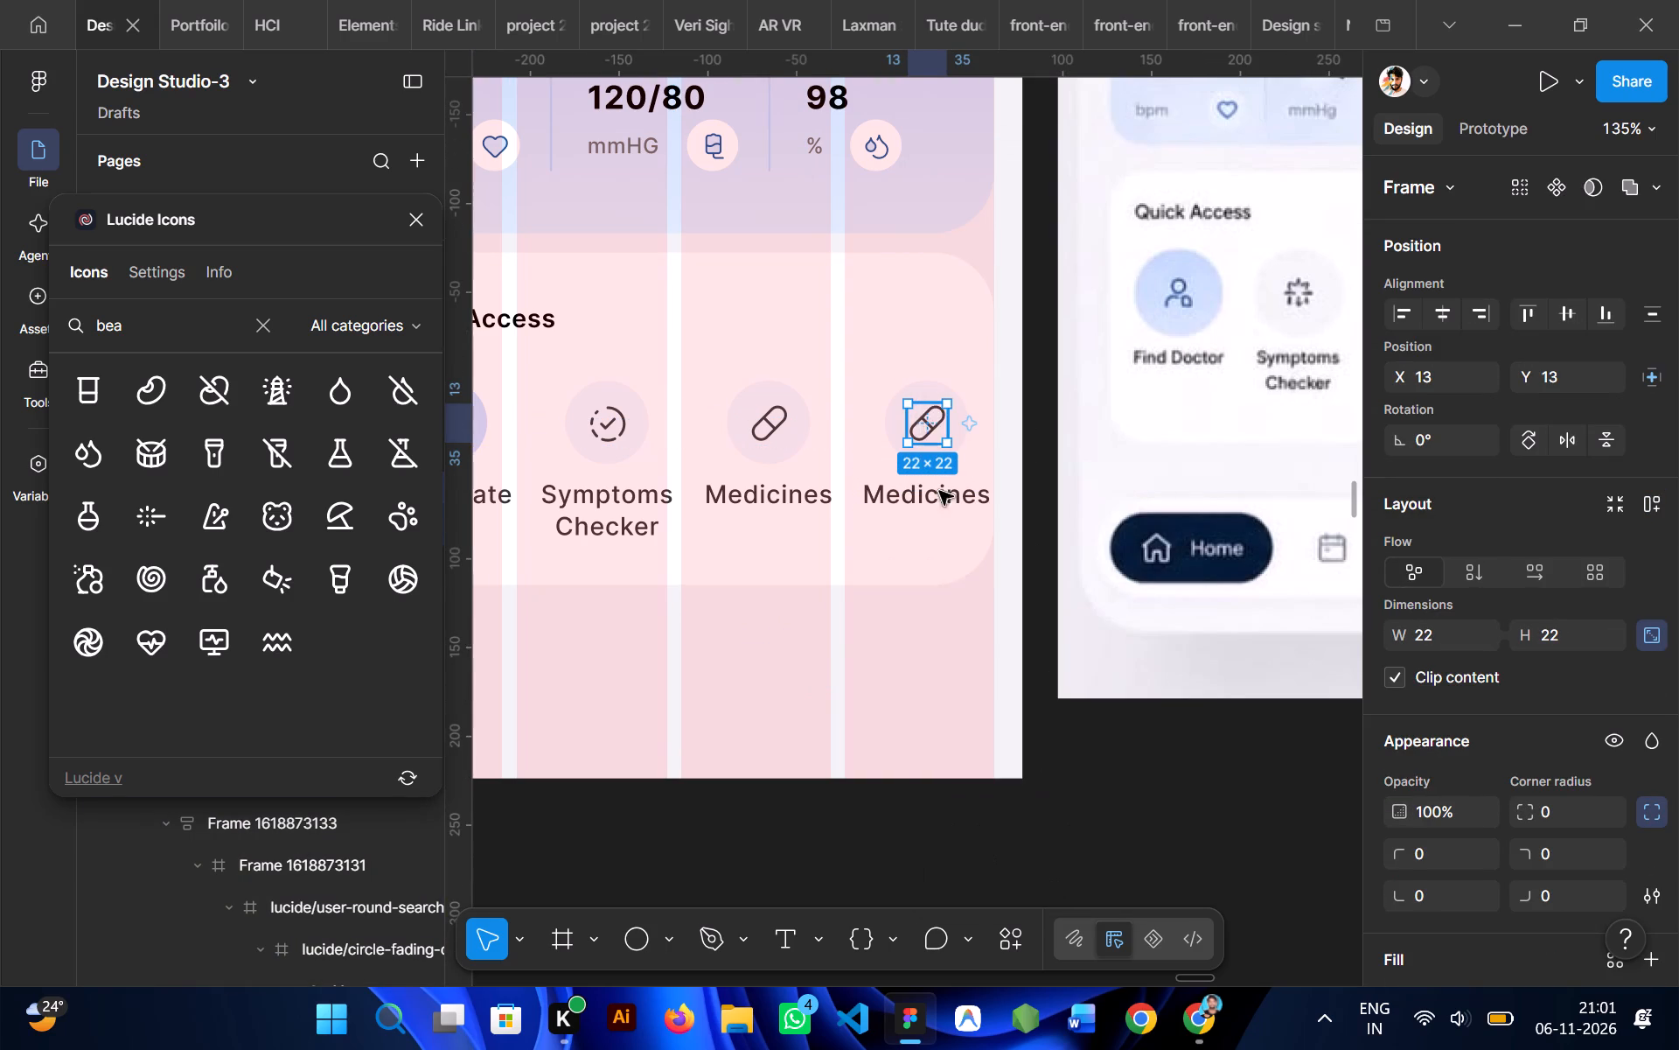
left_click(777, 667)
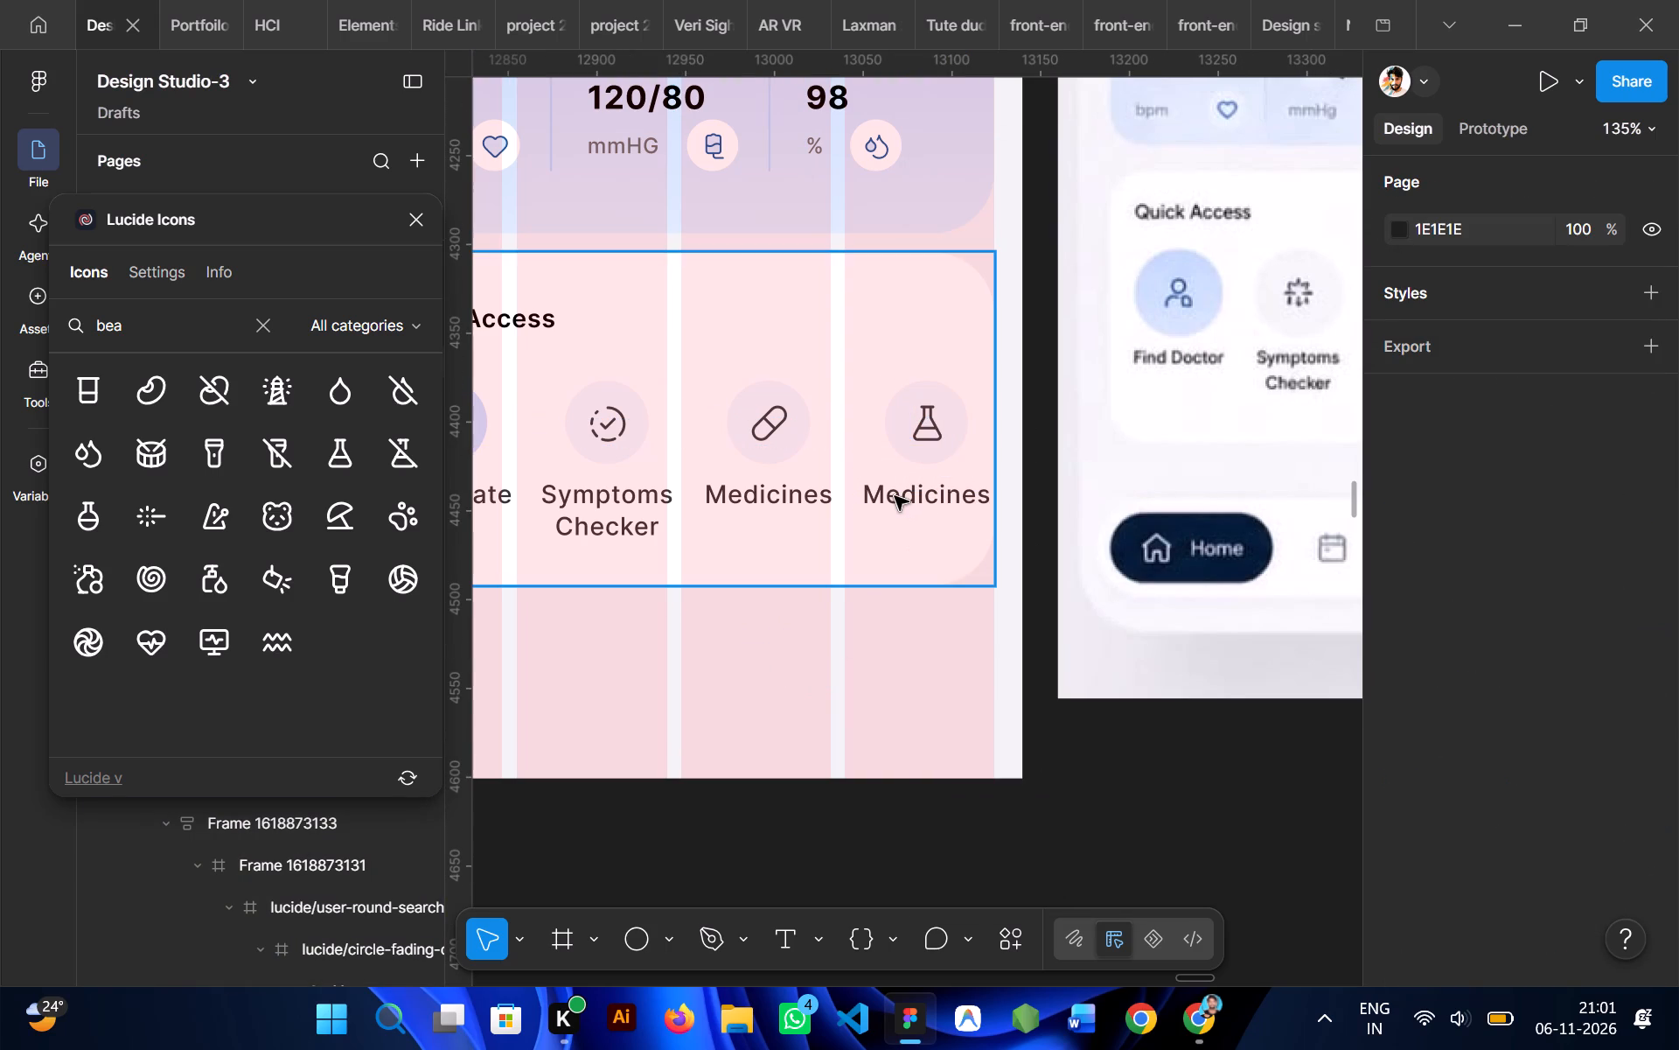
Change the fourth Quick Access item's label to "Lab Test".
double_click(909, 496, "ctrl")
scroll(909, 496, "left", 2)
type("La")
key("b")
key("space")
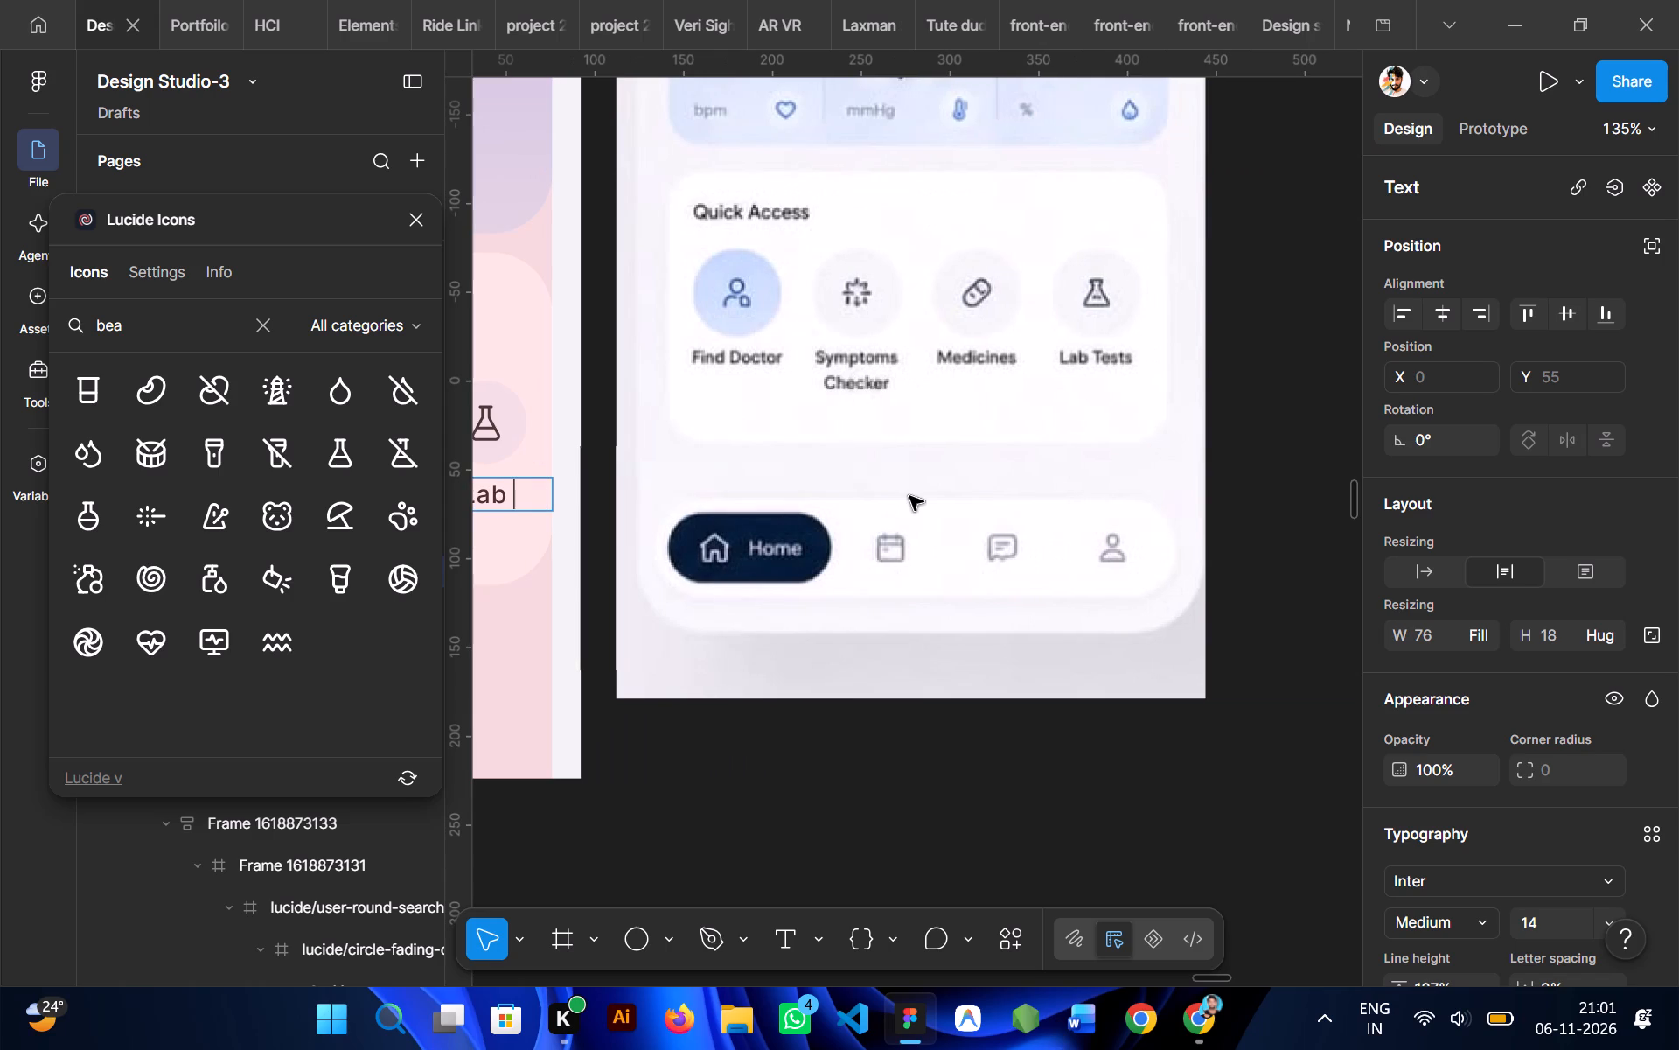
type("Test")
scroll(909, 496, "right", 1)
left_click(728, 823)
scroll(728, 823, "right", 1)
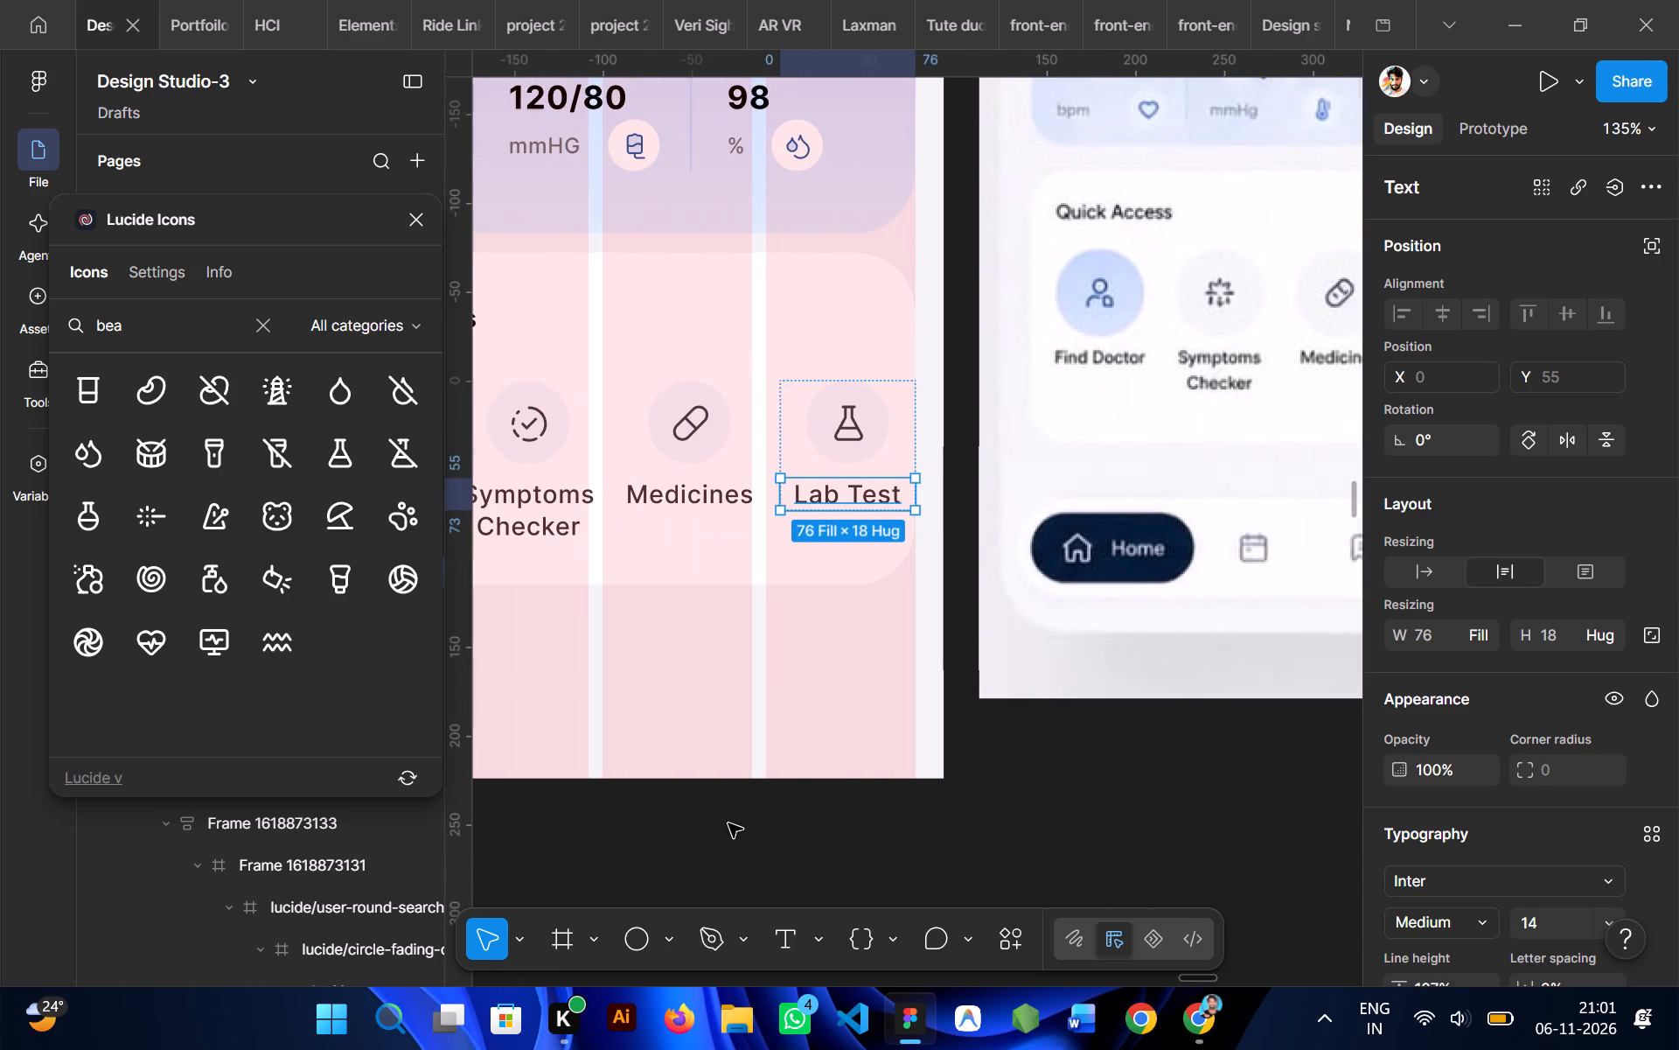
left_click(812, 807)
Set the Lab Test, Medicines, Symptoms Checker and Heart Rate labels in the Quick Access card to auto width.
scroll(812, 807, "right", 1)
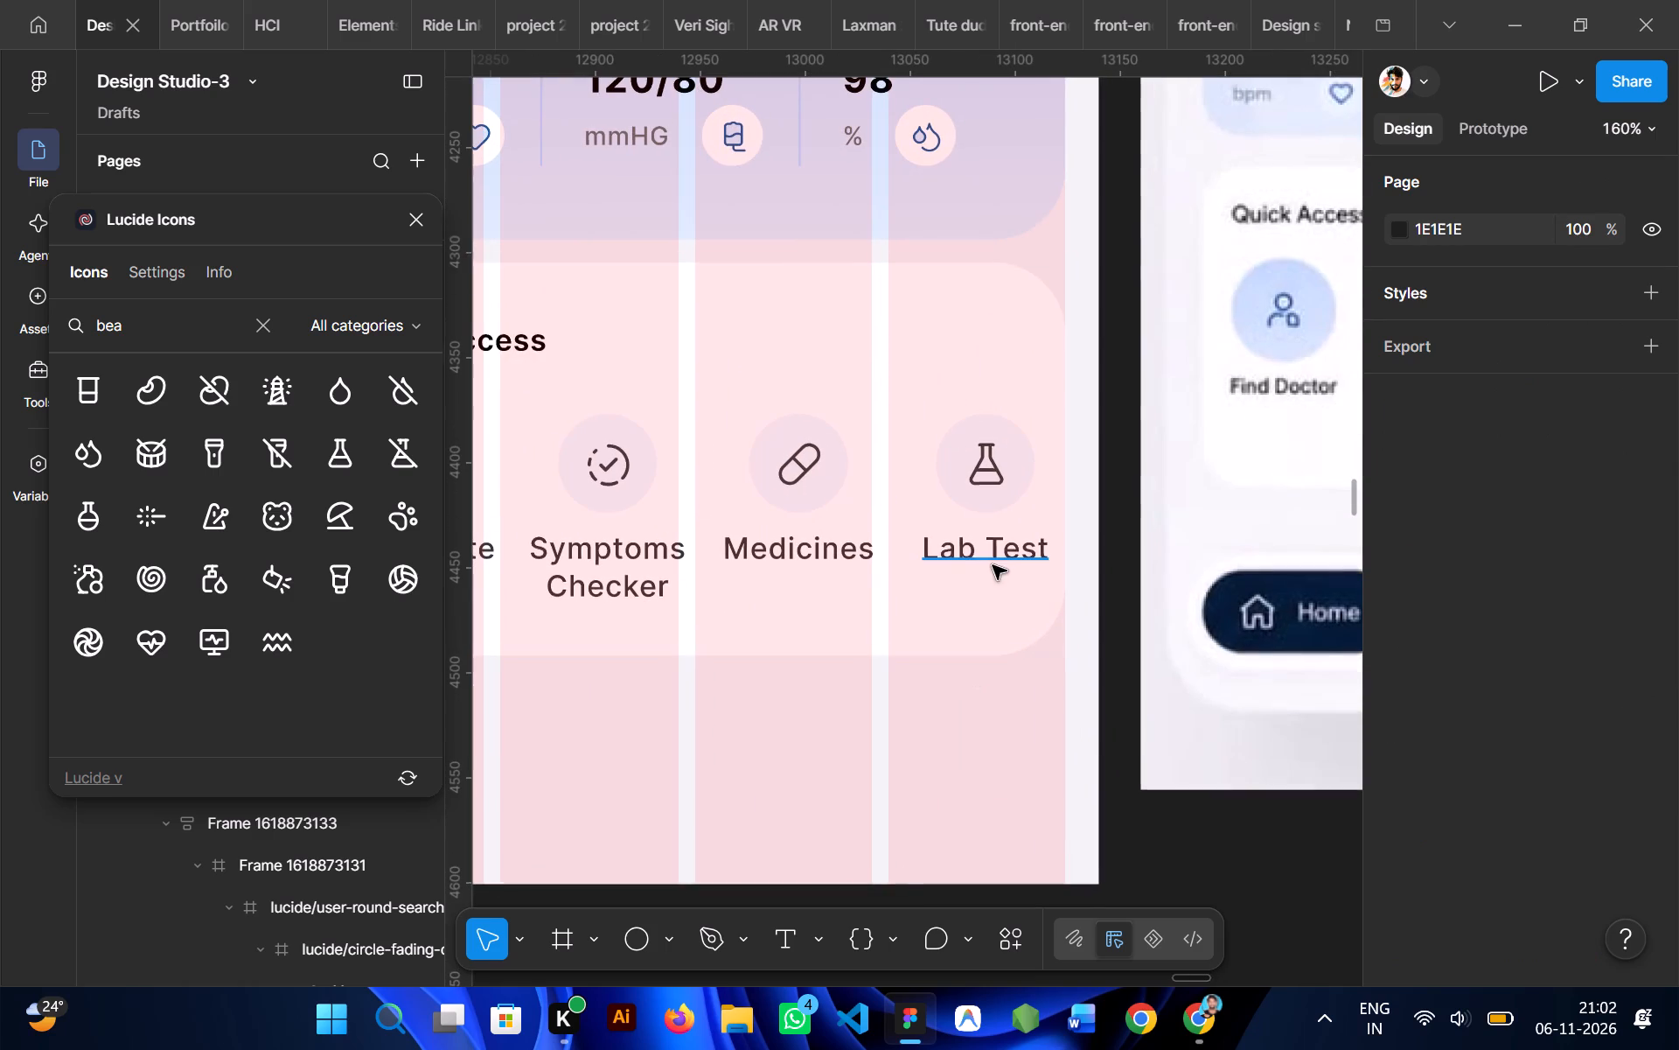
left_click(974, 547, "ctrl")
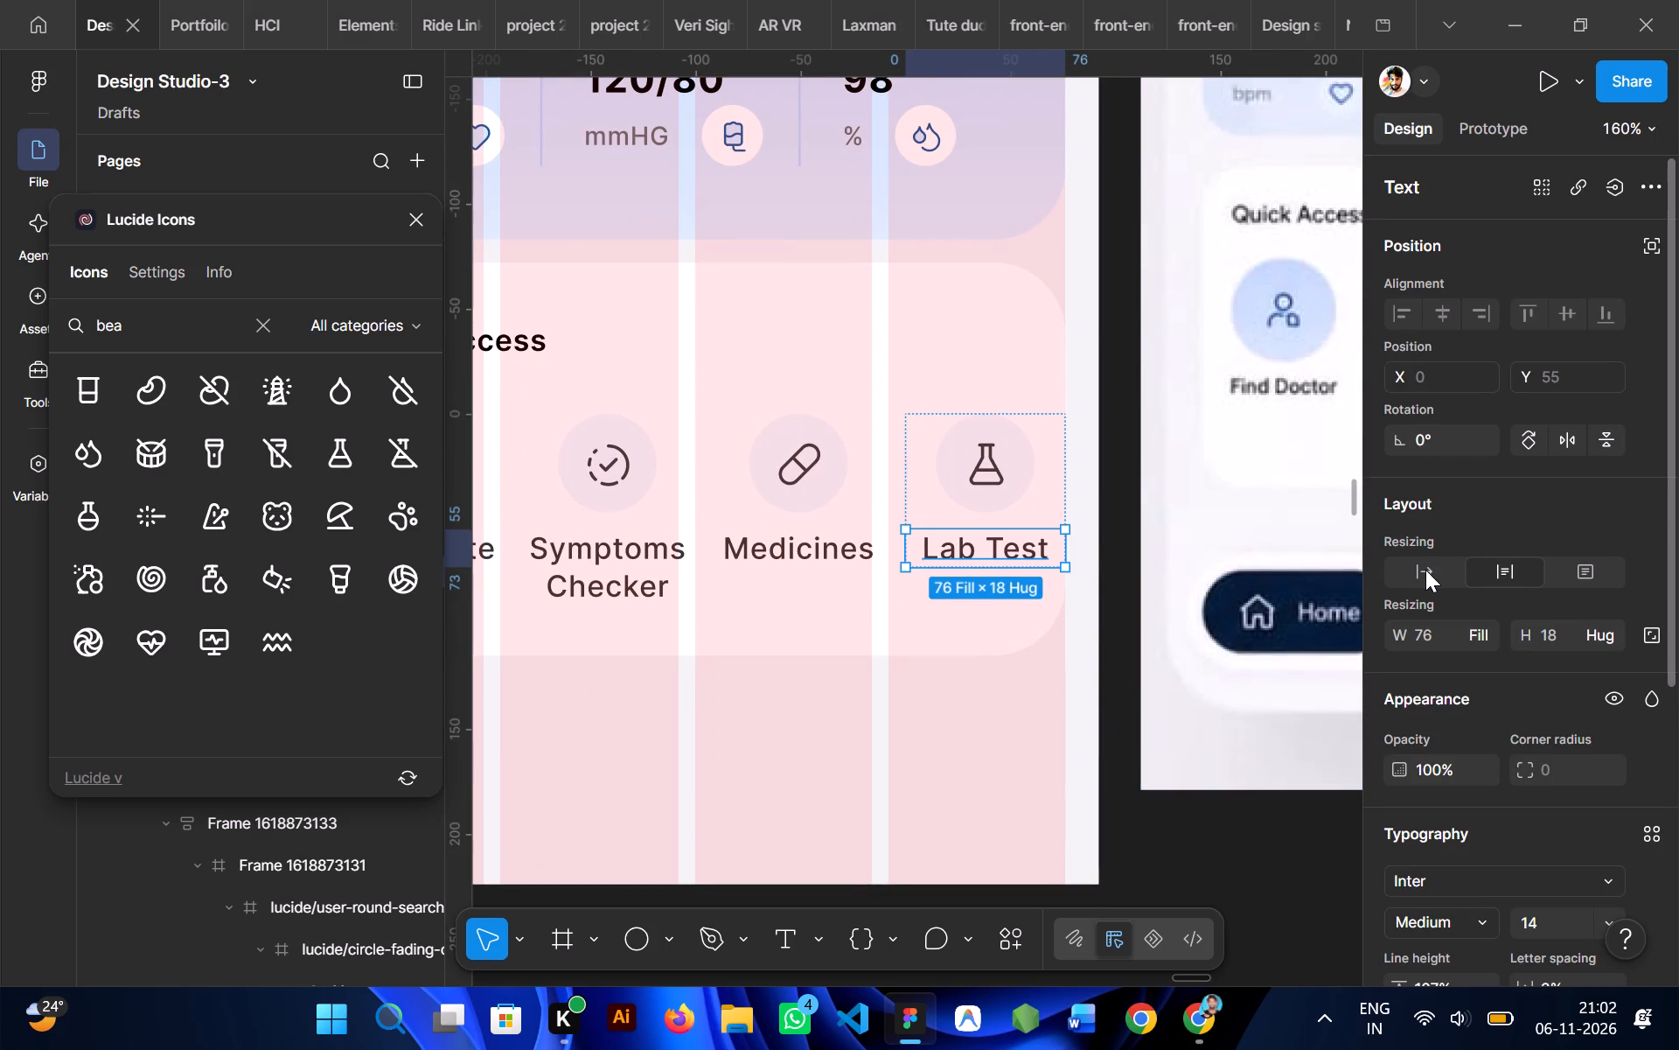
left_click(1425, 570)
left_click(756, 545, "ctrl")
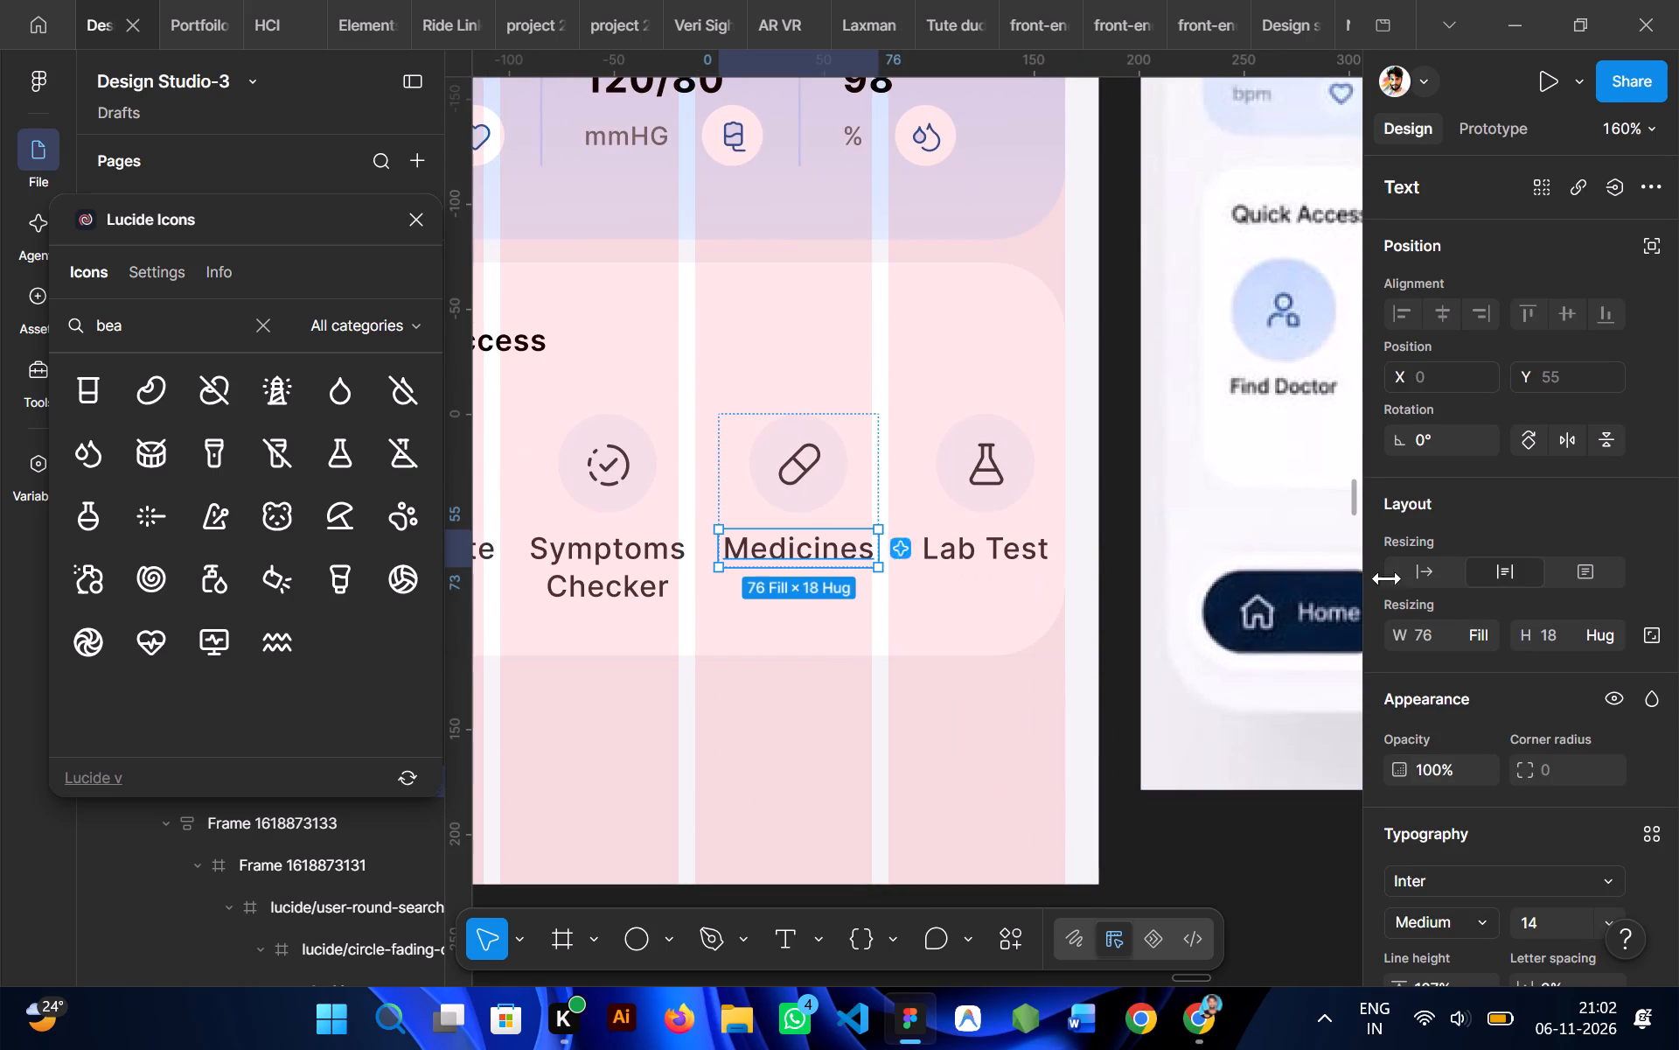
left_click(1414, 576)
scroll(861, 577, "right", 1)
left_click(697, 567, "ctrl")
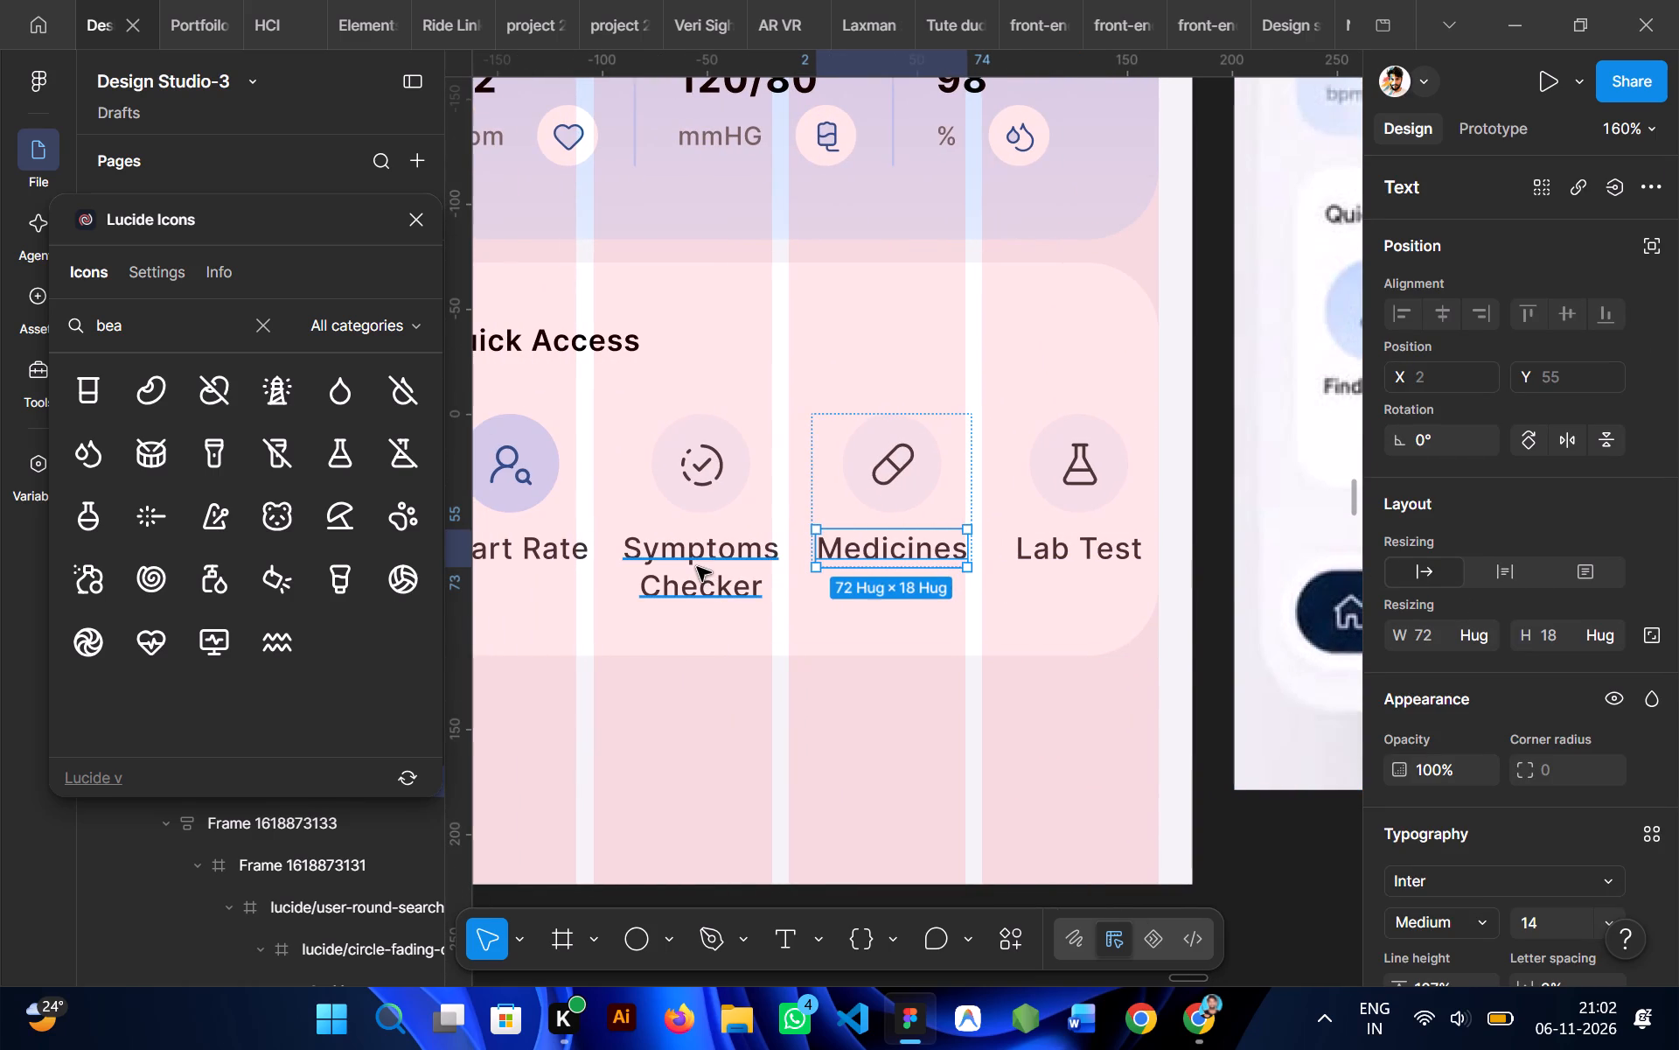
left_click(1416, 571)
scroll(921, 612, "right", 1)
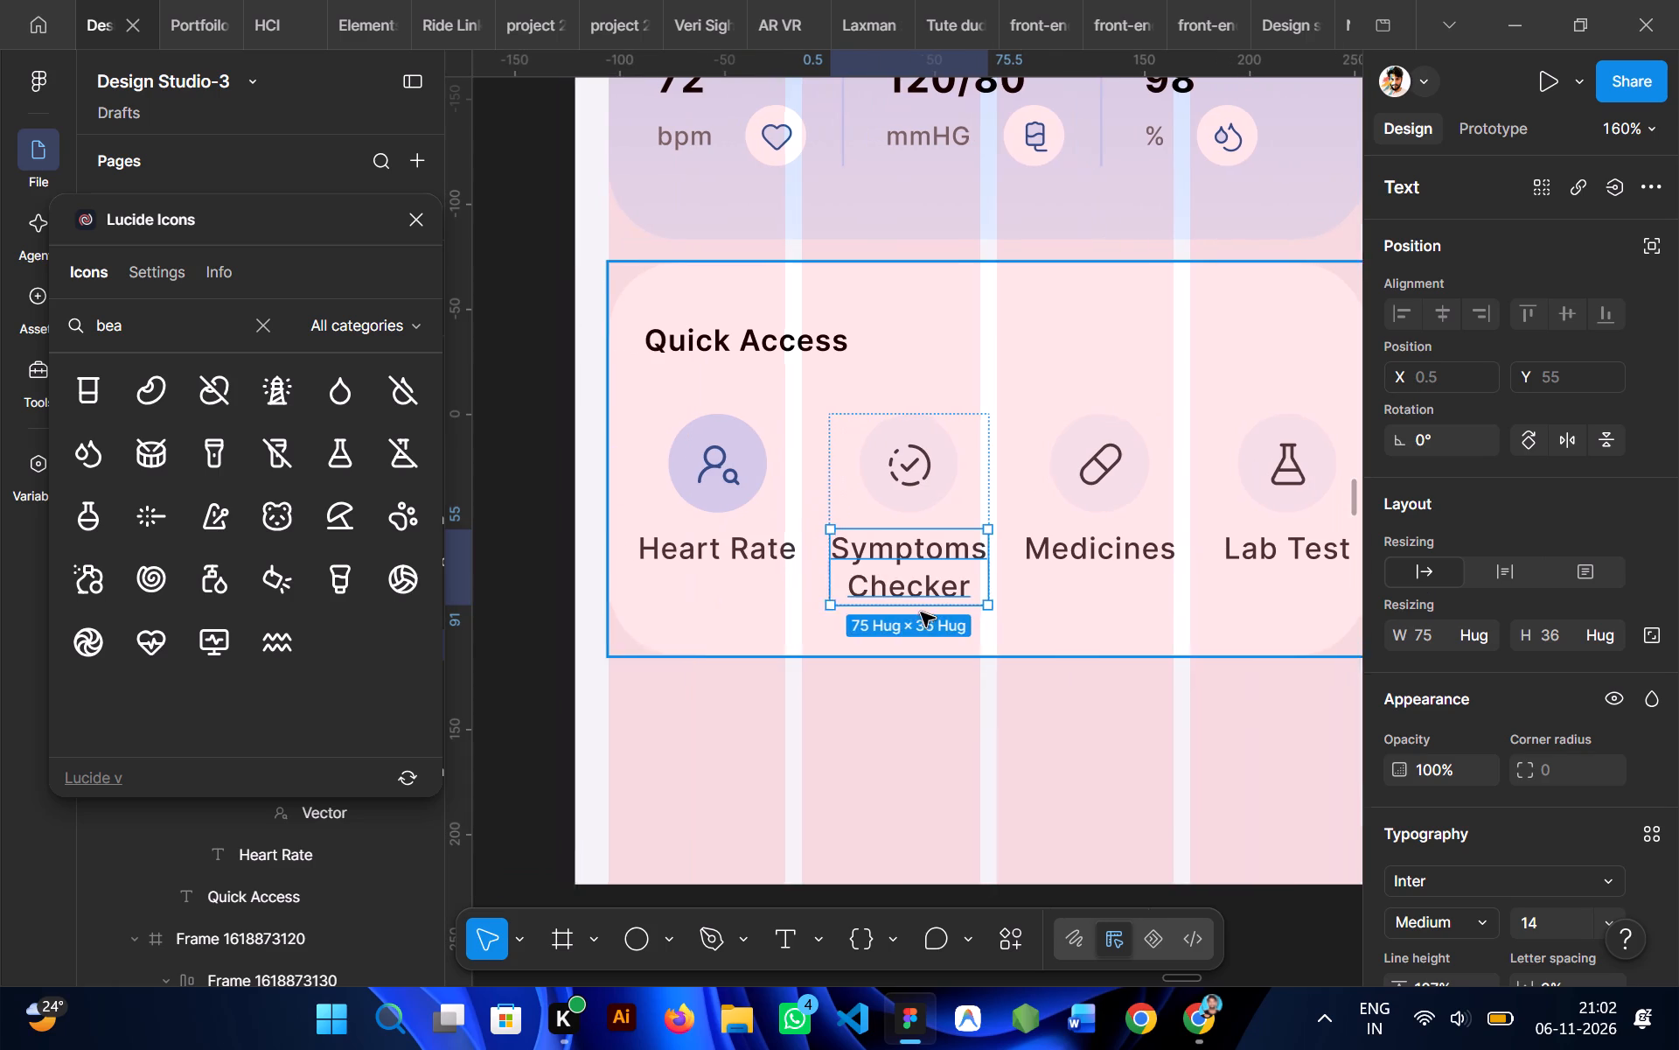
left_click(721, 547, "ctrl")
left_click(1421, 566)
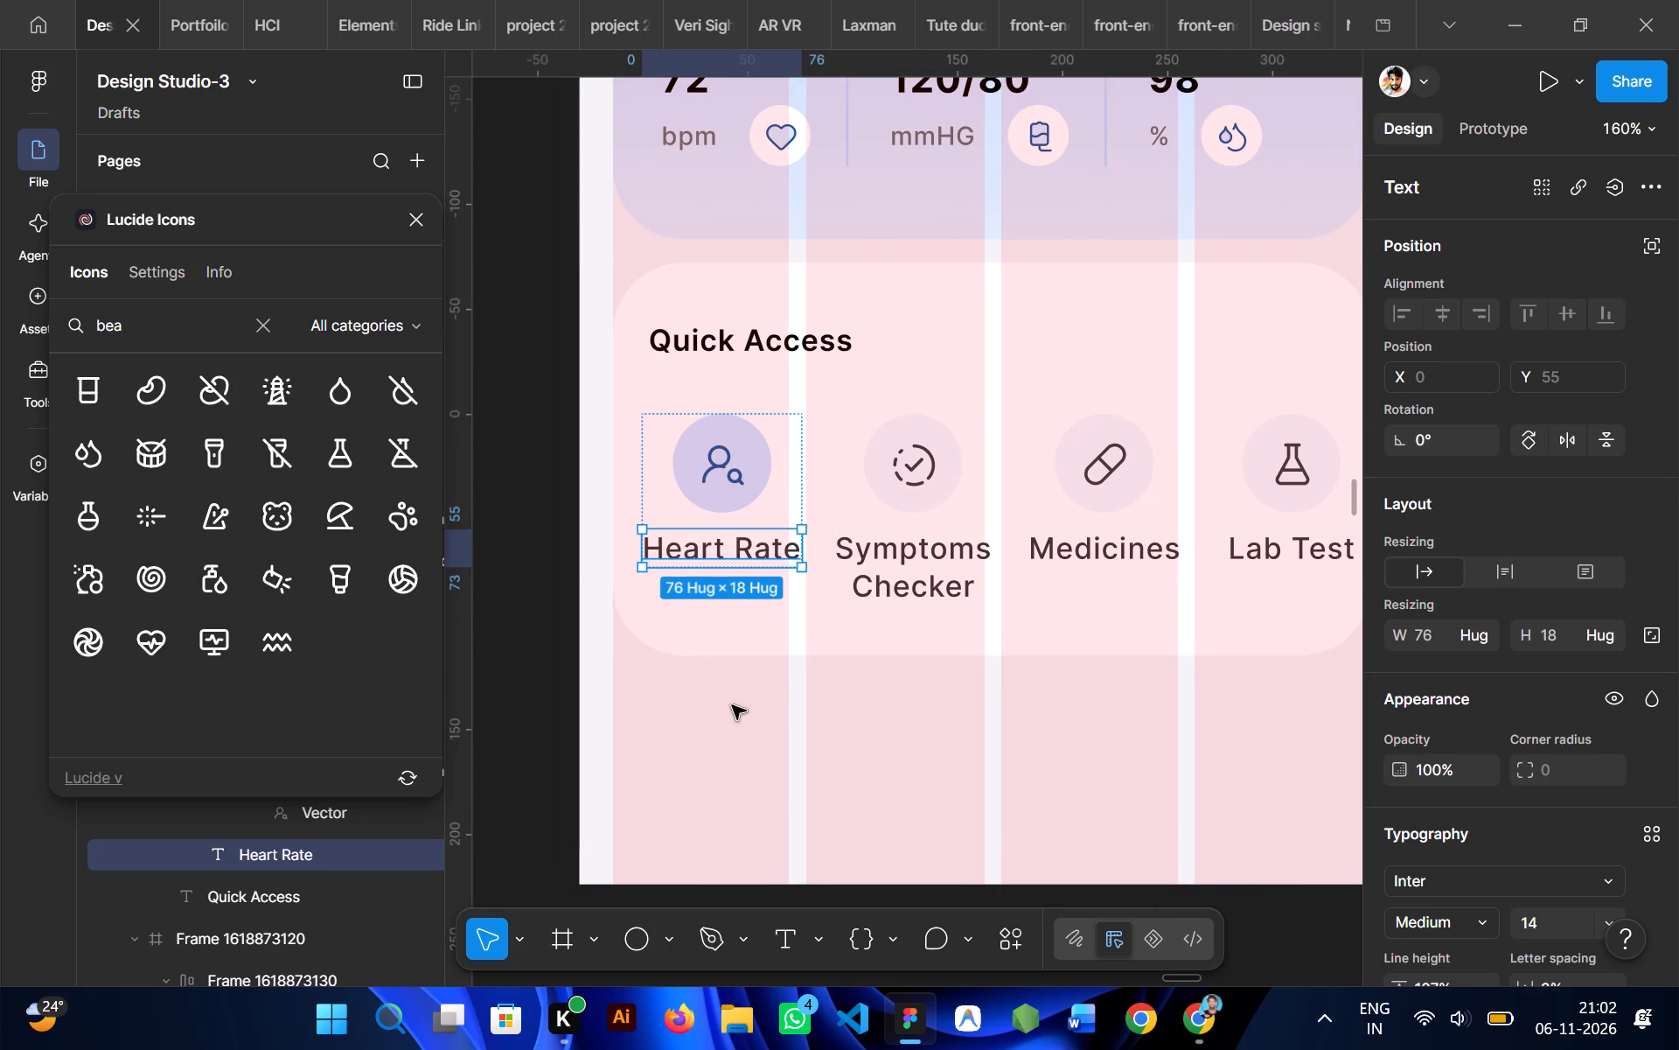
Combine the four Quick Access items into one horizontal auto layout with gap 14 and center it horizontally in the card.
left_click(820, 682)
double_click(774, 569)
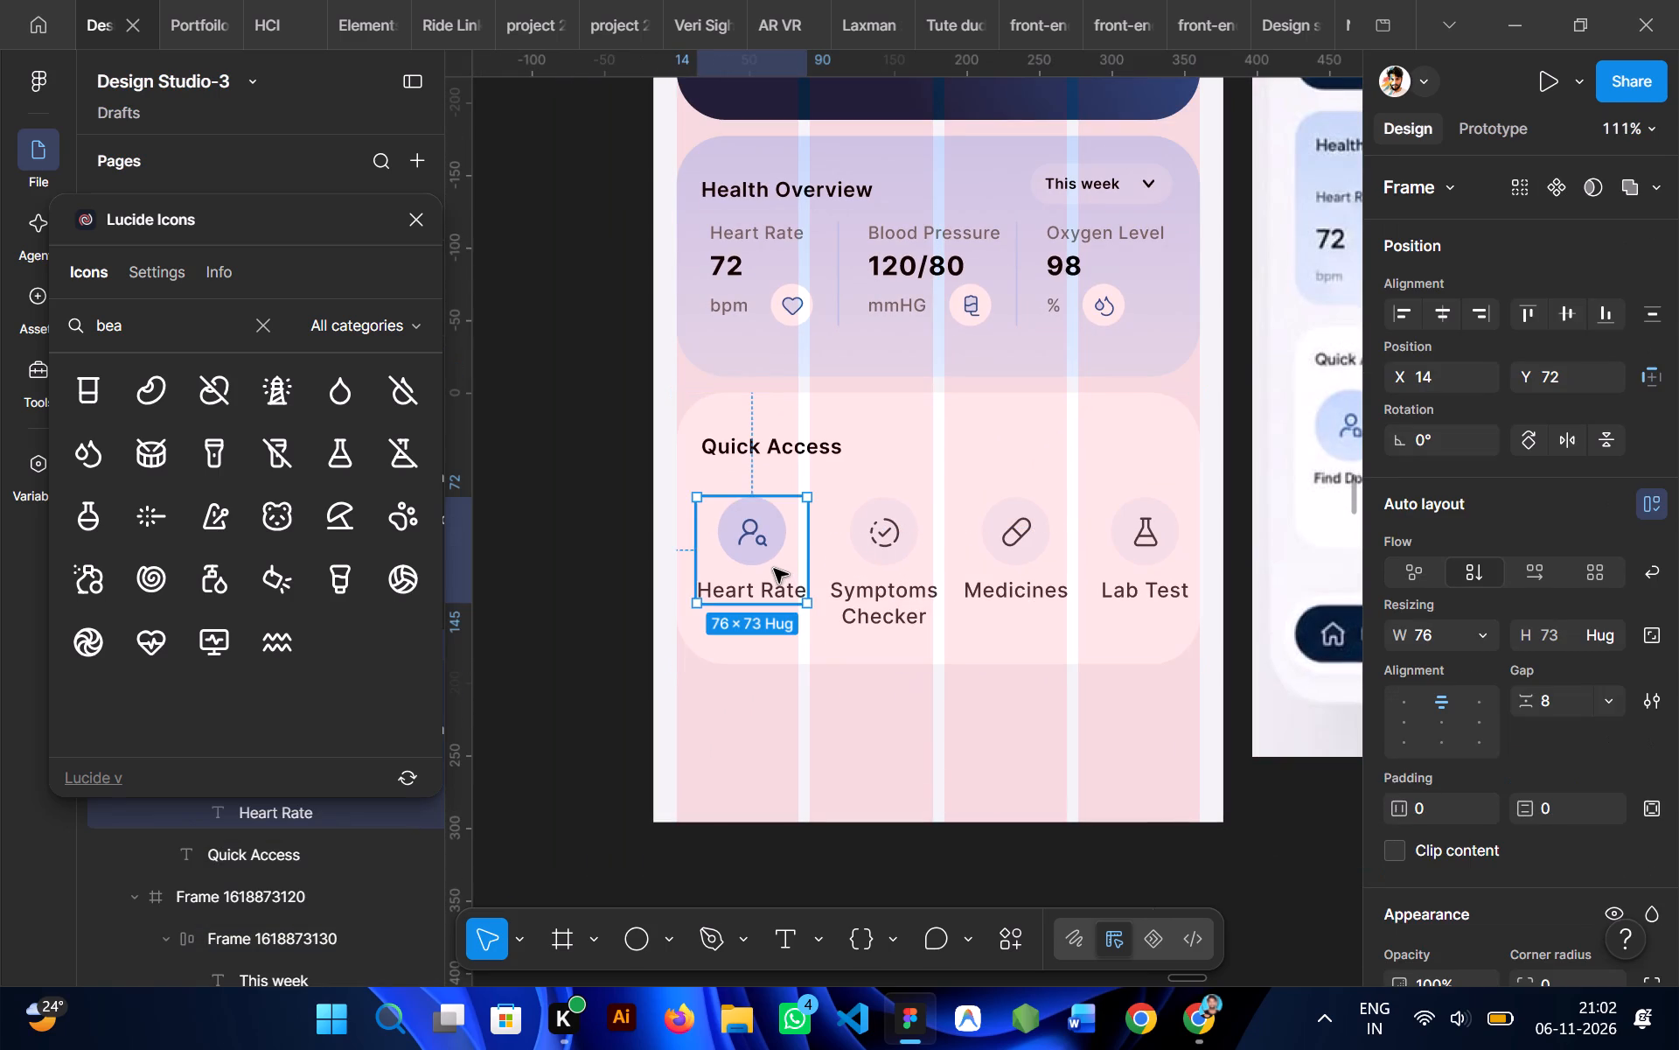
left_click(904, 564, "shift")
left_click(1048, 561, "shift")
left_click(1135, 554, "shift")
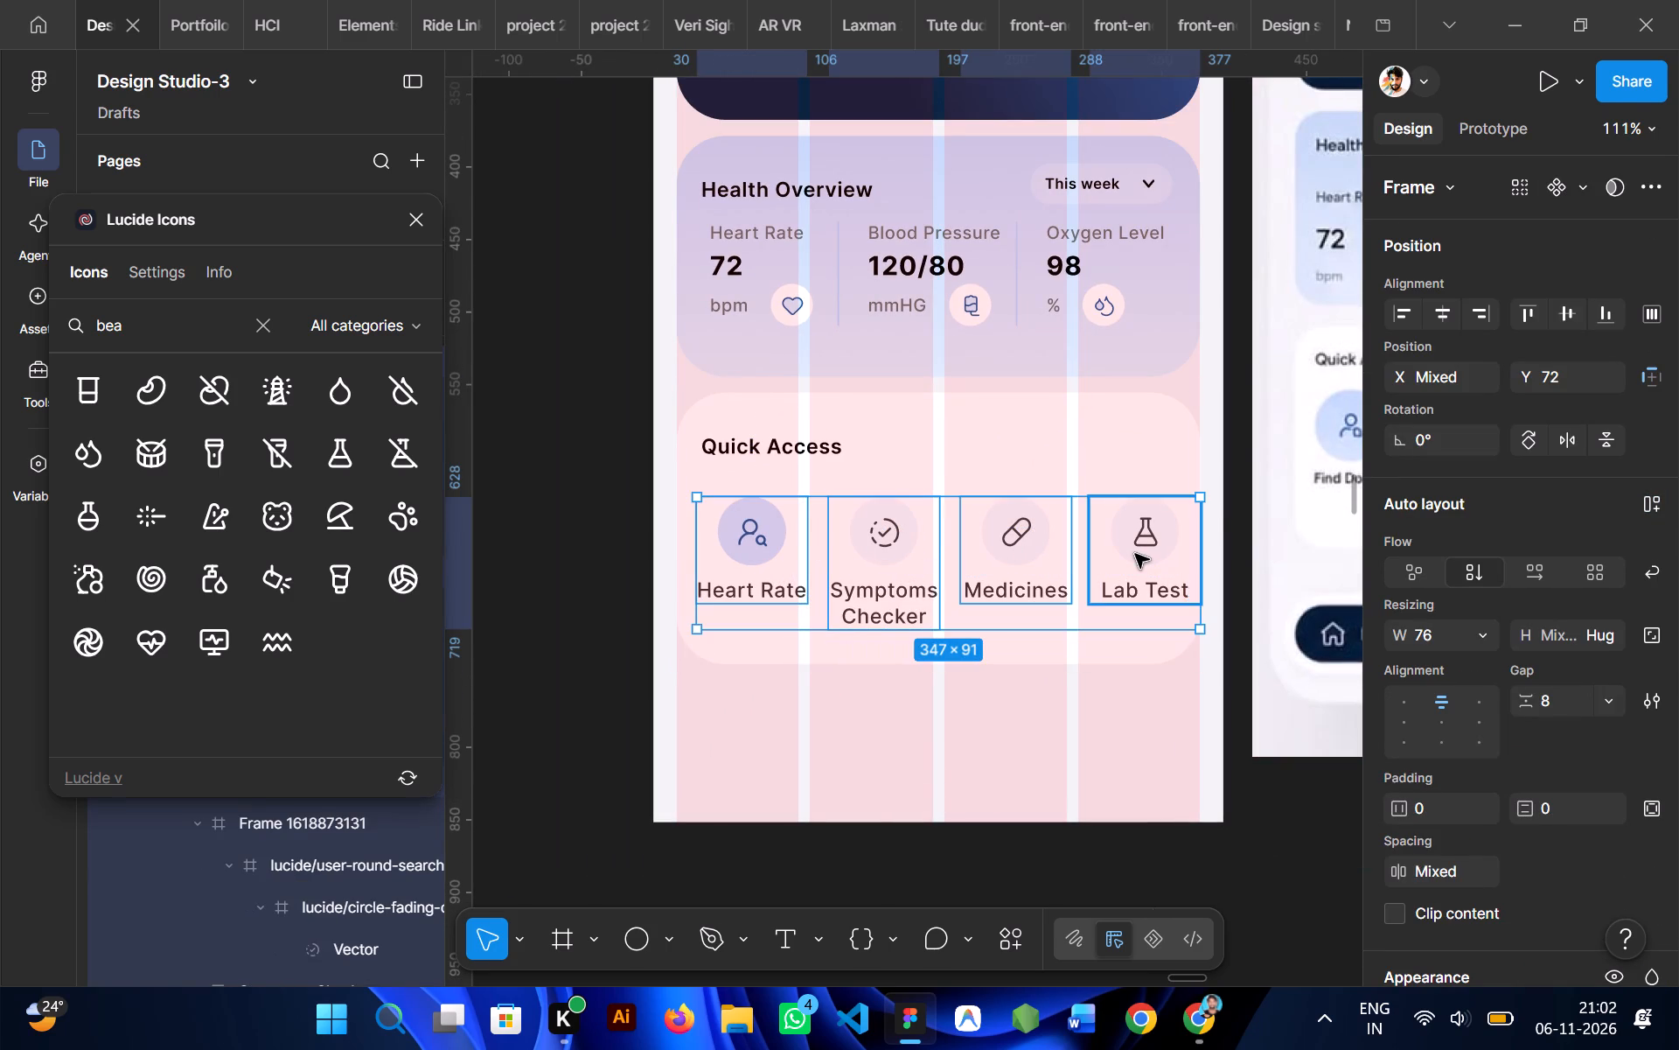
key("shift+a")
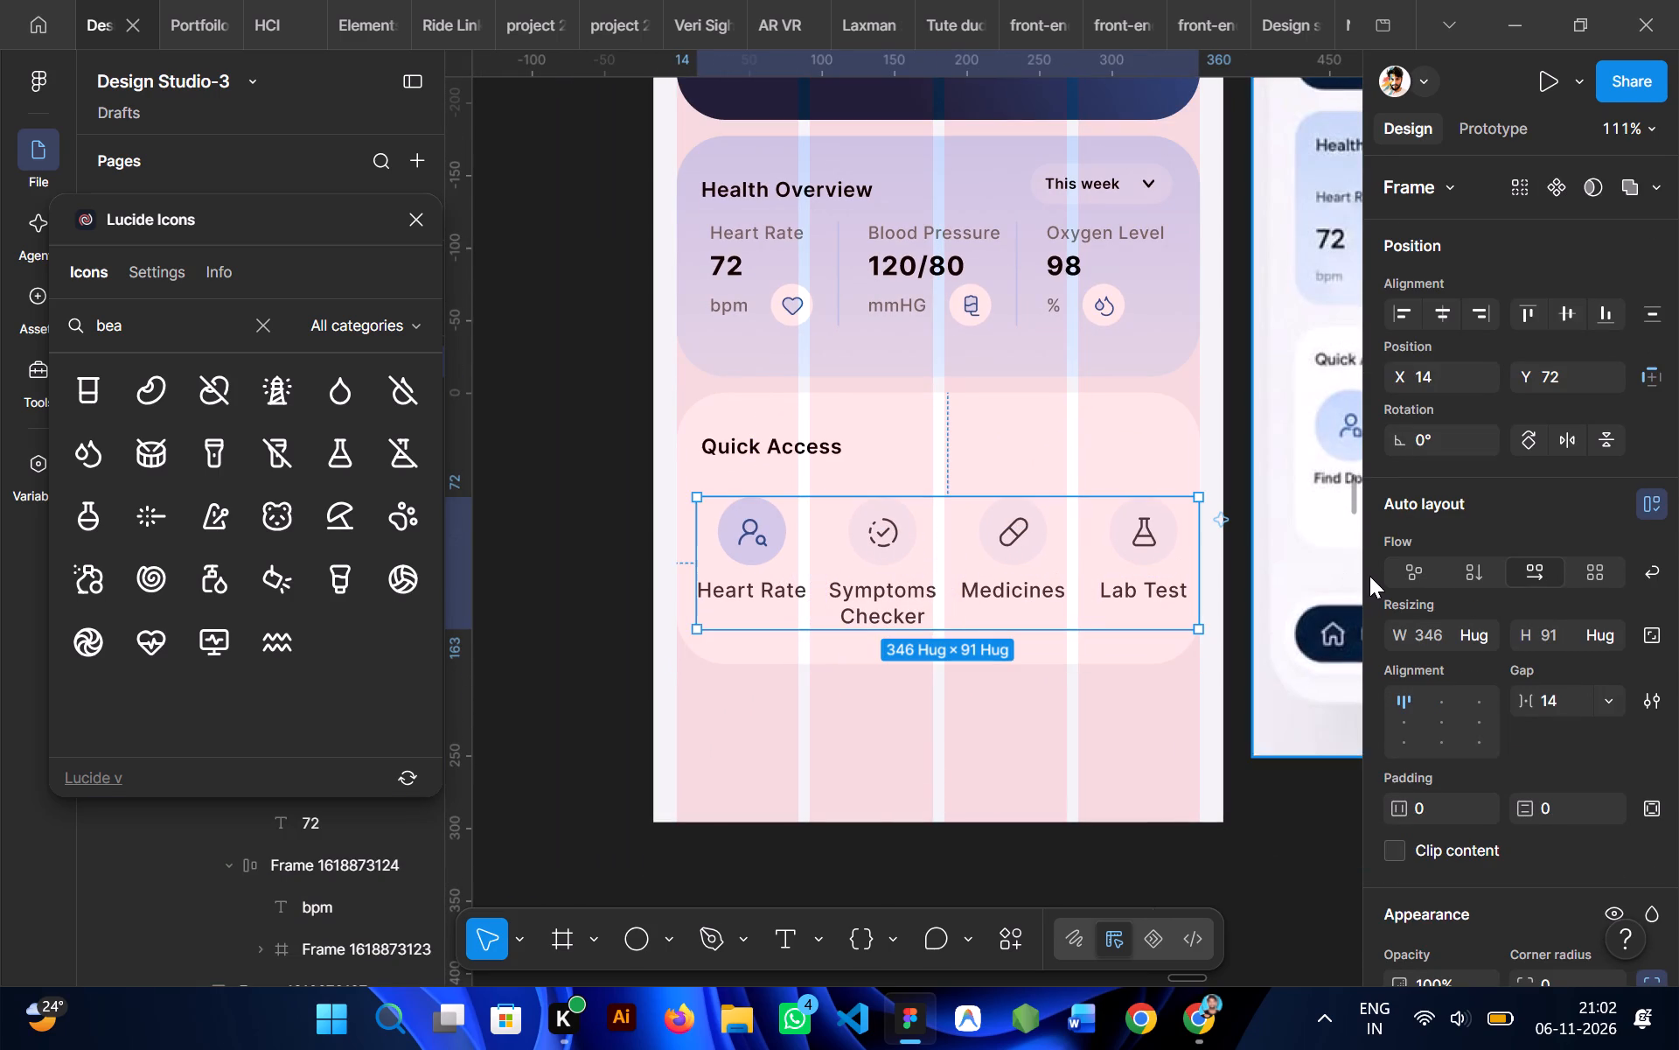
left_click(1439, 310)
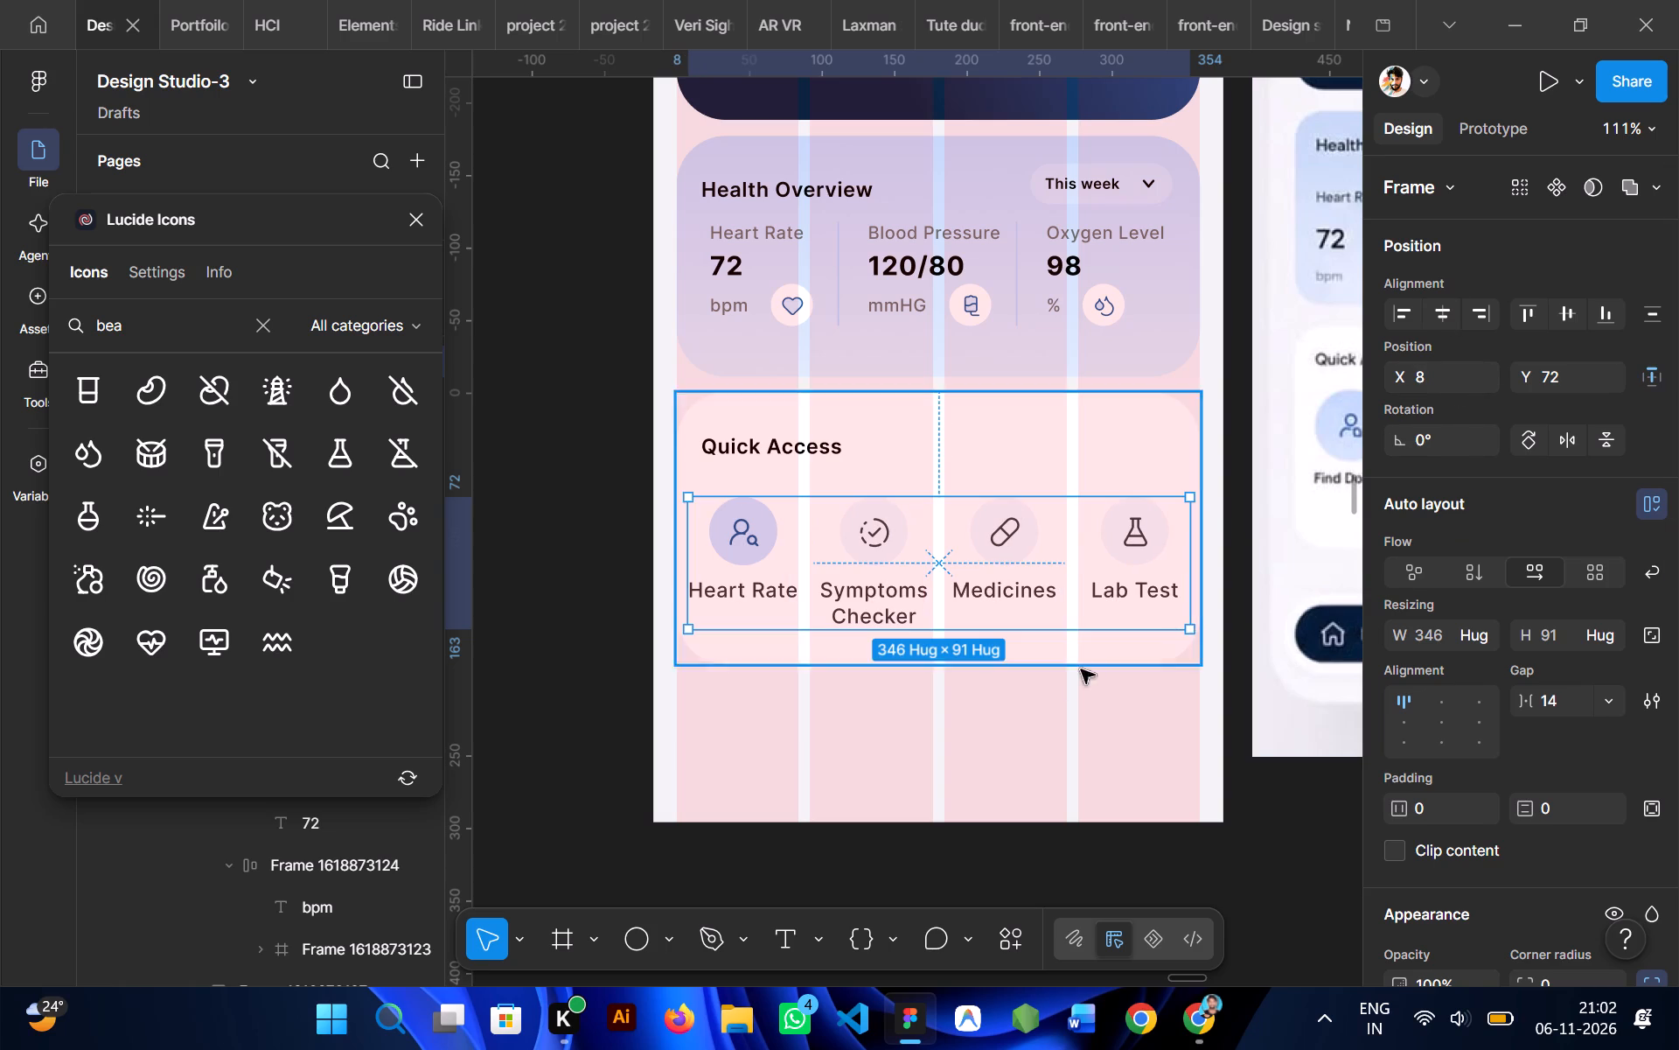
left_click(988, 790)
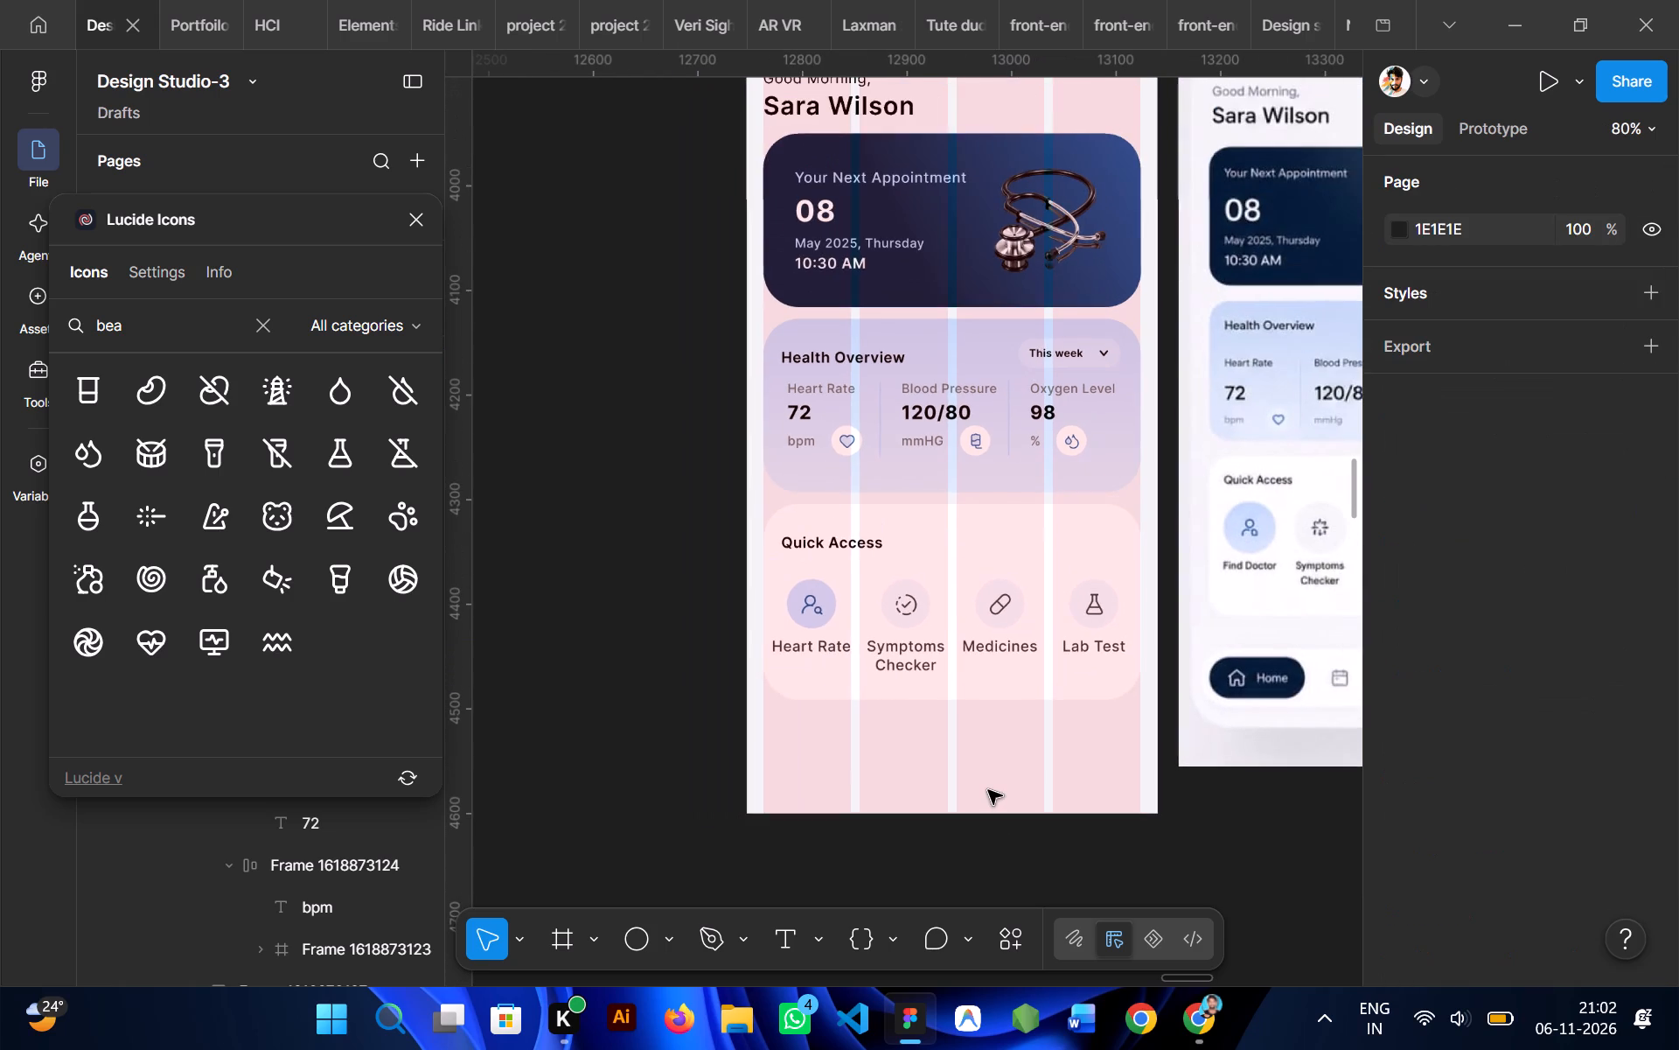
Open a prototype preview of the health app screen to examine the Quick Access card.
left_click(931, 627)
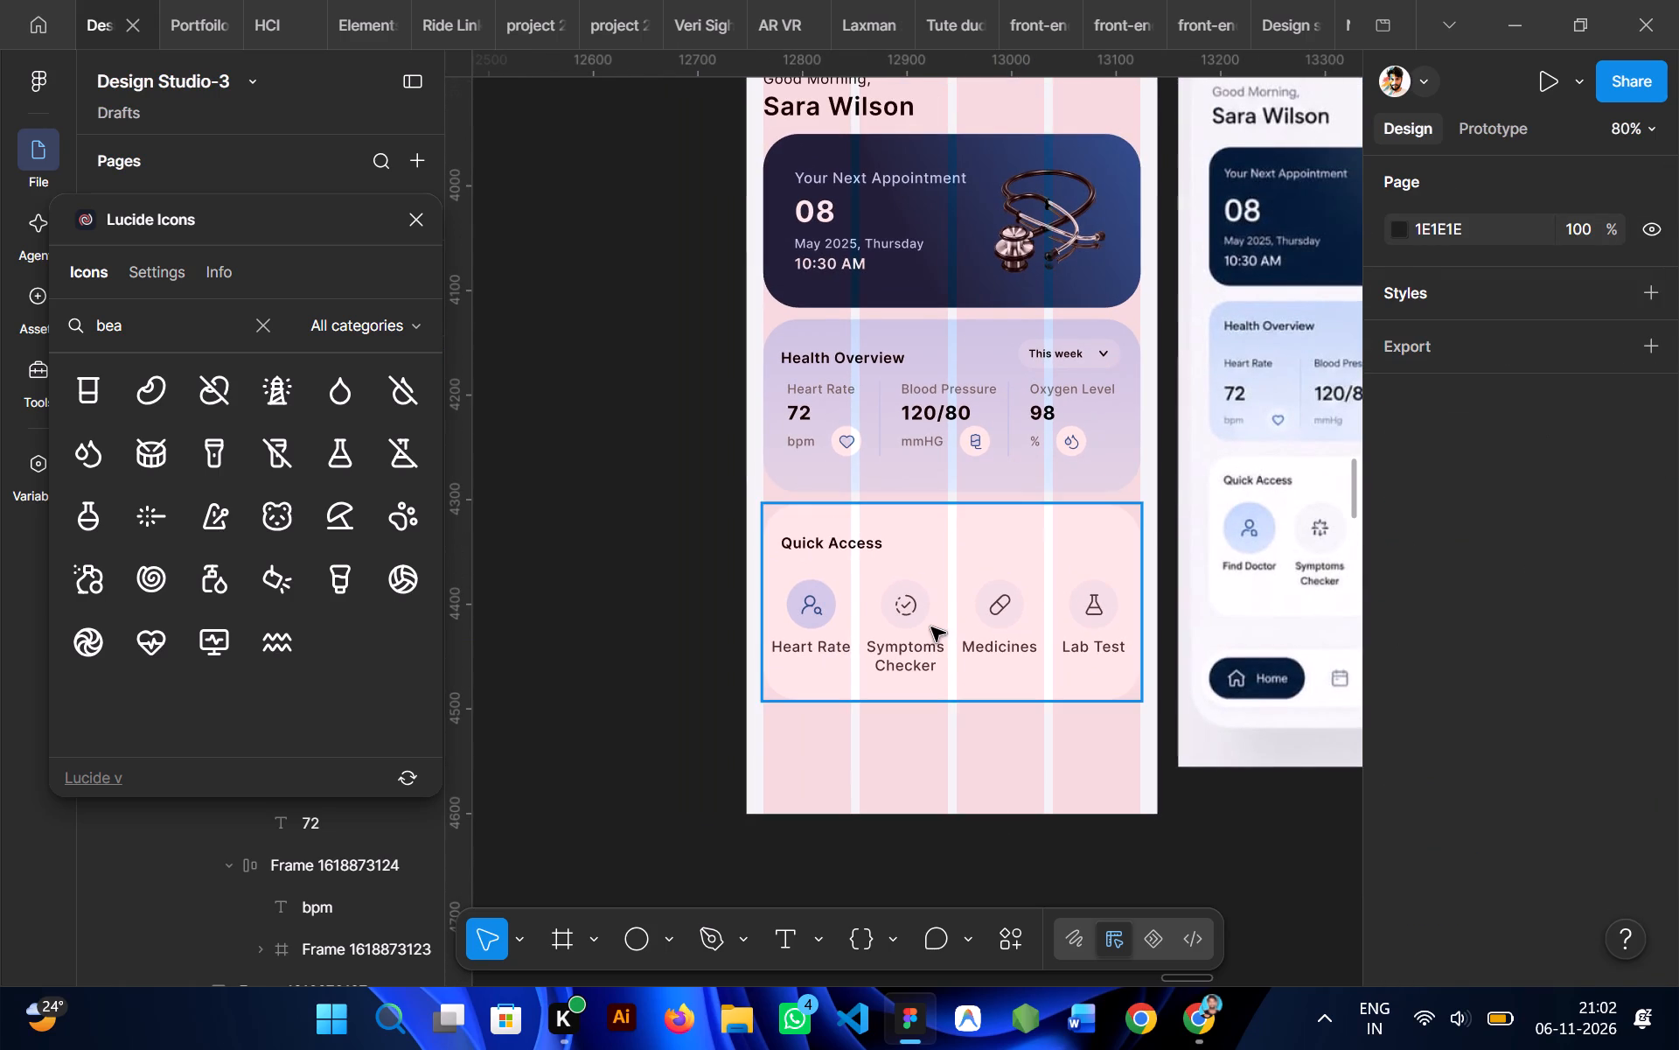
key("shift+space")
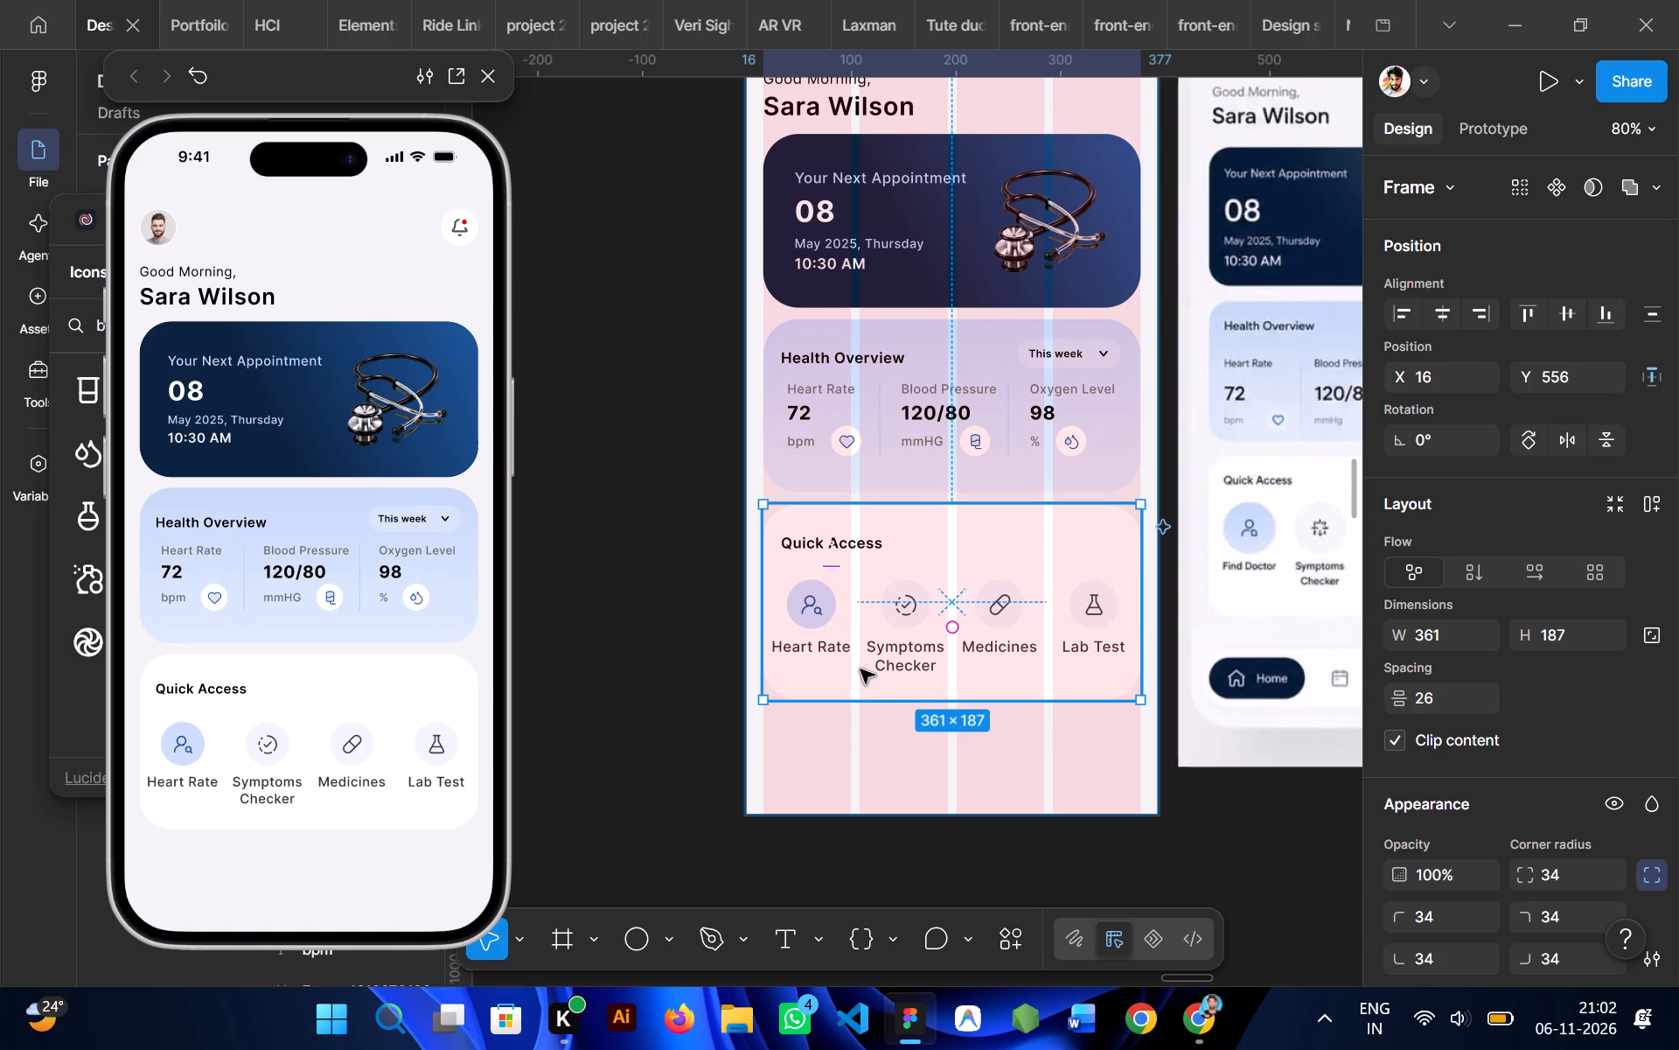
Shorten the first line of the Symptoms Checker label in the Quick Access card to "Sym-", above "Checker".
double_click(851, 644, "ctrl")
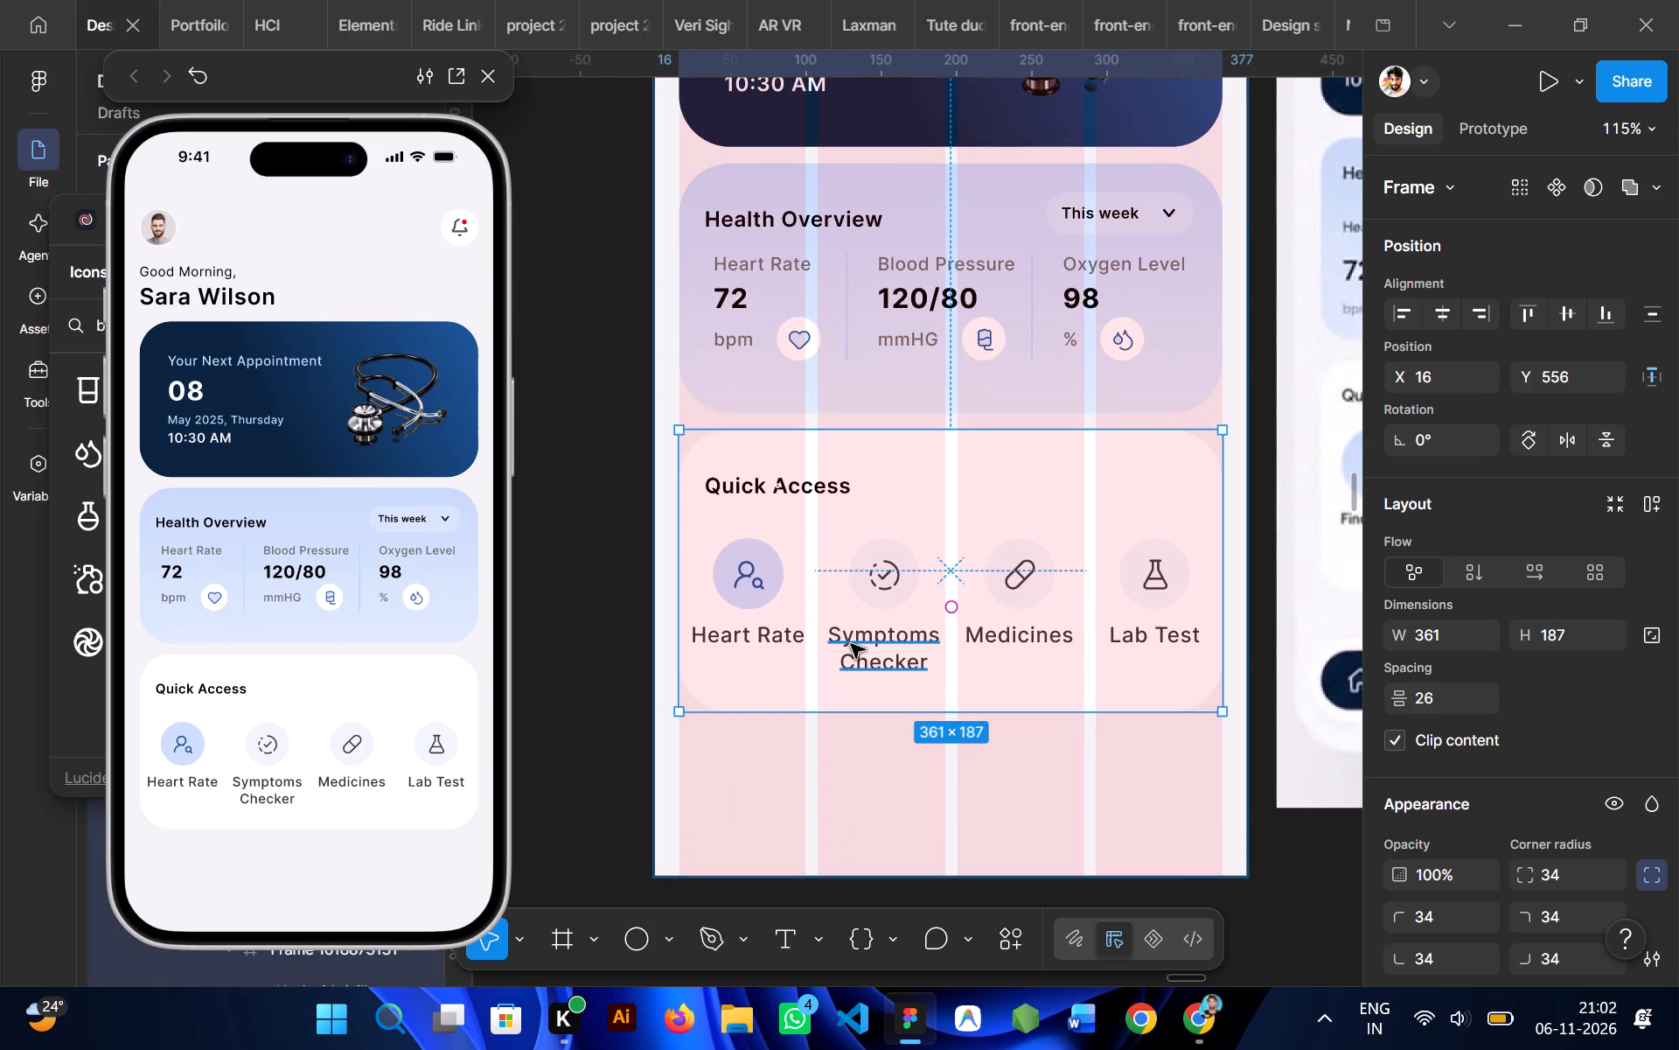
left_click(886, 640)
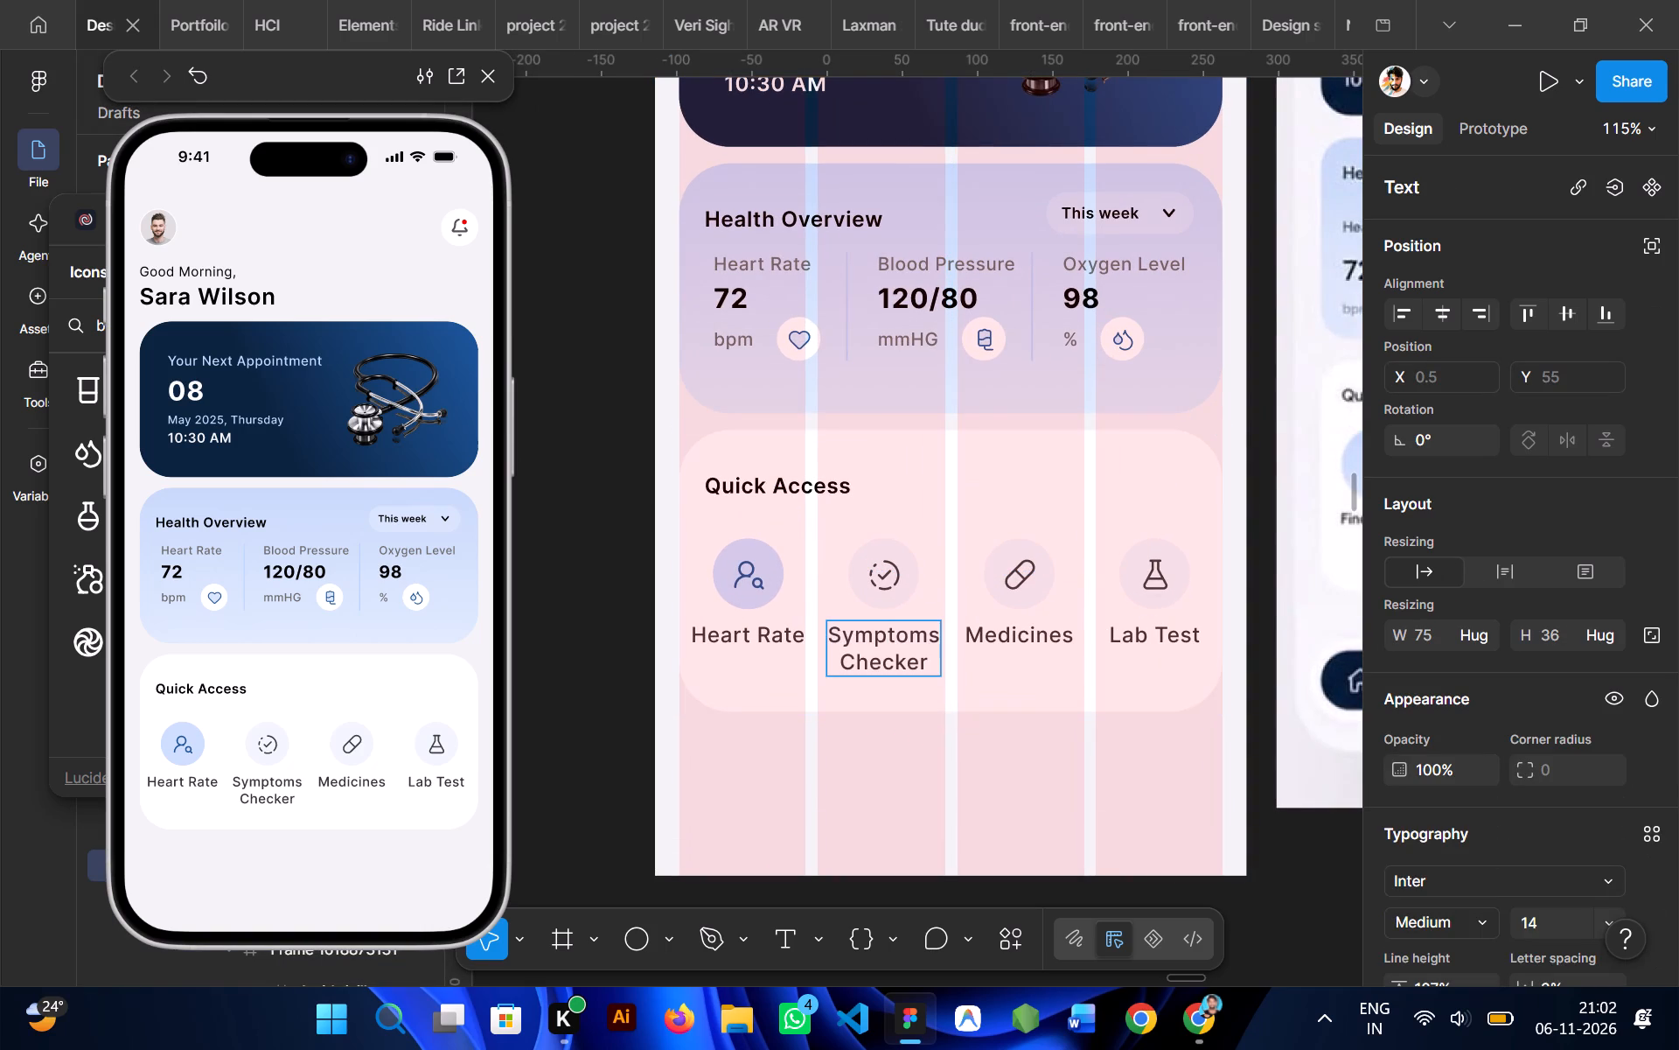
key("Right")
key("Right")
key("Right")
key("Right")
key("BackSpace")
key("BackSpace")
key("BackSpace")
key("BackSpace")
key("BackSpace")
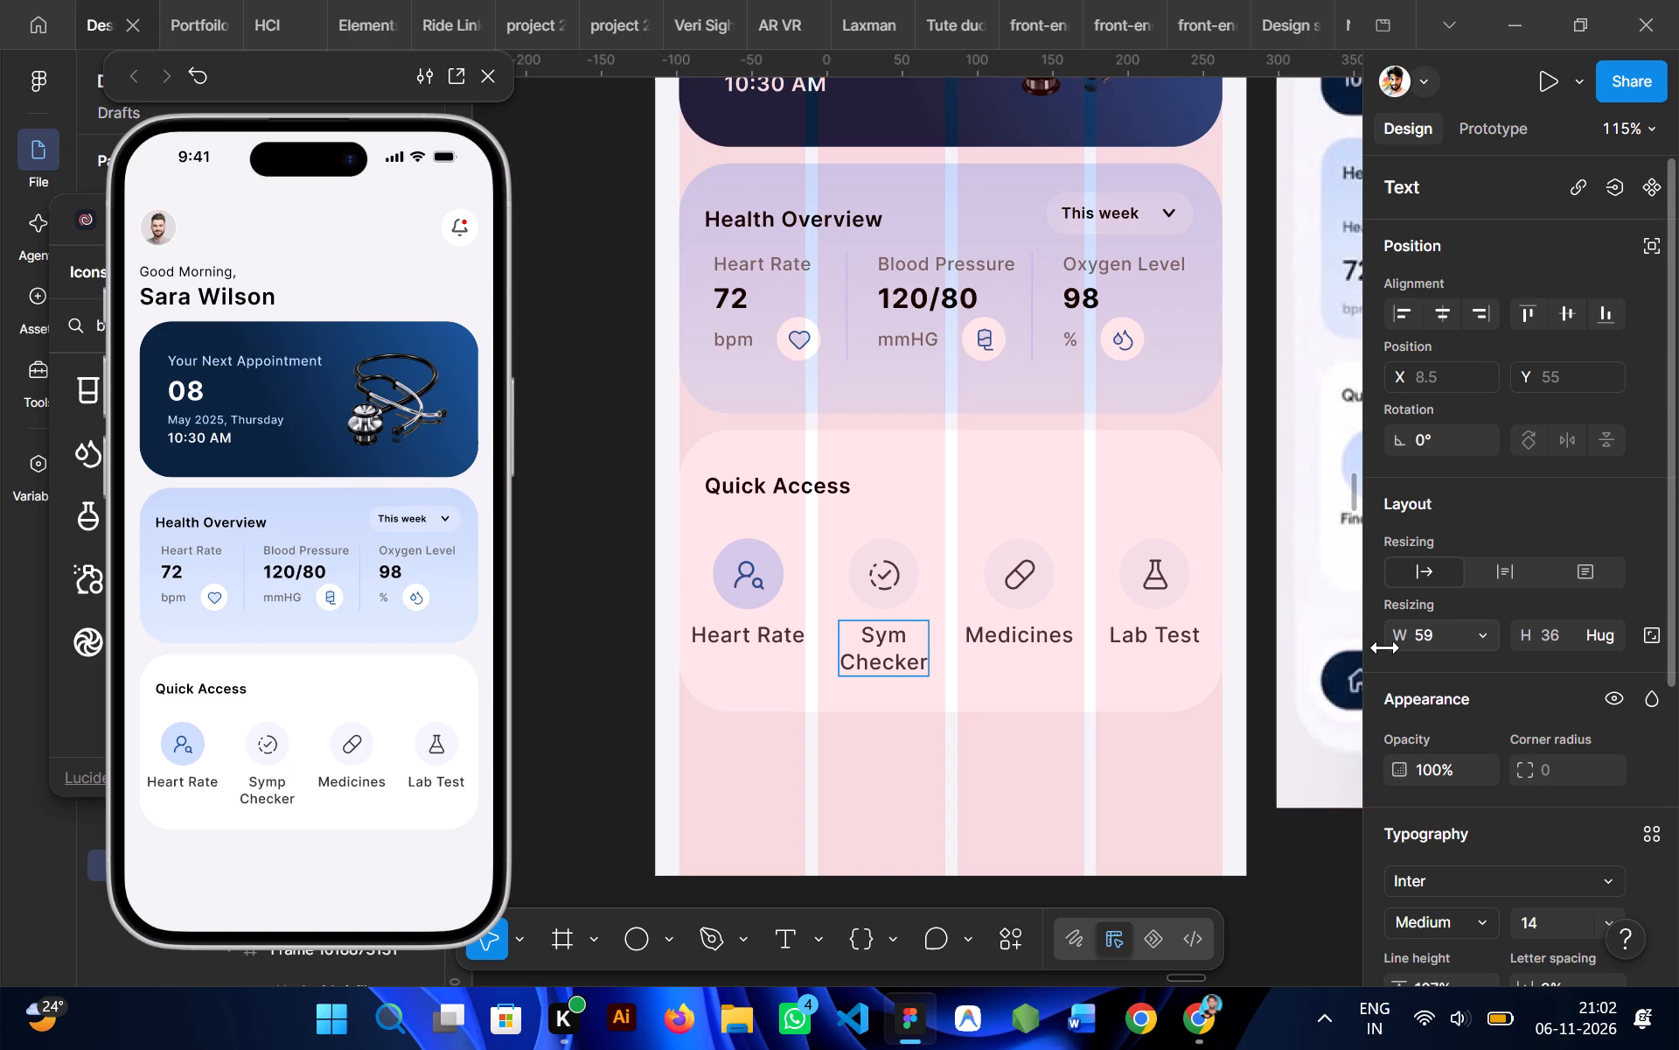
key("minus")
left_click(1011, 754)
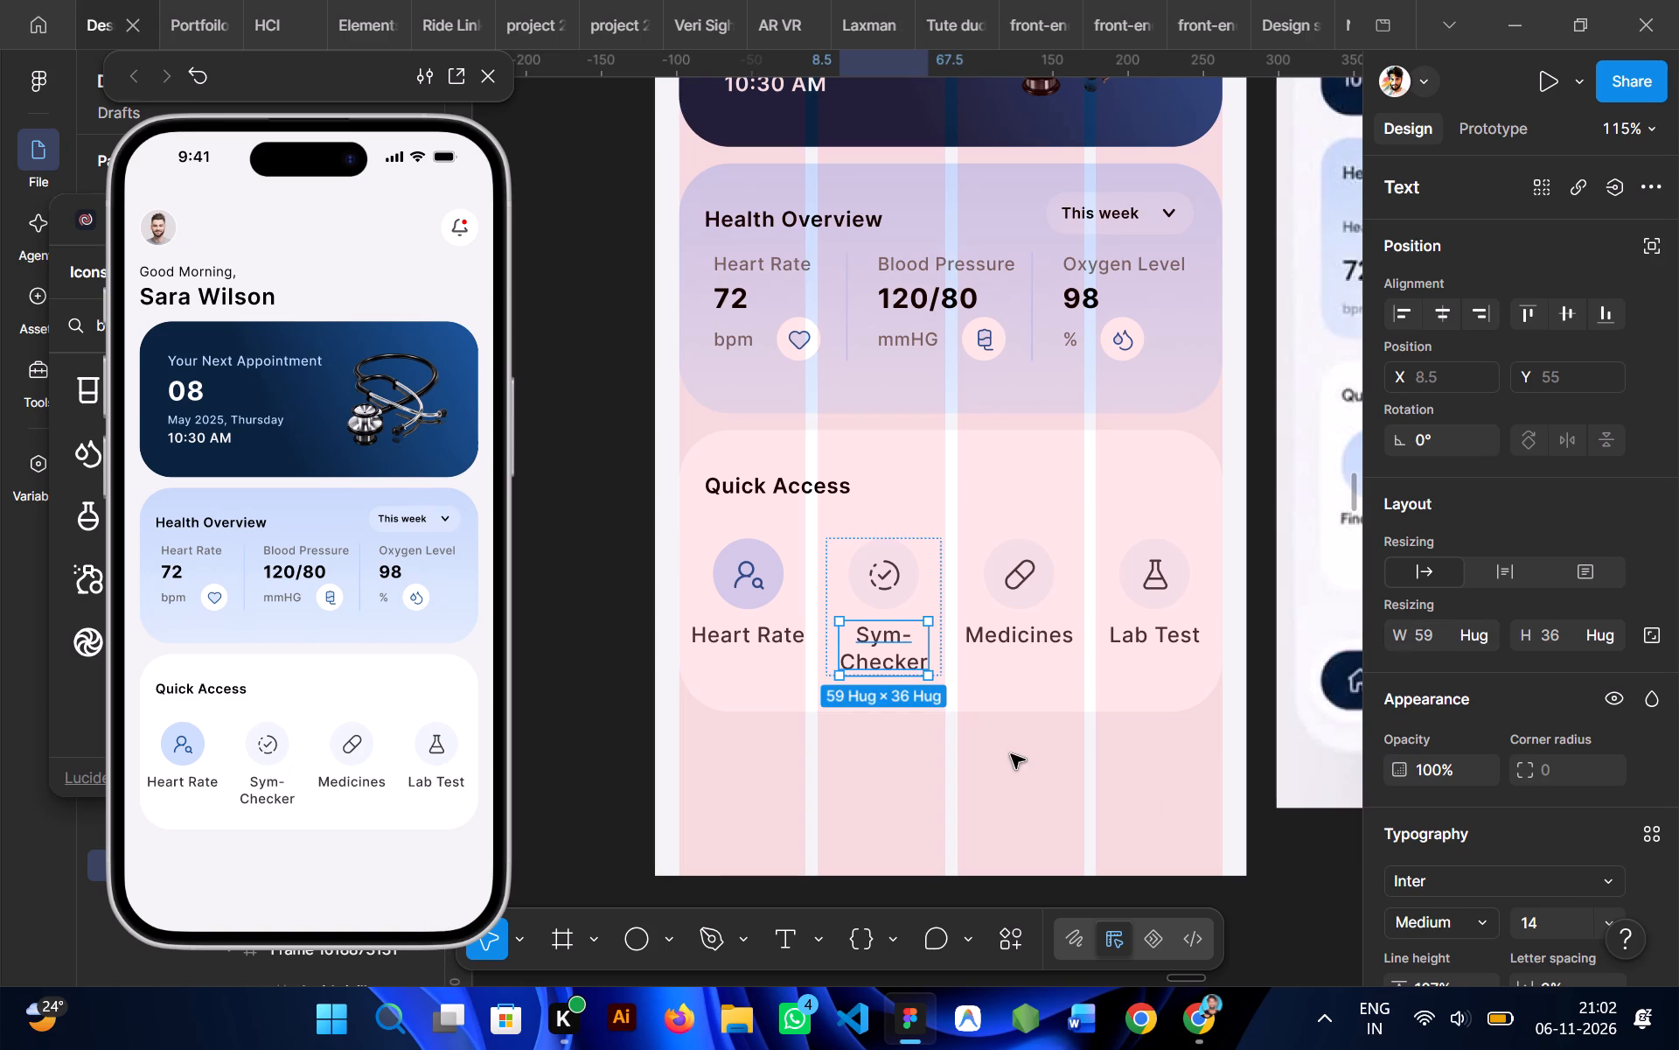
Make the Sym-Checker label fixed size and widen it to fill its item's 76 px width.
left_click(1512, 578)
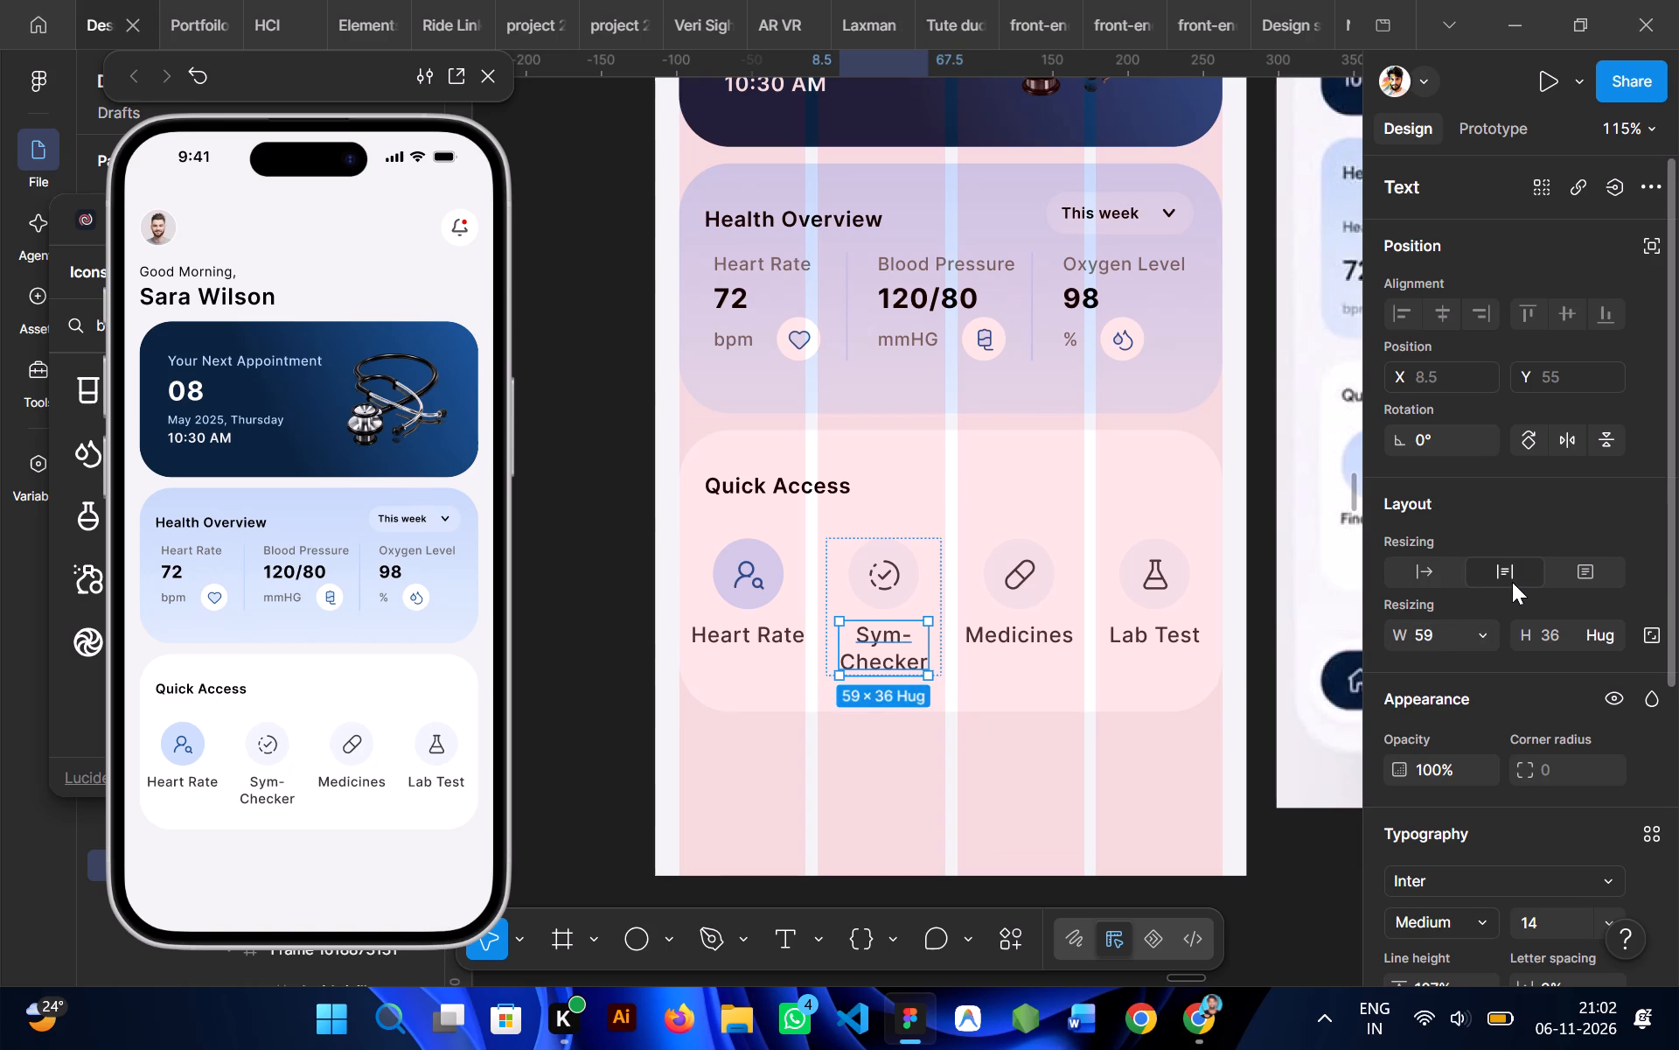
left_click(1595, 575)
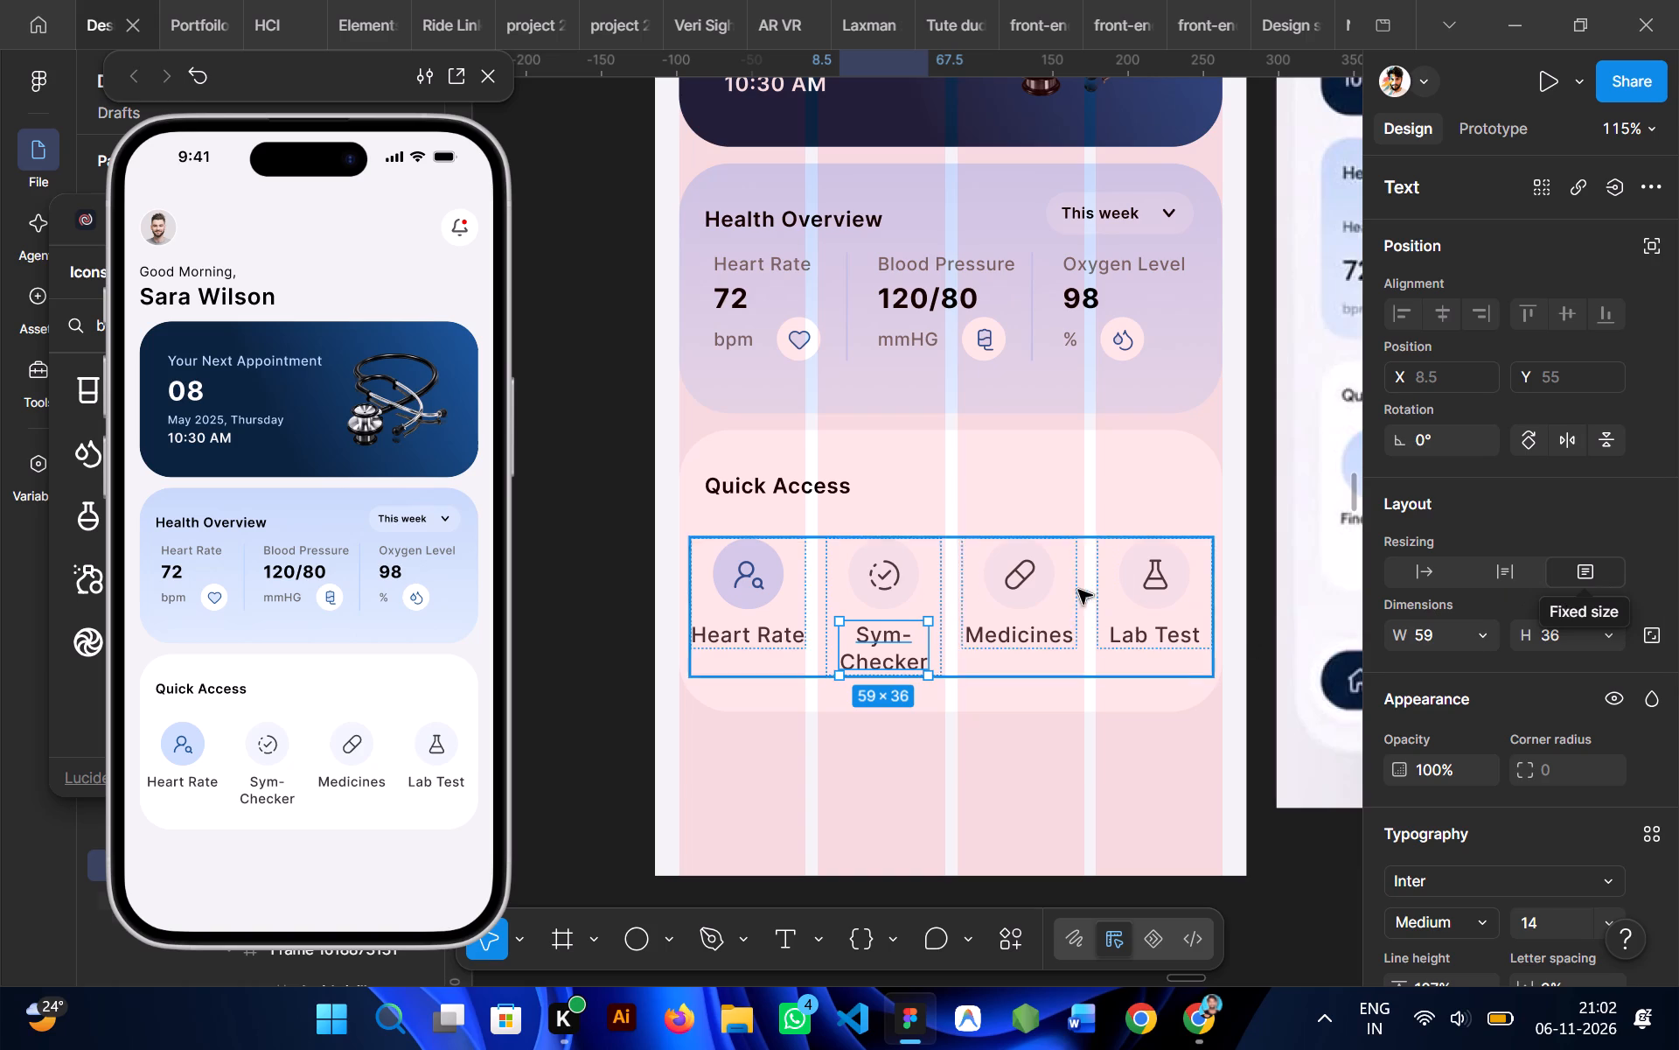
left_click(956, 652)
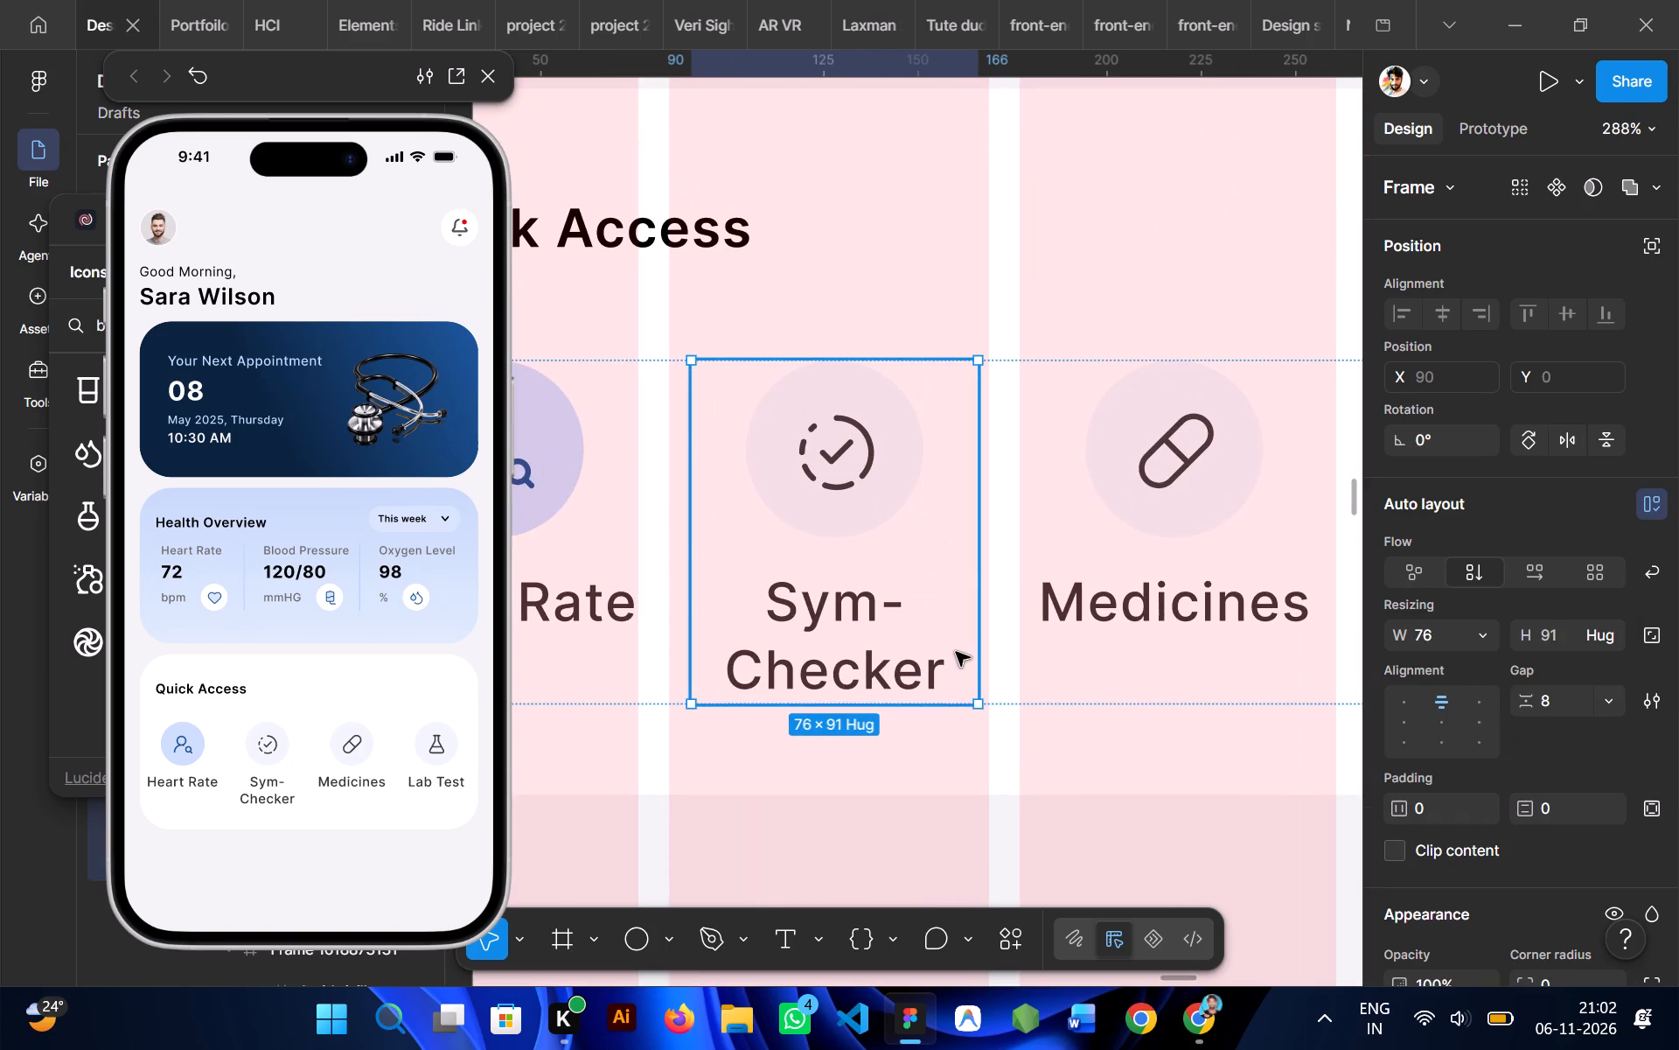
left_click(842, 631, "ctrl")
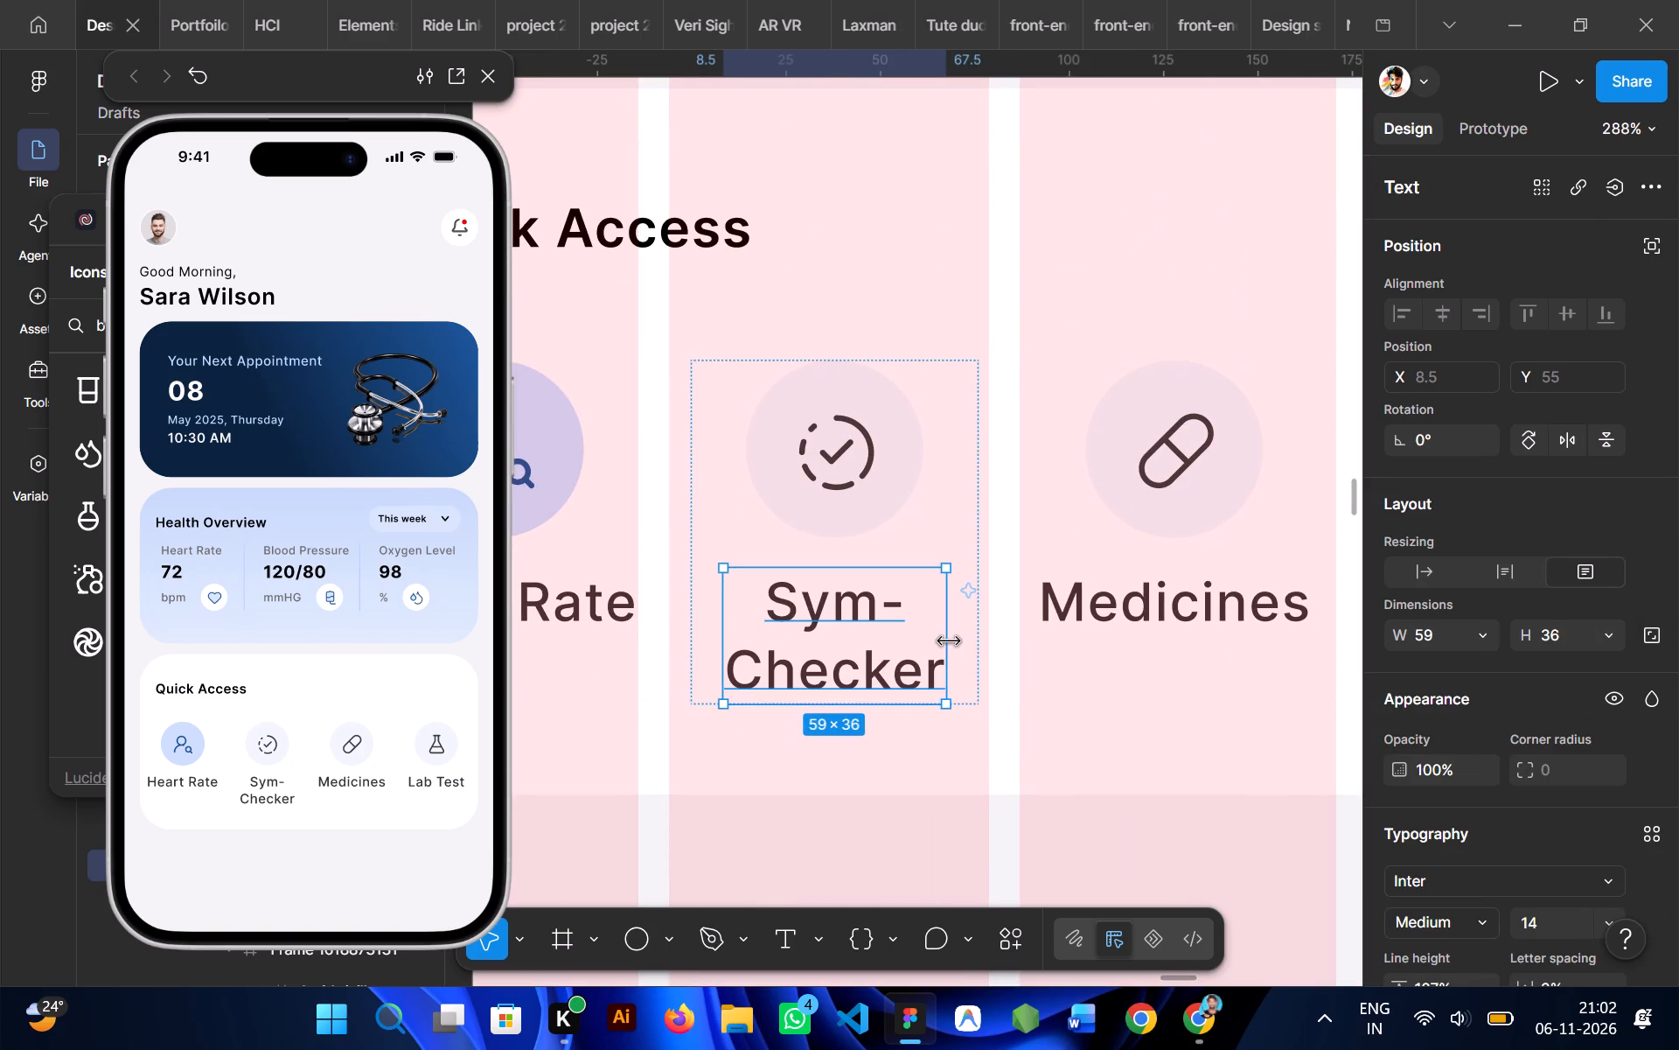
left_click_drag(949, 640, 1052, 639)
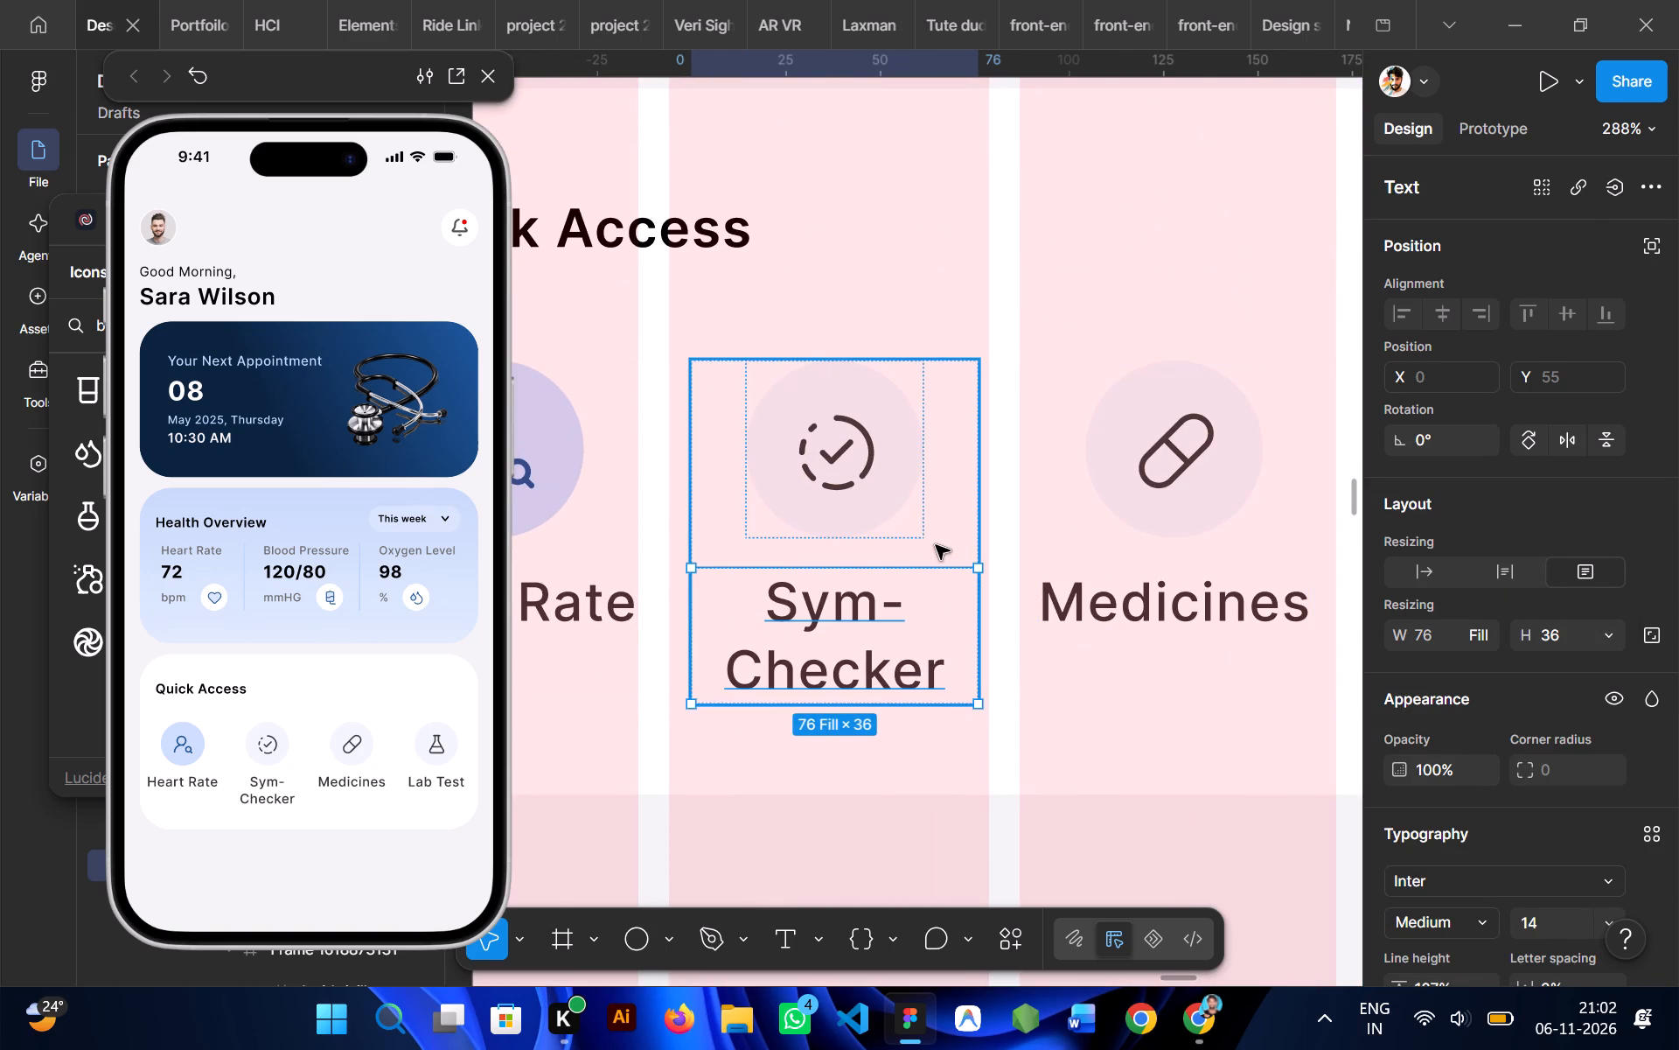
left_click(937, 526)
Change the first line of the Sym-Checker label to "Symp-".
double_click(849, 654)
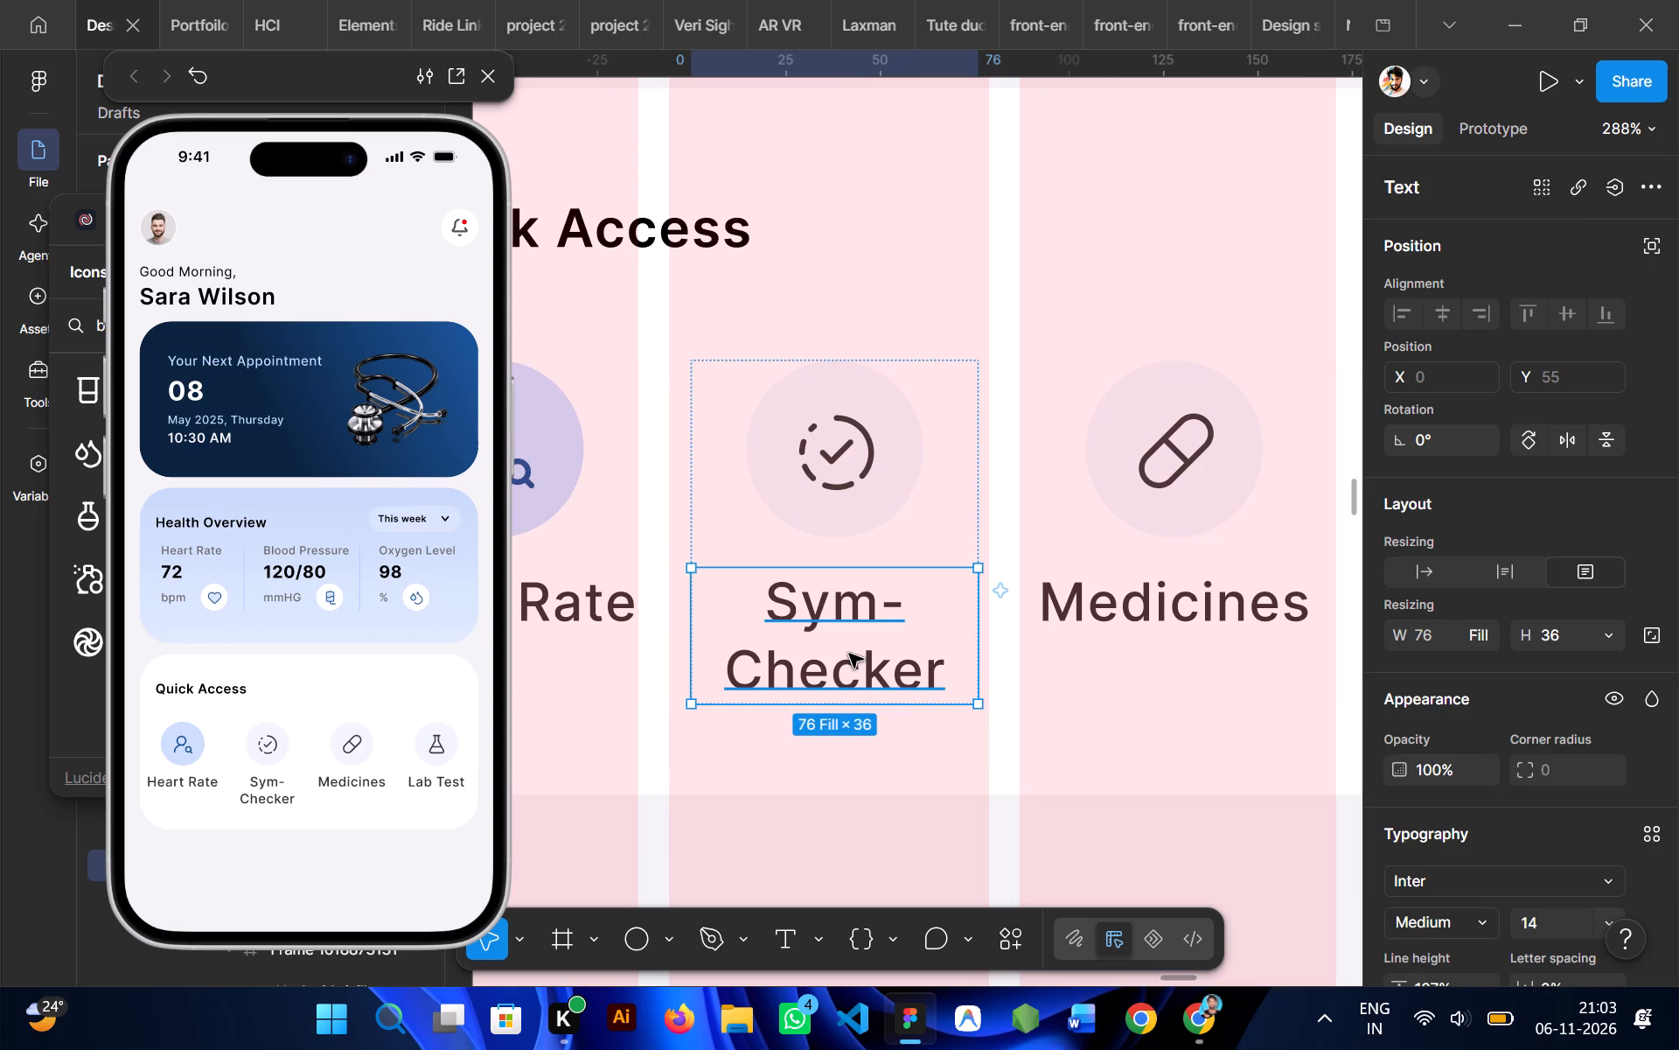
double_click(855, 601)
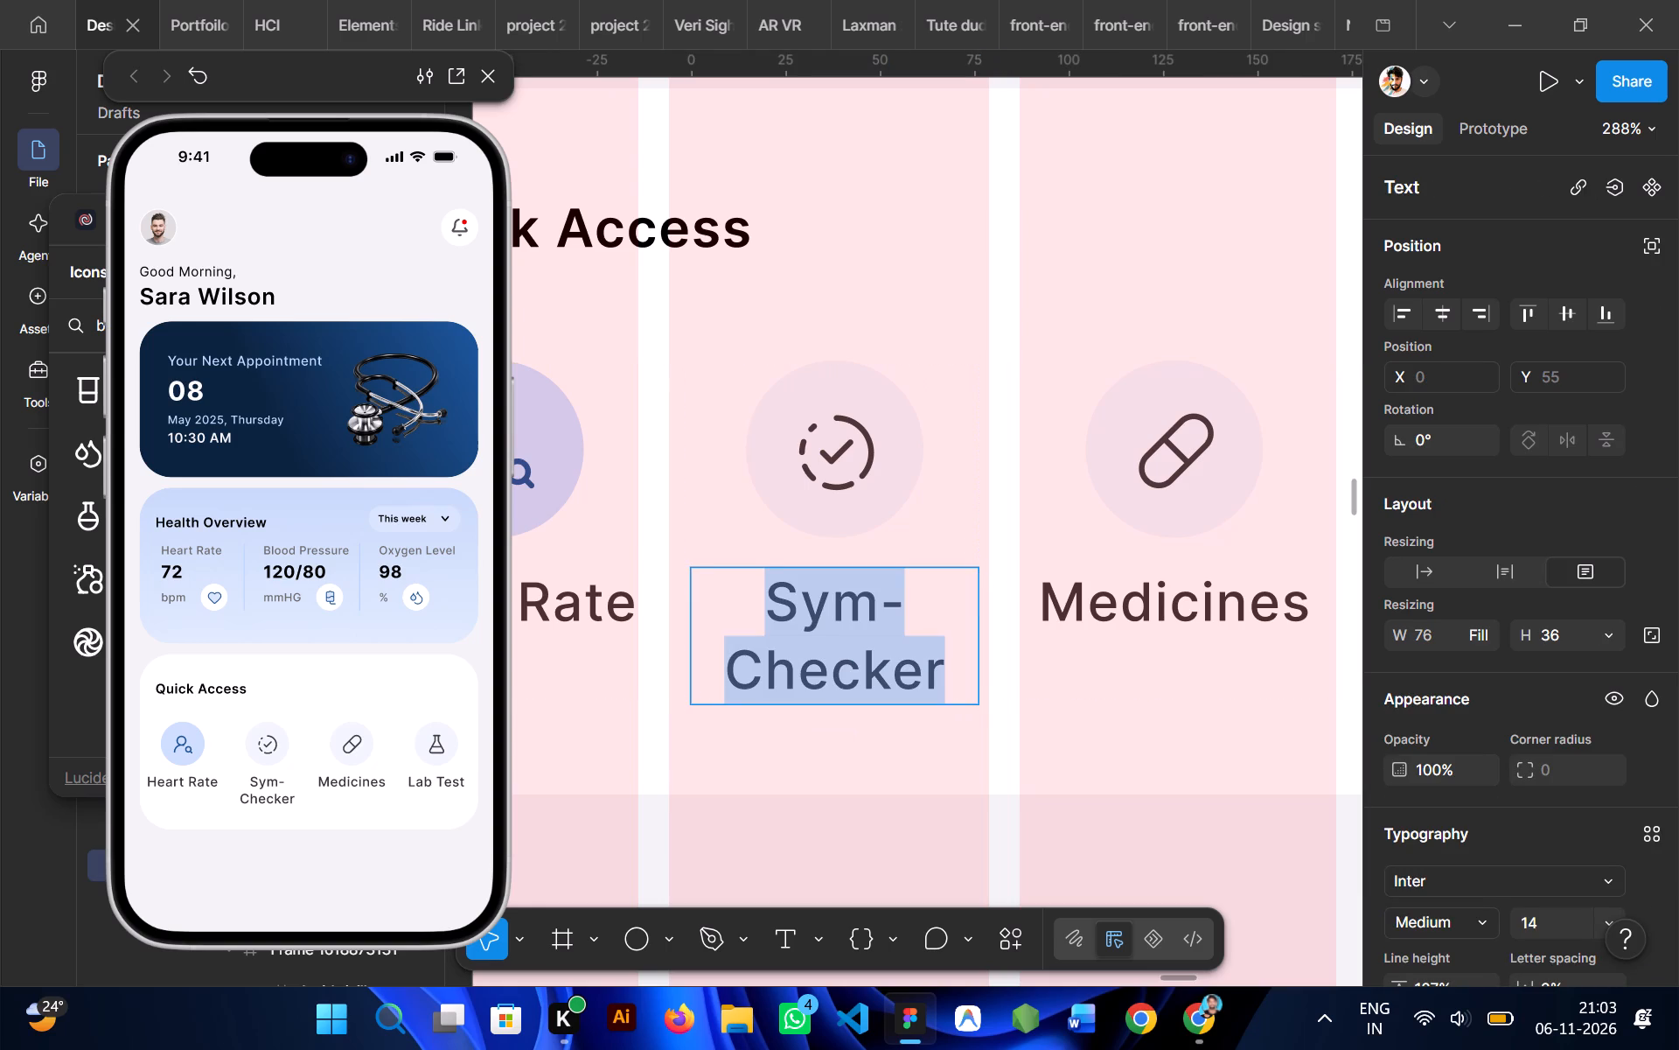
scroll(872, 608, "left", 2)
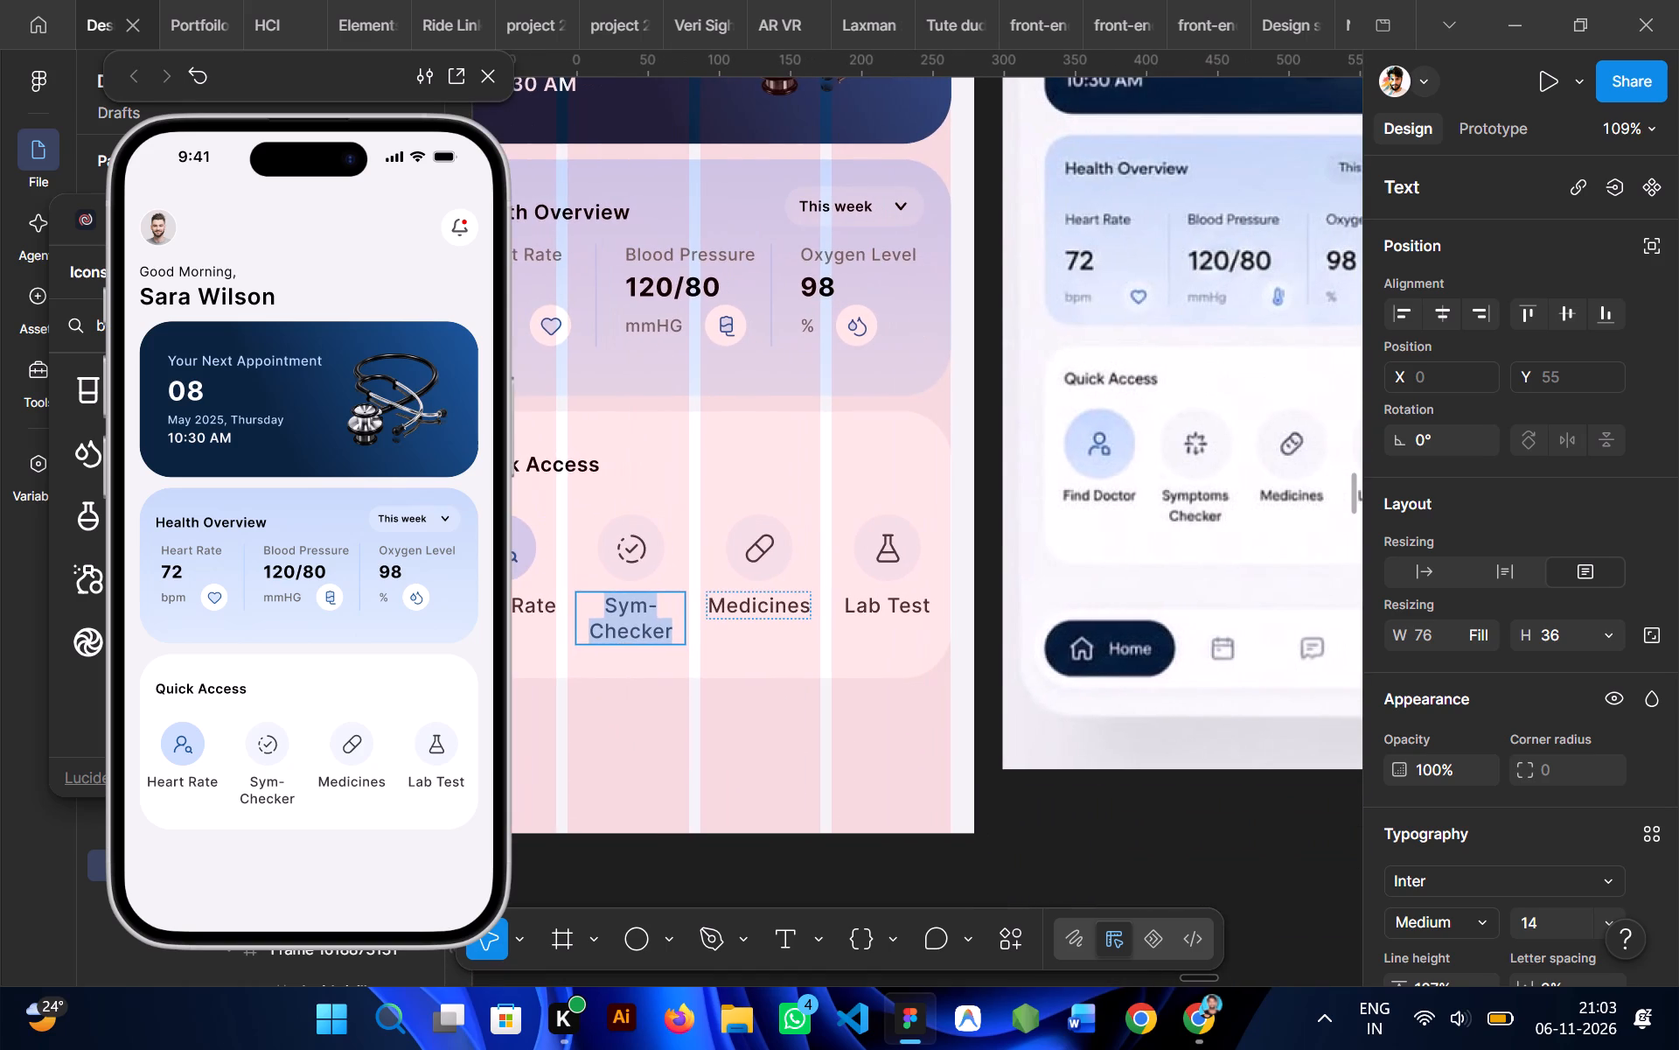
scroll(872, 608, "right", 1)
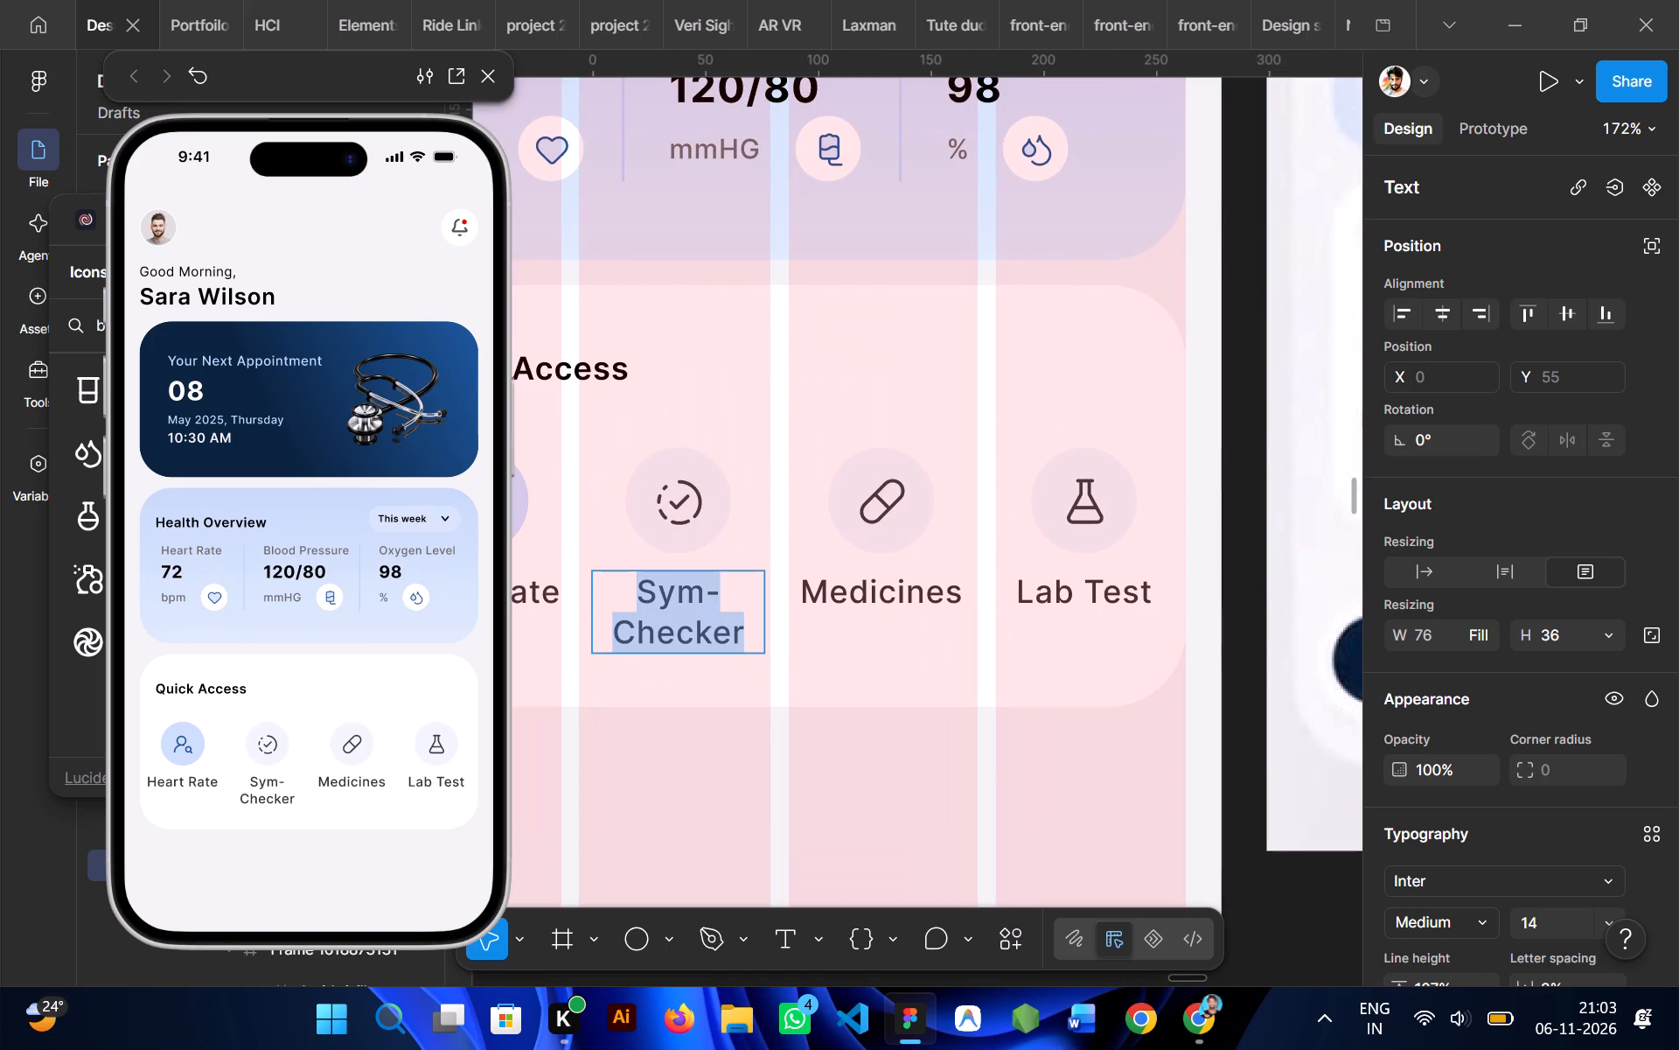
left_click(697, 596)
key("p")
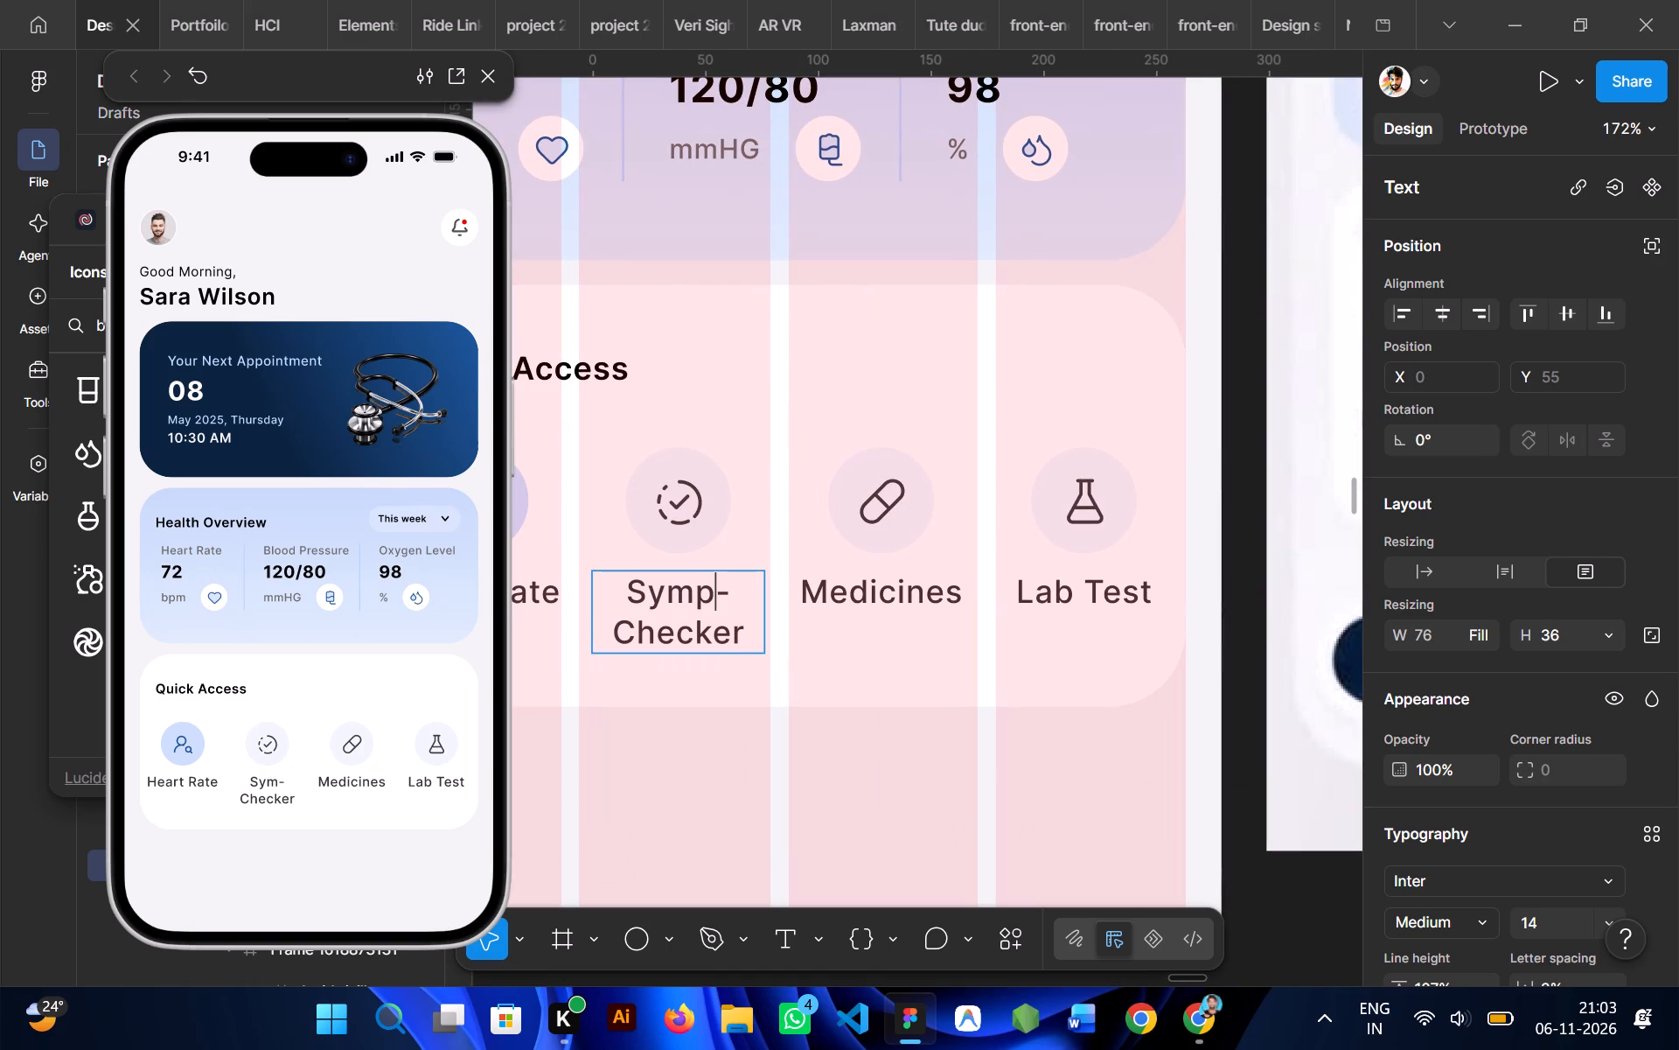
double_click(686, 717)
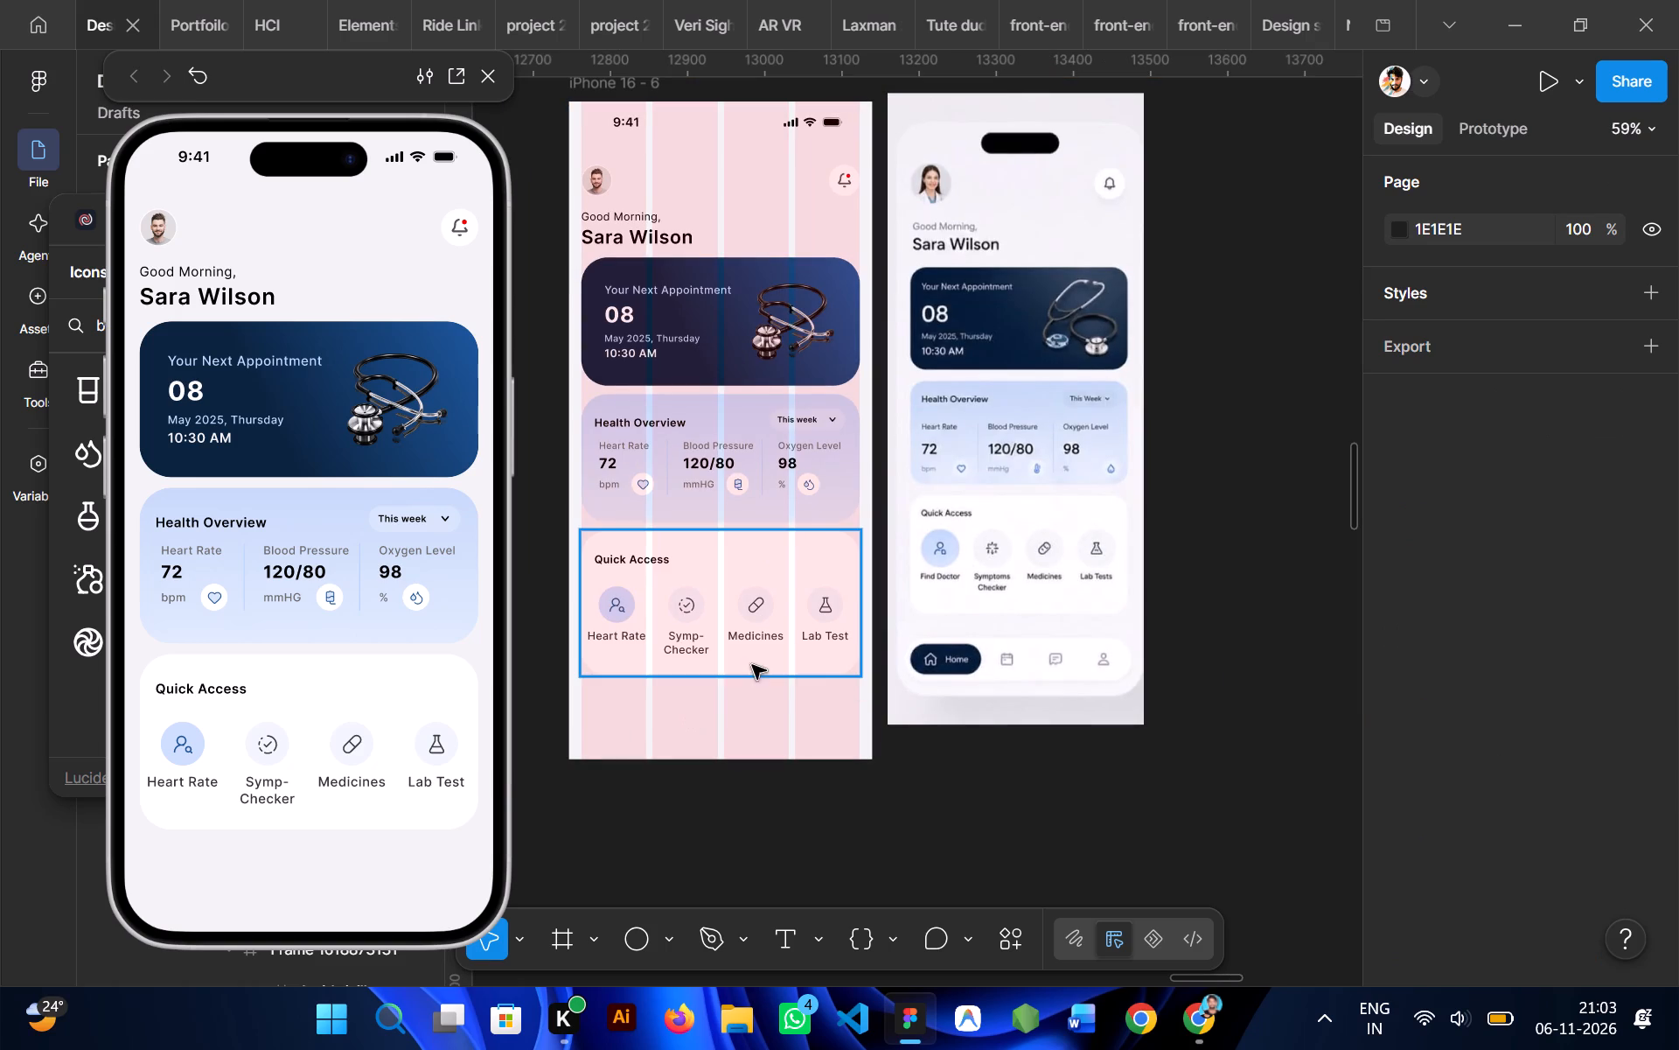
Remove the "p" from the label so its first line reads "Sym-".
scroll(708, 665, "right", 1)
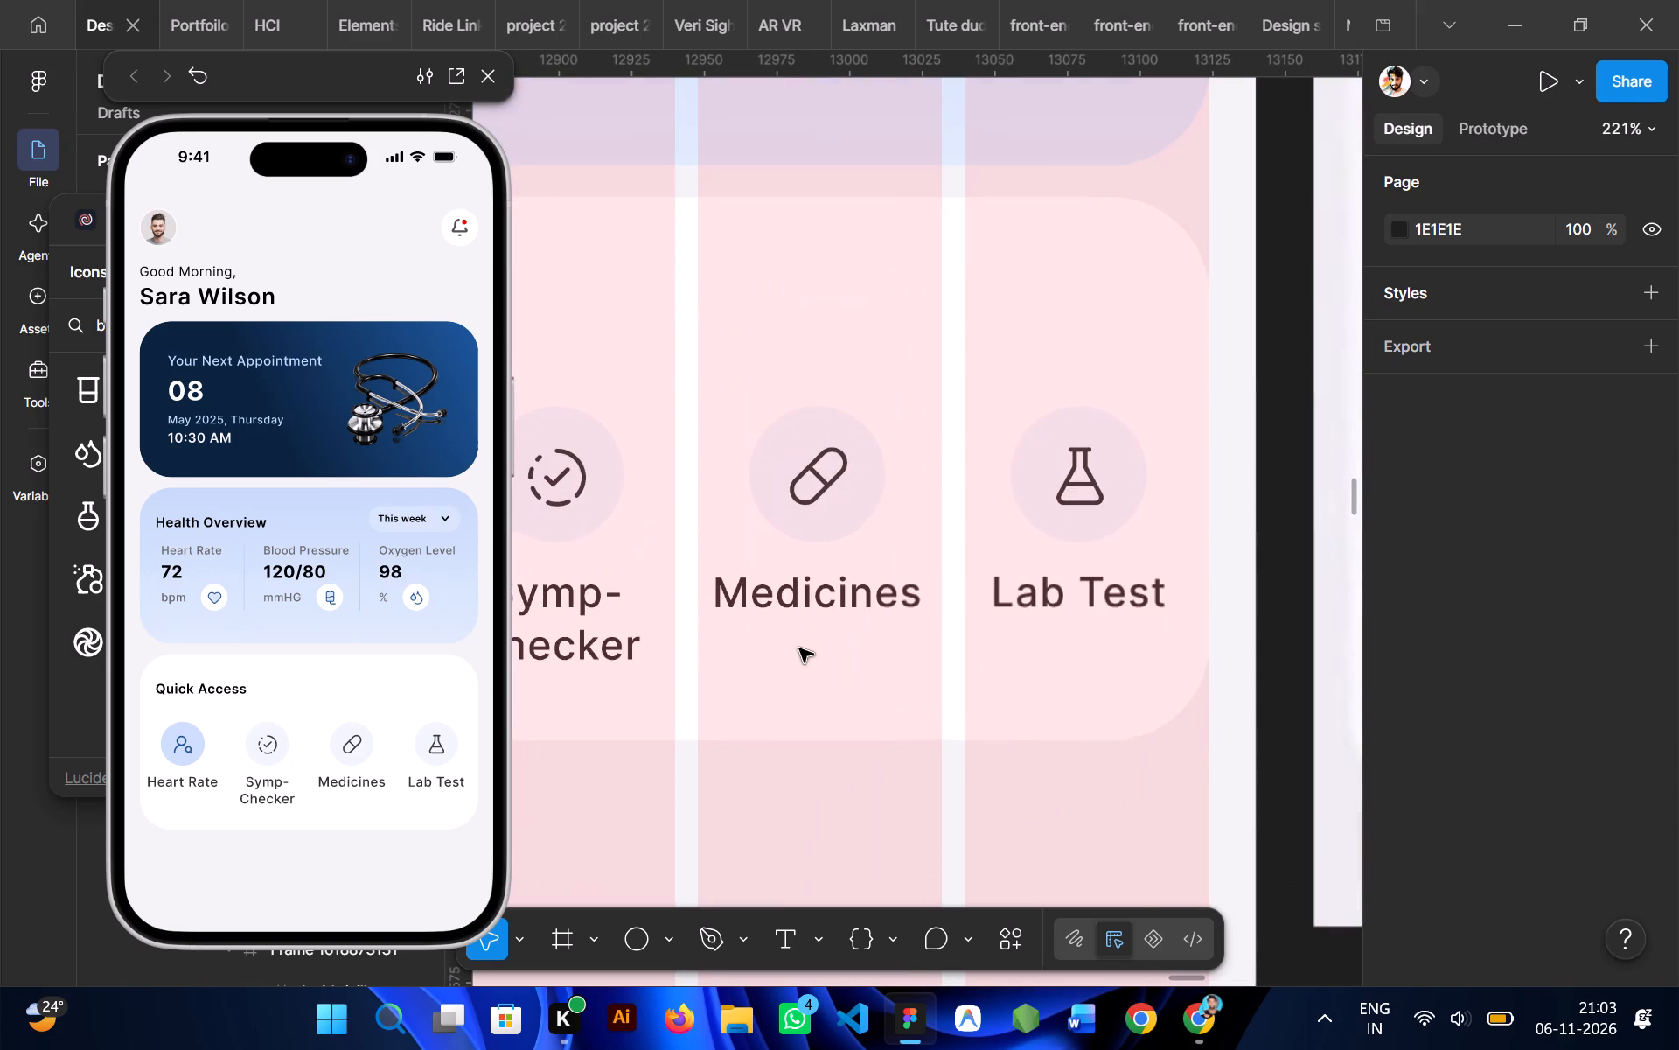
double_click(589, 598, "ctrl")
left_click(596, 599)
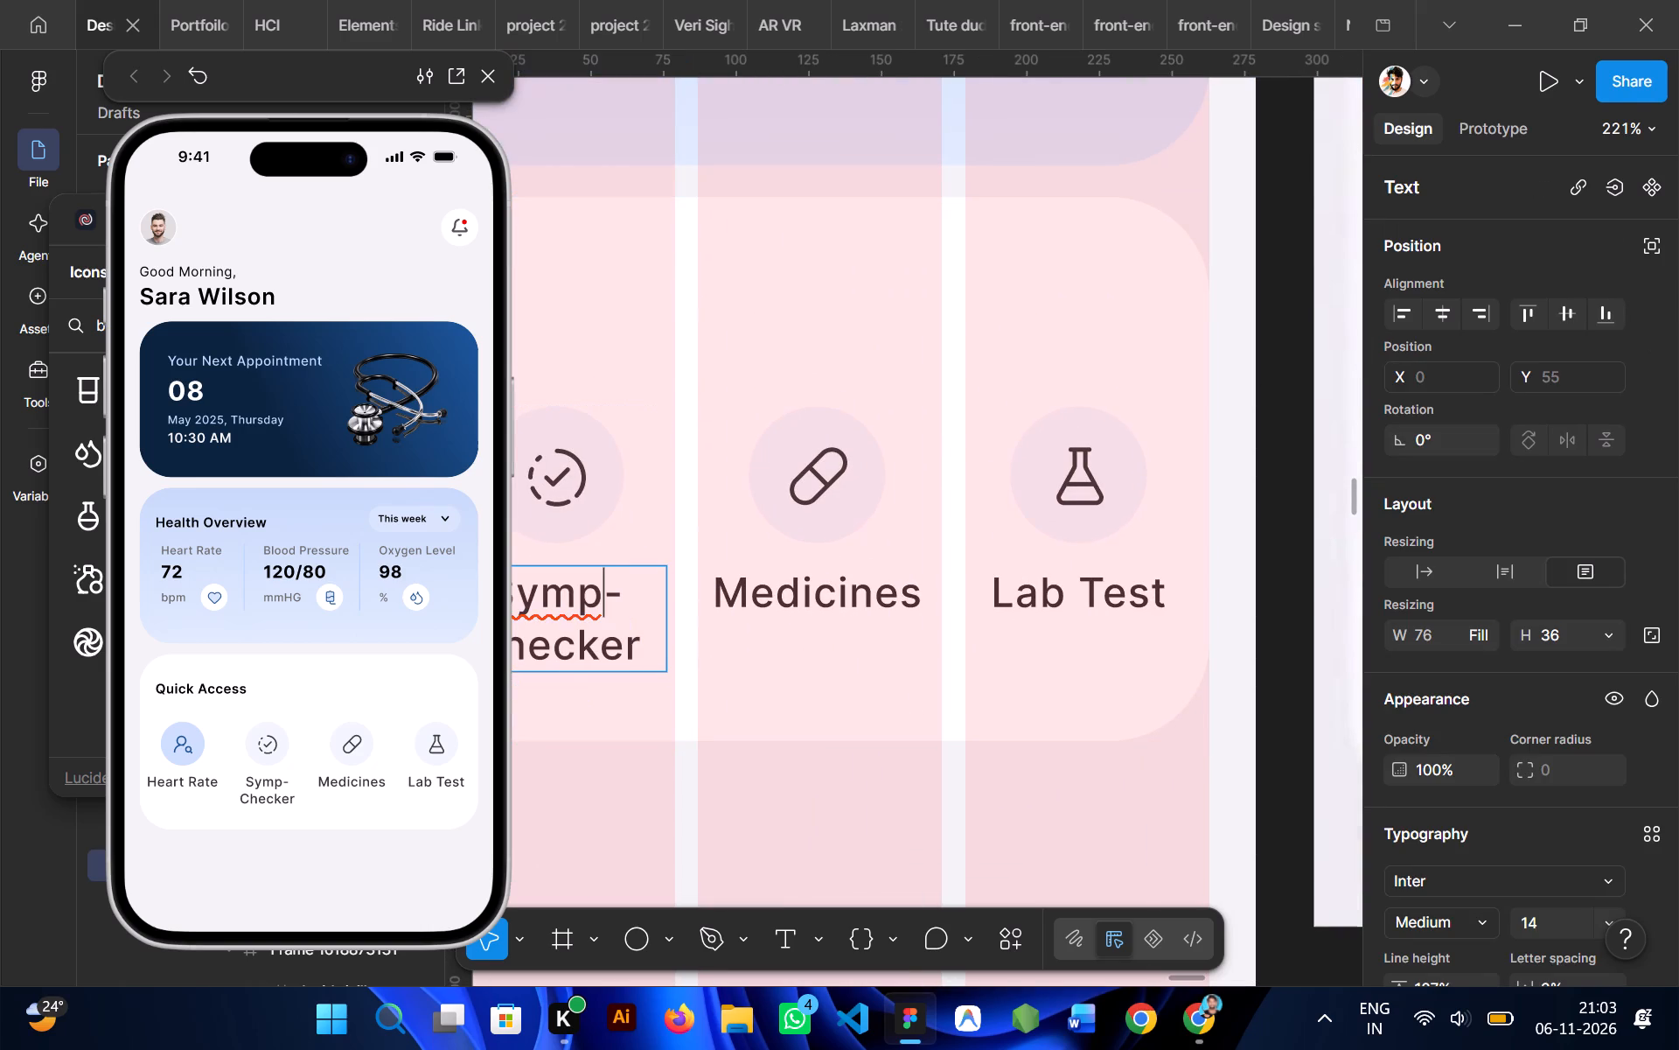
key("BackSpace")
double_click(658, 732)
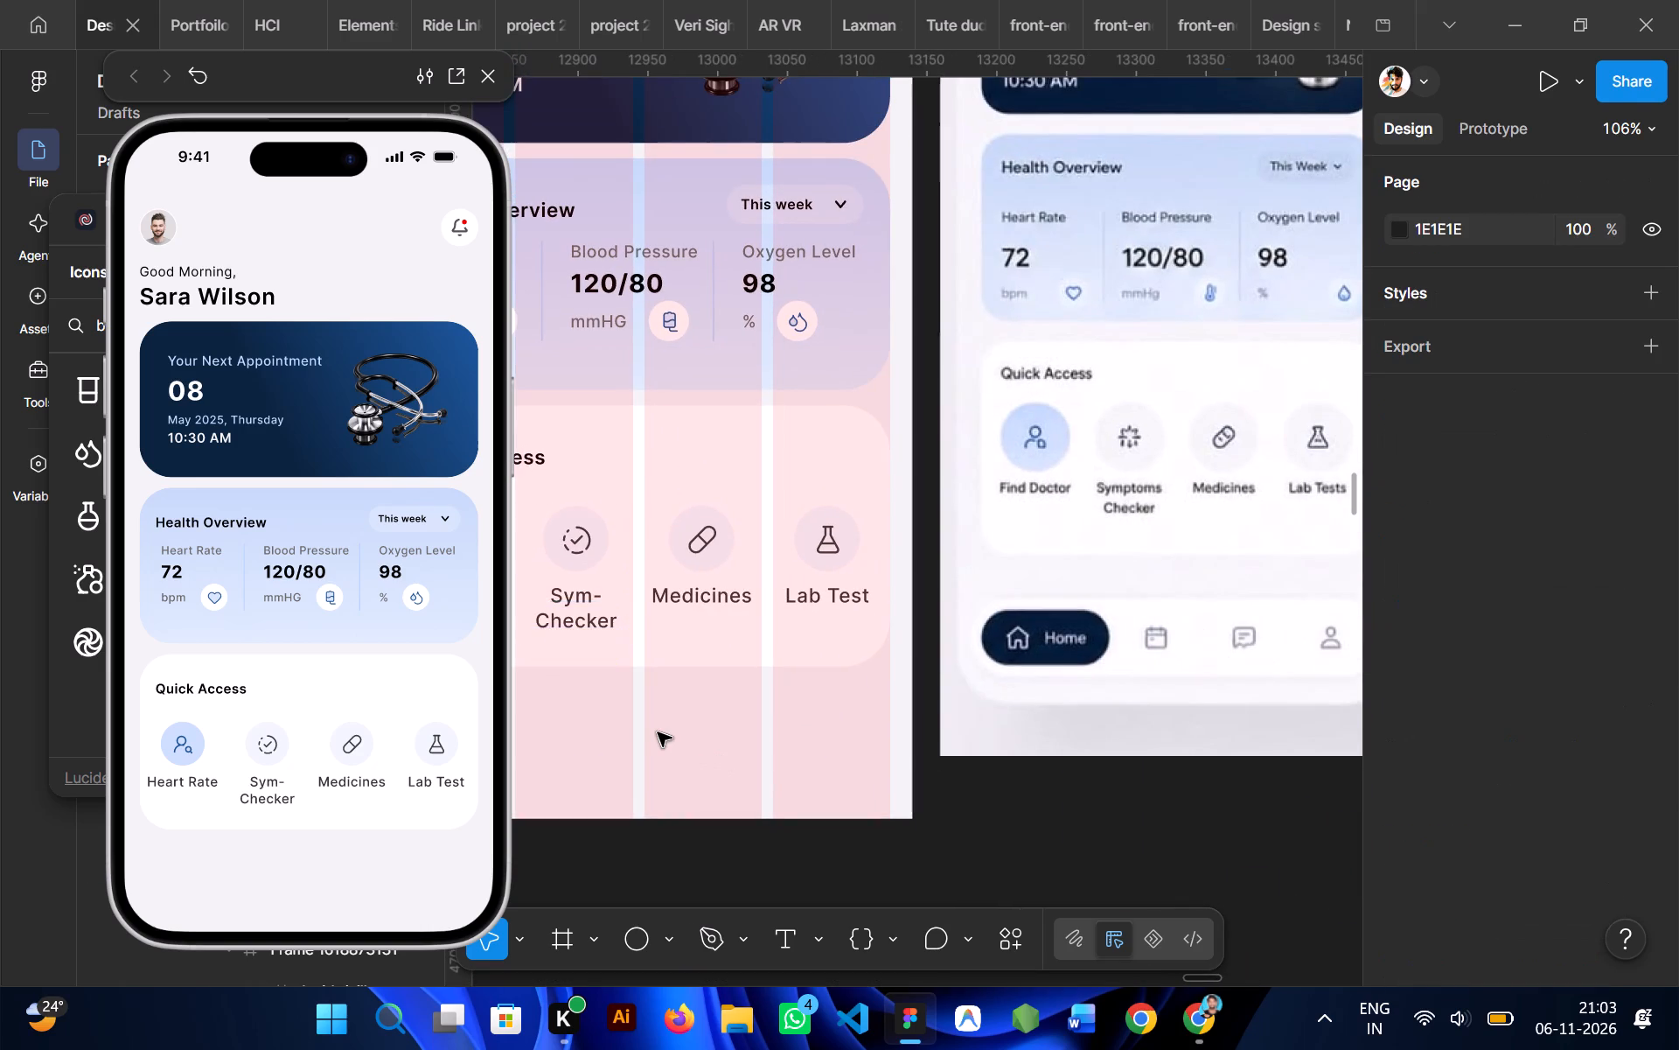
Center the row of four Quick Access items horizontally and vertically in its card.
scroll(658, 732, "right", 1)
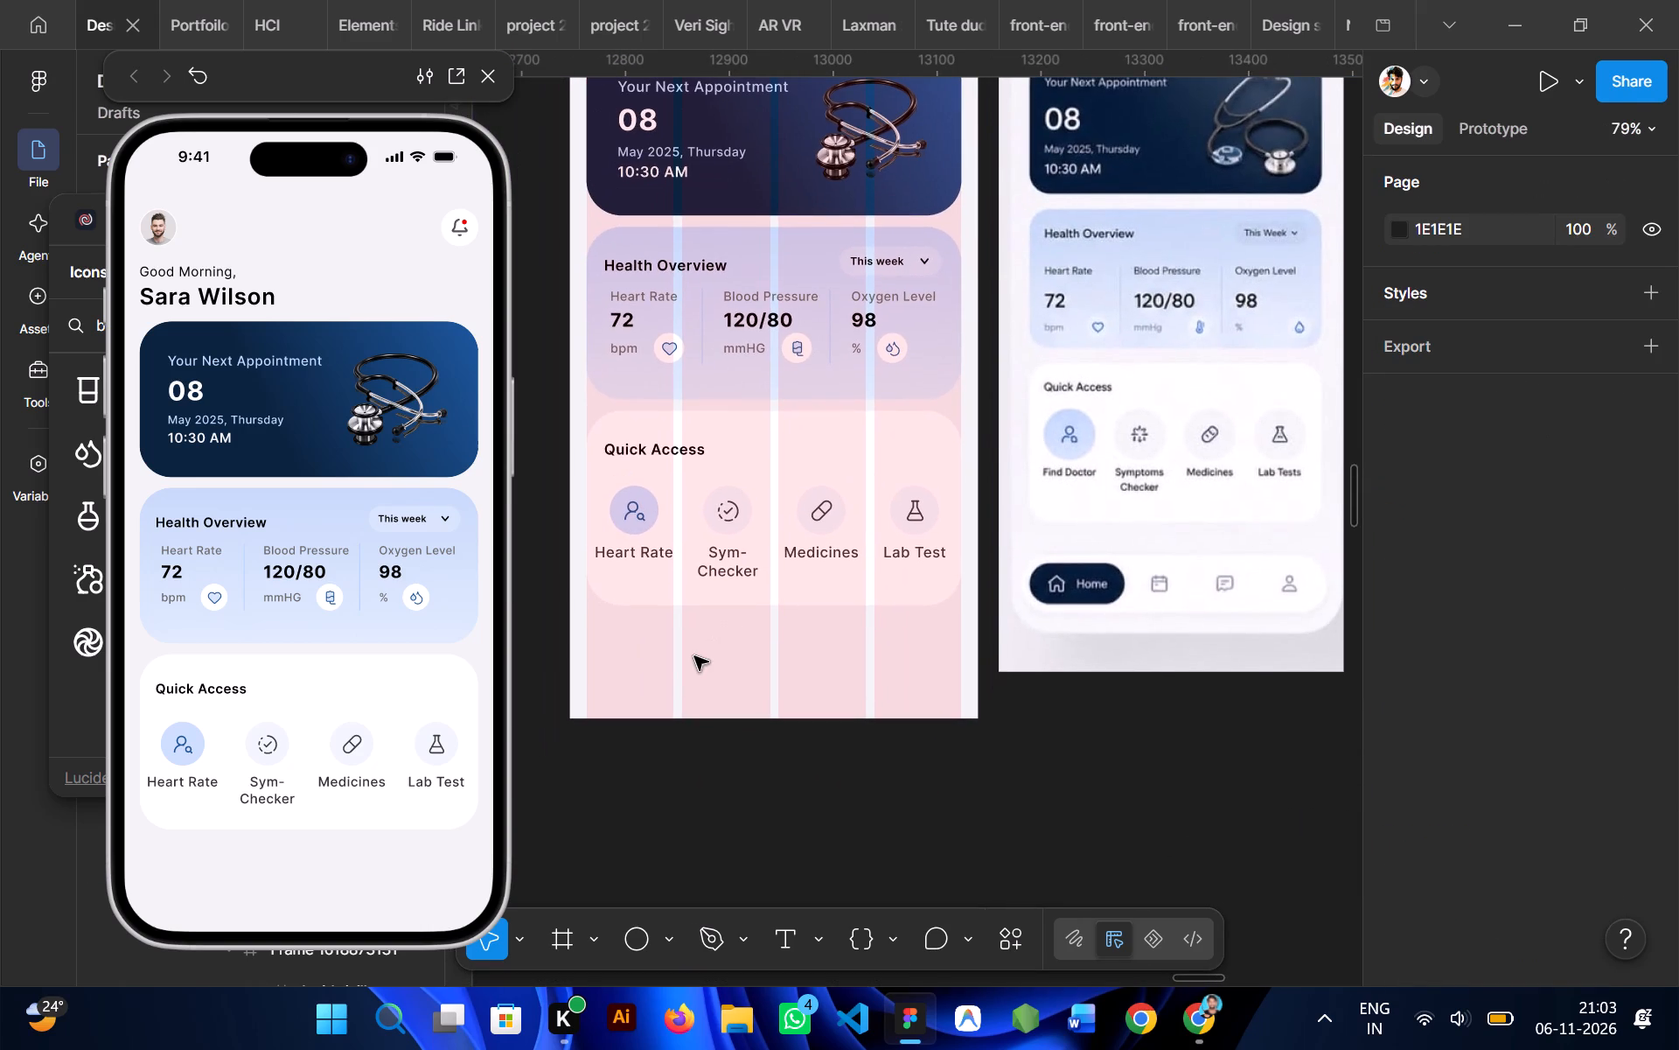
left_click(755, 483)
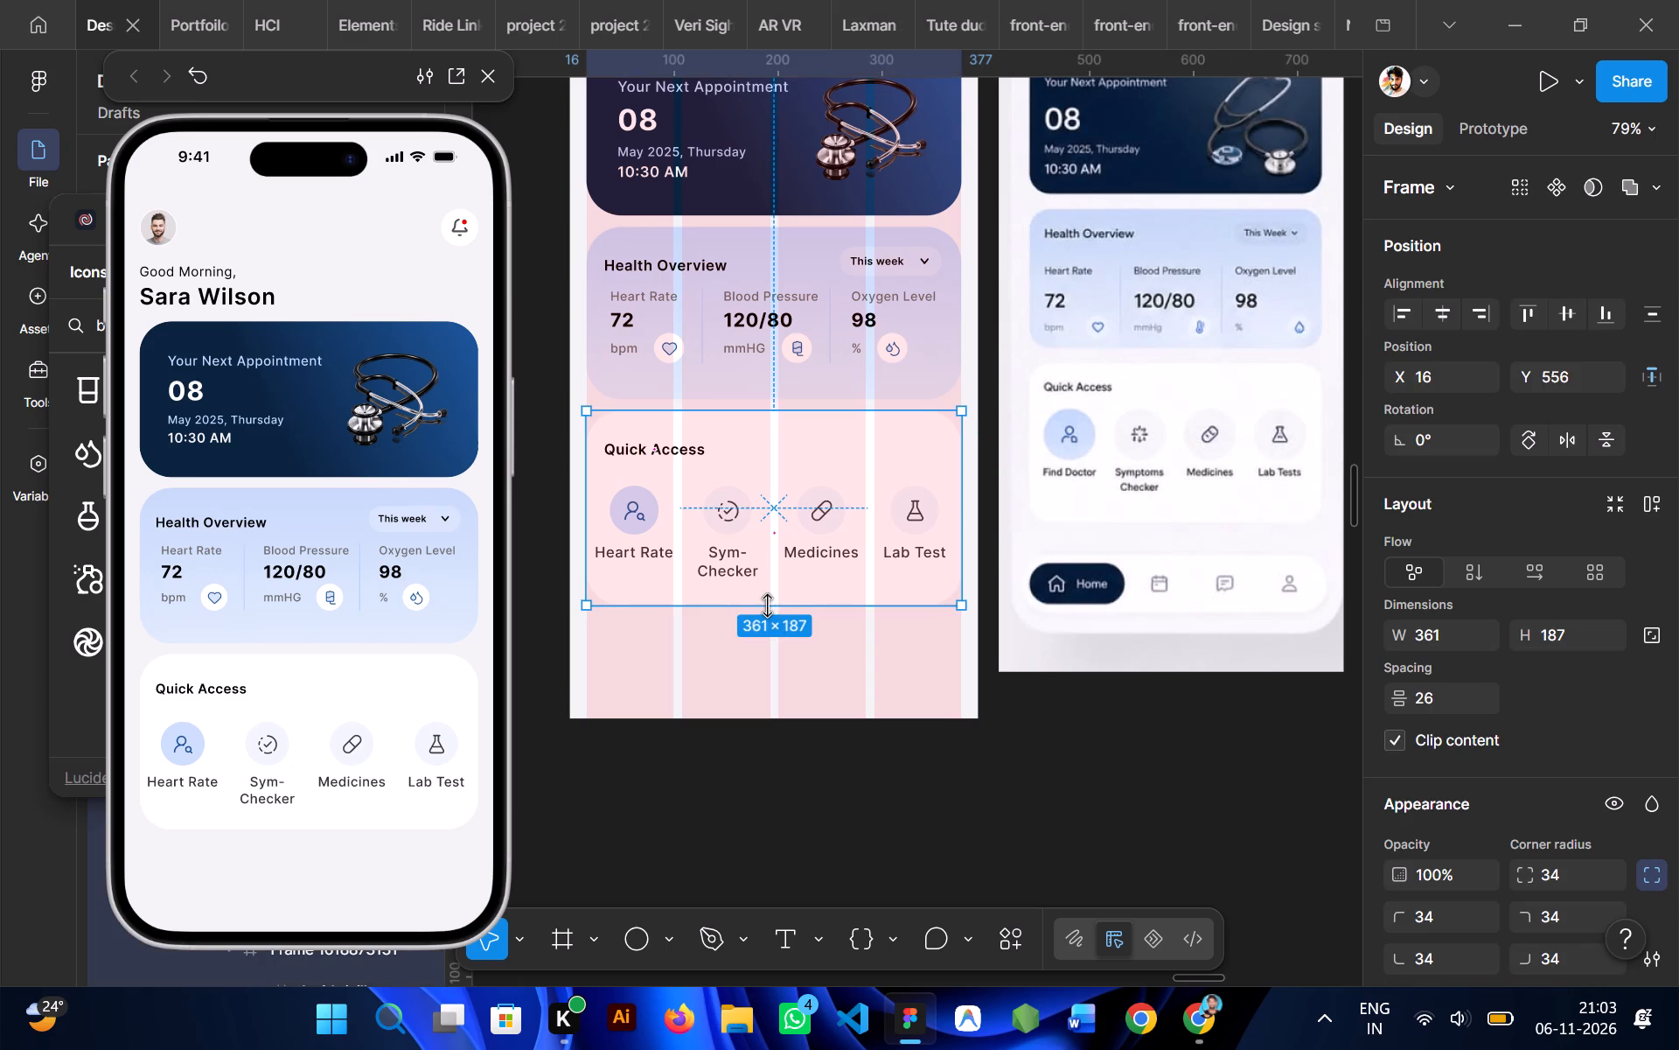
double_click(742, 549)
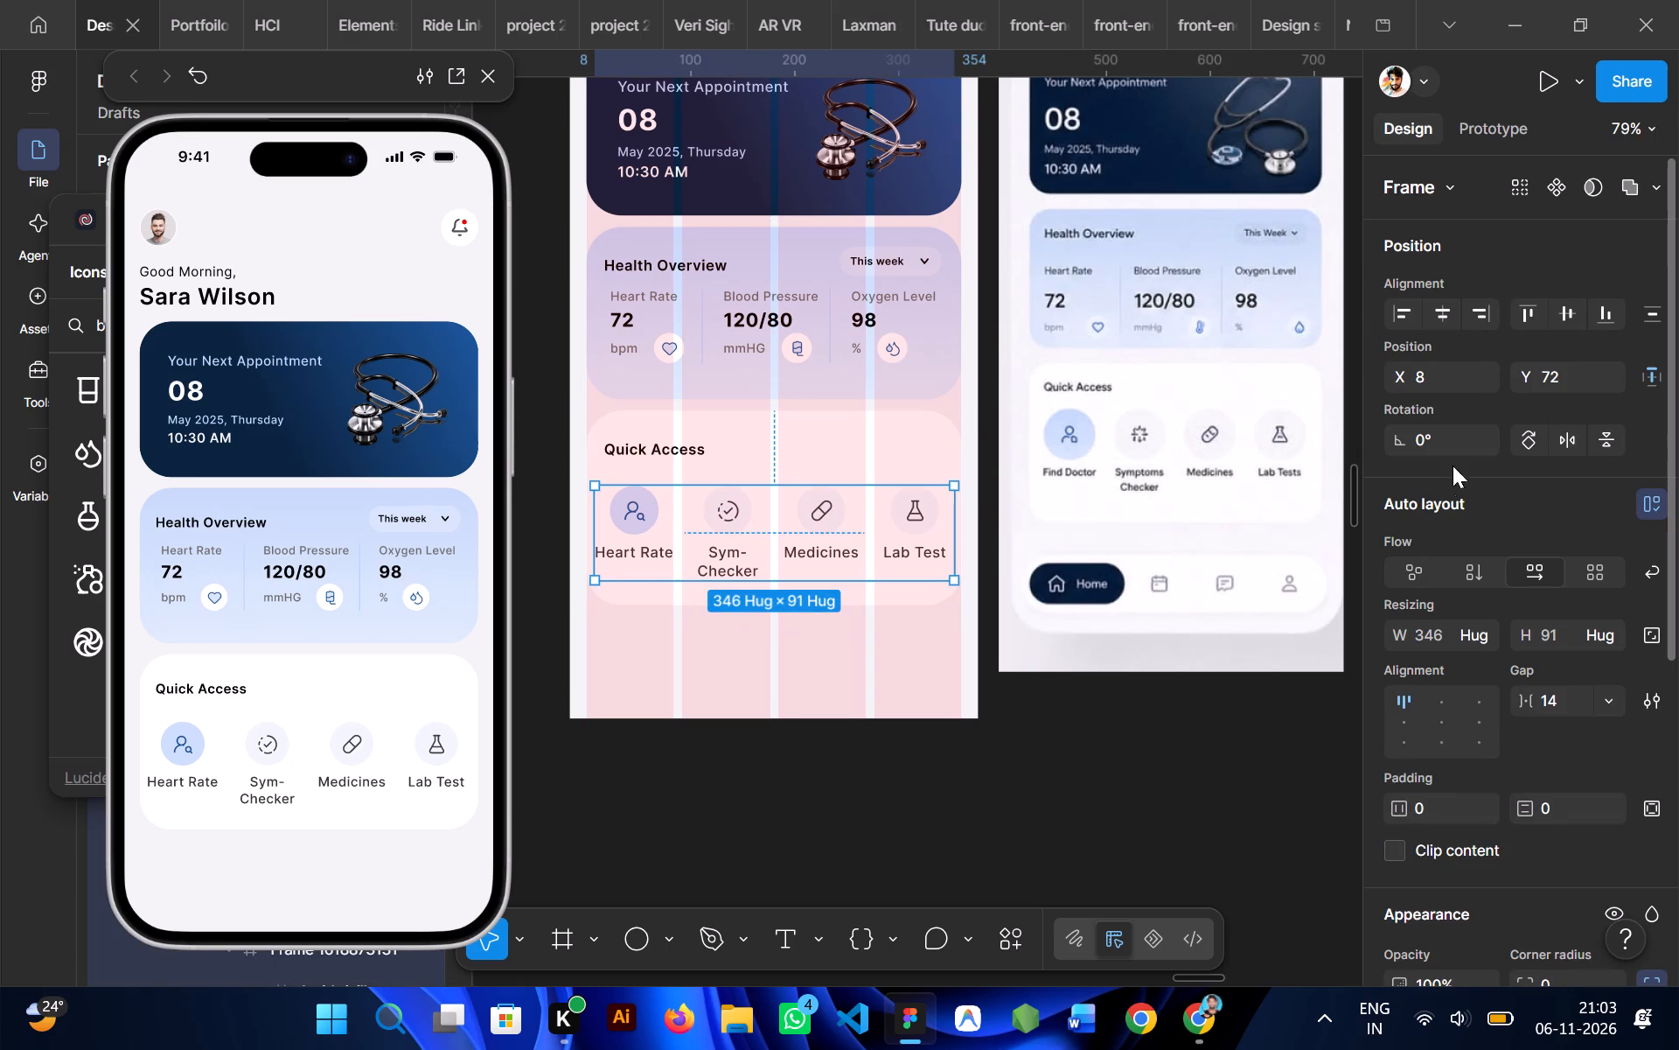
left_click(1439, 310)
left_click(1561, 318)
Move the row of four Quick Access items down to Y 73, below the card's heading.
scroll(886, 647, "right", 1)
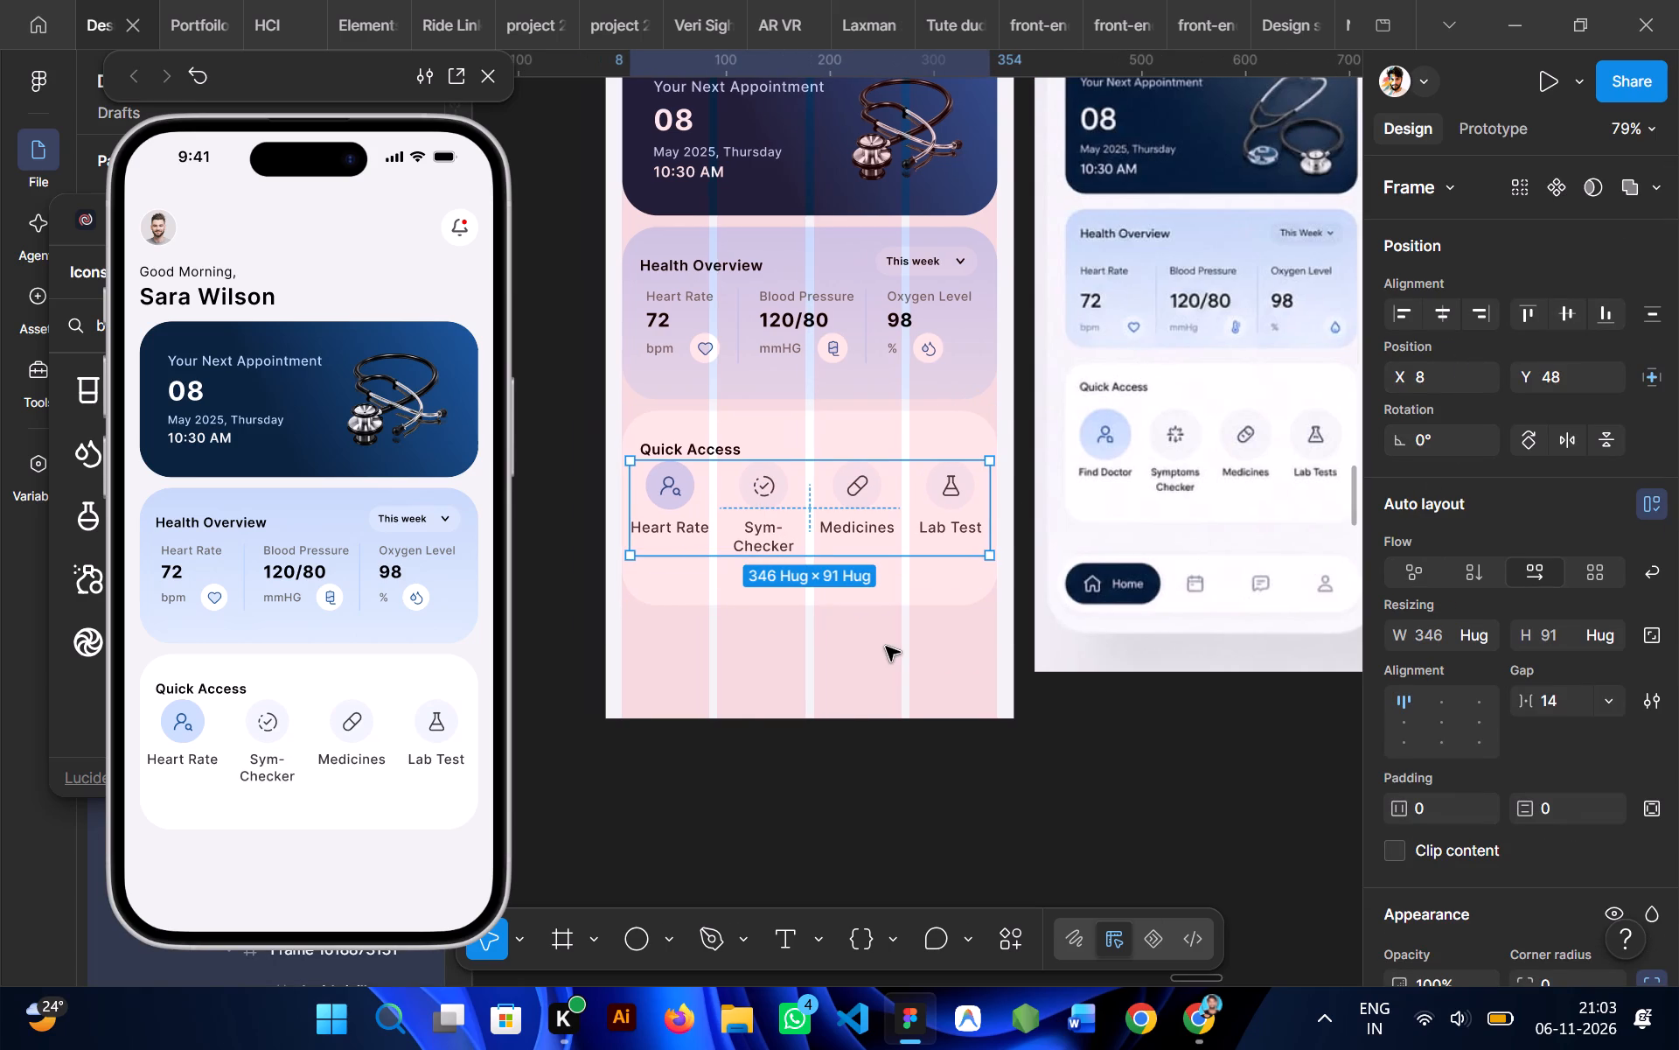
key("Down")
key("Down")
key("Down")
key("Down")
key("Down")
key("Down")
key("Down")
key("Down")
key("Down")
key("Down")
key("Down")
key("Down")
key("Down")
key("Down")
key("Down")
key("Down")
key("Down")
key("Down")
key("Down")
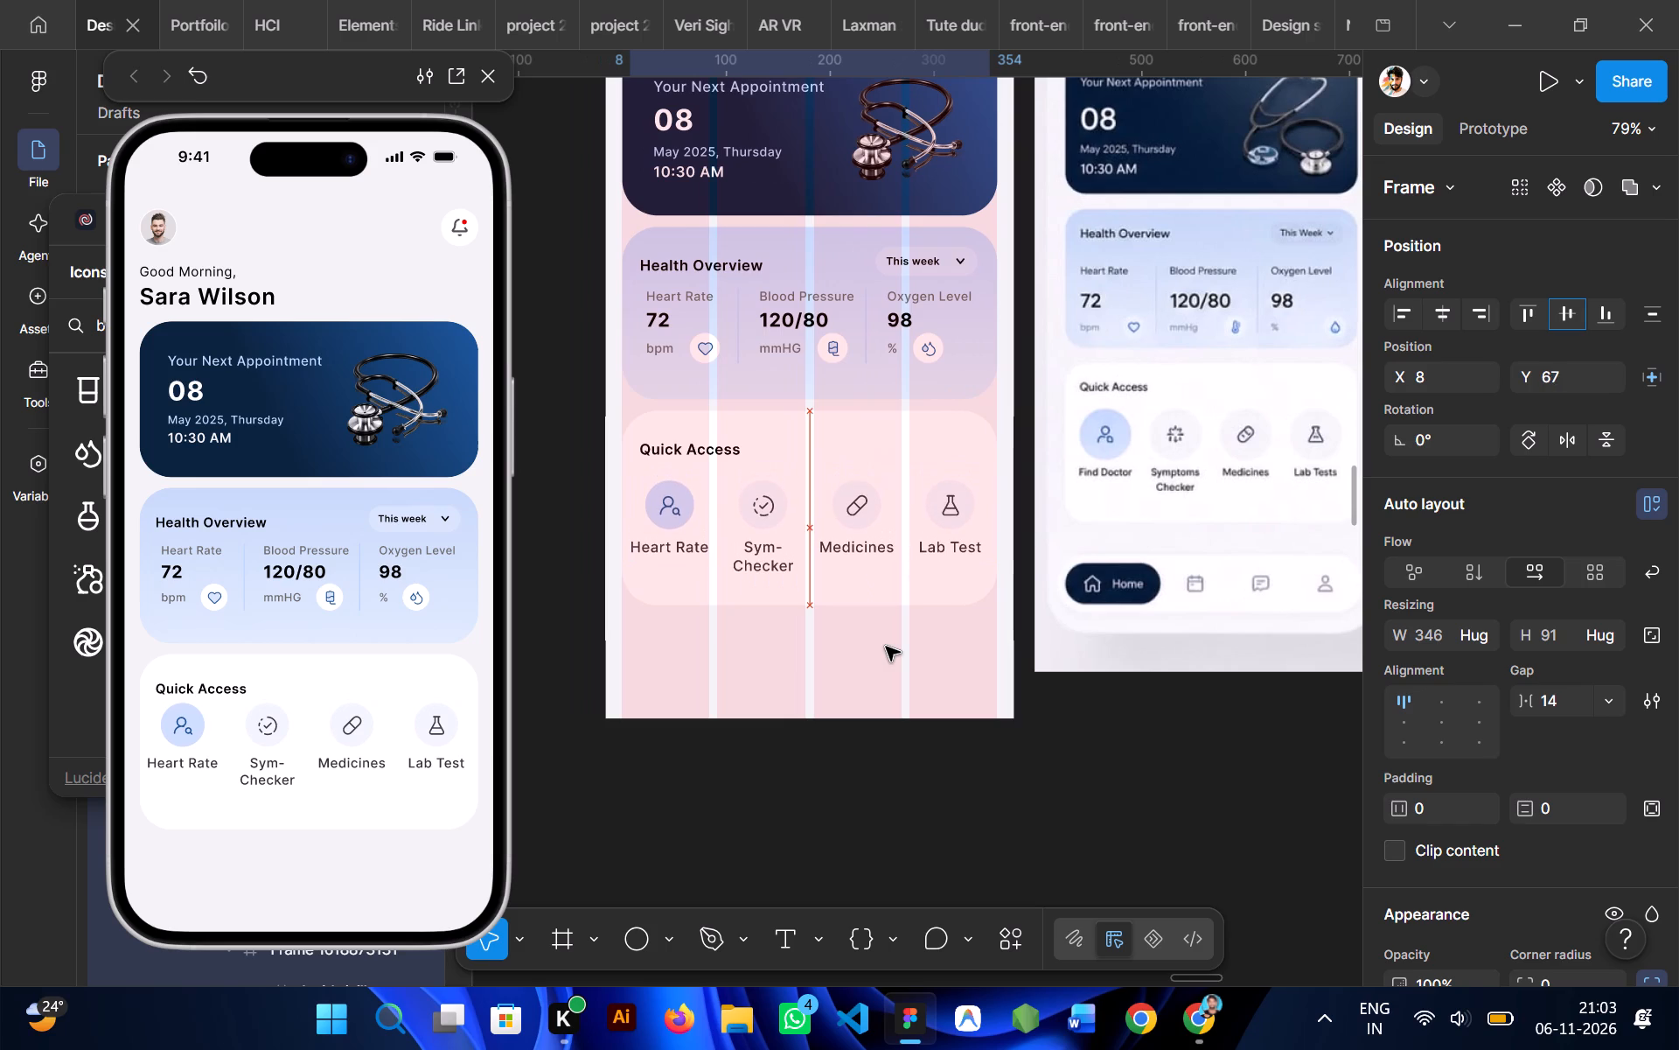
key("Down")
key("Down")
key("Down")
key("Down")
key("Down")
key("Down")
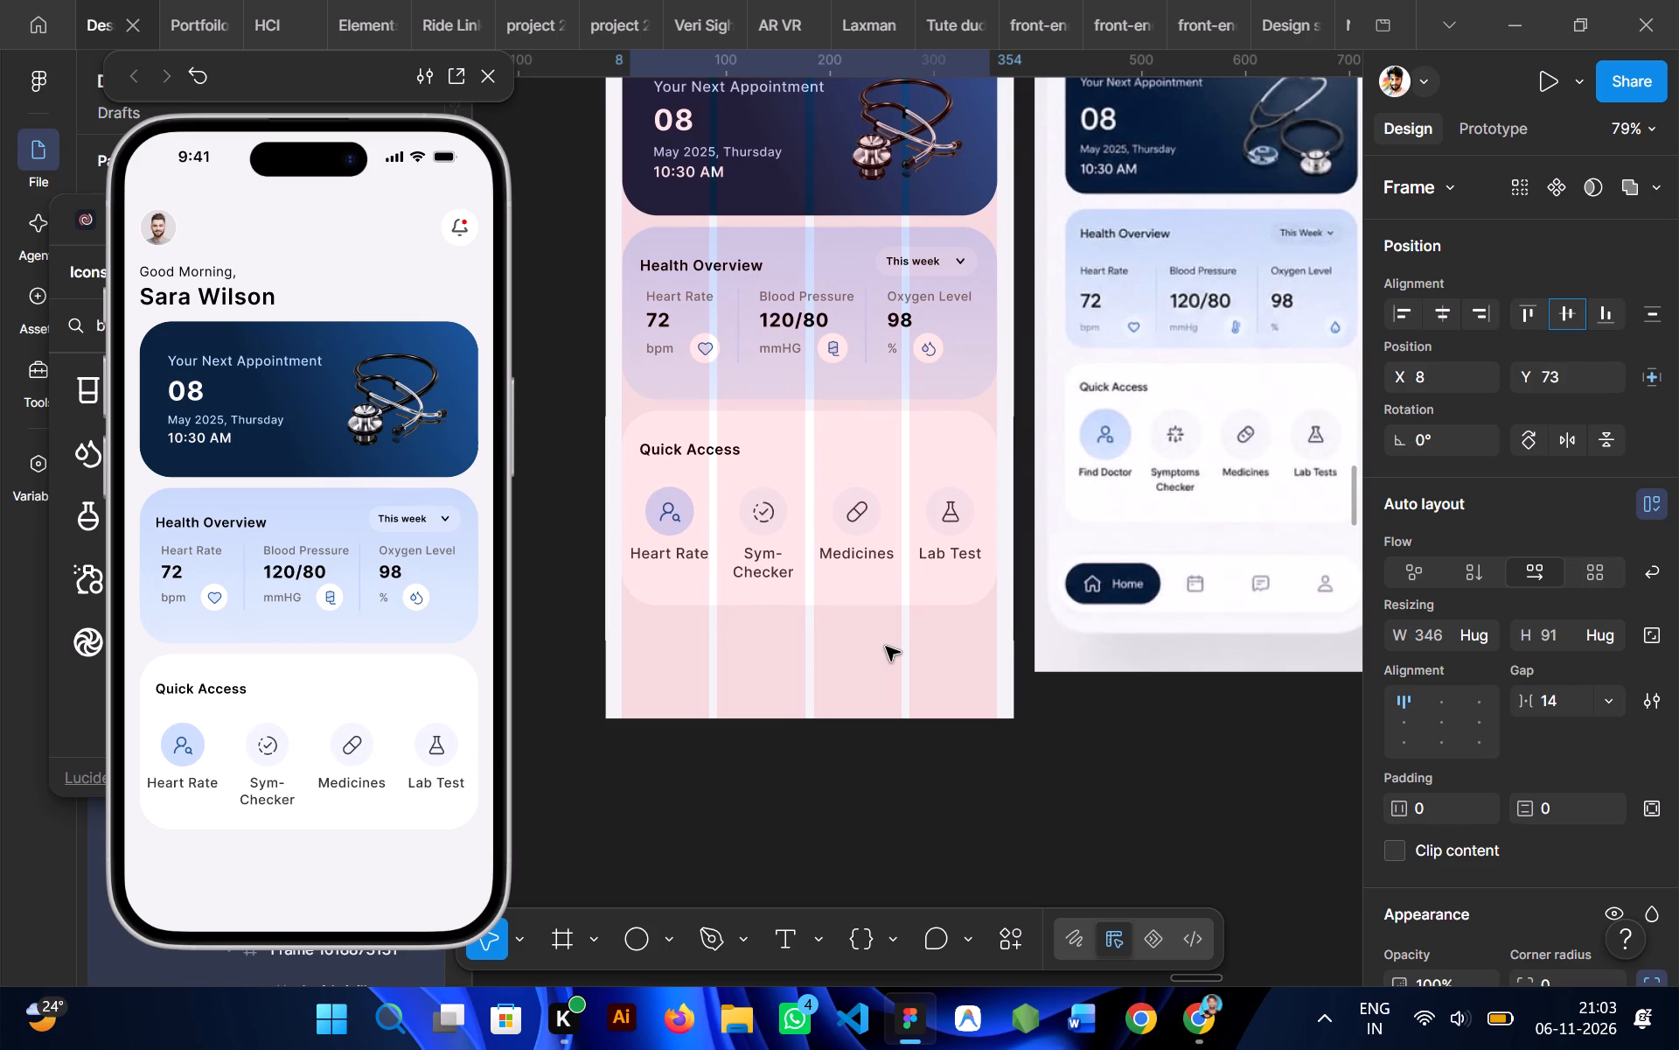
left_click(941, 637)
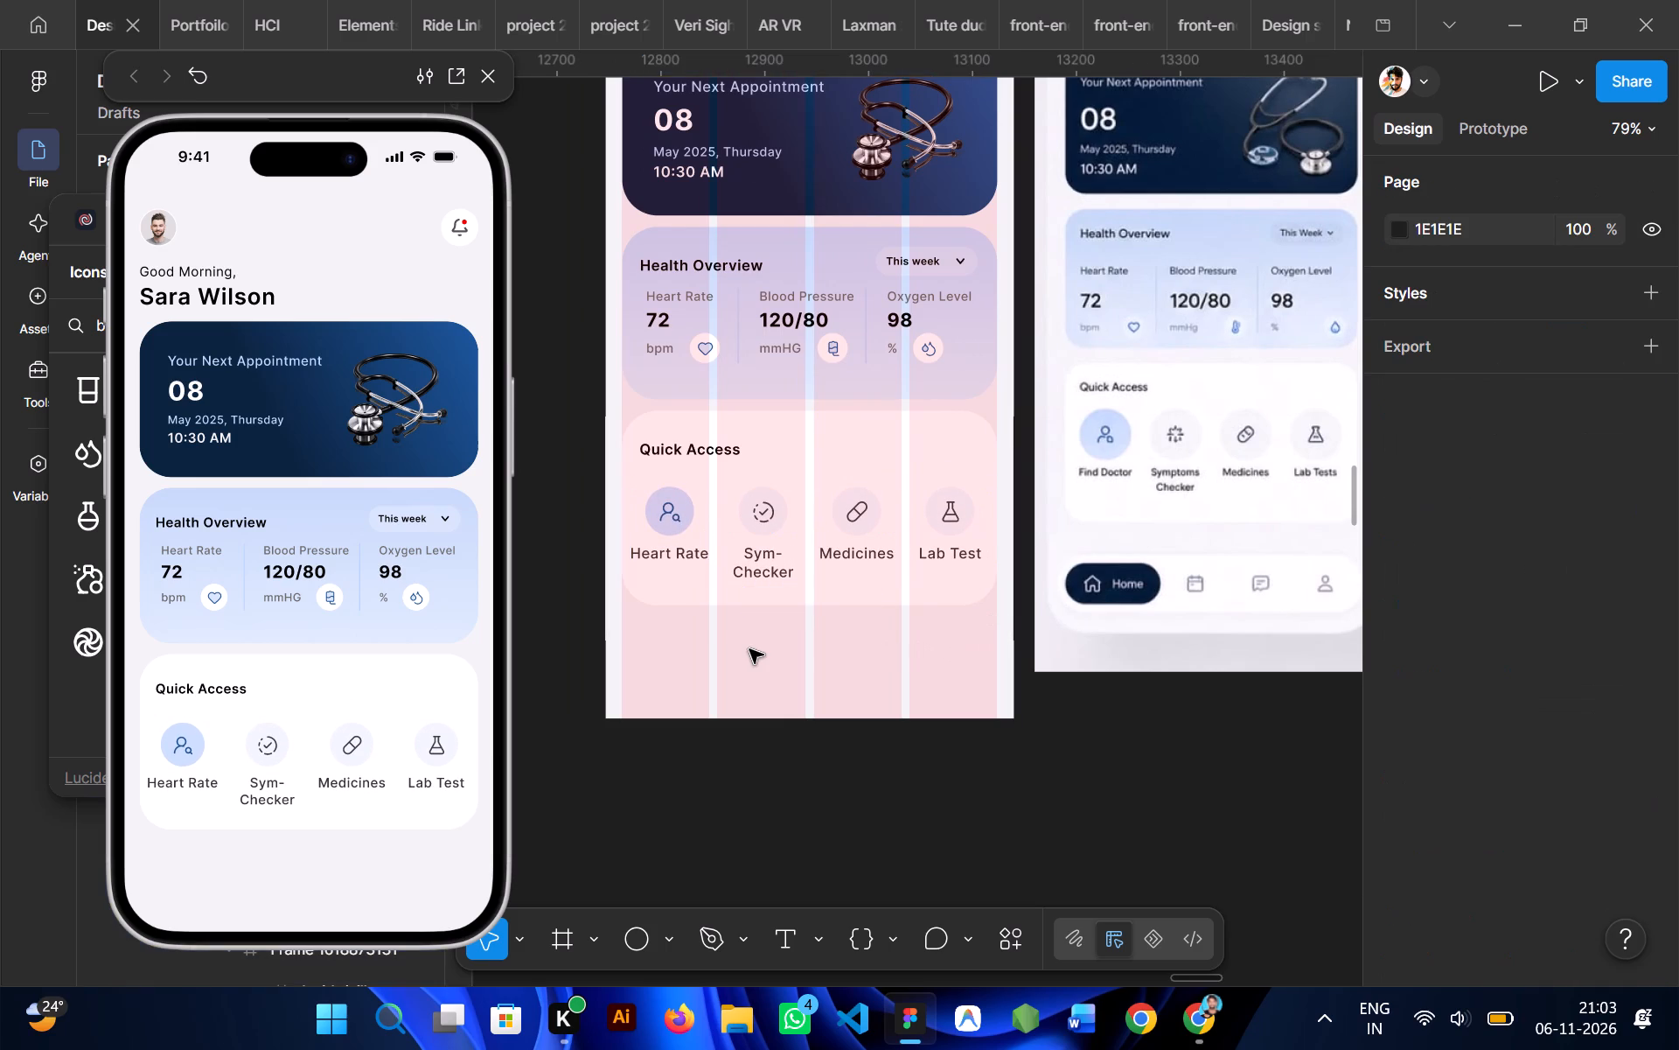
Set the gap between the four Quick Access items to 10.
scroll(749, 649, "right", 1)
double_click(703, 477)
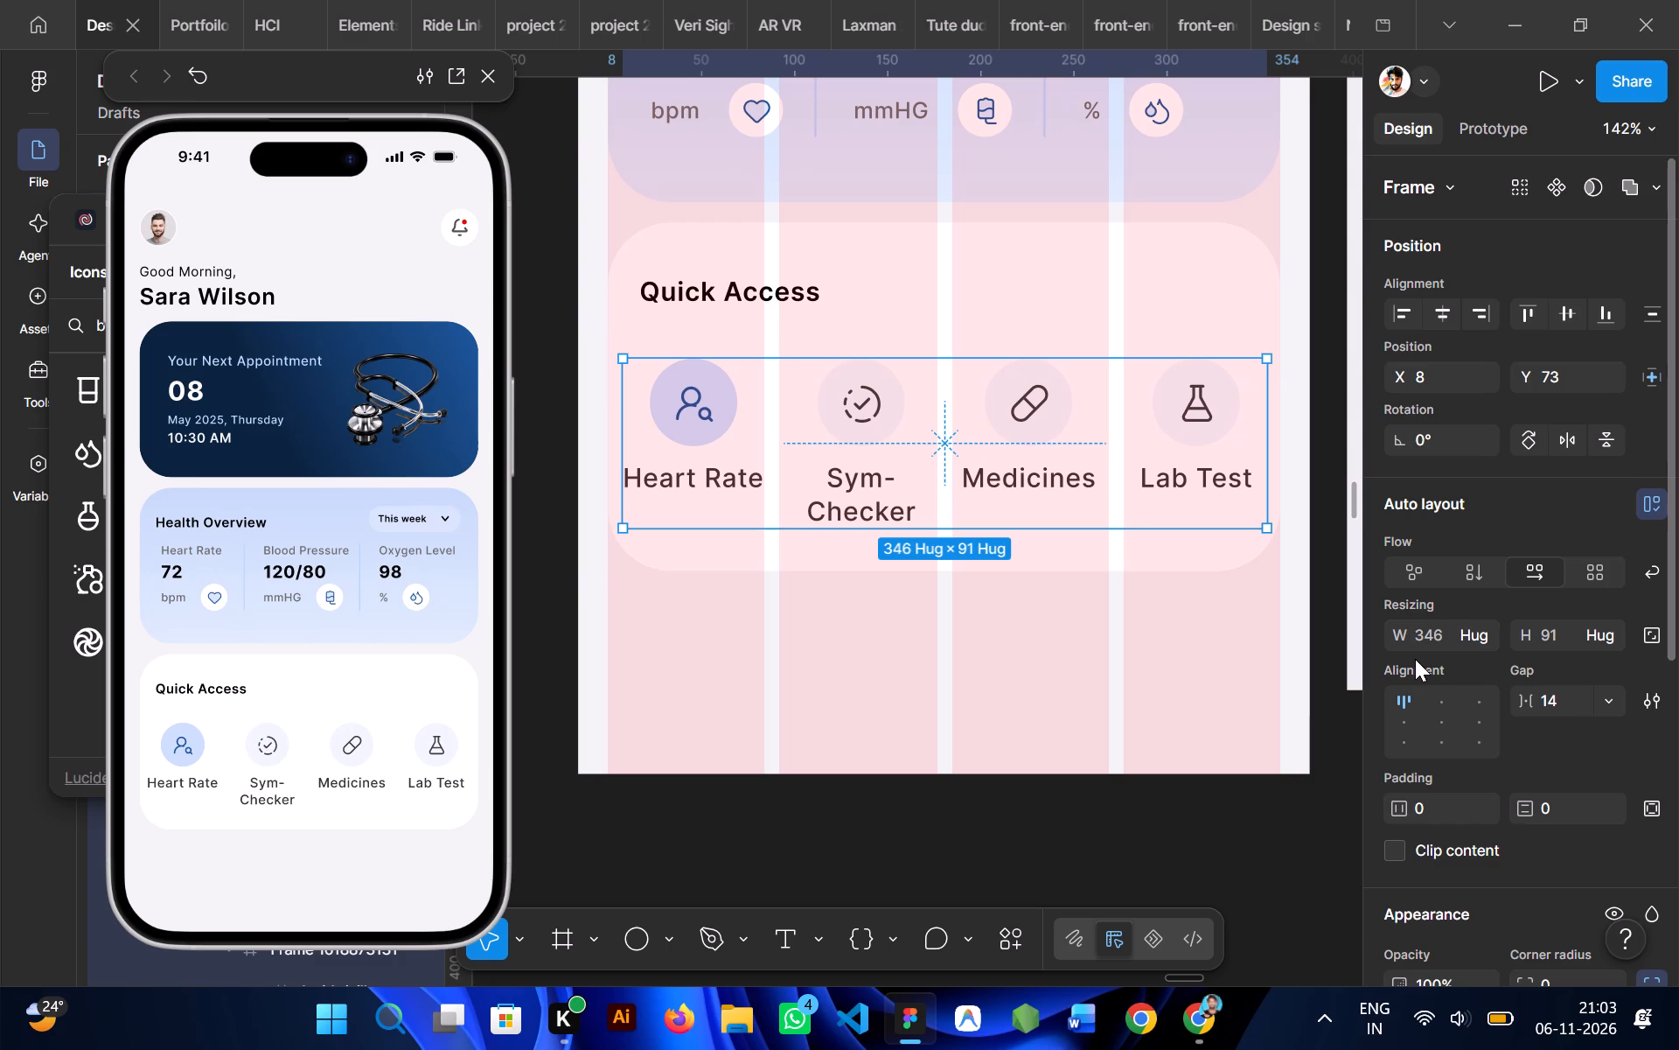
left_click_drag(1524, 703, 824, 517)
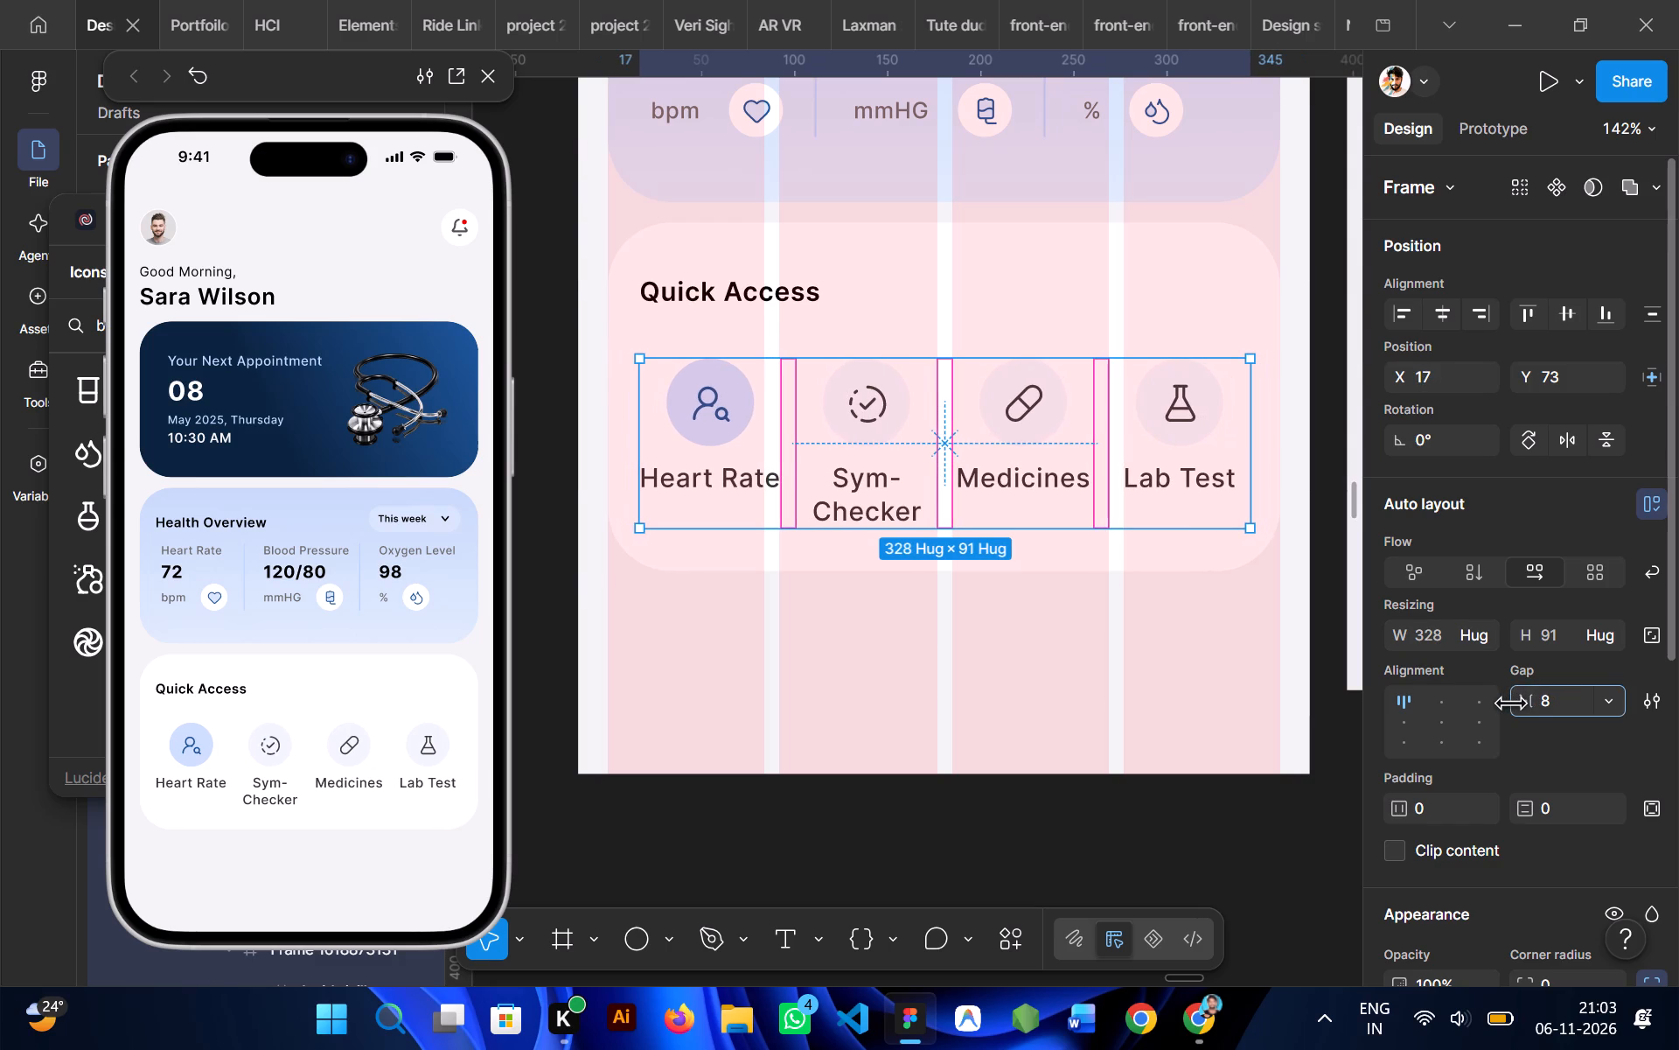
left_click_drag(824, 517, 826, 517)
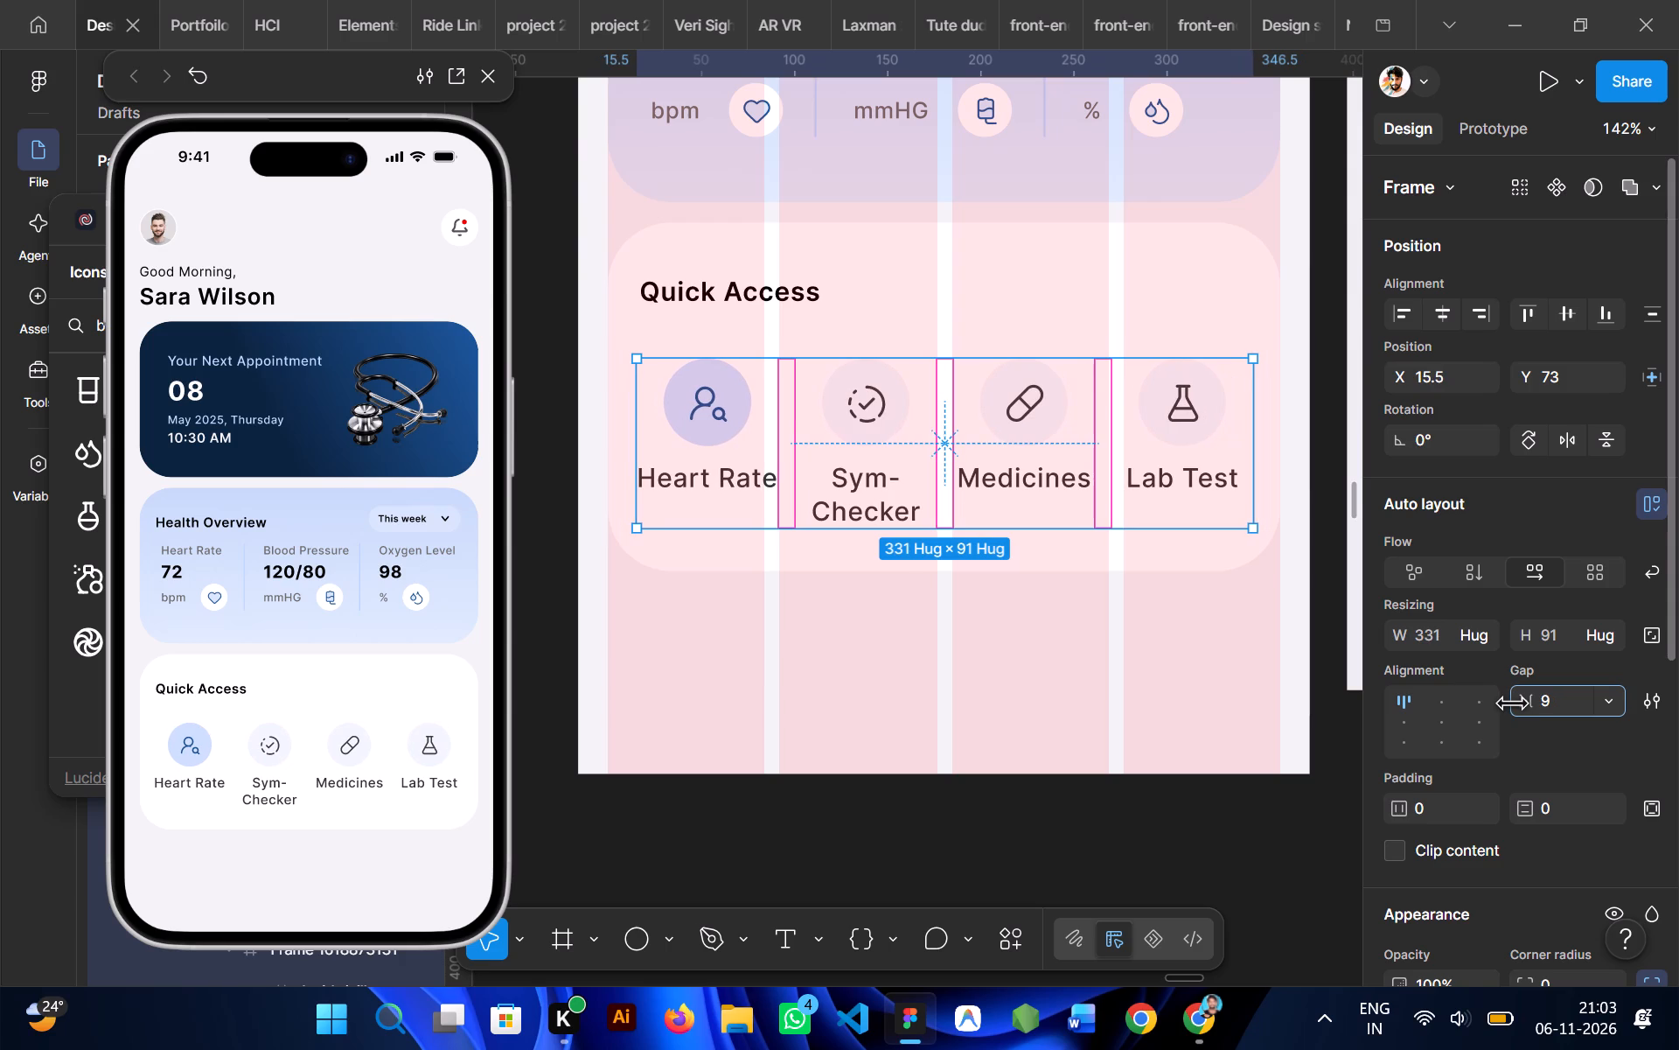
left_click_drag(826, 517, 829, 517)
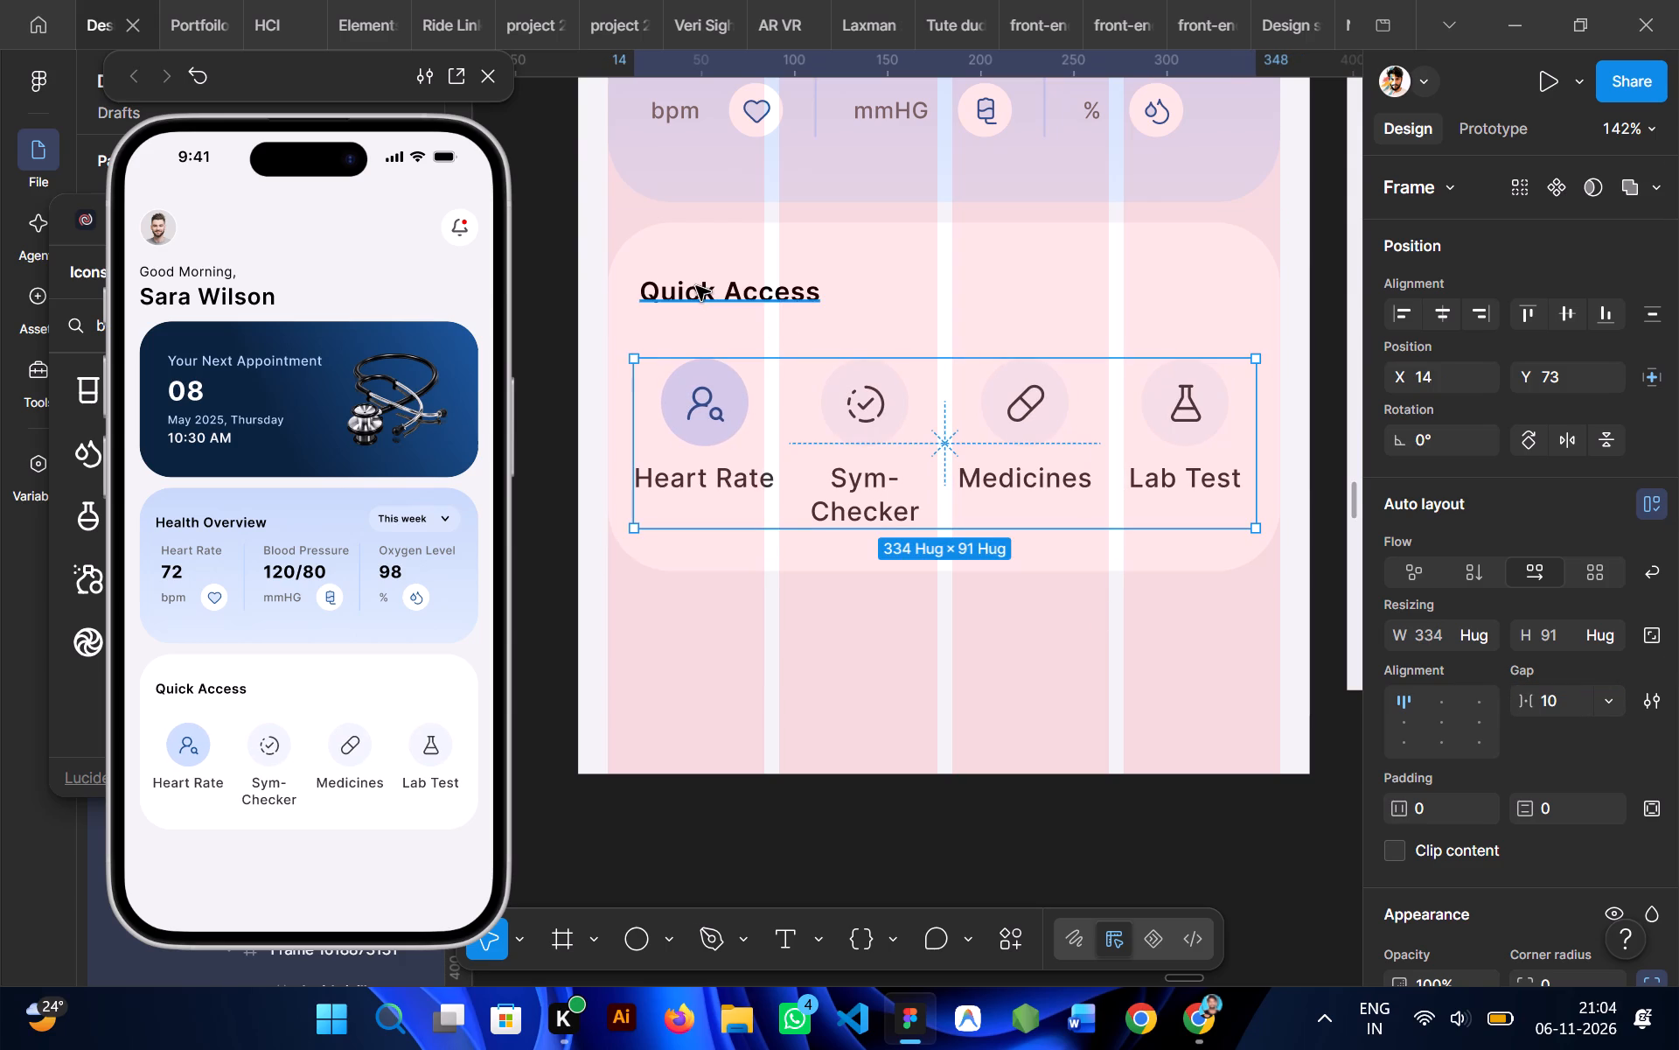
Combine the Quick Access heading and the row of items into a vertical auto layout with gap 15.
left_click(693, 284)
left_click(778, 429, "shift")
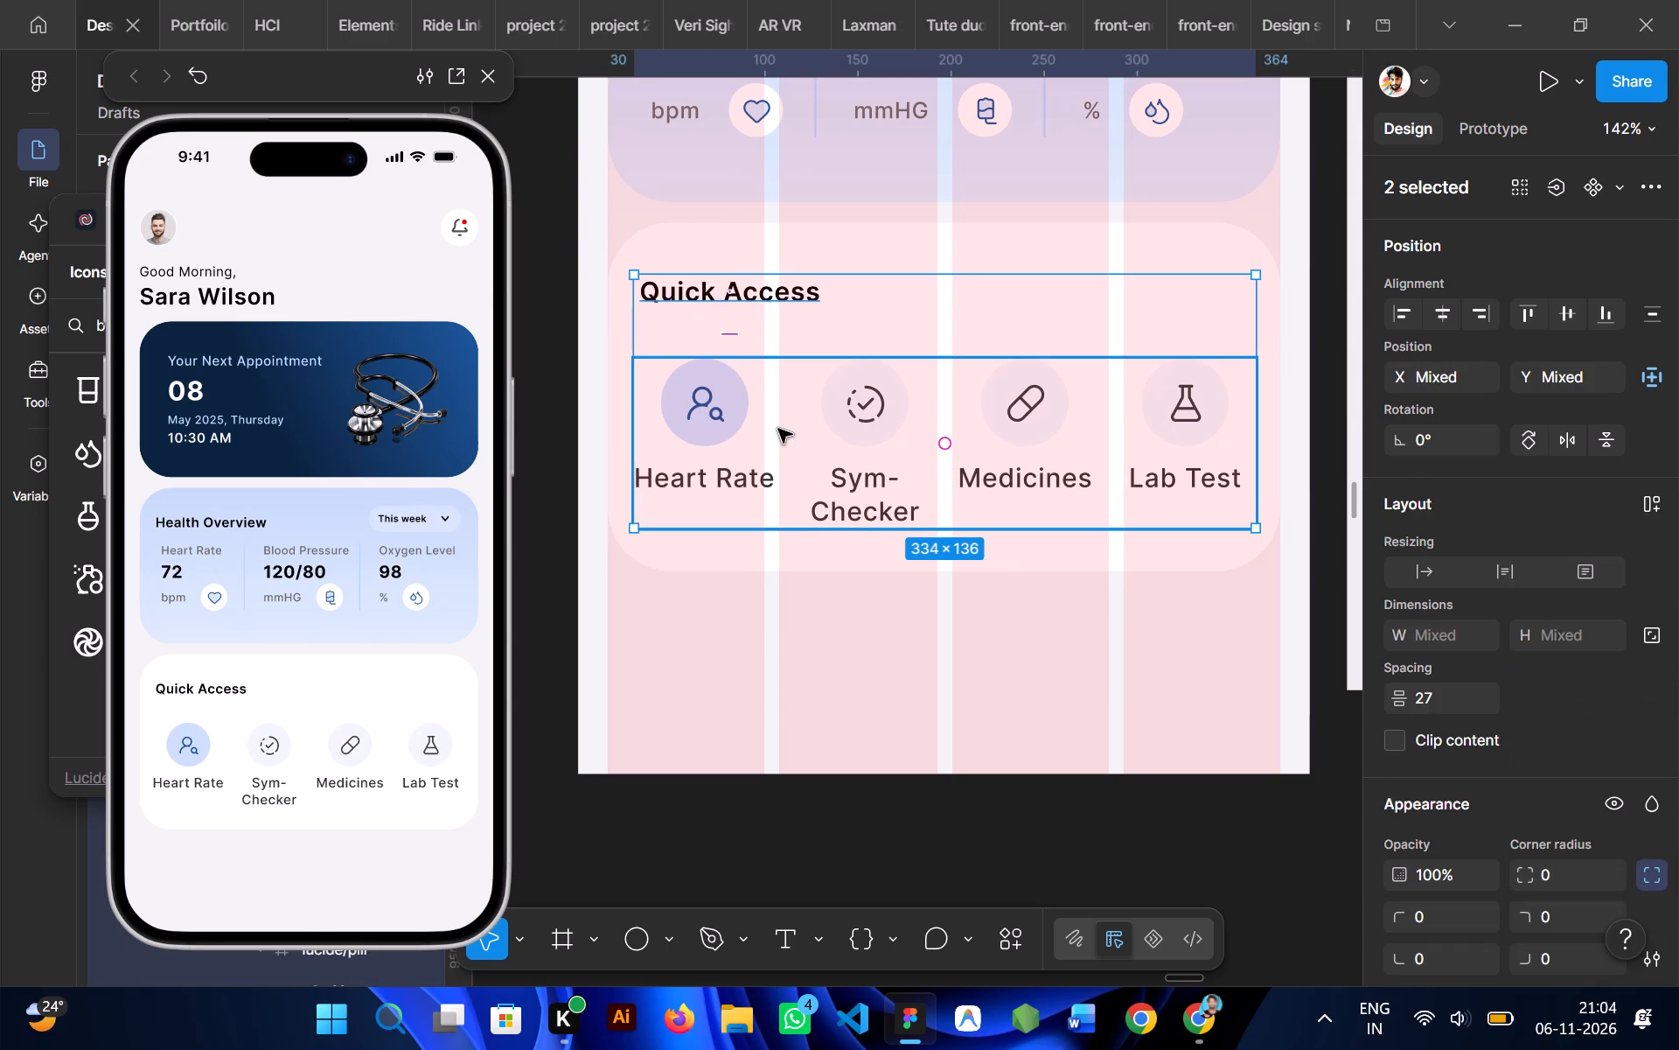
key("shift+a")
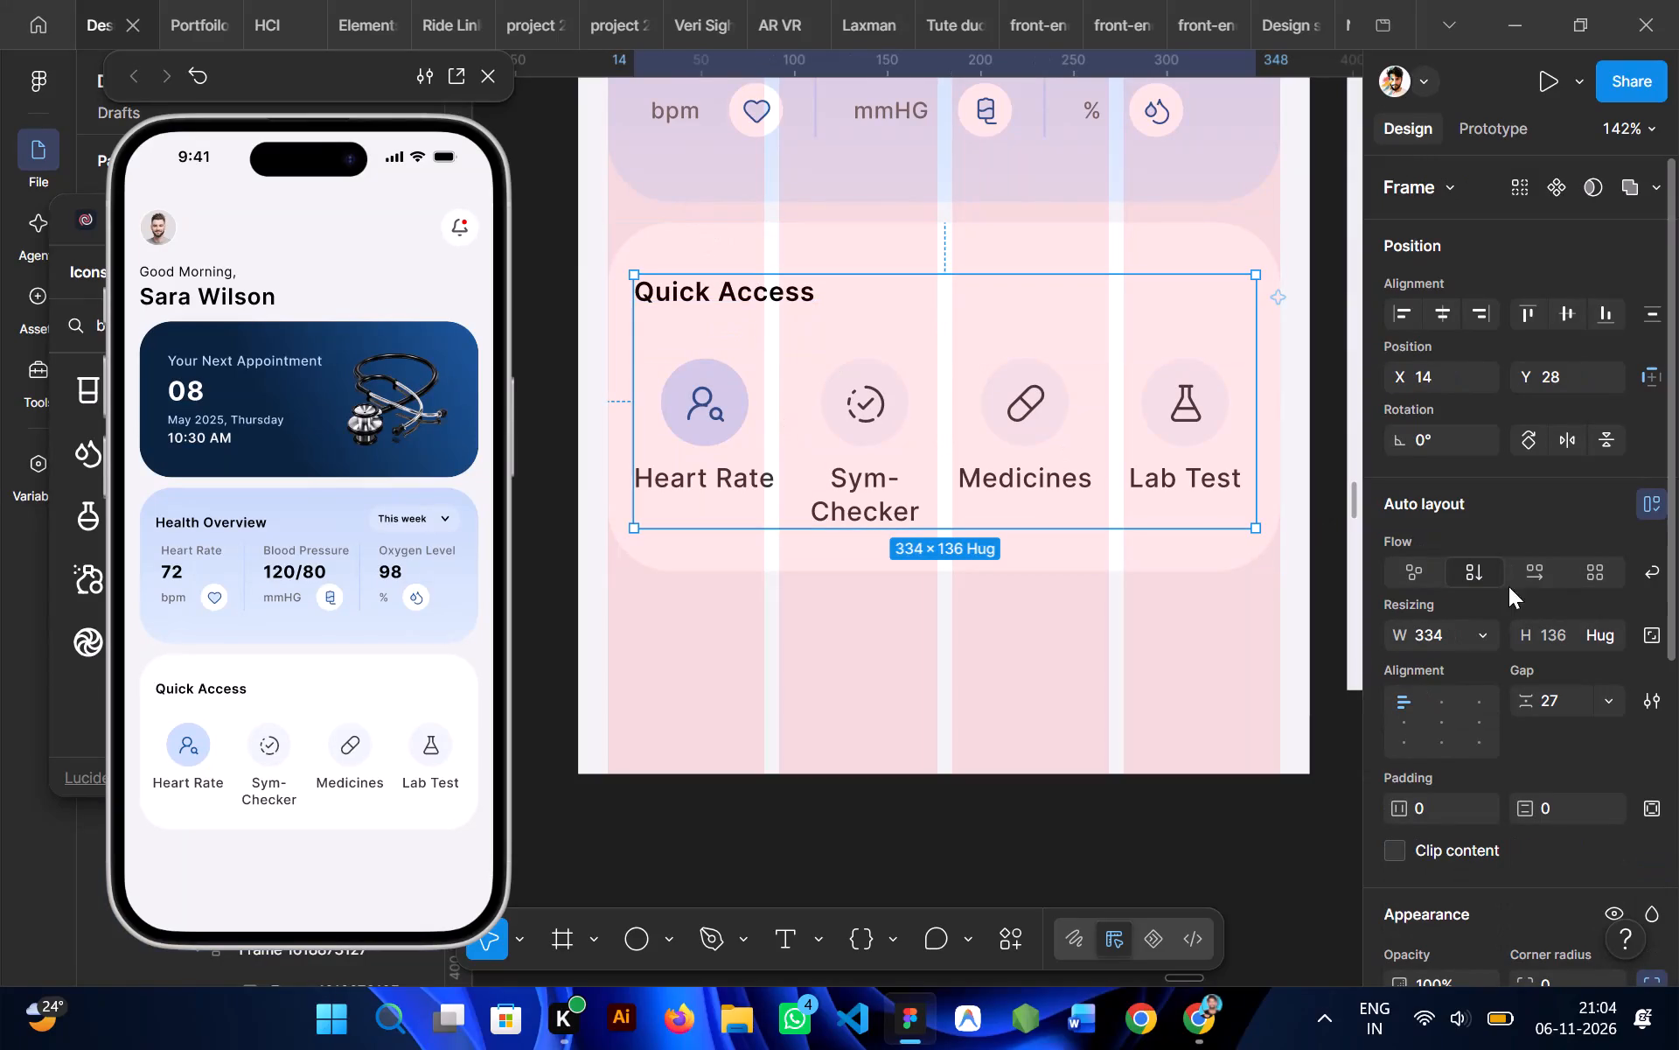
left_click_drag(1519, 709, 820, 517)
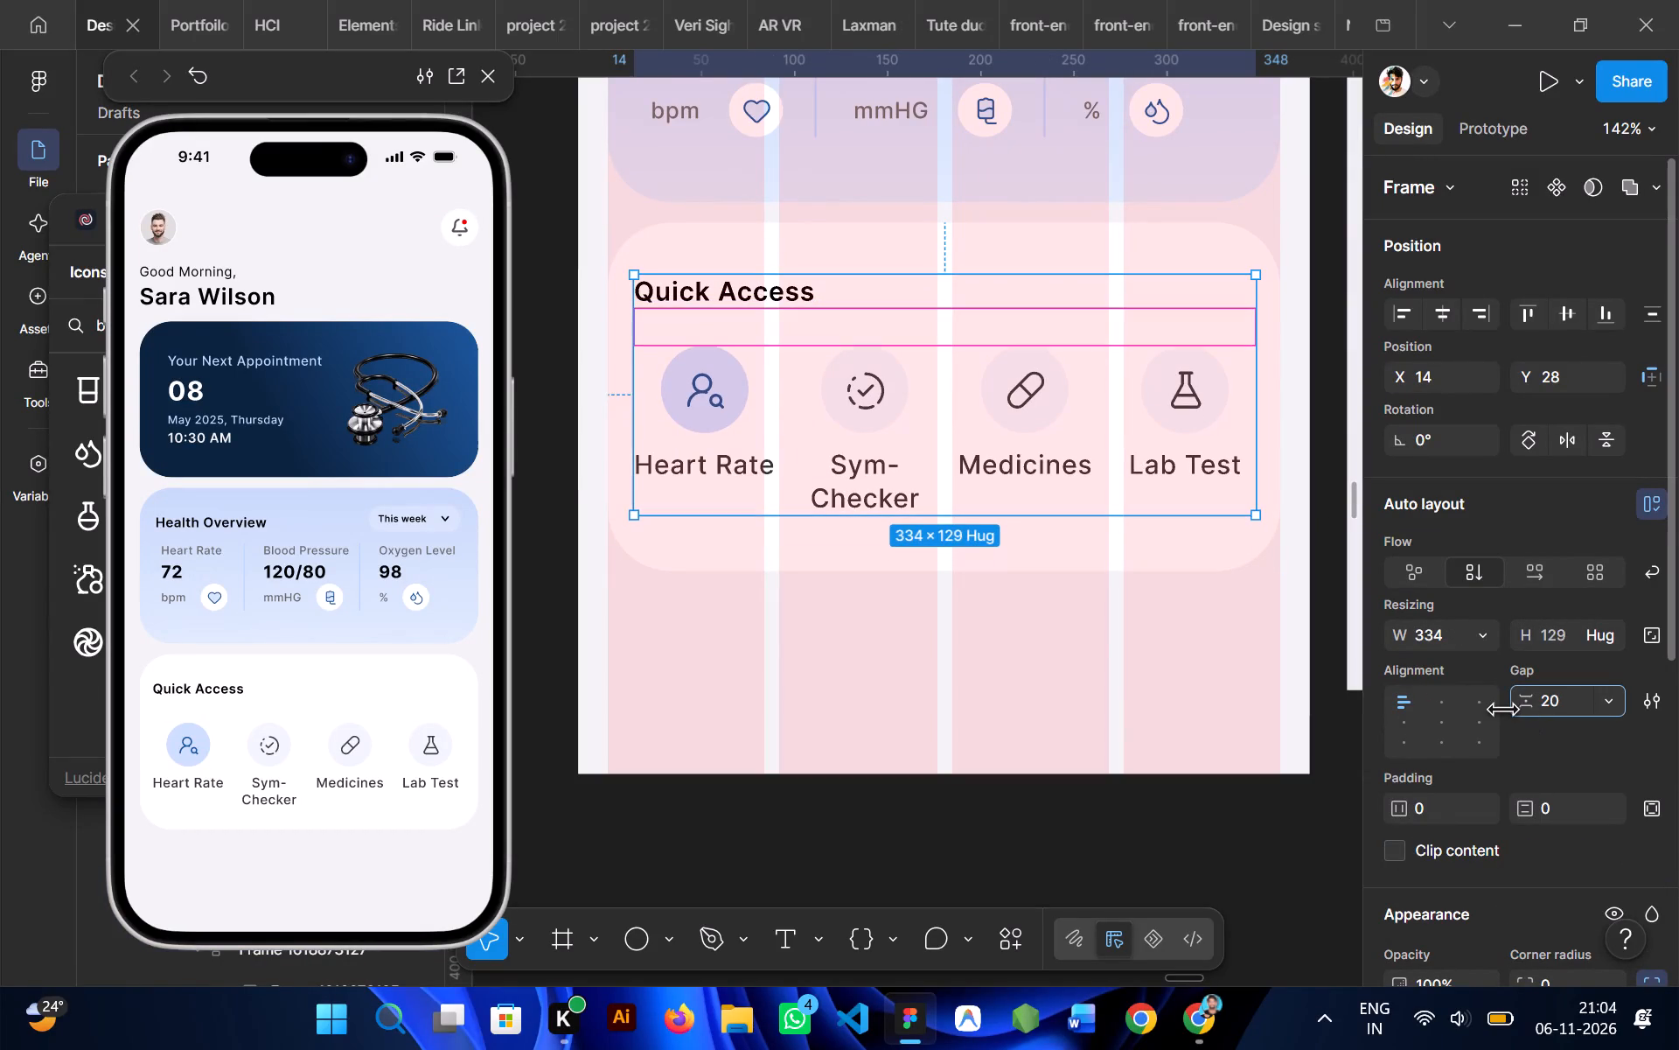
left_click_drag(820, 517, 808, 514)
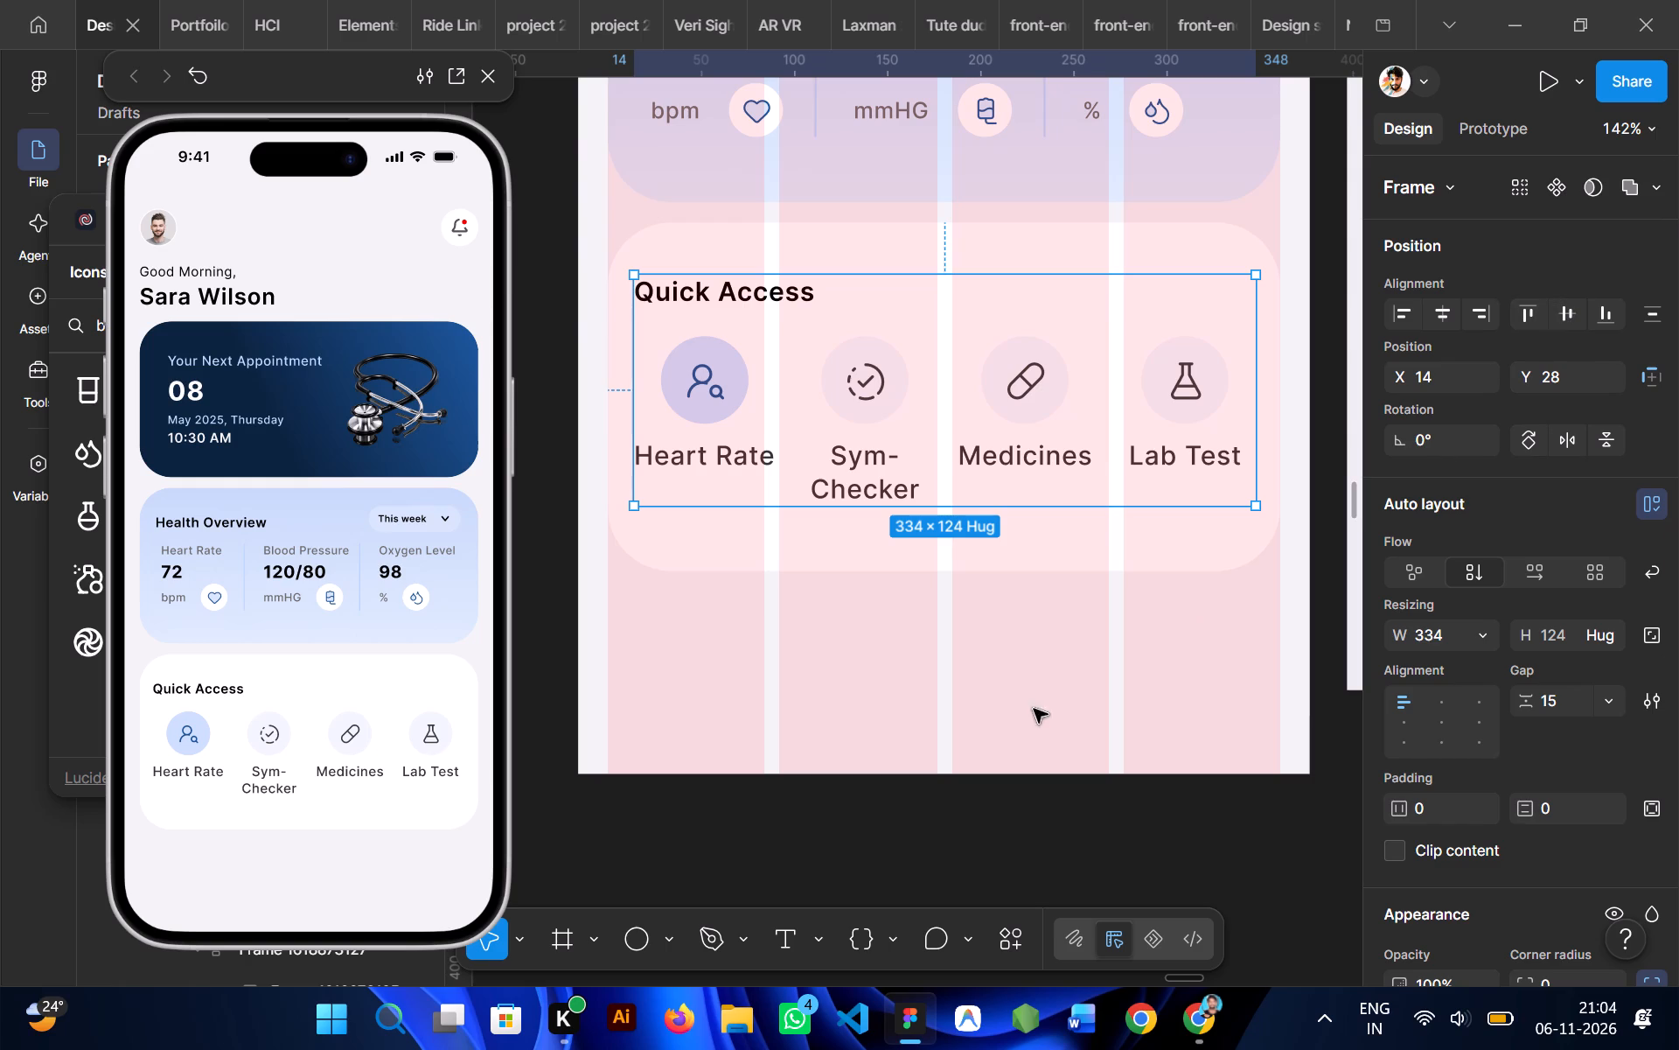
Reduce the Quick Access card's height to 180.
scroll(1005, 660, "down", 2)
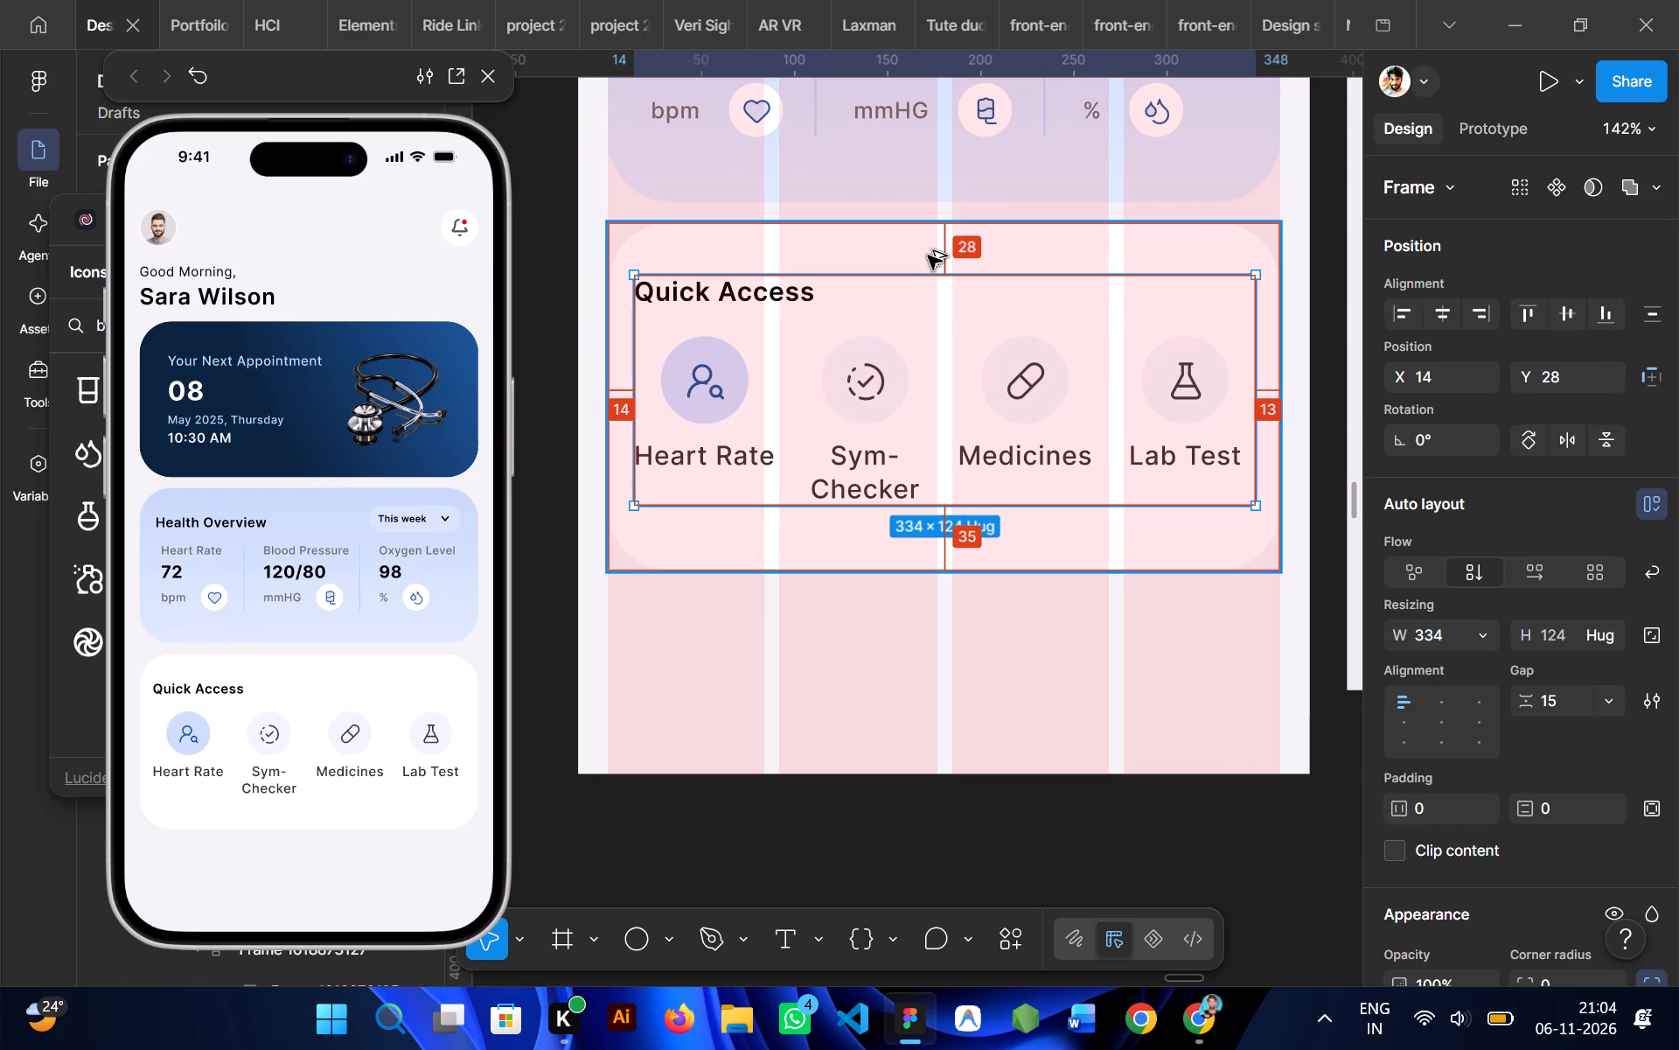
left_click(972, 560)
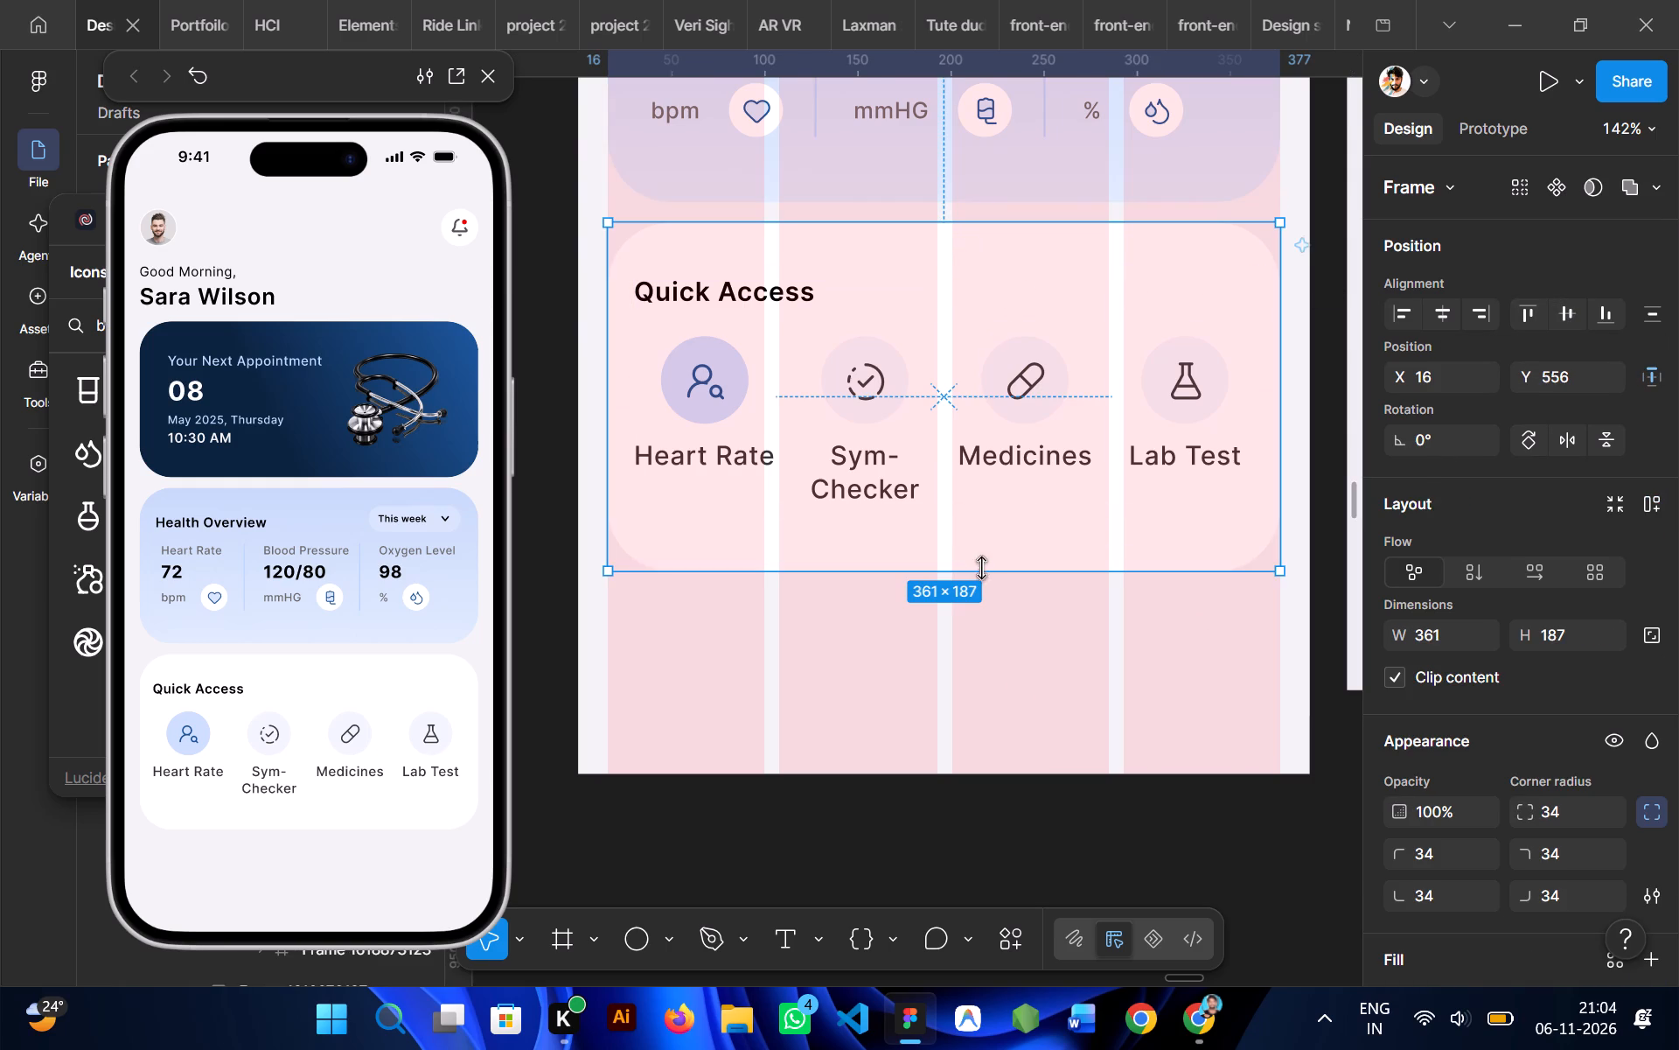
left_click_drag(981, 574, 973, 564)
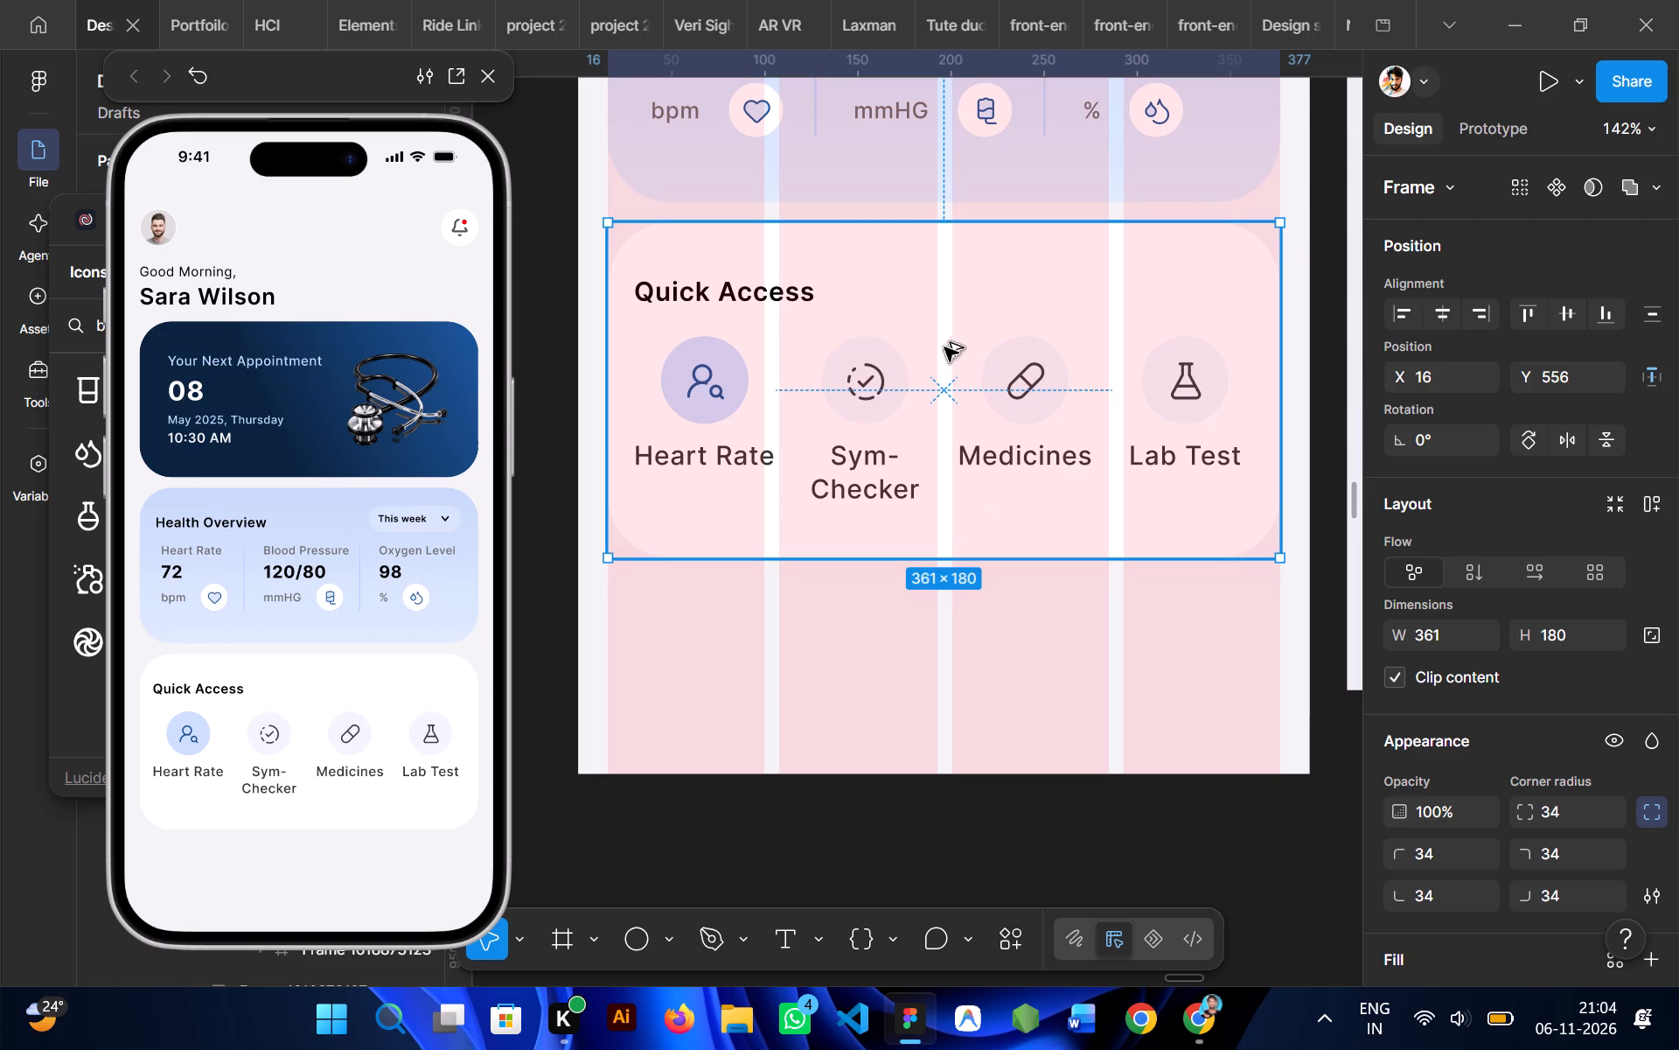
Make the Lab Test item in the Quick Access row hug its contents' width.
double_click(926, 410)
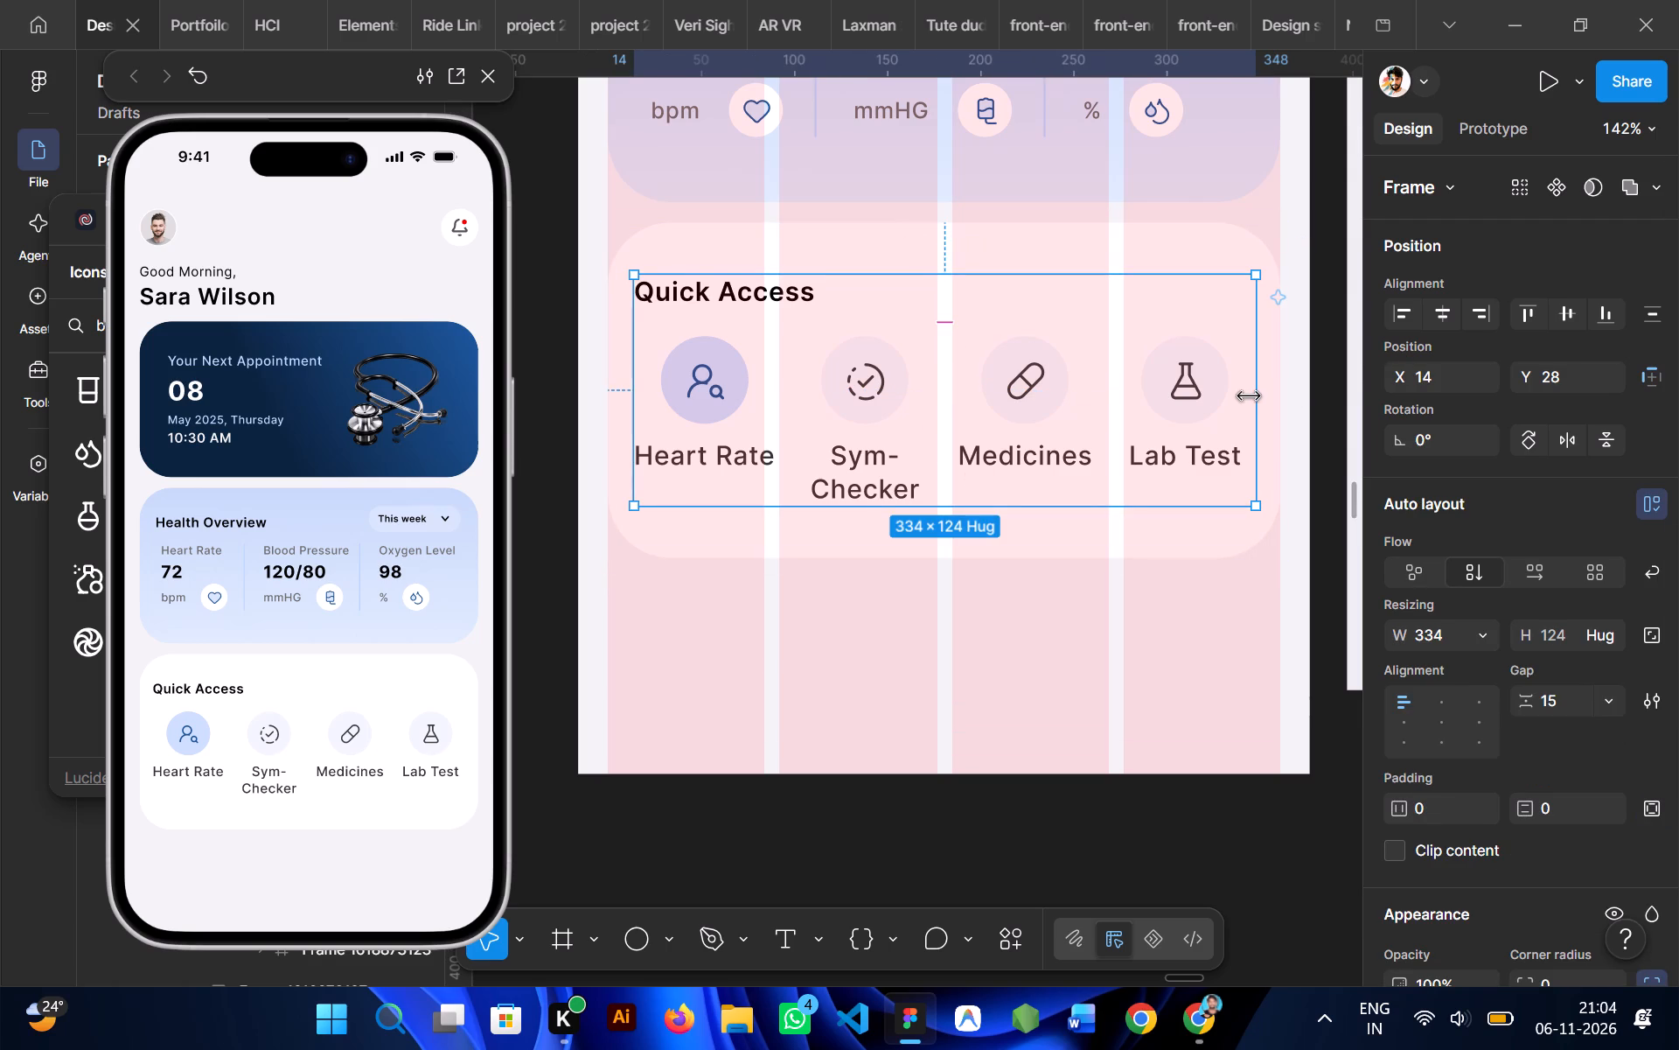
double_click(1197, 478)
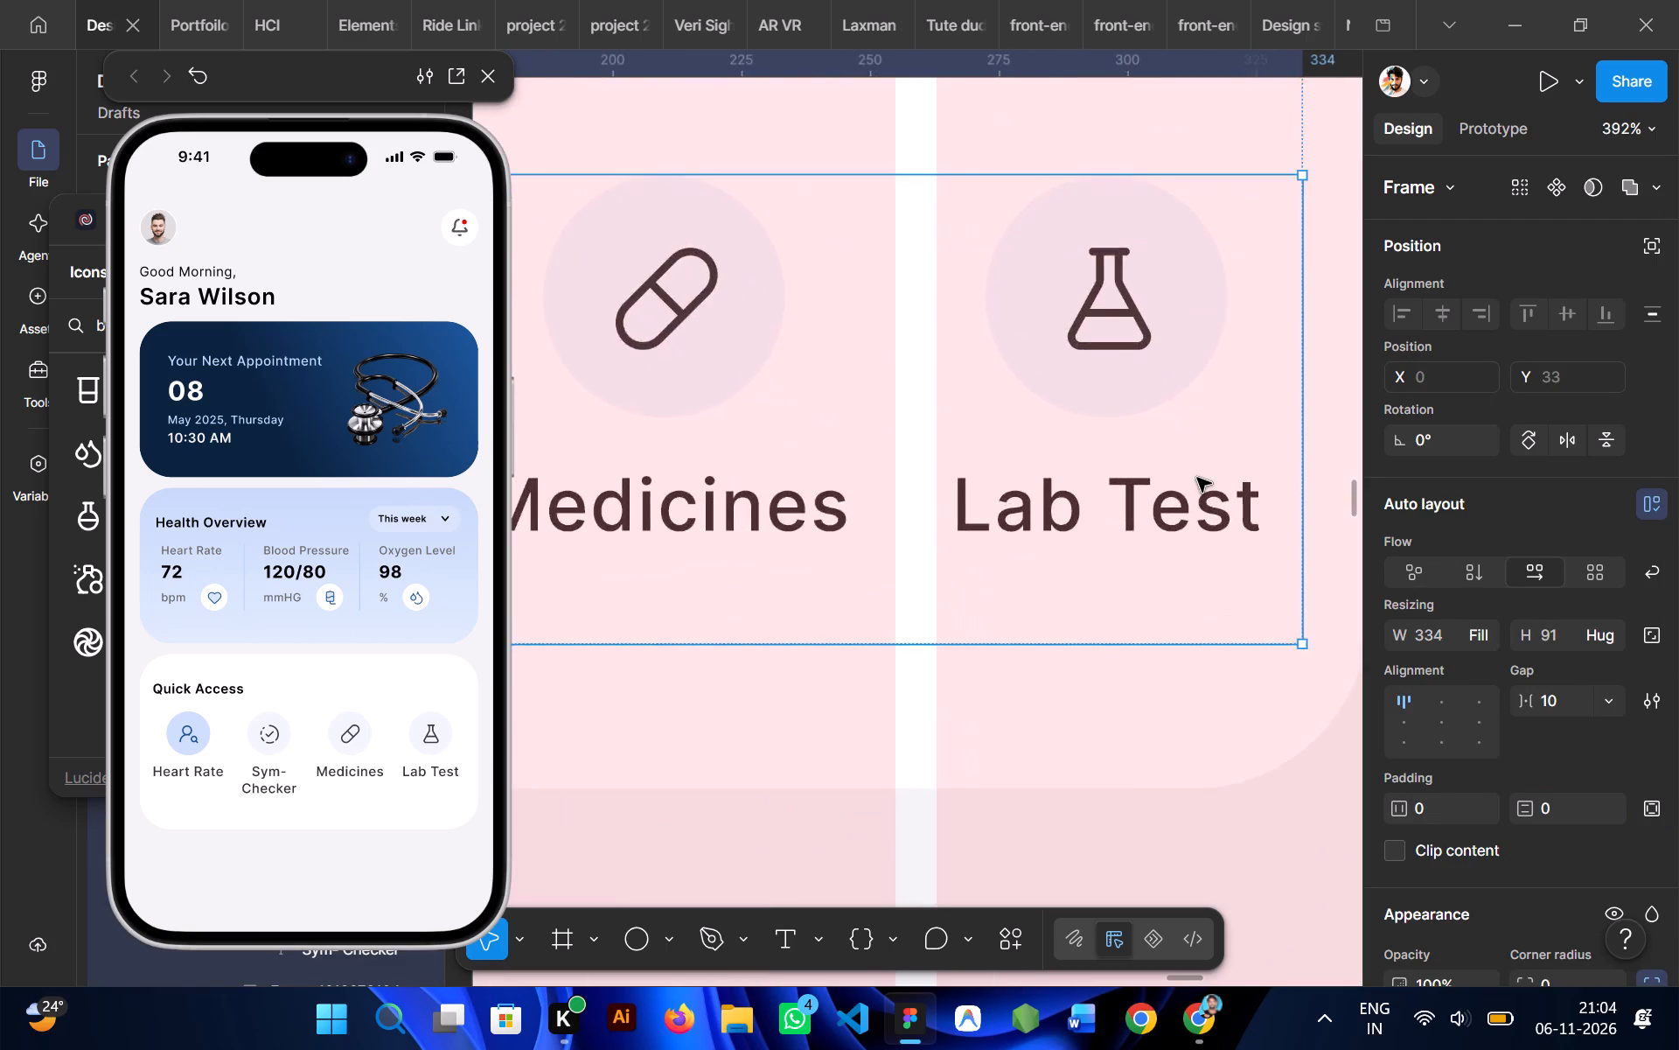
double_click(1197, 478)
double_click(1195, 483)
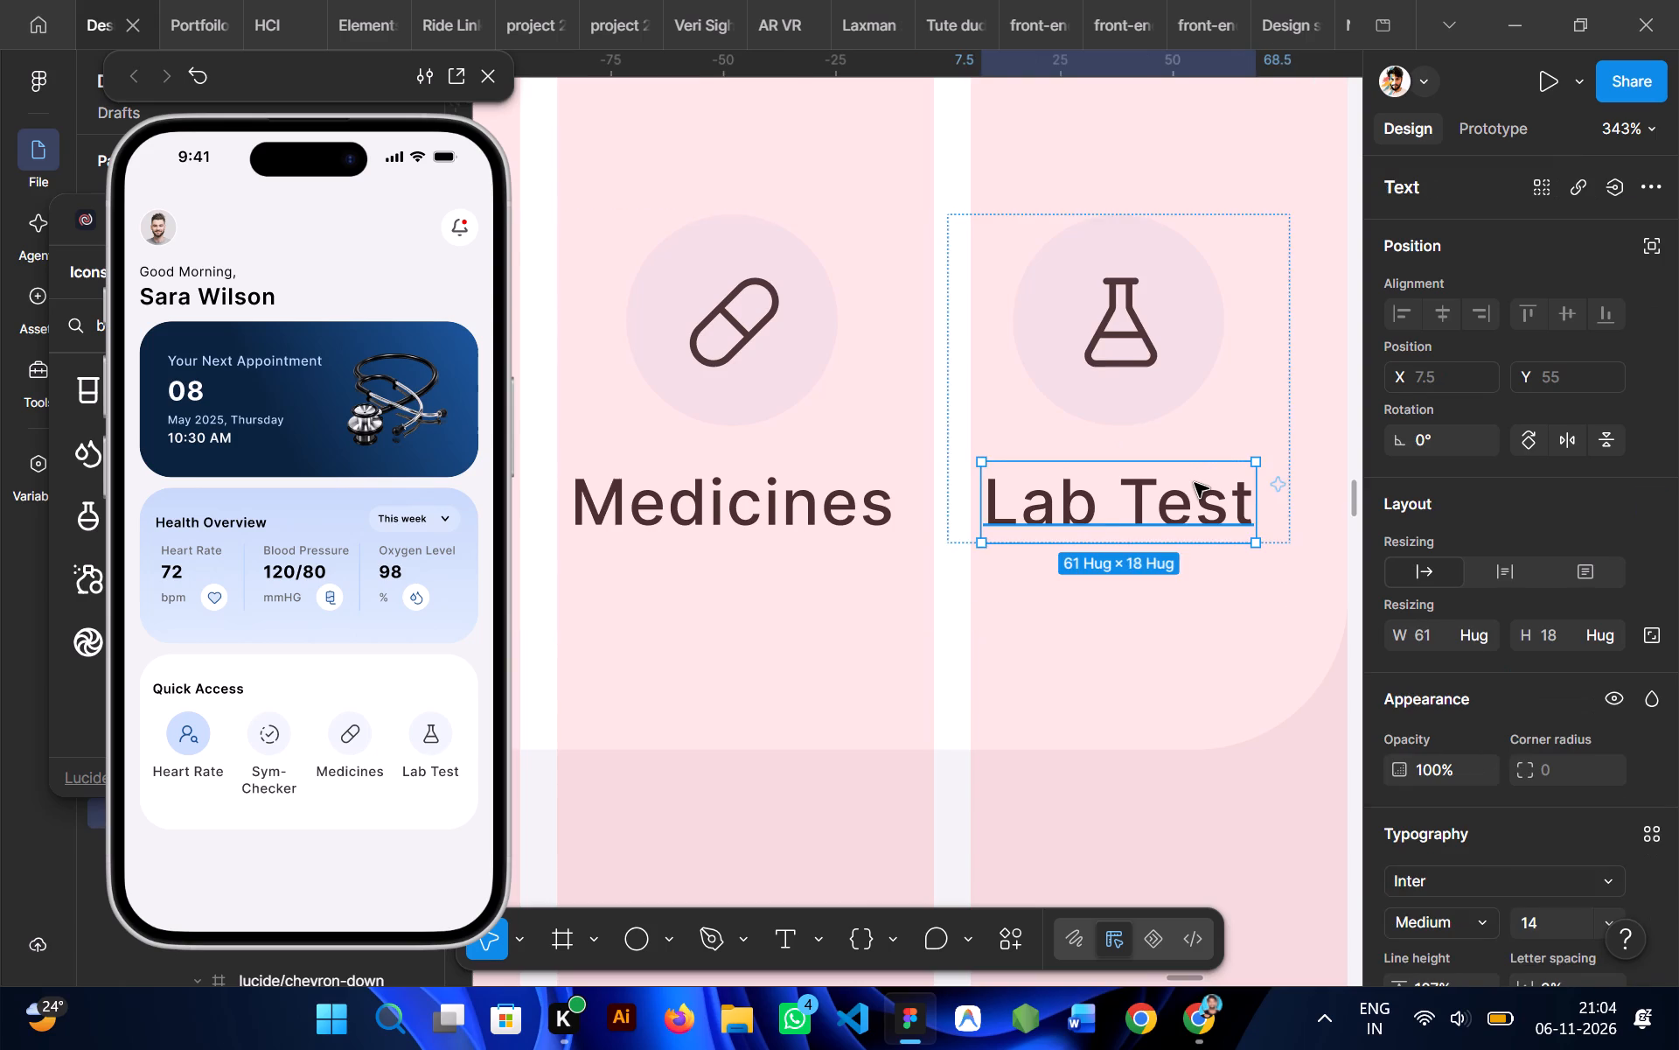
scroll(1195, 483, "left", 1)
left_click(1161, 333)
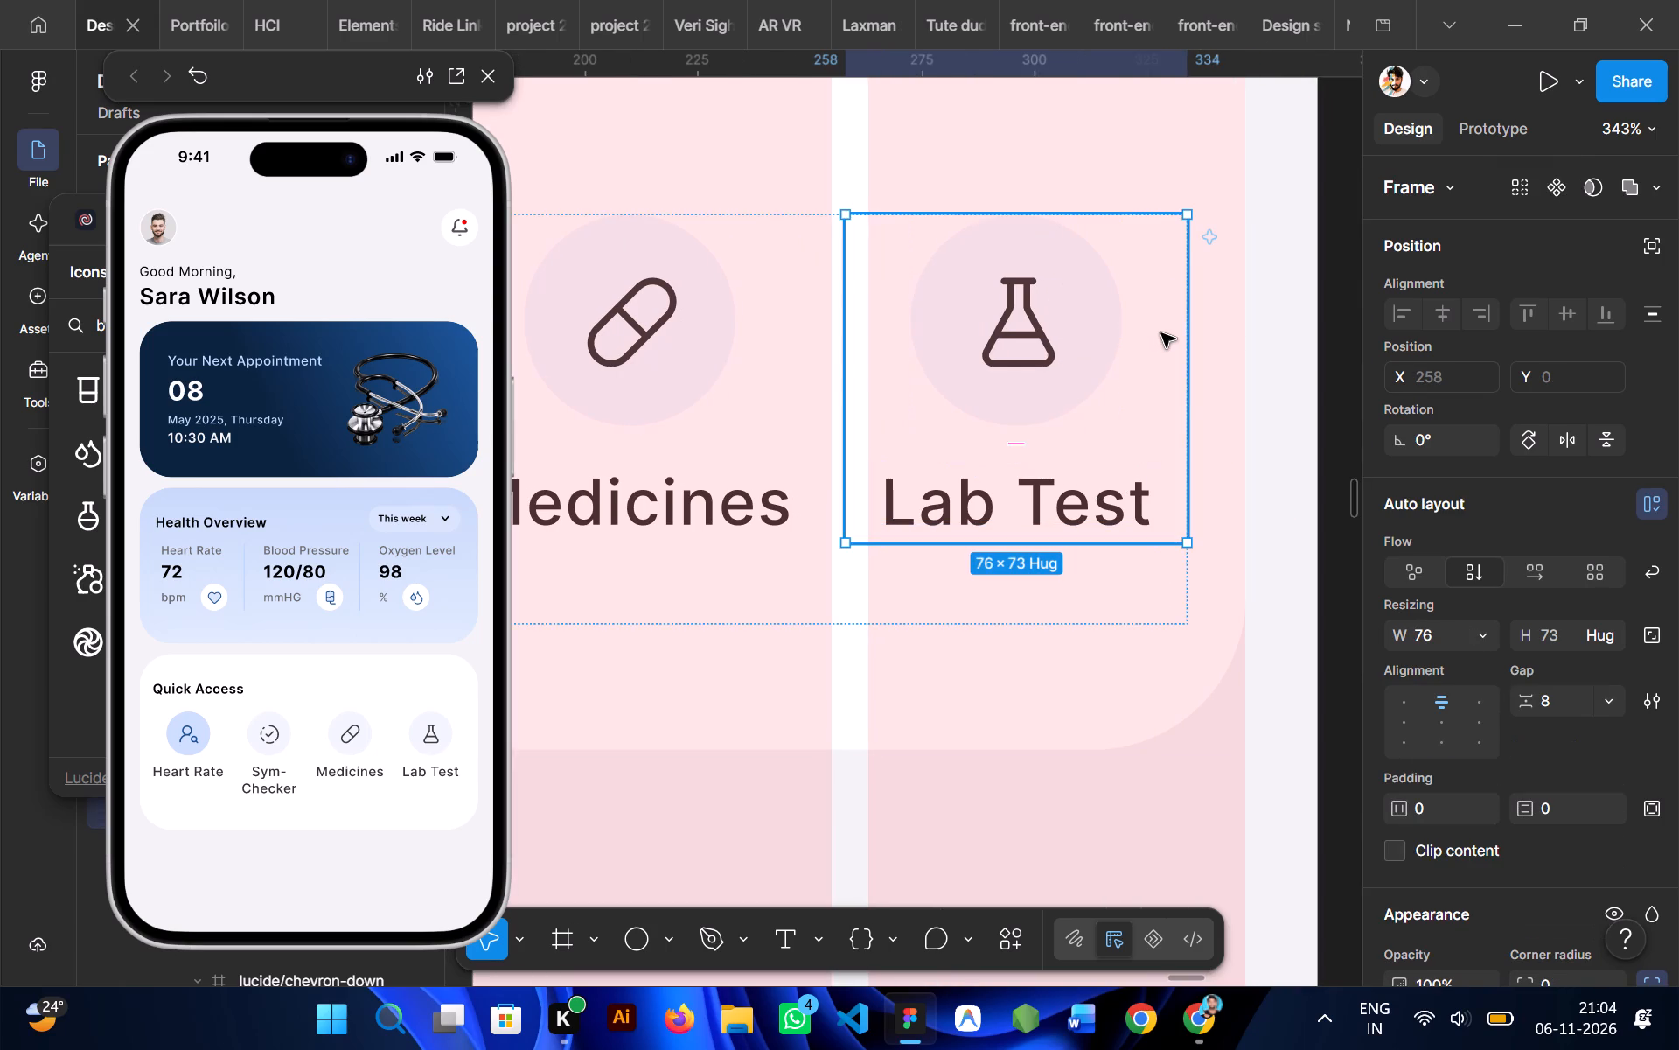
left_click(1487, 640)
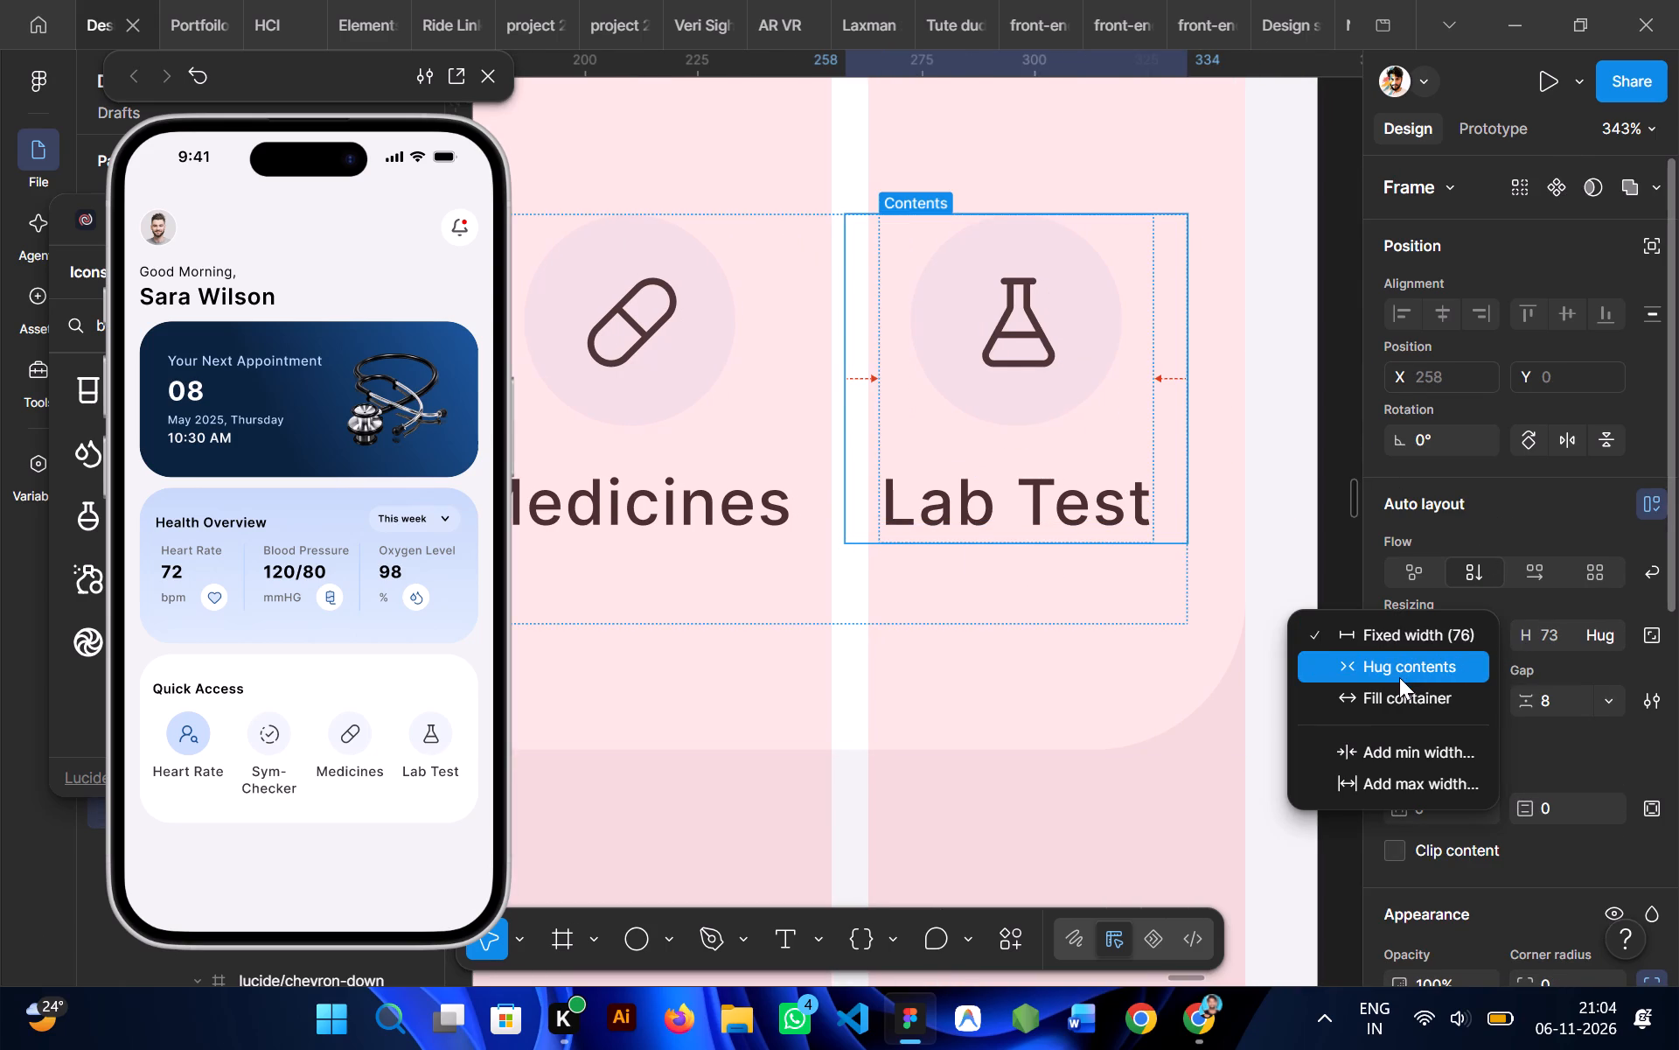
left_click(1397, 678)
Switch the row of four Quick Access items from filling its container to hugging its contents' width.
left_click(1138, 554)
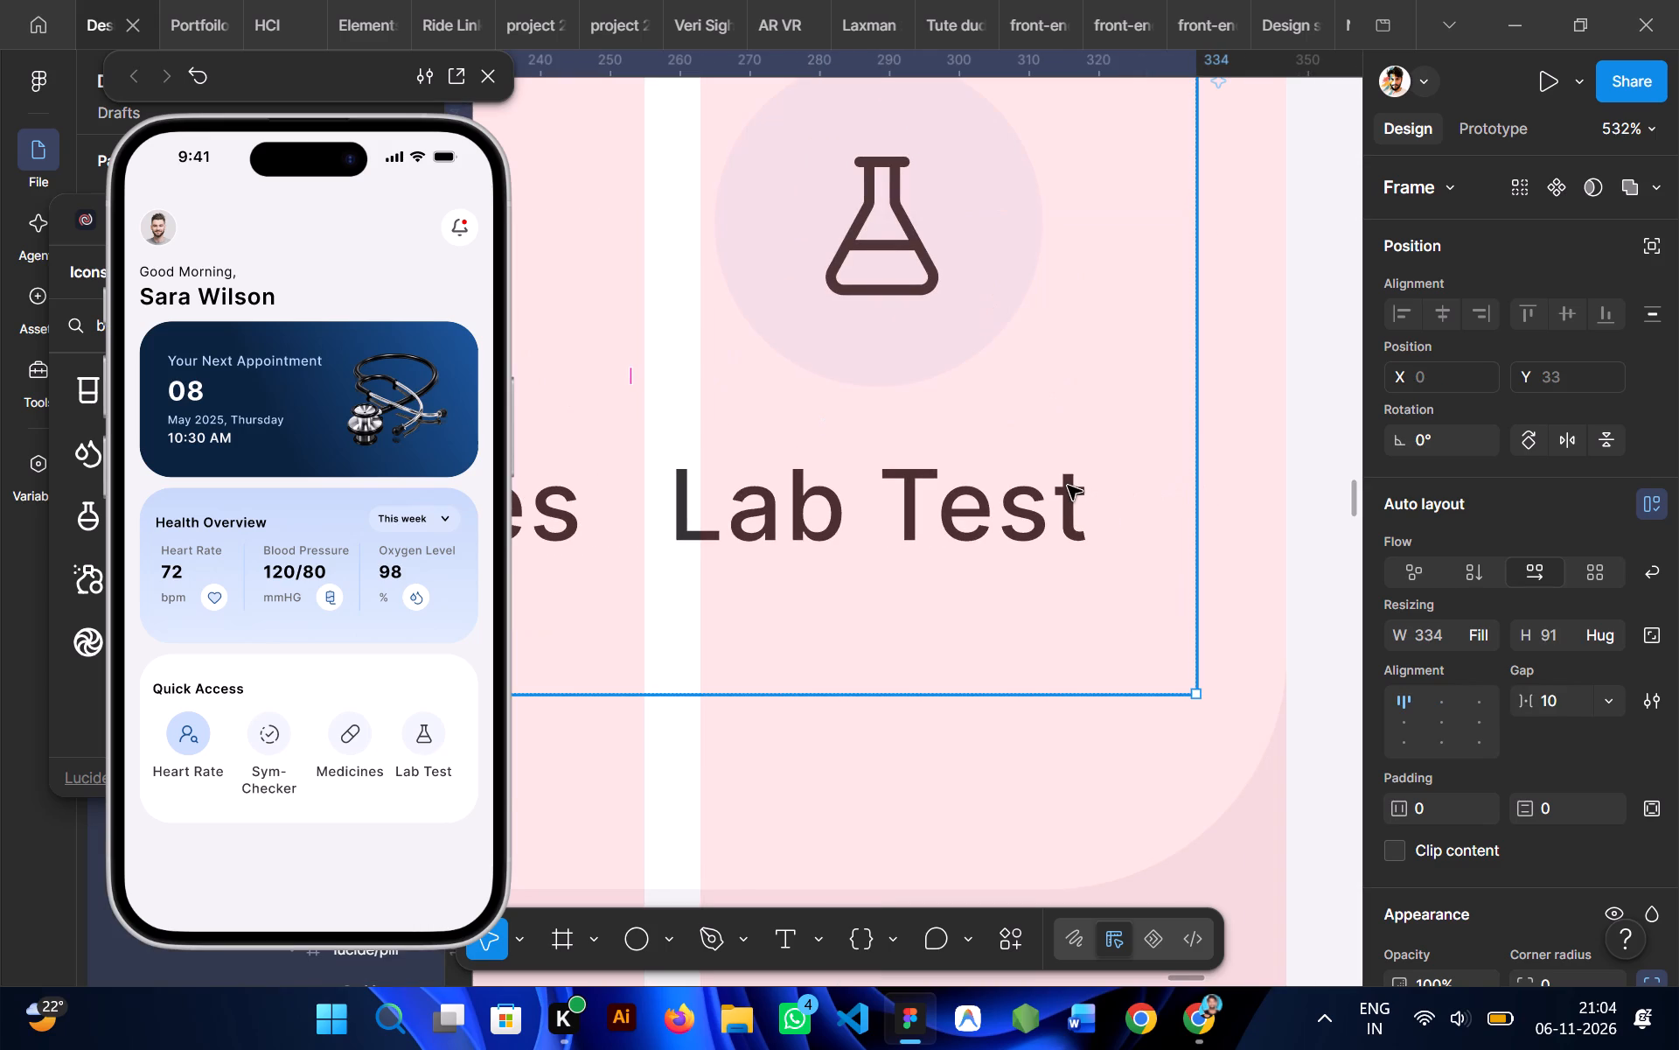
double_click(1068, 486)
left_click(1062, 606)
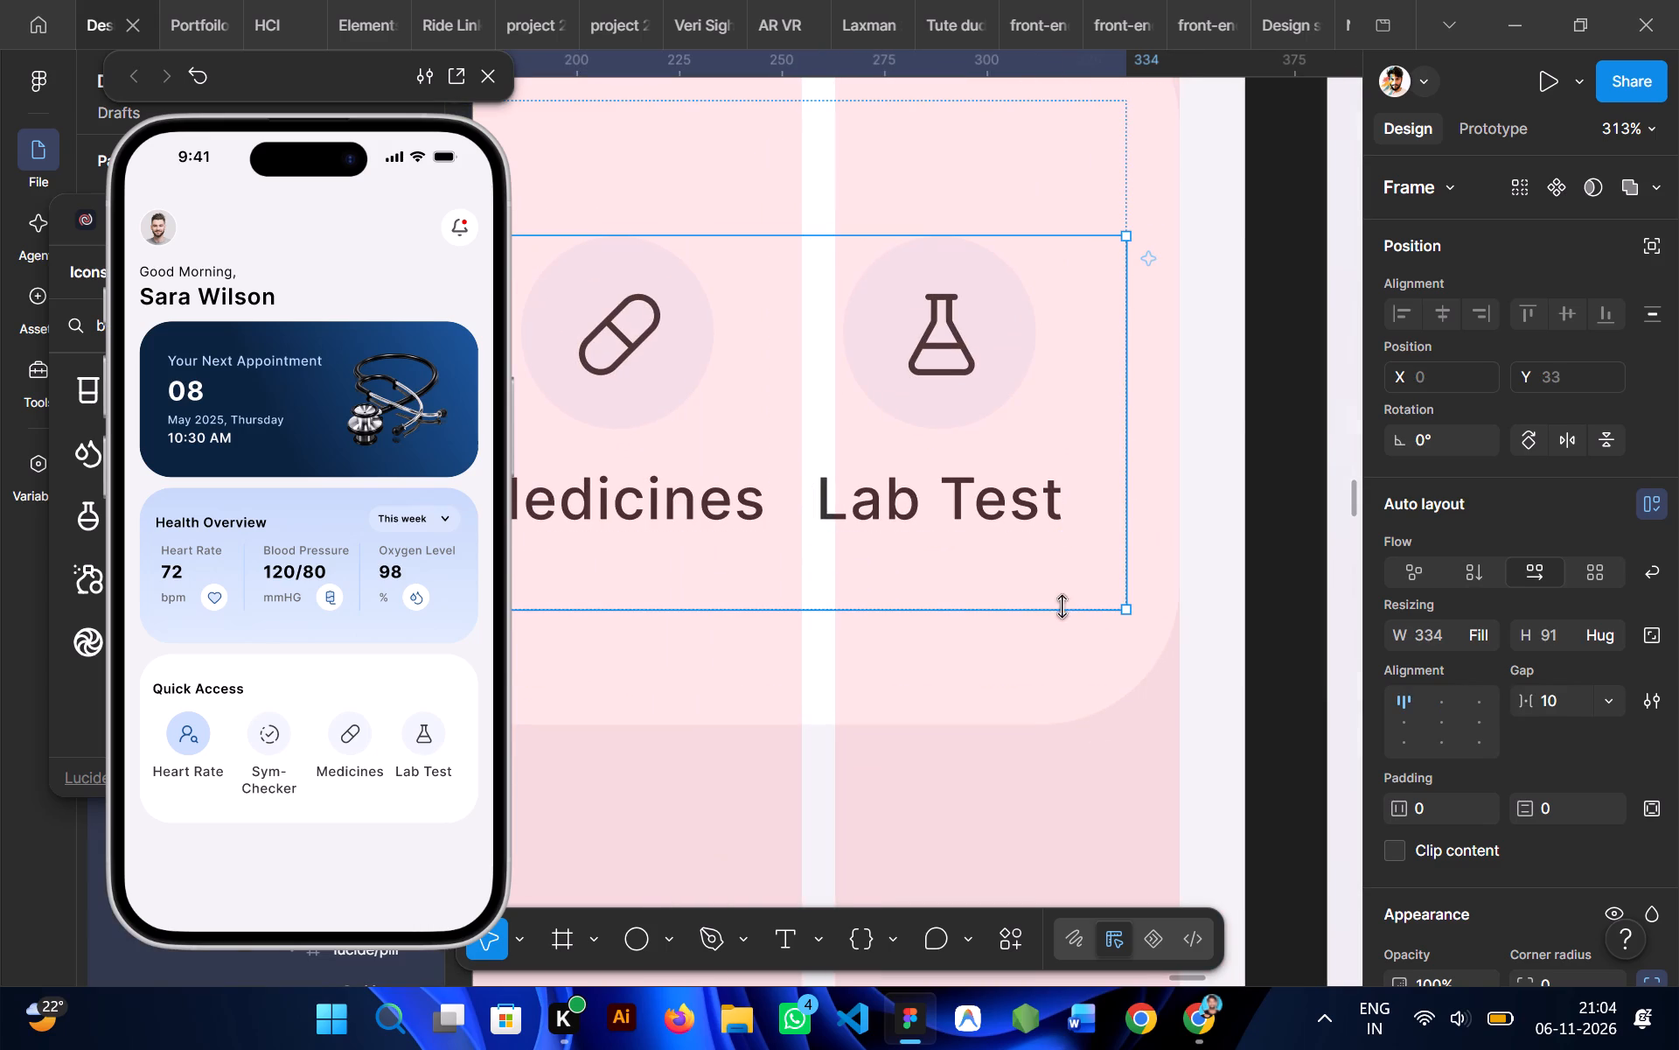
left_click(1481, 637)
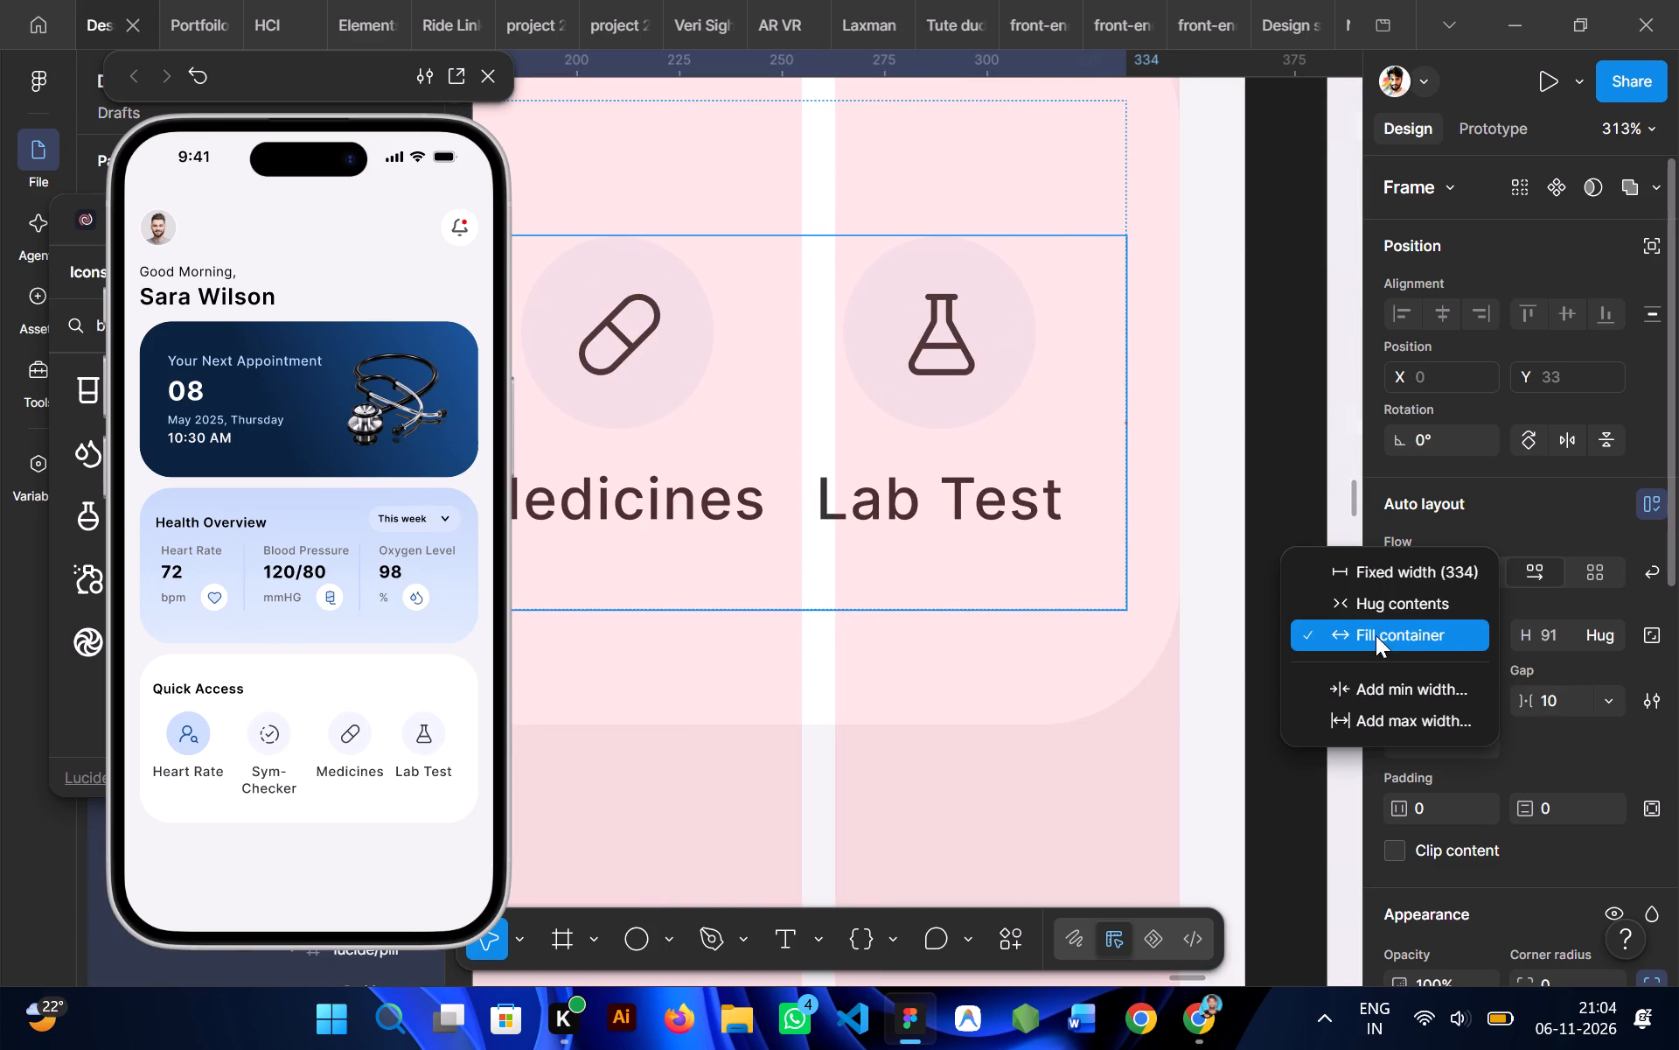
left_click(1368, 608)
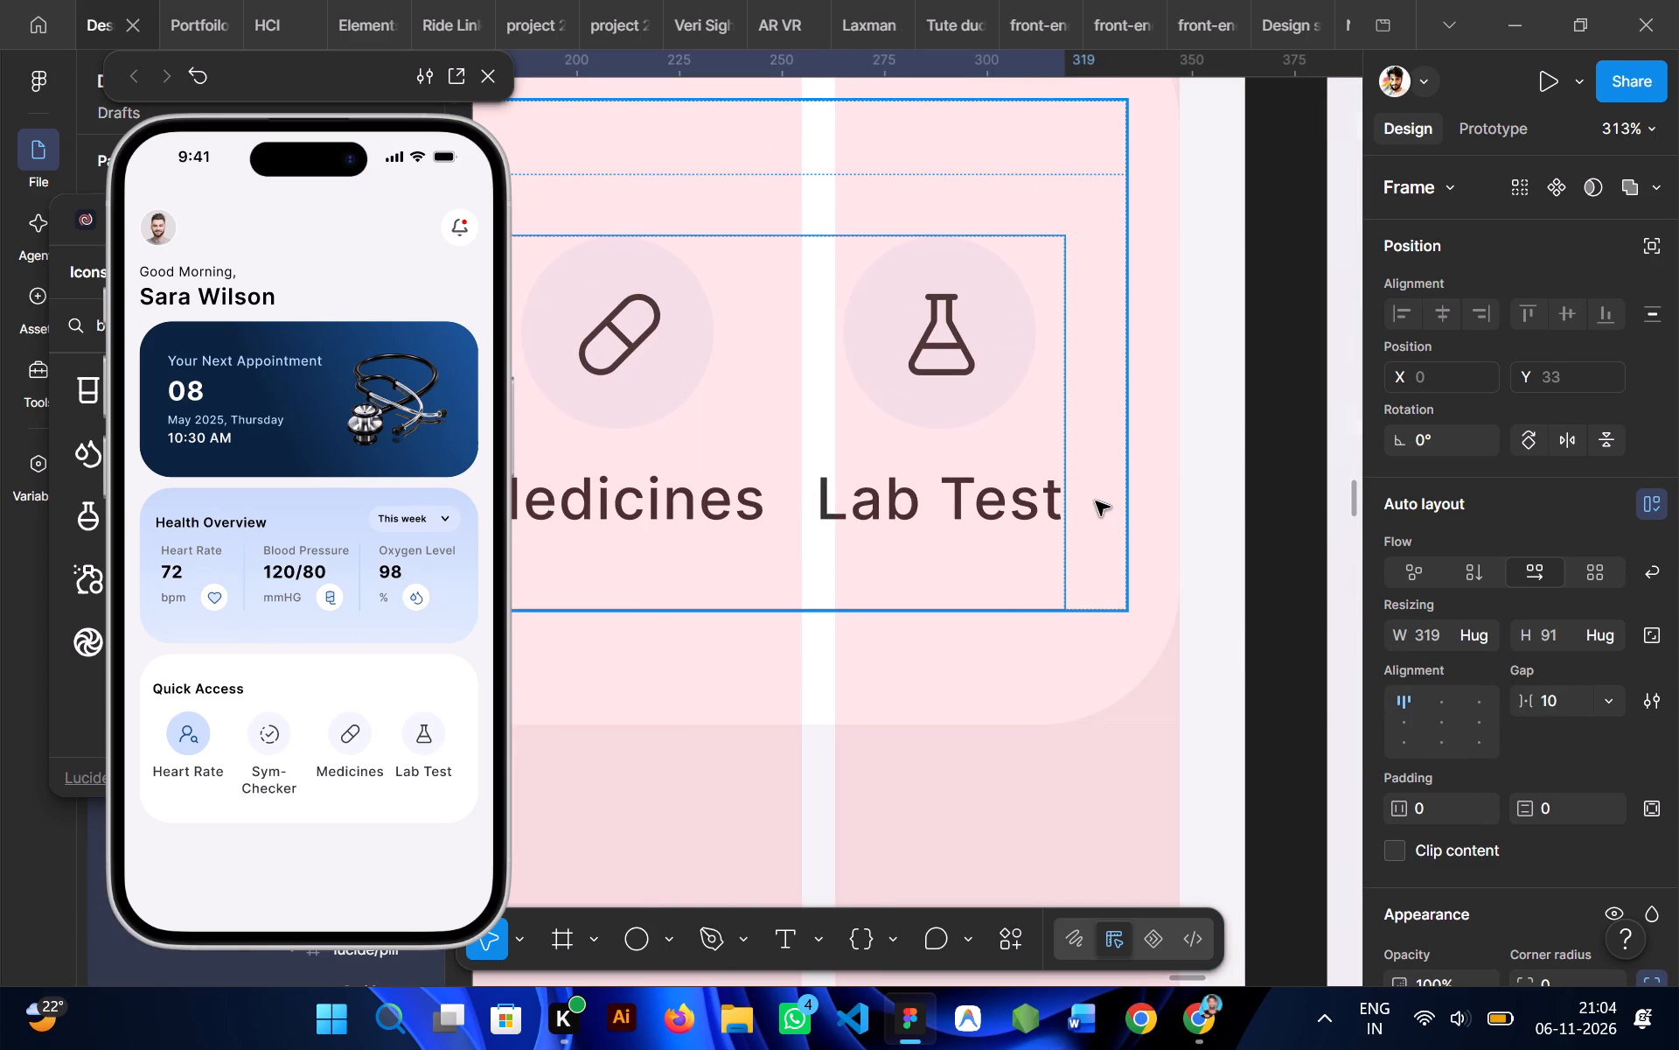
Make the Quick Access heading-and-items frame hug its contents' width and center it horizontally in the card.
left_click(1104, 472)
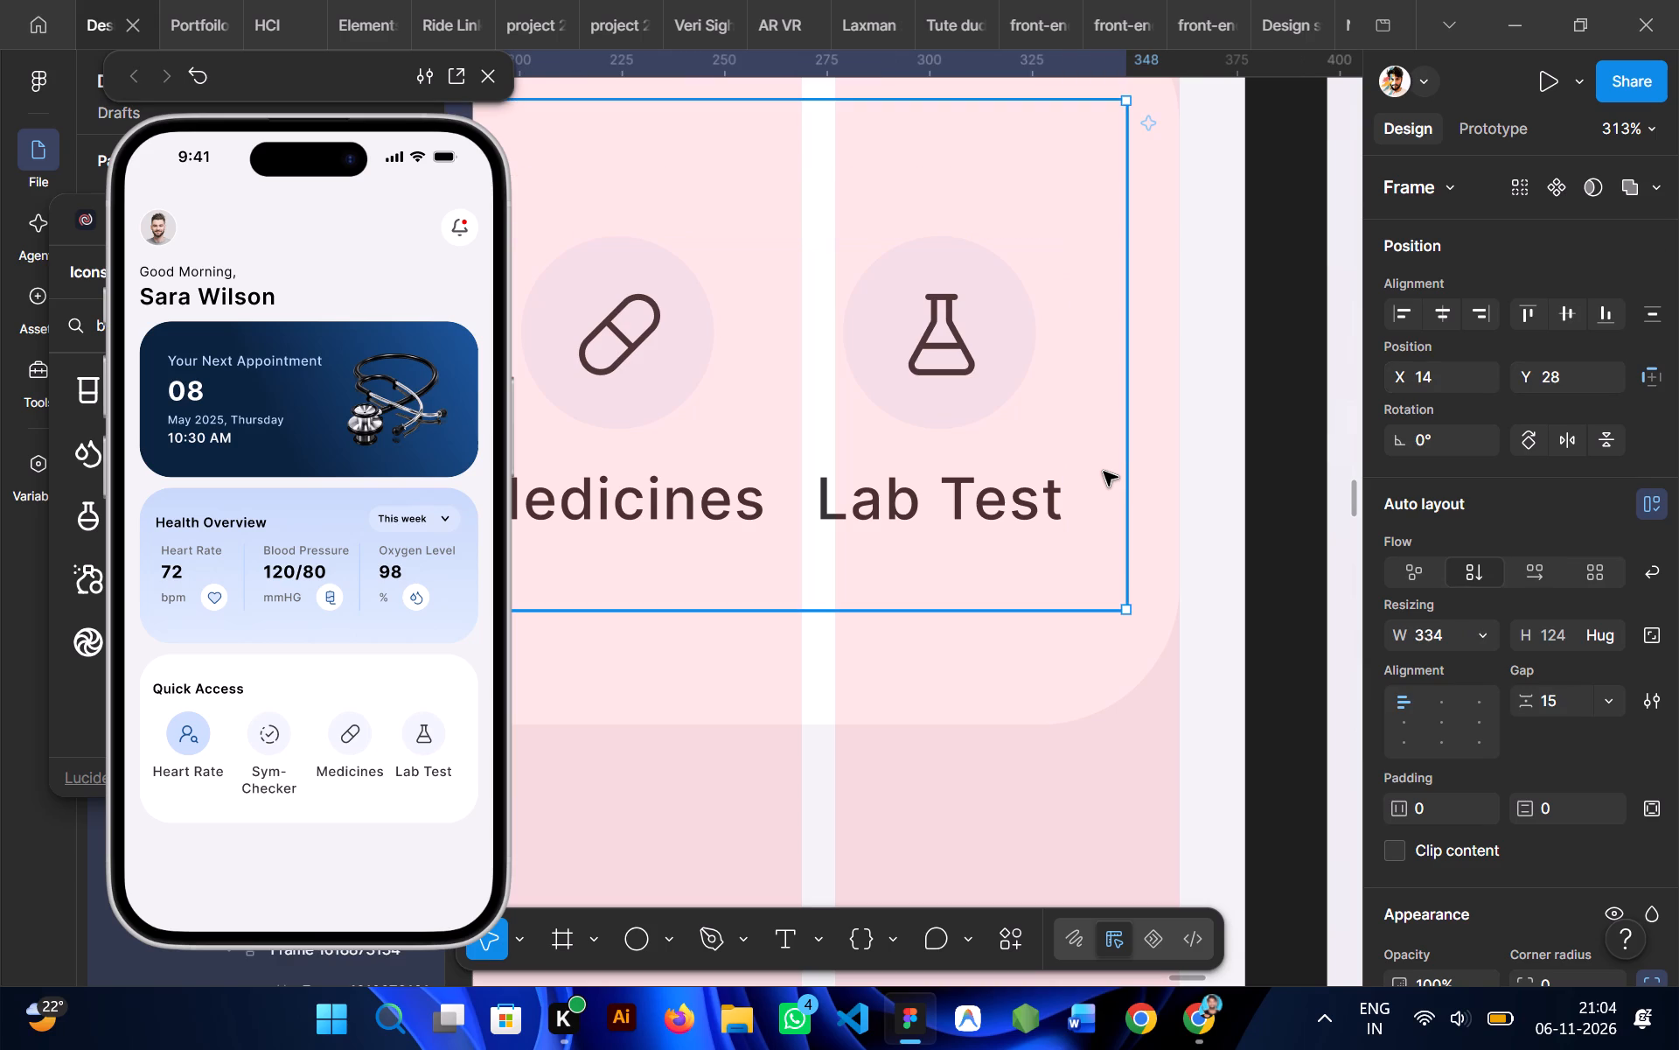
double_click(1104, 472)
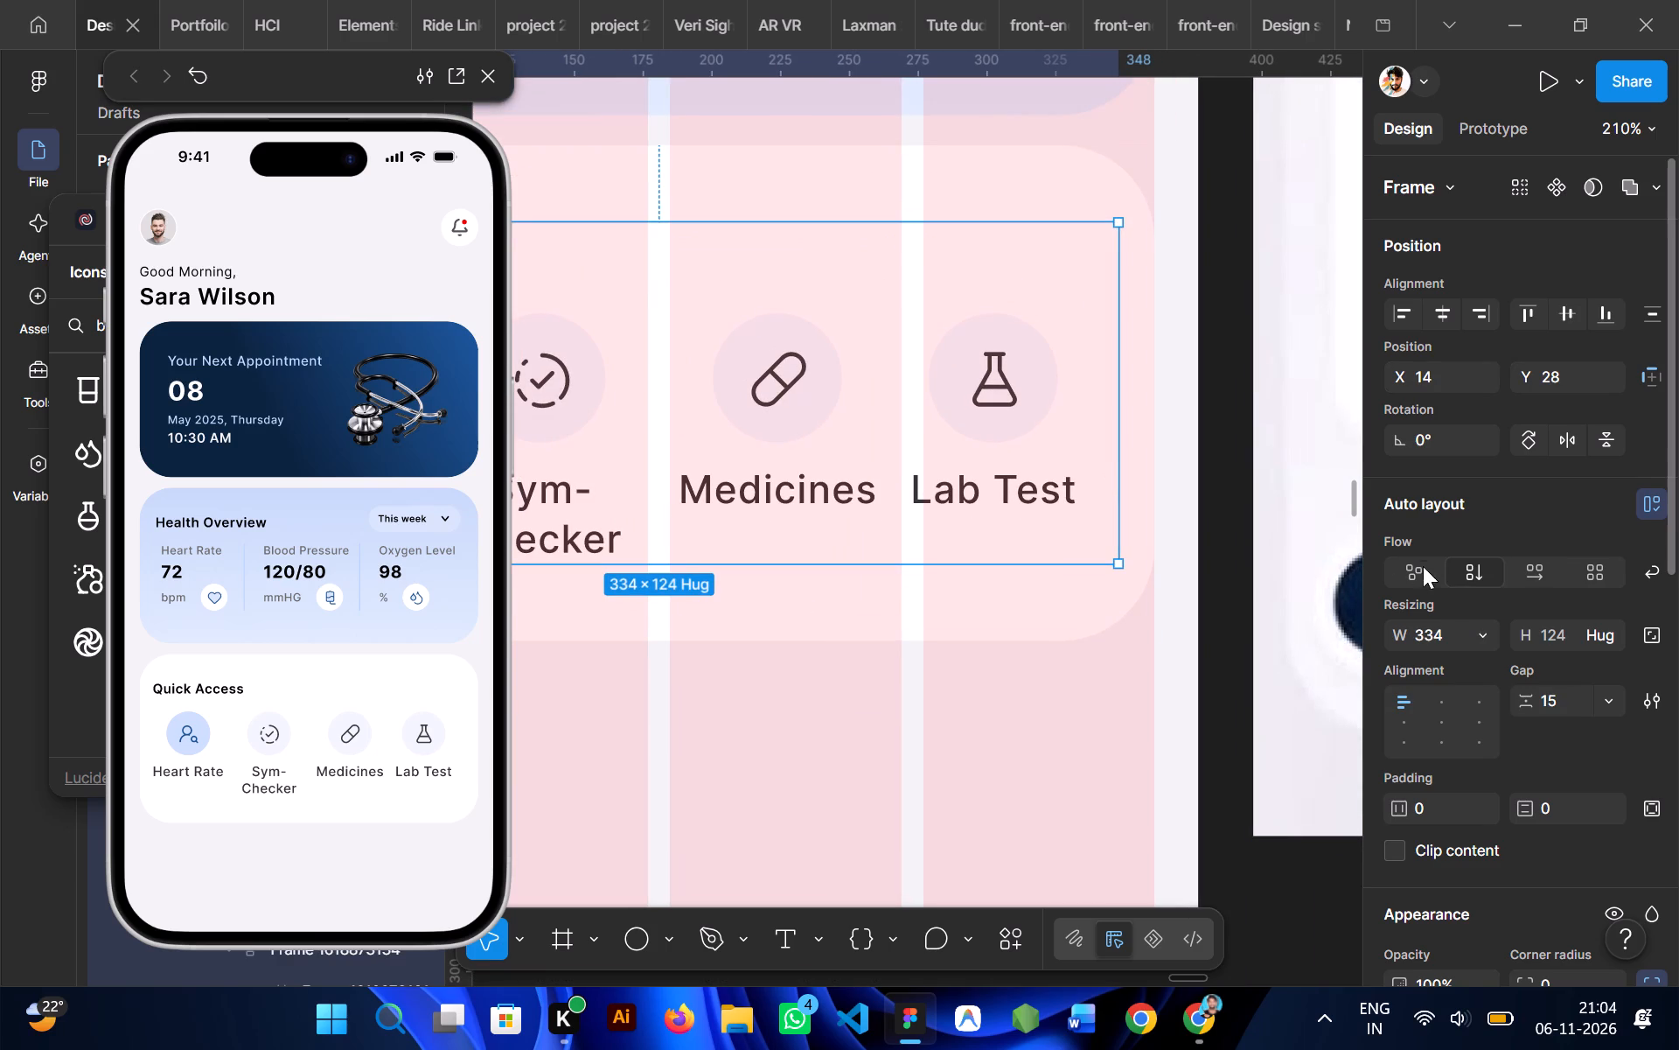
left_click(1482, 633)
left_click(1411, 661)
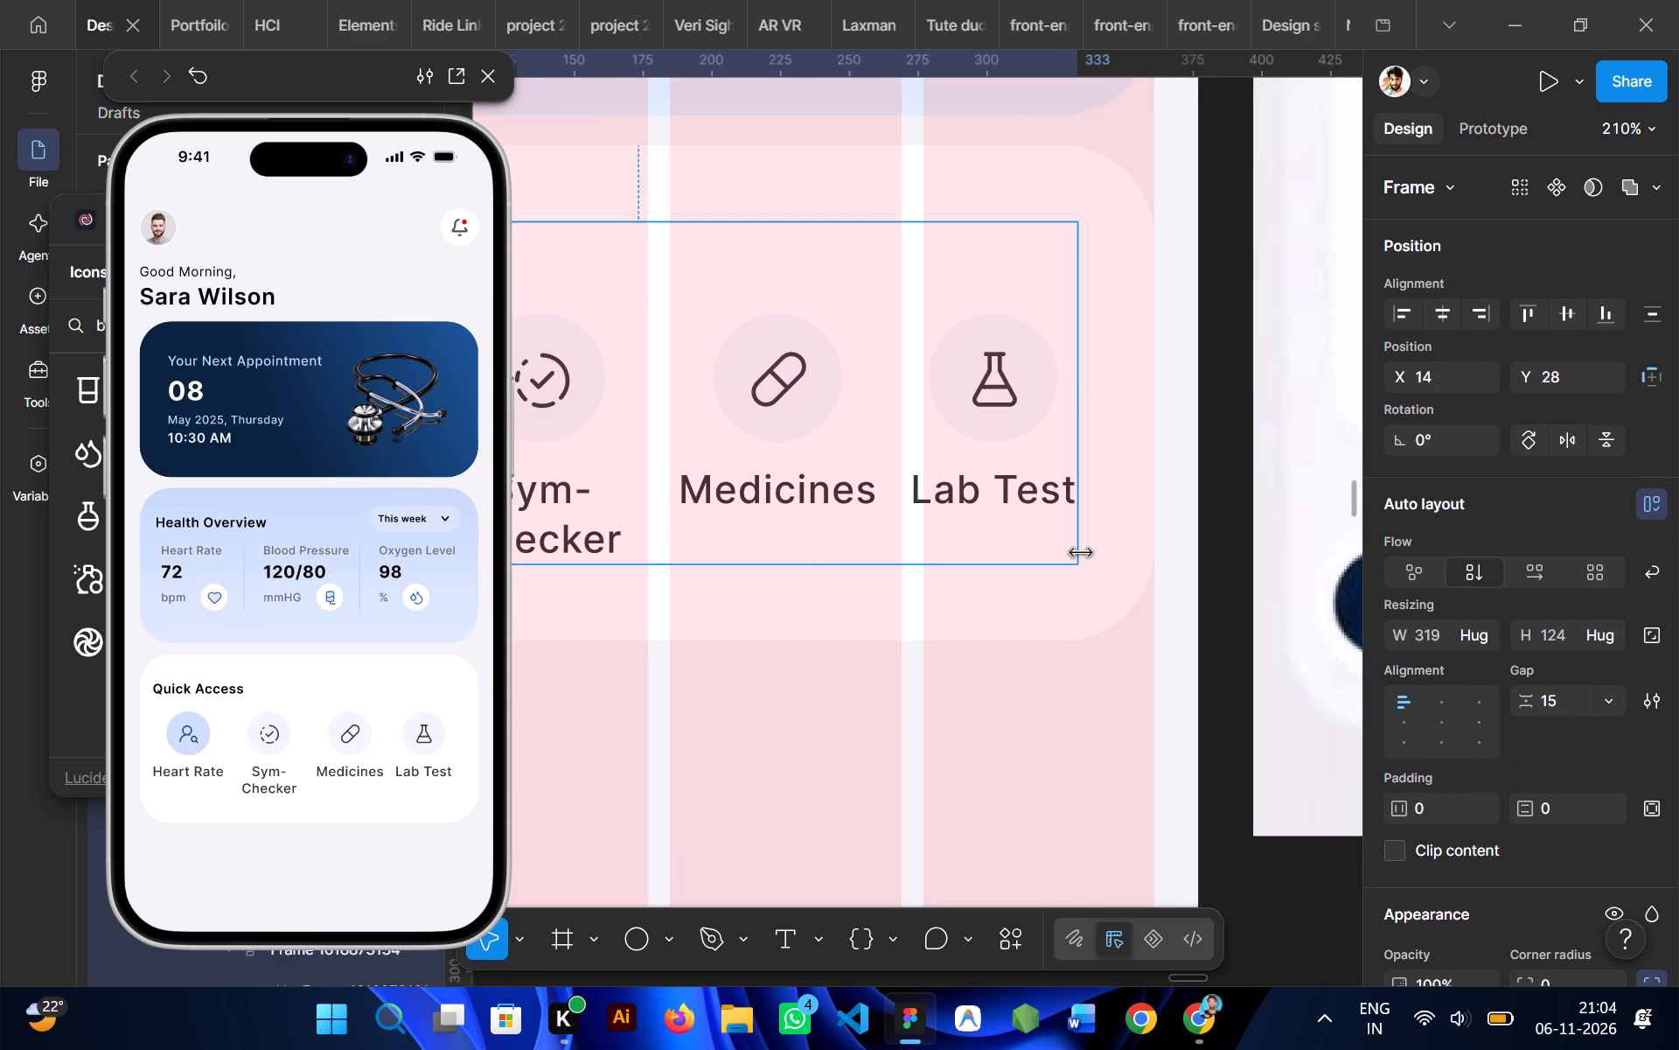
left_click(1441, 315)
scroll(1209, 462, "right", 1)
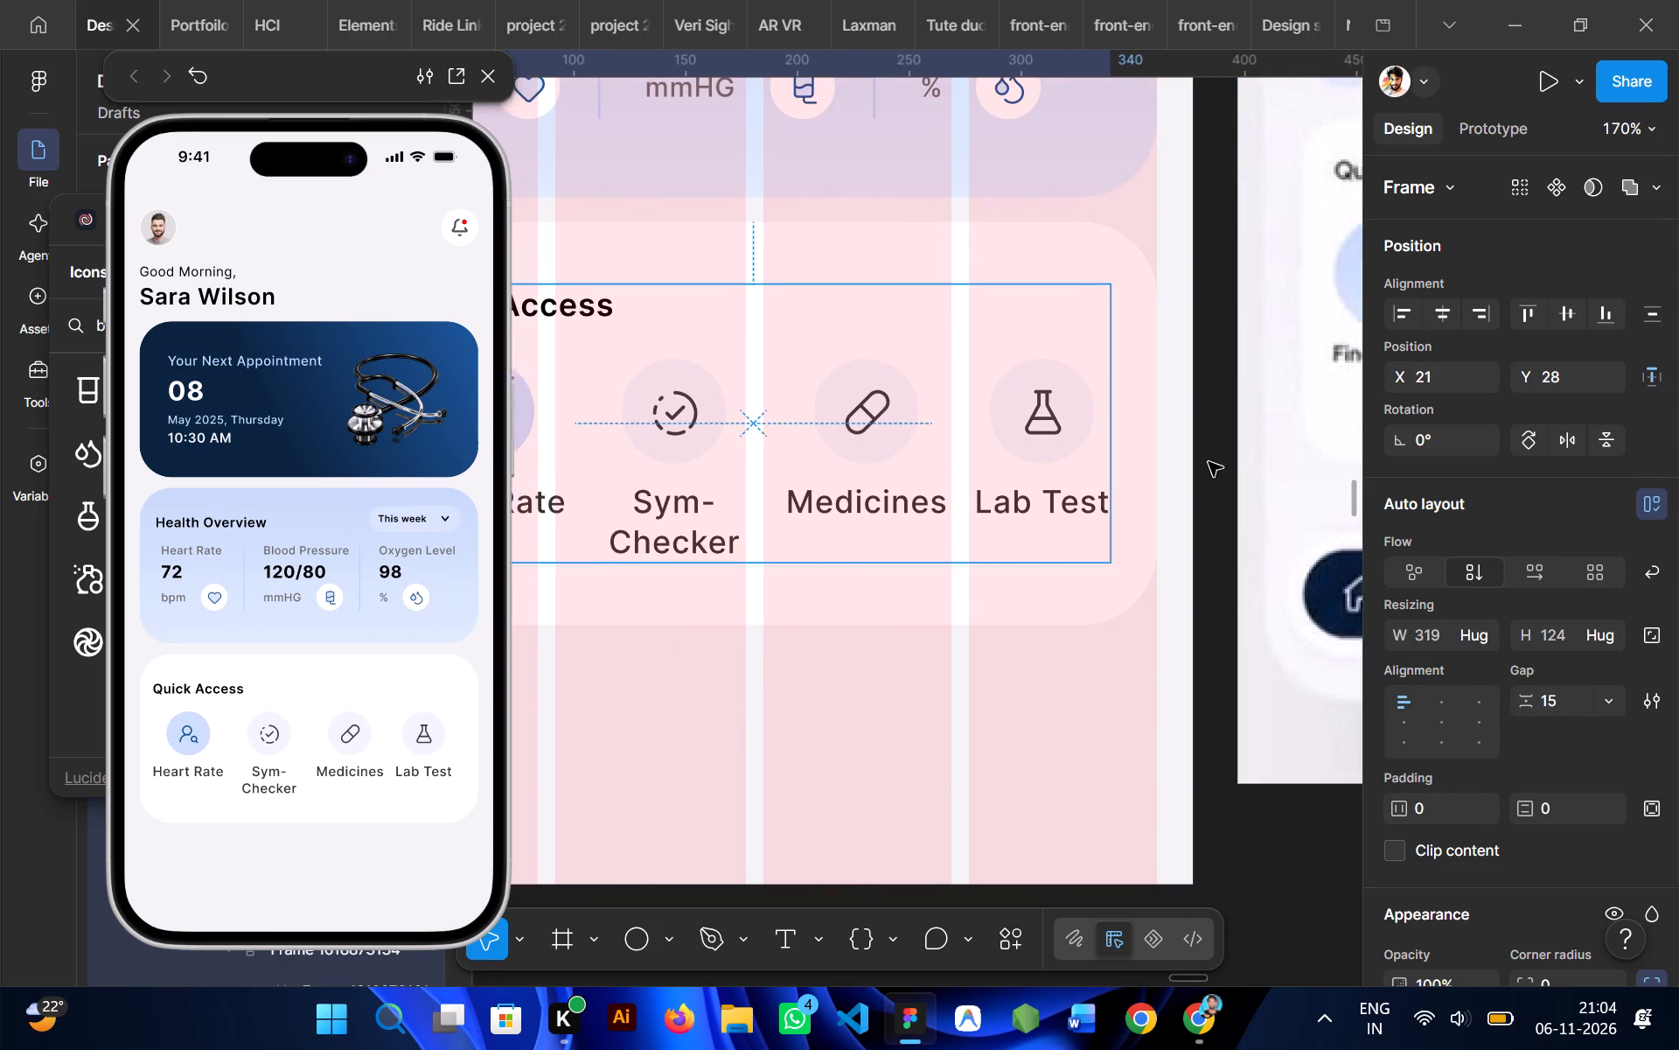
scroll(1209, 462, "right", 1)
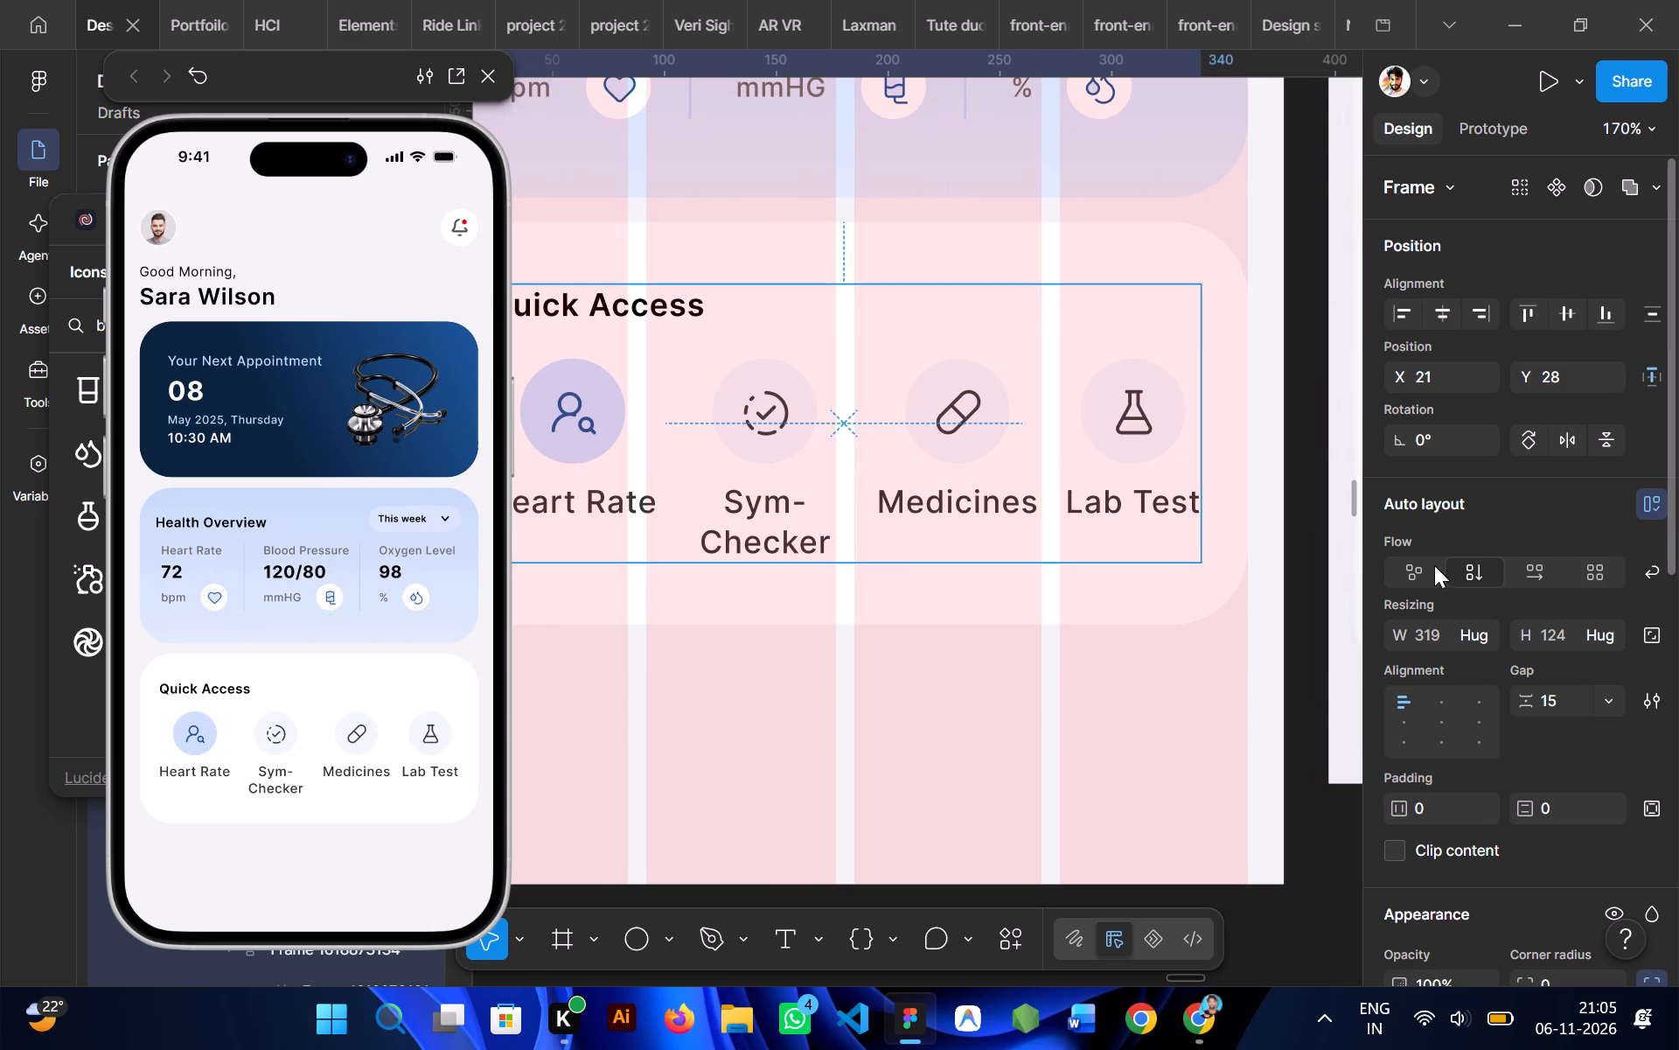
Set the gap between the four Quick Access items to 12.
double_click(928, 446)
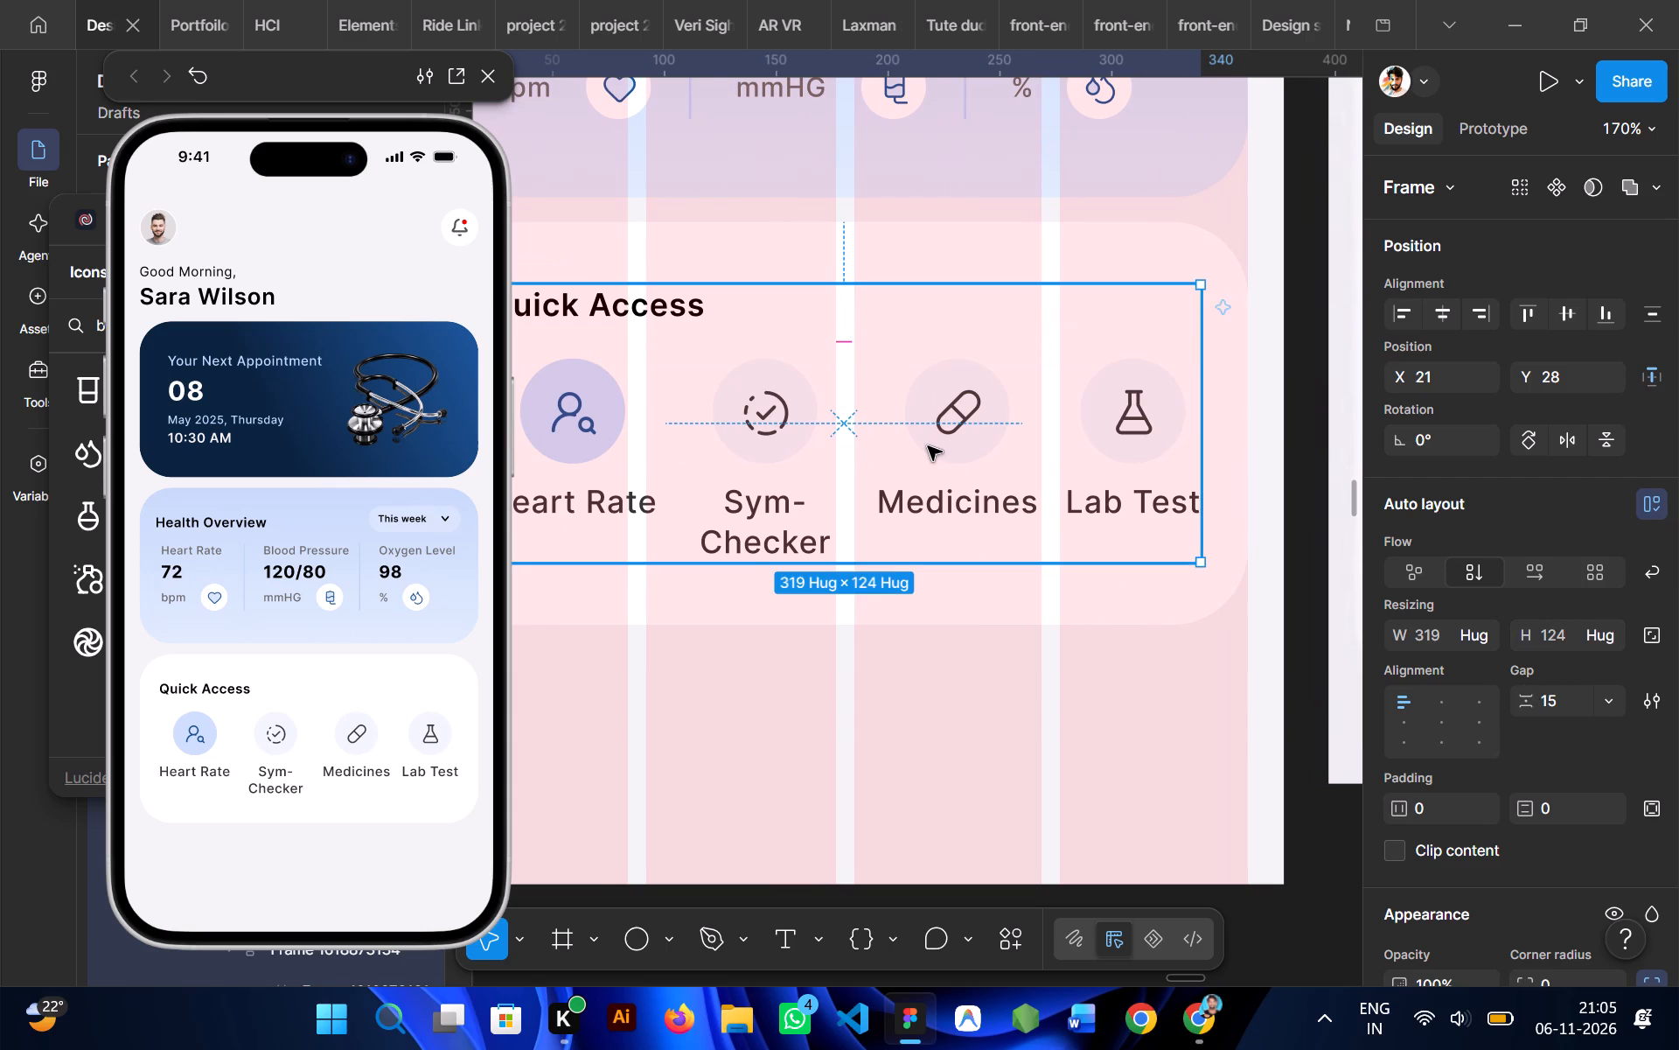
left_click_drag(1533, 707, 846, 519)
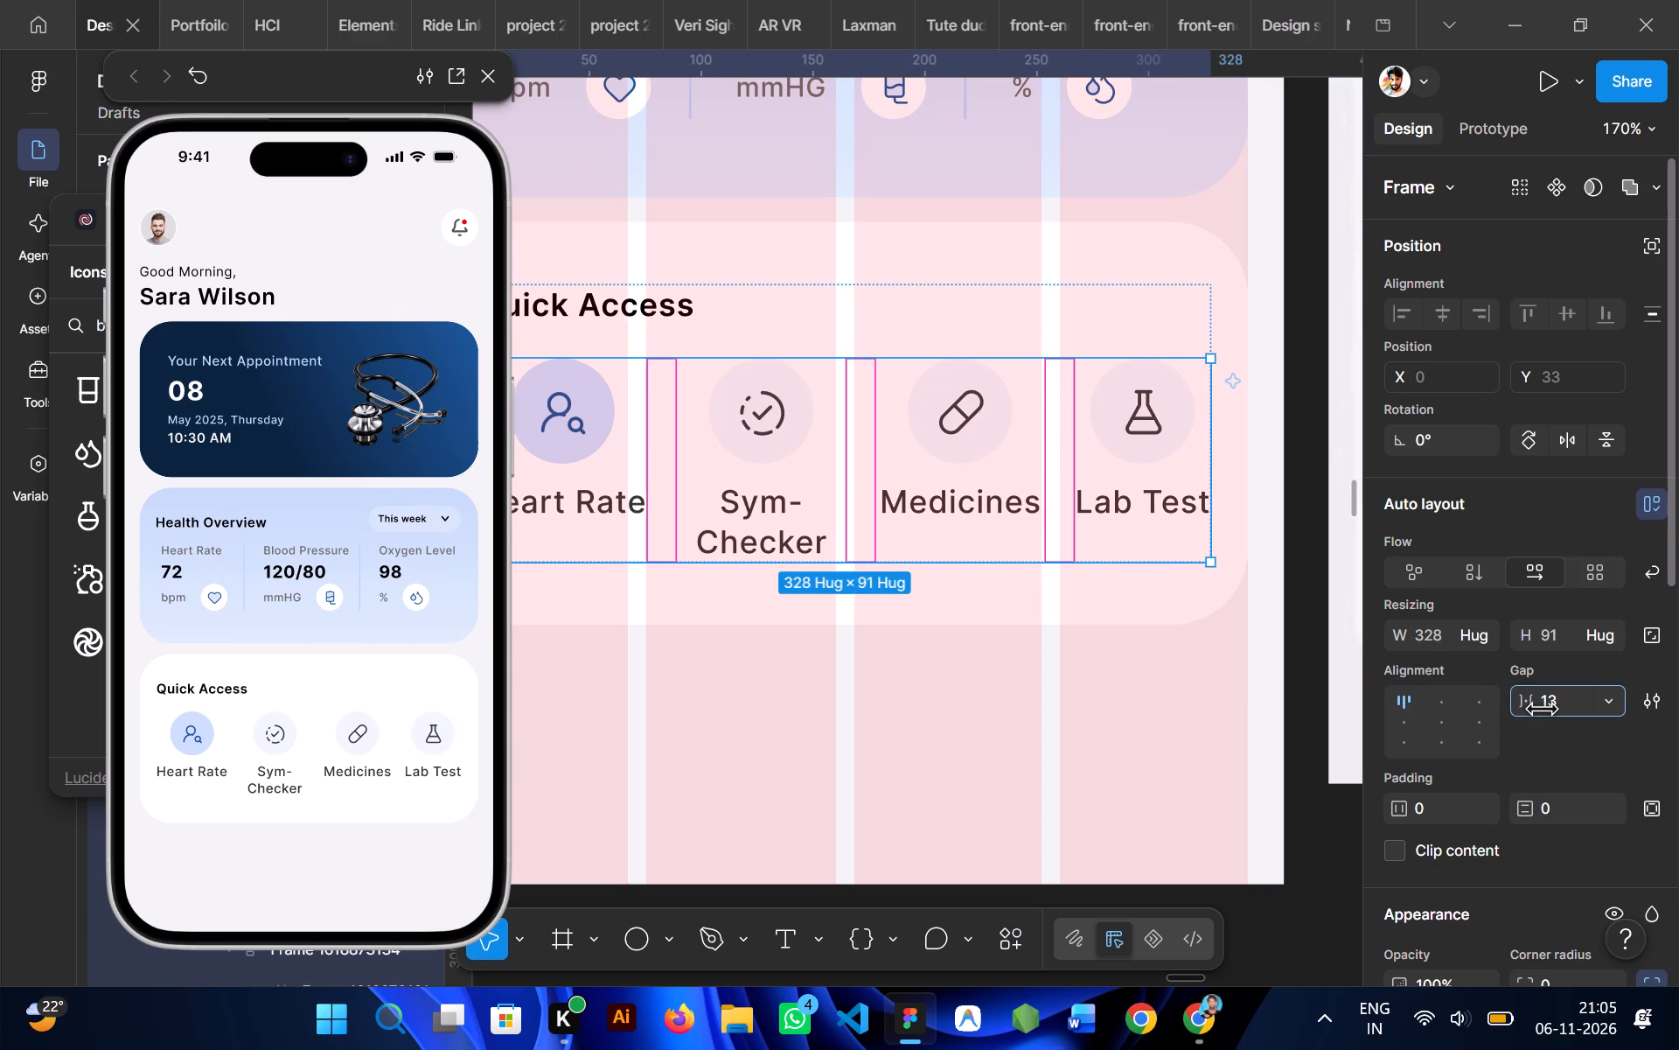
left_click_drag(846, 519, 846, 520)
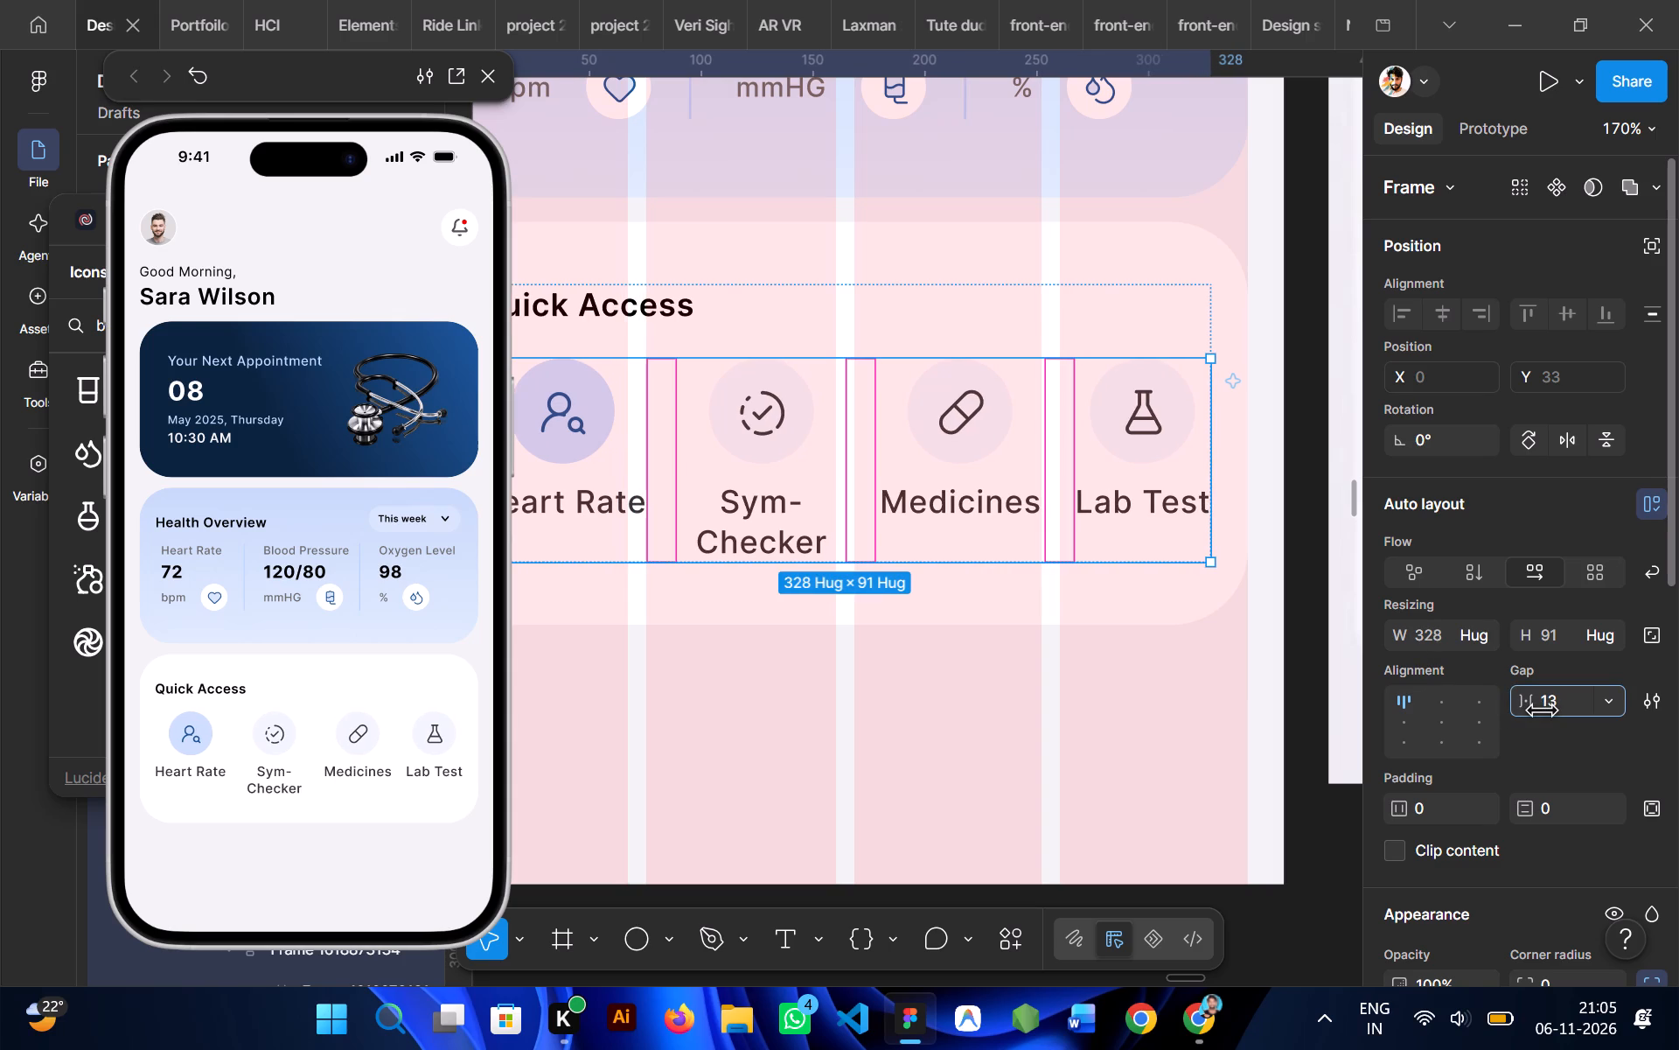
left_click_drag(846, 520, 847, 521)
left_click_drag(847, 521, 851, 520)
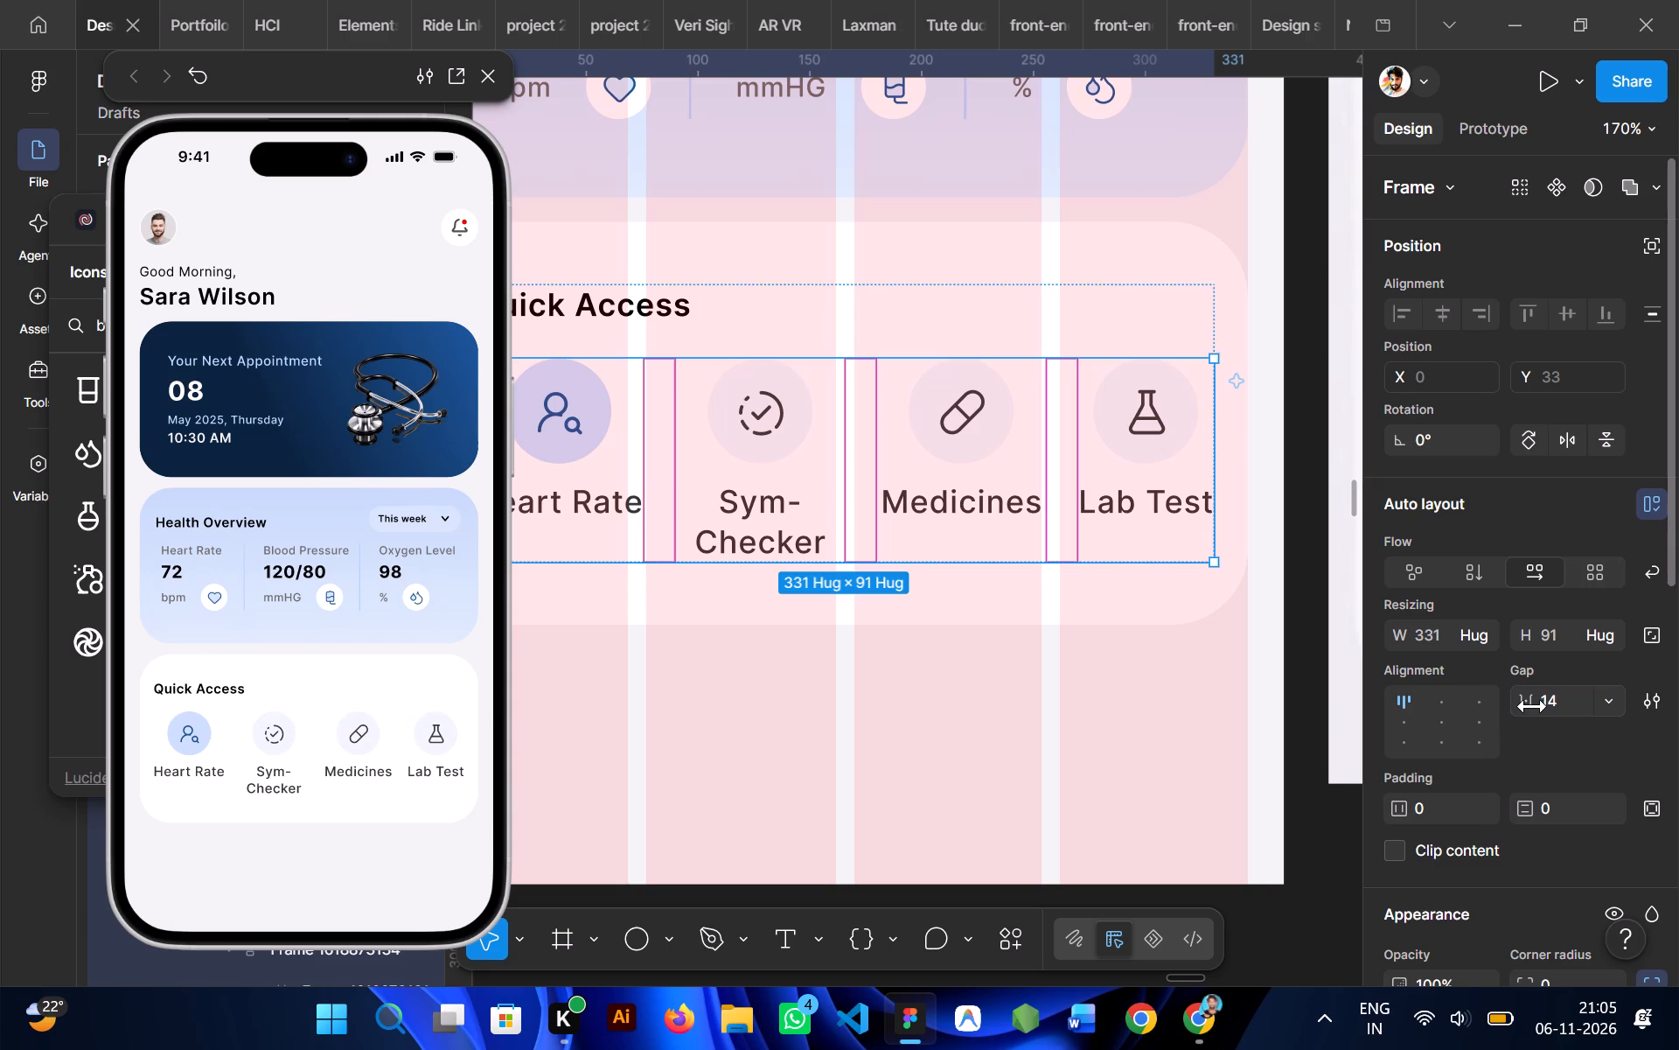
left_click_drag(1532, 706, 837, 517)
left_click(1564, 701)
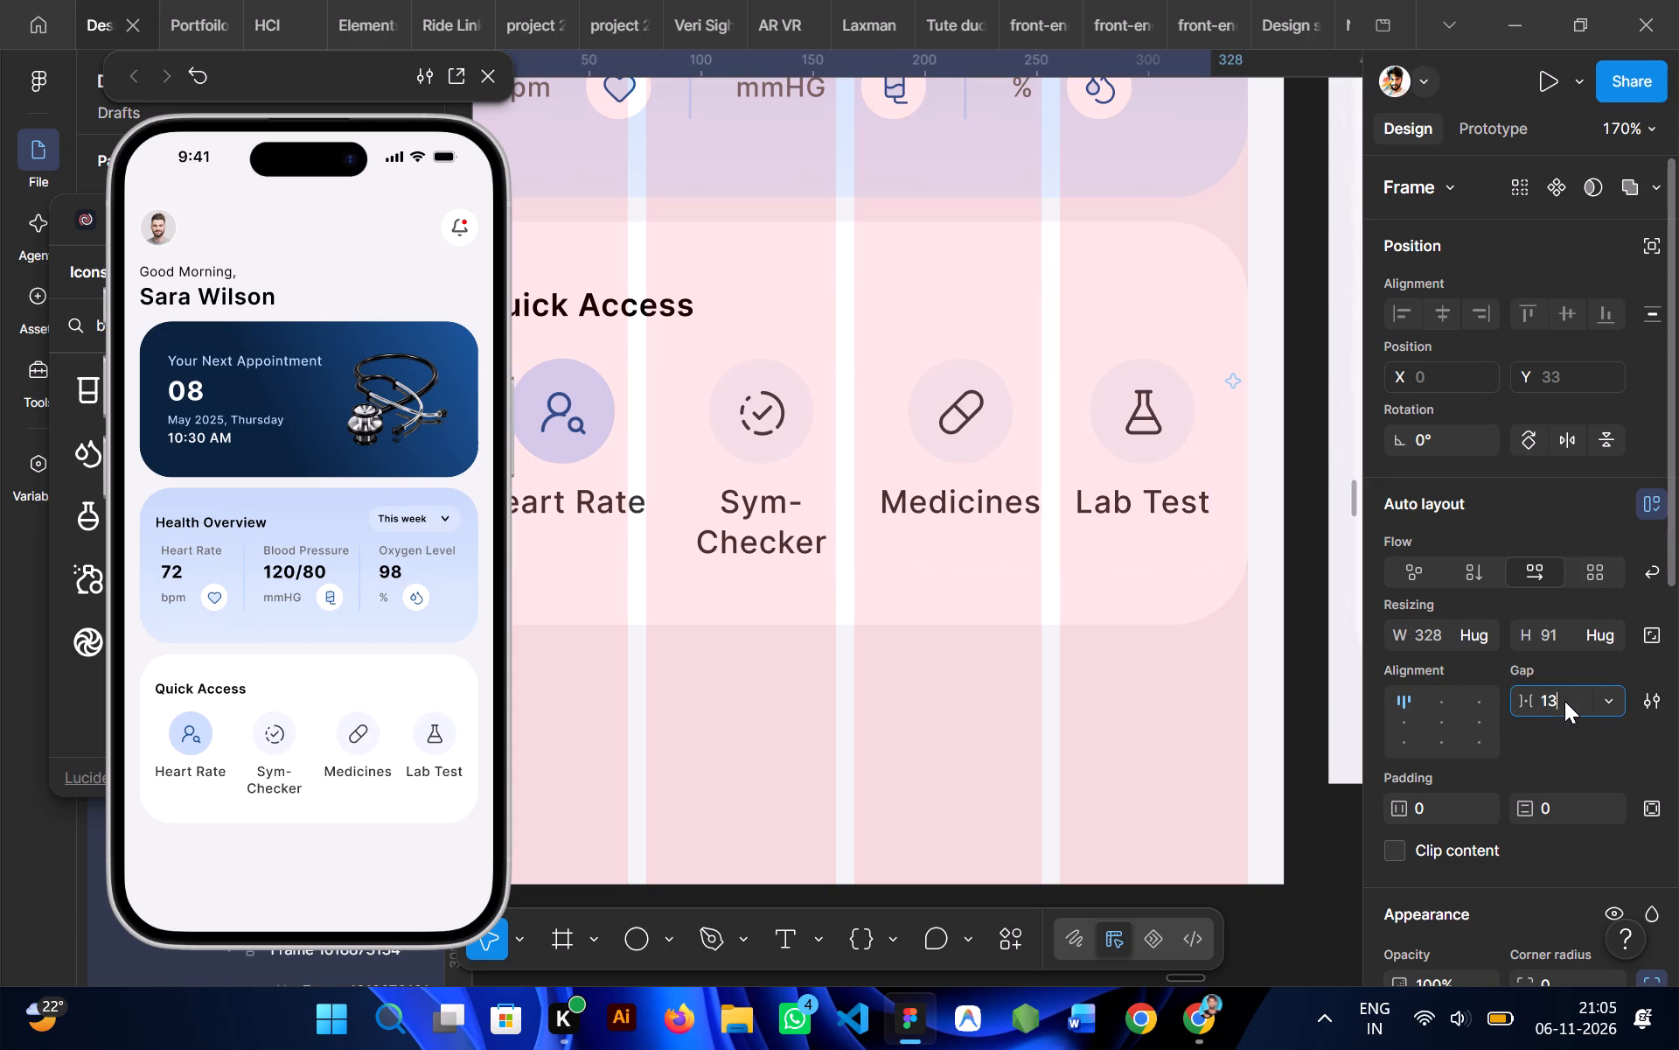
type("12")
key("Return")
Set the vertical gap between the Quick Access heading and the row of items to 12.
key("backslash")
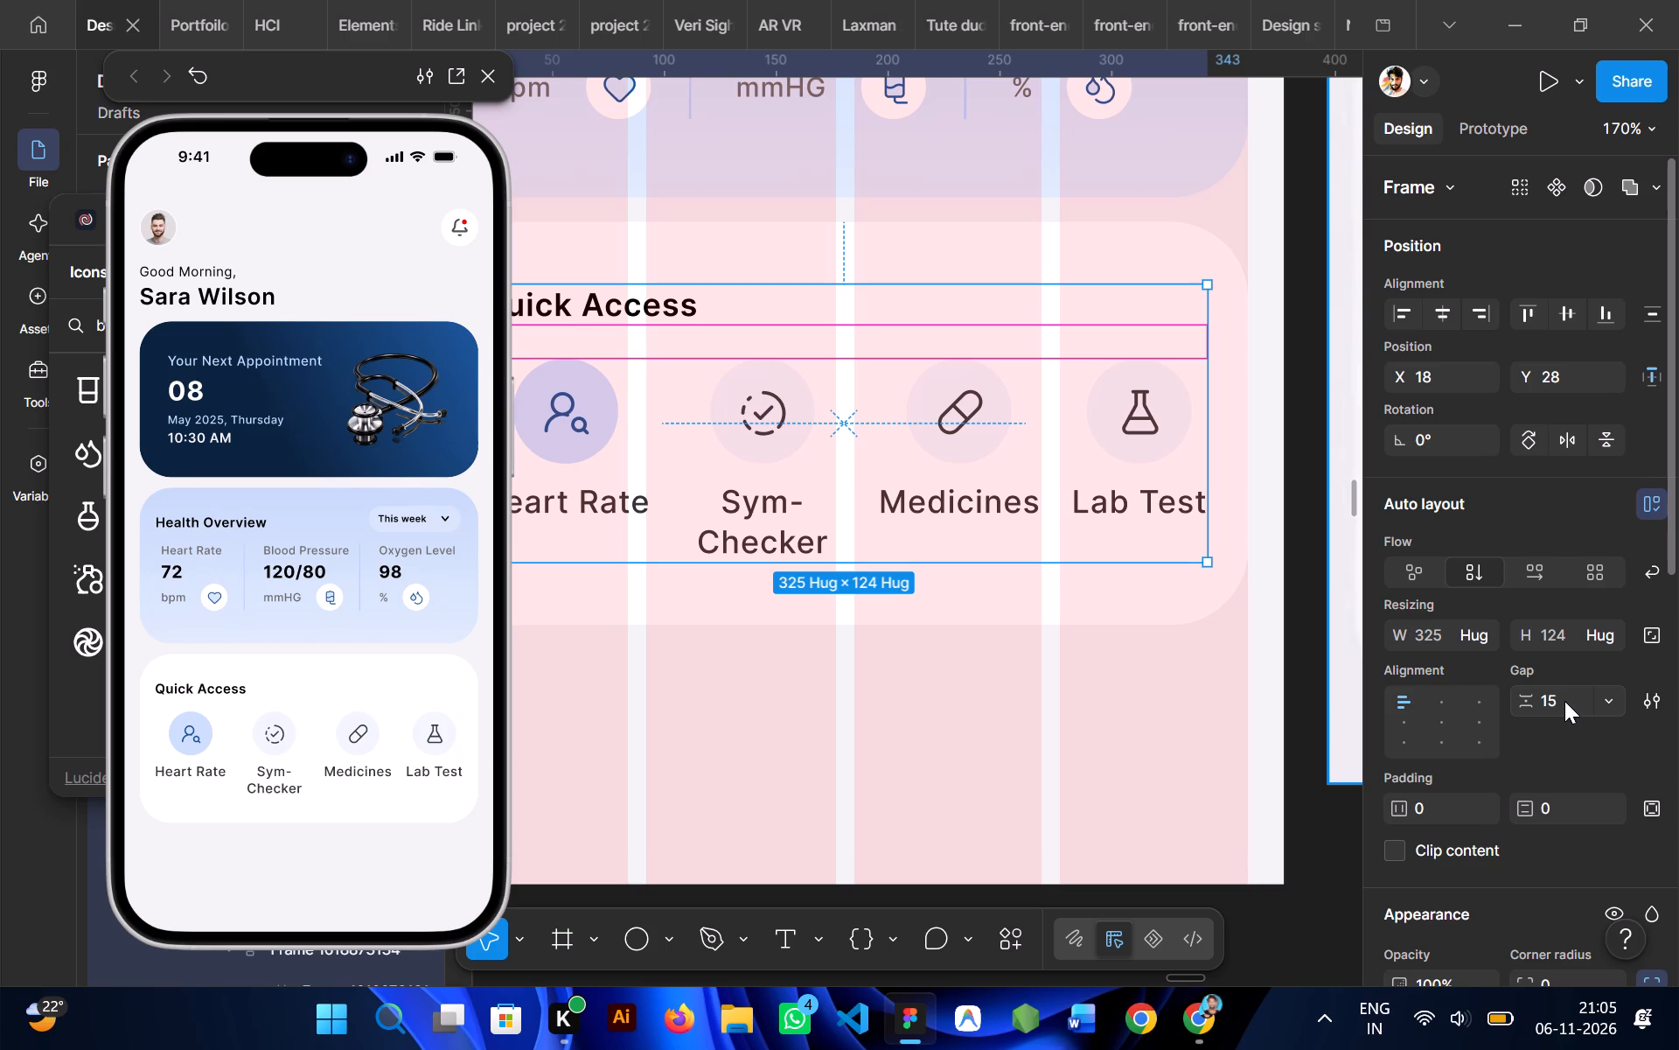
double_click(1564, 701)
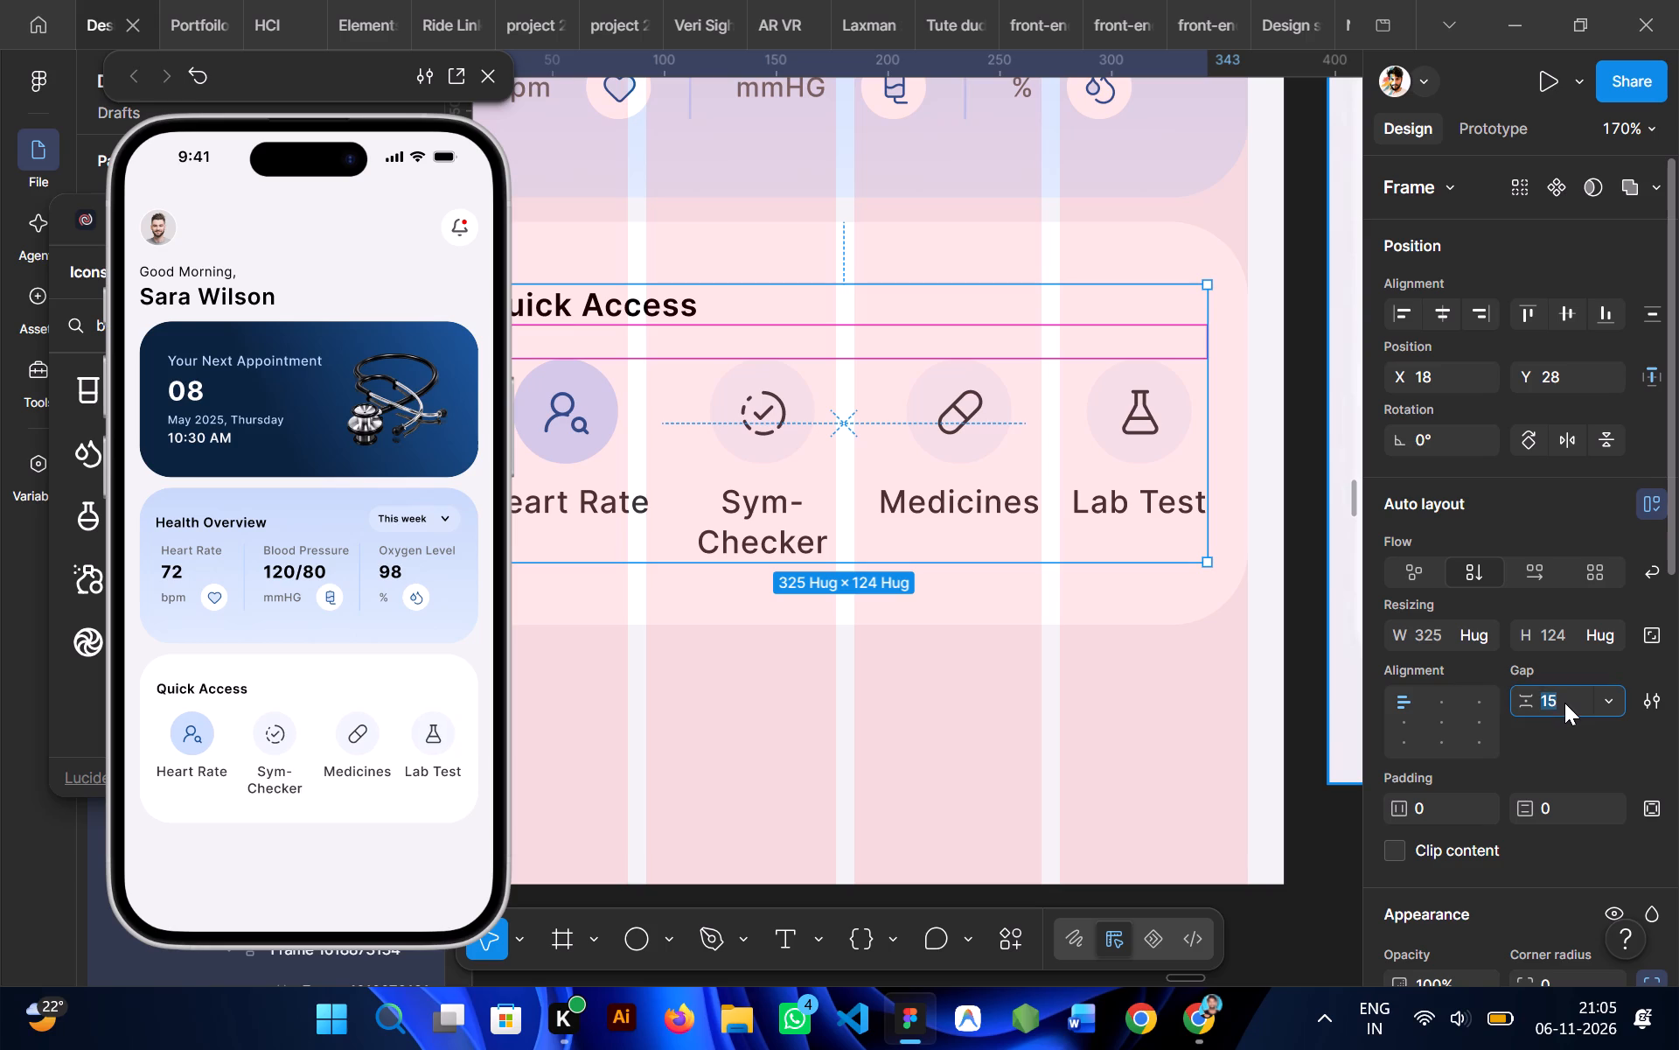
left_click(1564, 701)
key("BackSpace")
key("2")
left_click(874, 669)
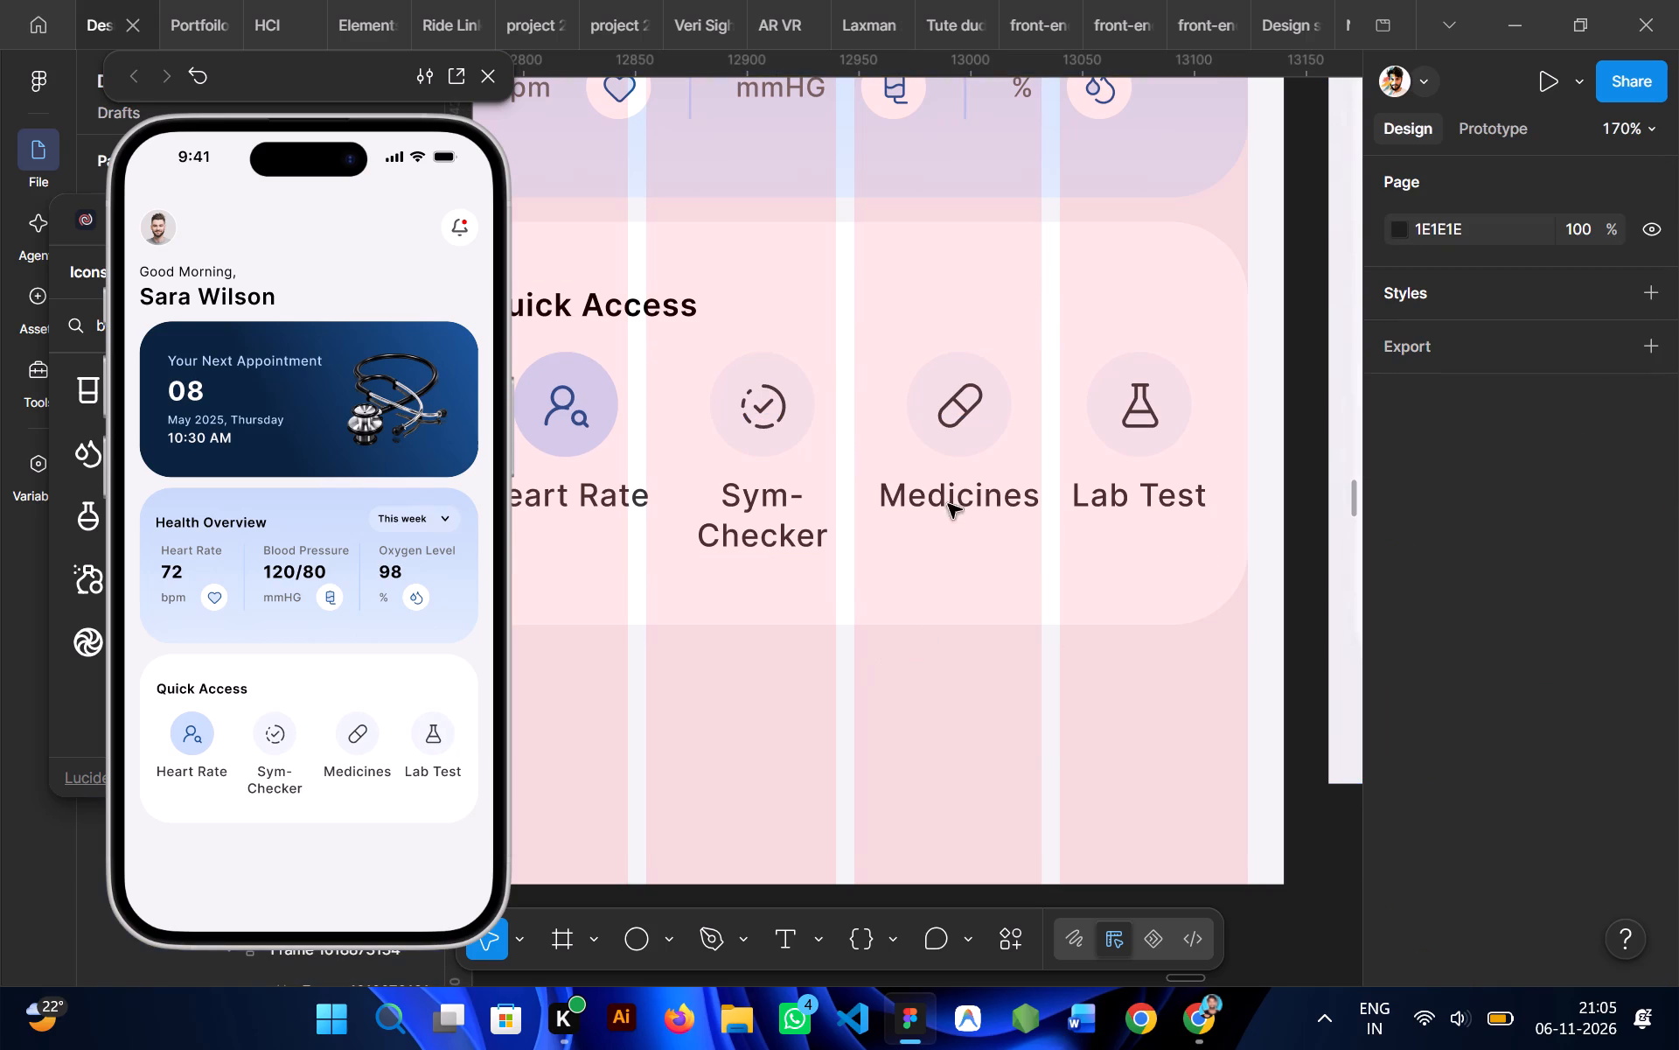
Center the Quick Access heading-and-items frame vertically in its card.
triple_click(934, 451)
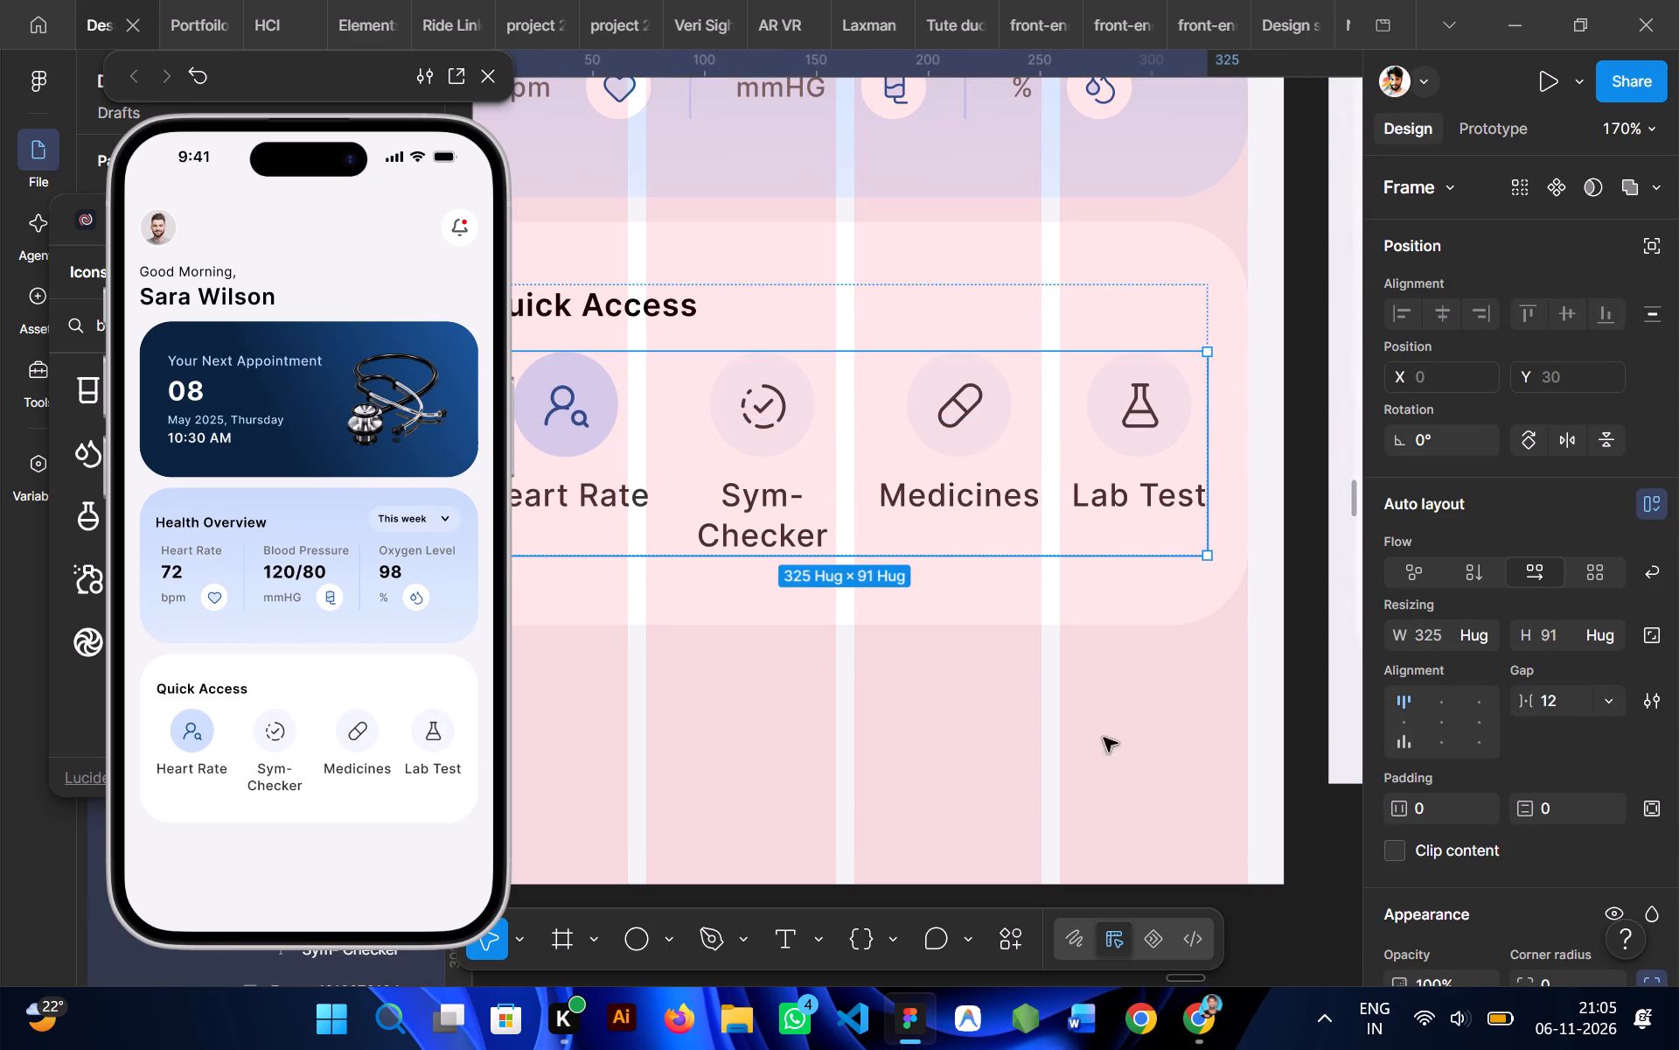
left_click(928, 753)
double_click(916, 536)
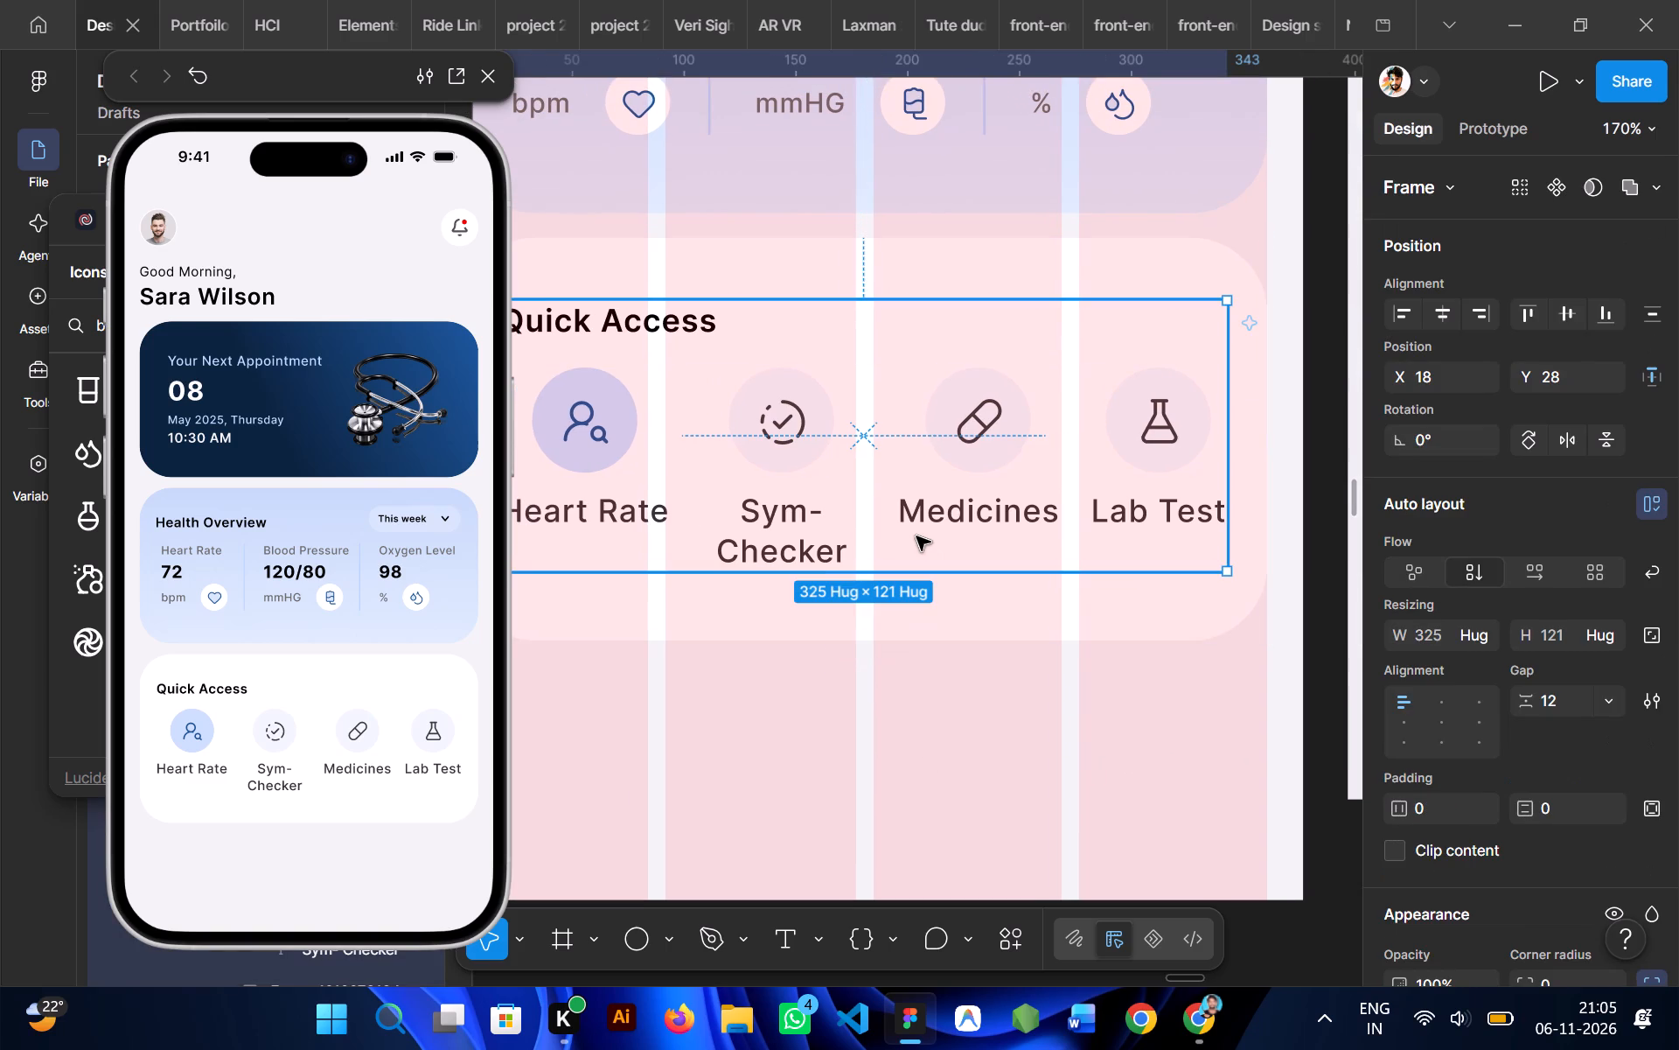
scroll(1540, 583, "up", 4)
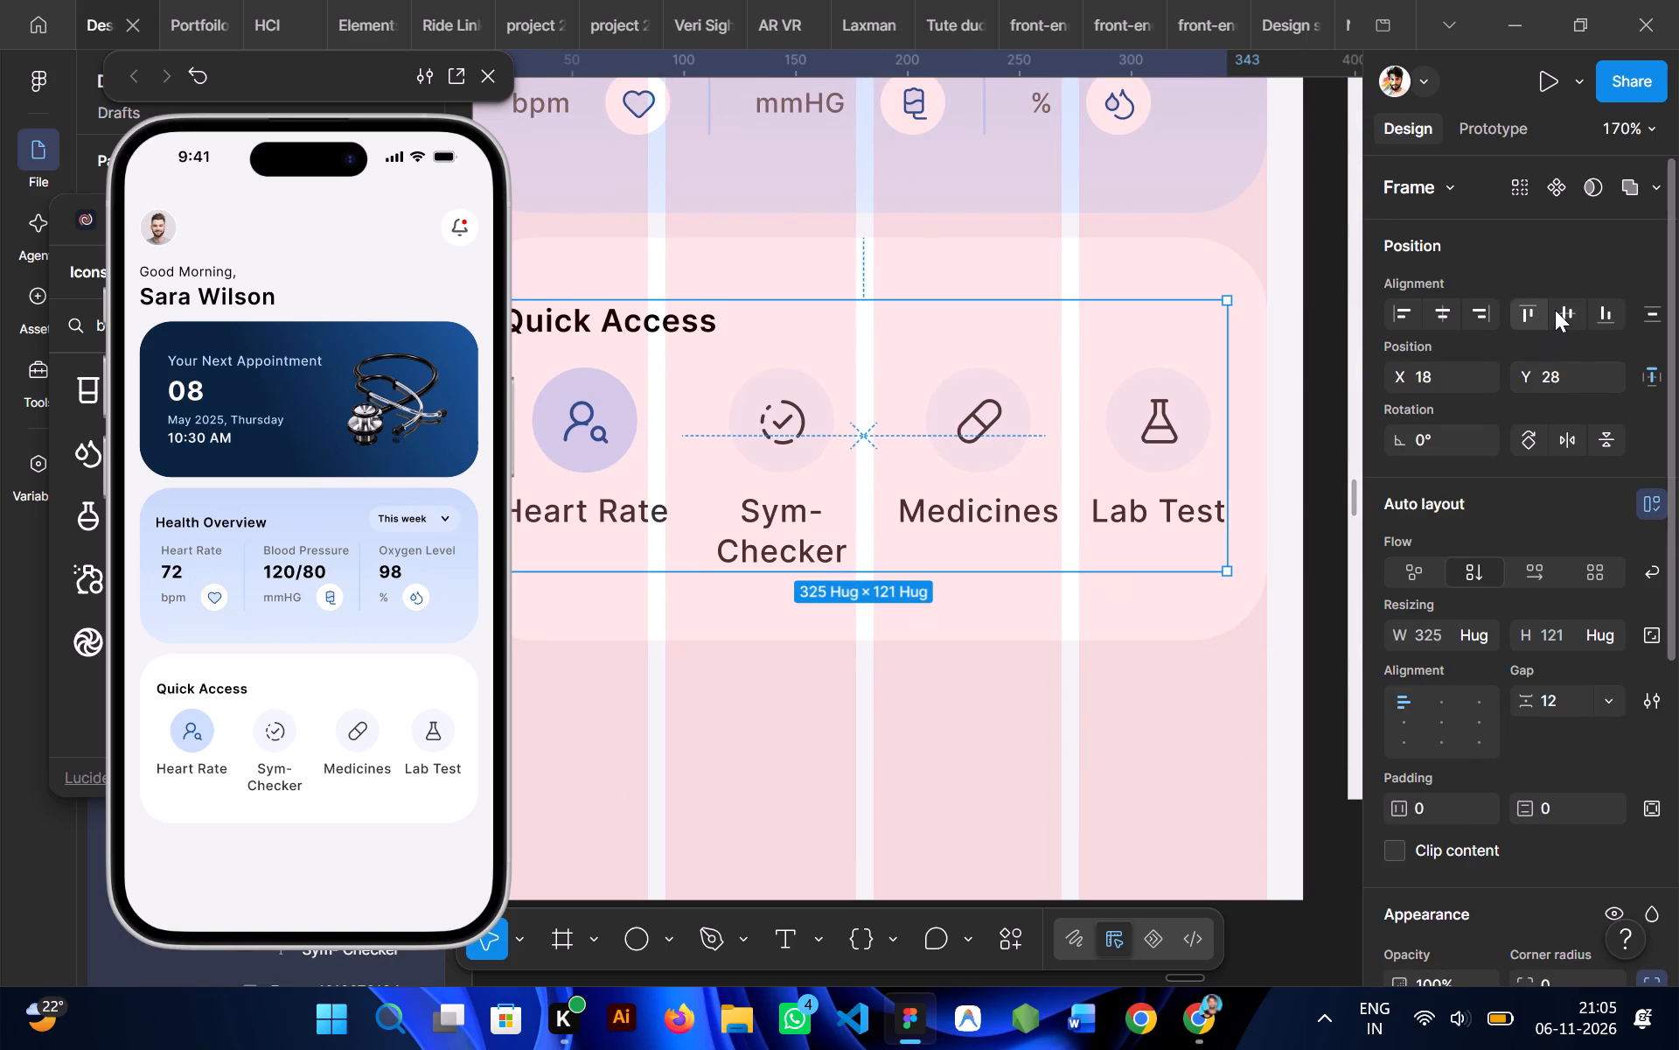
left_click(1555, 310)
Extend the Quick Access card's height to 181 and center the heading-and-items frame vertically in it again.
scroll(973, 276, "right", 1)
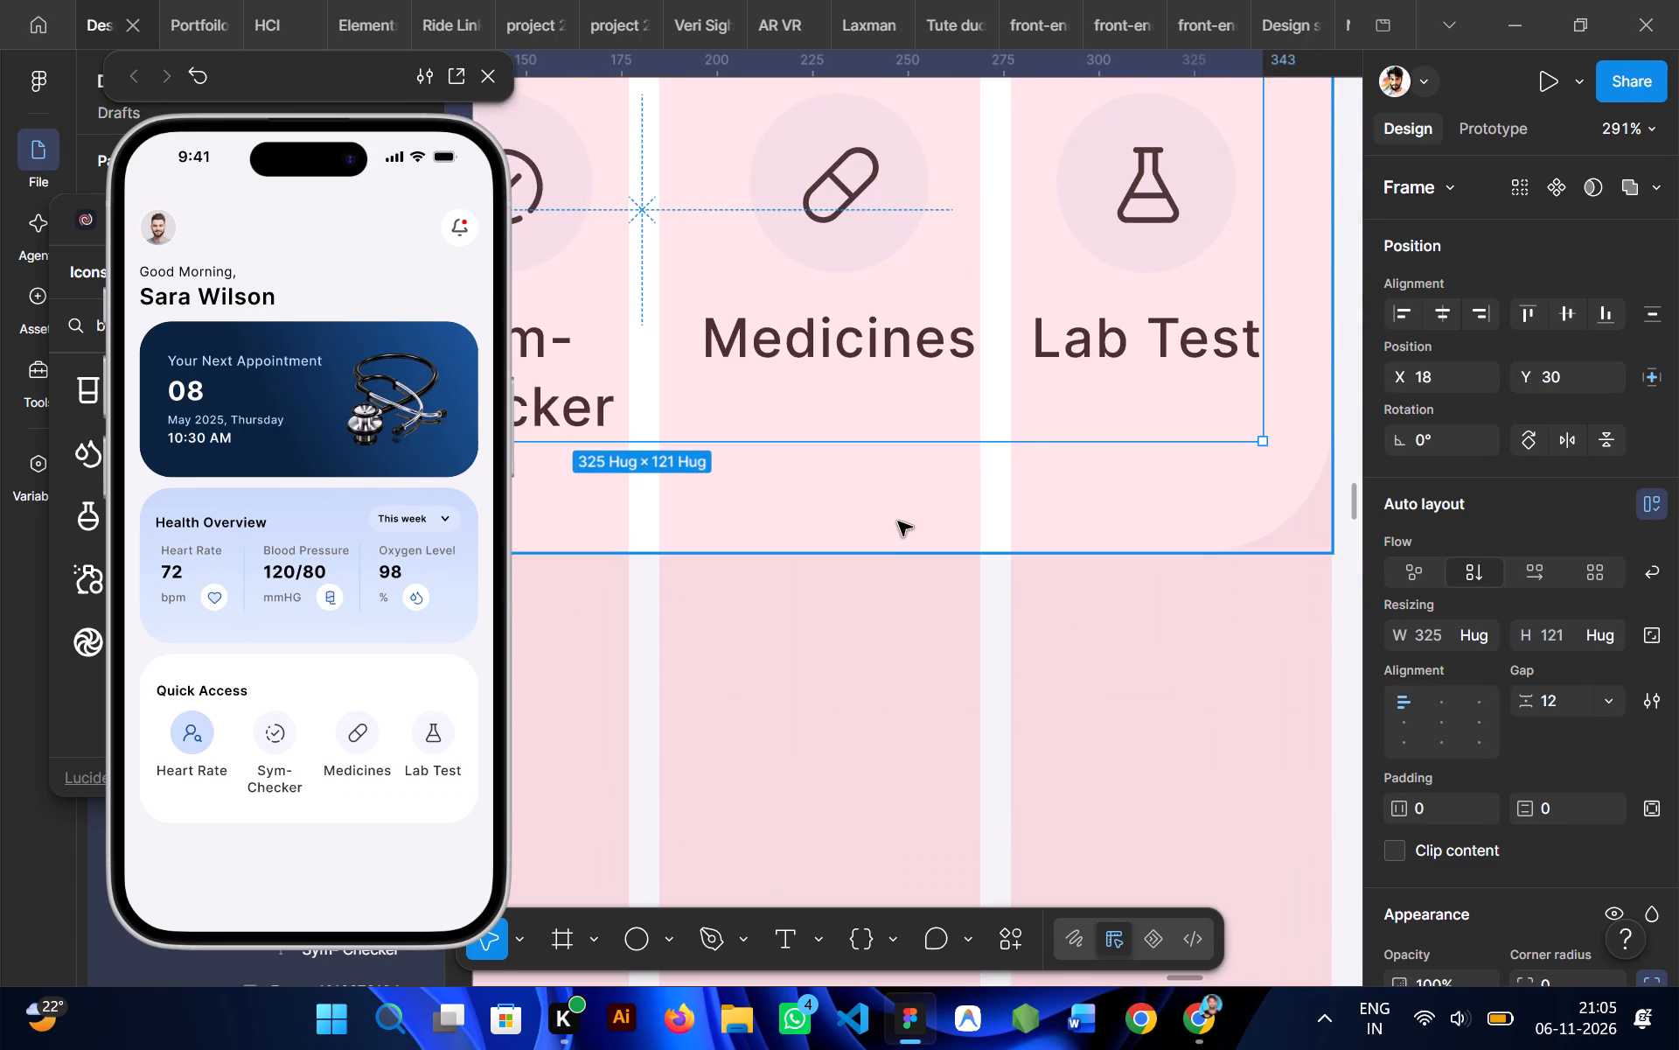
left_click(897, 521)
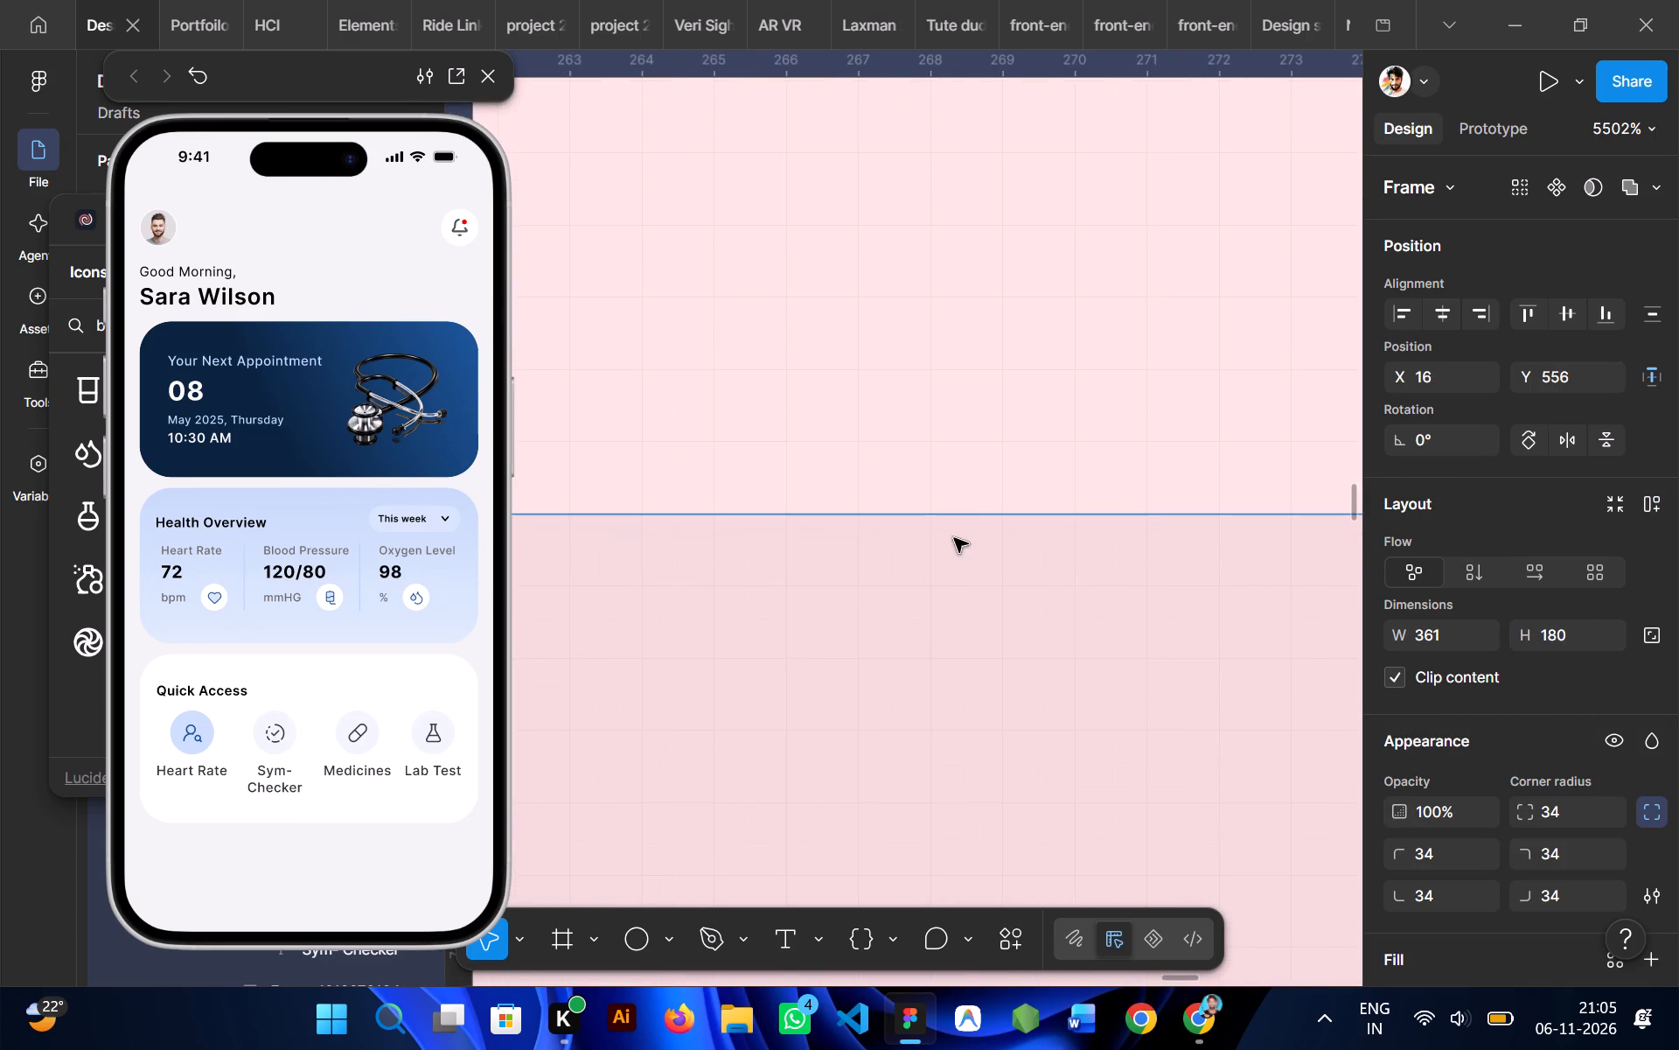
left_click_drag(945, 508, 951, 562)
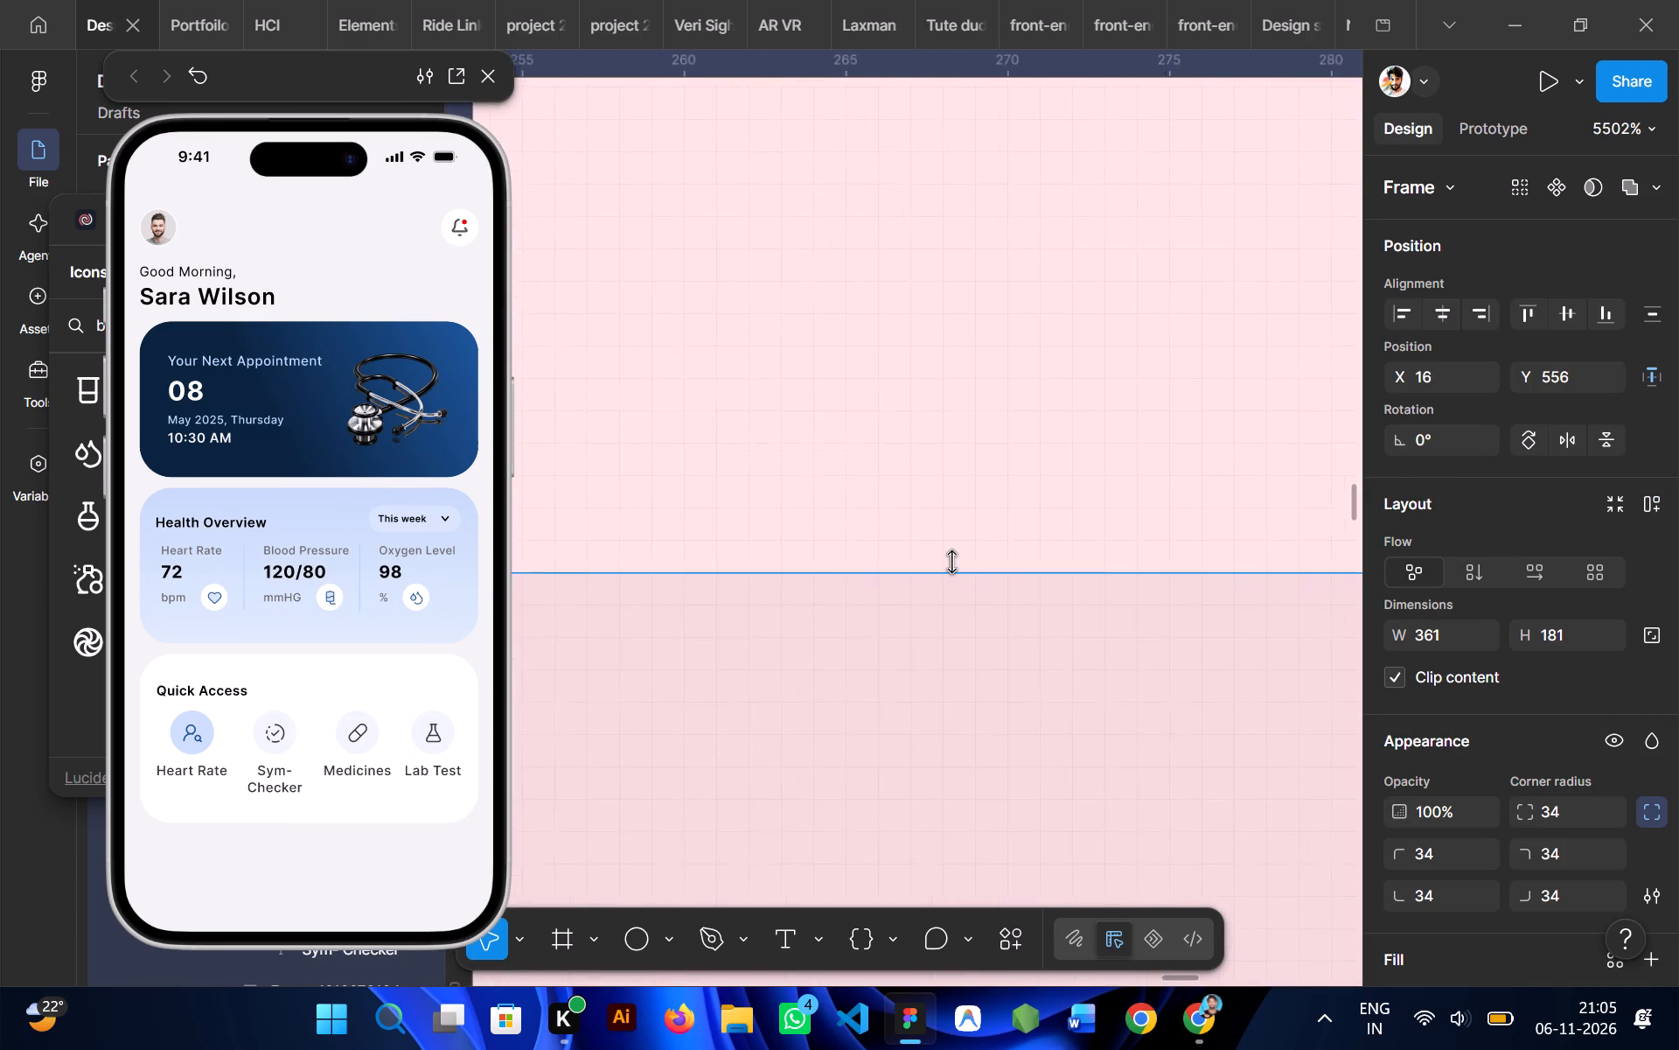
double_click(790, 462)
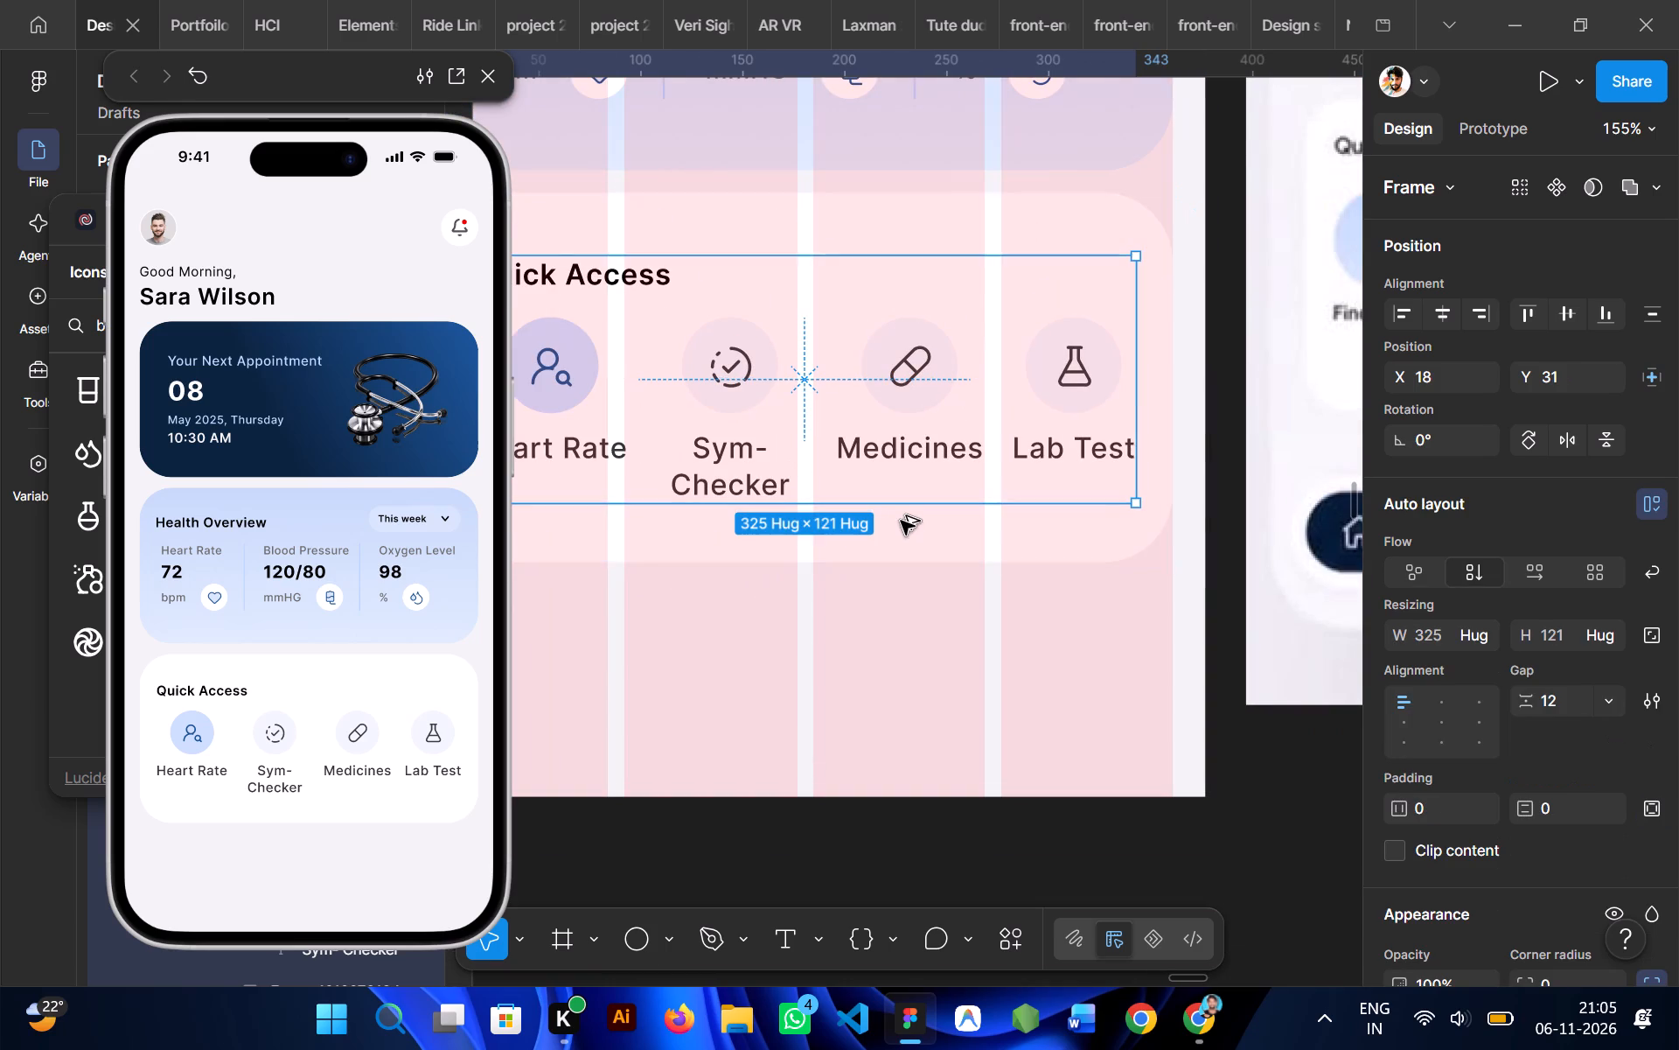
left_click(1565, 311)
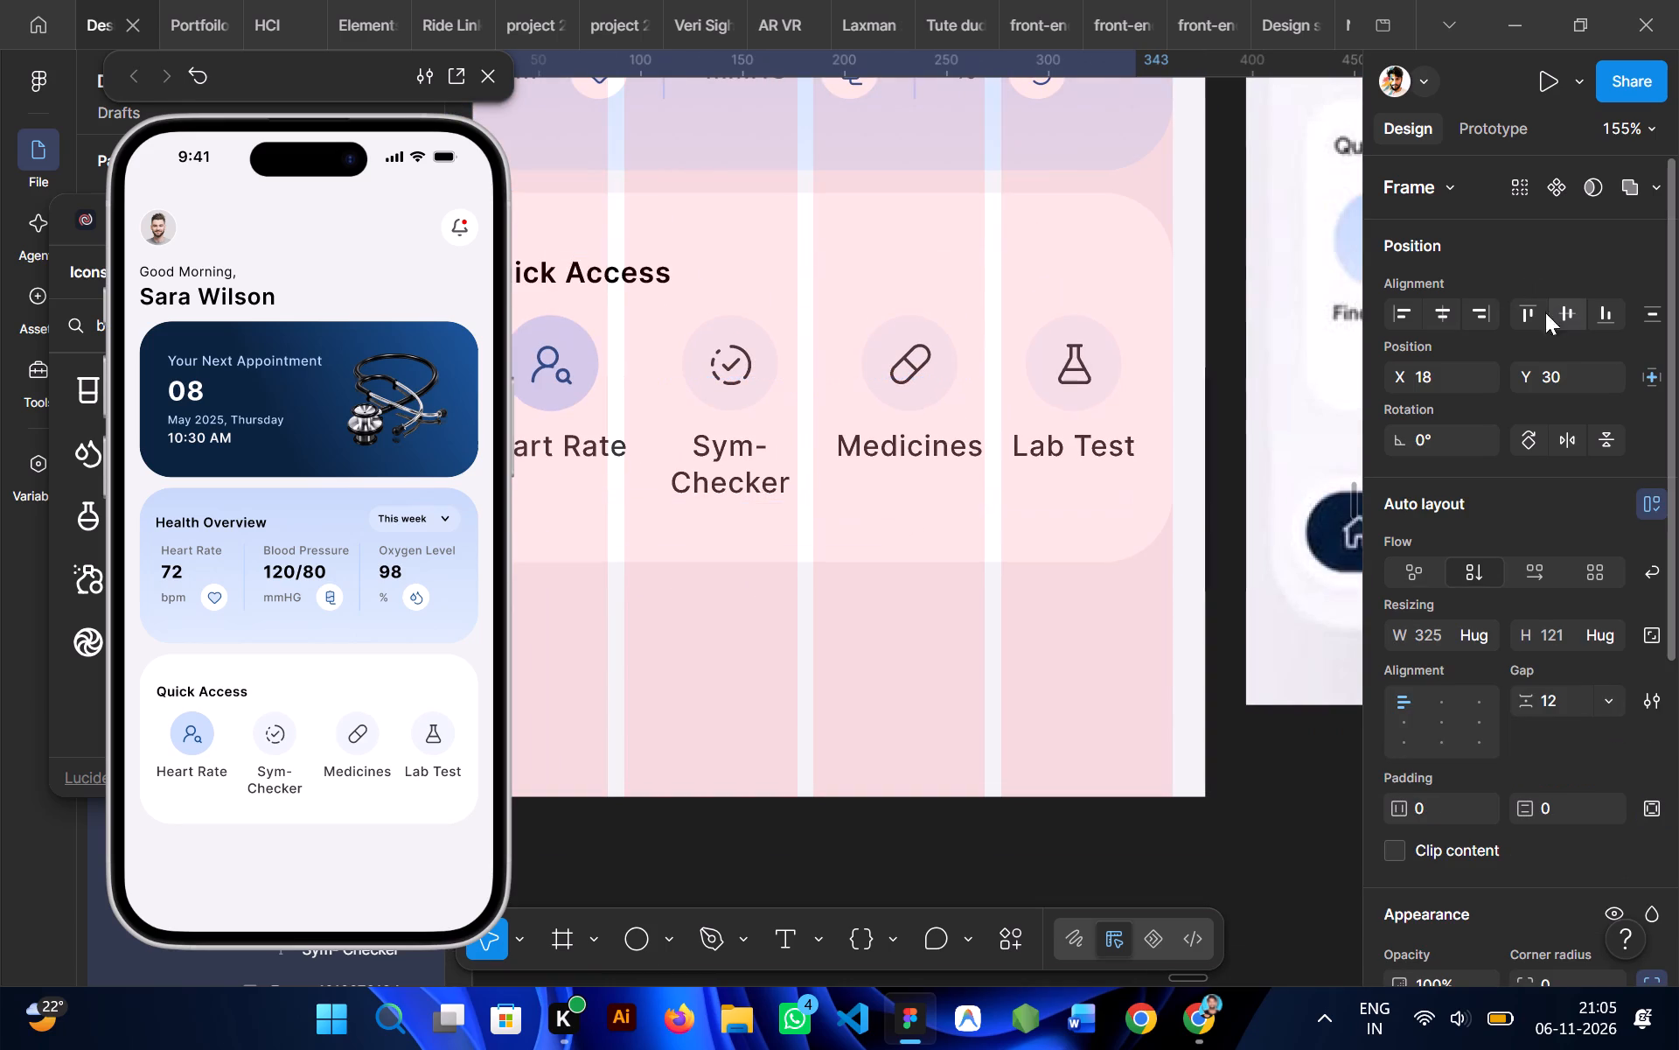
Compare the Quick Access card and the whole screen layout with the reference screen beside it.
scroll(921, 229, "right", 1)
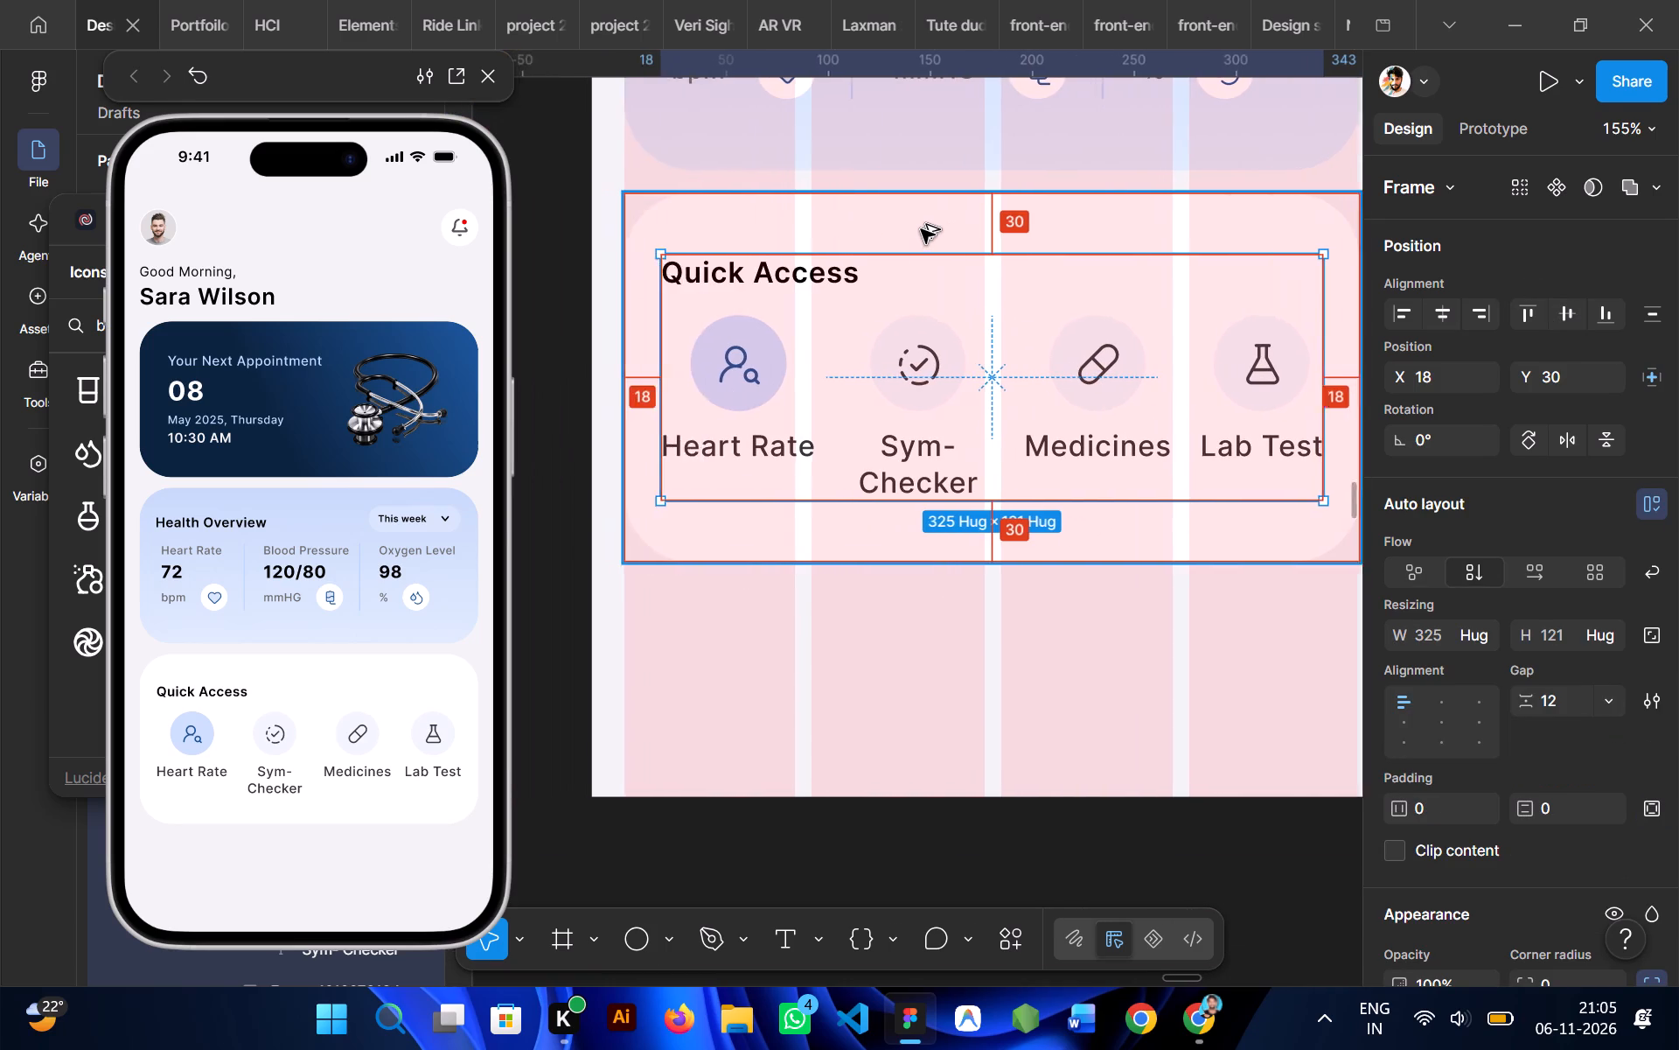
left_click(921, 587)
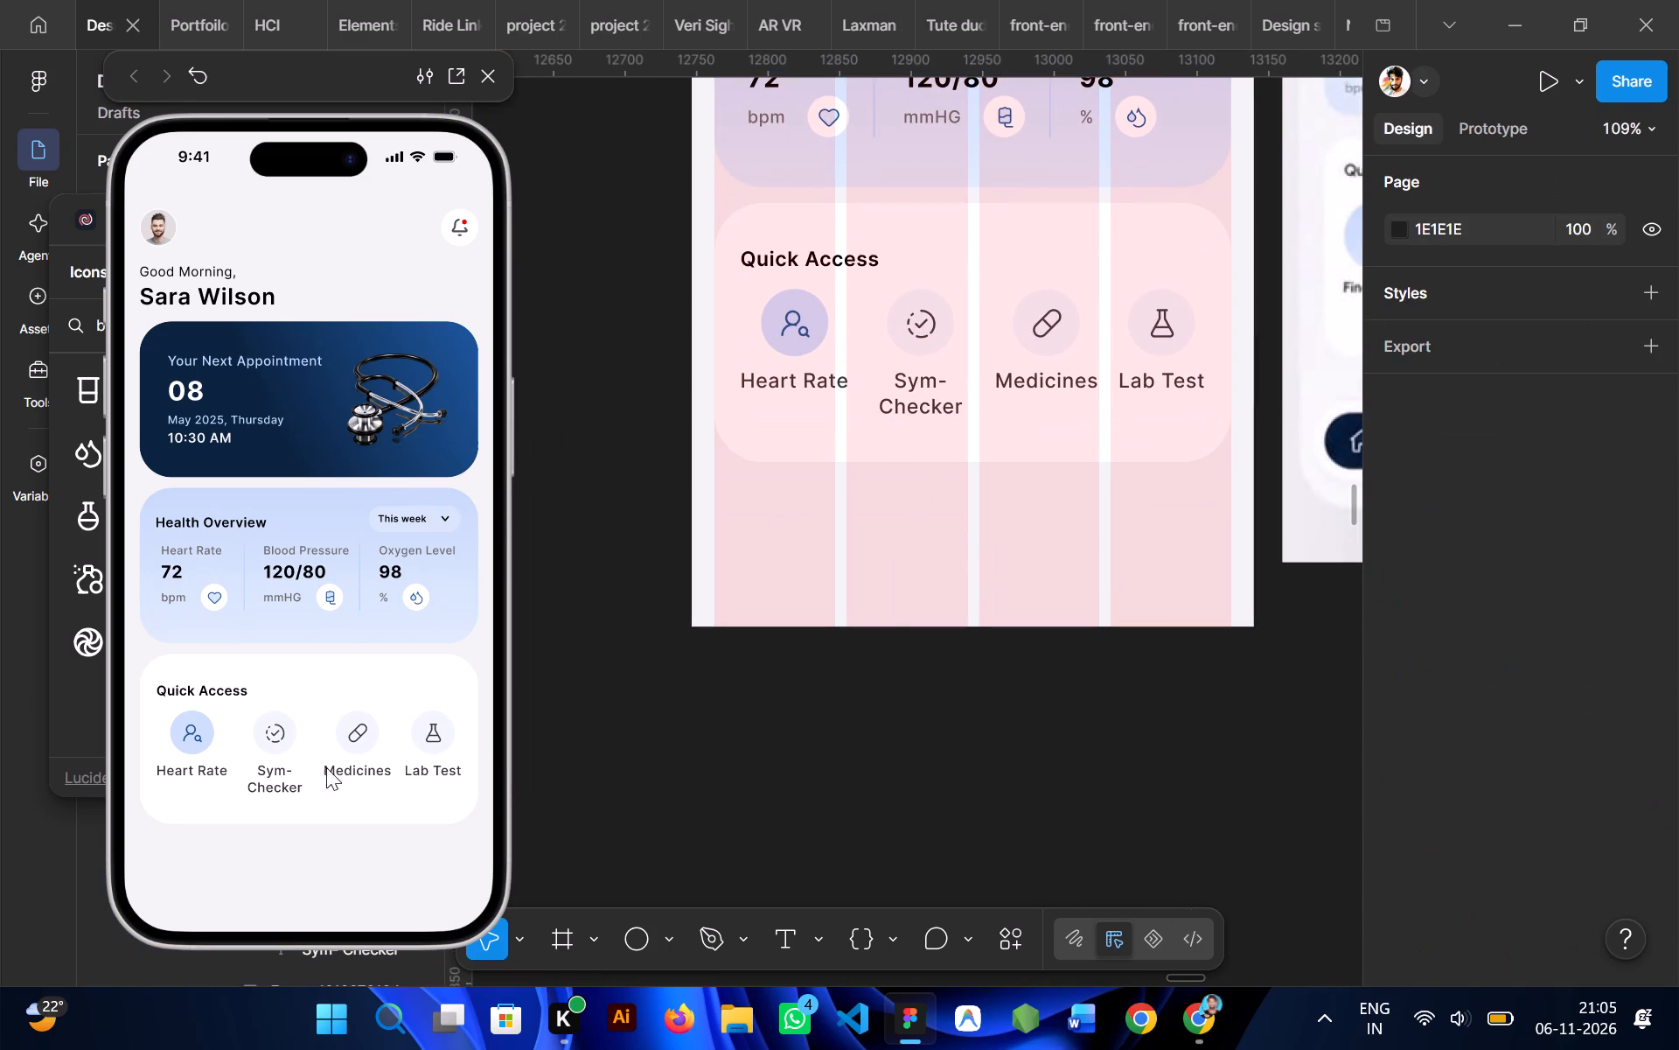
scroll(220, 789, "down", 1)
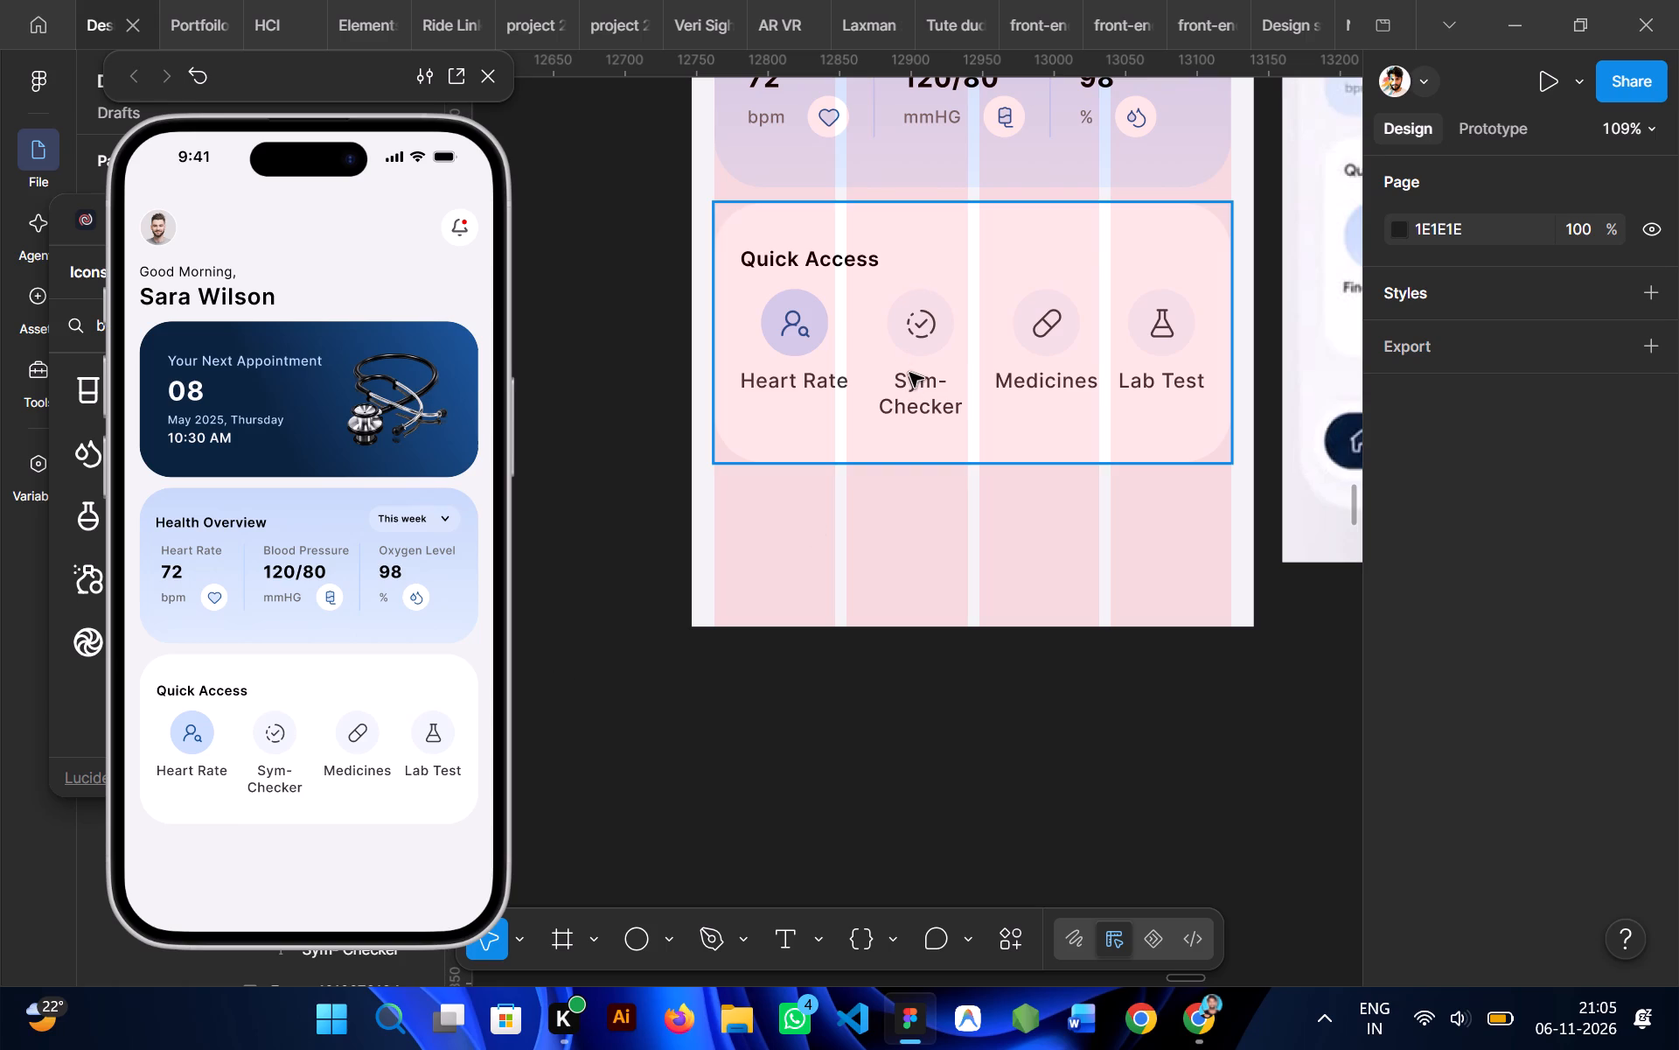
scroll(909, 373, "left", 1)
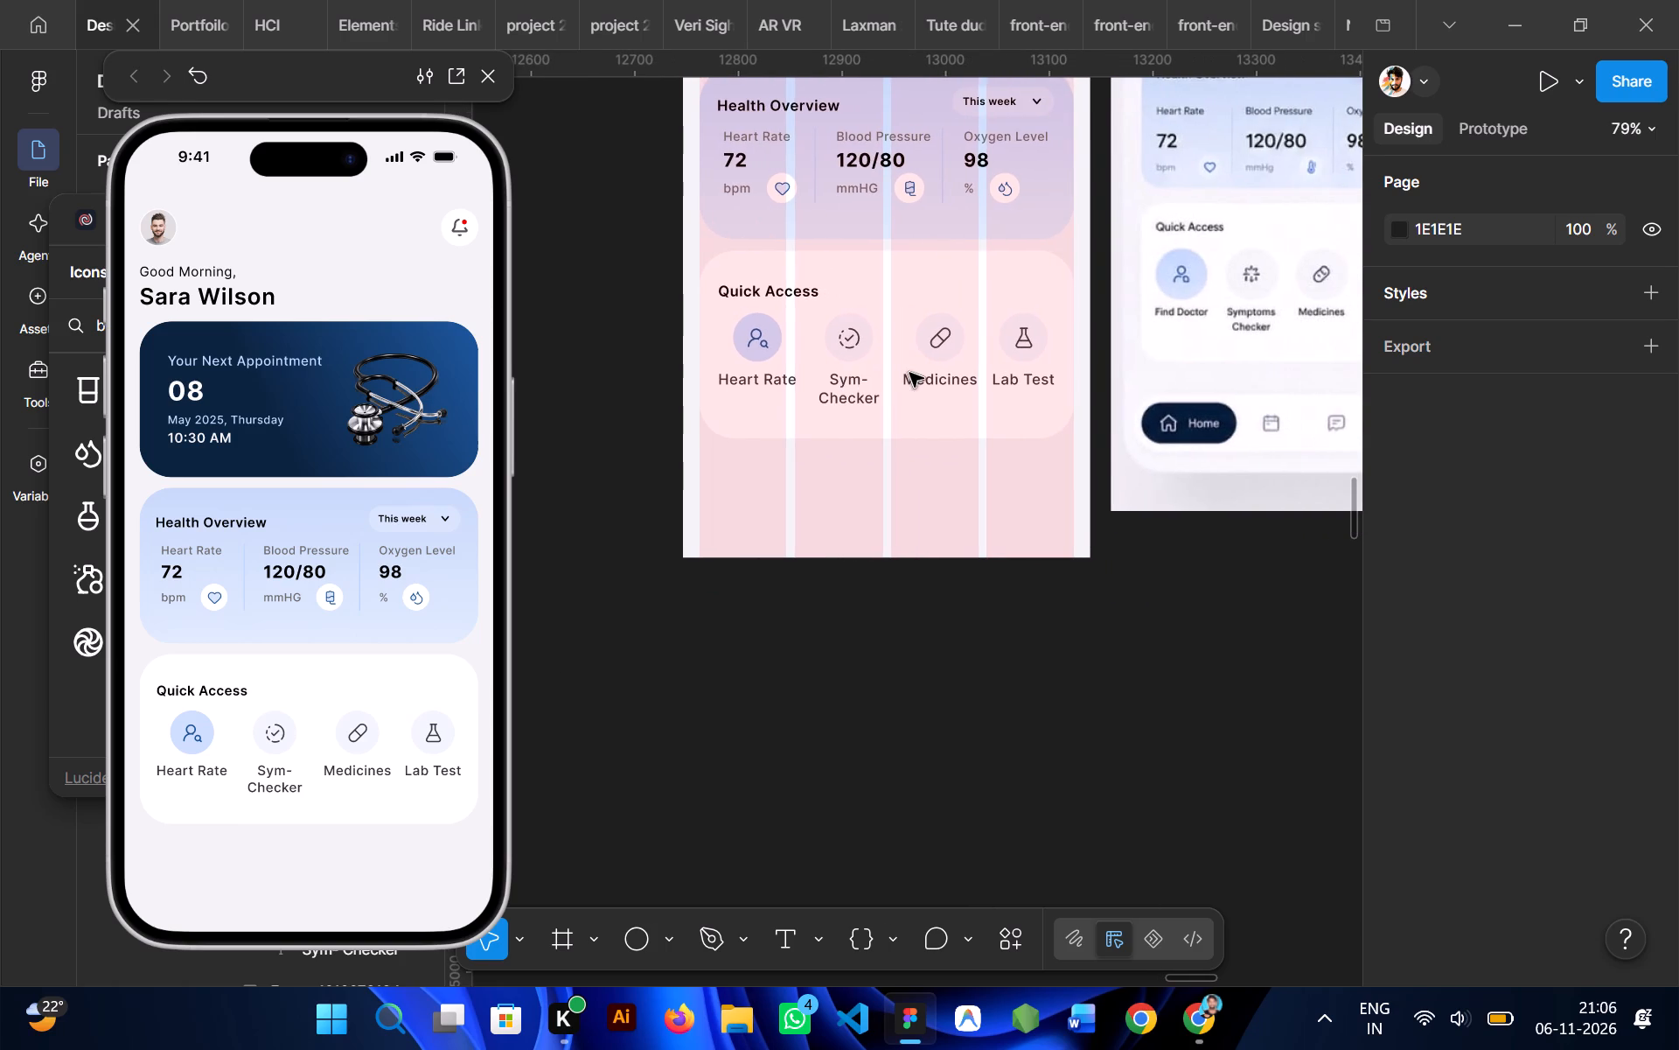
scroll(909, 373, "left", 1)
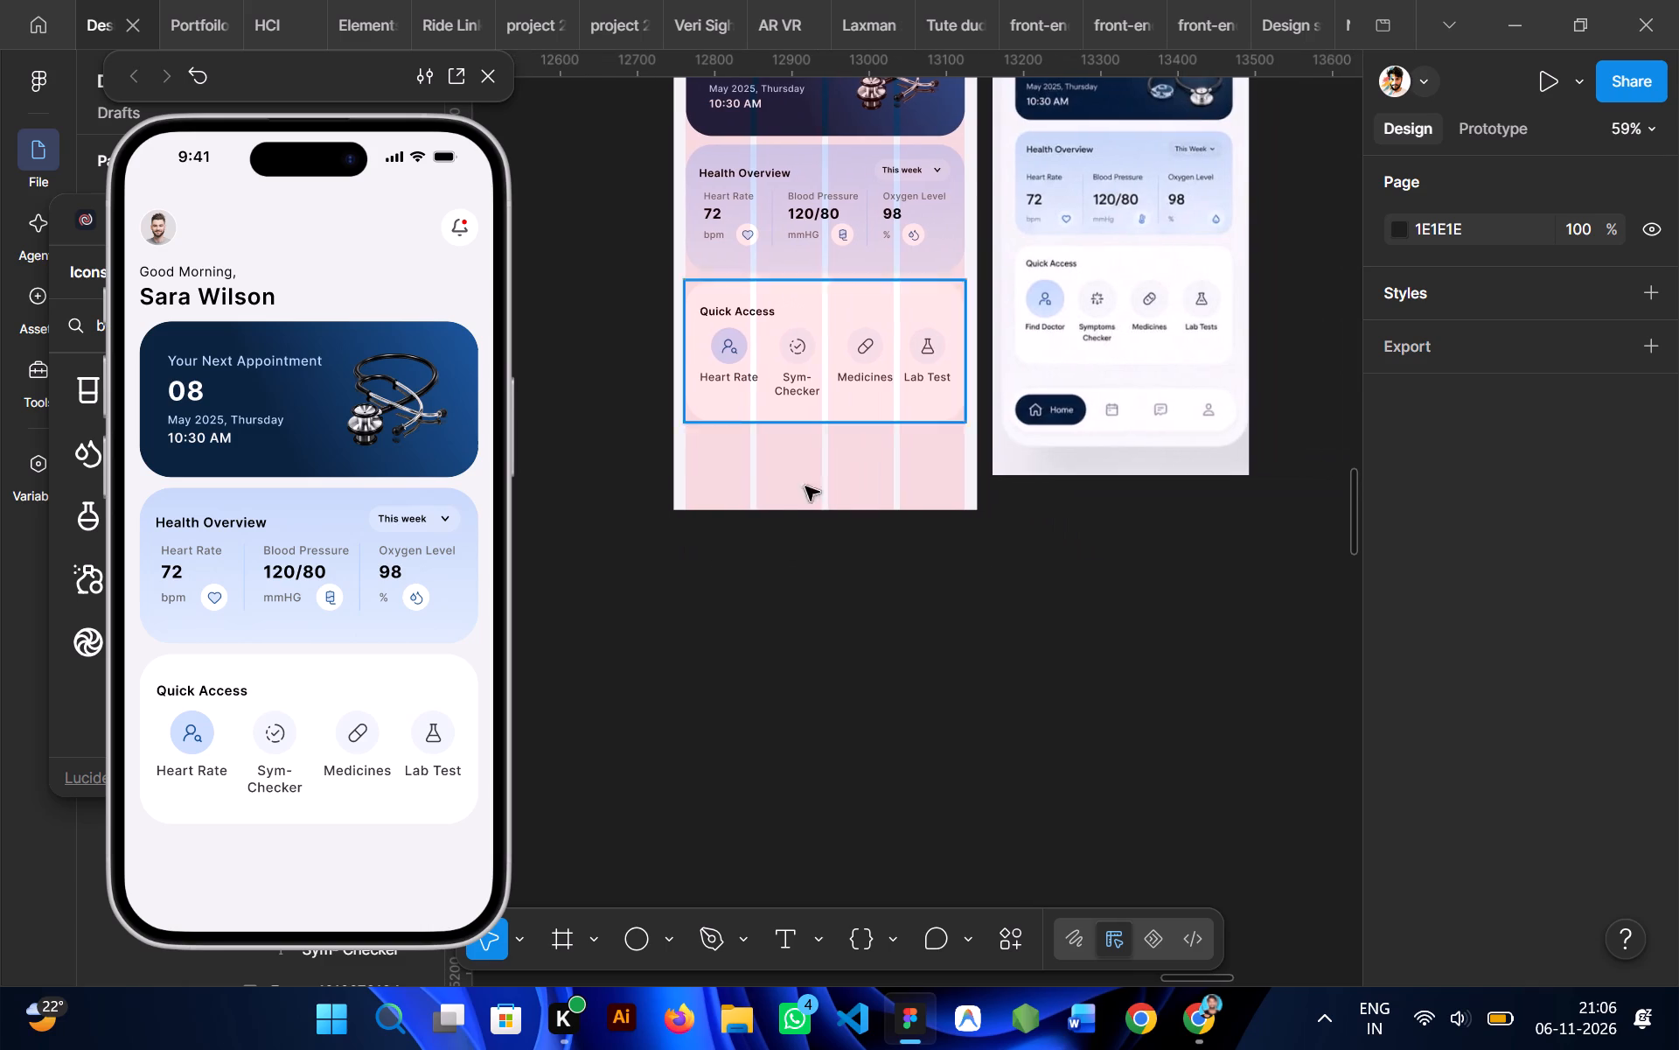
left_click(762, 492)
scroll(762, 492, "up", 1)
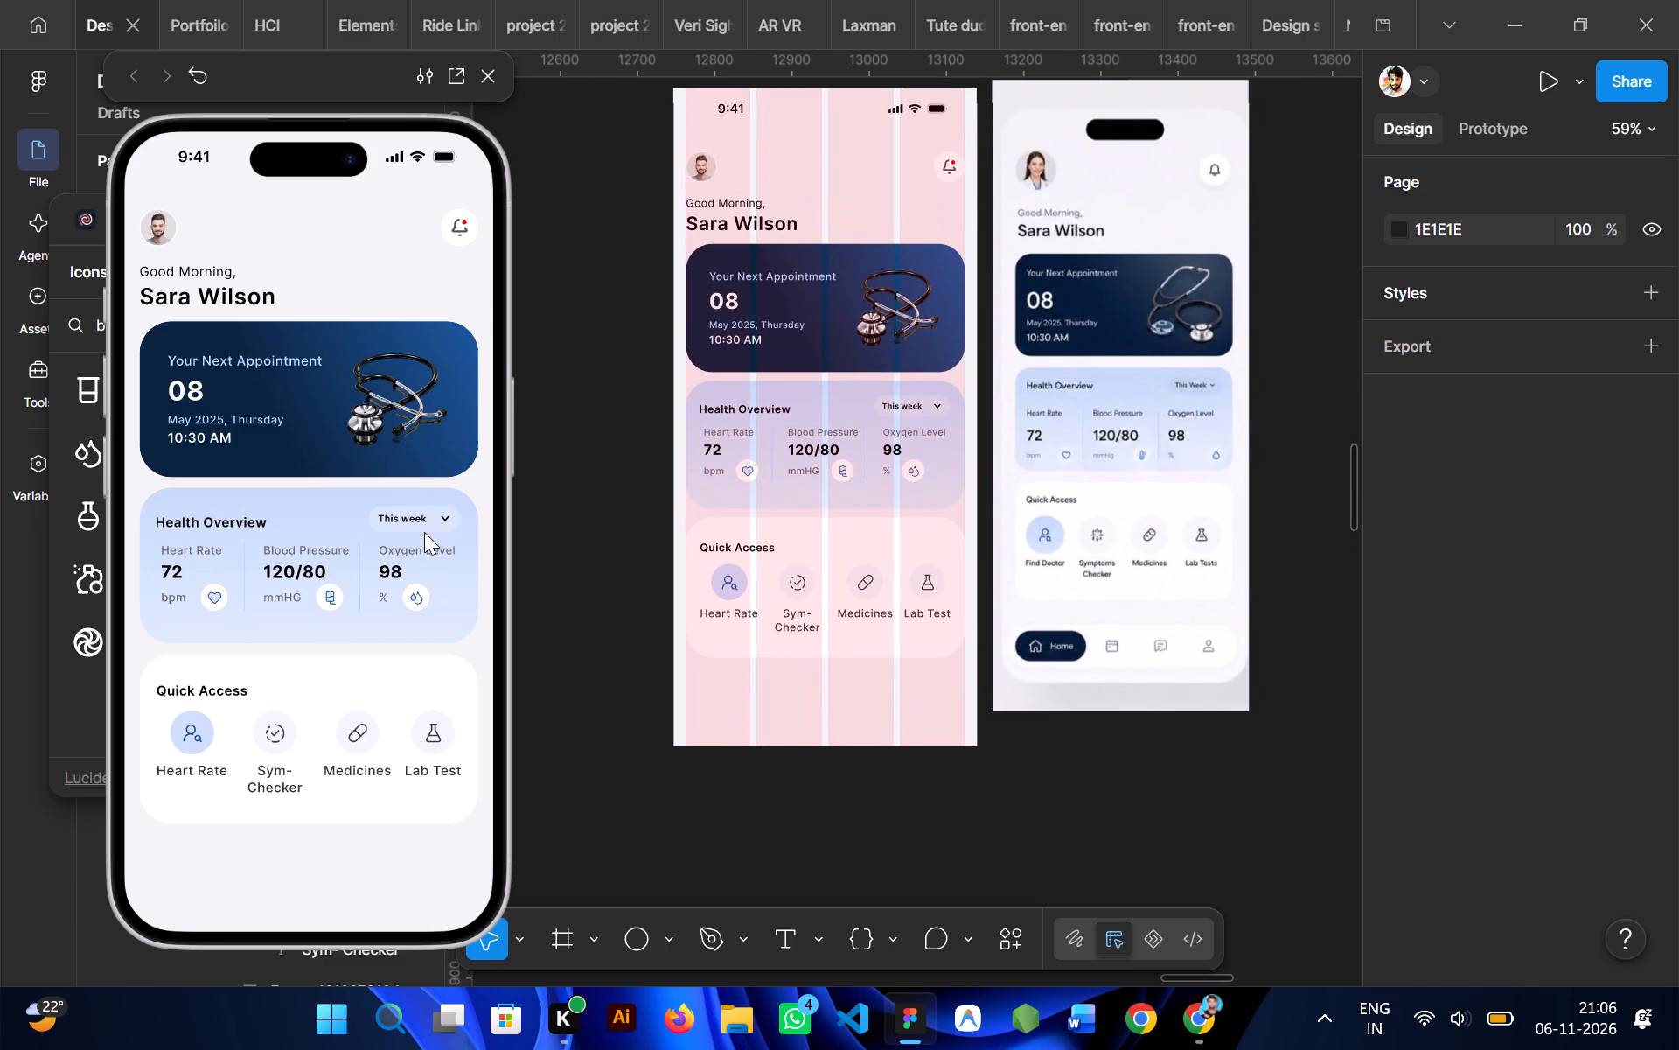
left_click(799, 601)
left_click(792, 758)
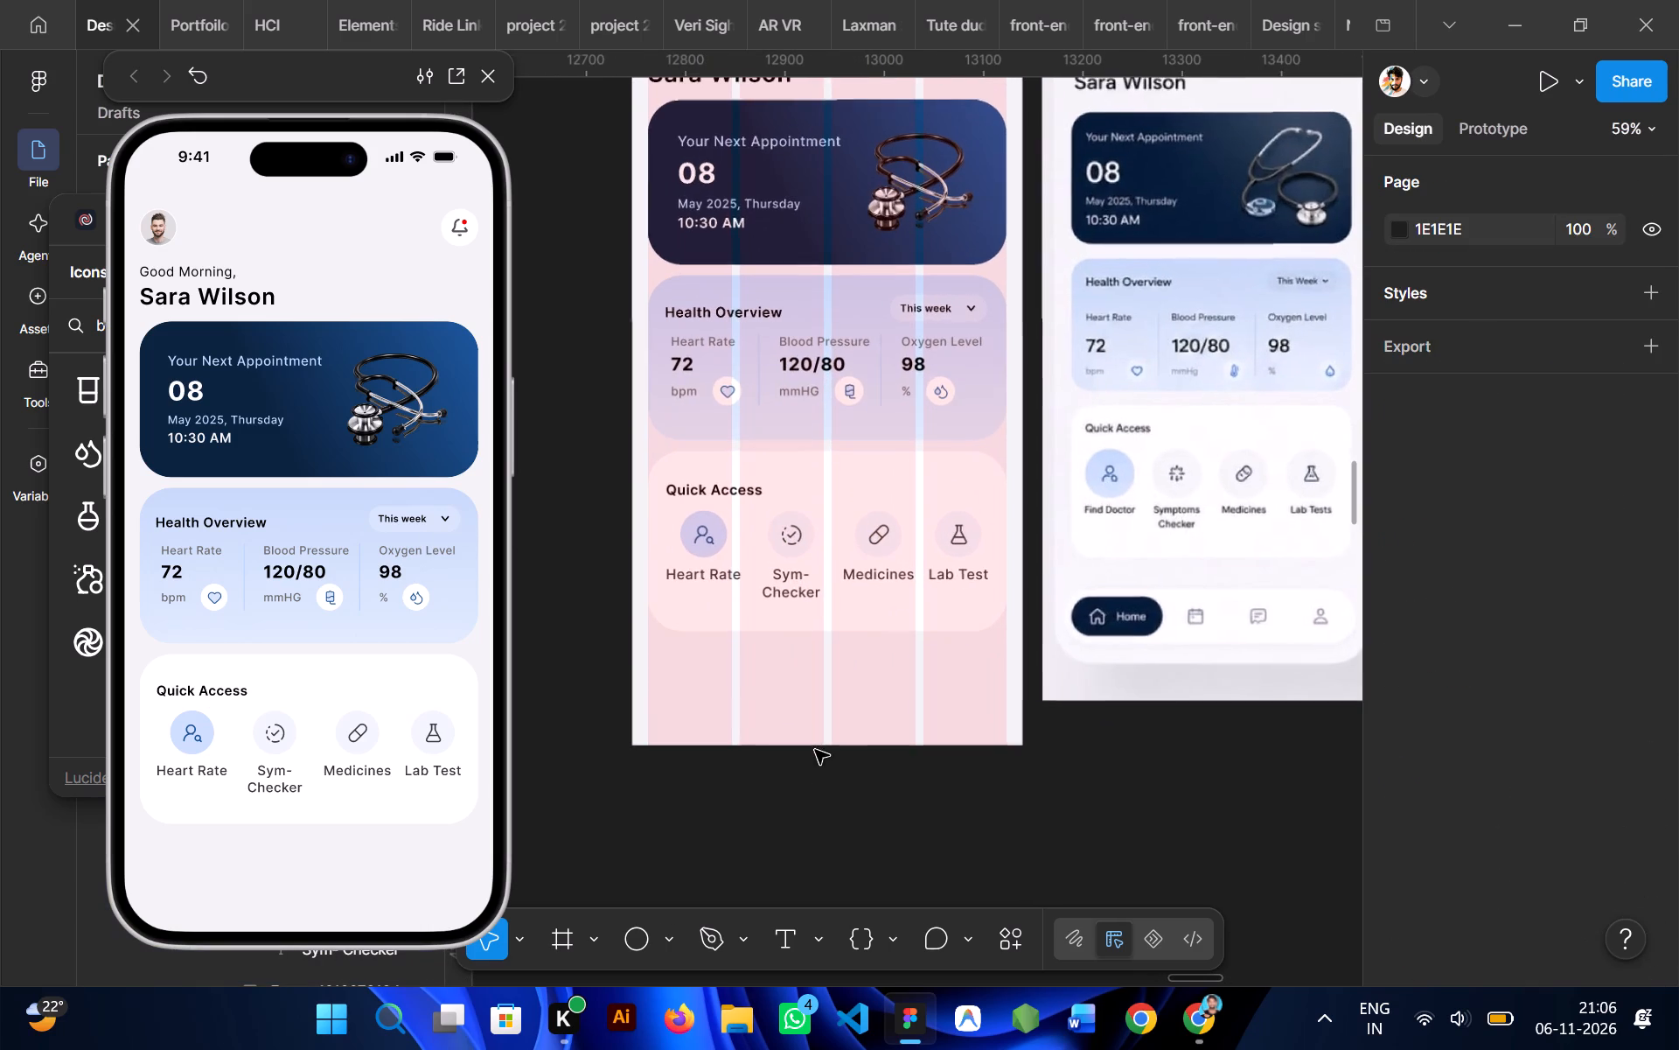
Draw a 361 × 78 frame below the Quick Access card at X 16, Y 774 and give it a fill.
key("f")
scroll(701, 669, "down", 1)
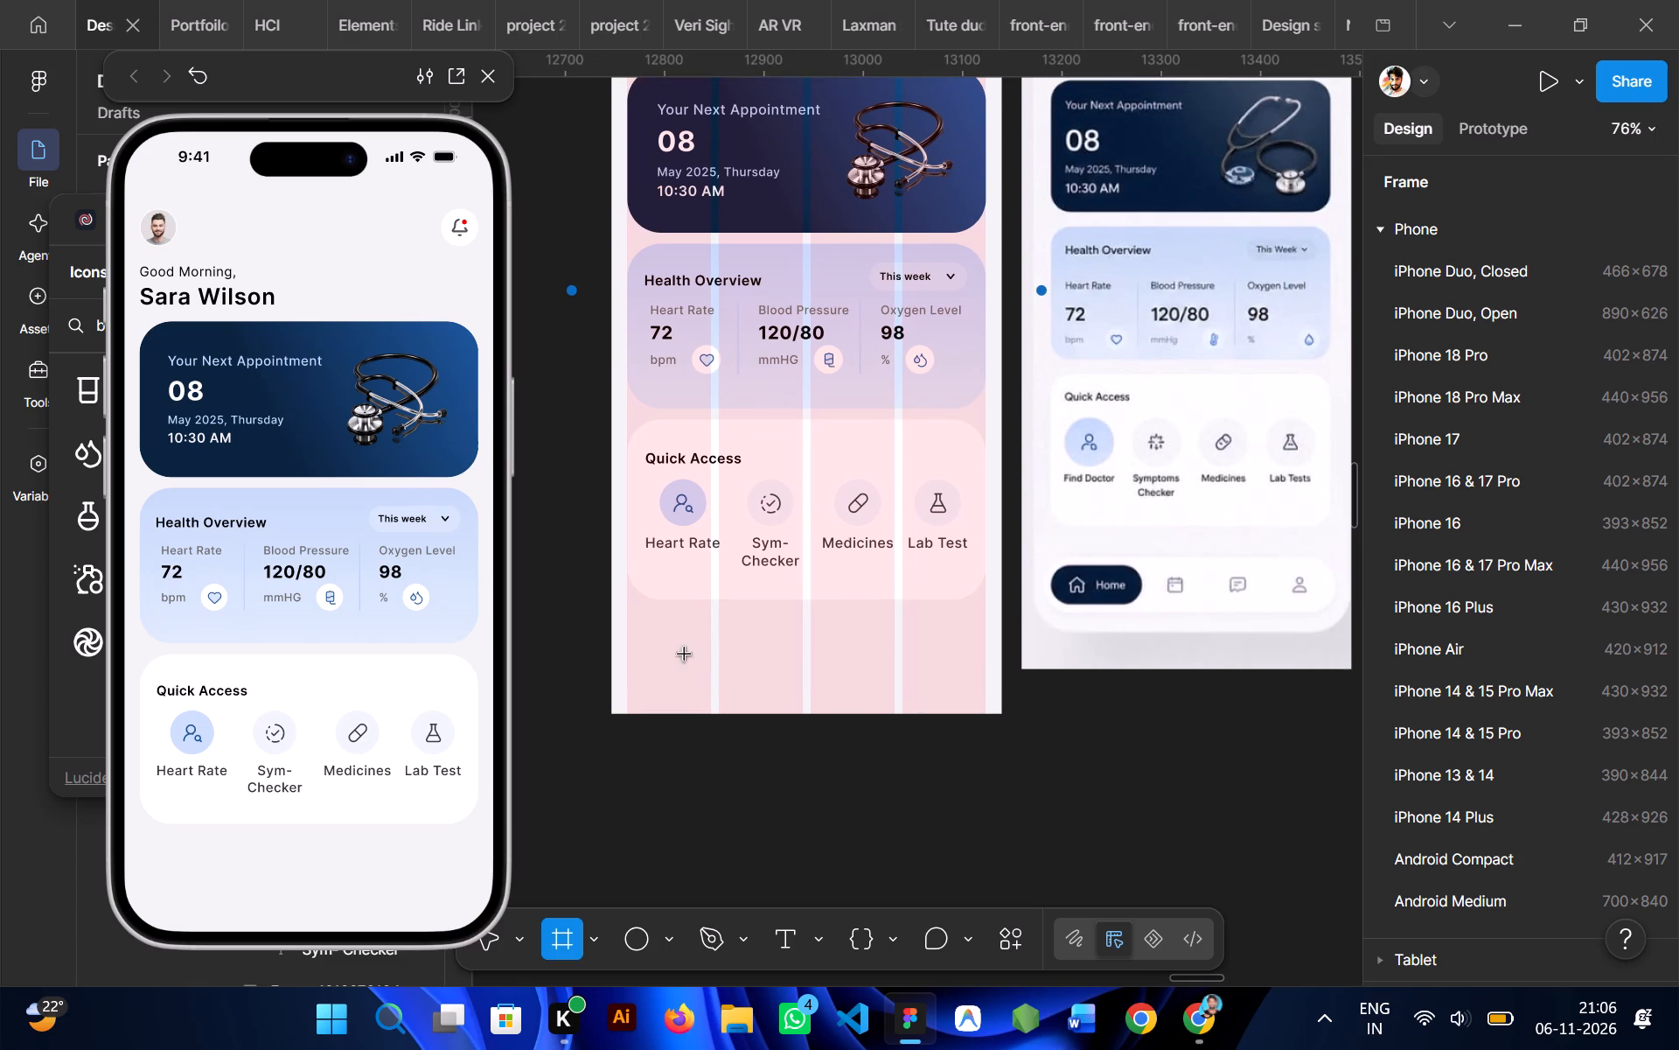
left_click_drag(630, 636, 756, 679)
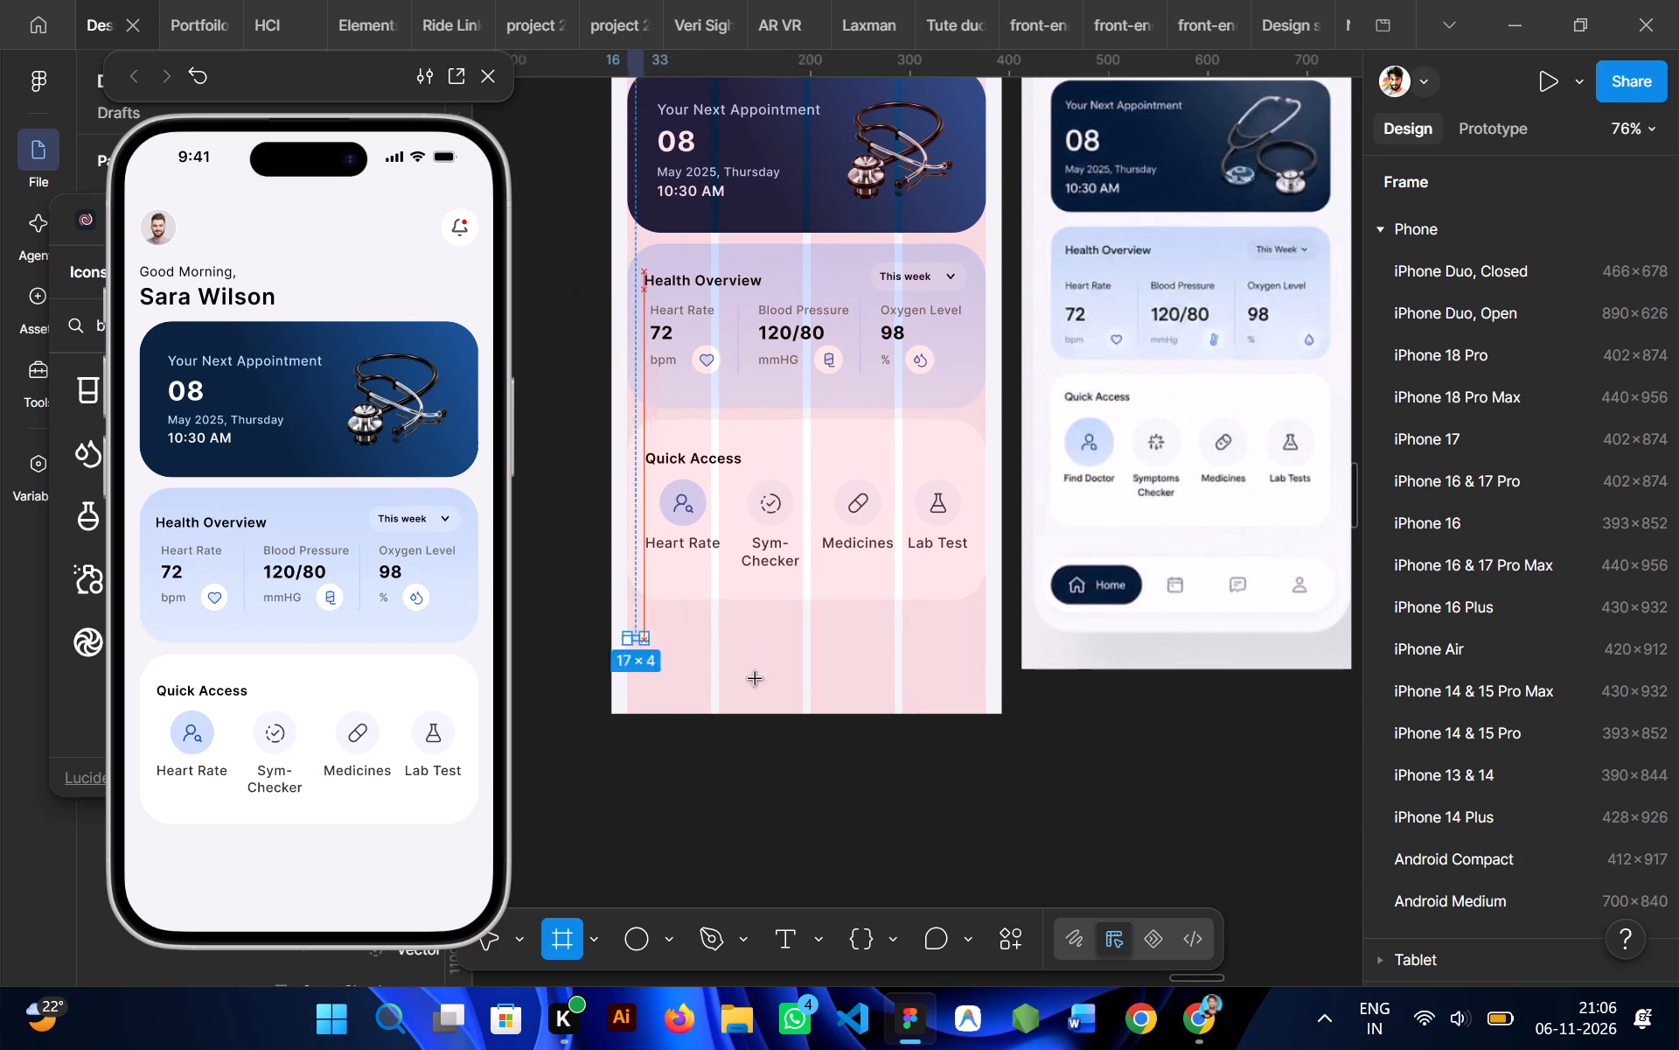
left_click_drag(756, 679, 988, 712)
scroll(1482, 709, "down", 1)
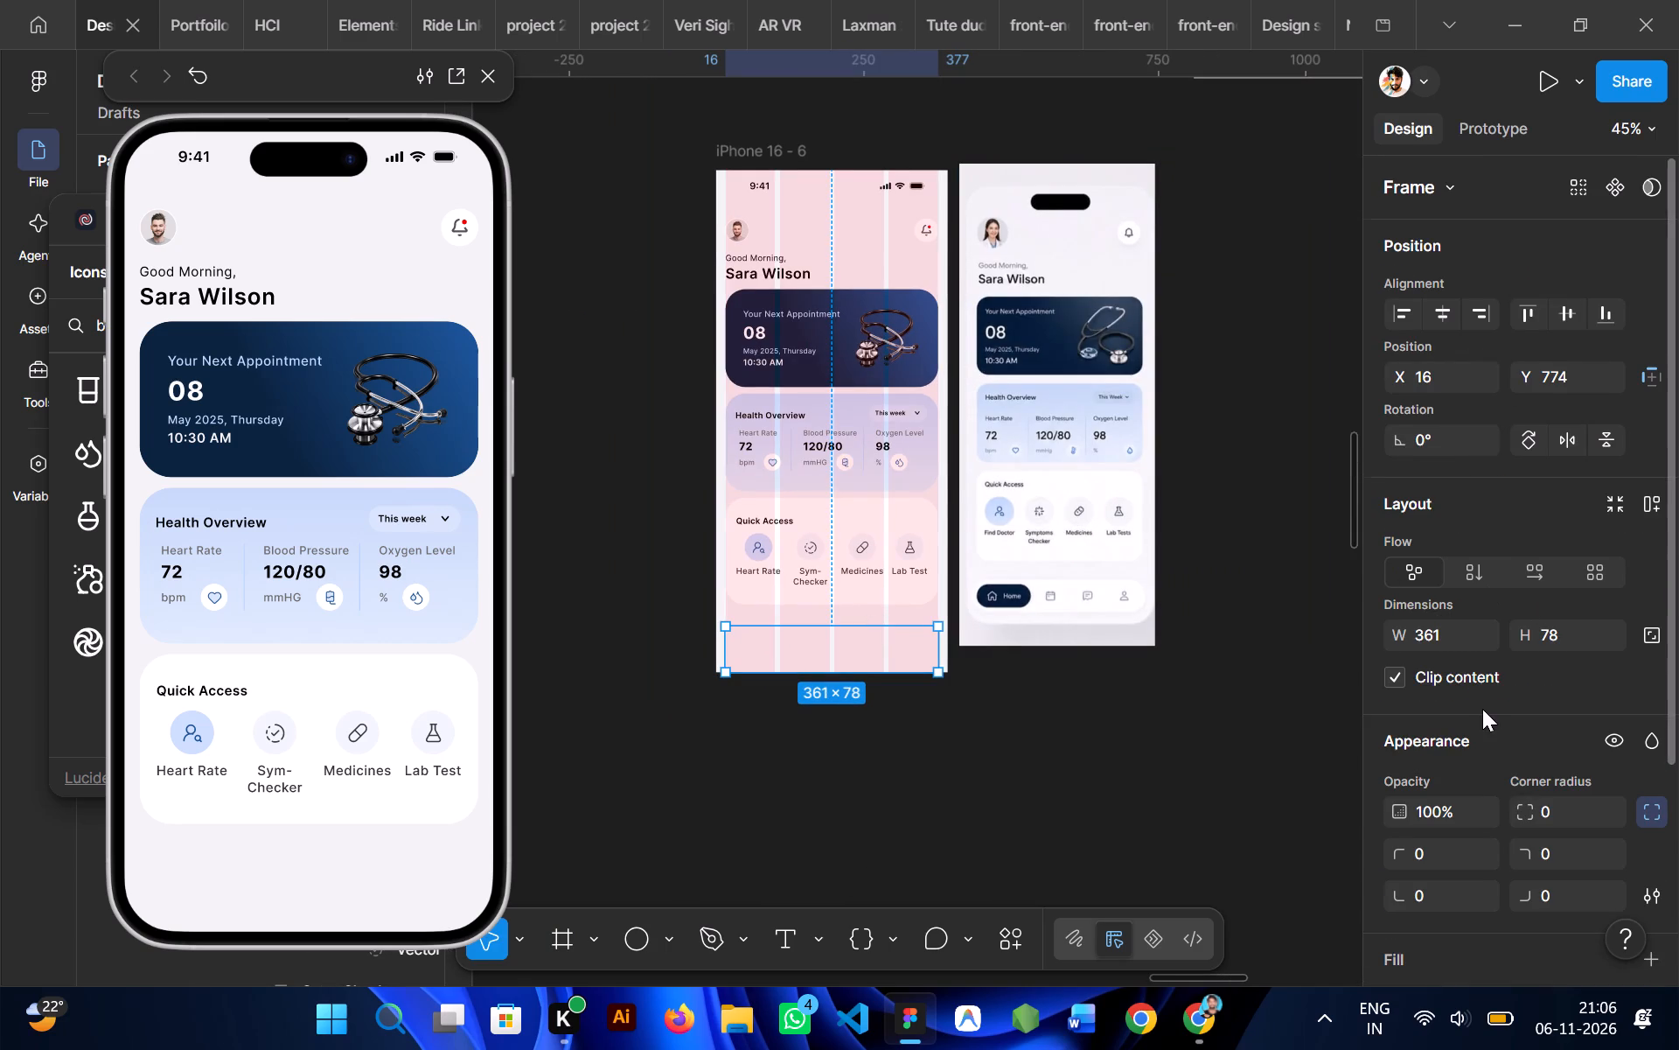
scroll(1482, 709, "down", 2)
left_click(1649, 681)
left_click(957, 713)
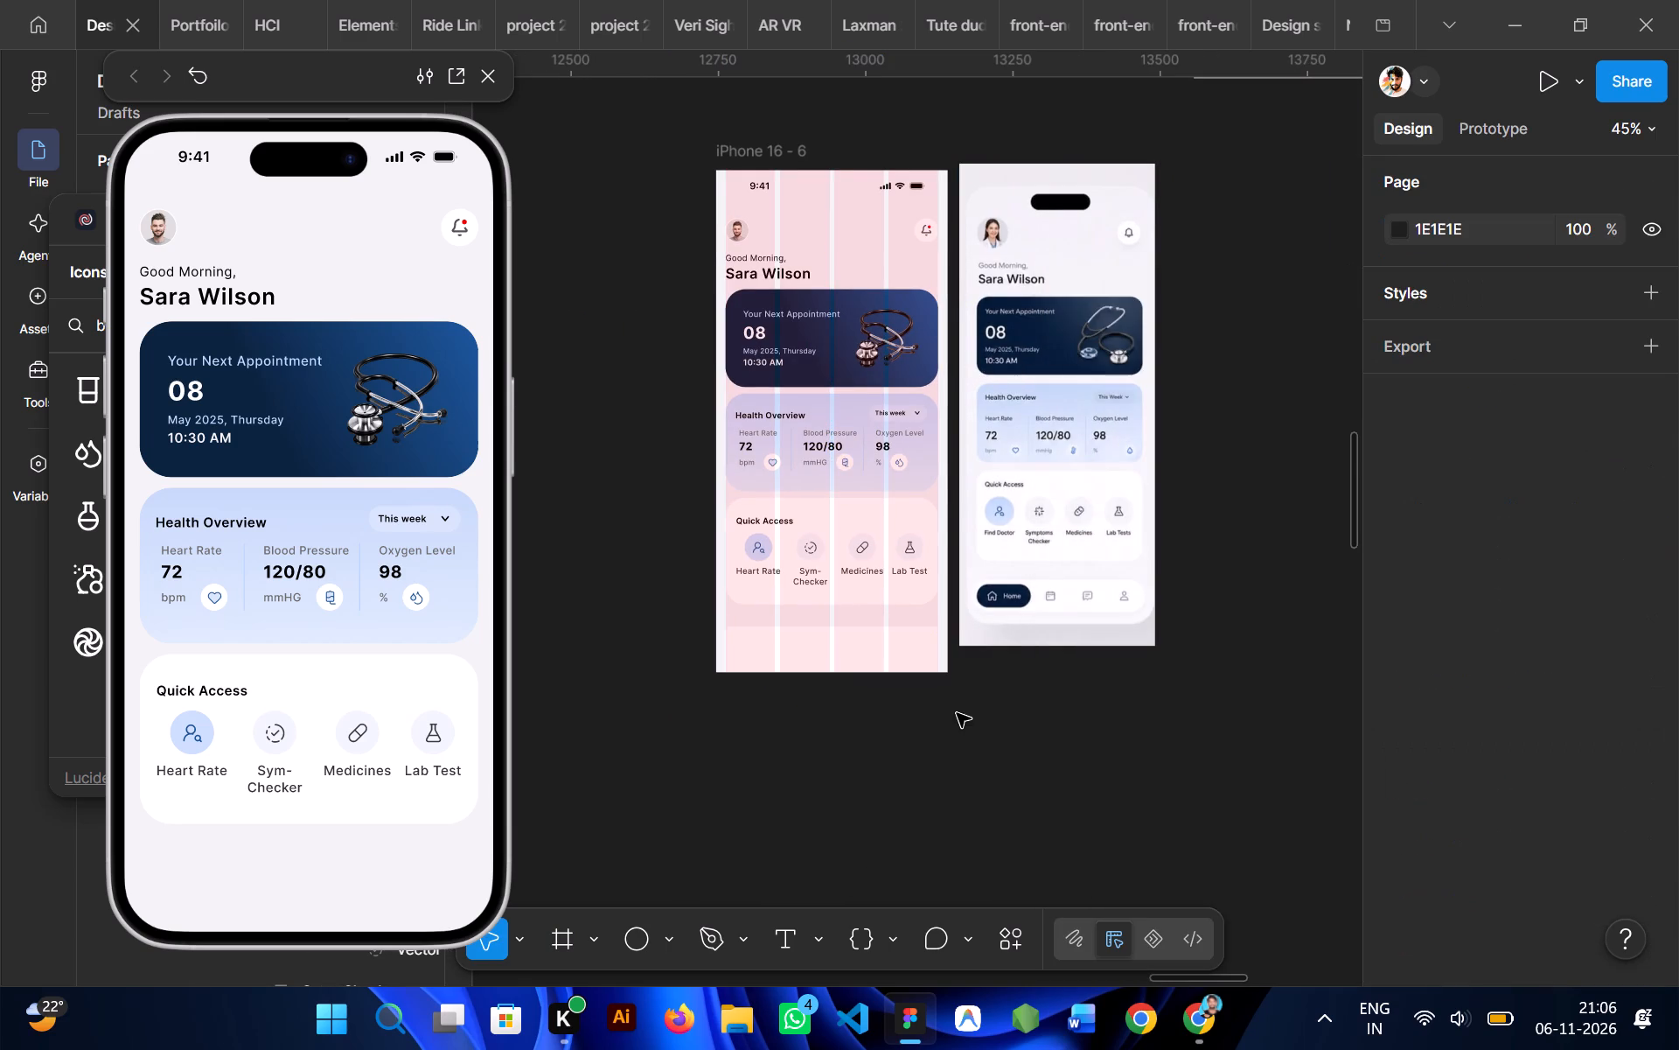
Extend the iPhone 16 - 6 frame downward to a height of about 890.
left_click(742, 140)
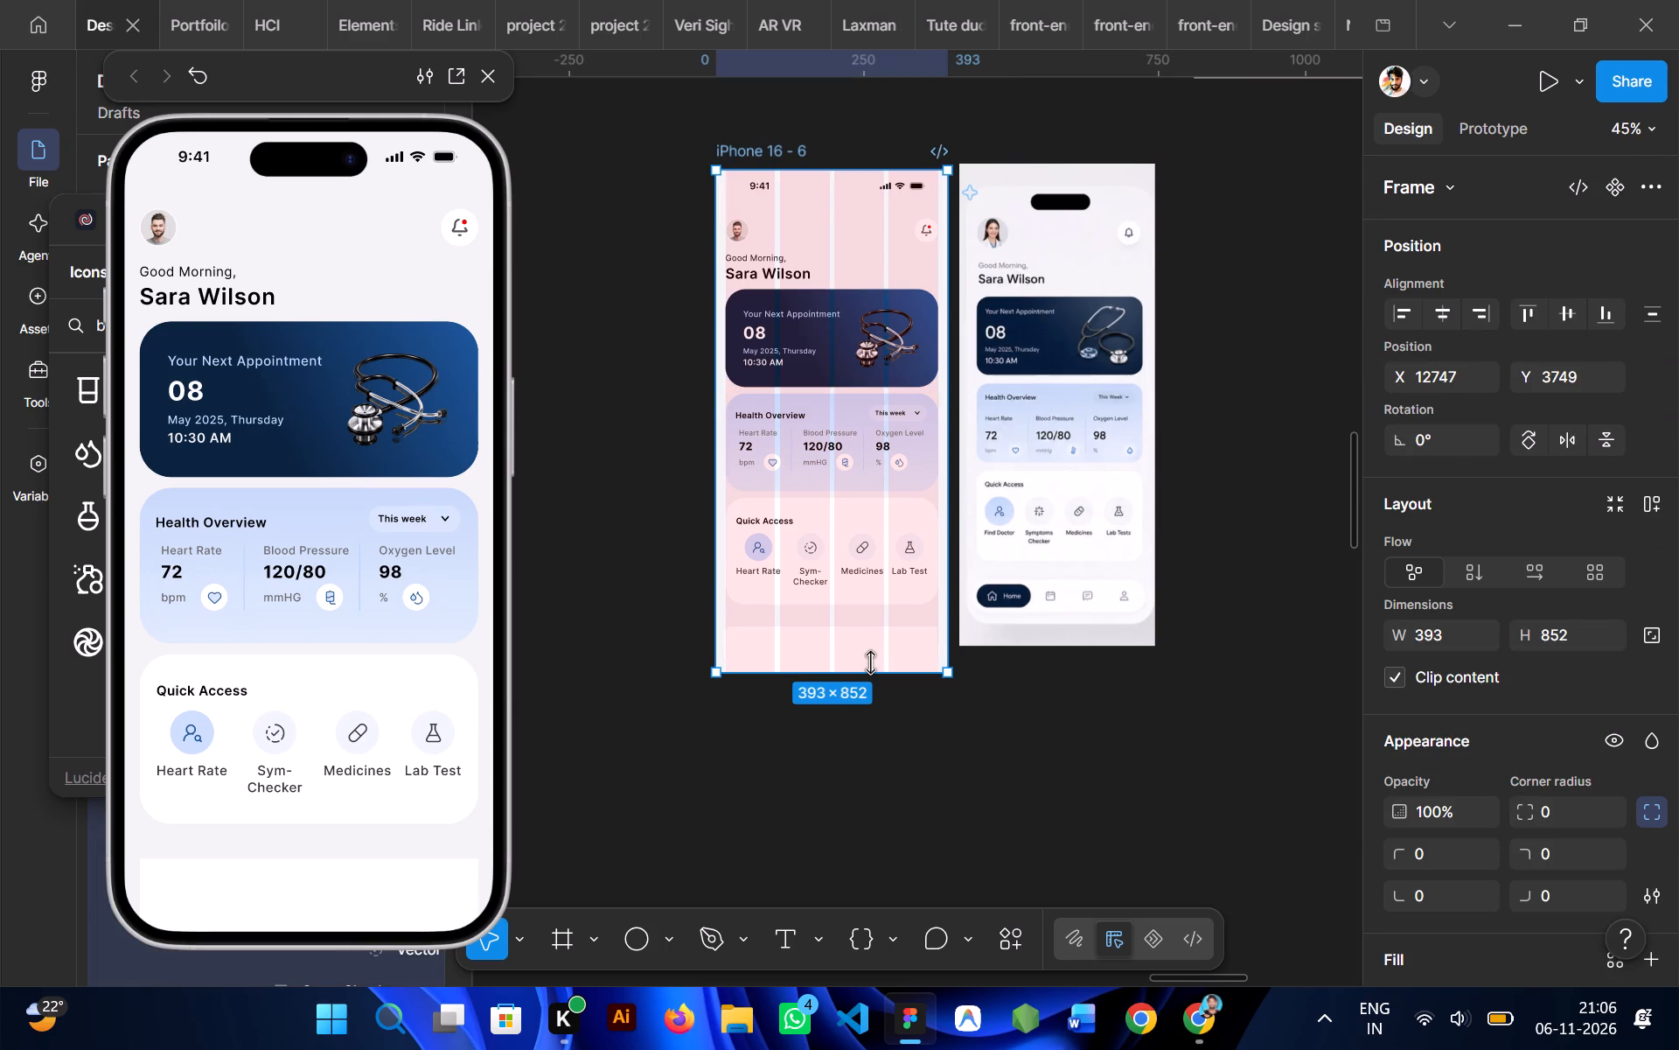
left_click_drag(870, 662, 874, 691)
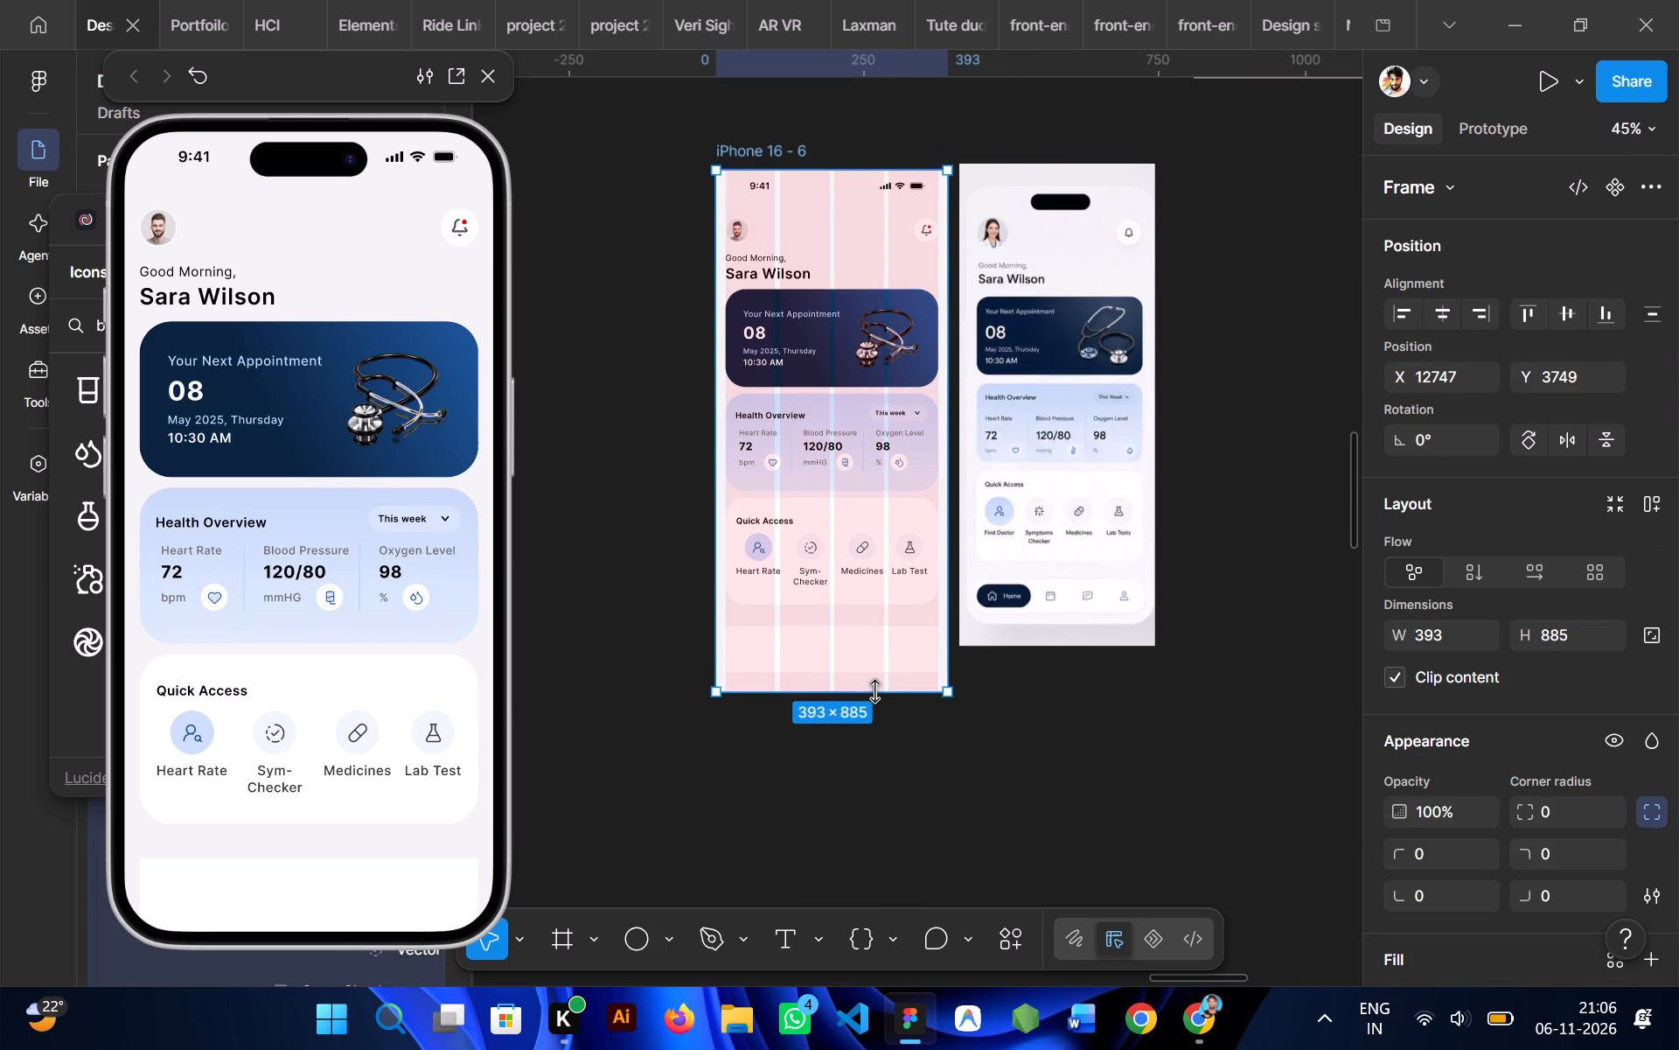
left_click_drag(874, 691, 876, 696)
Extend the new bottom bar frame's height to 86.
left_click(814, 570, "ctrl")
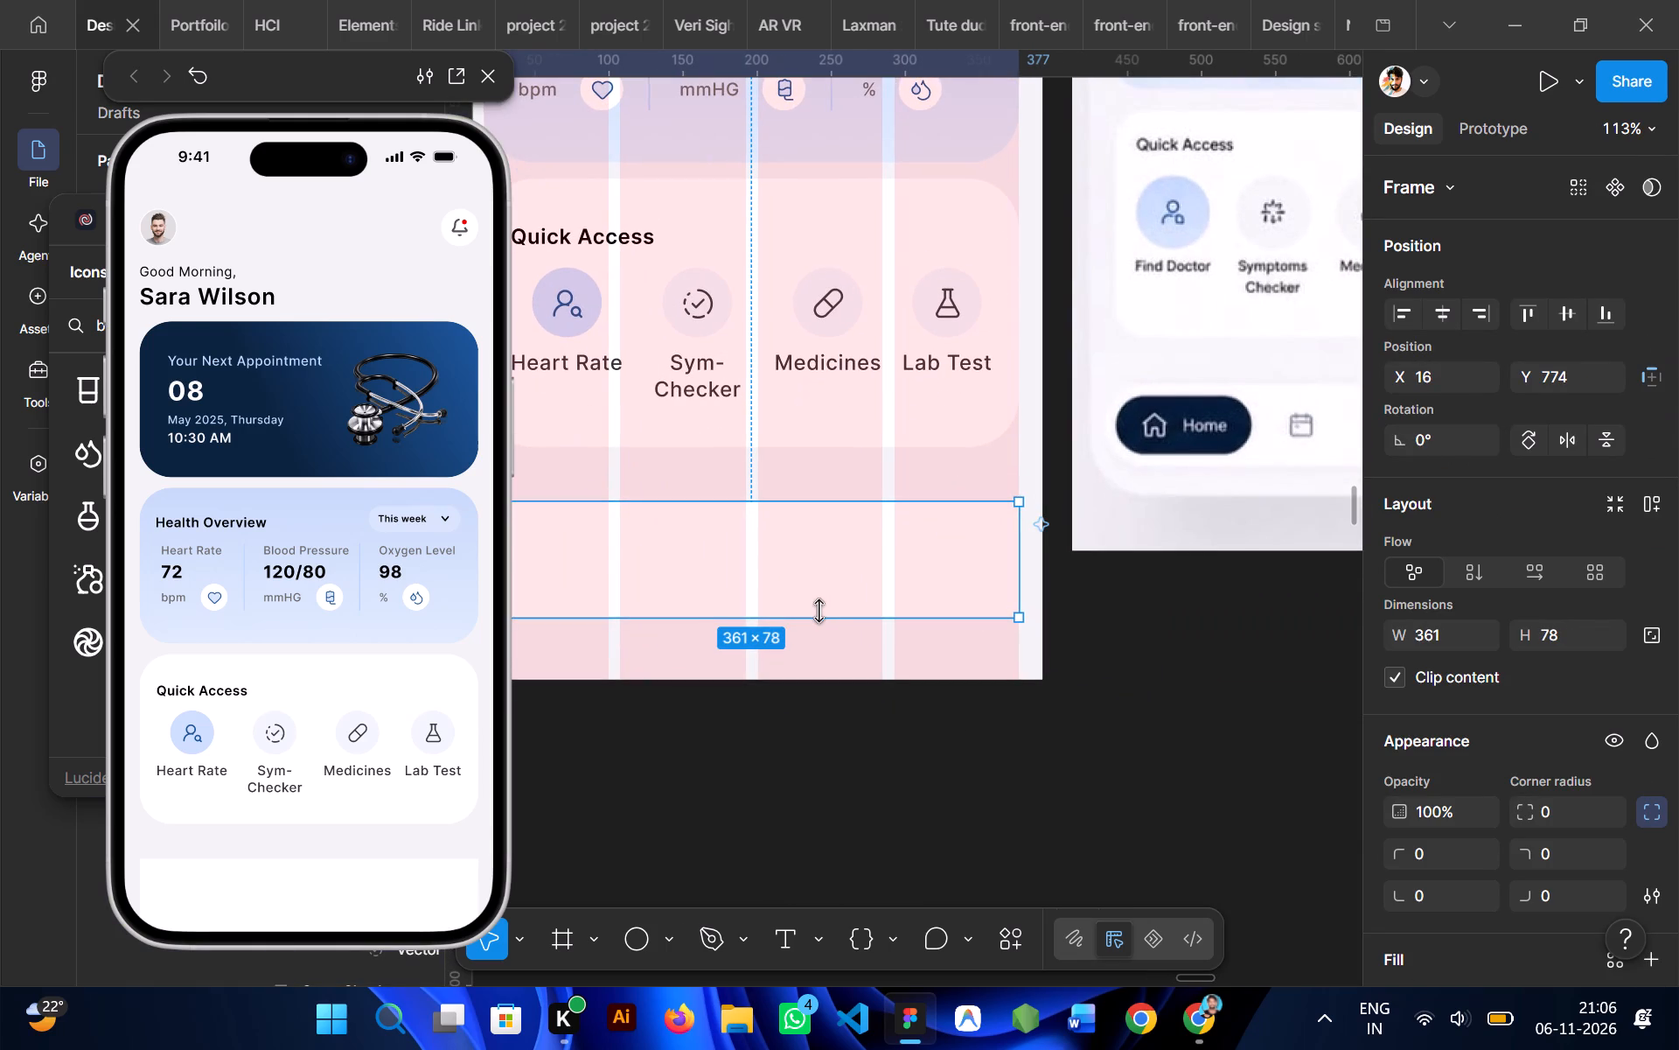
left_click_drag(819, 611, 824, 628)
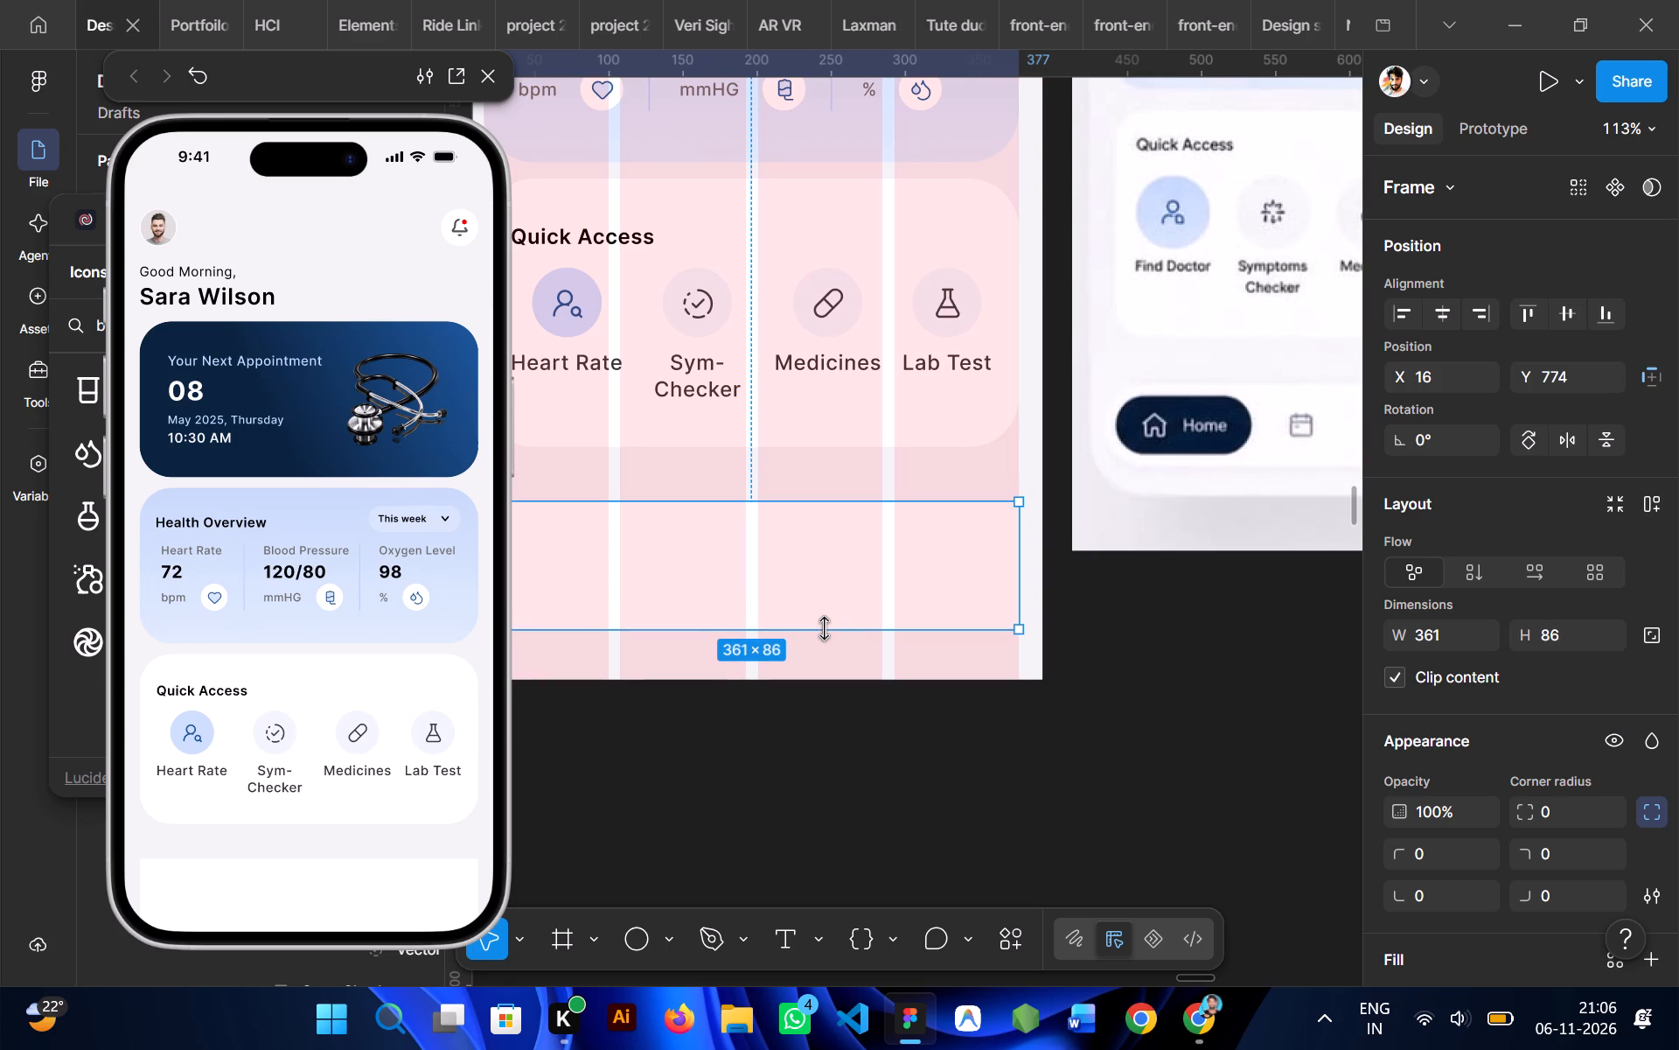
left_click(758, 757)
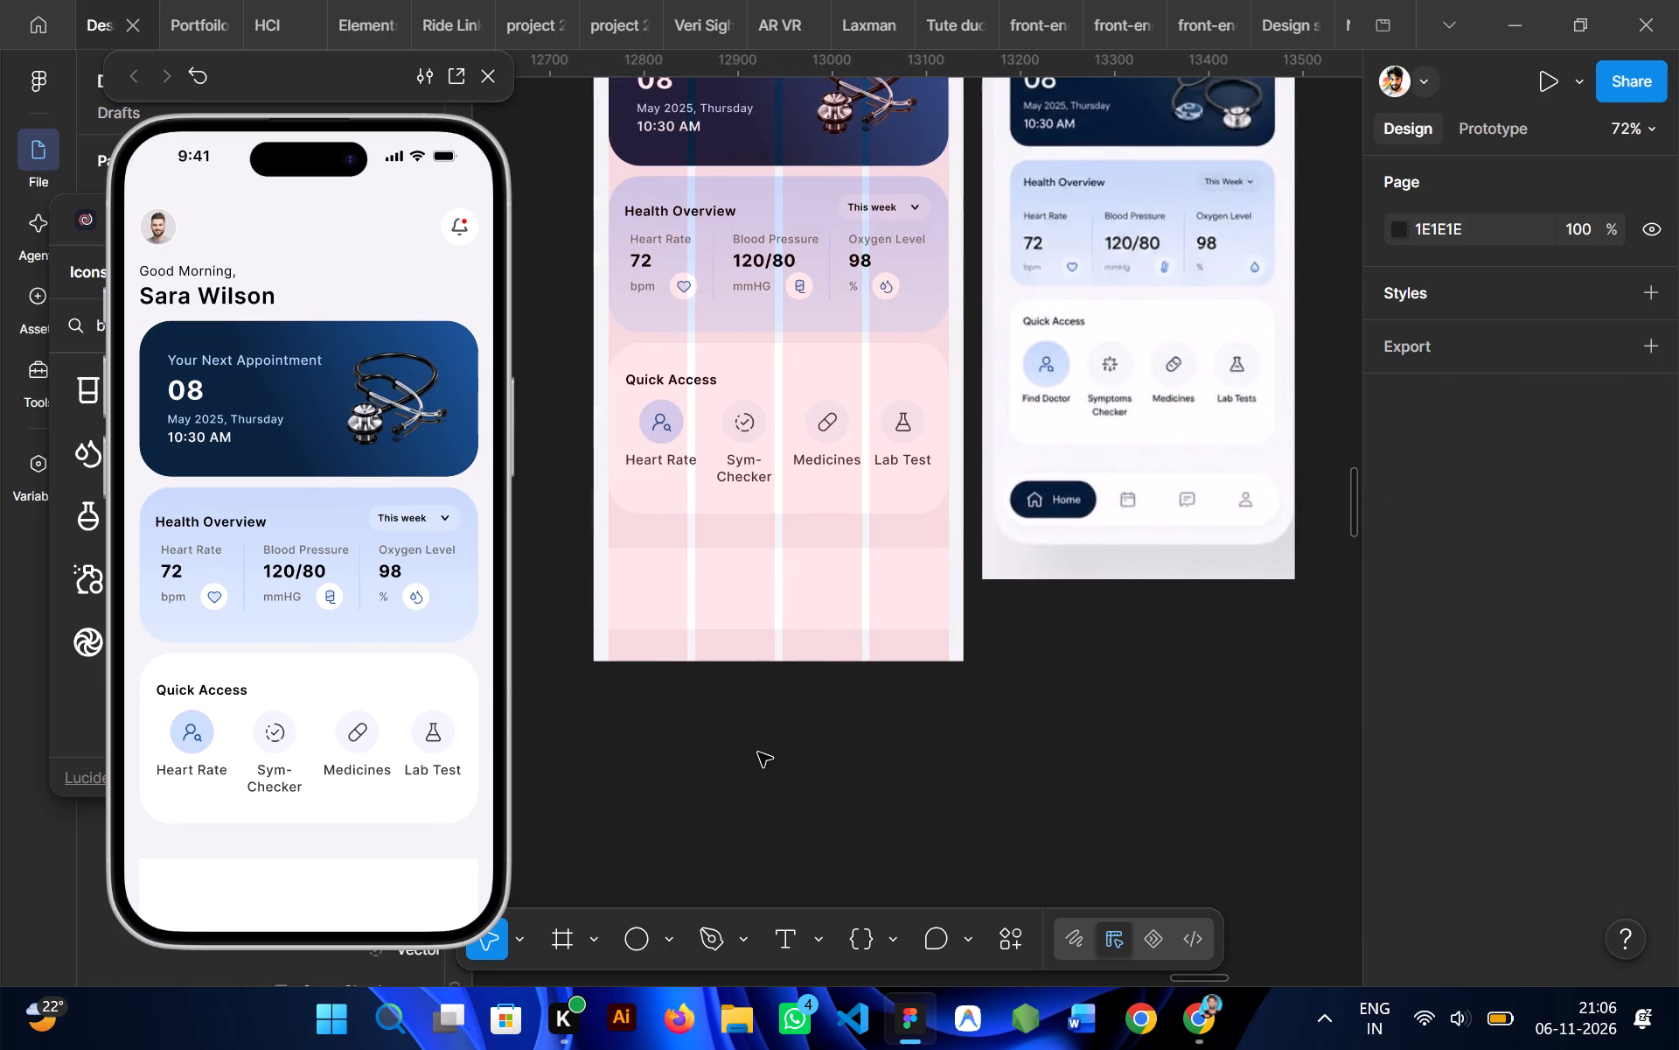
Close the prototype preview and duplicate the Heart Rate icon circle into the bottom bar frame at X 19, Y 22.
left_click(488, 72)
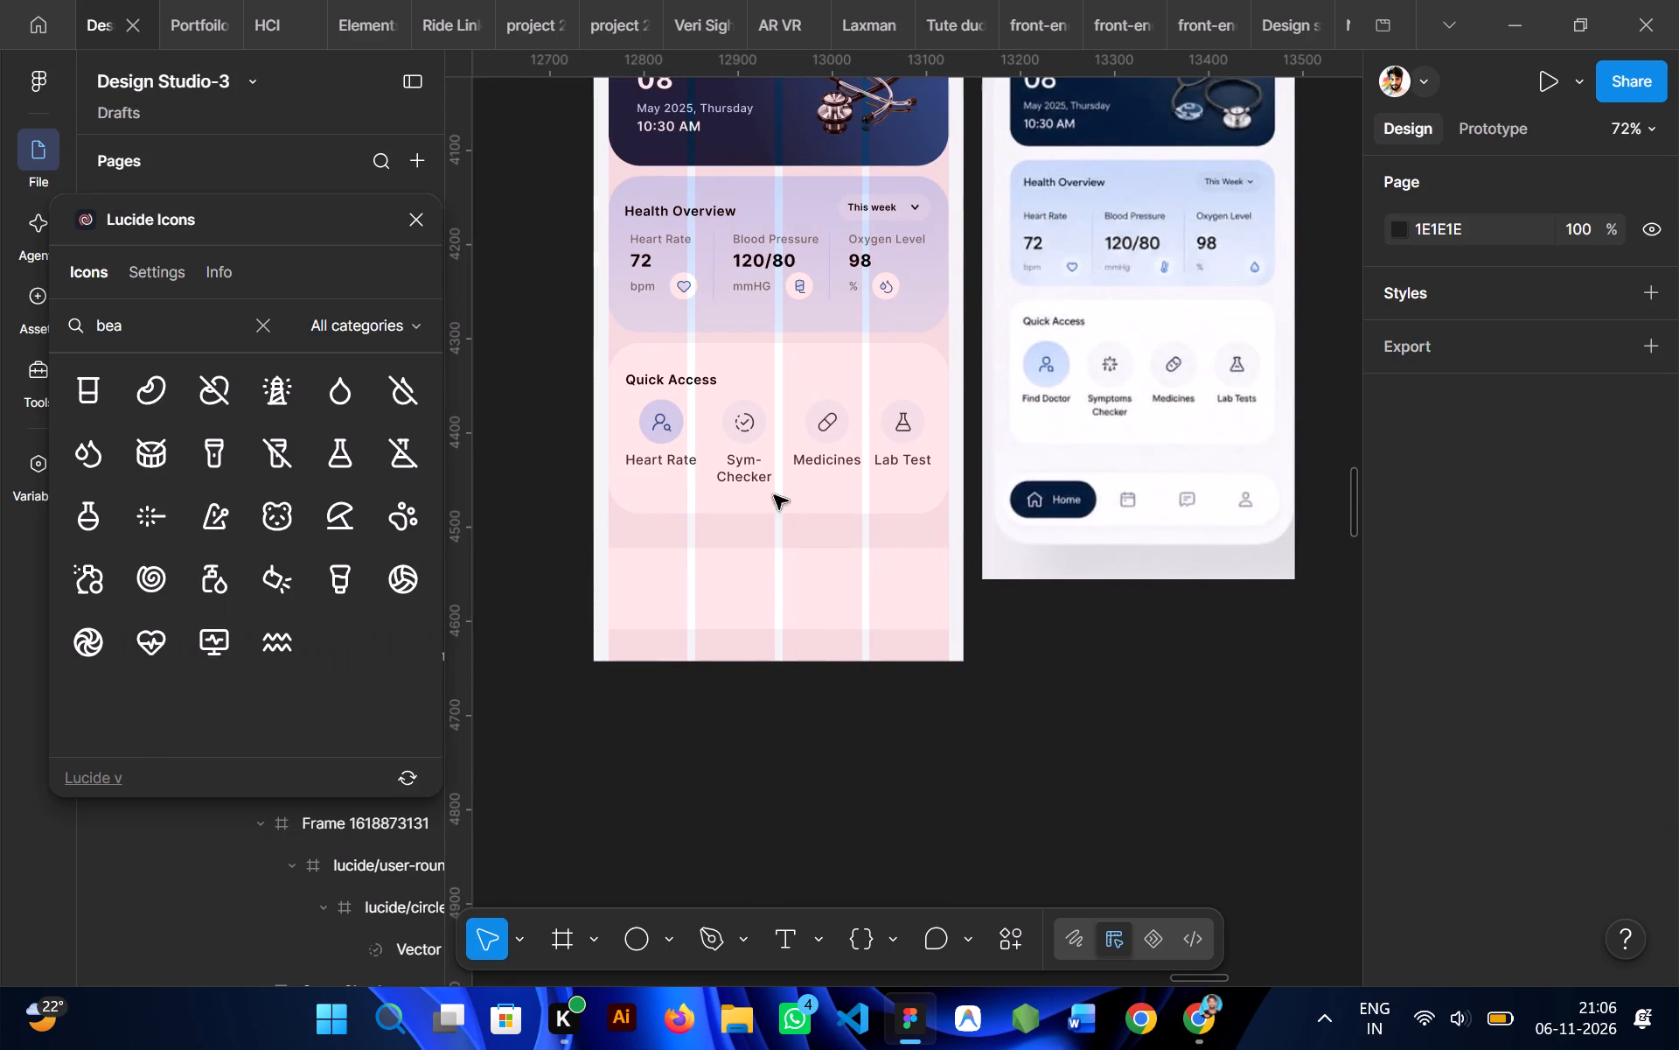
left_click(672, 404, "ctrl")
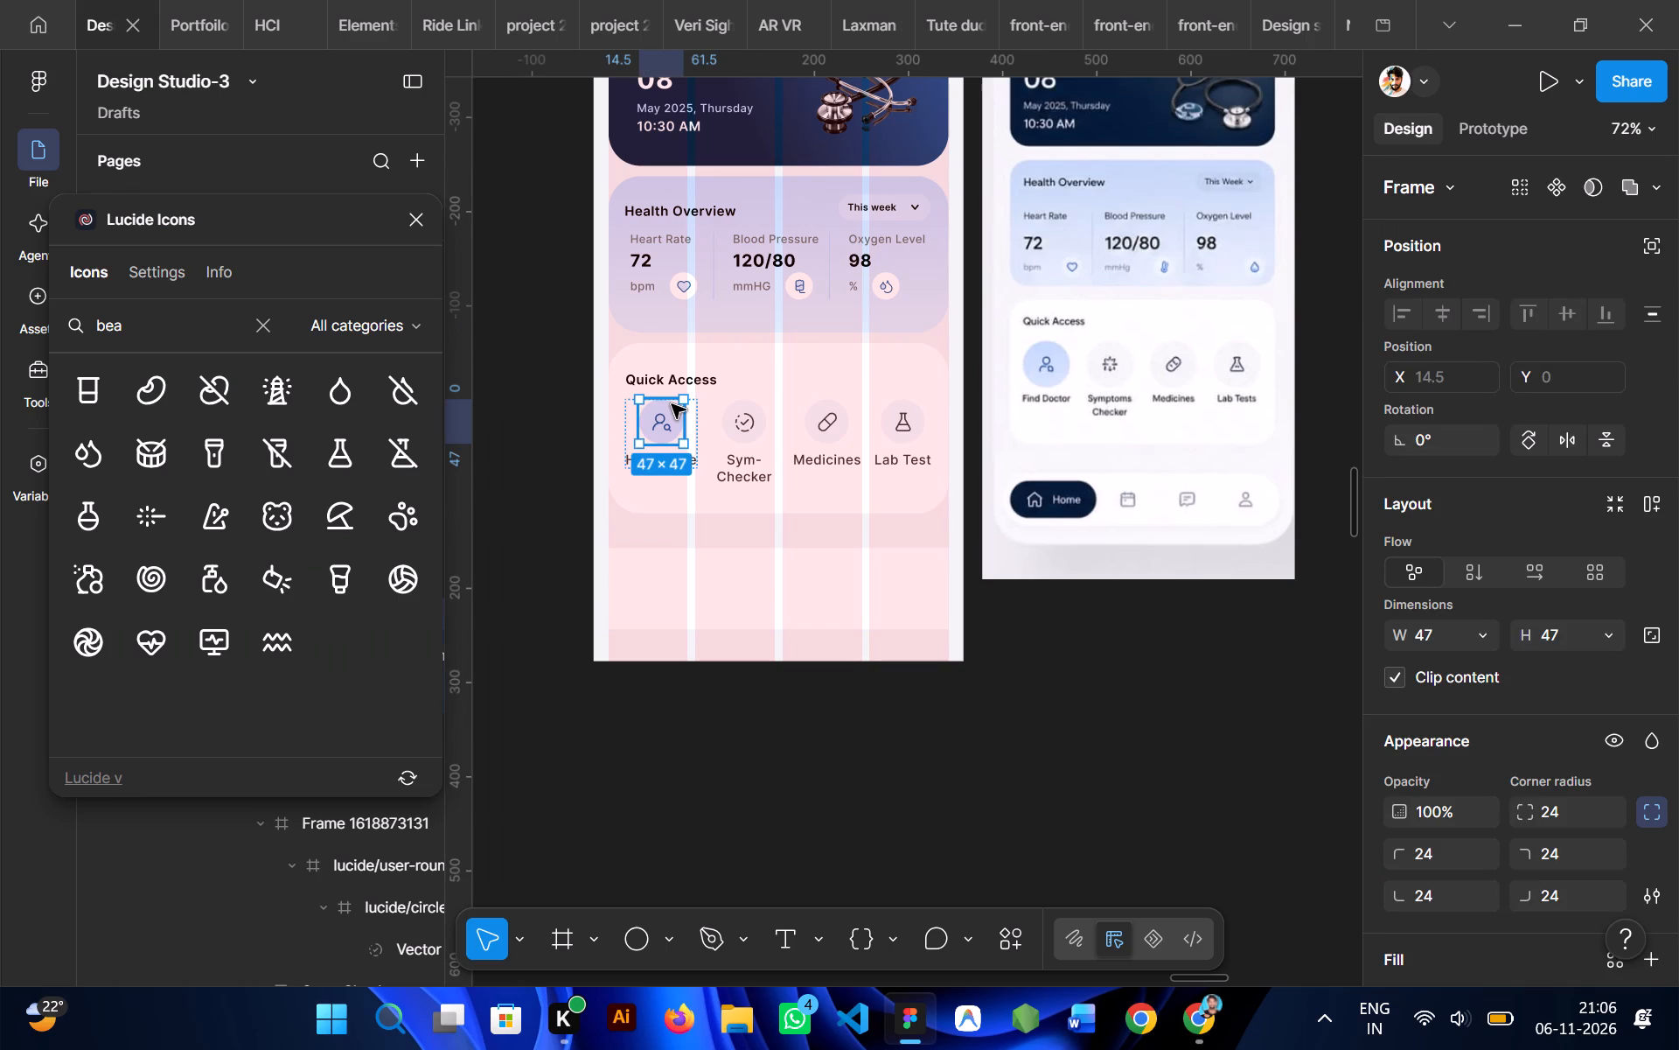
left_click_drag(669, 404, 675, 585, "alt")
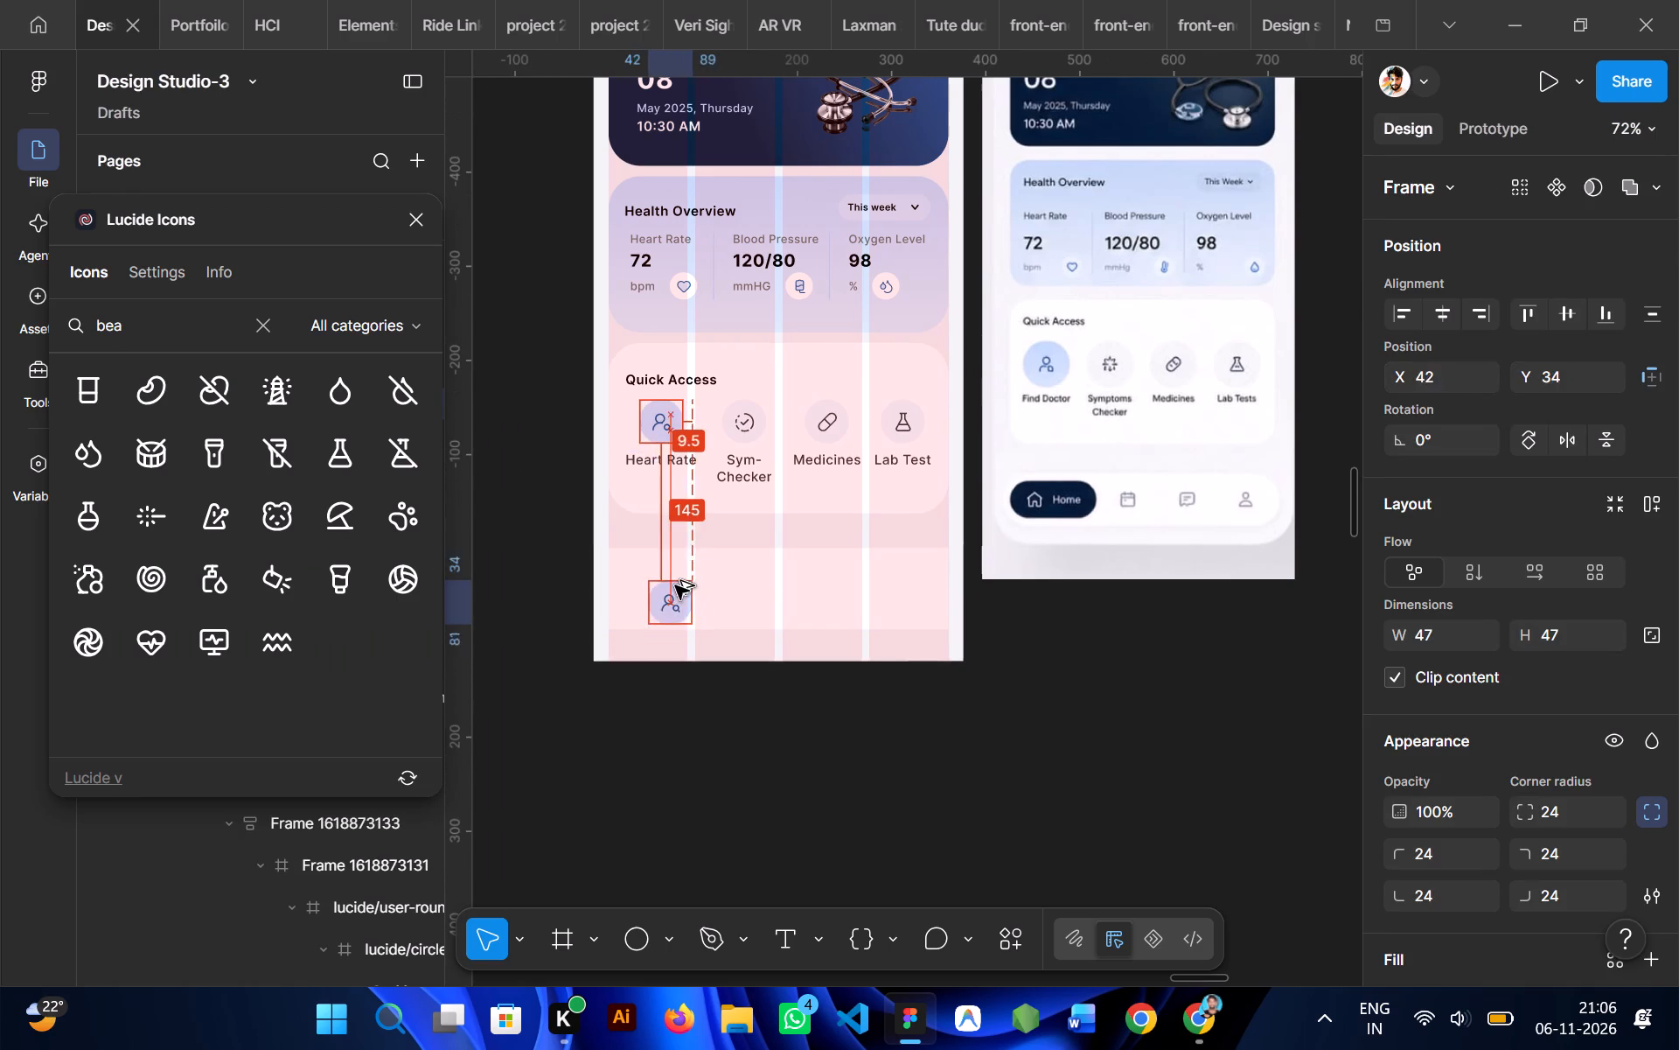
left_click_drag(675, 585, 658, 573, "alt")
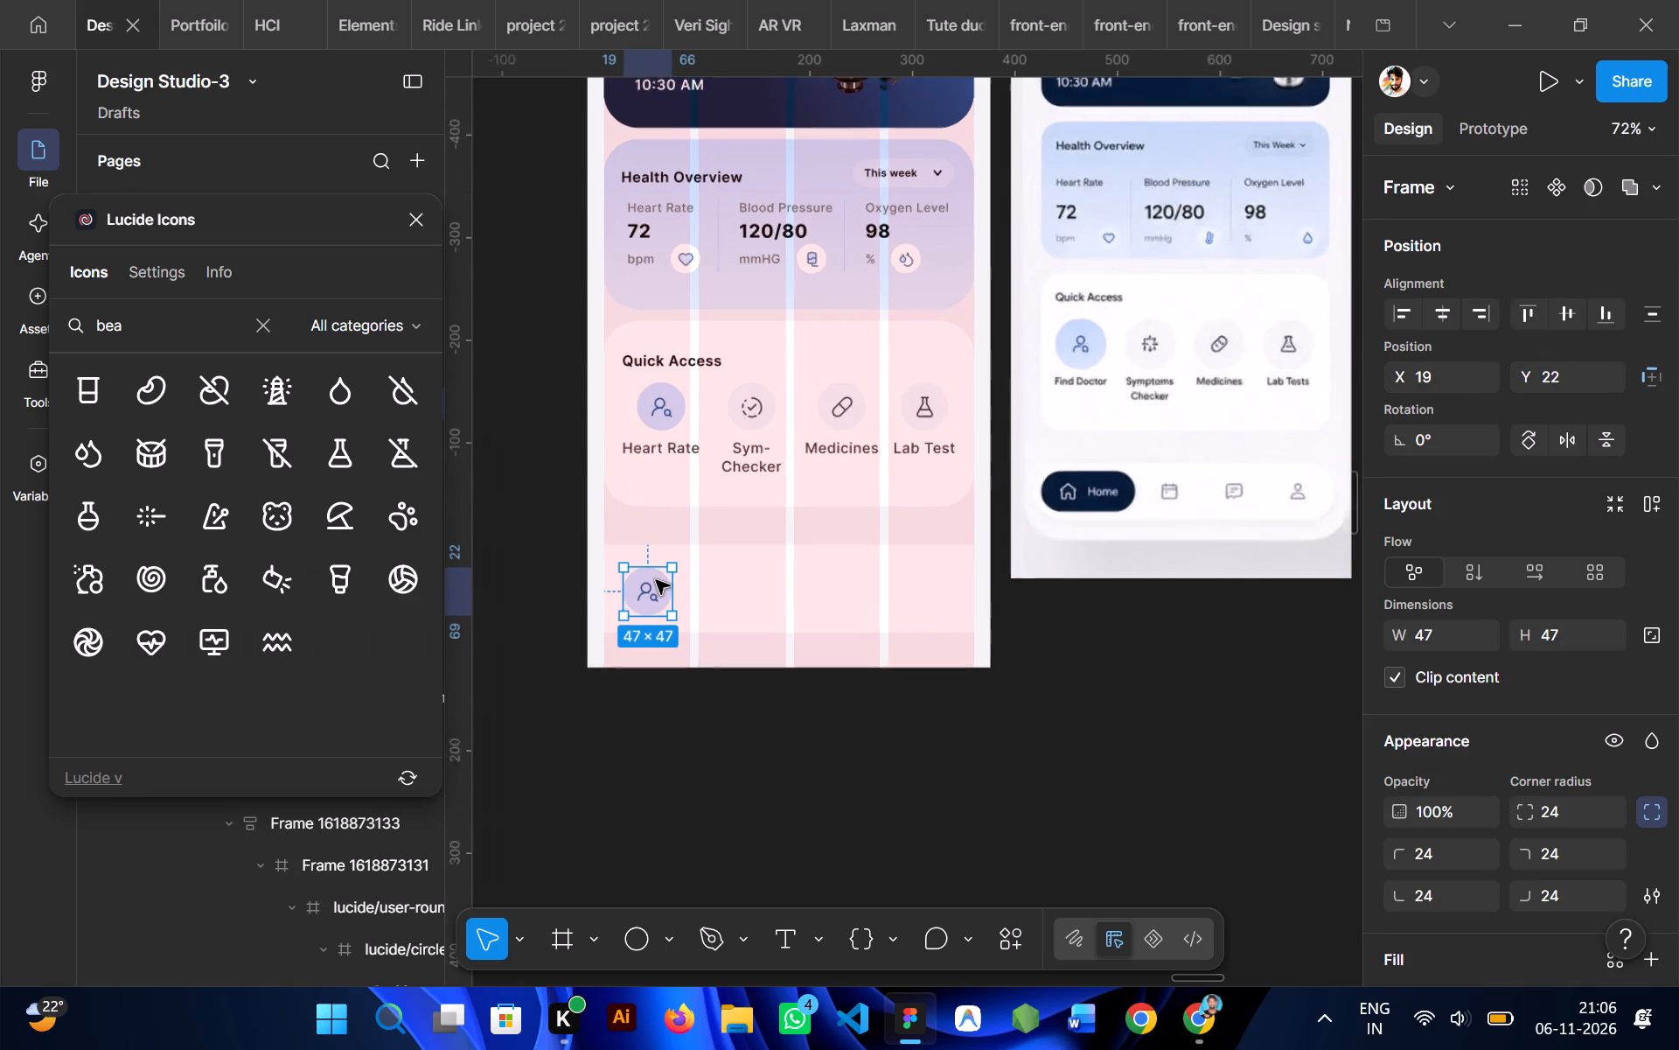
Replace the user-search icon in the copied circle with the Lucide house icon, searching the icon library for "home".
double_click(647, 589)
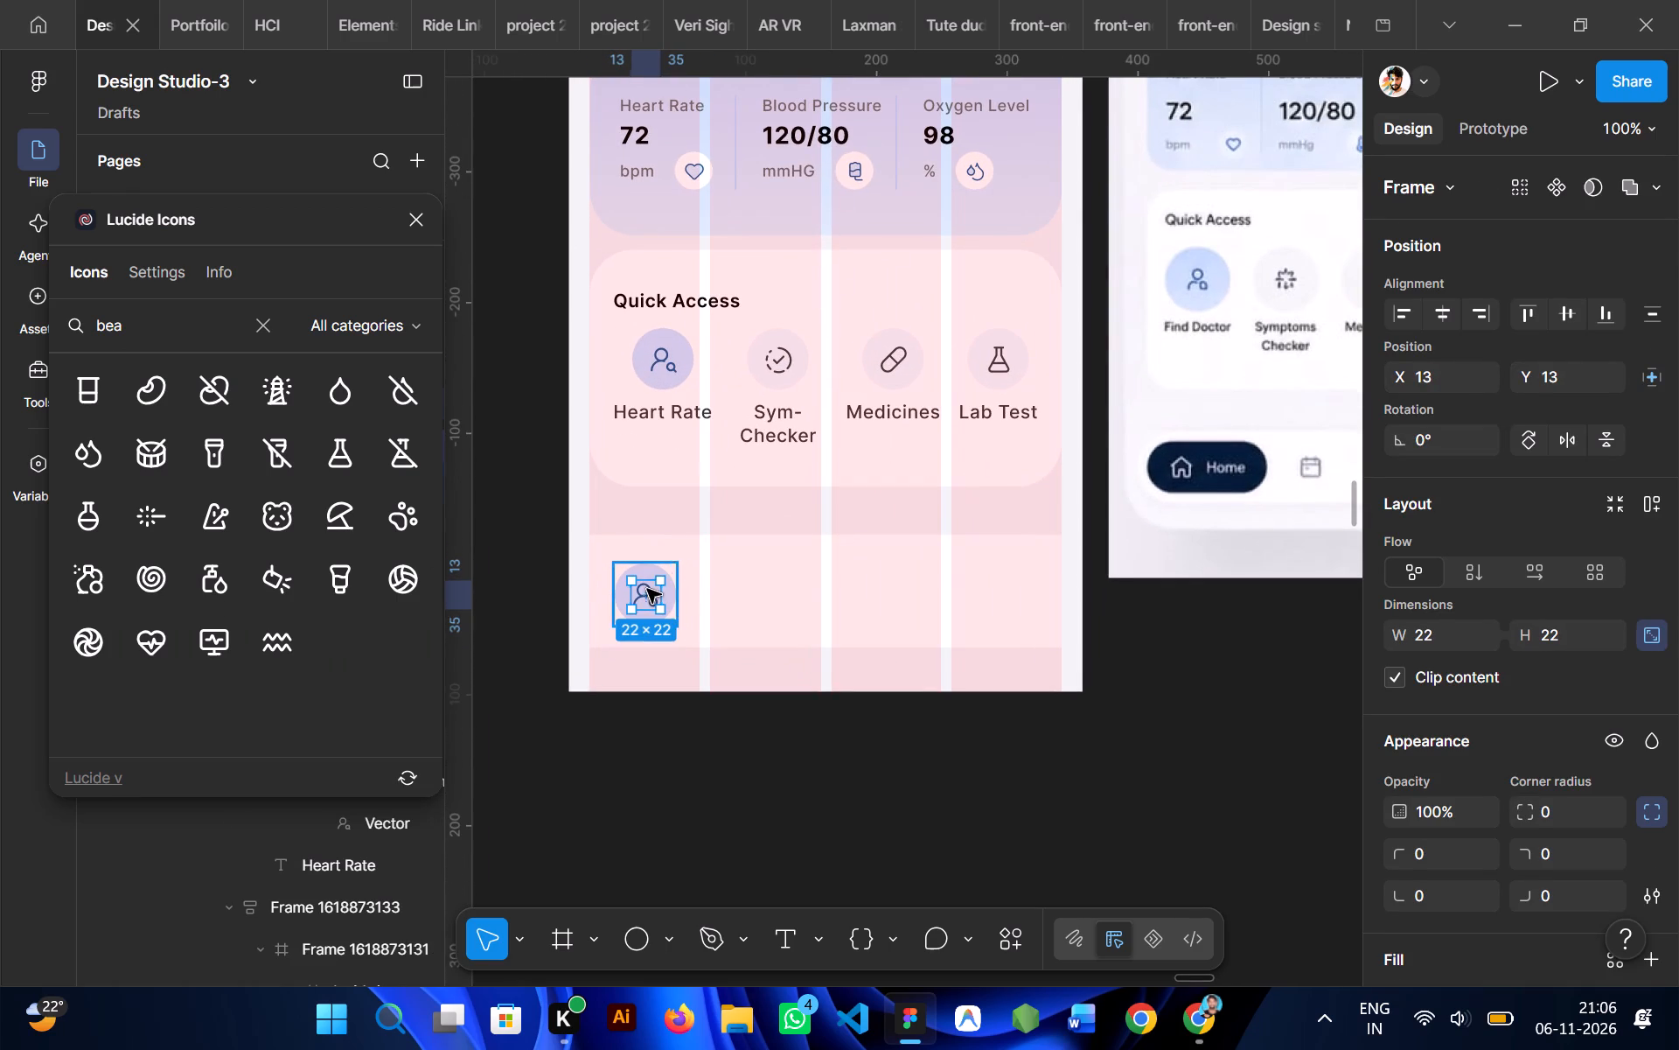
left_click(134, 325)
key("BackSpace")
type("ho")
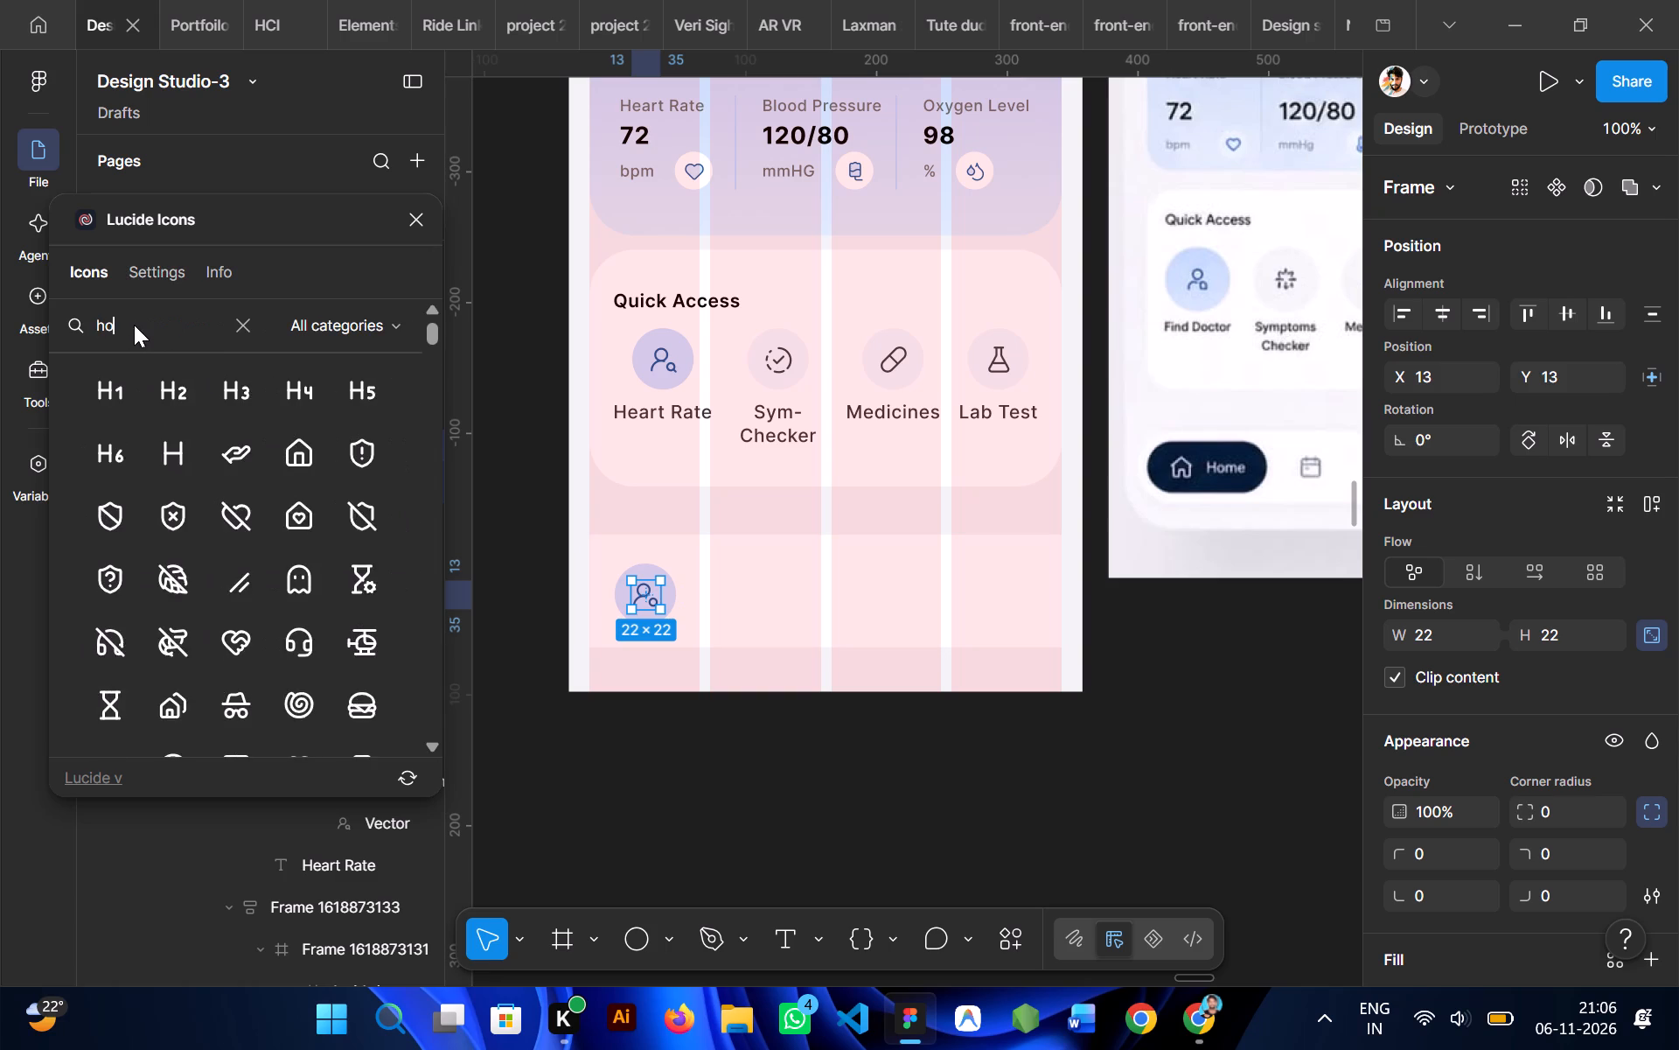
type("me")
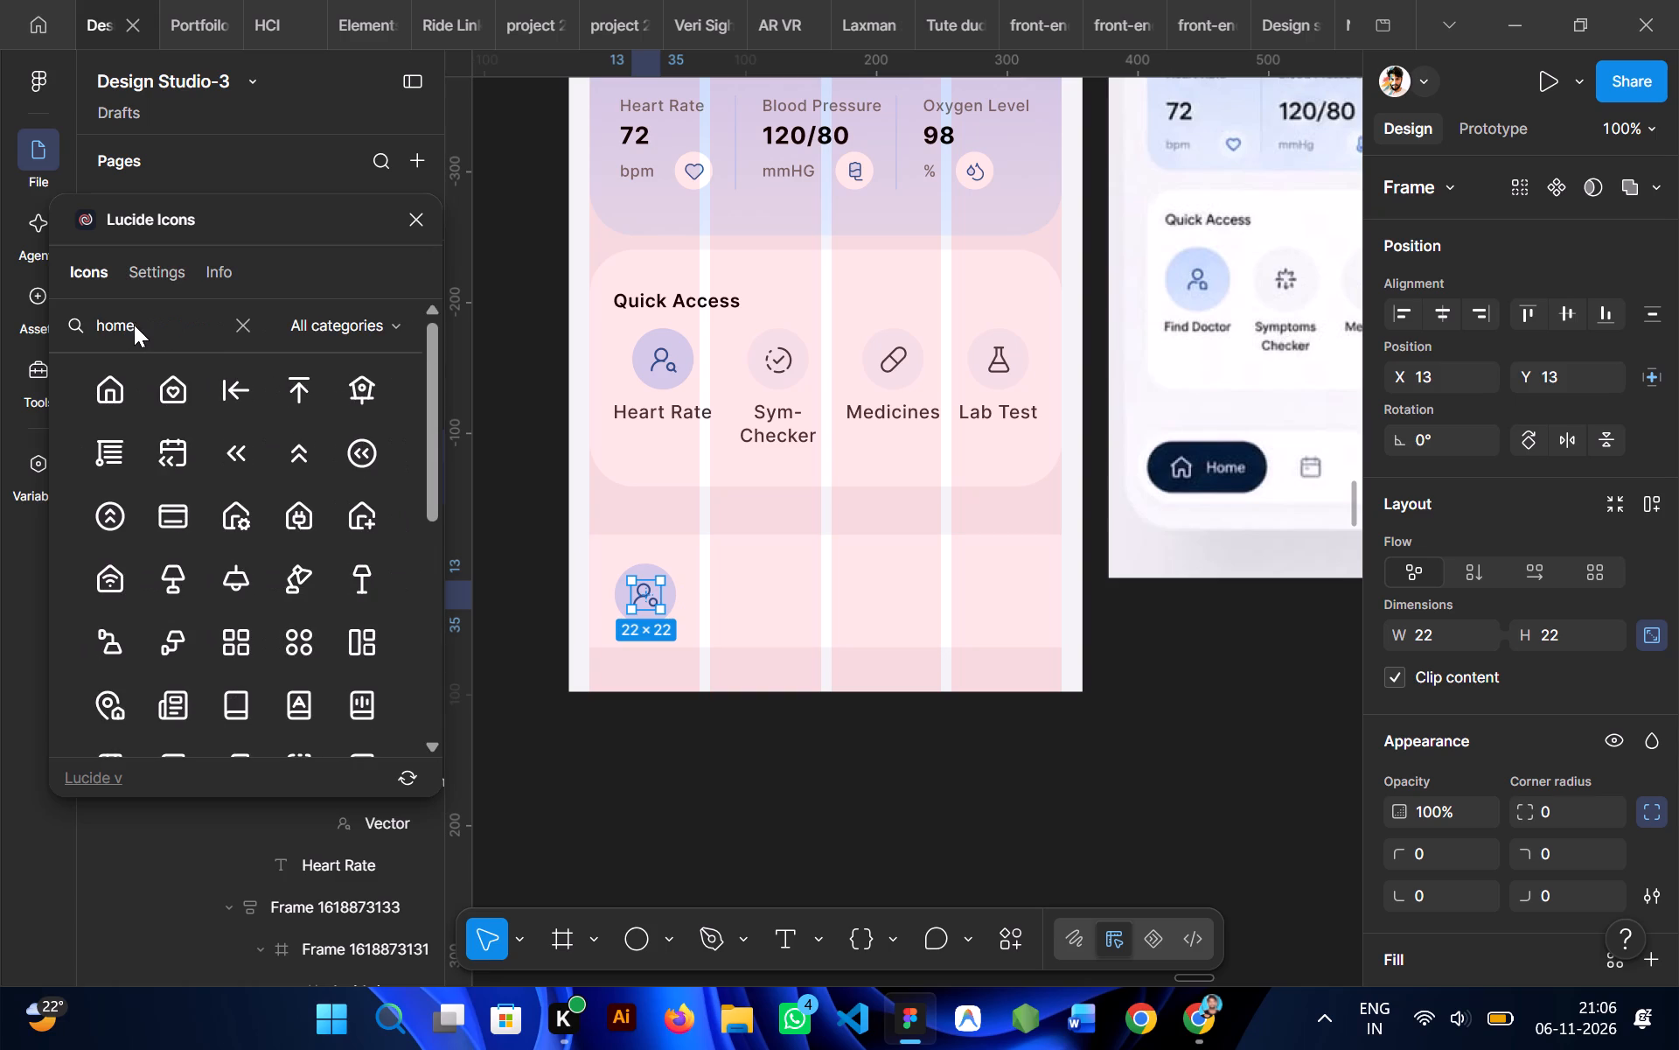
left_click(109, 379)
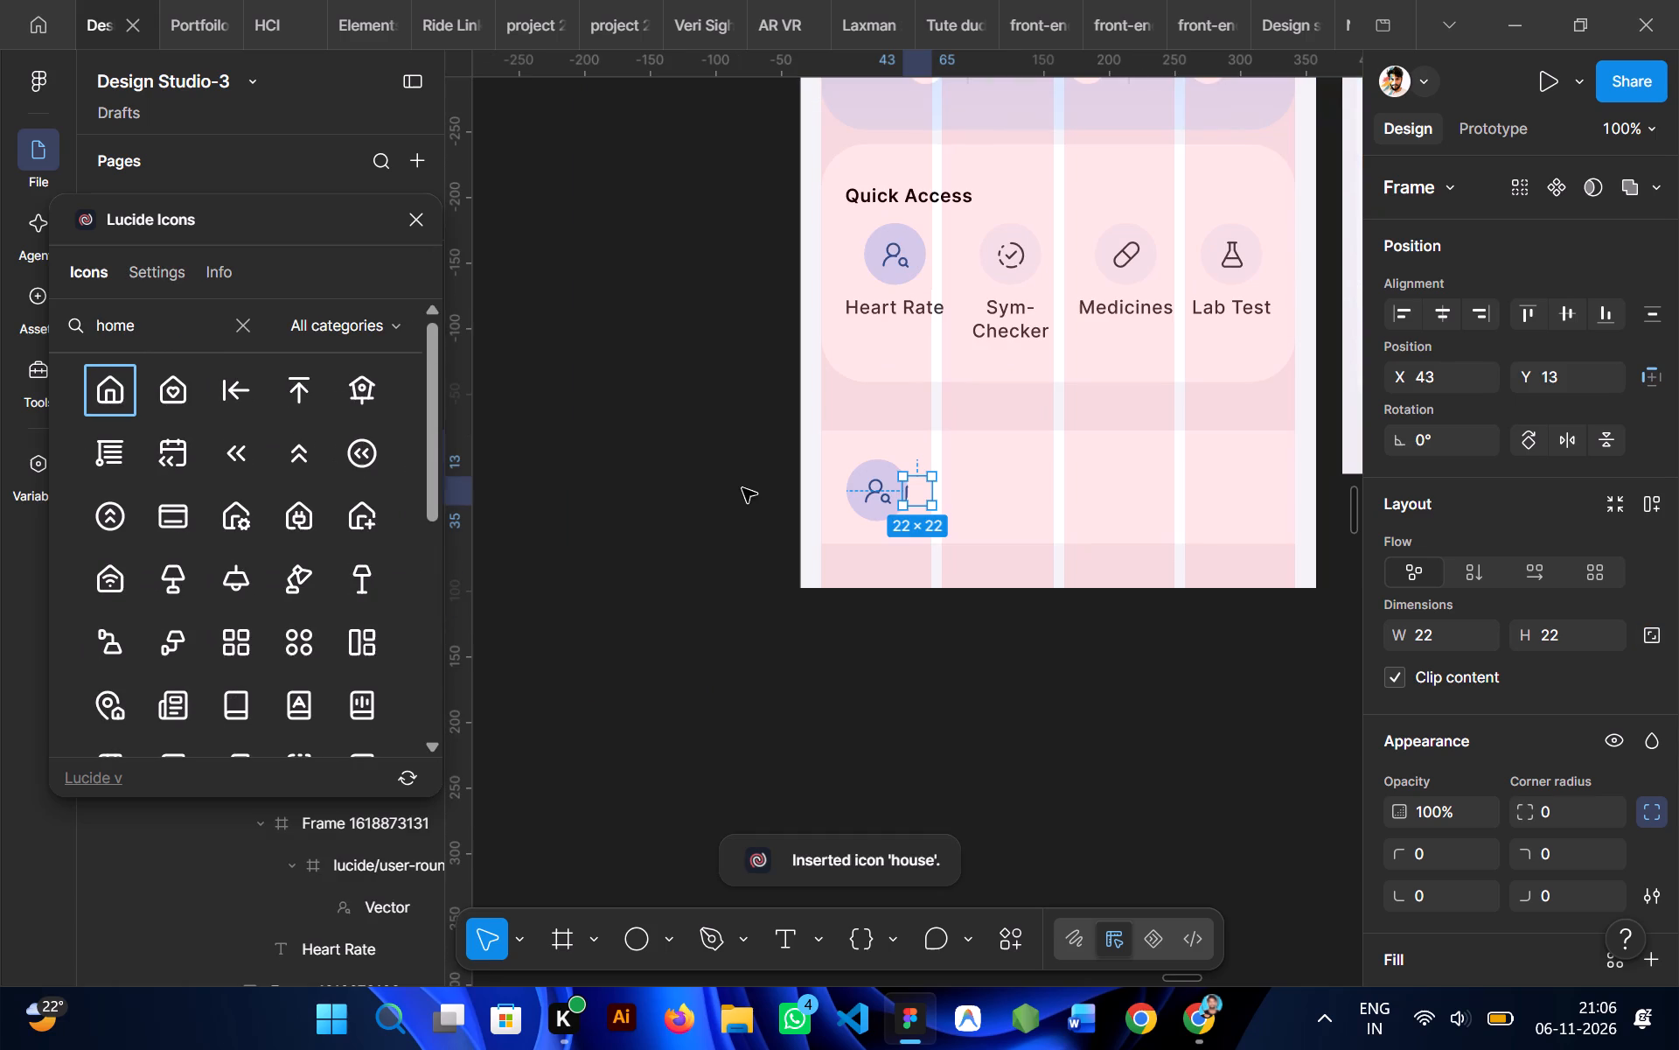
left_click(803, 491)
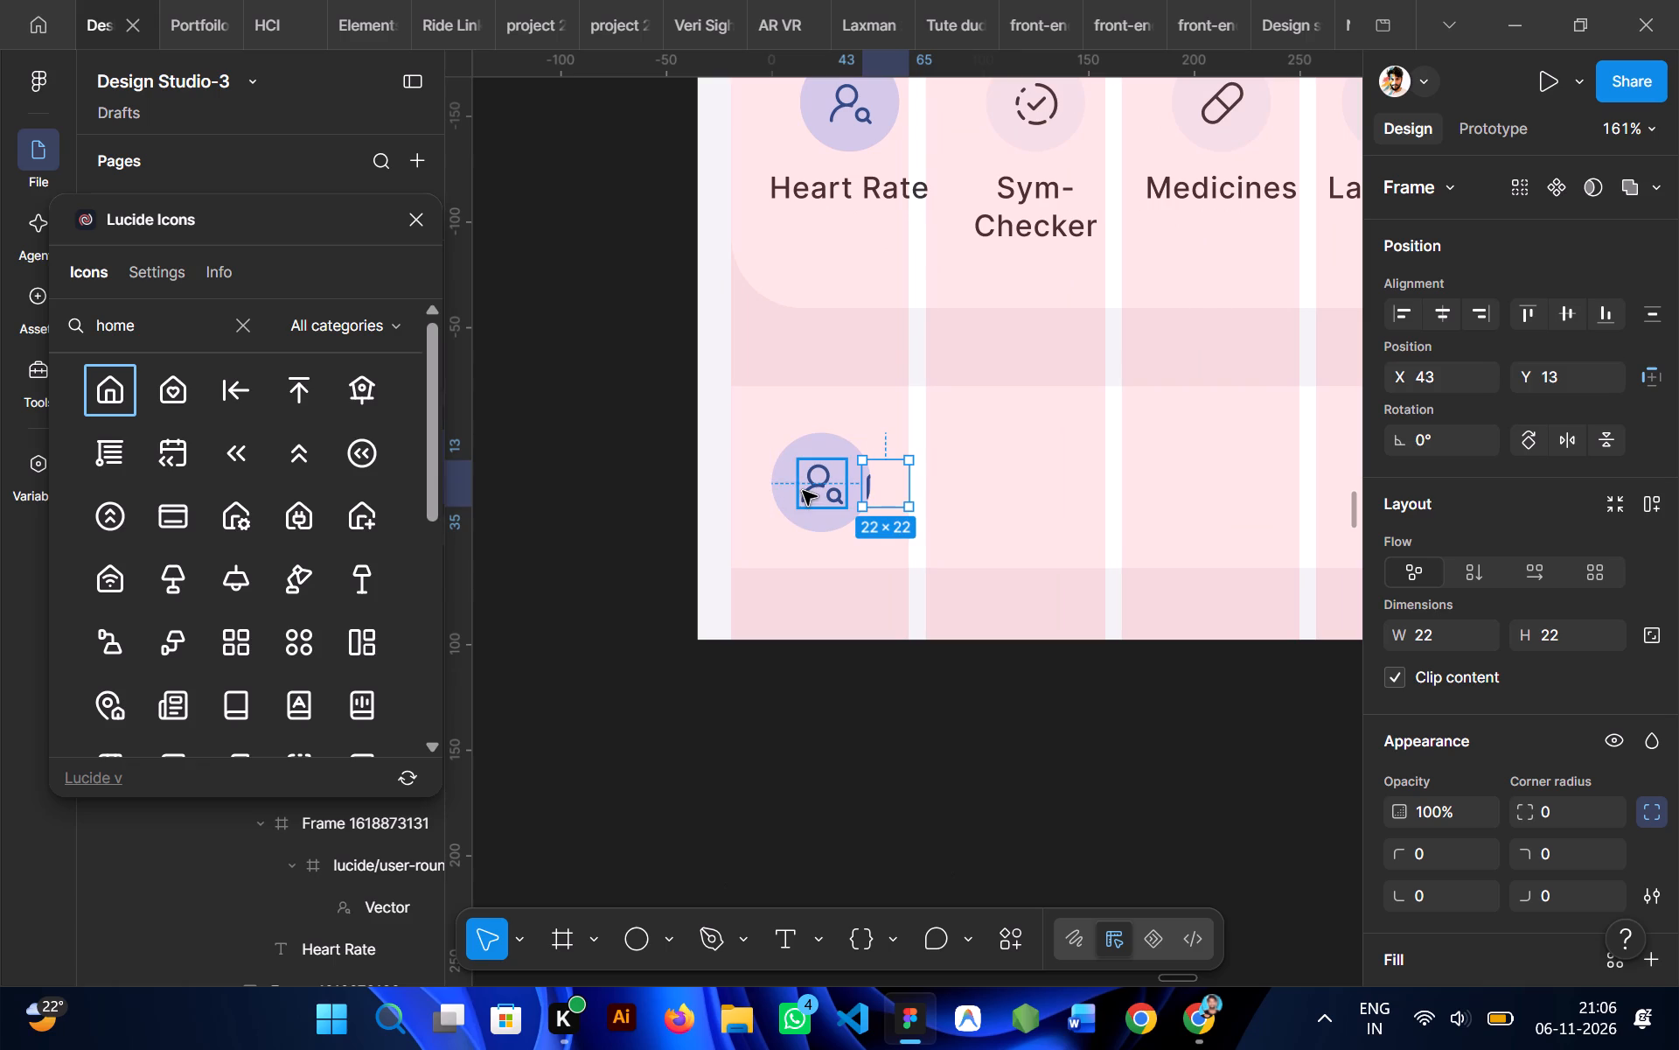
key("Delete")
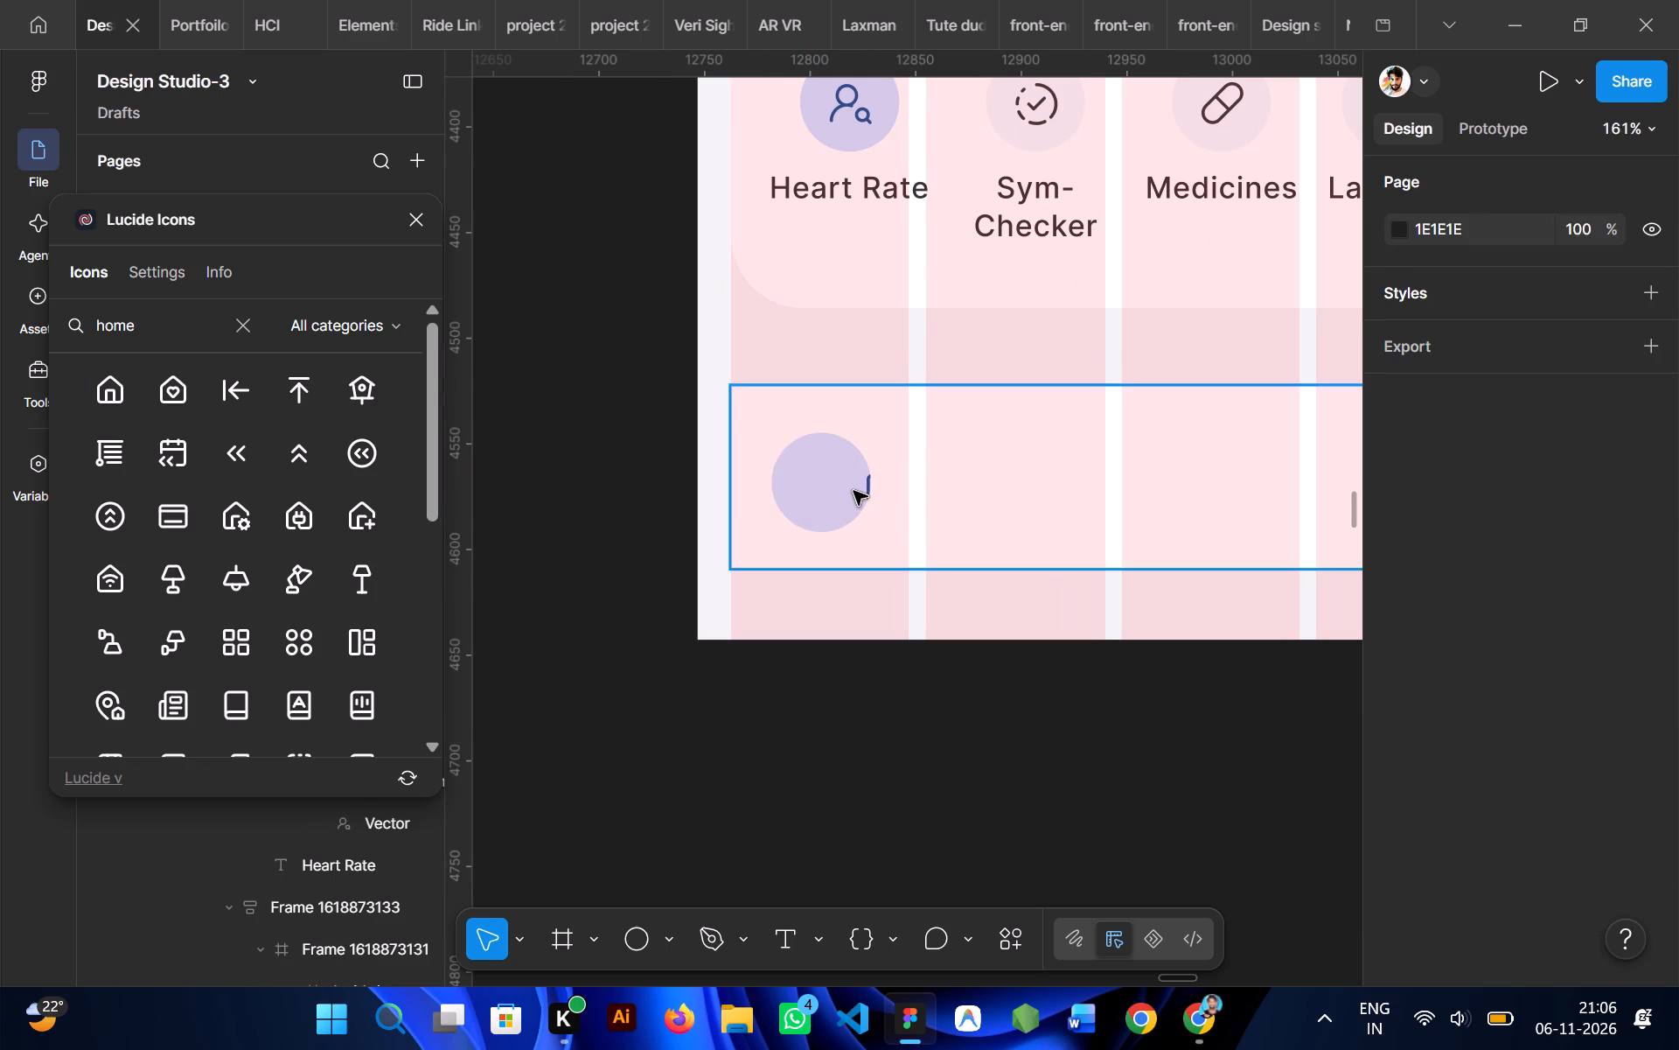
Center the house icon horizontally and vertically in the copied circle.
double_click(856, 491)
left_click(856, 491)
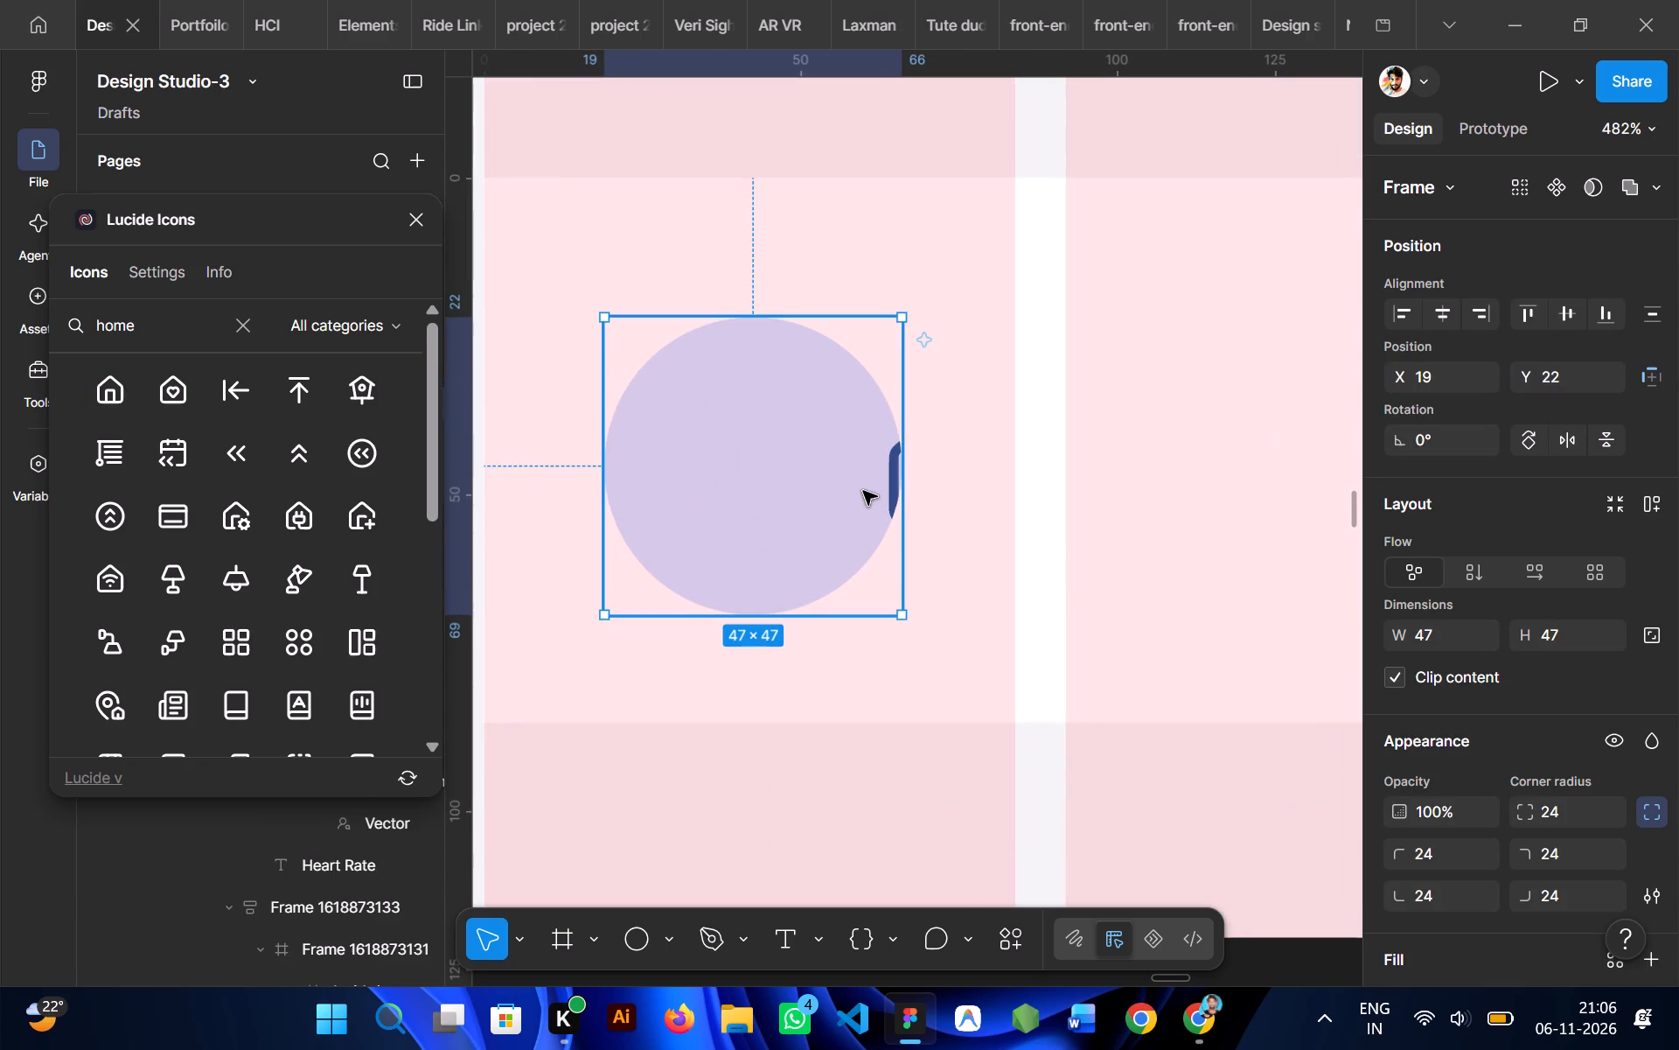
double_click(872, 491)
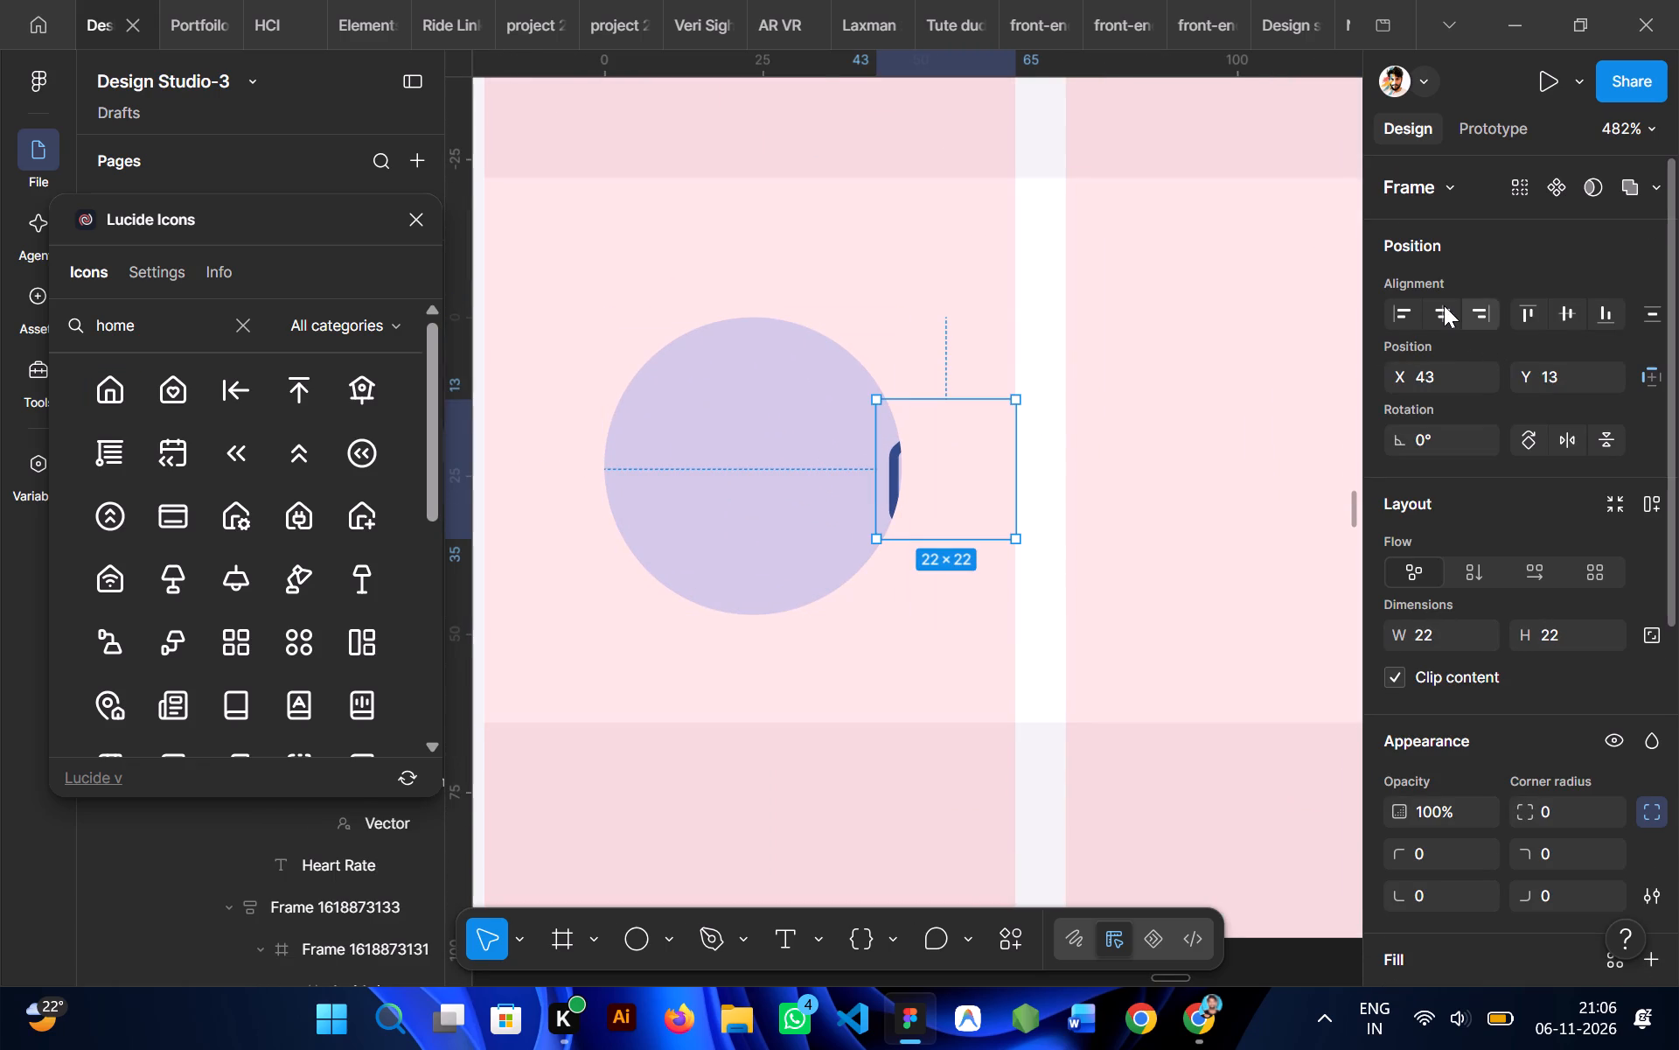
left_click(1442, 304)
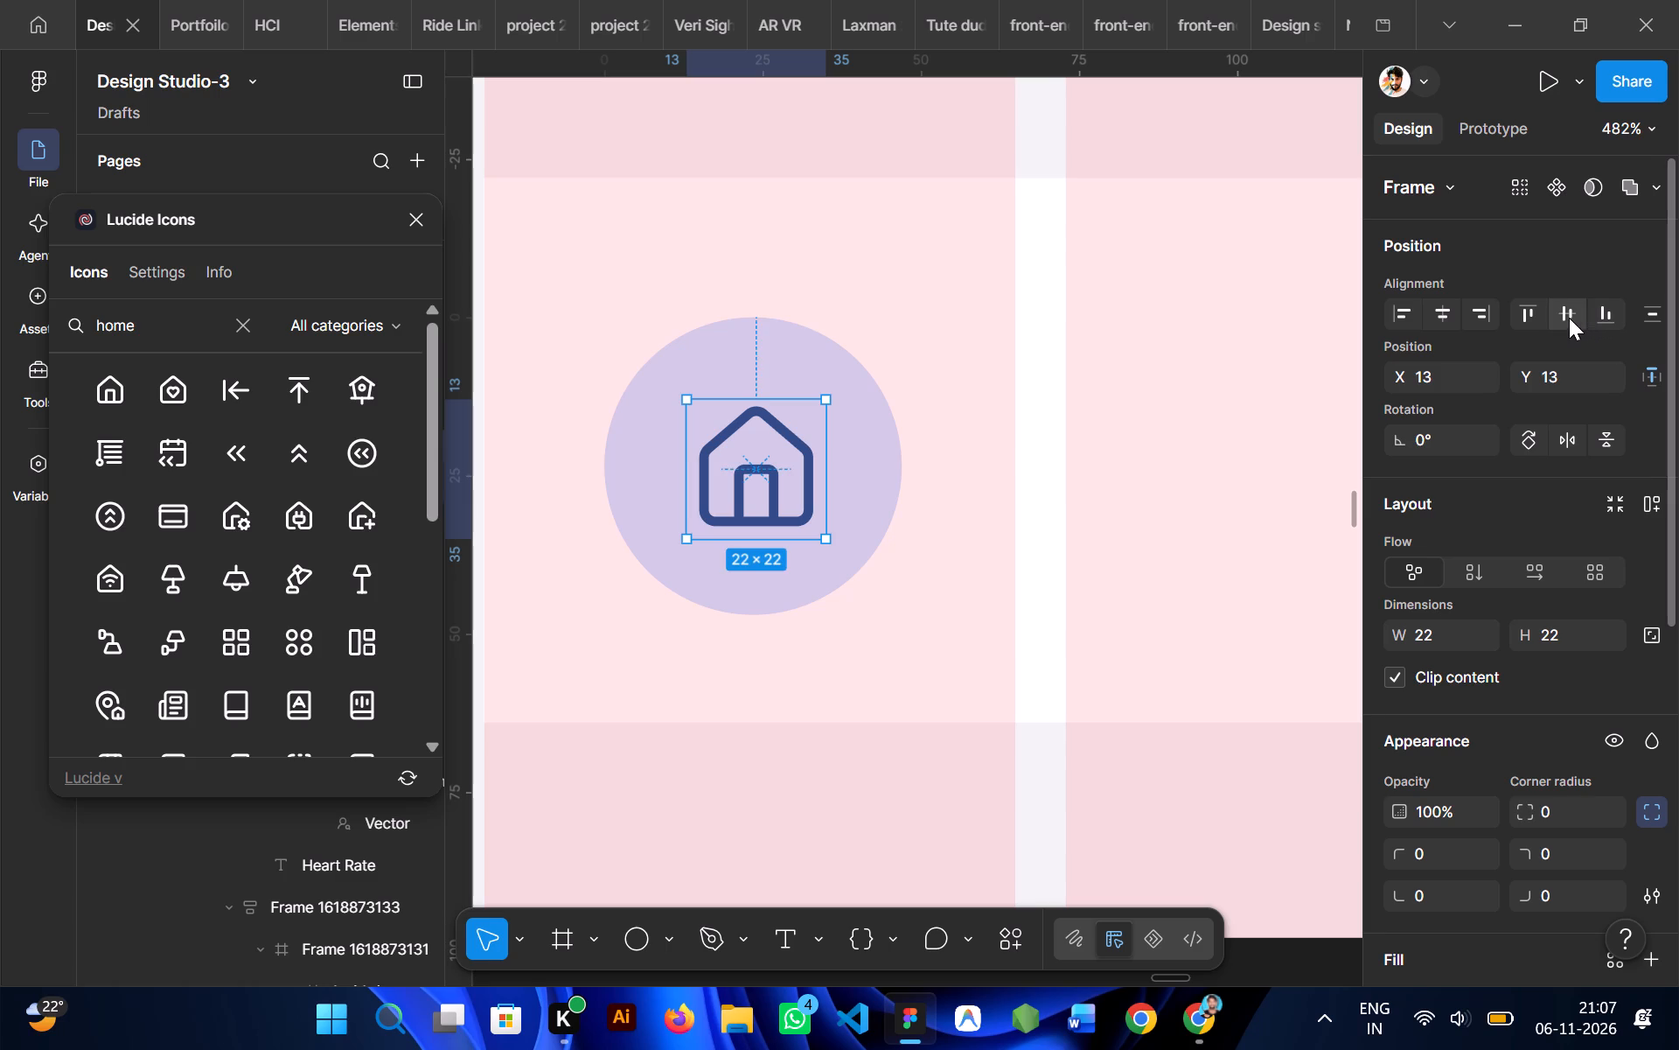
left_click(1569, 318)
Recolor the house icon to white, FFFFFF.
scroll(1022, 431, "left", 1)
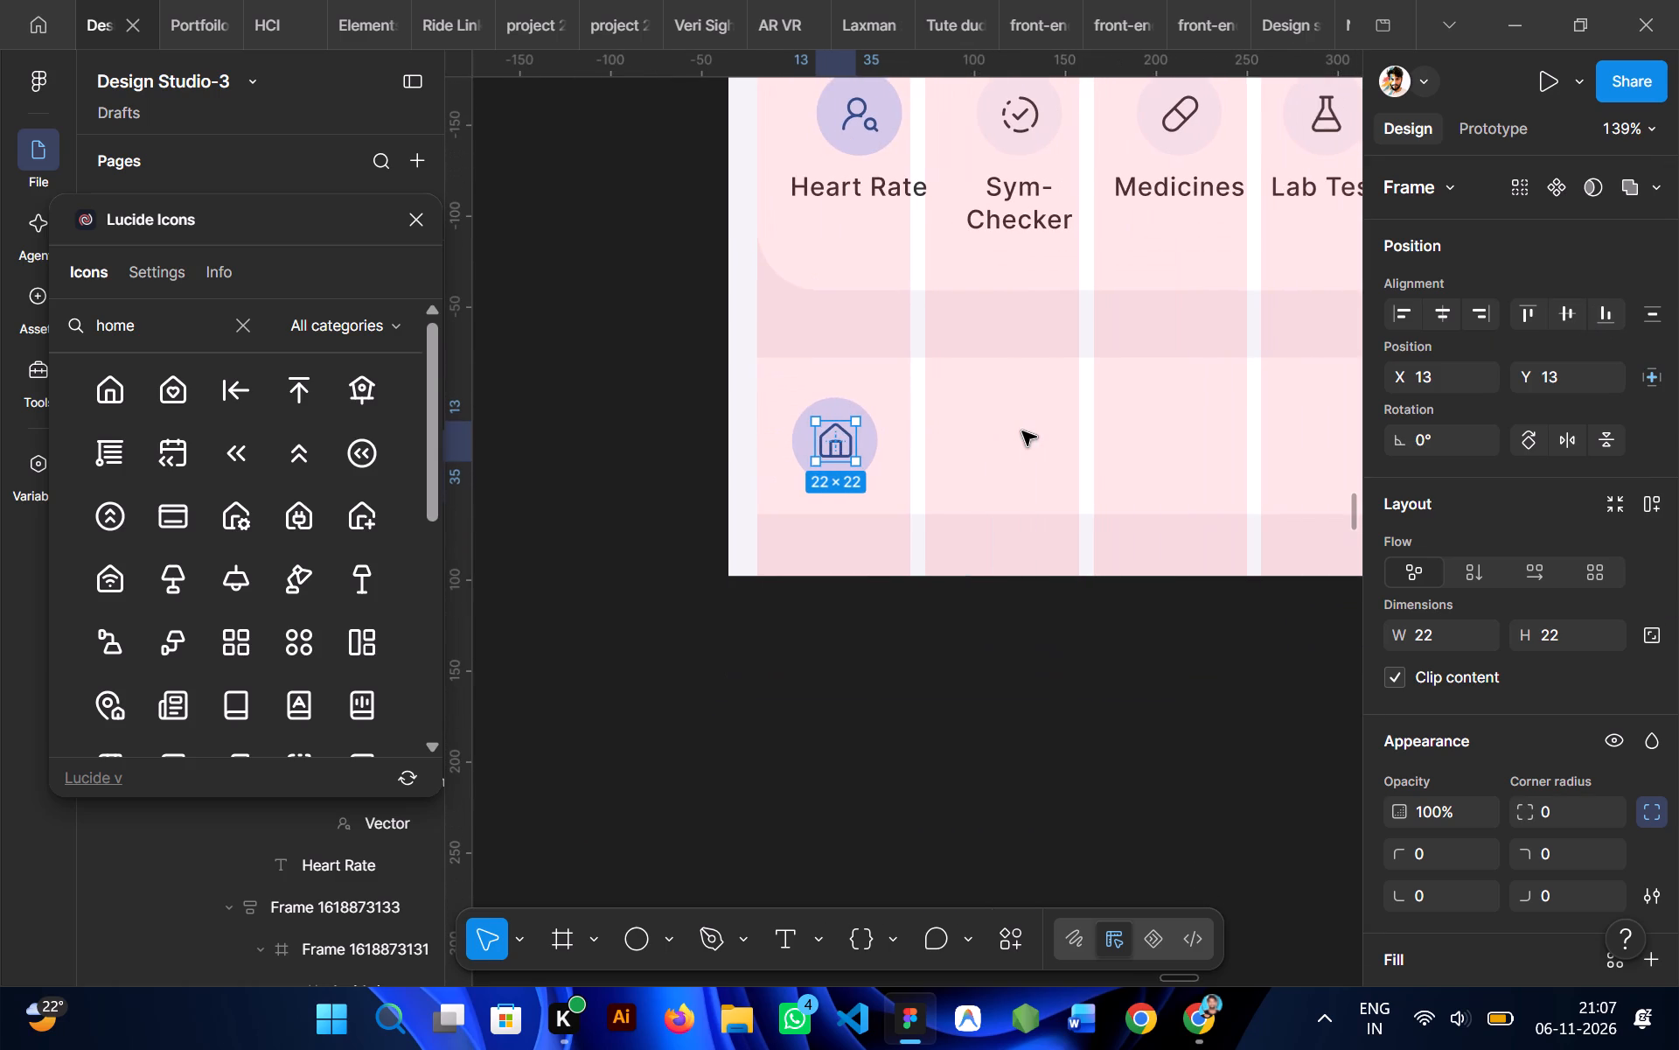
scroll(1496, 657, "down", 3)
left_click(1397, 616)
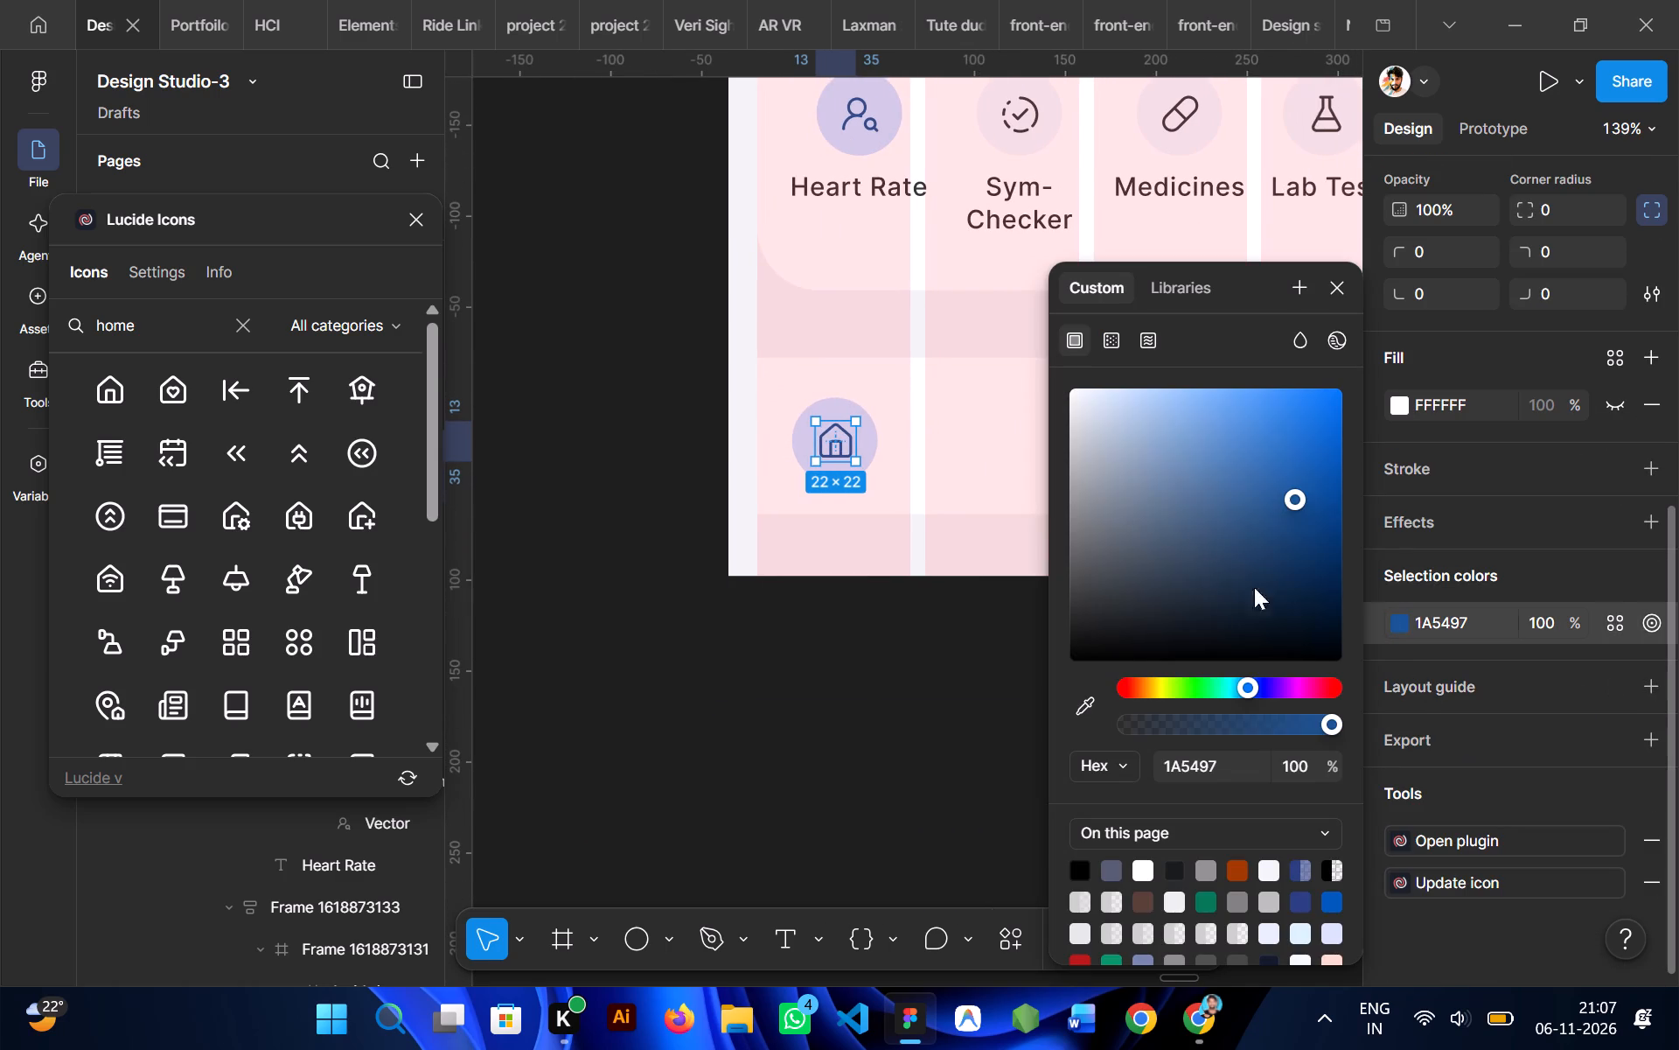
left_click_drag(1191, 526, 986, 327)
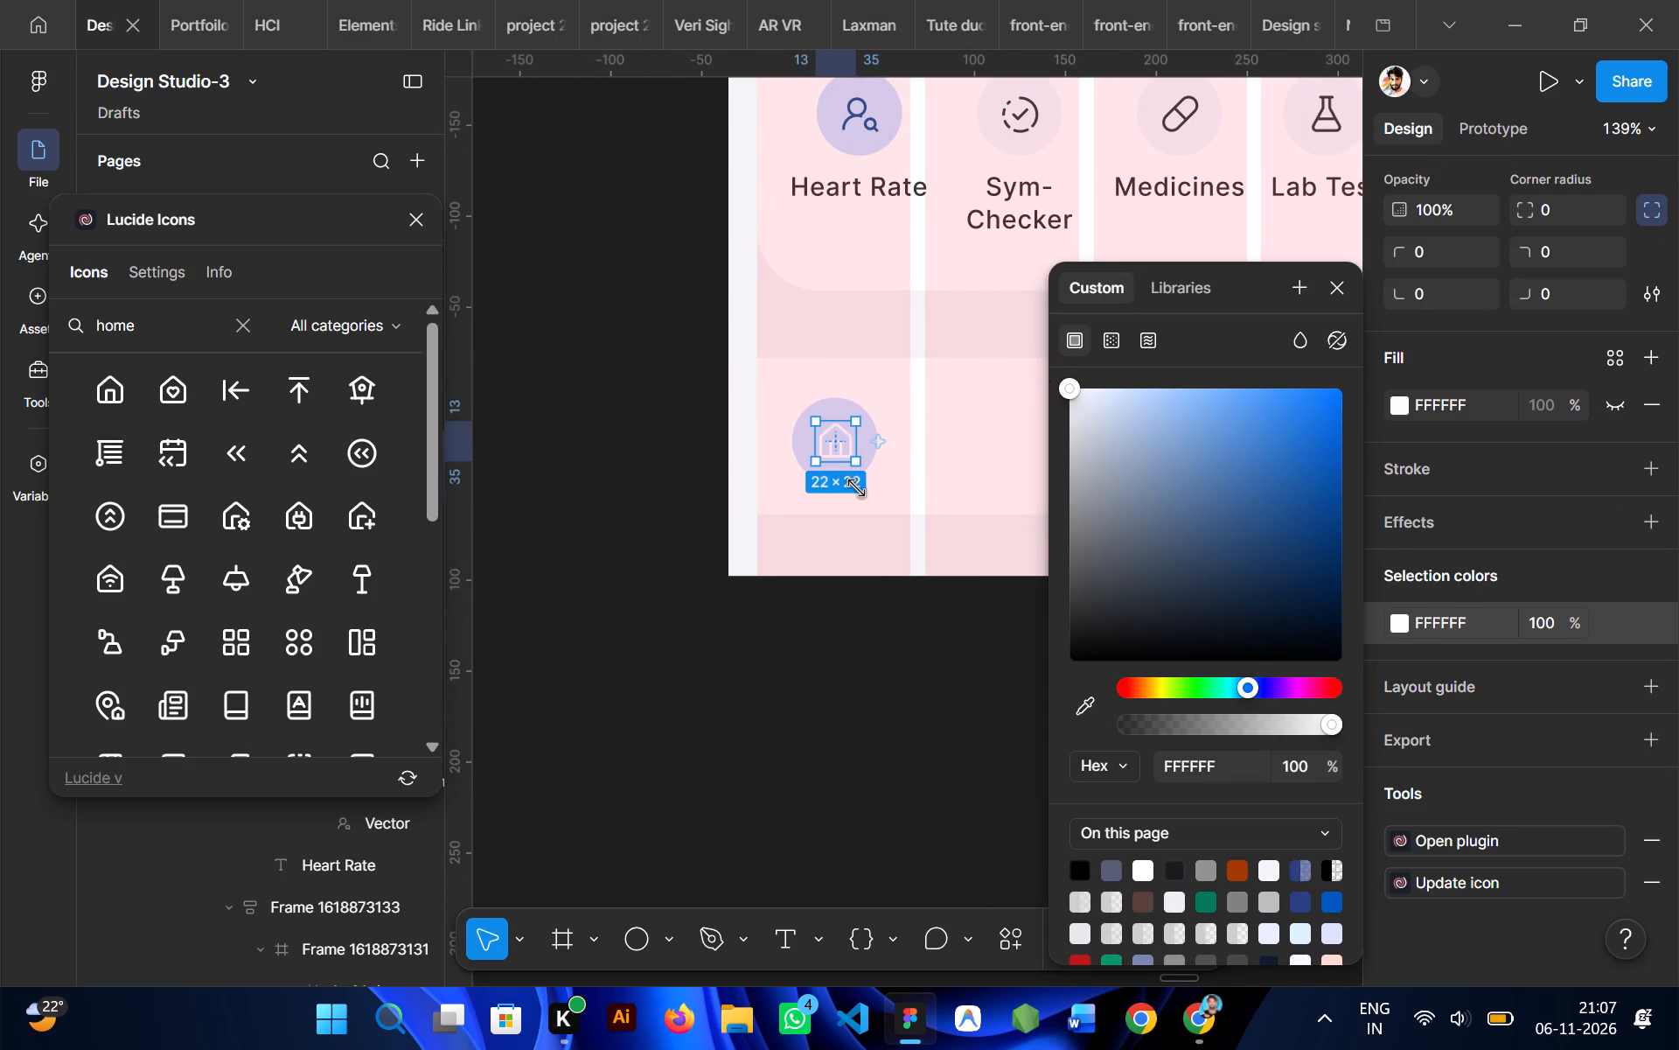
left_click(856, 641)
Move the house icon circle out of the bottom bar frame onto the empty canvas below the phone screen.
double_click(851, 428)
left_click_drag(846, 430, 851, 496)
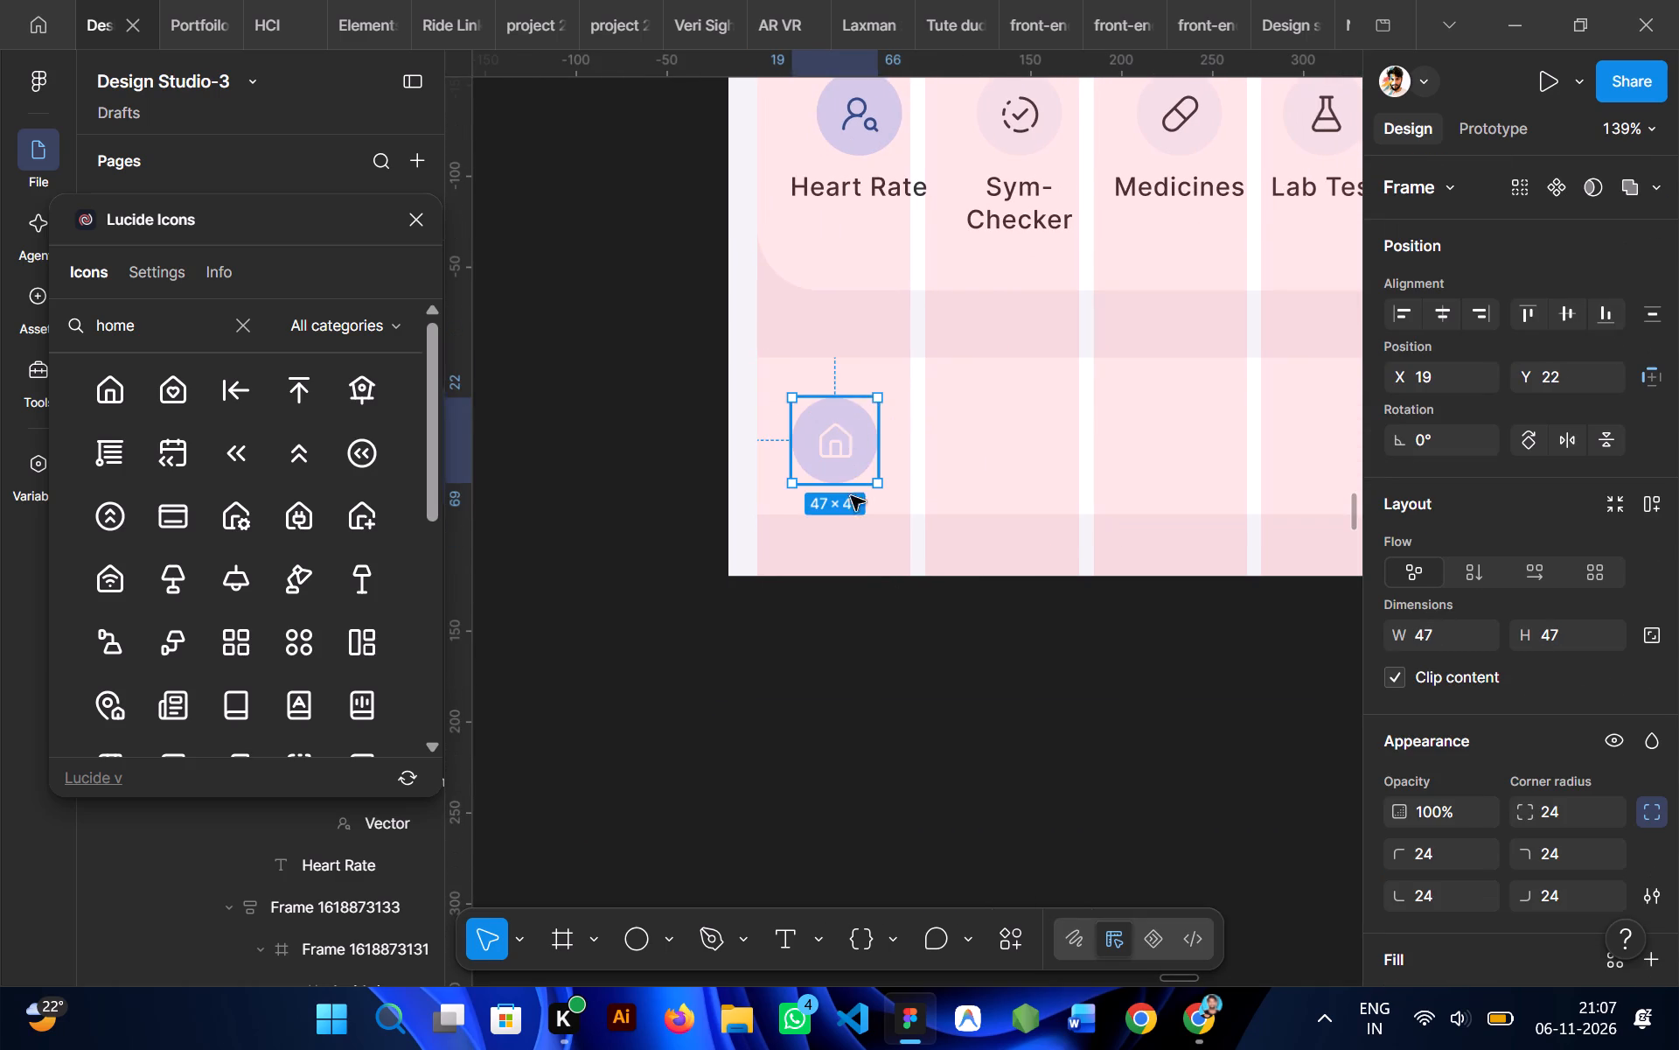
left_click_drag(851, 496, 763, 731)
Add the text "Home" inside the bottom bar frame and wrap it in an auto layout frame.
left_click(840, 459)
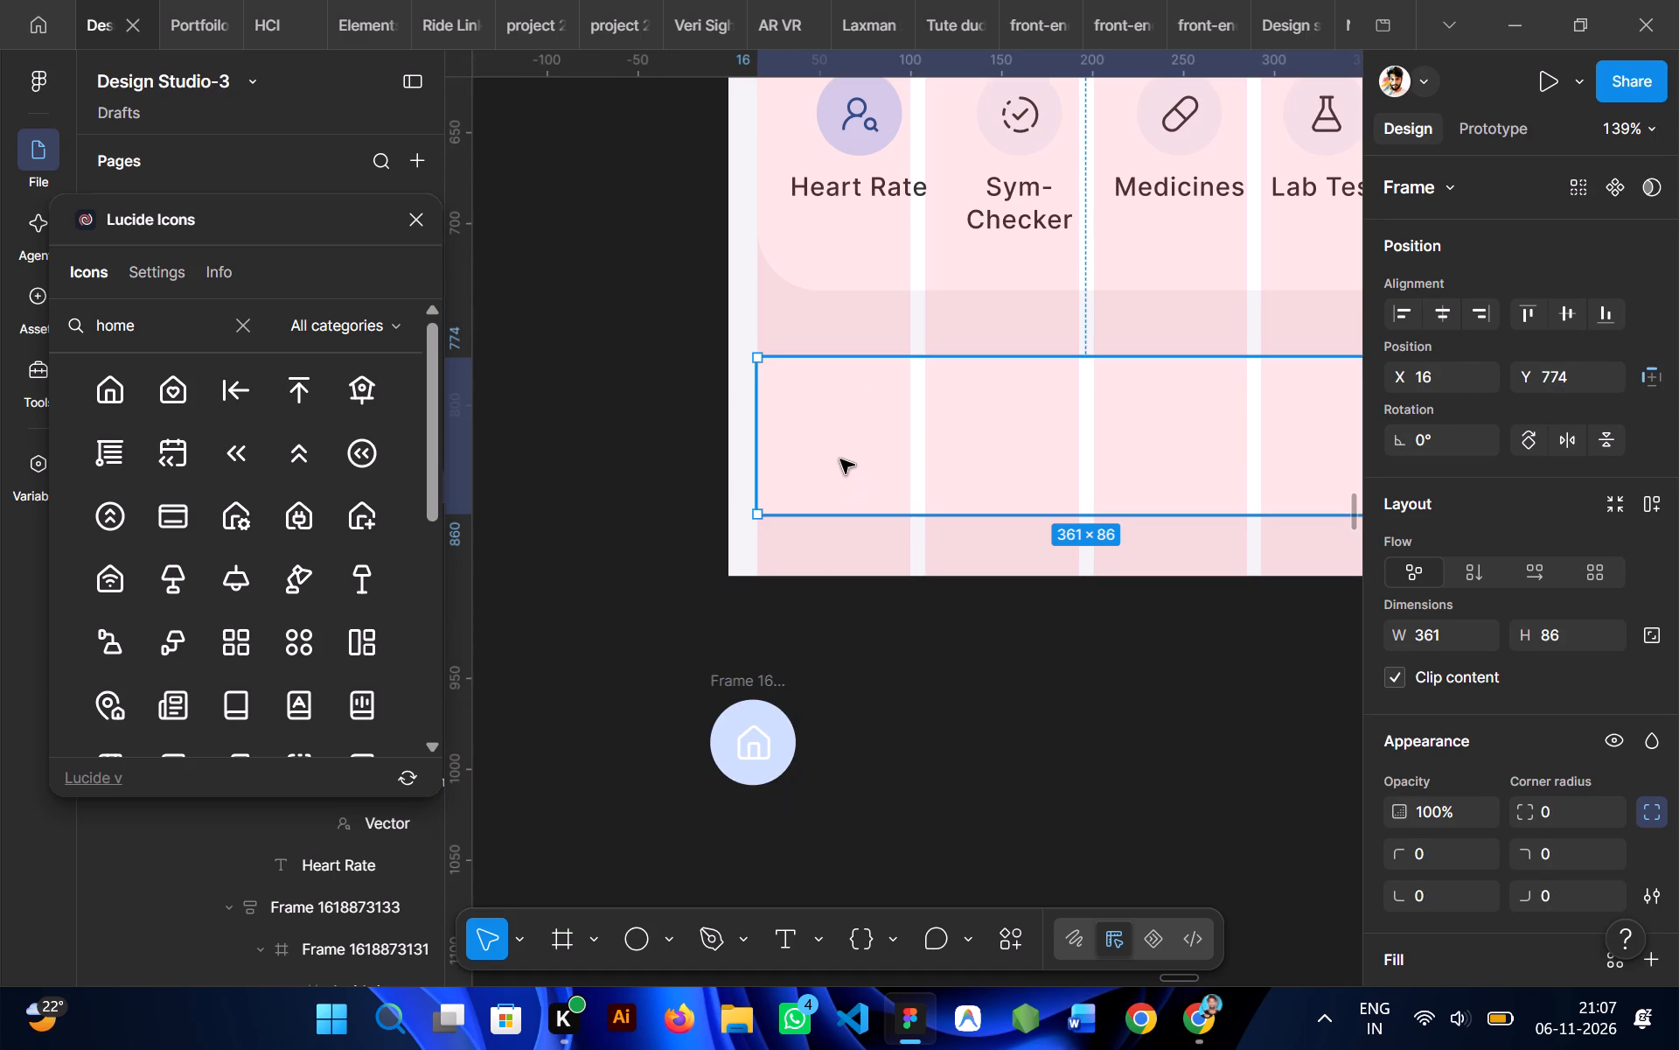
key("t")
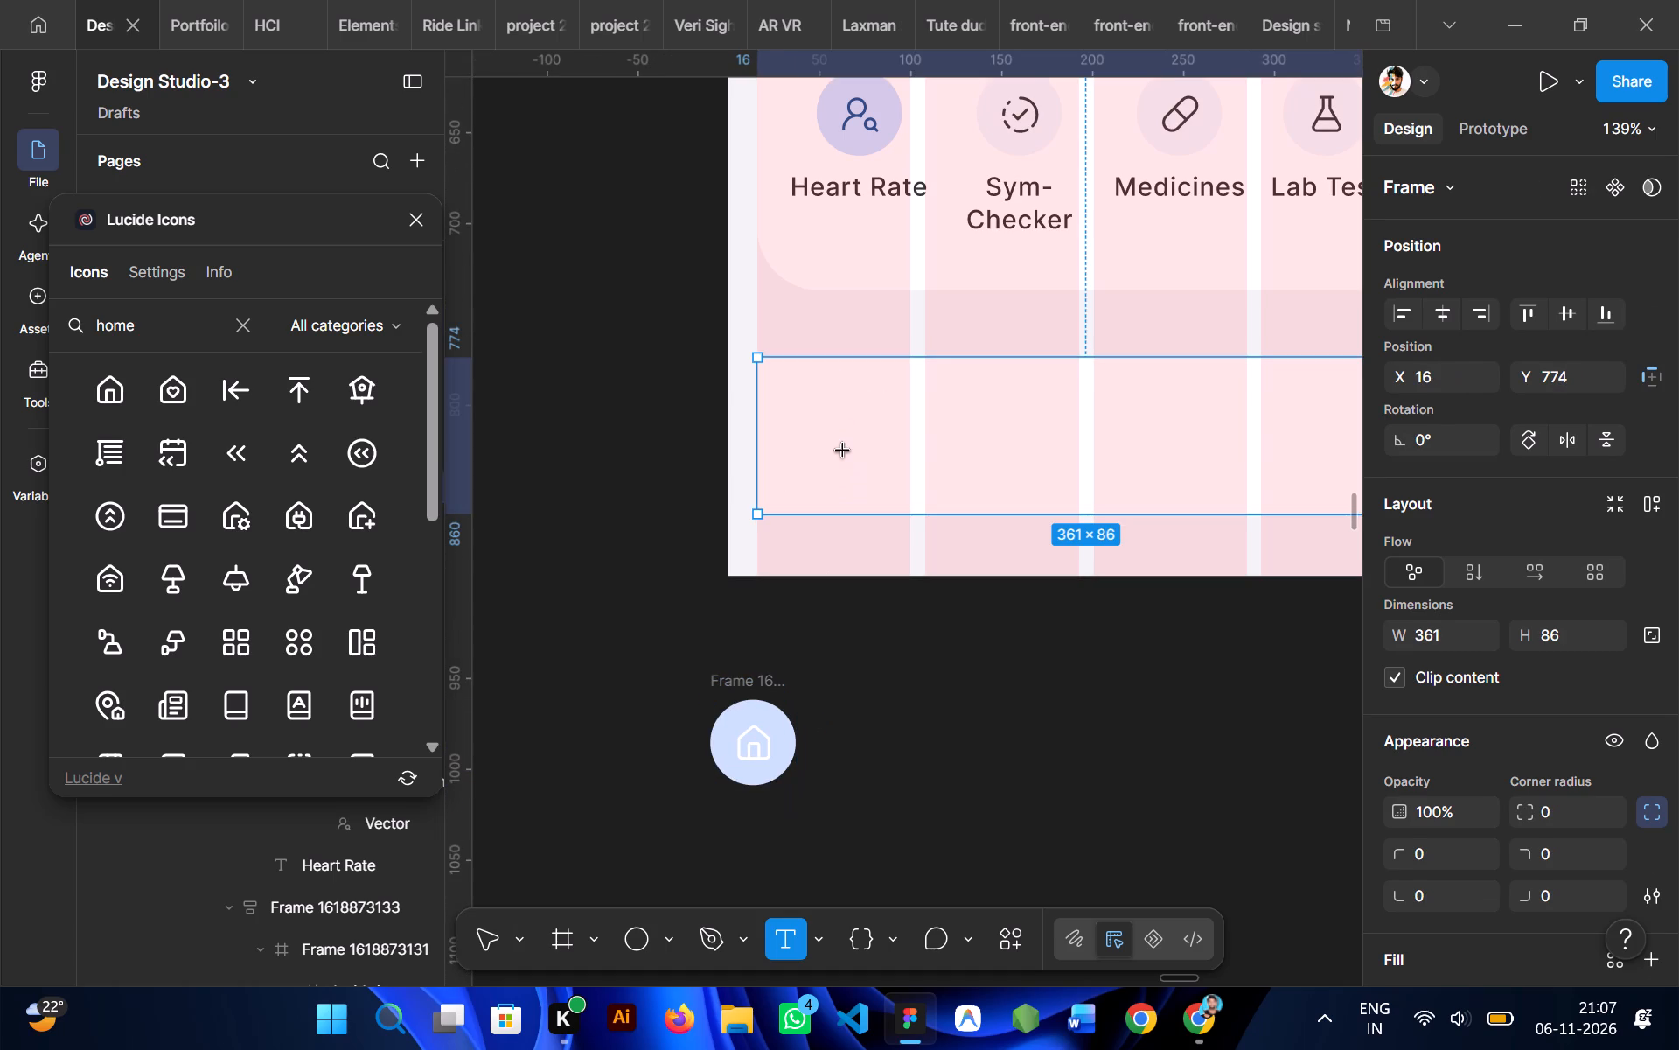
left_click(839, 426)
type("Home")
left_click(965, 681)
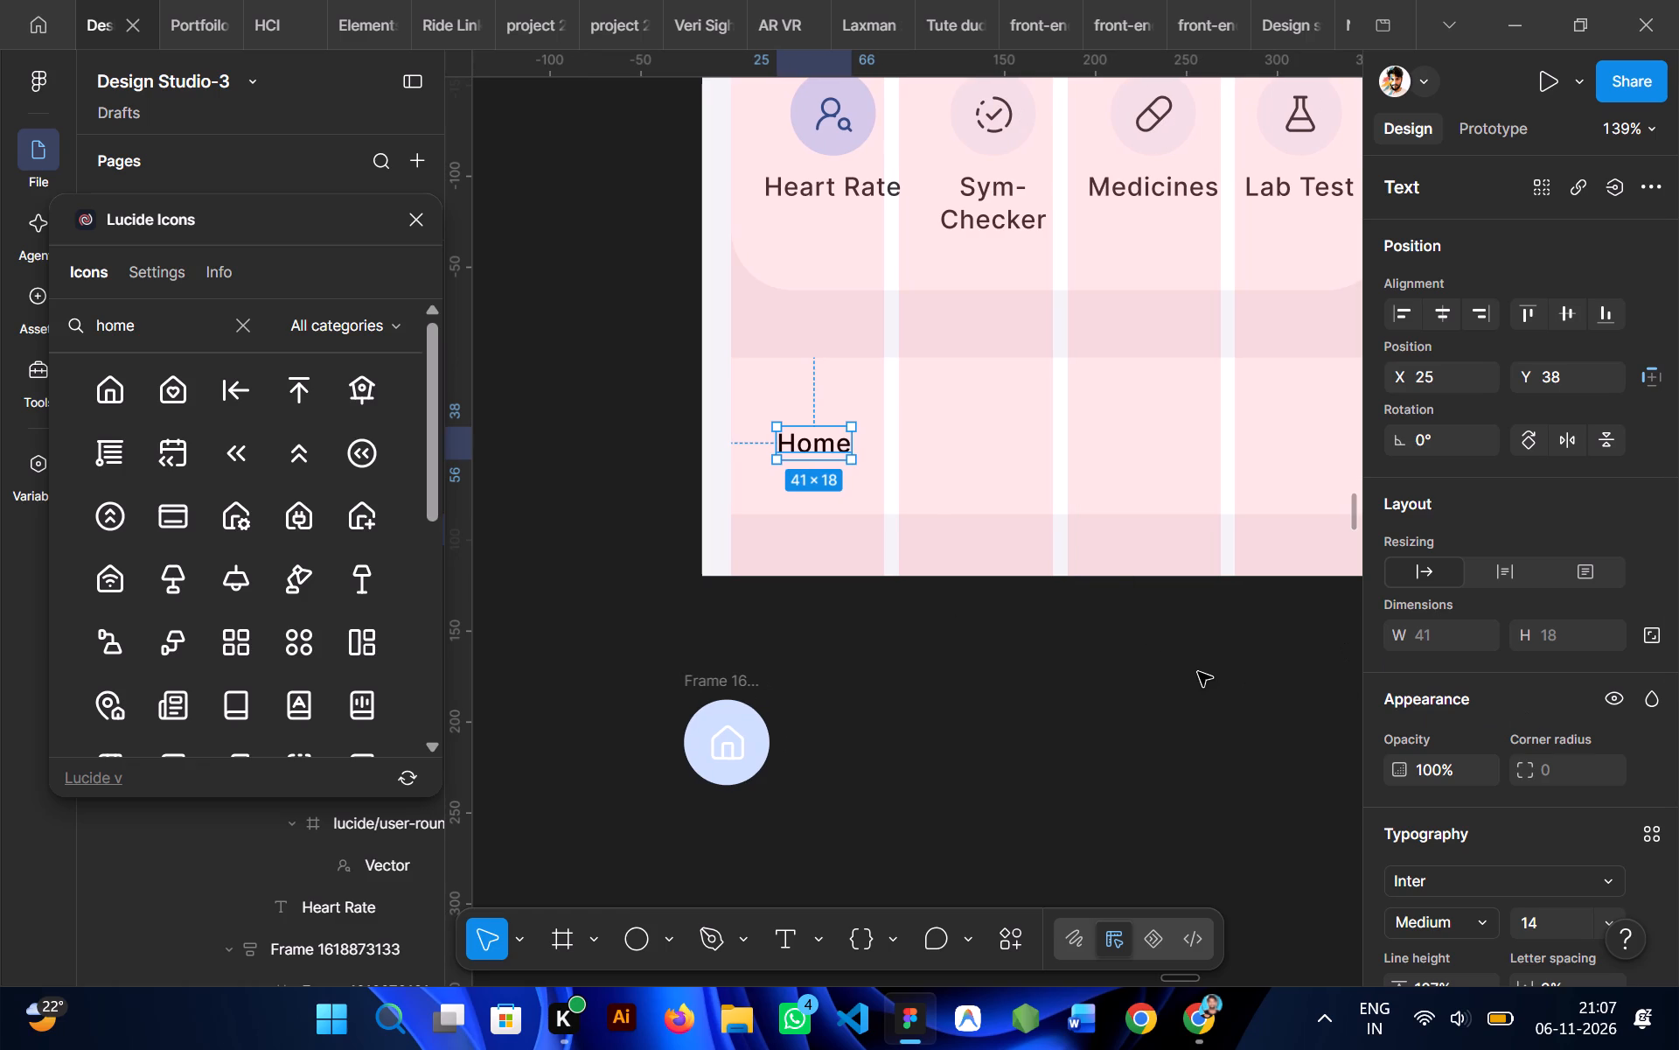
key("shift+a")
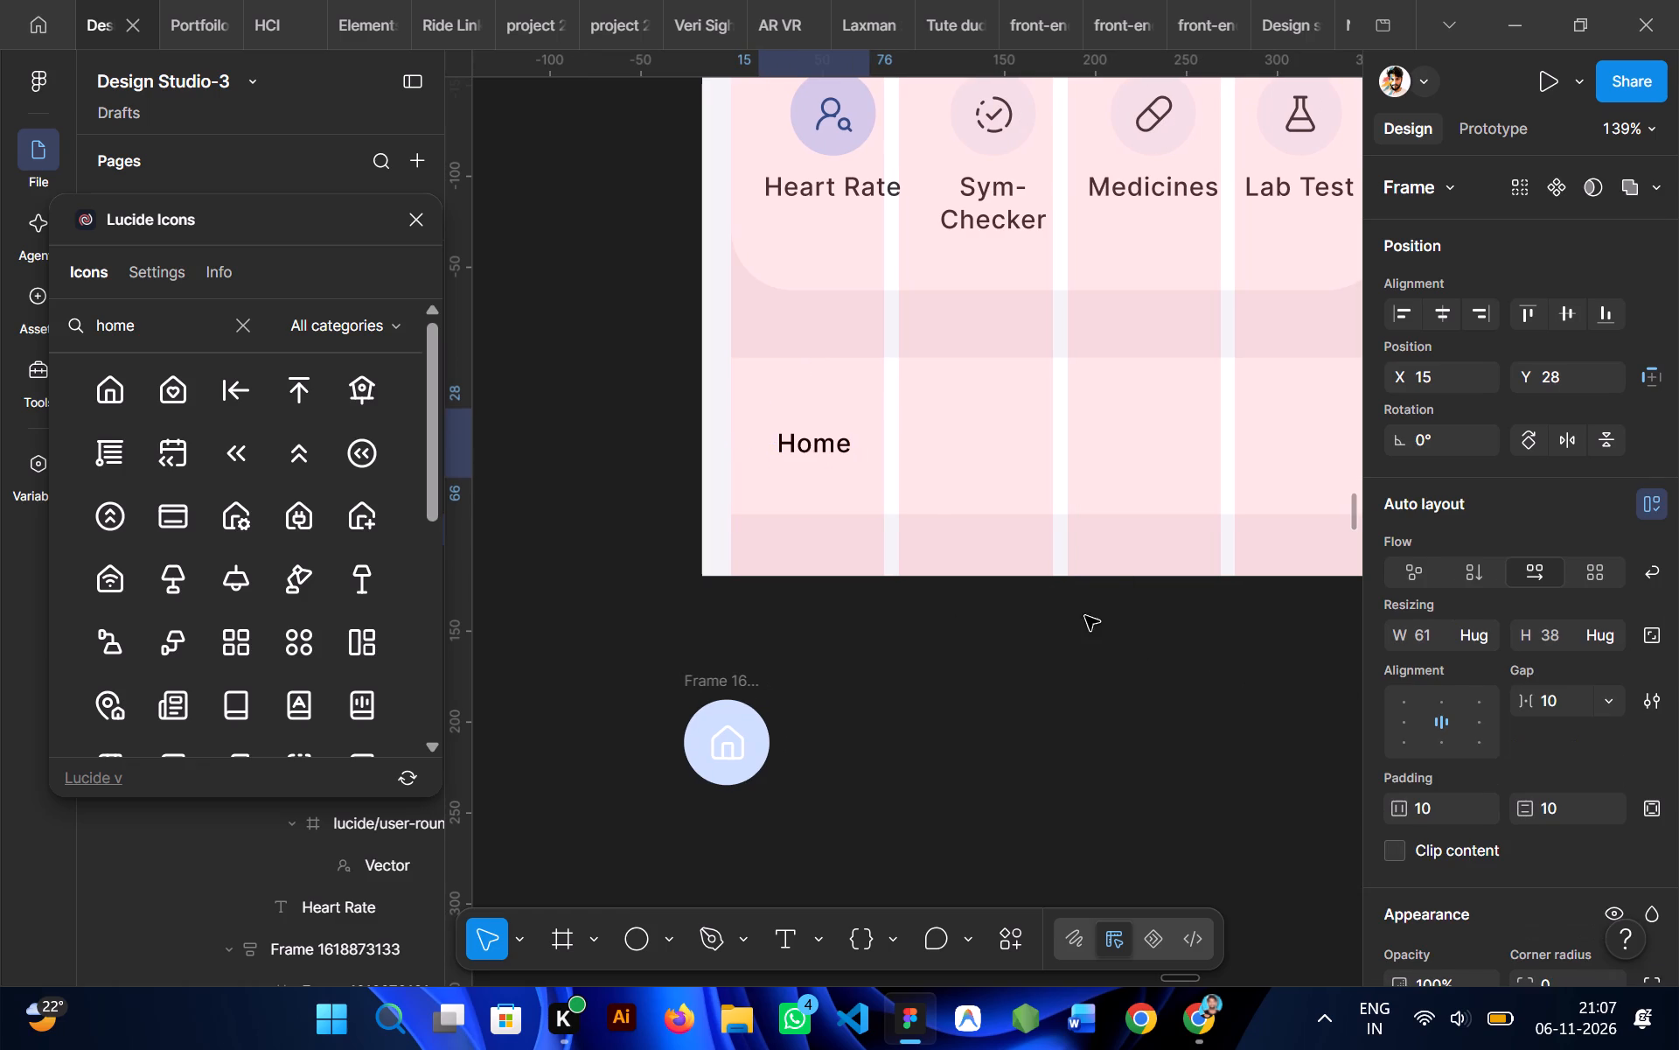
Fill the Home auto layout frame with dark navy 0B233F, sampled from the appointment card.
scroll(1488, 661, "down", 2)
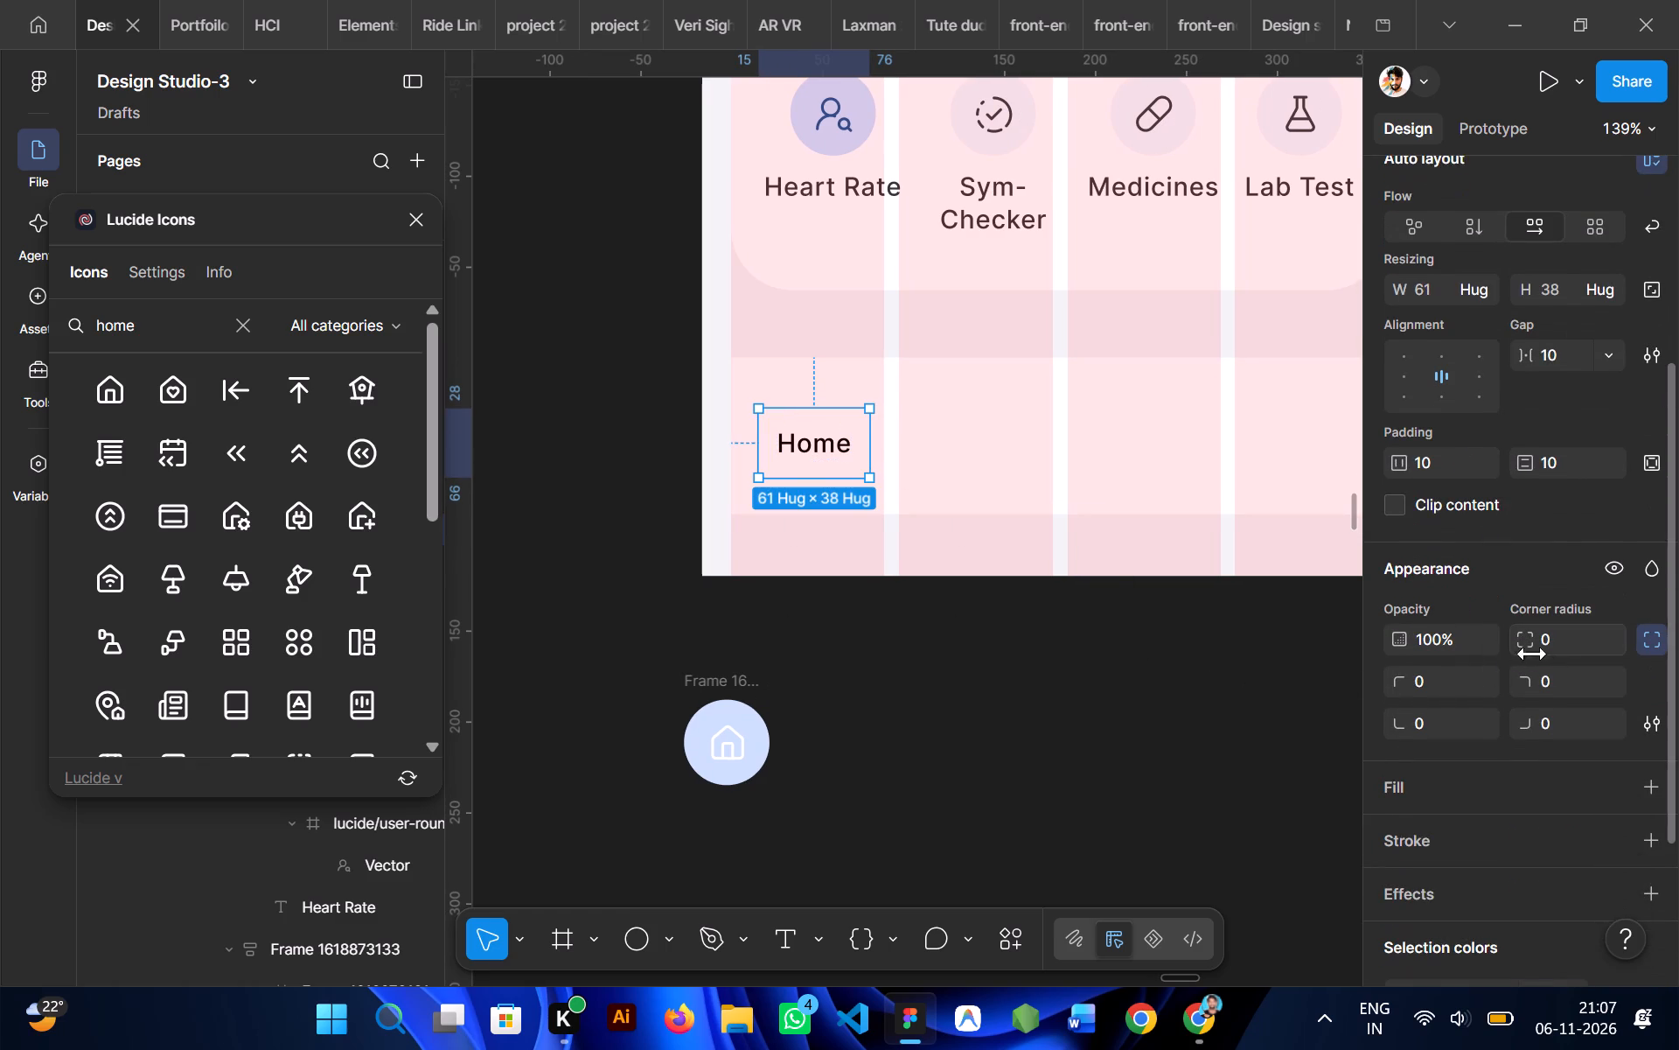
left_click(1650, 788)
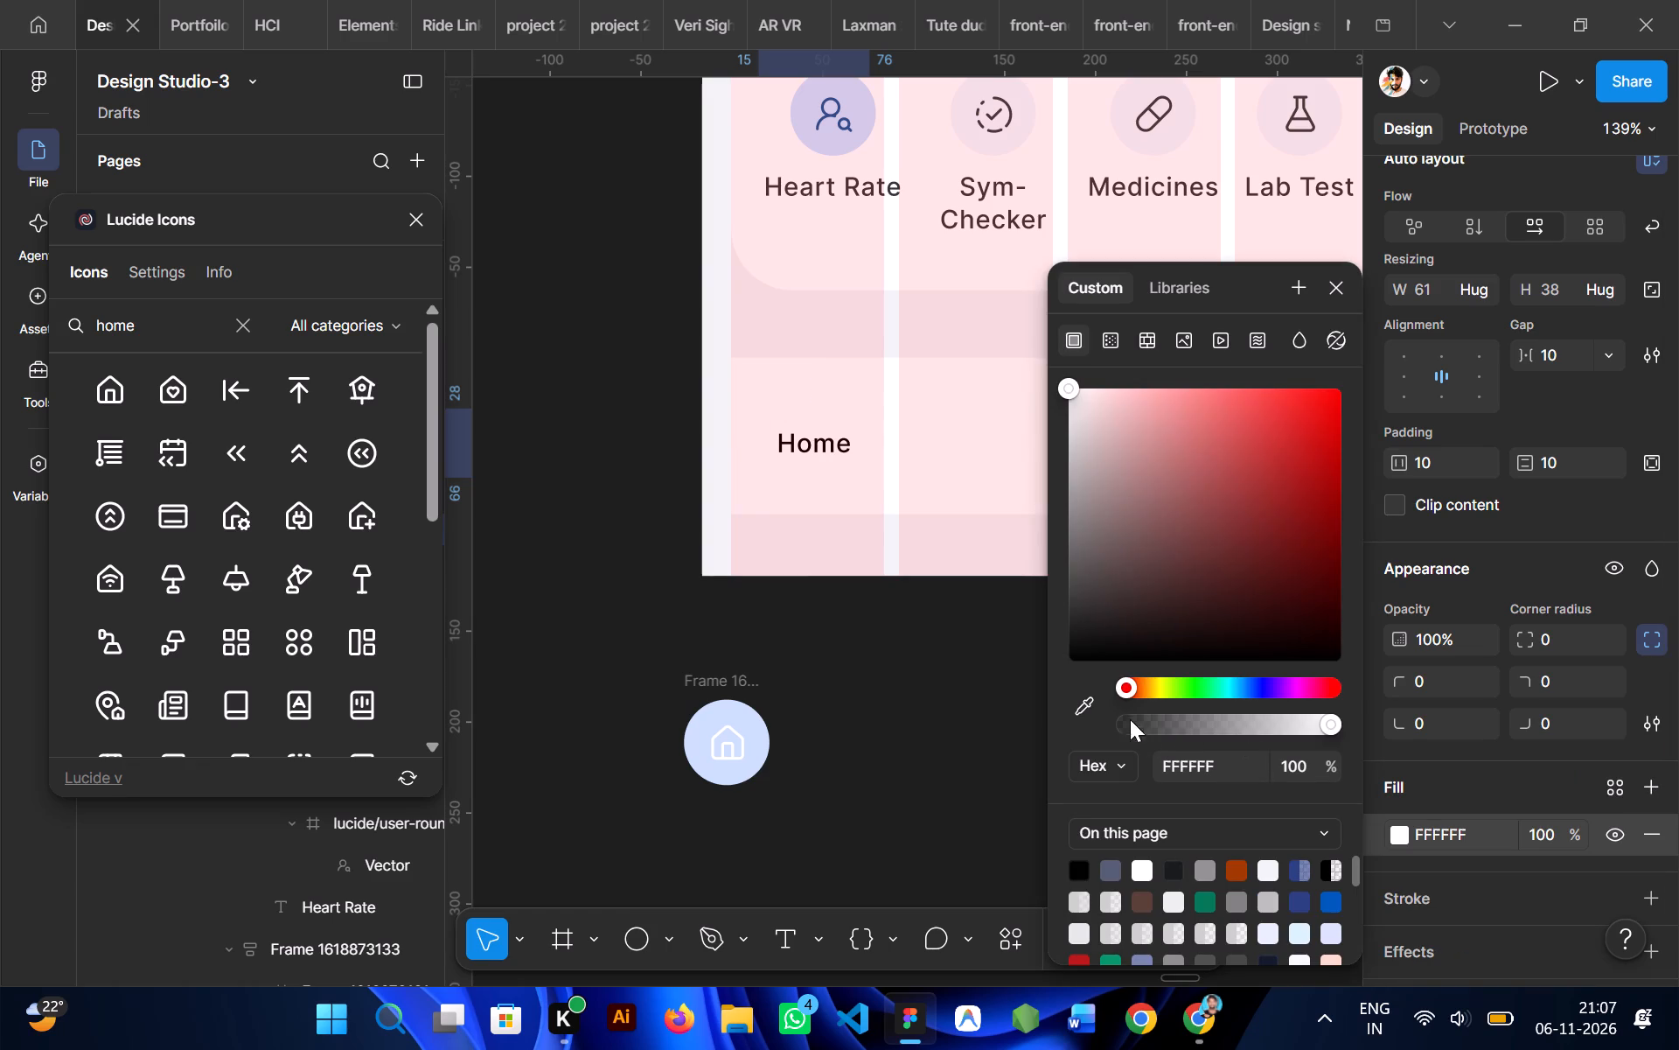
left_click(1076, 706)
scroll(968, 521, "up", 2)
scroll(902, 428, "up", 1)
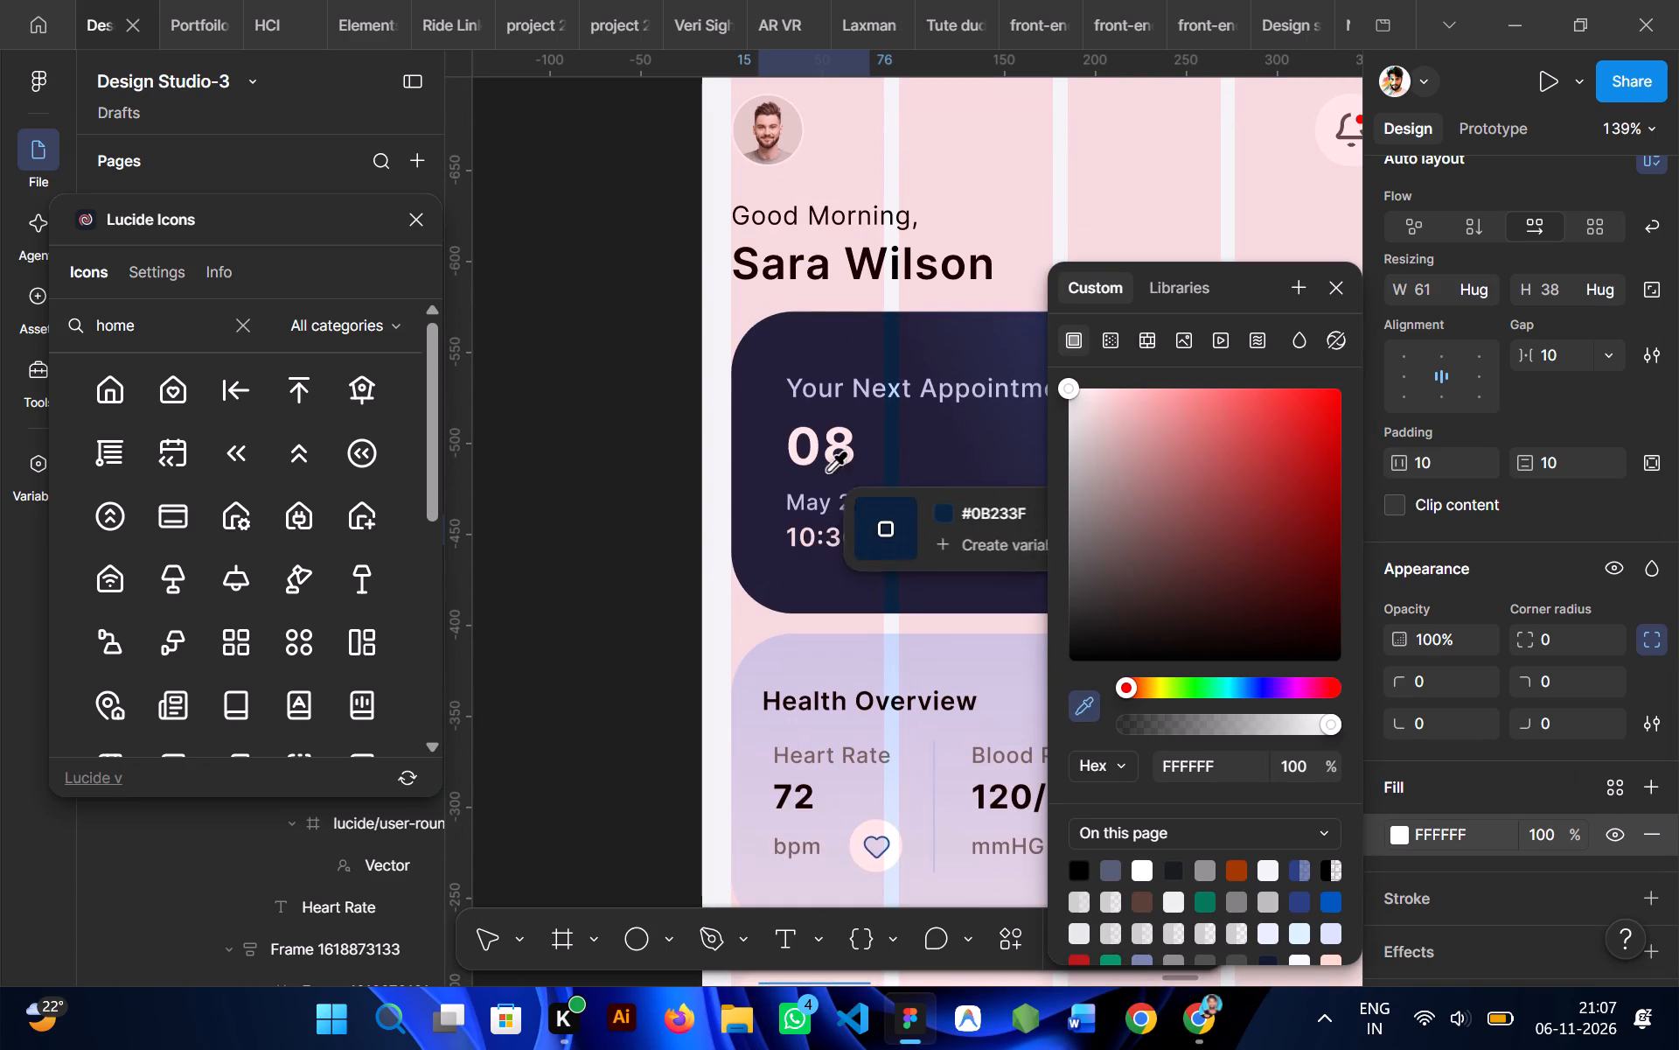
left_click(774, 556)
scroll(579, 706, "down", 2)
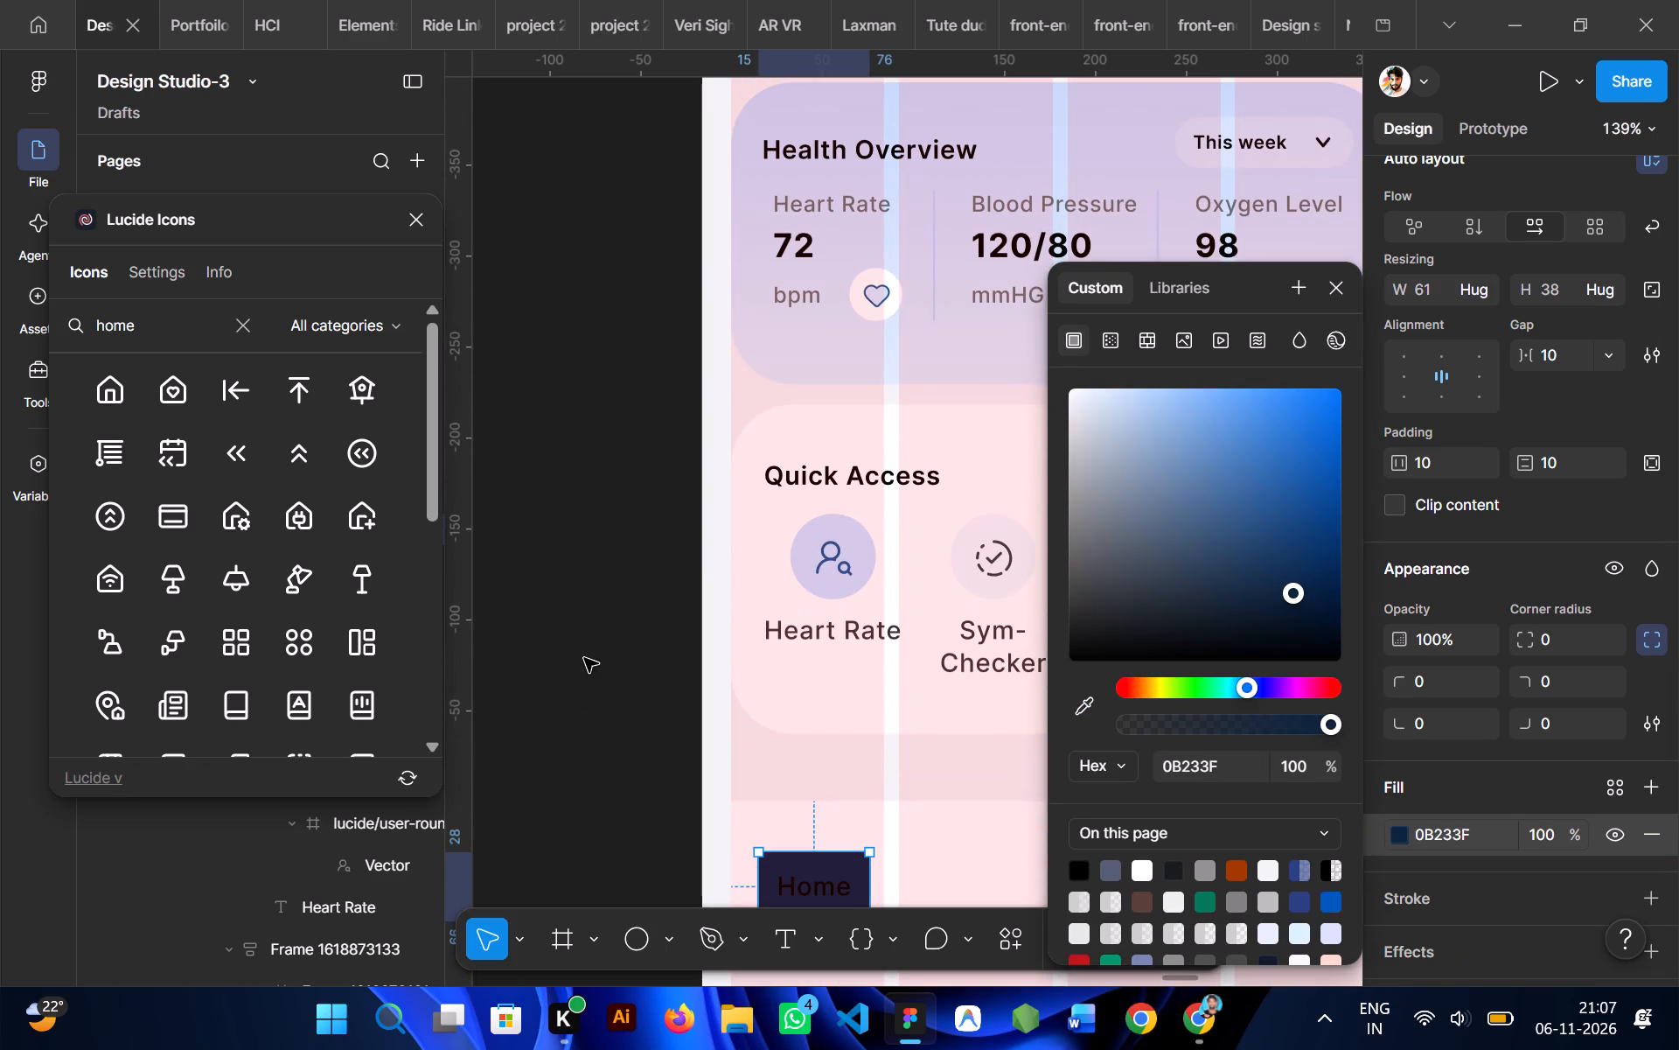
left_click(583, 658)
Recolor the Home text to white, FFFFFF.
scroll(583, 658, "down", 1)
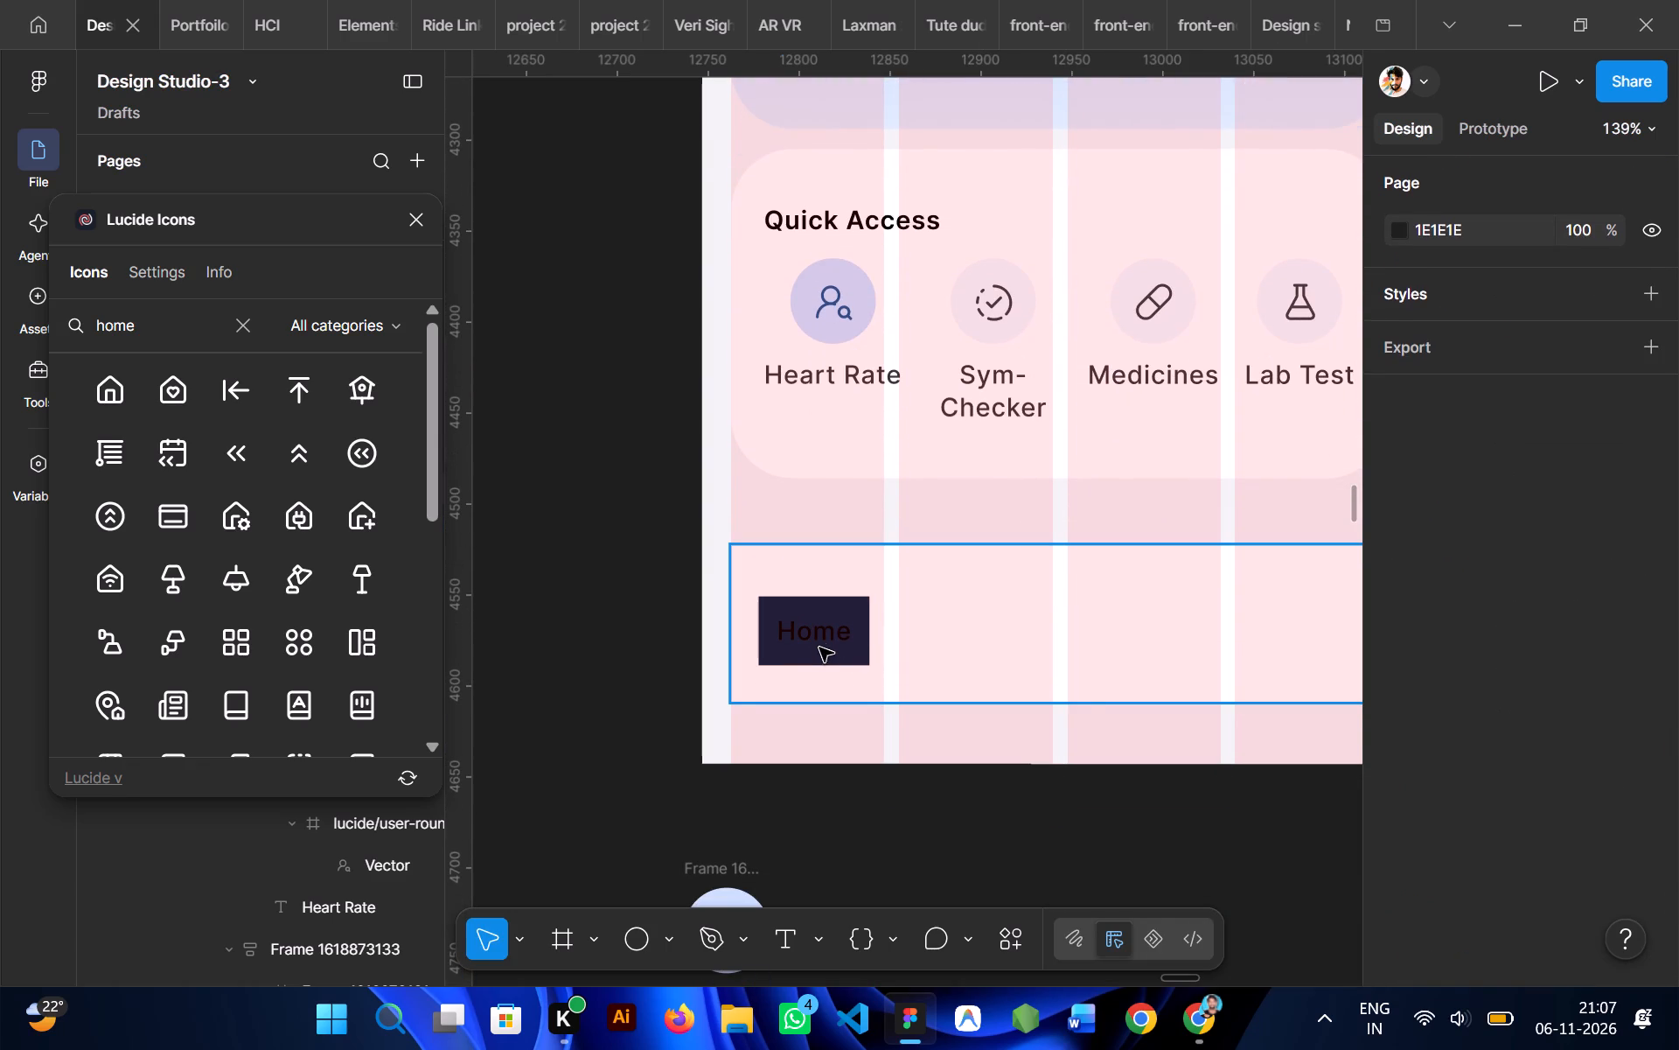
double_click(821, 649)
left_click(821, 648)
scroll(1454, 742, "down", 2)
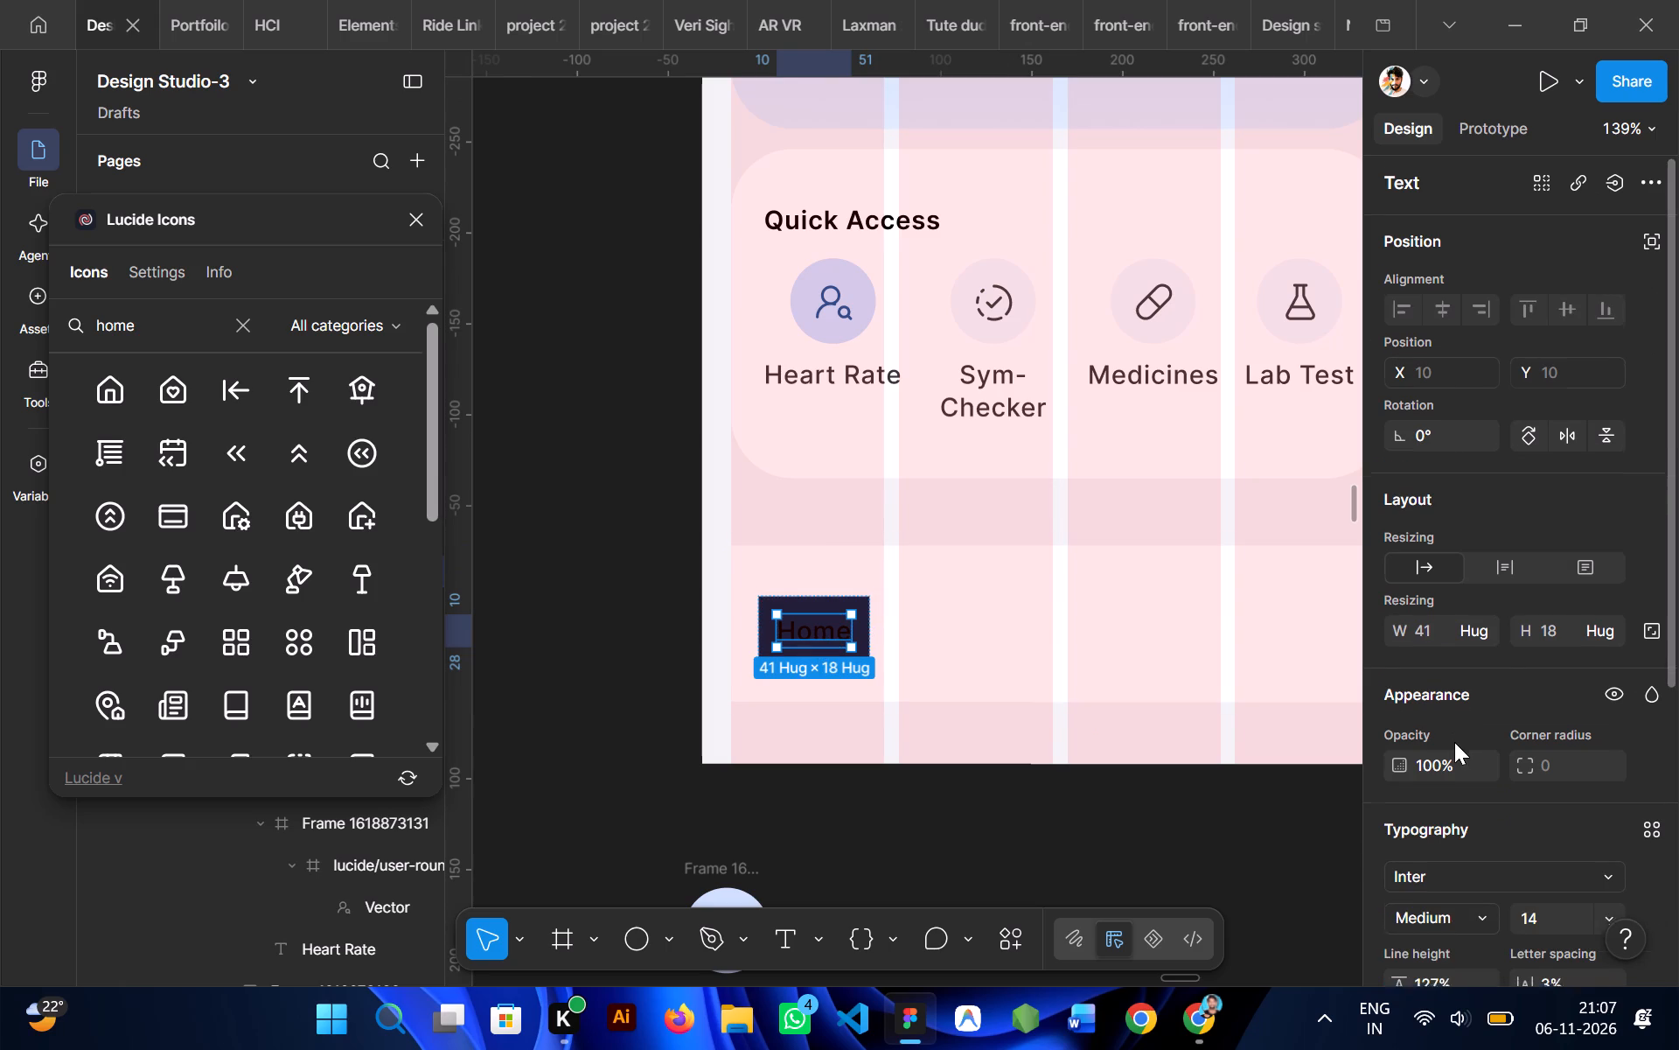
scroll(1454, 742, "down", 1)
left_click(1395, 728)
left_click_drag(1176, 538, 1035, 367)
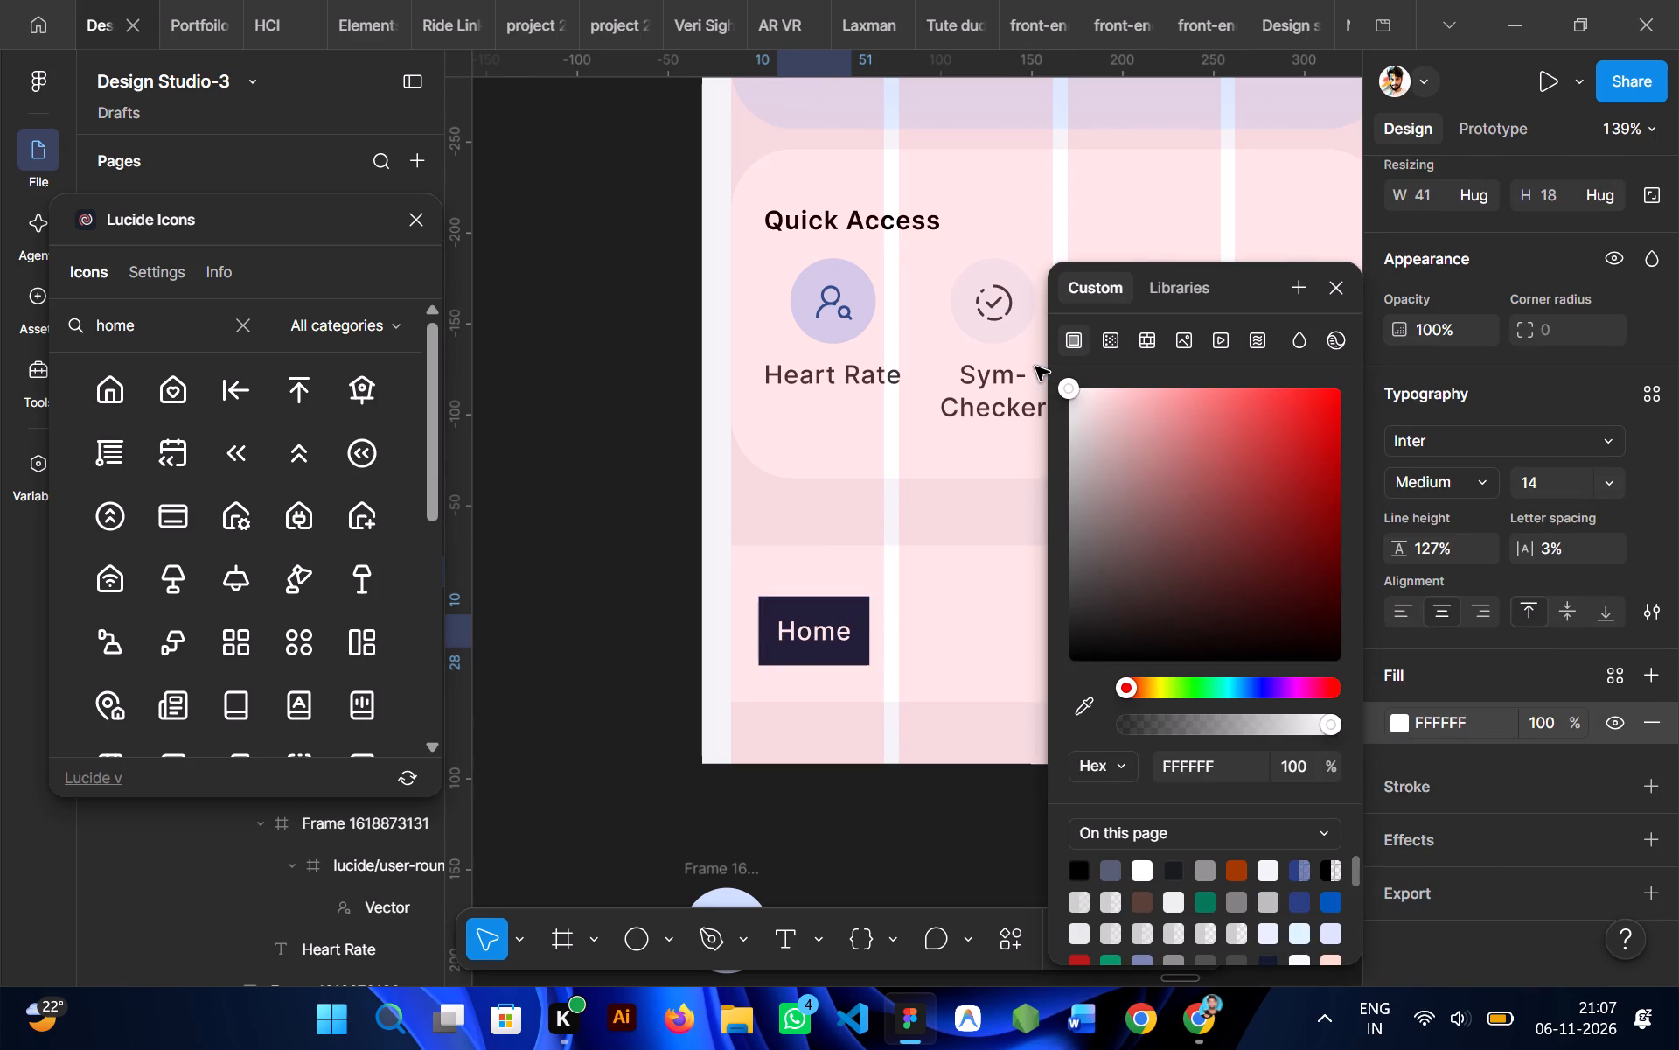
left_click(607, 649)
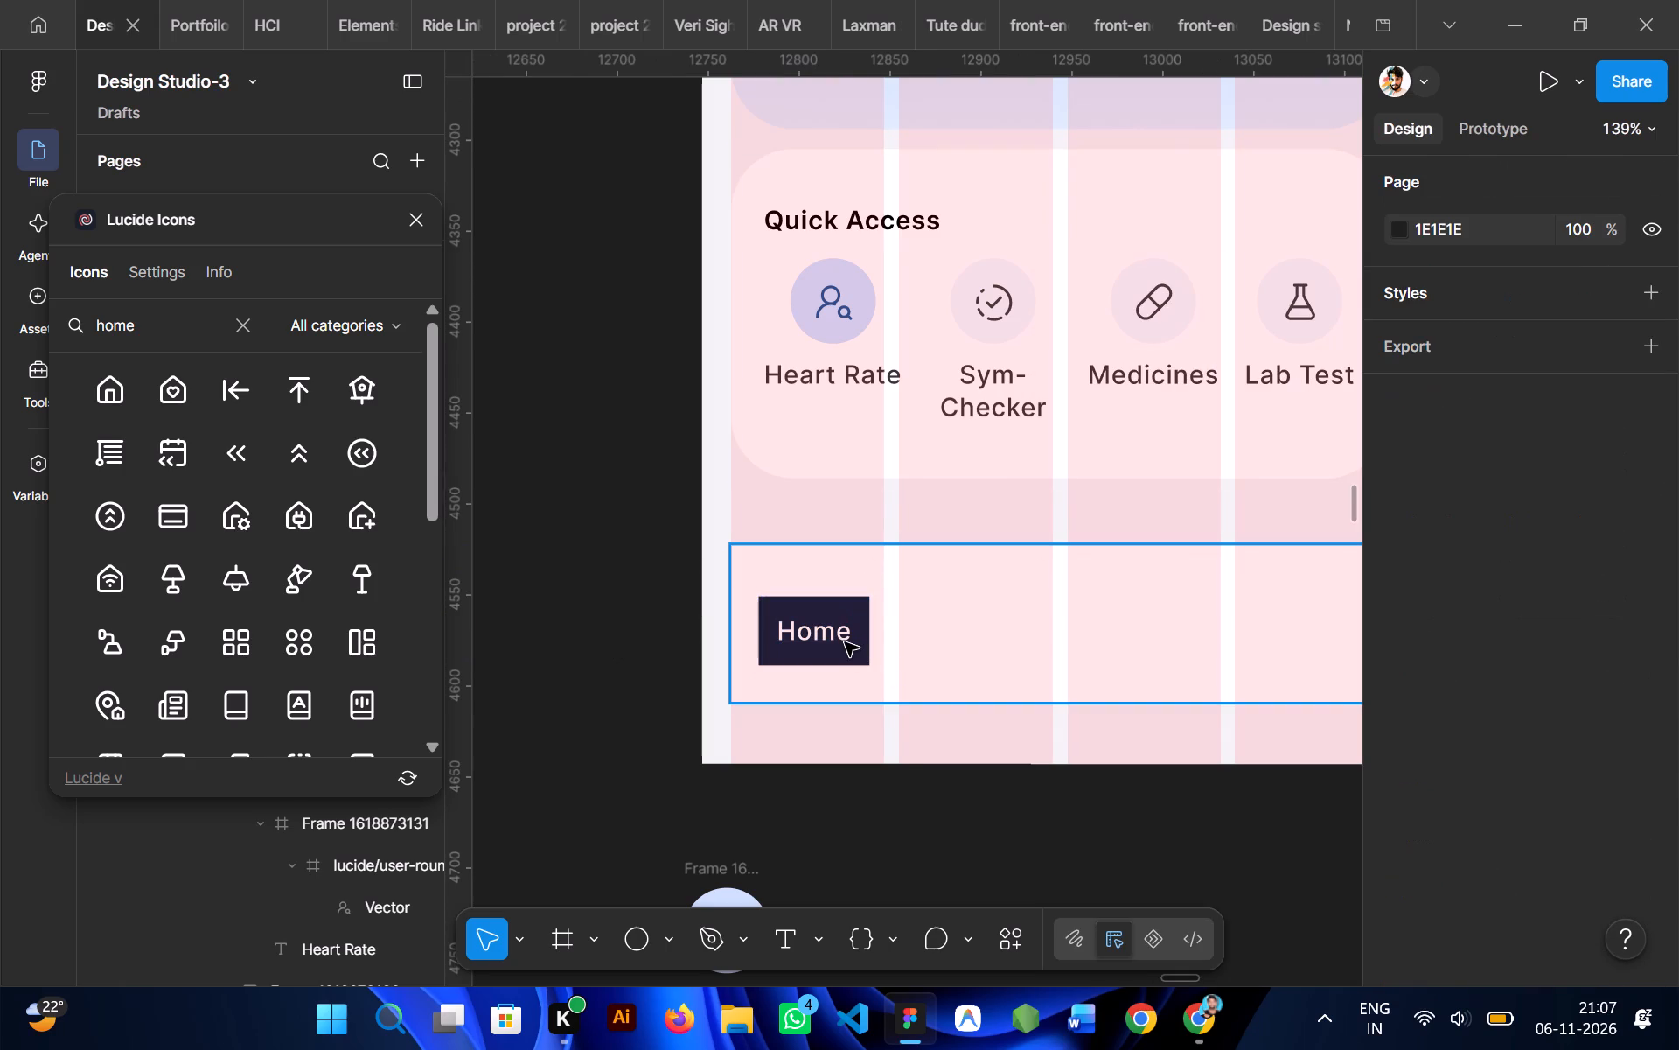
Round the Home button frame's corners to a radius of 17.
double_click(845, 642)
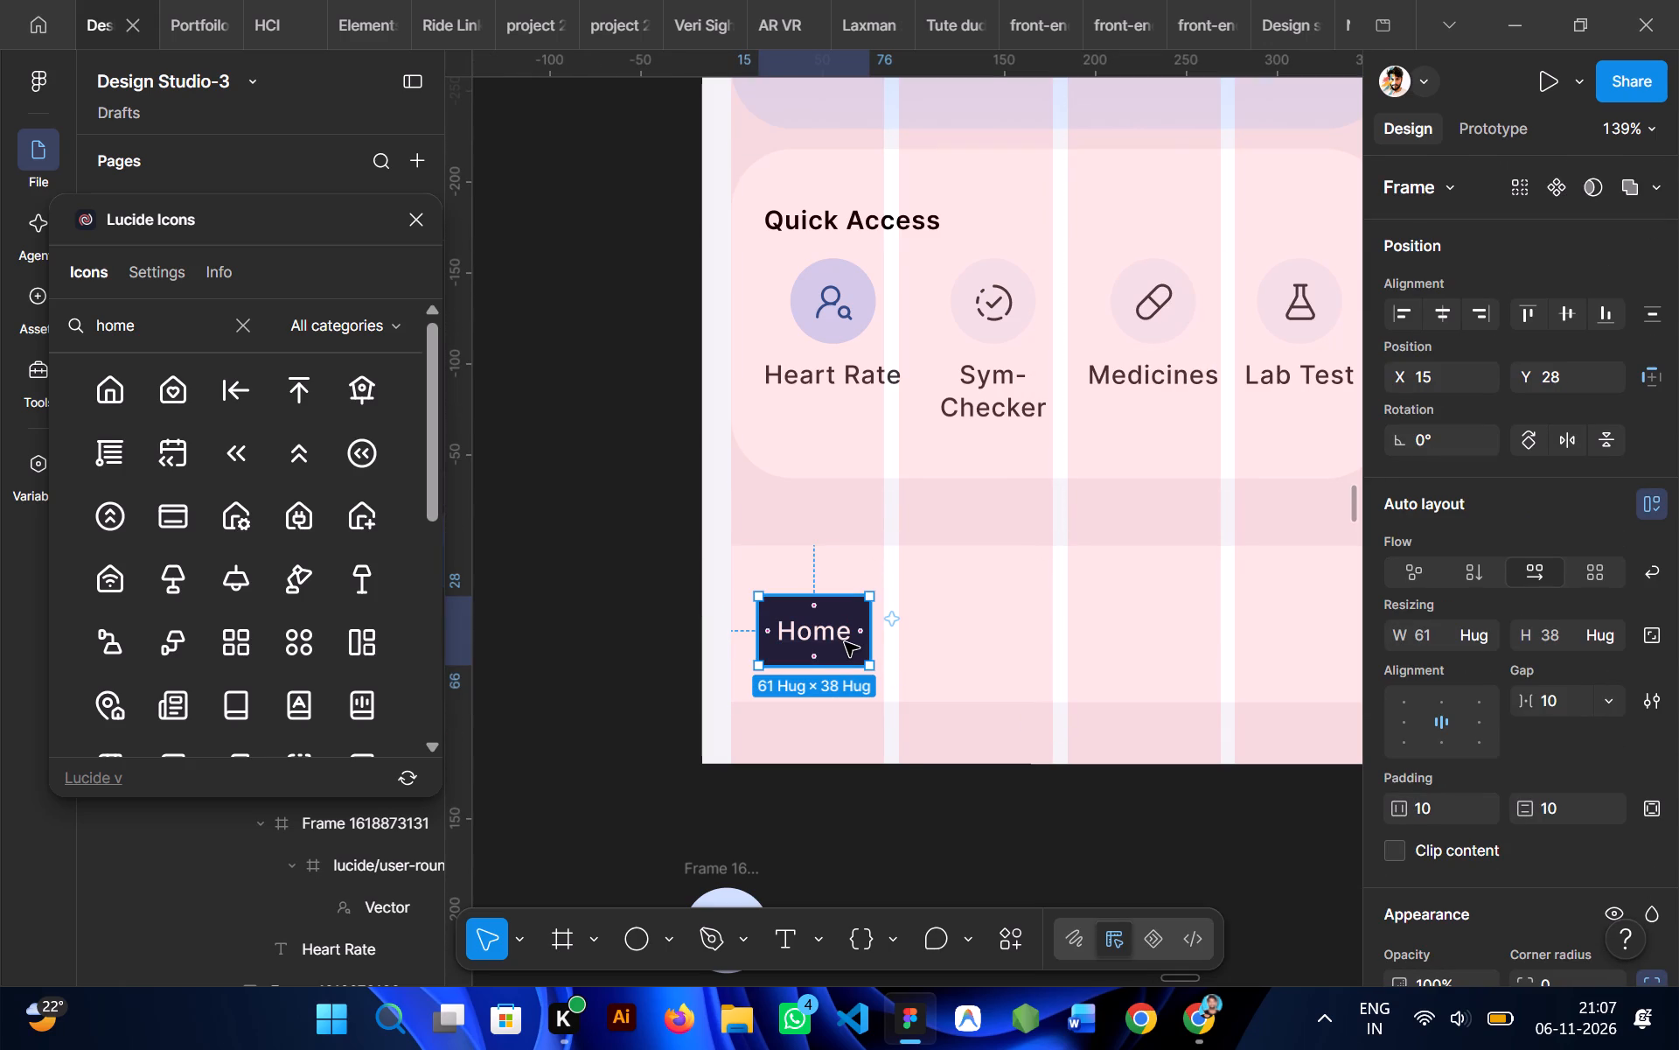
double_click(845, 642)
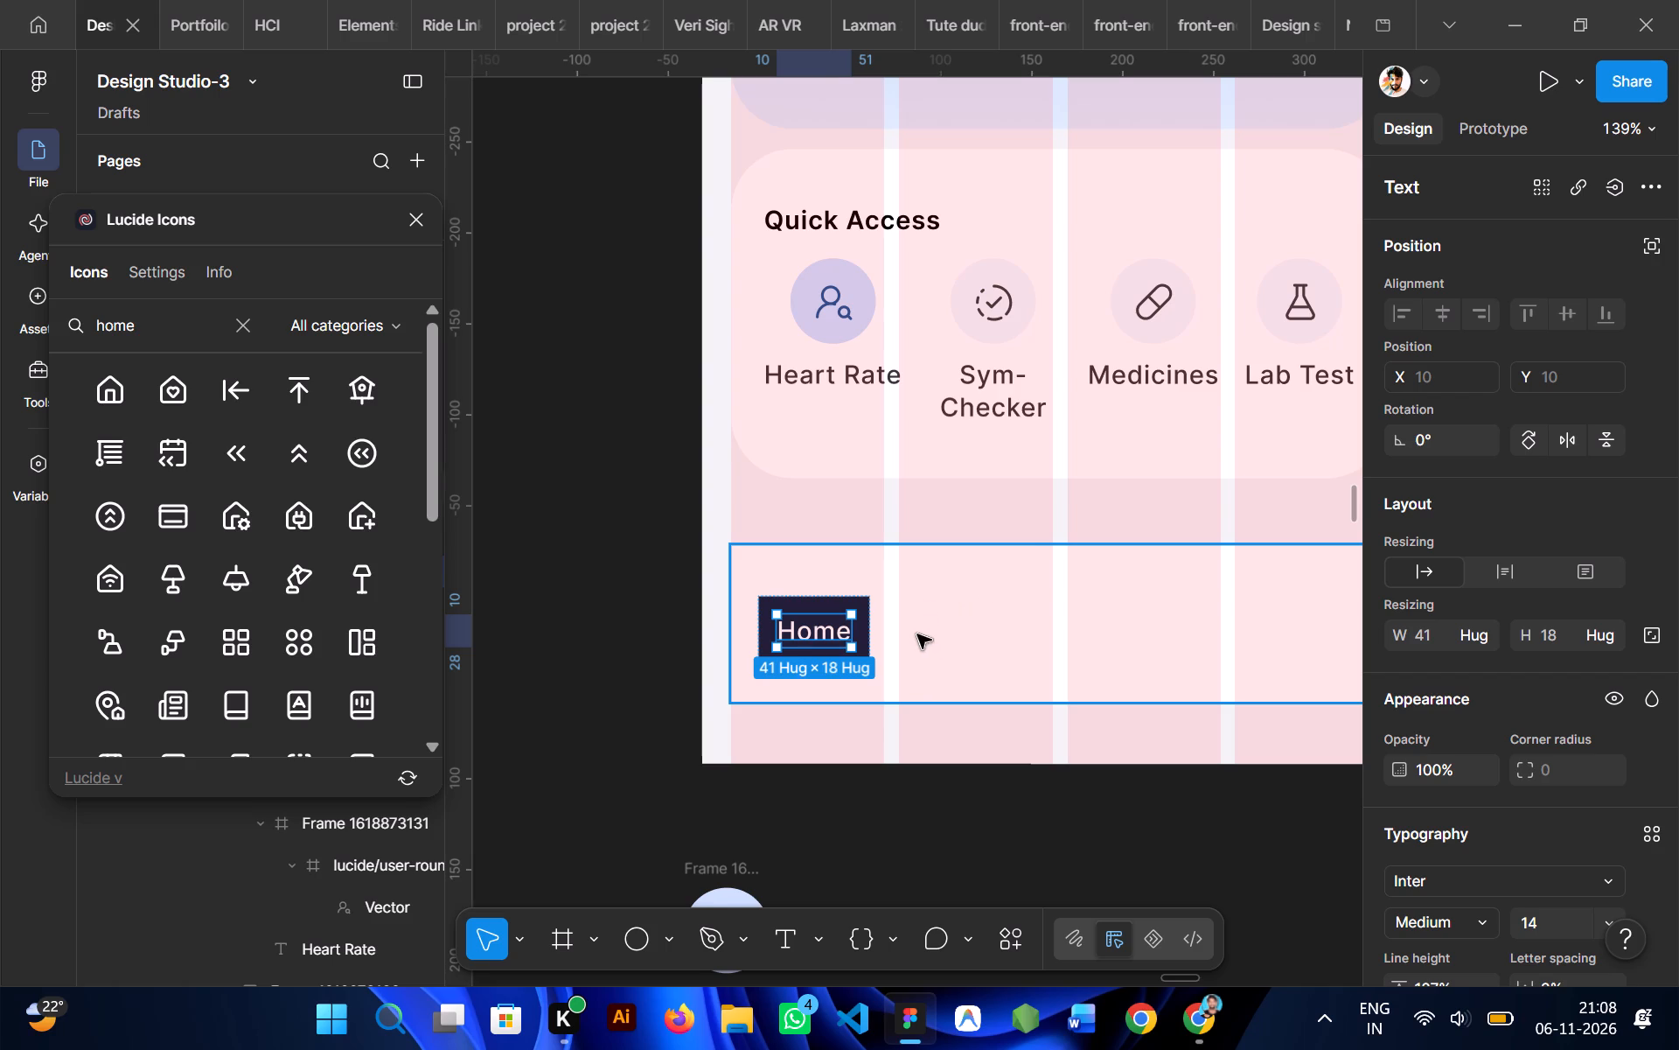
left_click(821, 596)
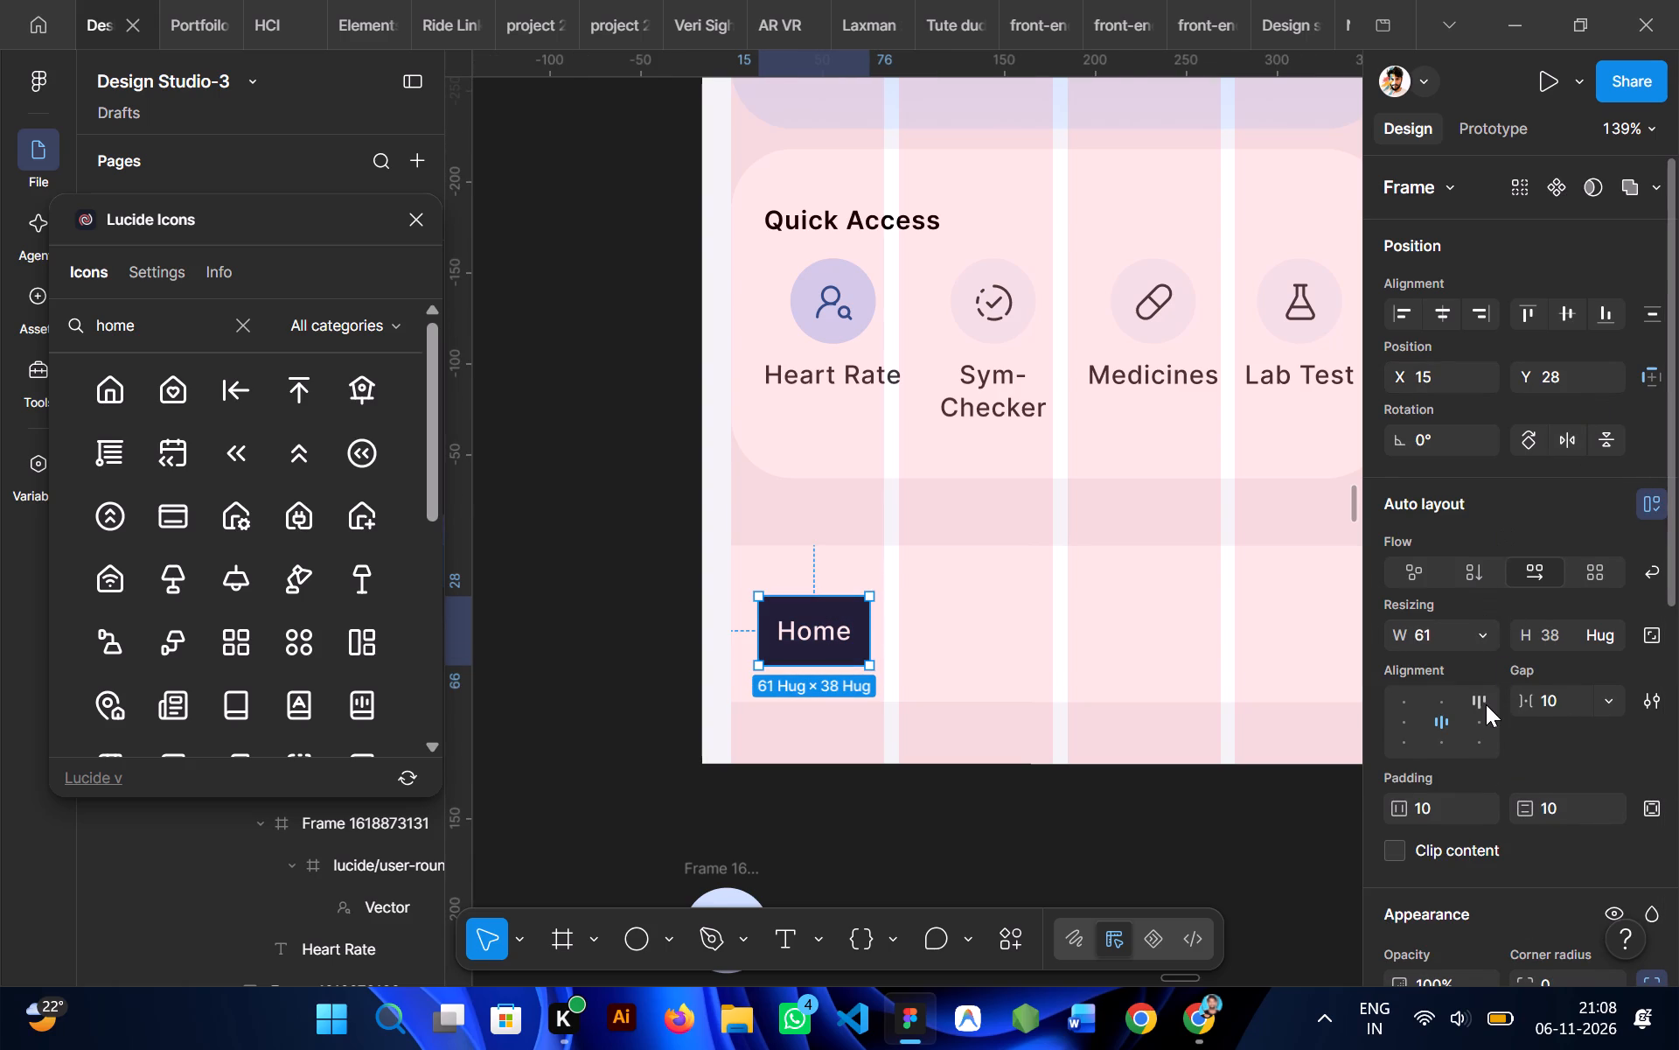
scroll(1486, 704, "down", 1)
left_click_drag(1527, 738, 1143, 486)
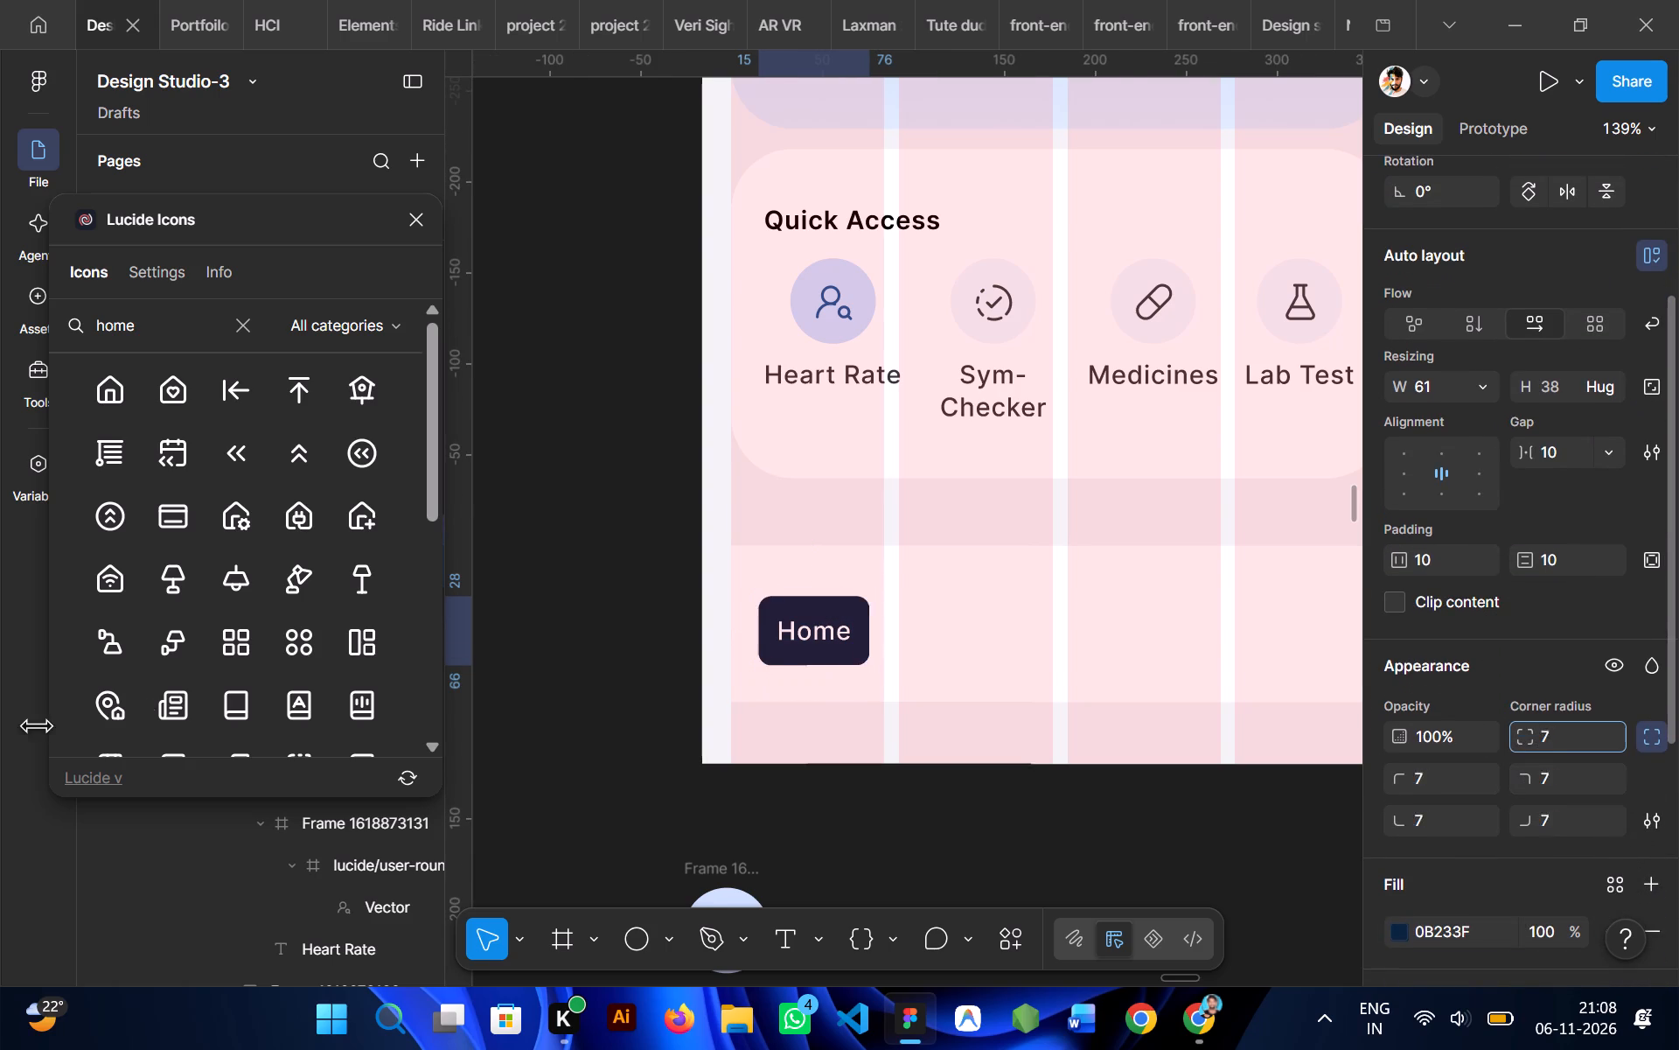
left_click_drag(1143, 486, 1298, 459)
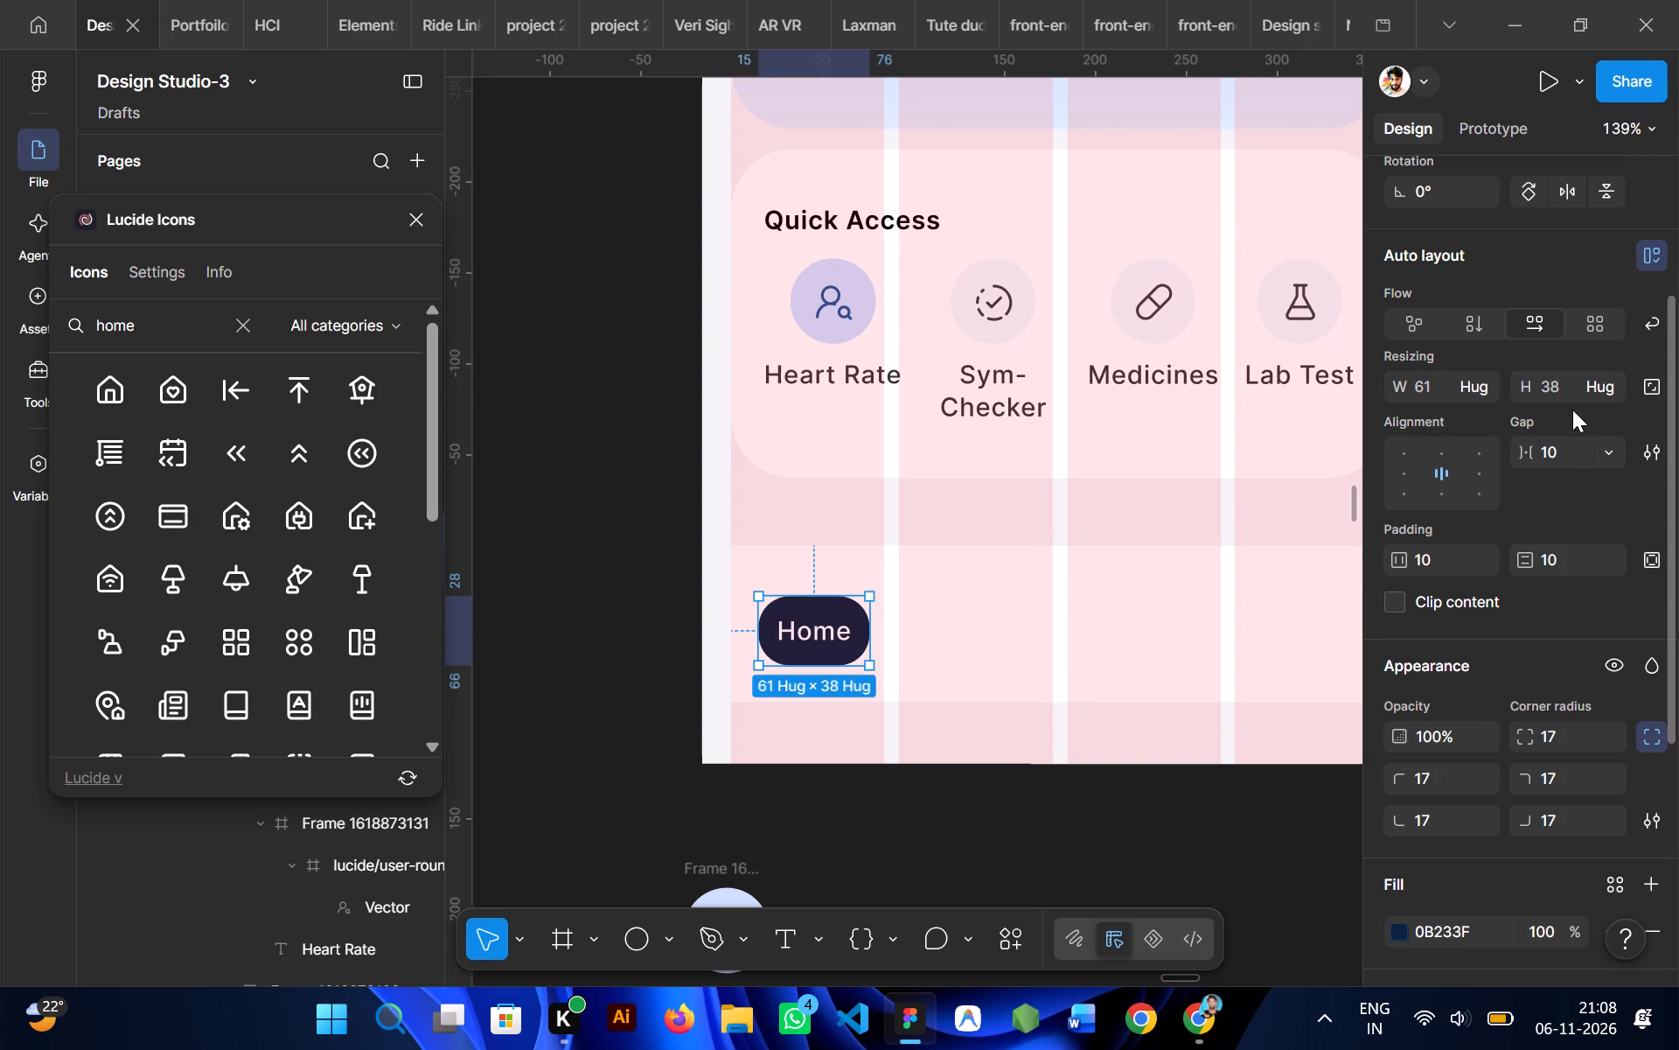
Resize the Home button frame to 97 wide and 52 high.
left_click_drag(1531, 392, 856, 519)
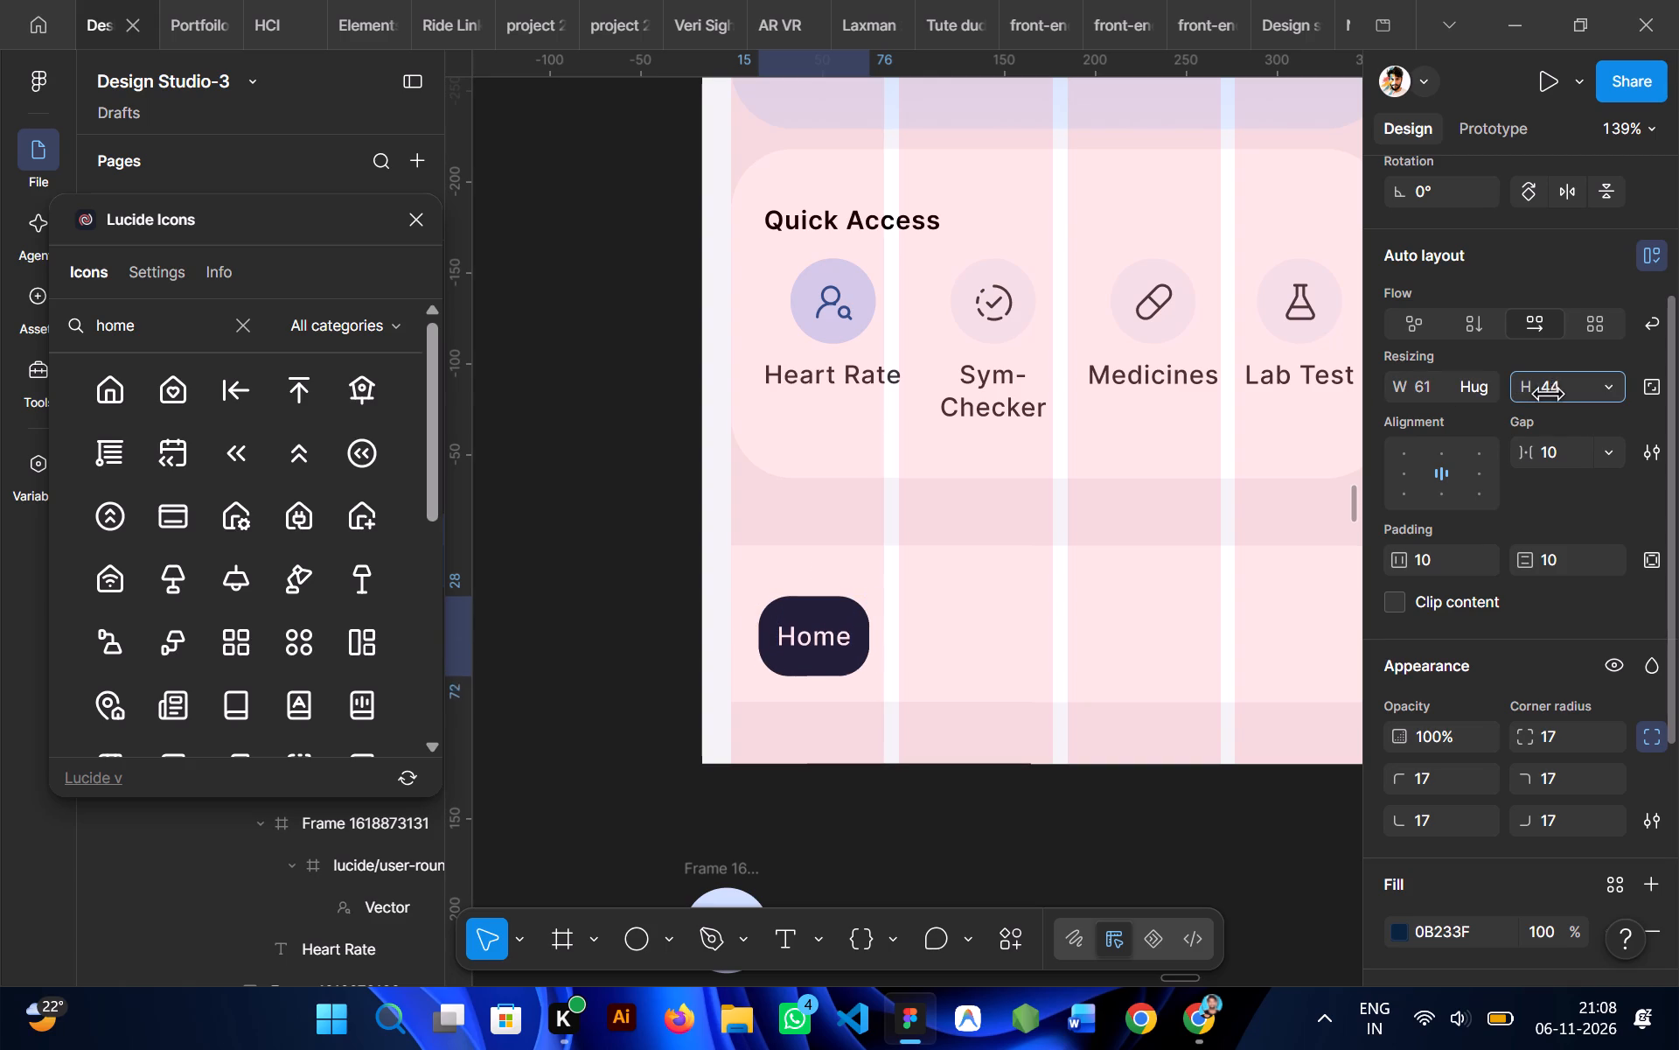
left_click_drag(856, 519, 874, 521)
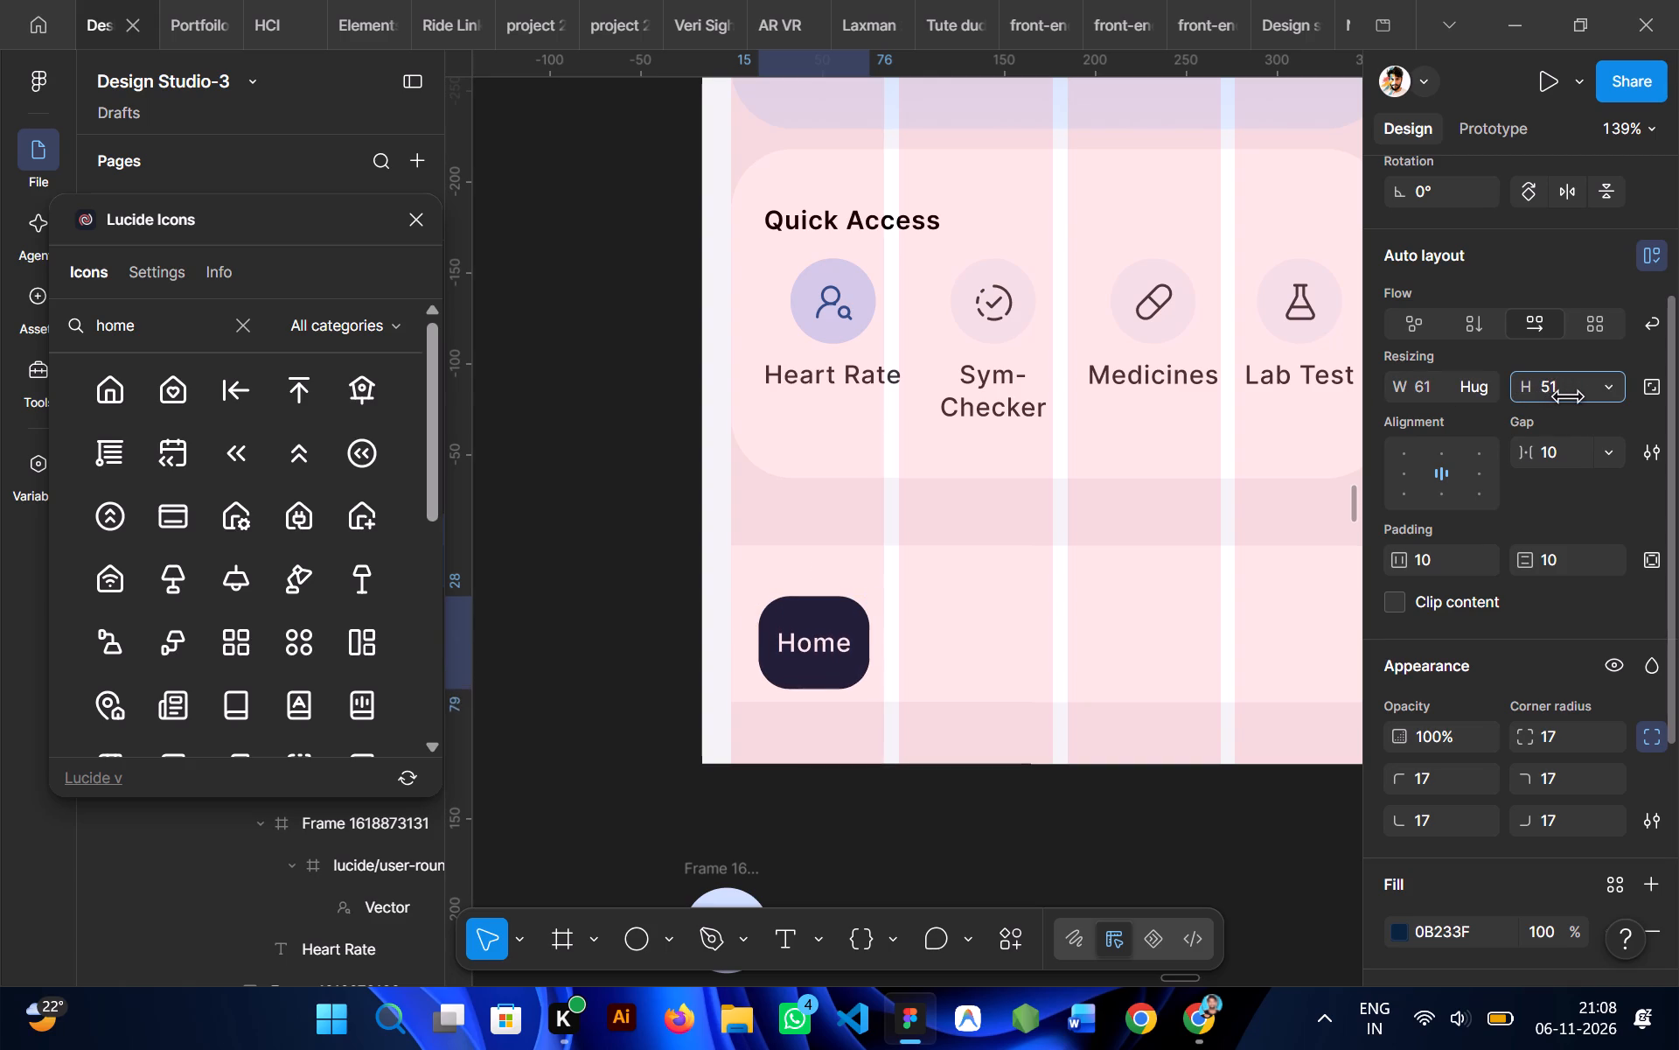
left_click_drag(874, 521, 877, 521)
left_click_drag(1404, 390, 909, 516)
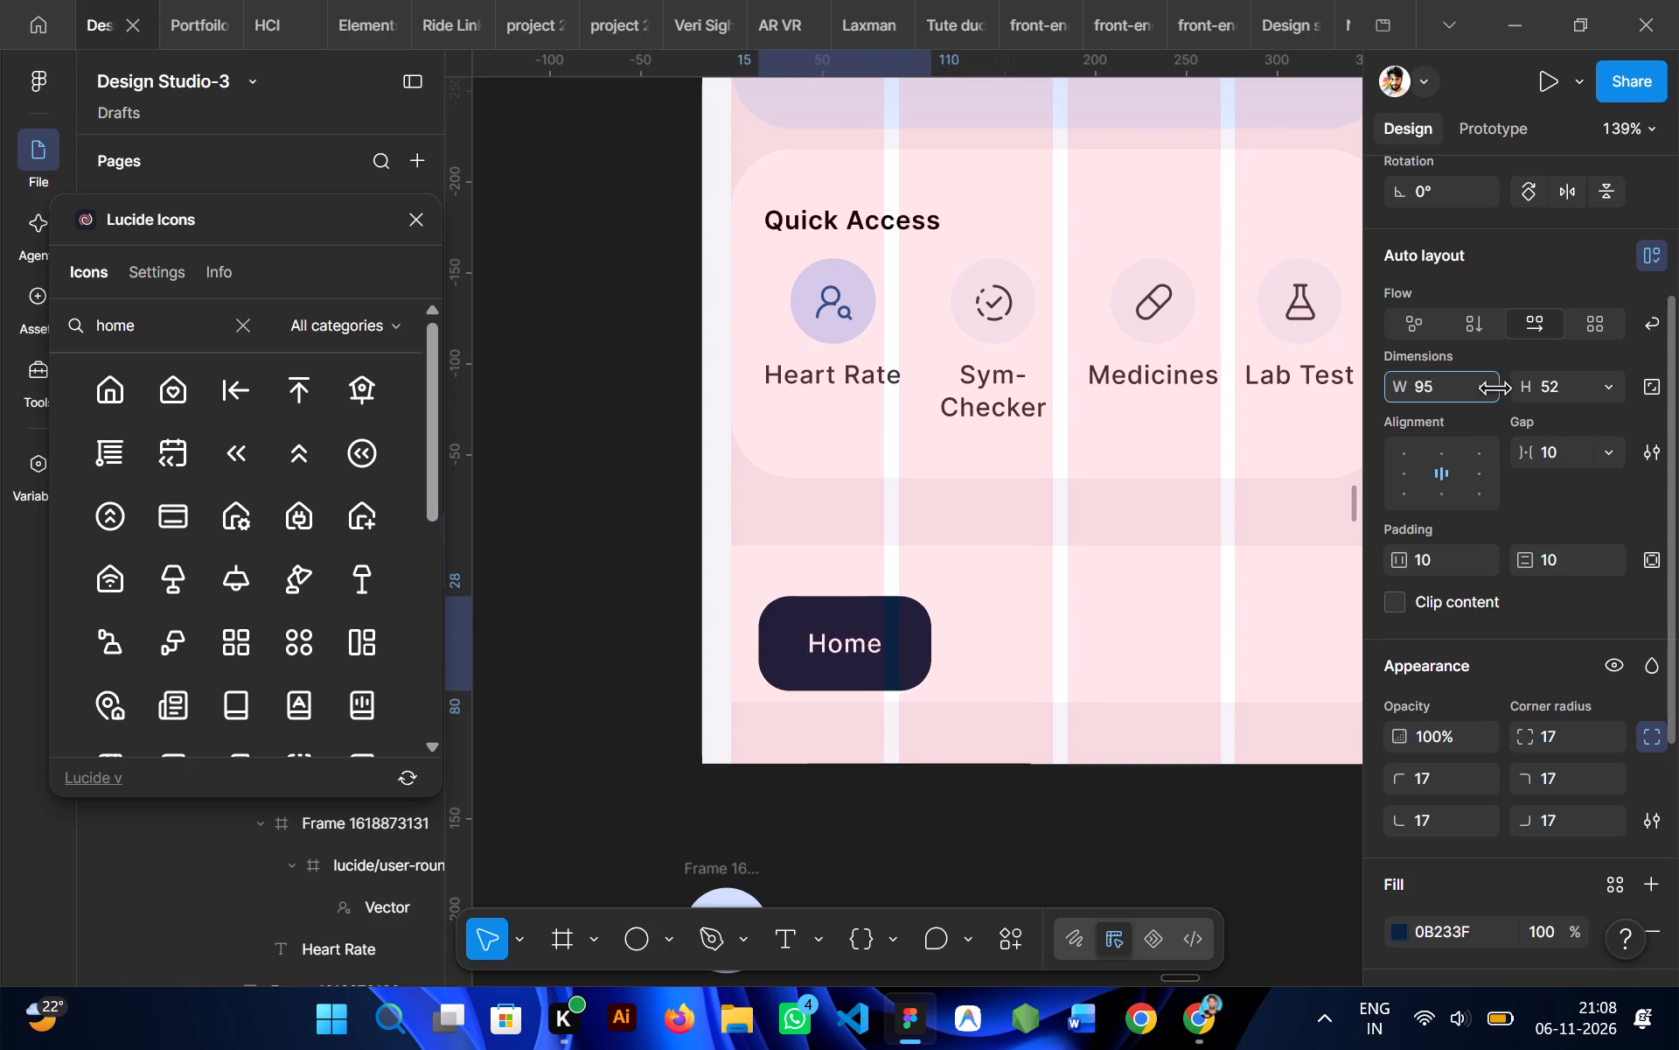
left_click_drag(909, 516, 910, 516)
Set the Home button's corner radius to 26 to give it a pill shape.
scroll(1557, 363, "up", 2)
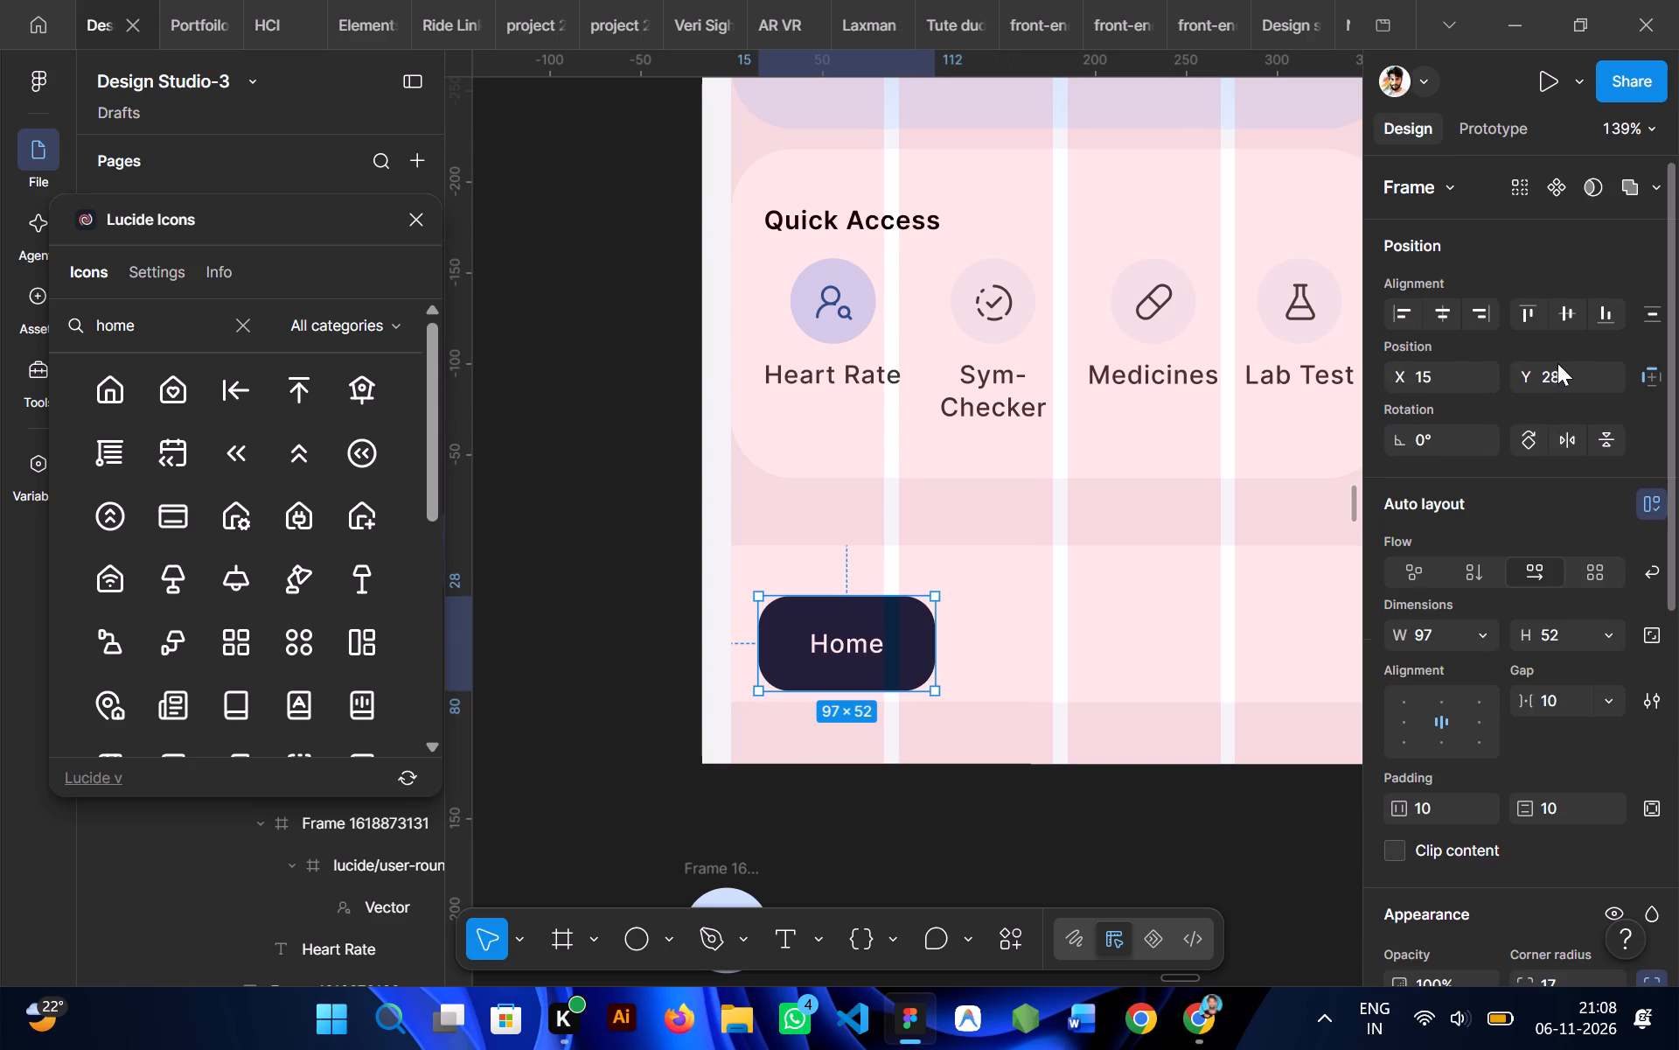
scroll(1536, 364, "down", 3)
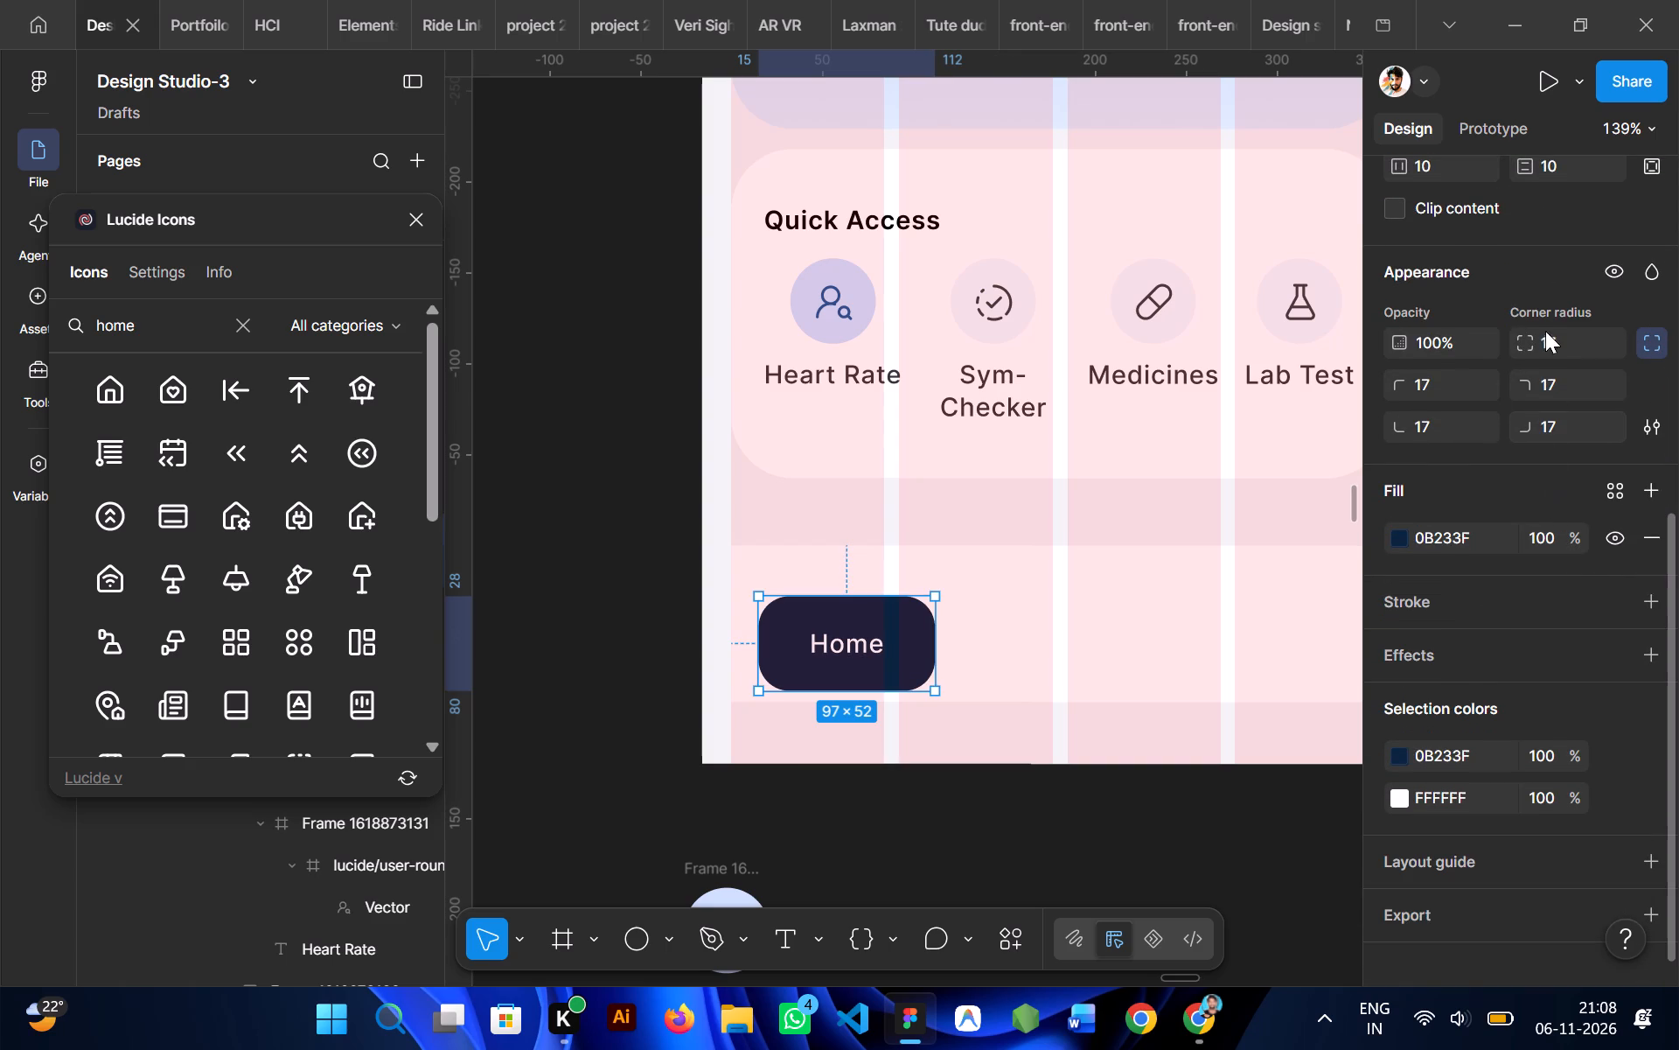
left_click_drag(1523, 346, 1077, 517)
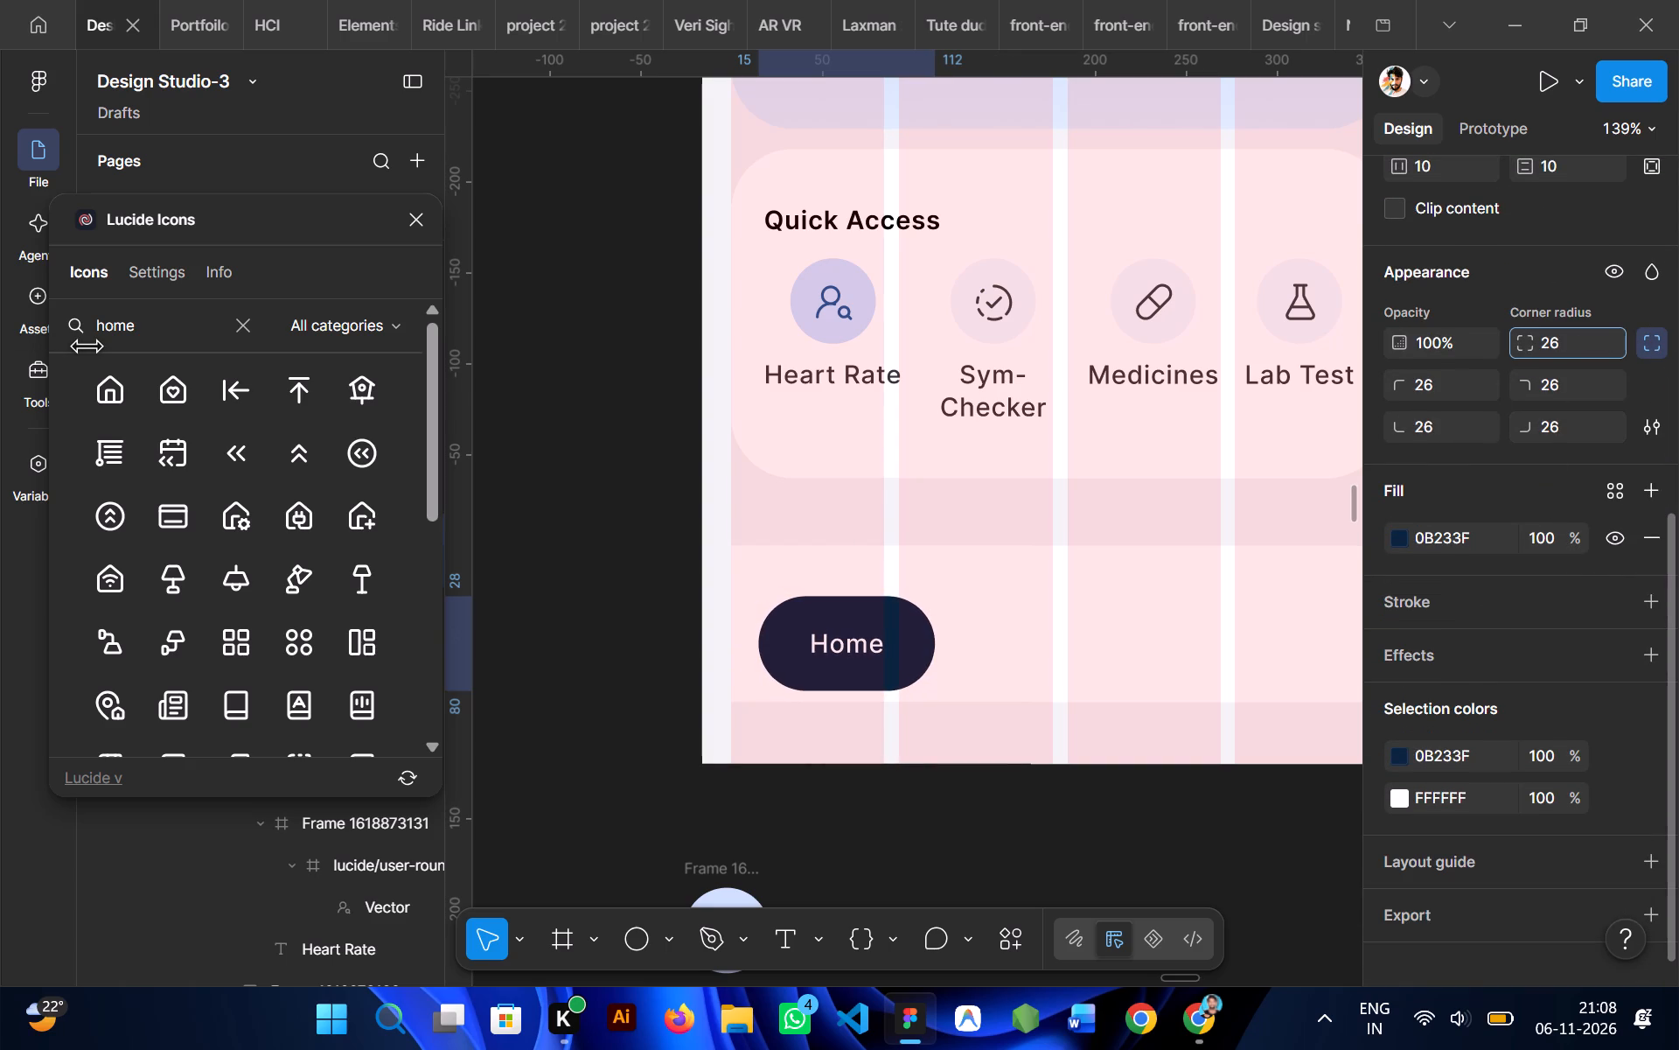
left_click_drag(1077, 517, 1079, 517)
Copy the white house icon from the circle below the phone screen and paste it into the Home button.
scroll(1035, 579, "down", 1)
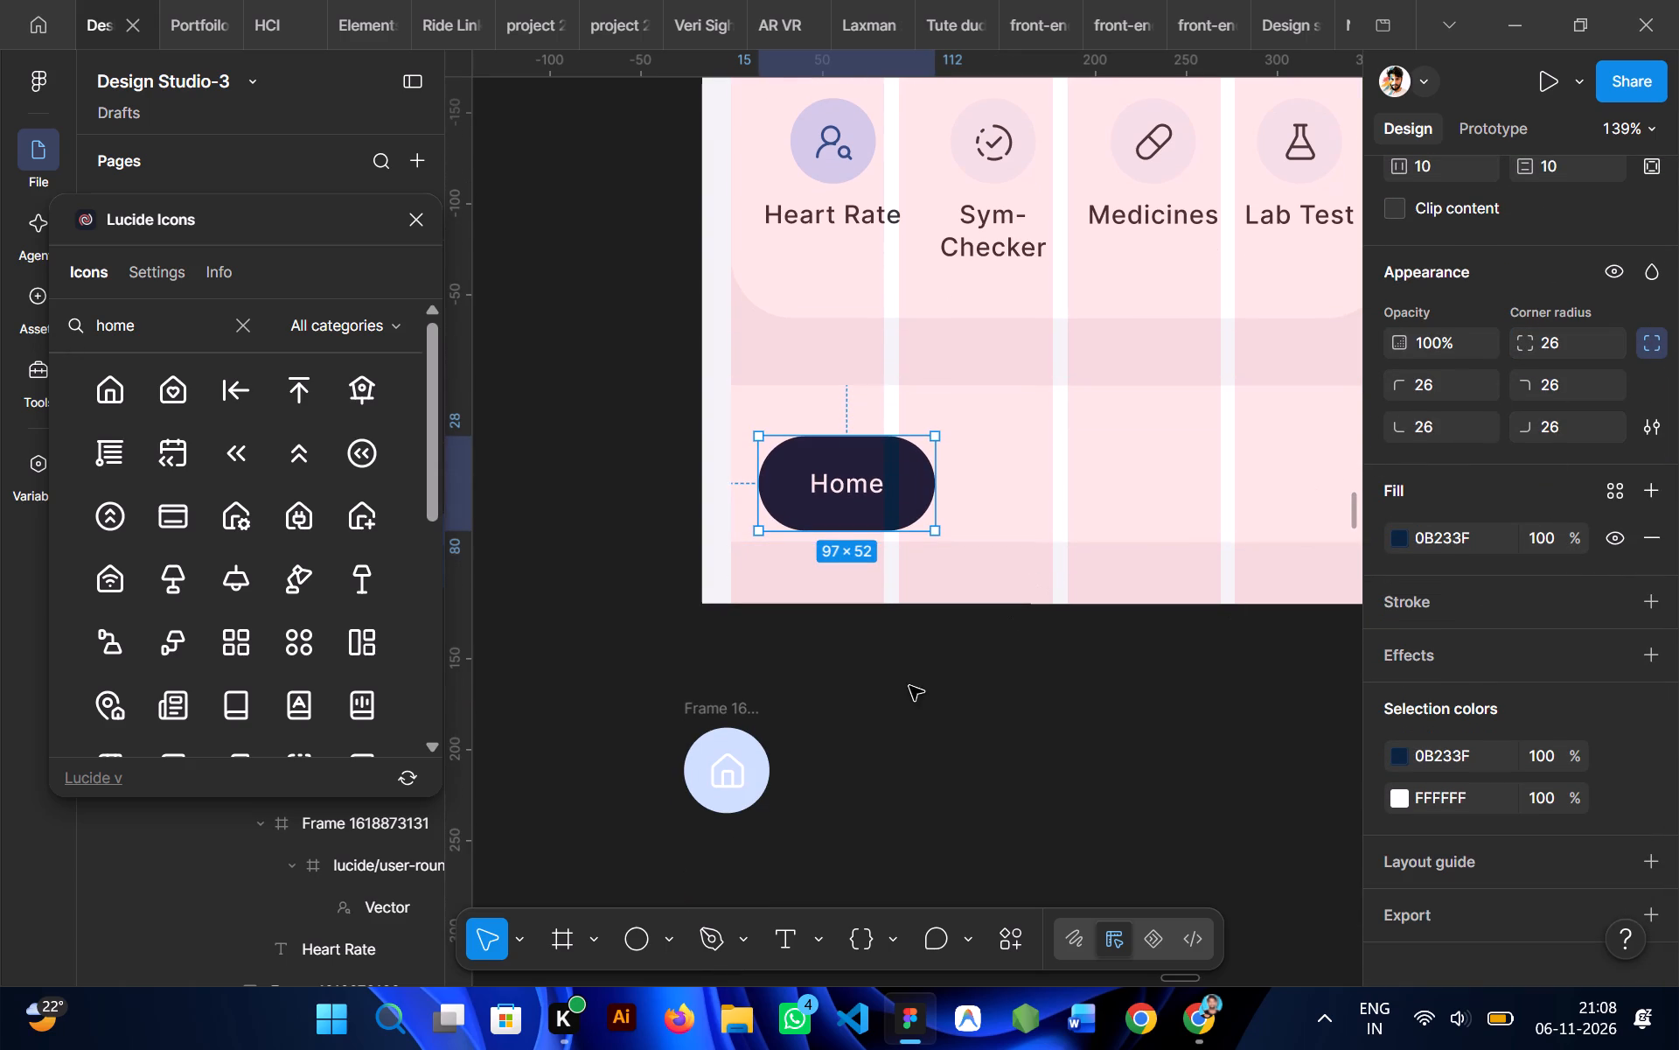
left_click(719, 762)
left_click(719, 762)
right_click(719, 762)
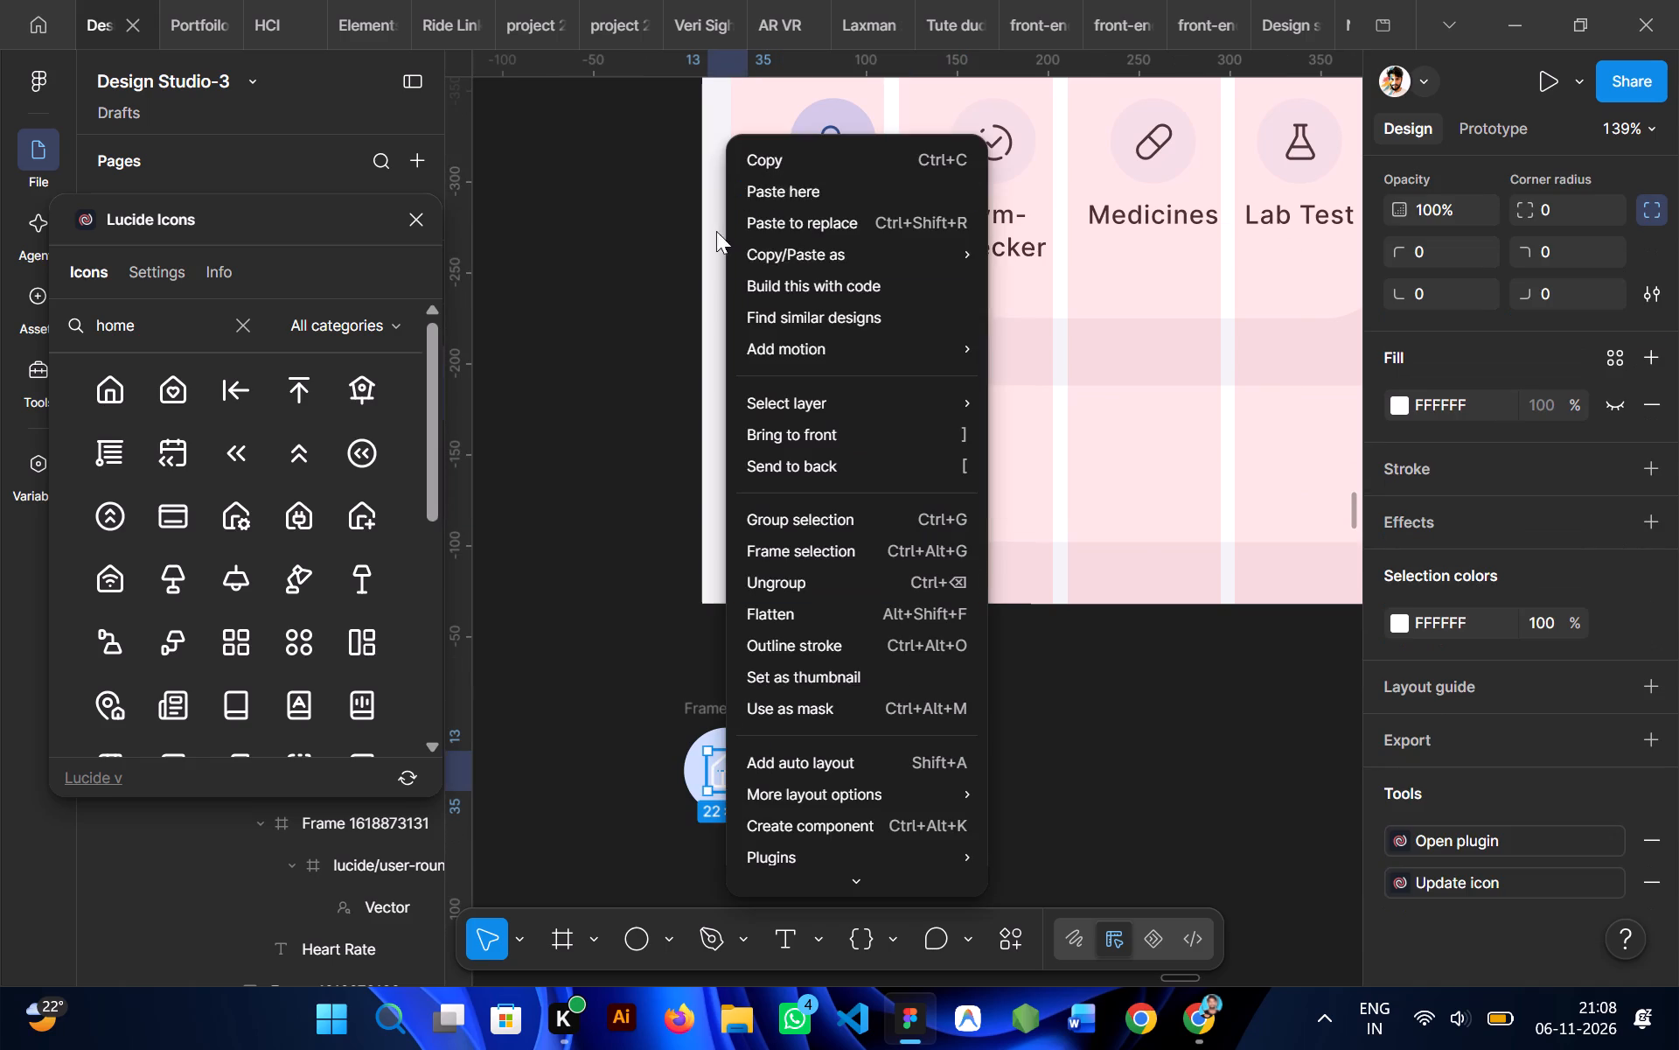
left_click(761, 164)
double_click(834, 493)
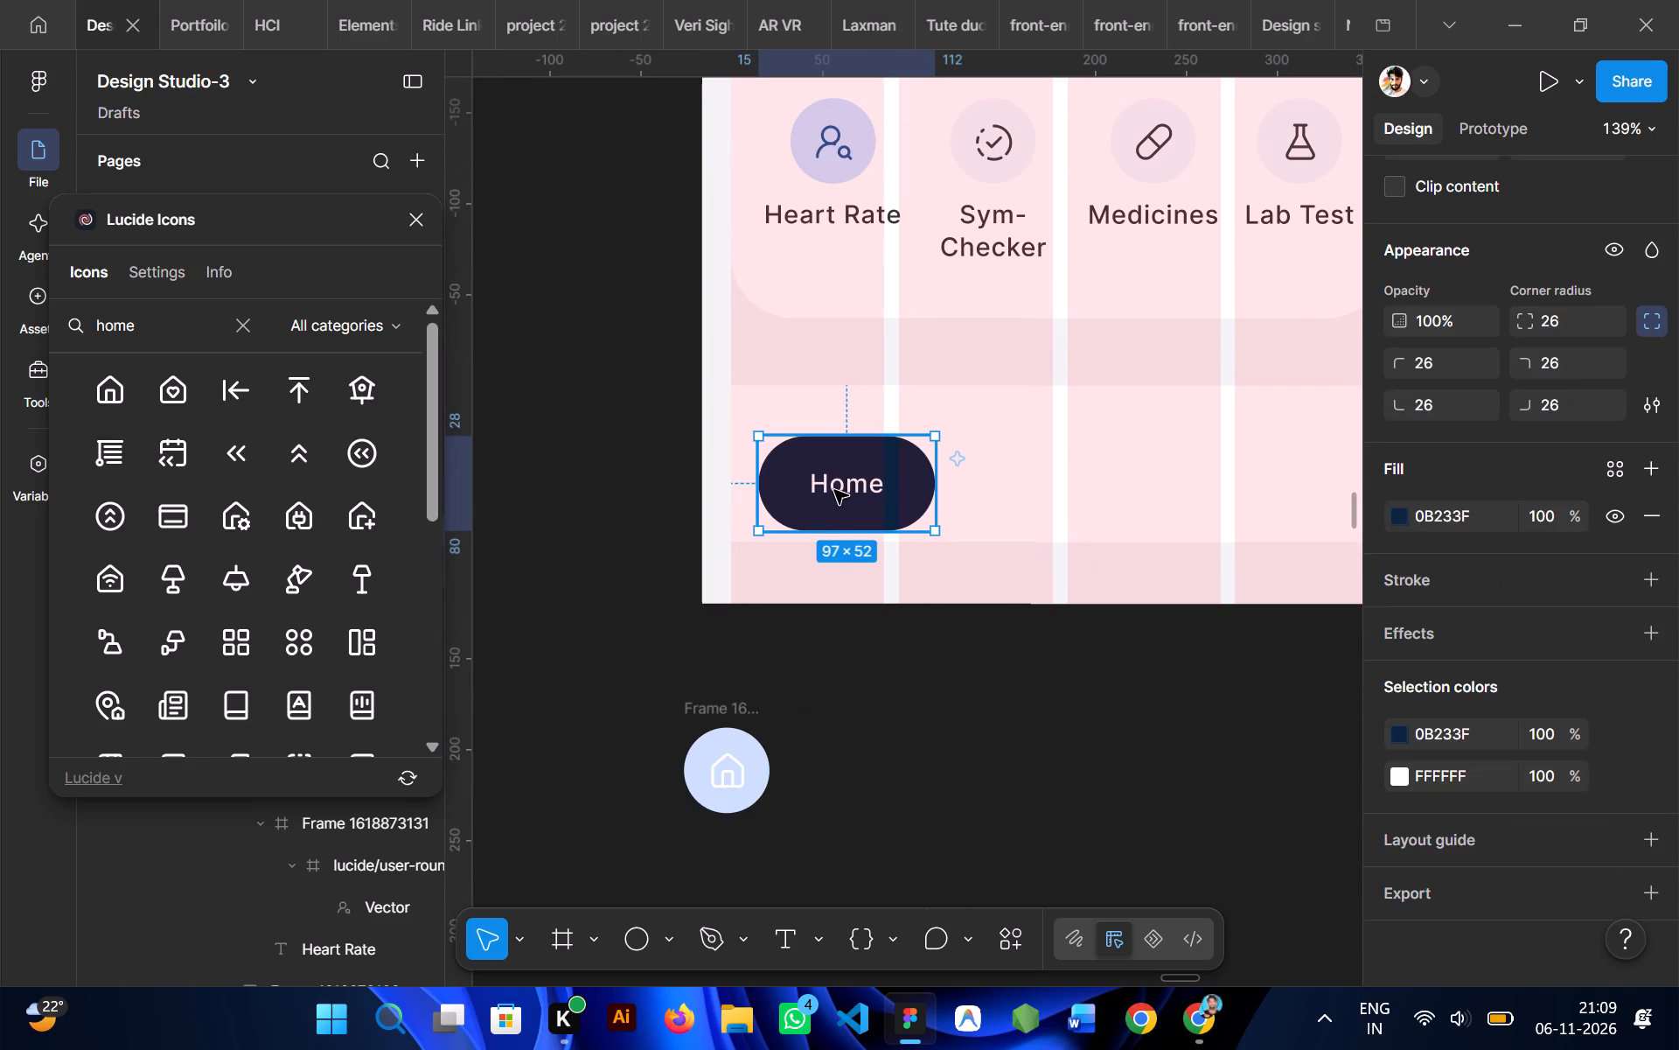
double_click(834, 489)
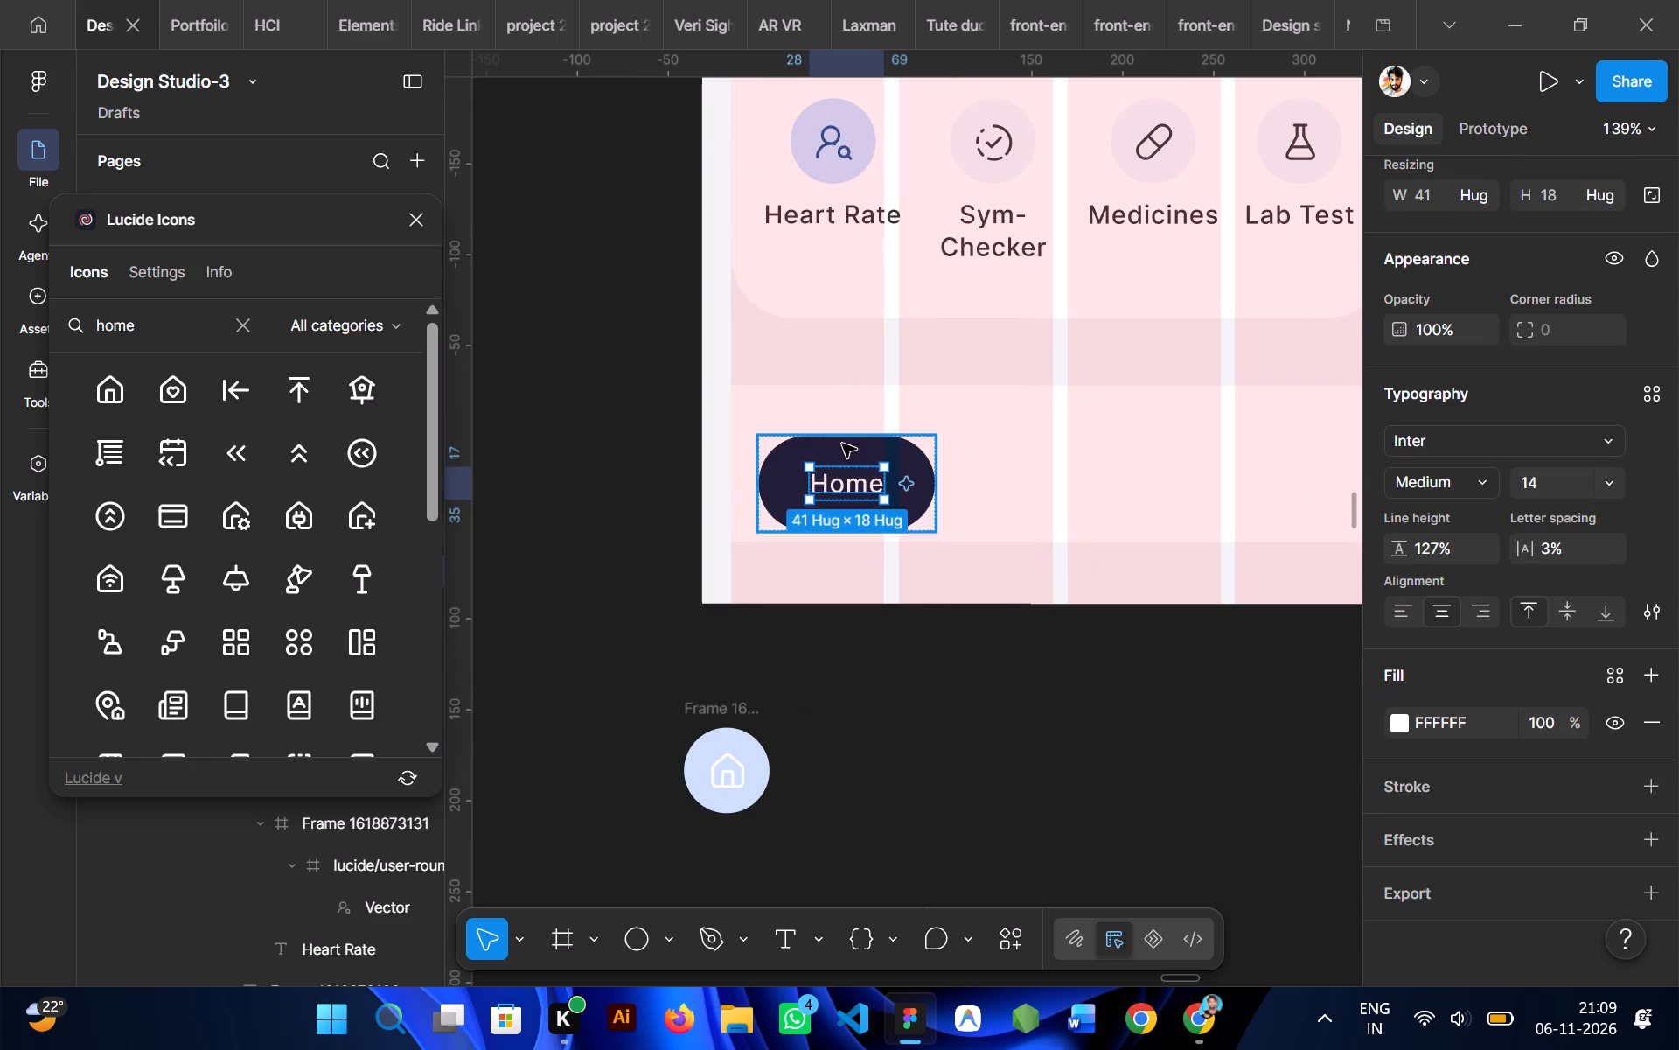
left_click(837, 454)
key("ctrl+v")
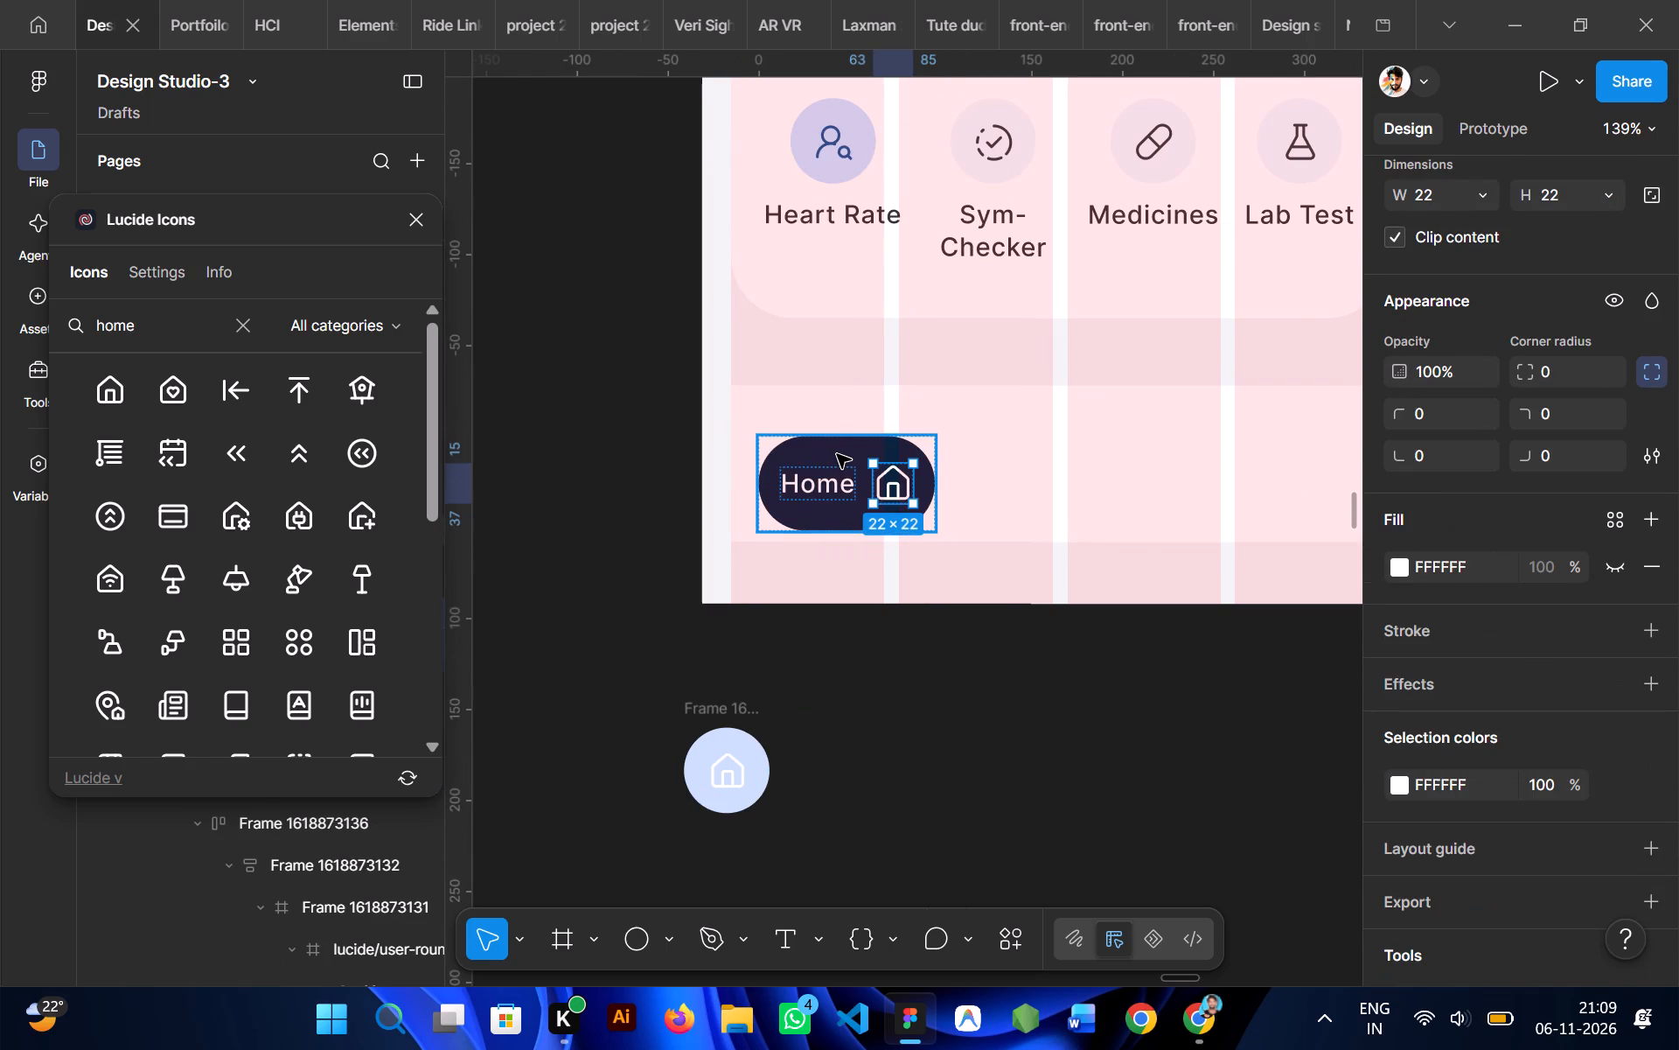
left_click(936, 692)
Reorder the Home button's contents so the house icon sits before the Home text.
left_click(871, 449)
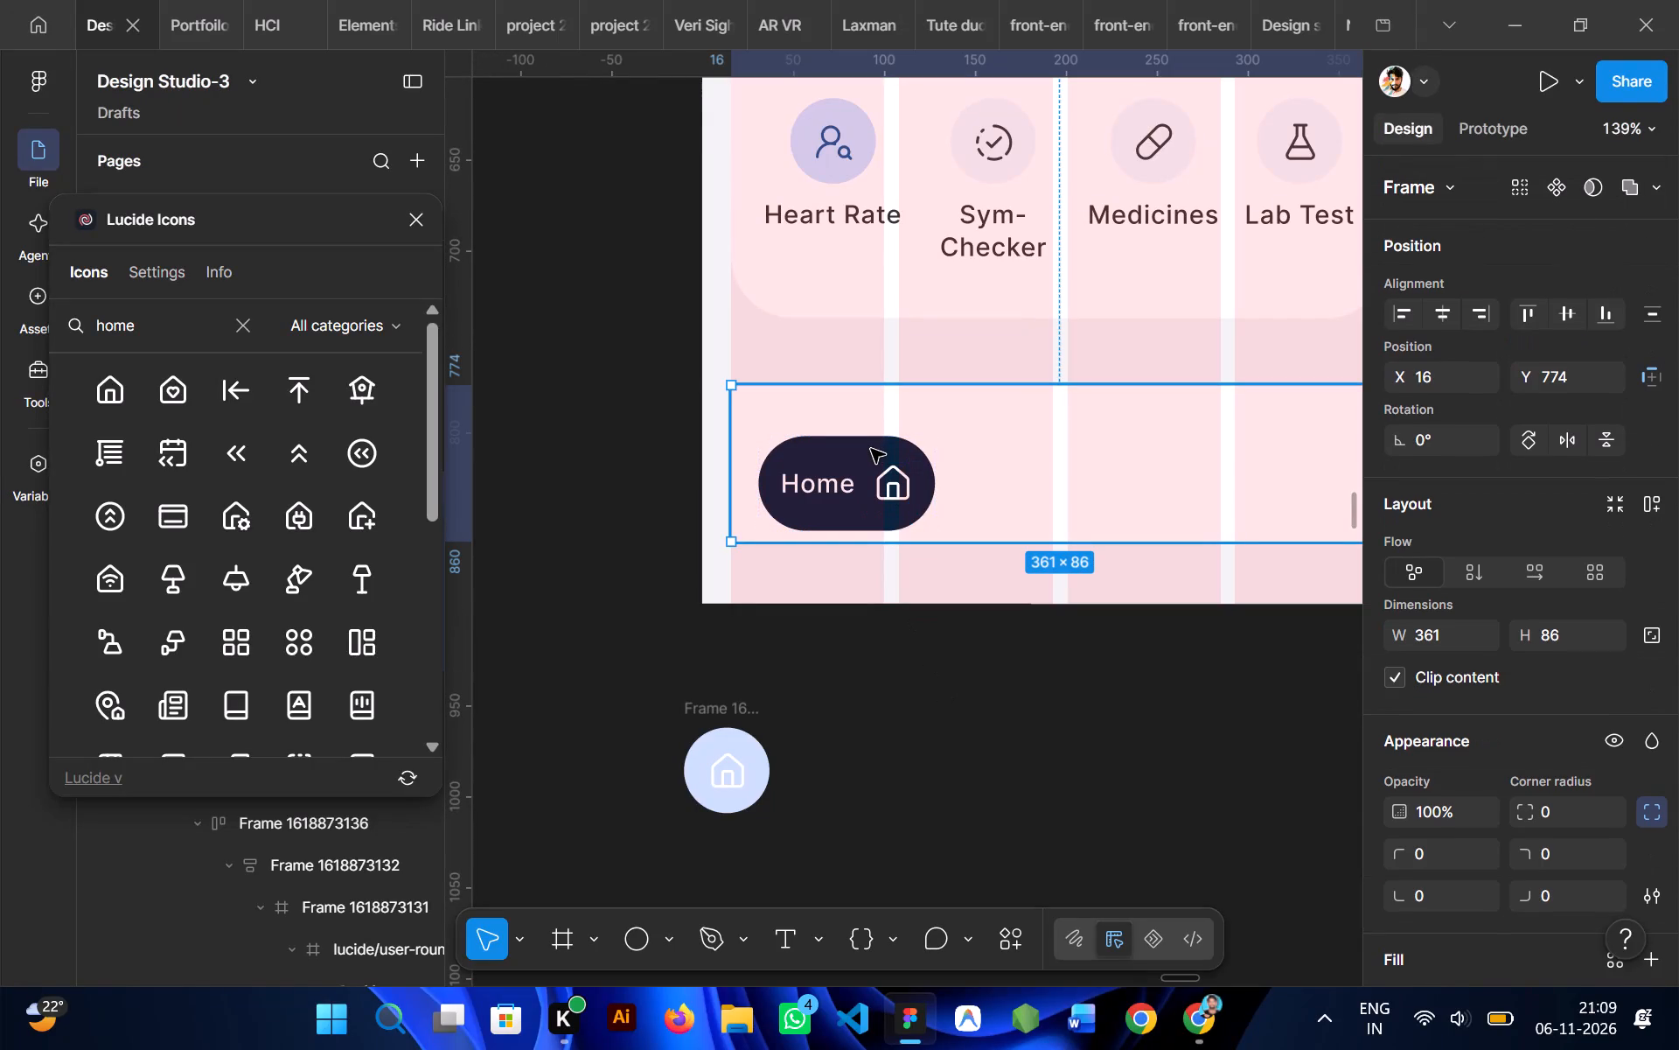
double_click(909, 500)
double_click(892, 490)
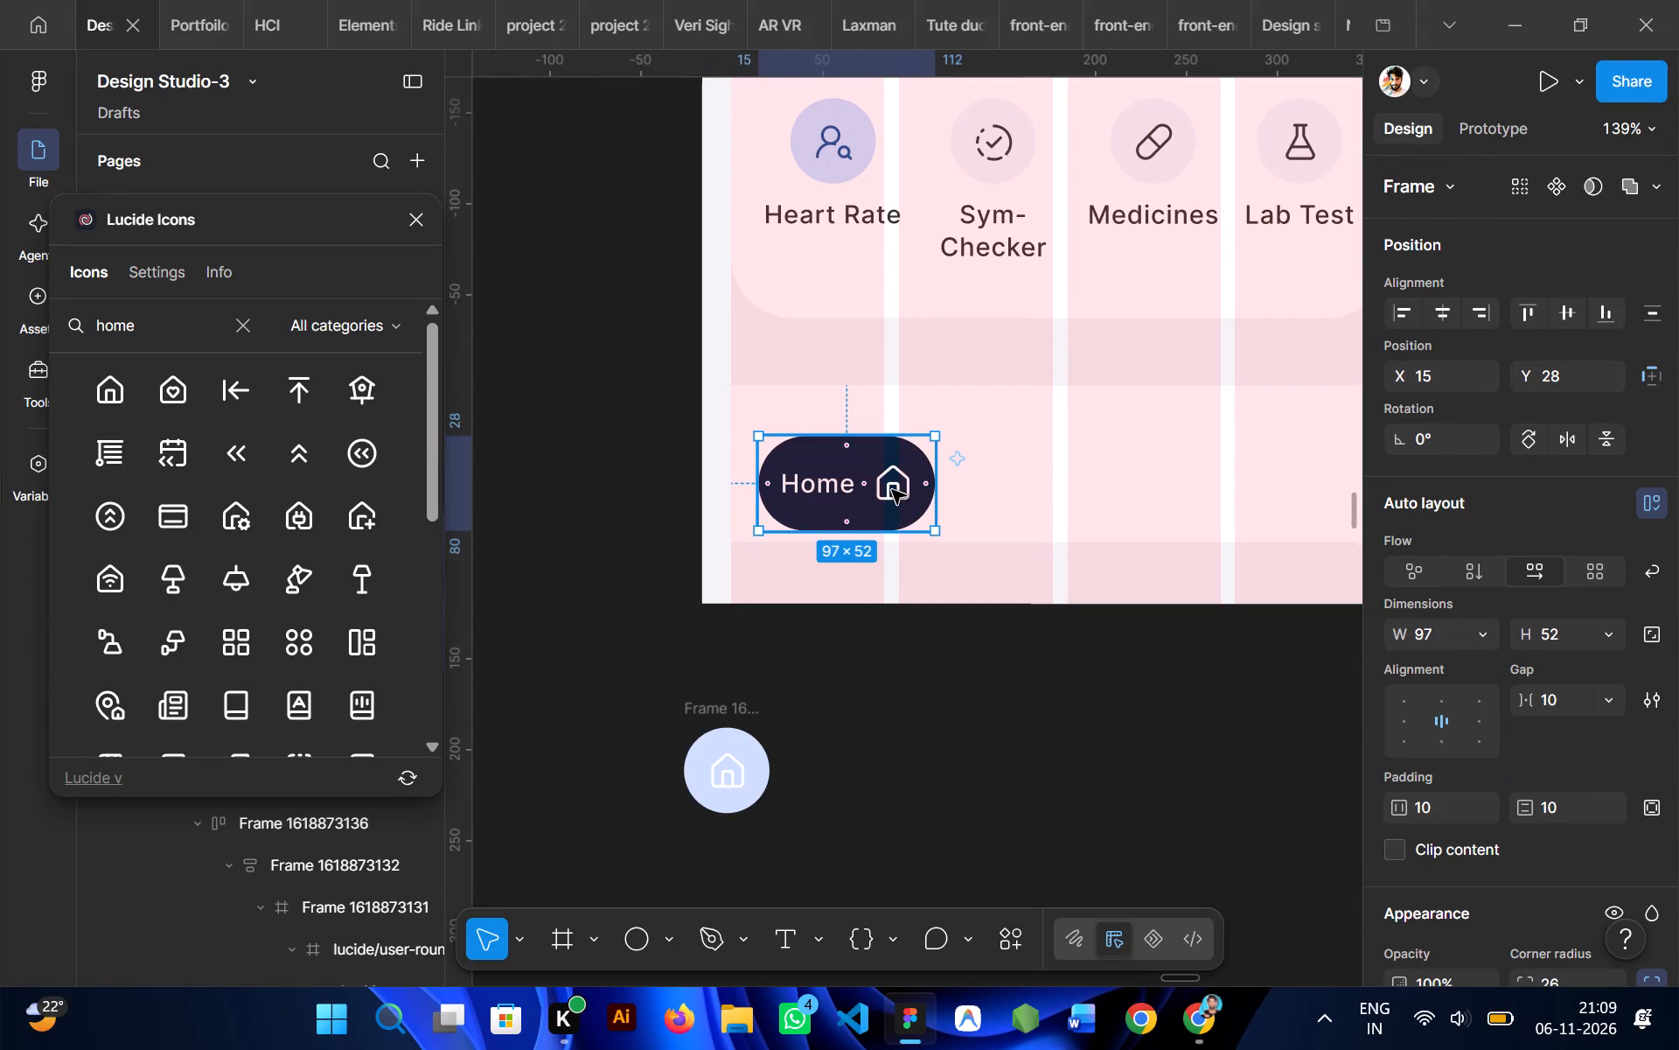
left_click_drag(892, 490, 824, 486)
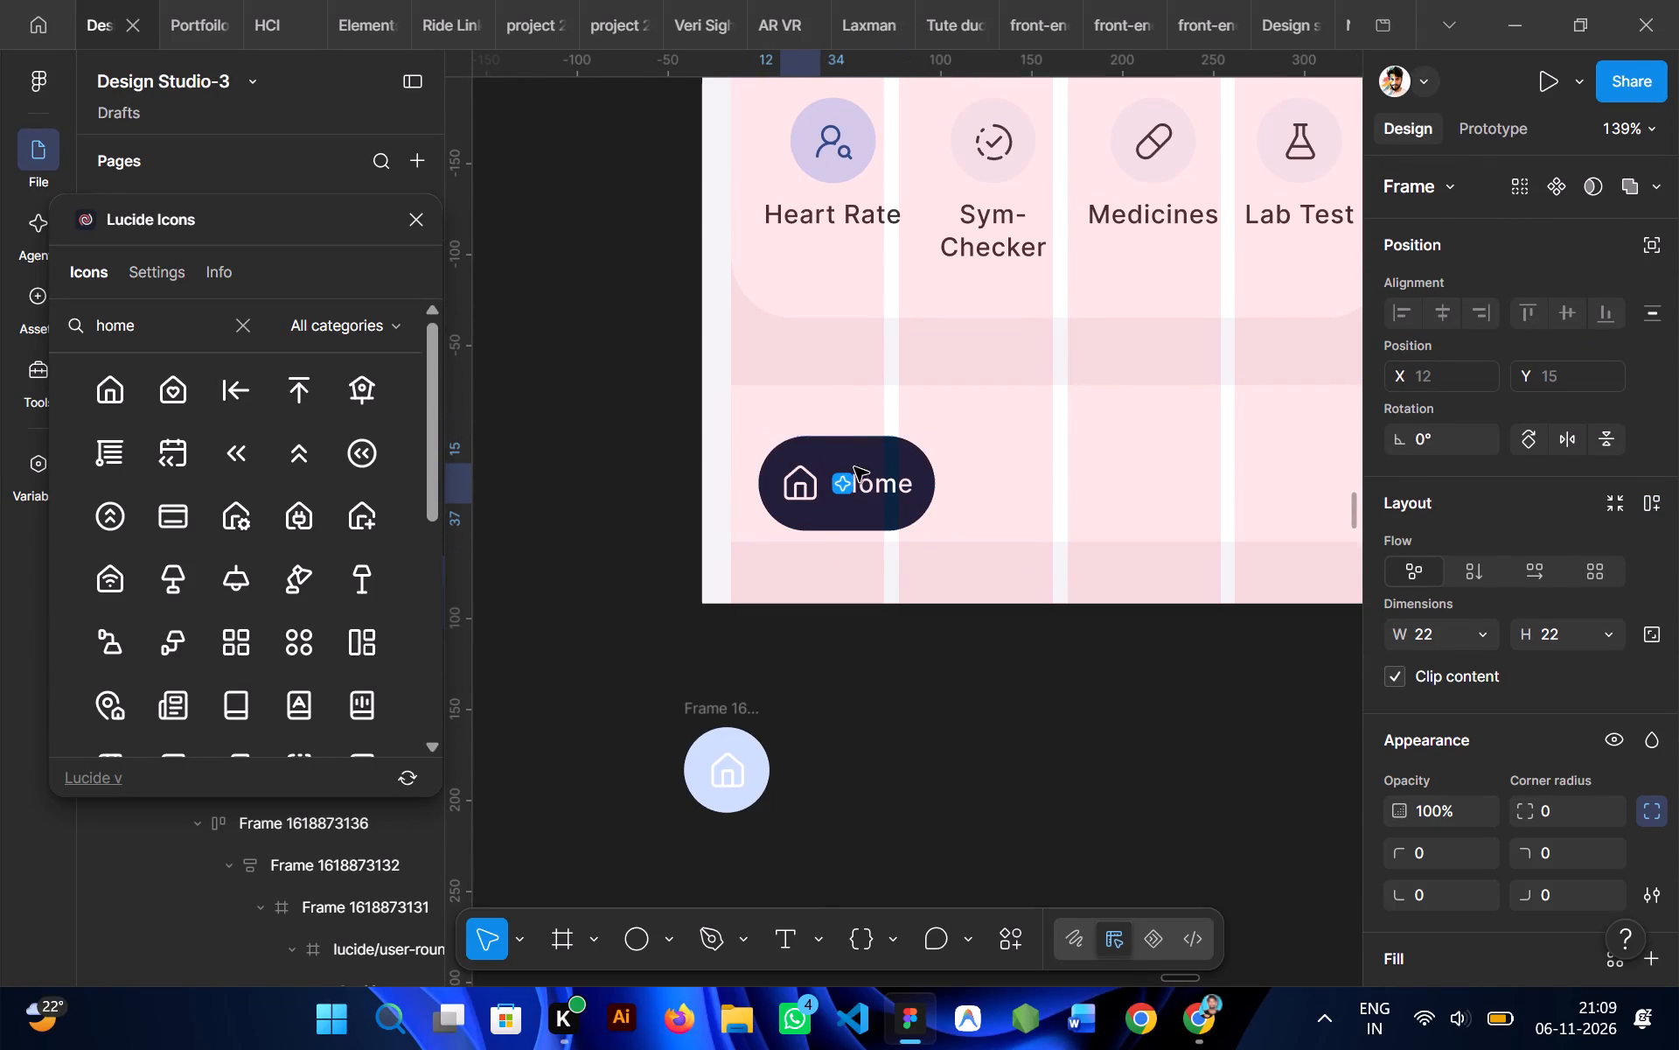
Resize the Home button frame to 117 wide and 55 high.
left_click(855, 447)
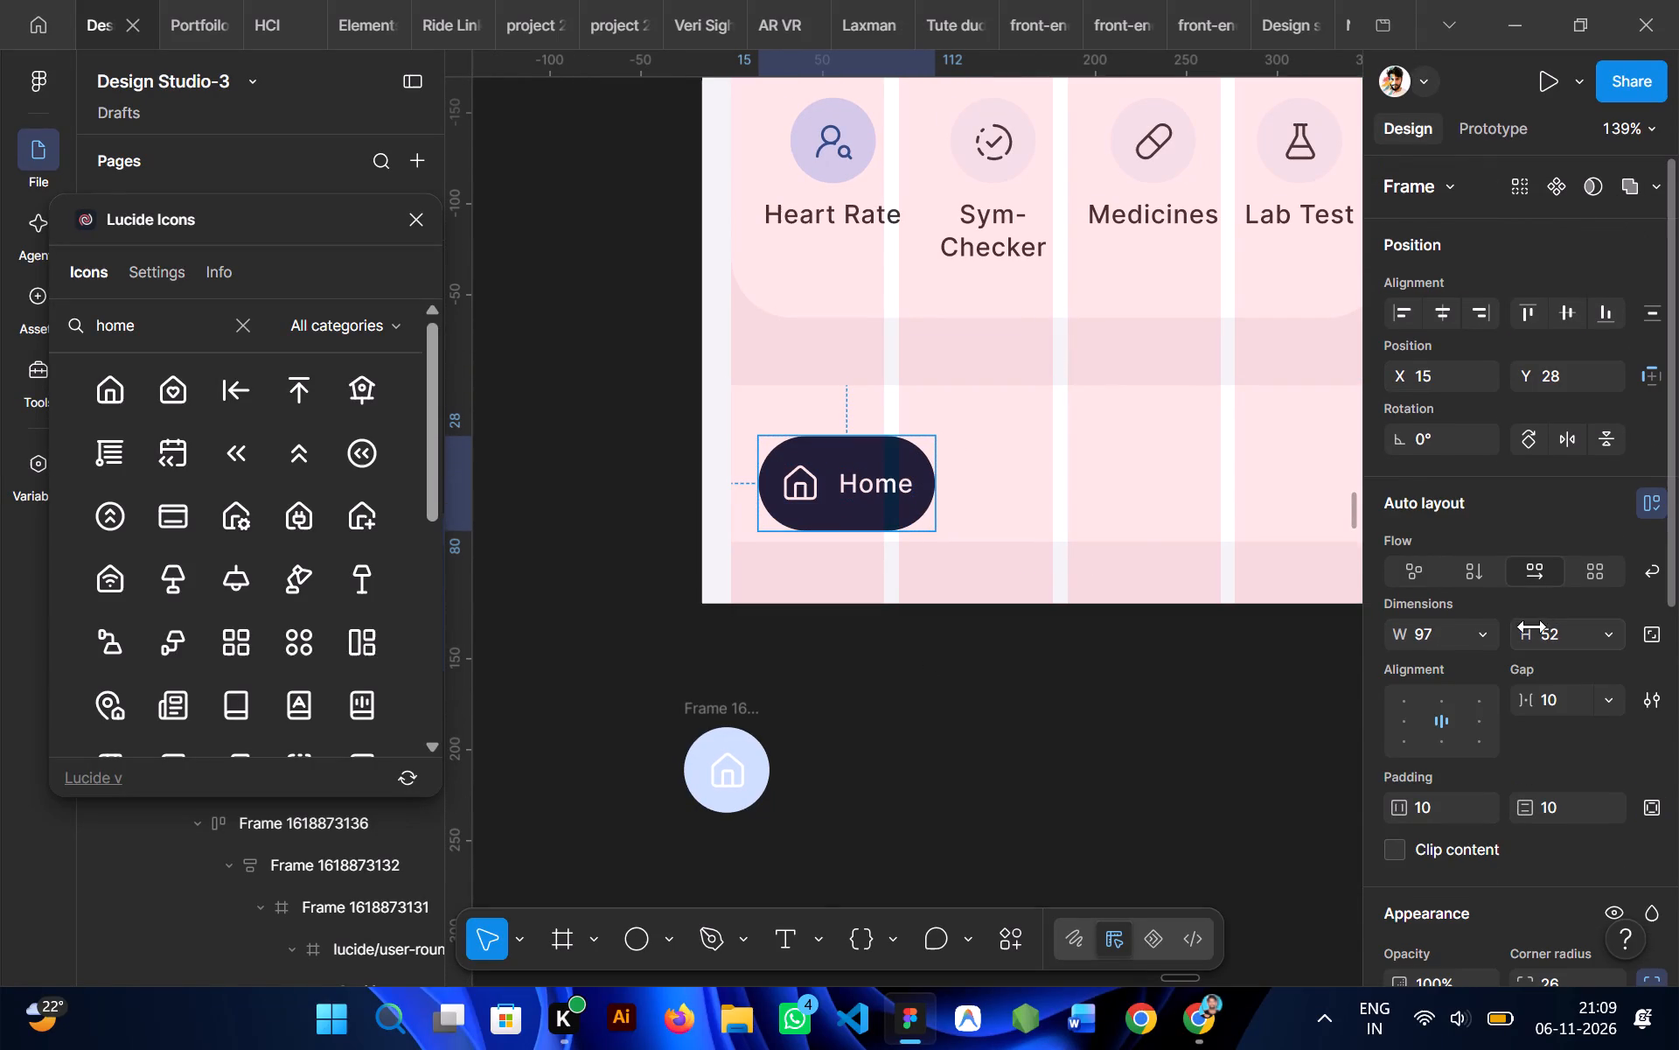
left_click_drag(1529, 628, 858, 522)
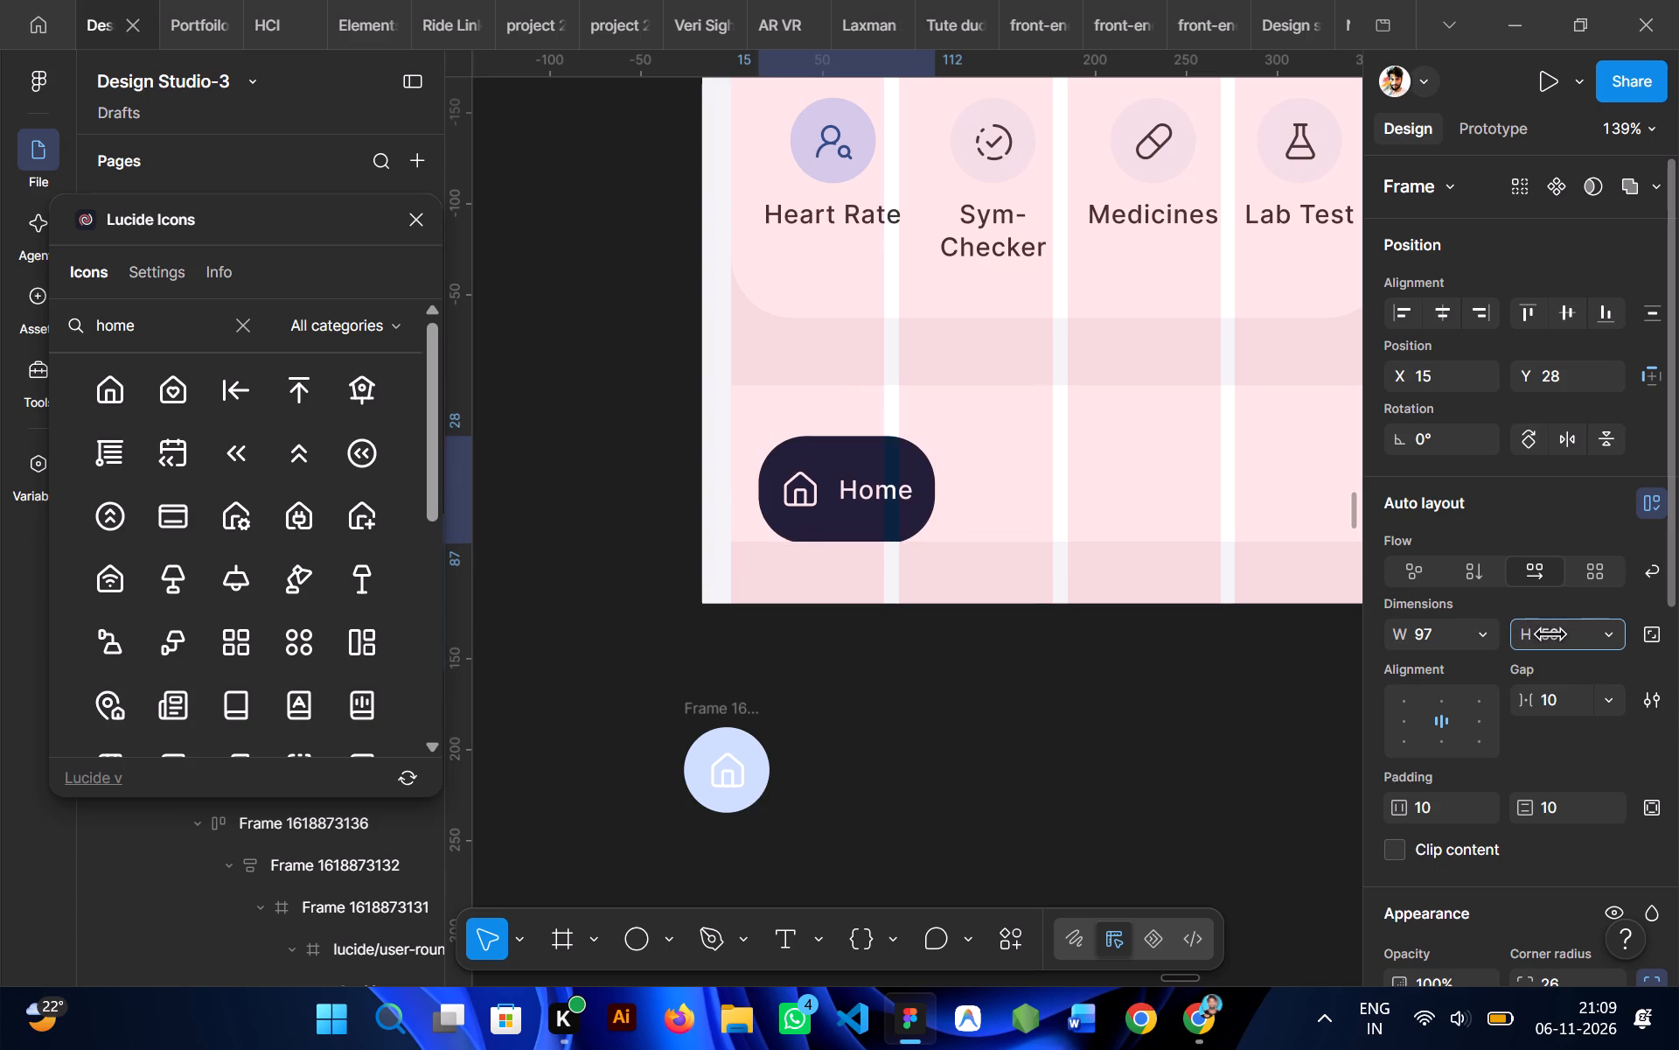
left_click_drag(858, 522, 848, 526)
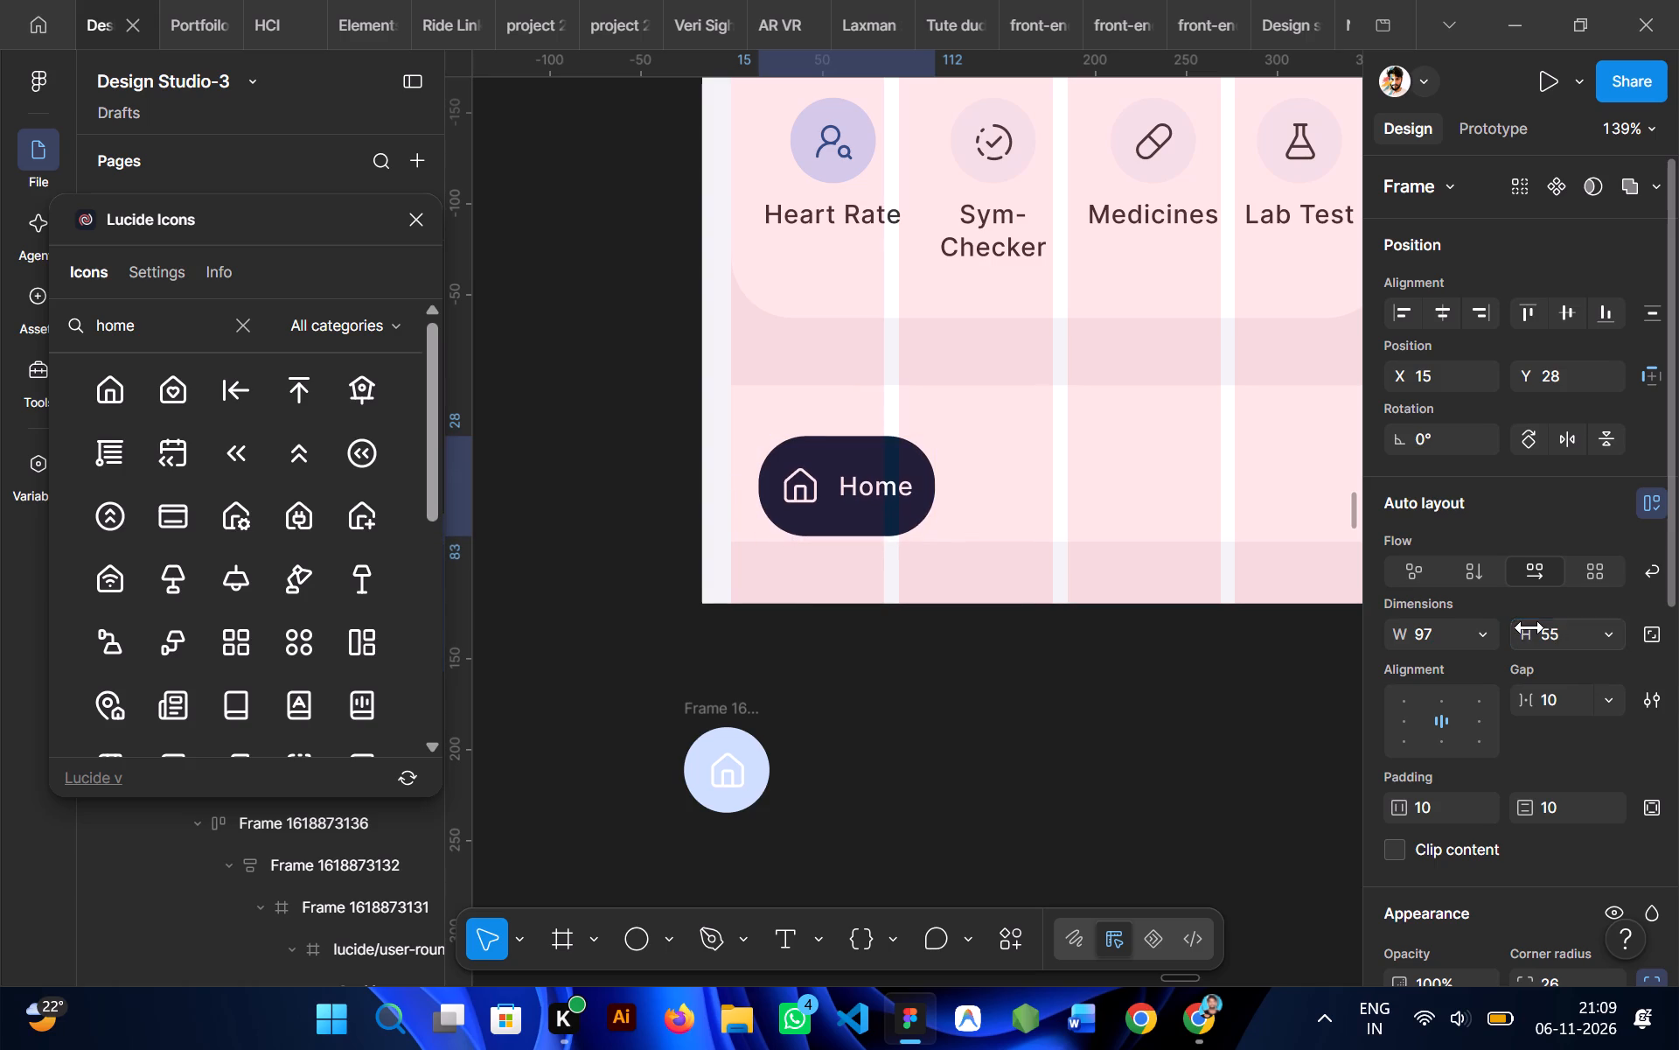
left_click_drag(1410, 635, 1426, 635)
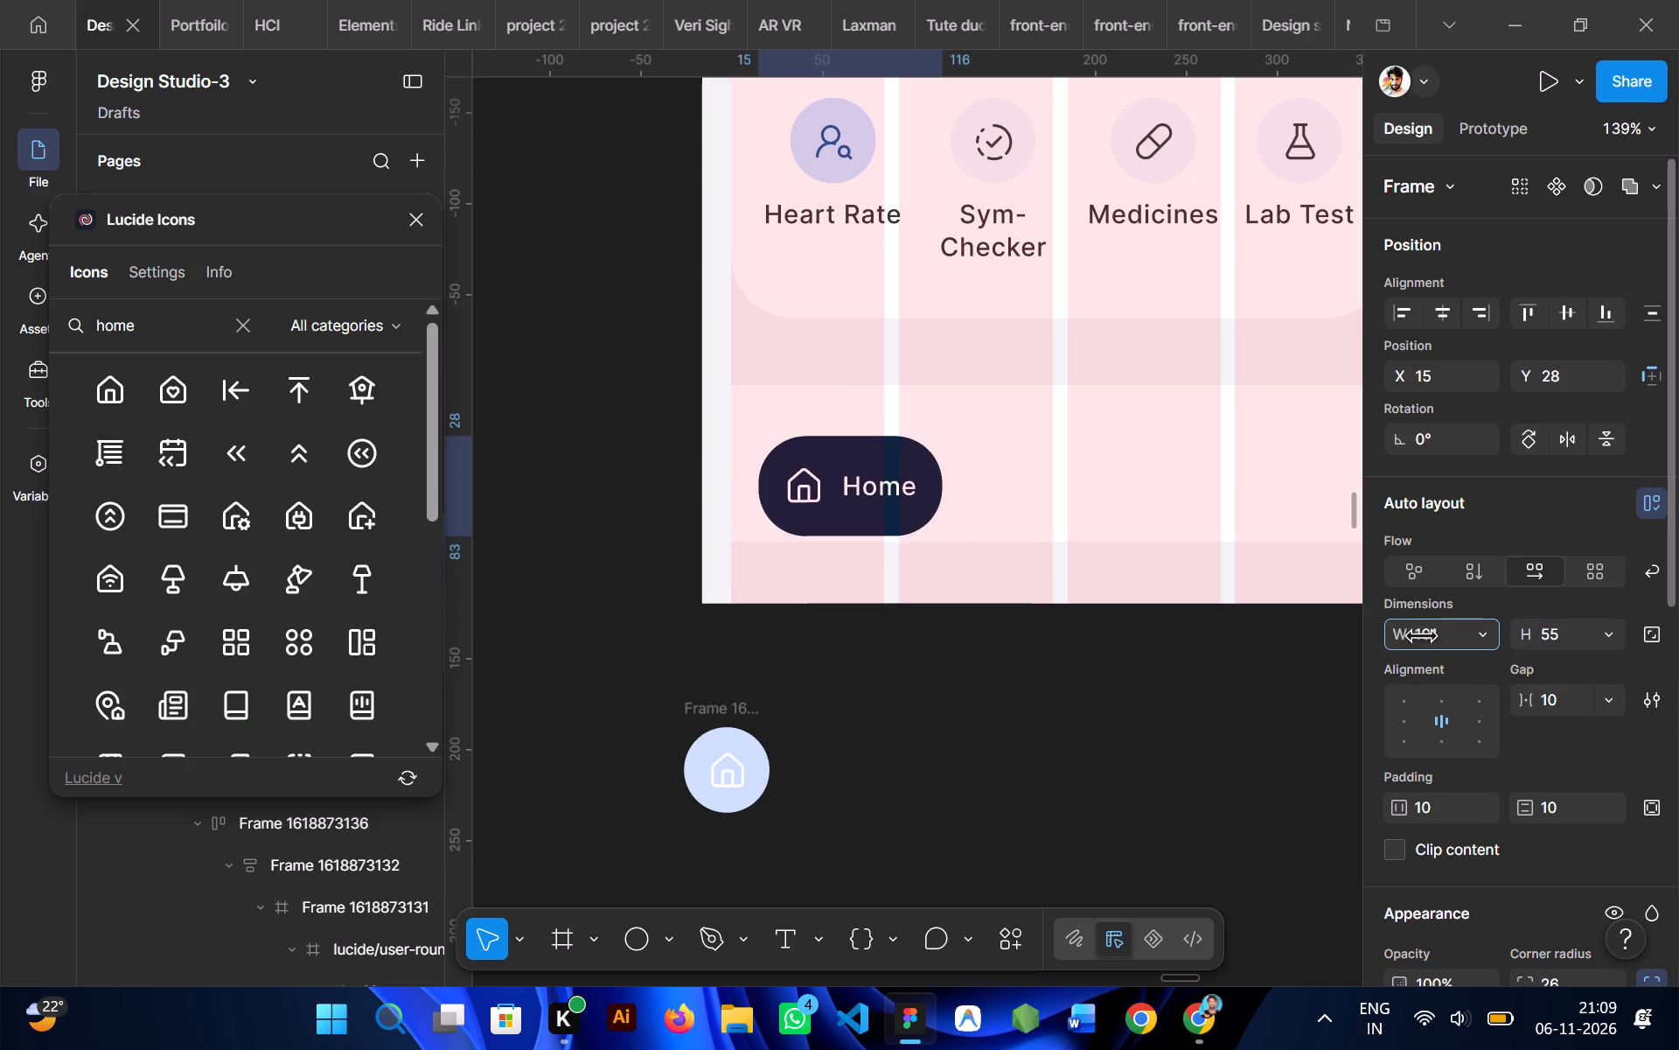
left_click_drag(1426, 635, 875, 516)
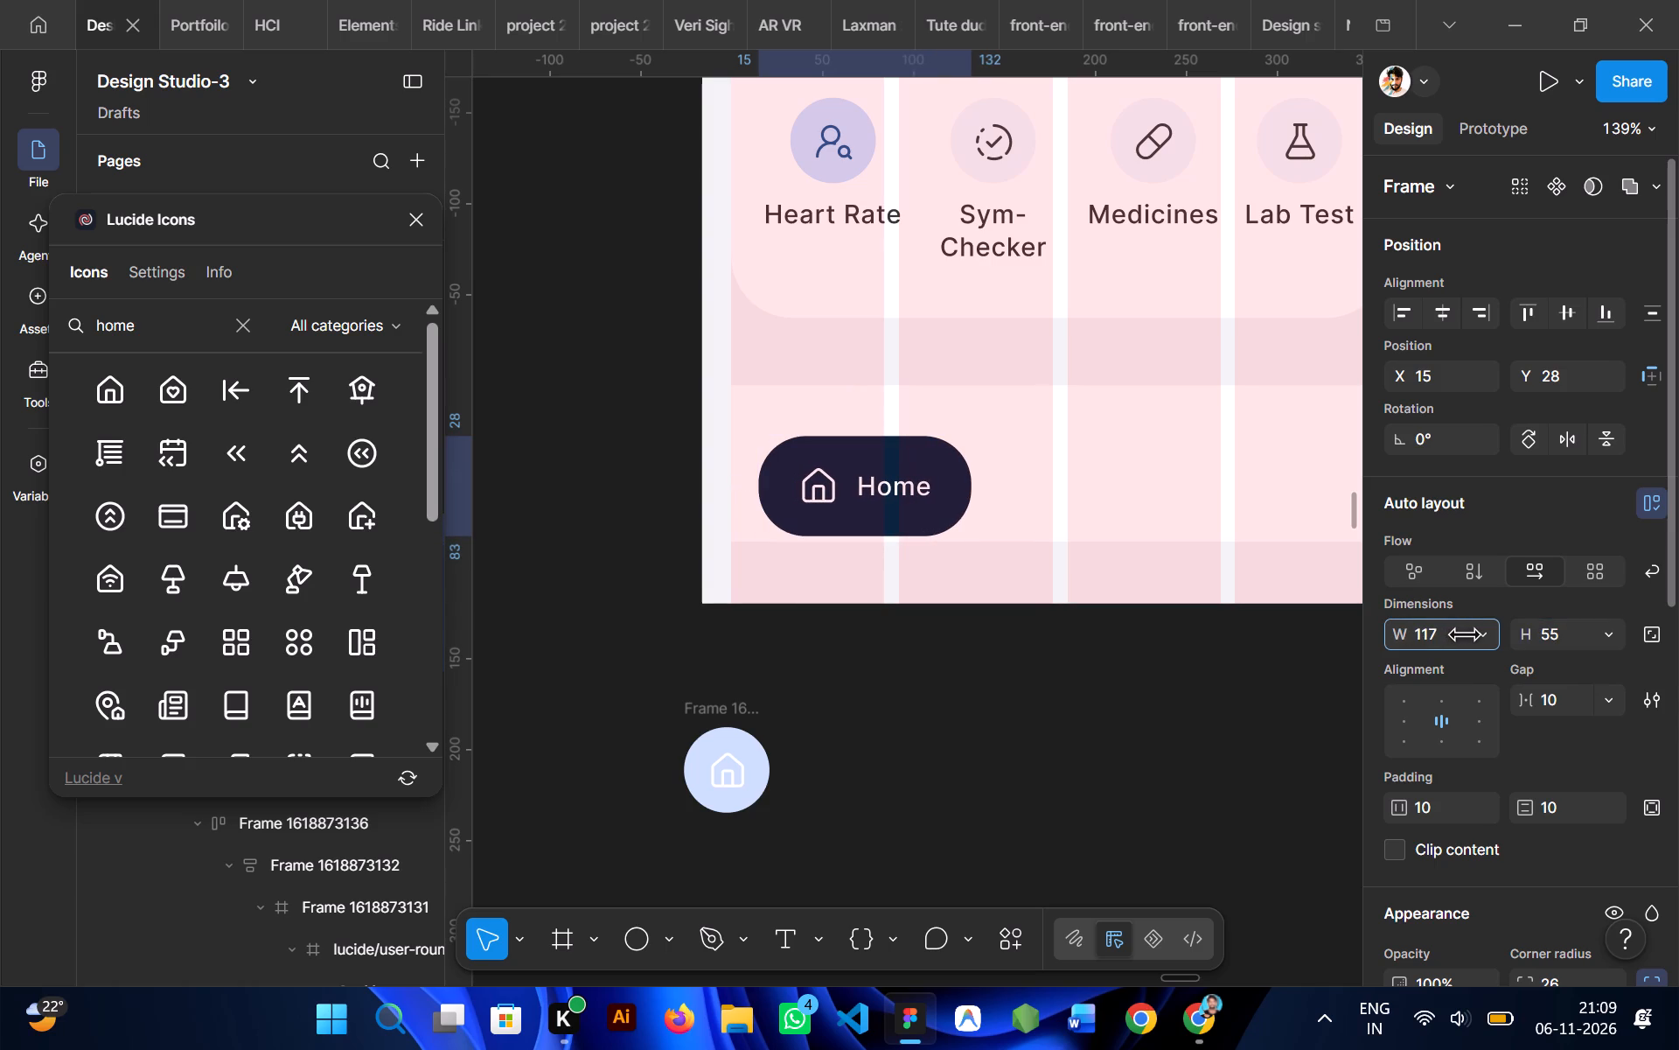
left_click_drag(875, 516, 874, 516)
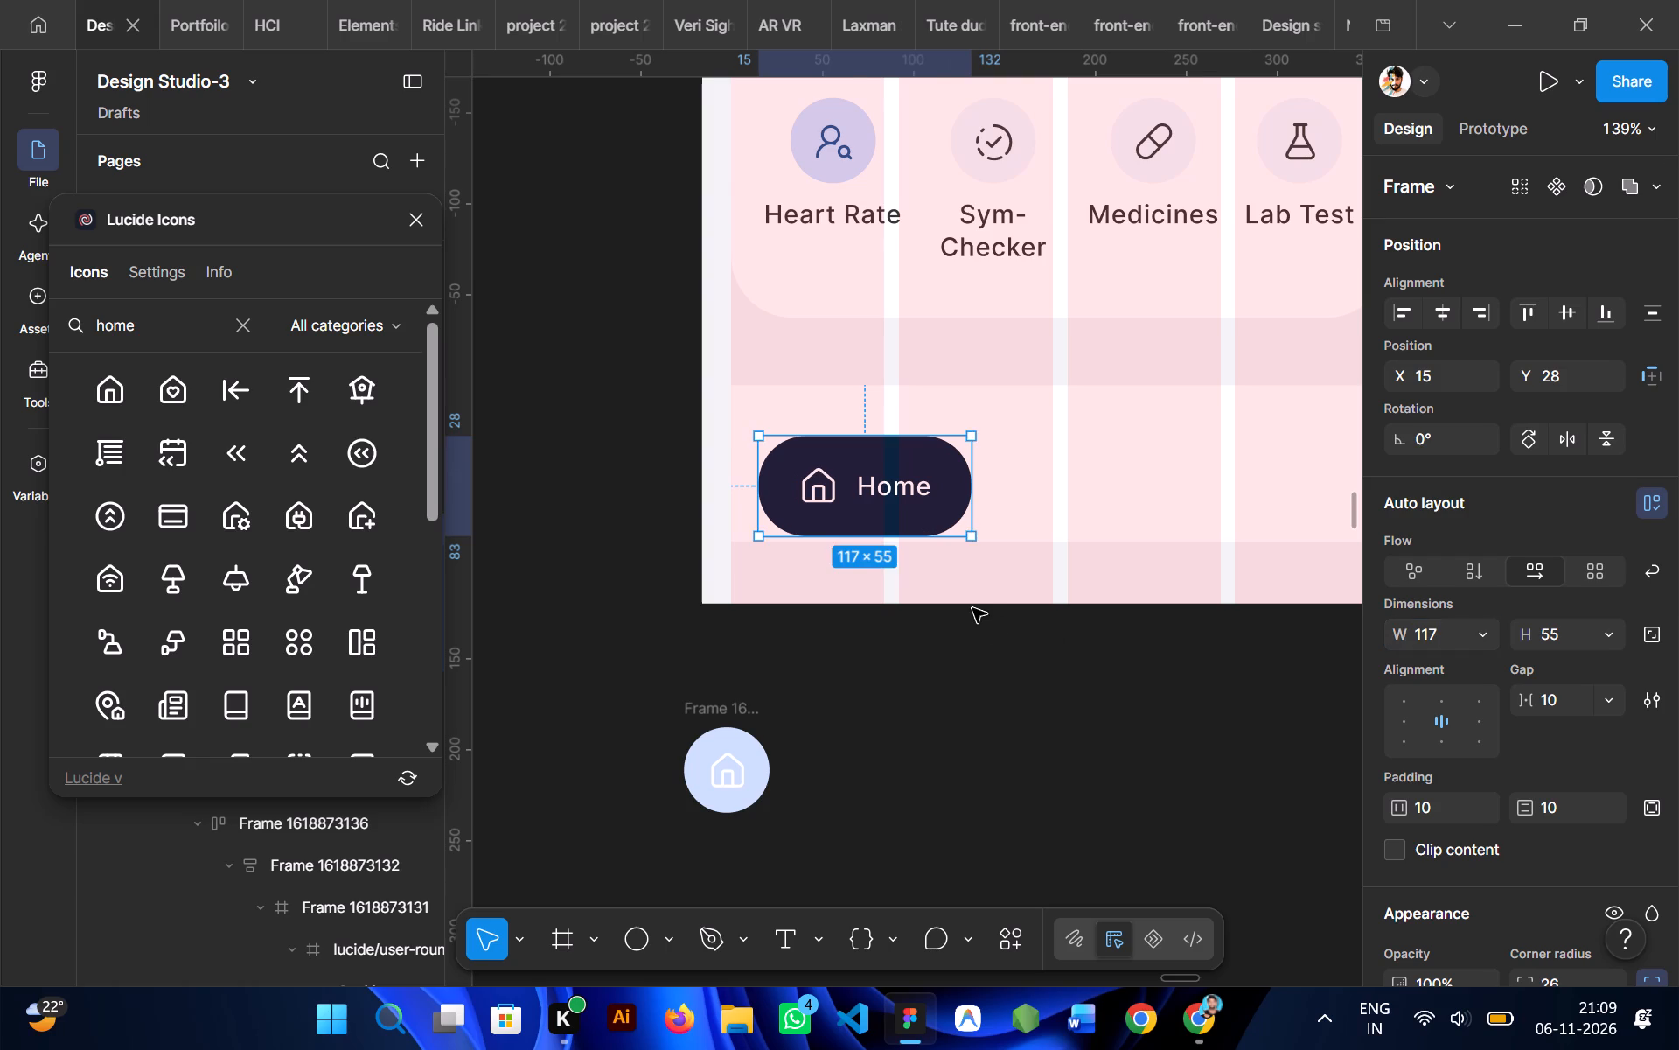
double_click(881, 505)
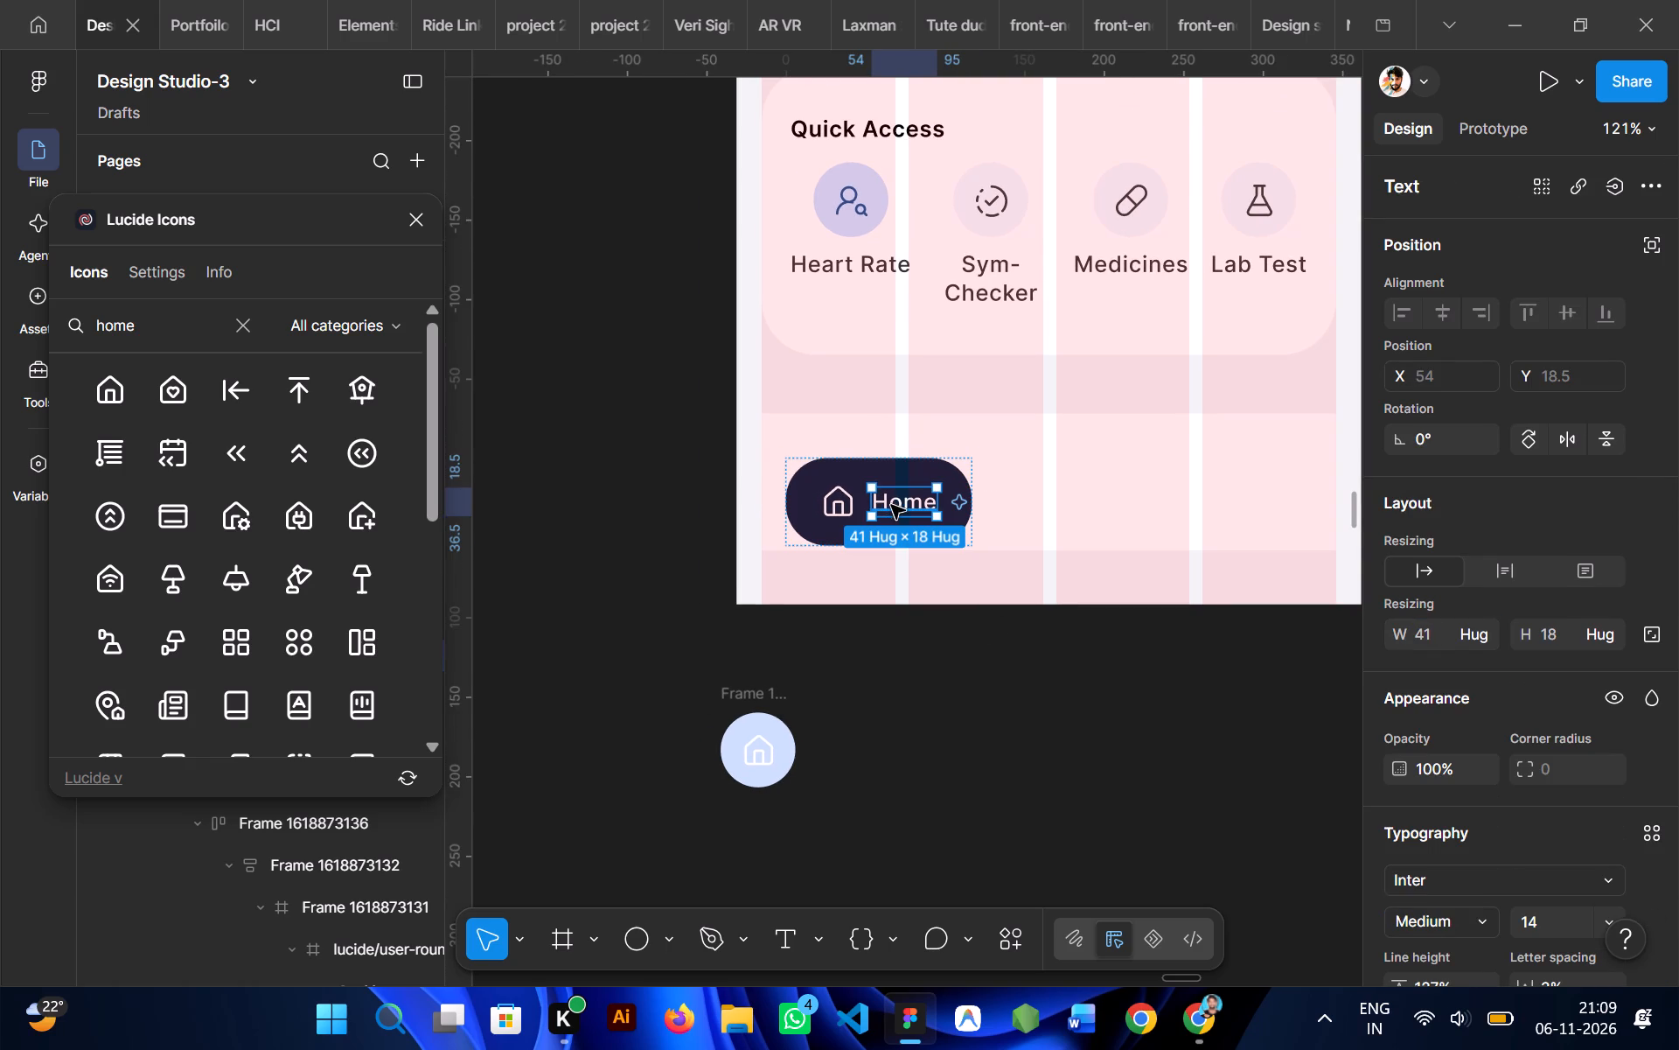
left_click(838, 498)
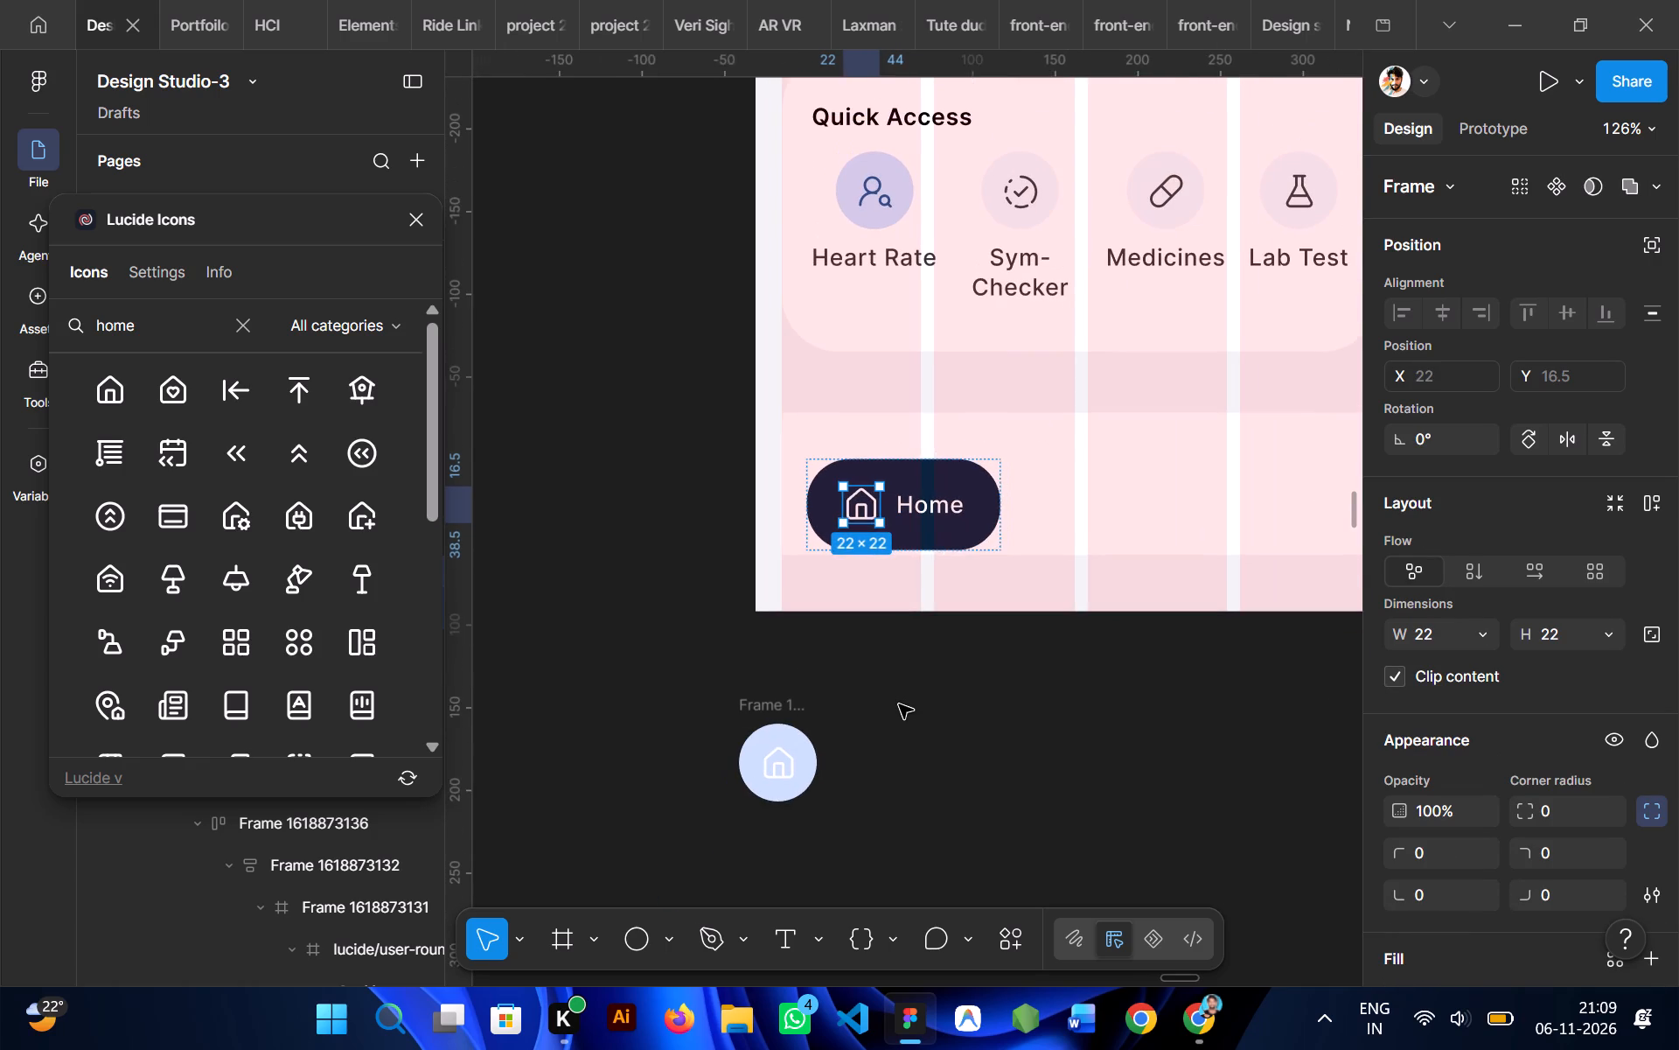
Delete the leftover light-blue circle with the house icon below the phone screen.
left_click(899, 706)
left_click(746, 700)
key("Delete")
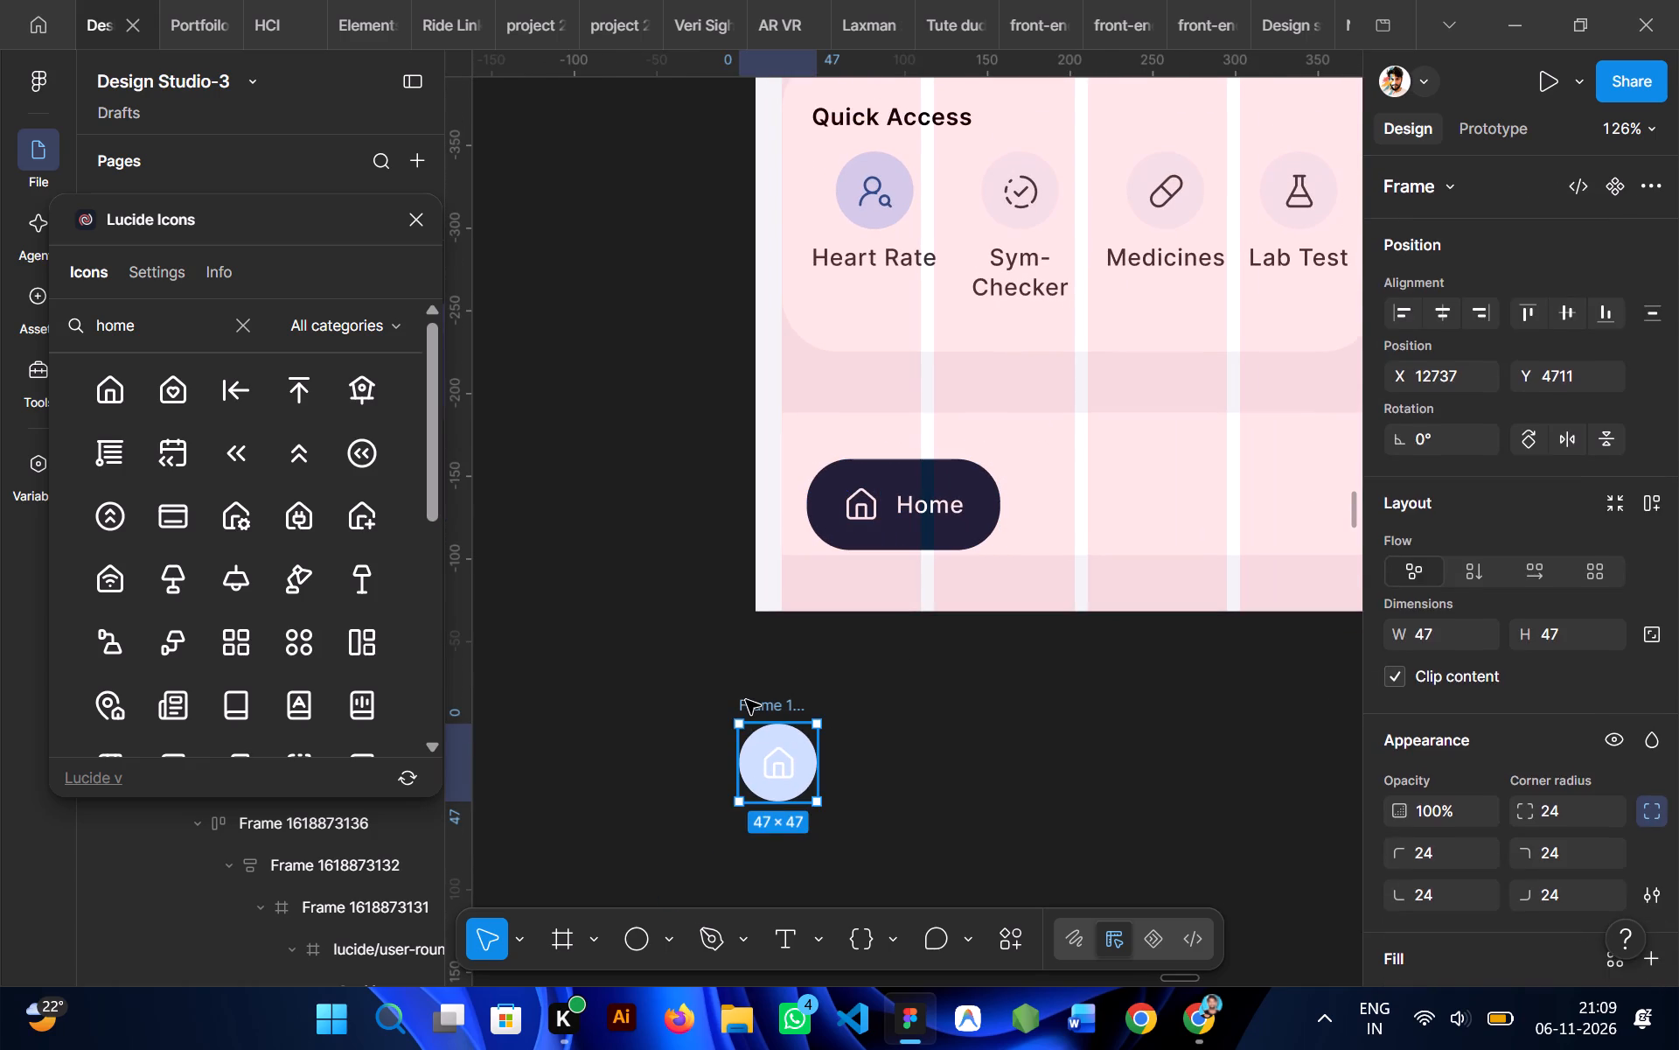
Move the Home button up inside the bottom navigation bar to about X 13, Y 15.
scroll(746, 700, "left", 1)
double_click(735, 560)
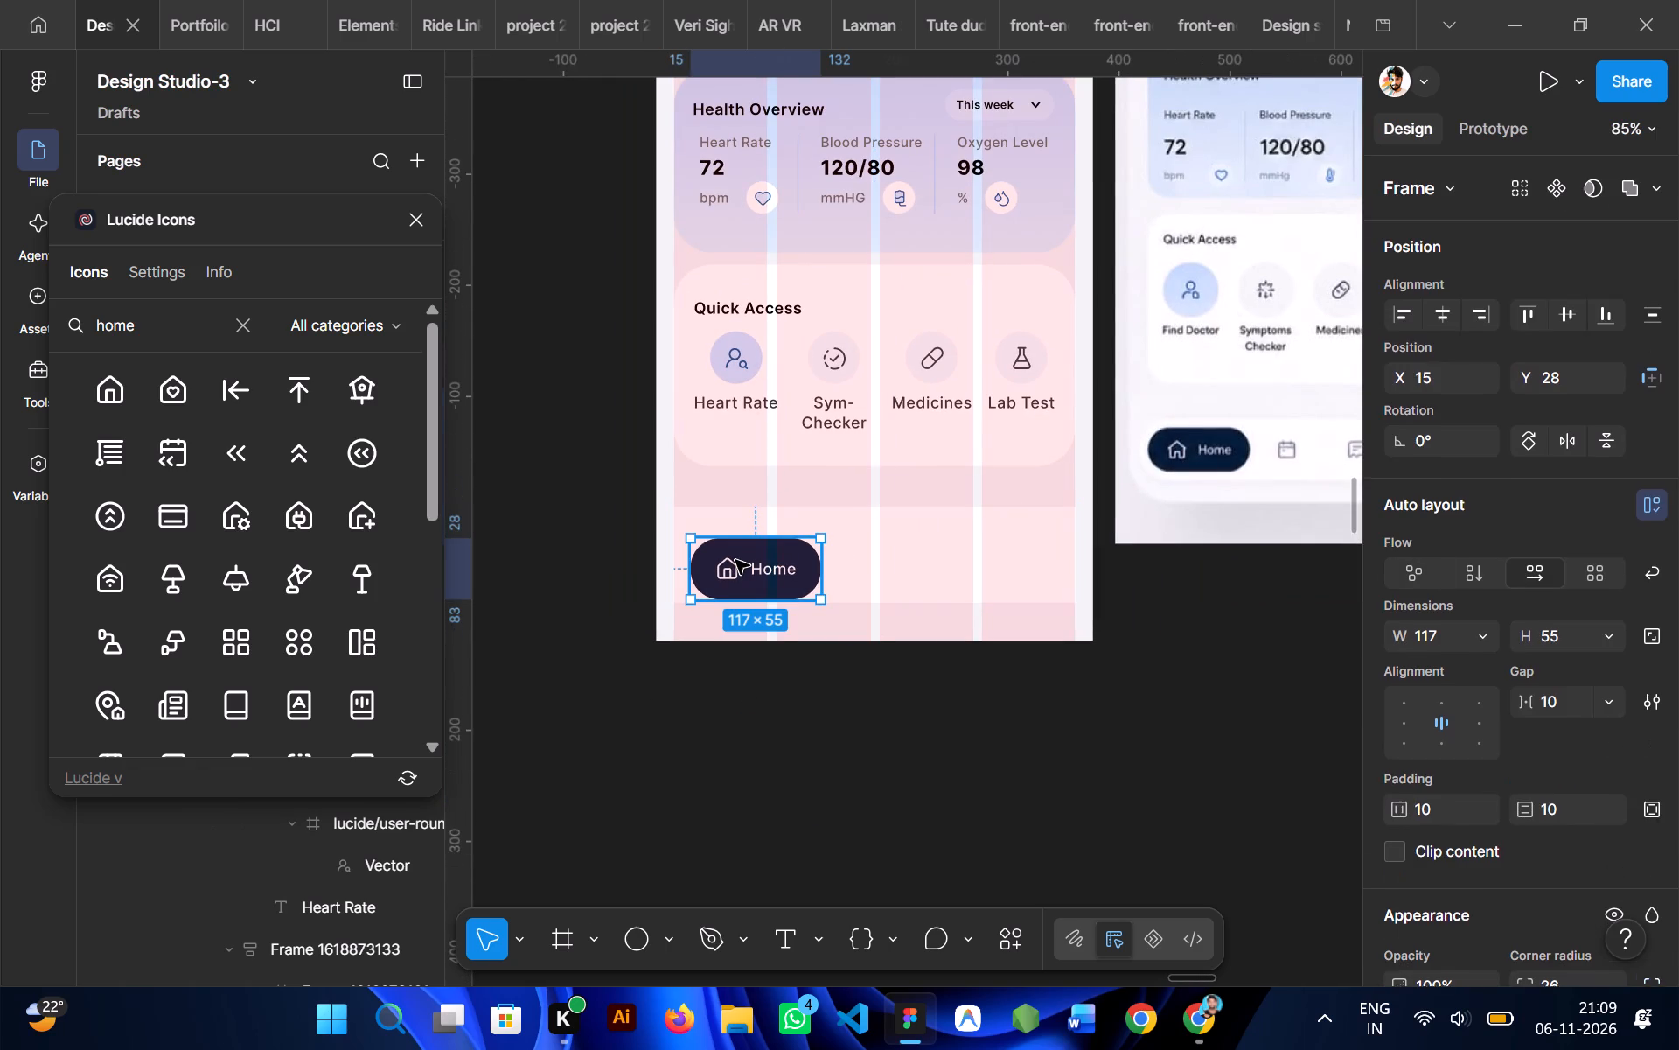
left_click_drag(742, 561, 738, 545)
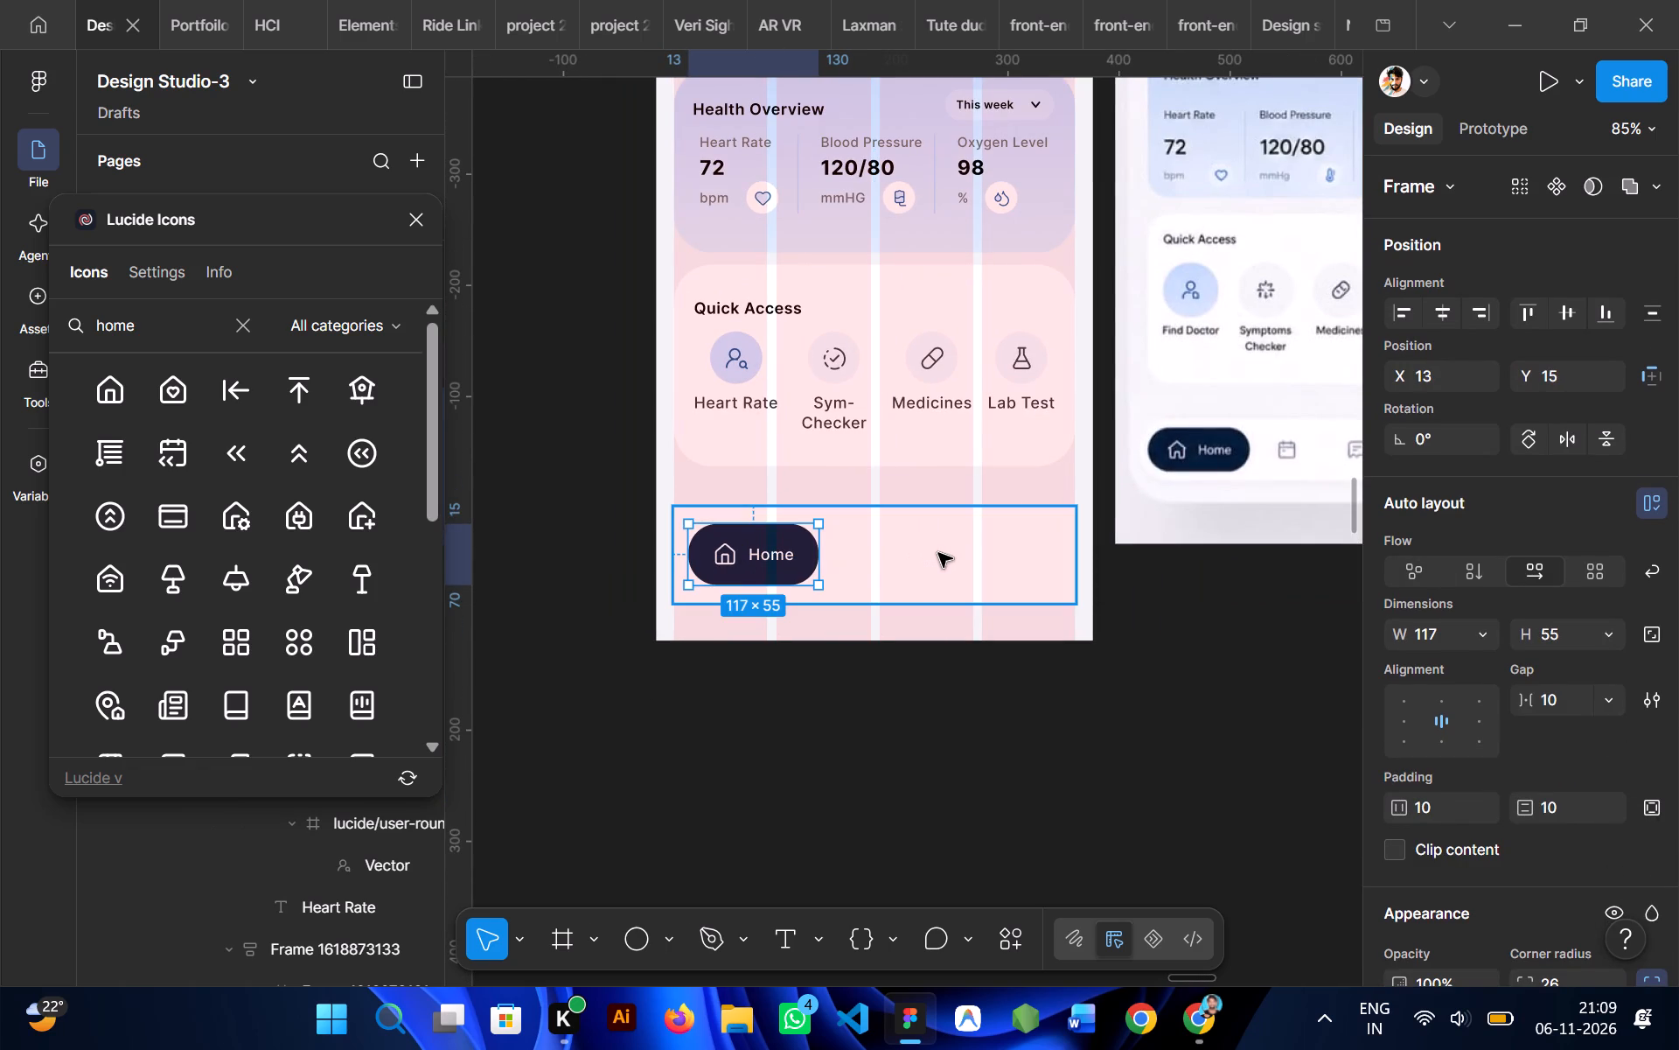
left_click(783, 757)
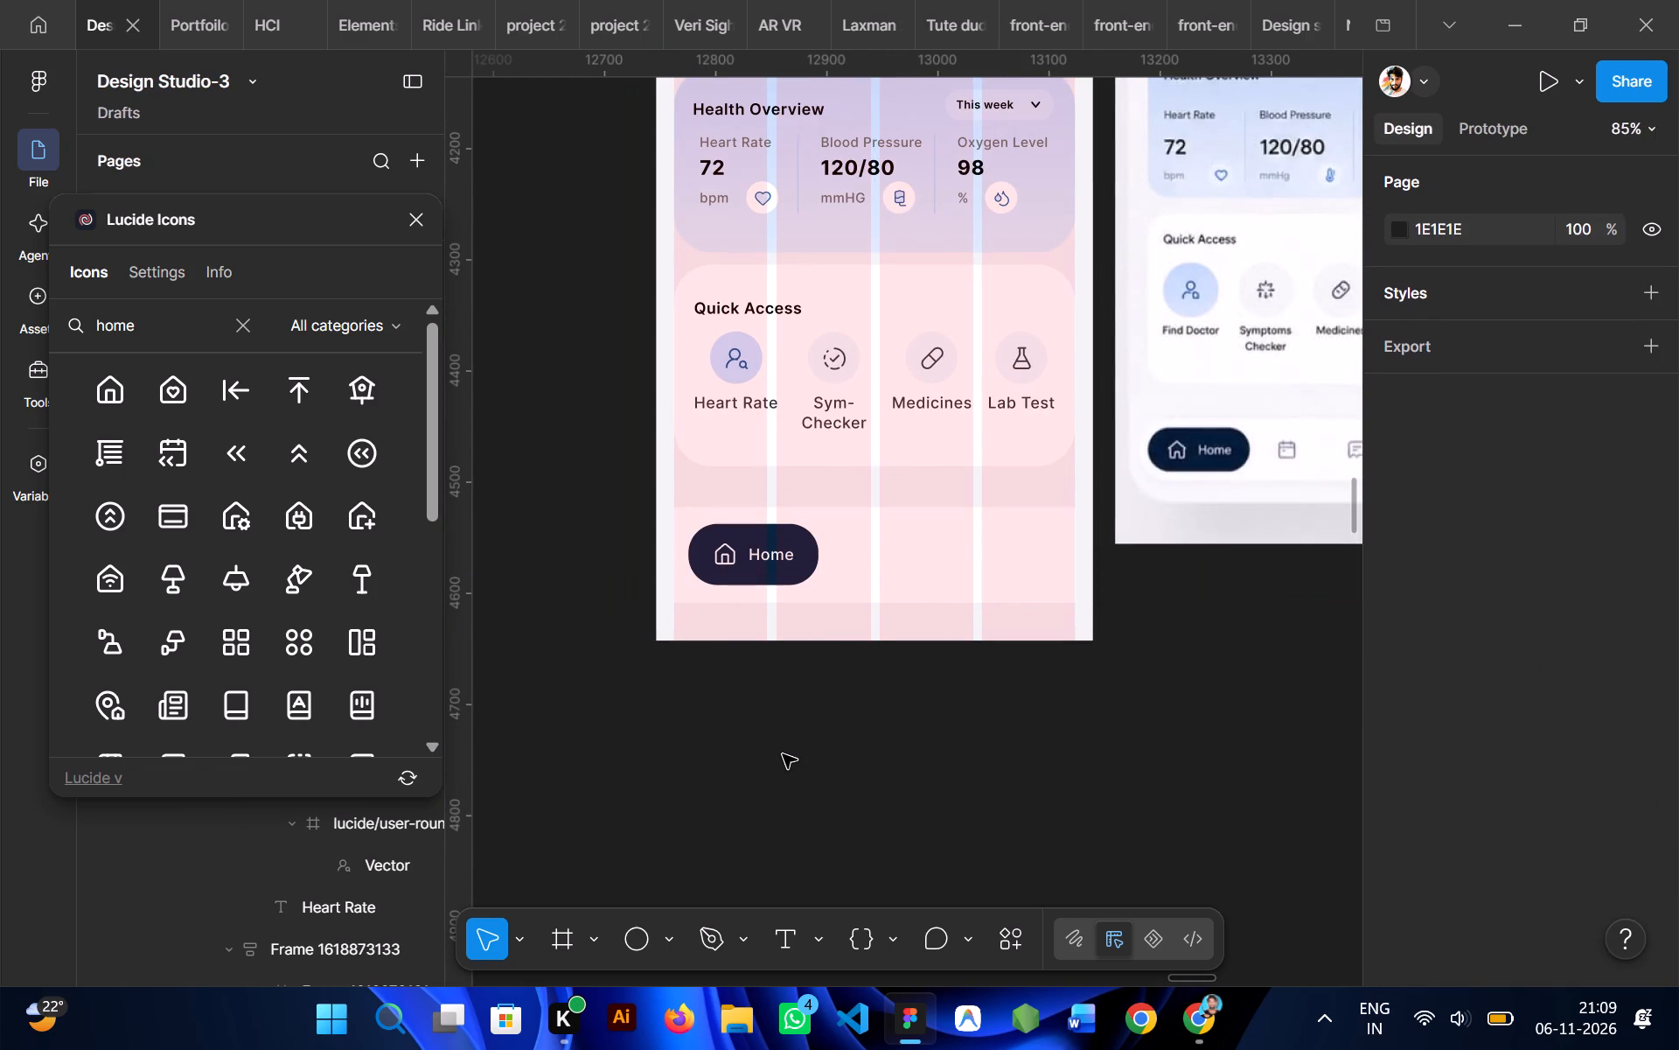
Preview the phone screen as a prototype to check the Home button and bottom bar, and close the preview.
left_click(784, 537)
key("shift+space")
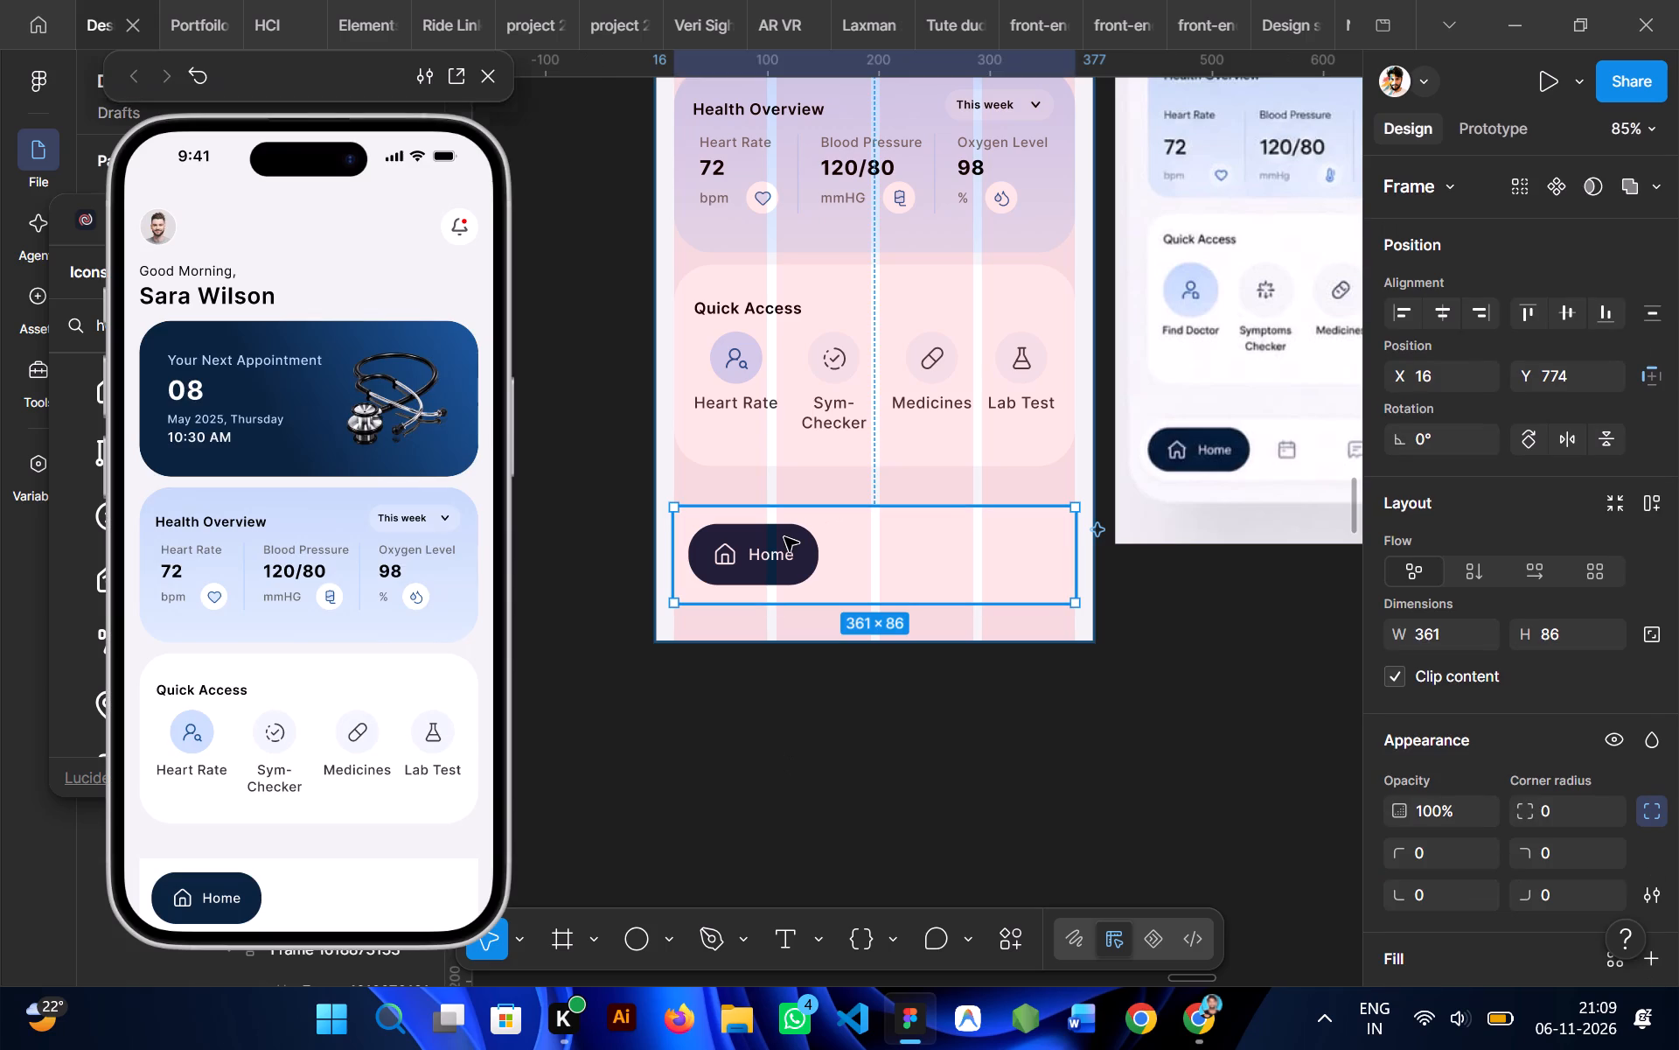
scroll(312, 697, "down", 3)
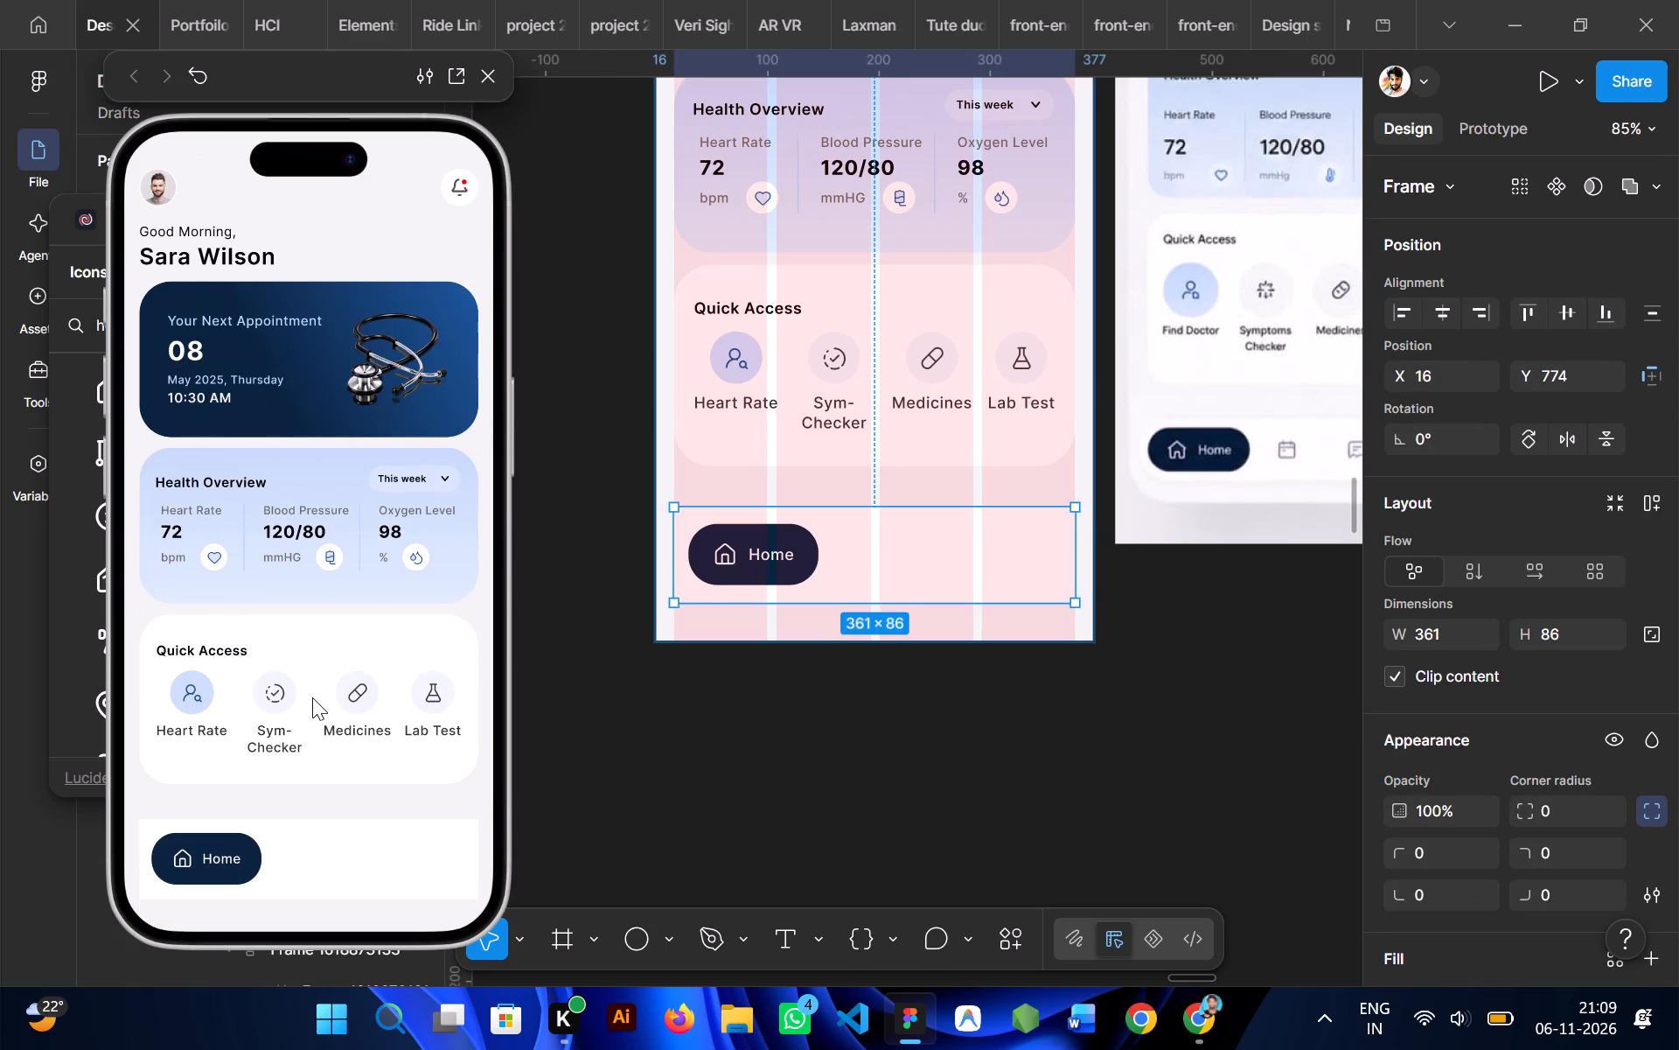
scroll(312, 697, "up", 2)
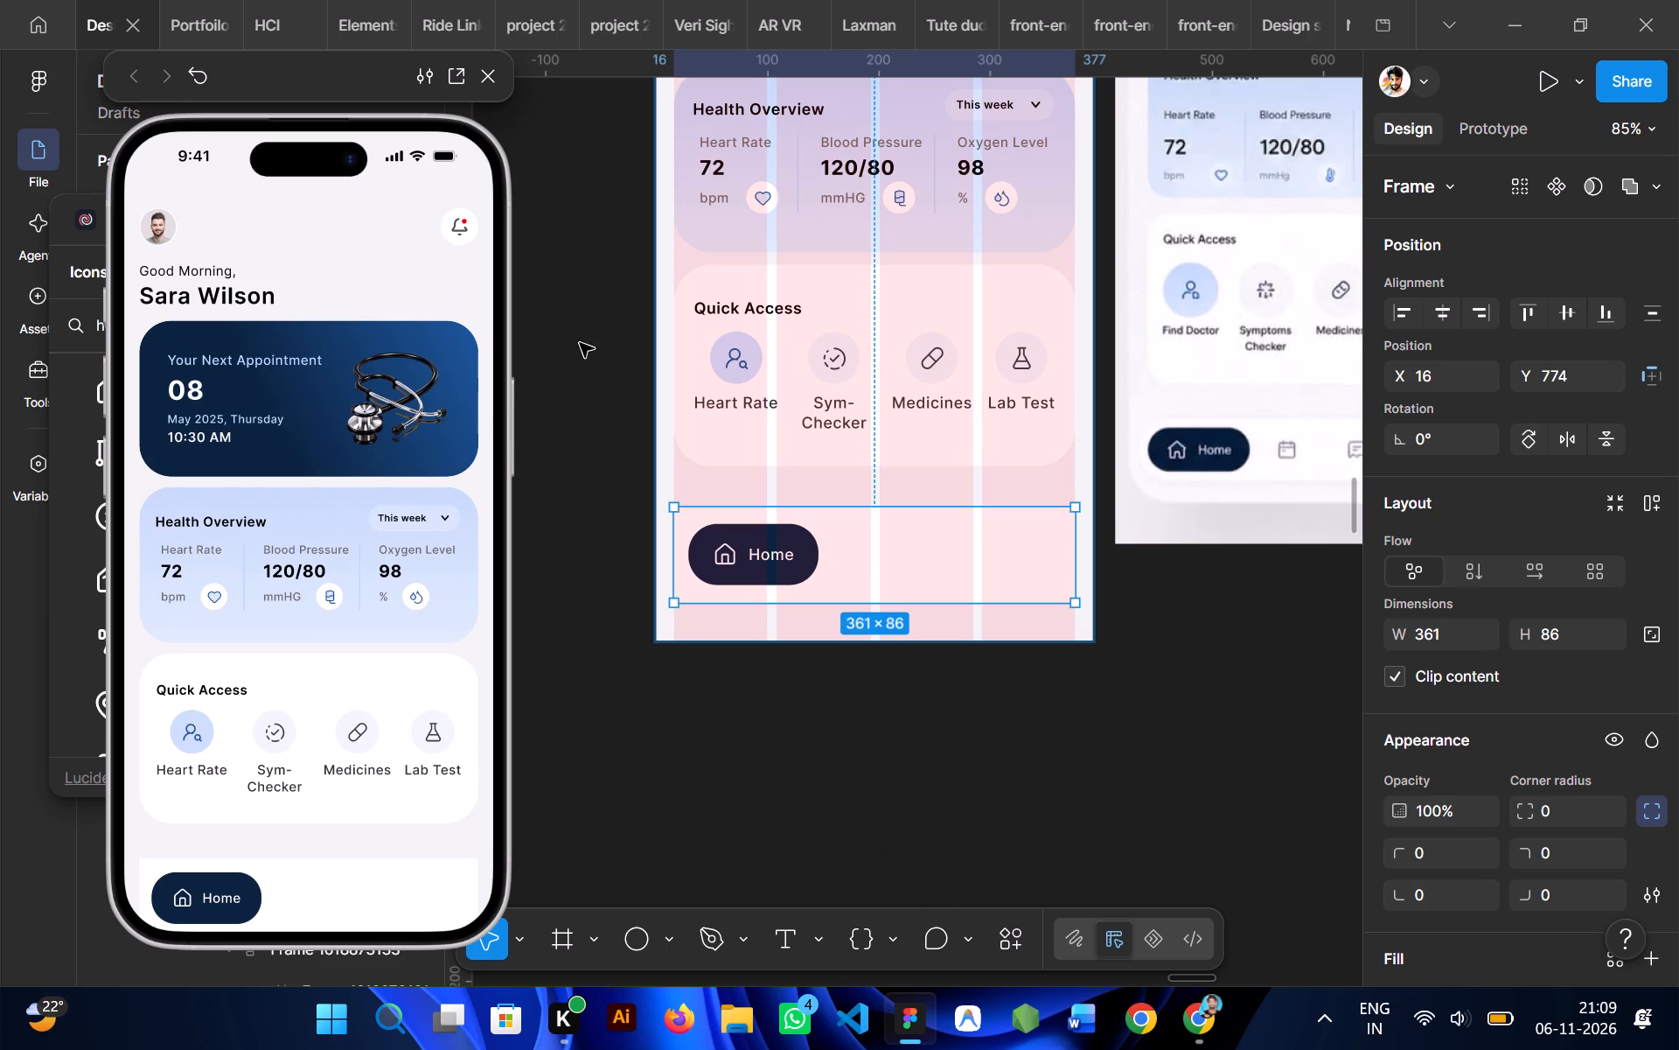
left_click(486, 73)
Search Lucide Icons for "date" and insert the calendar-days icon into the navigation bar beside the Home button.
left_click(1010, 948)
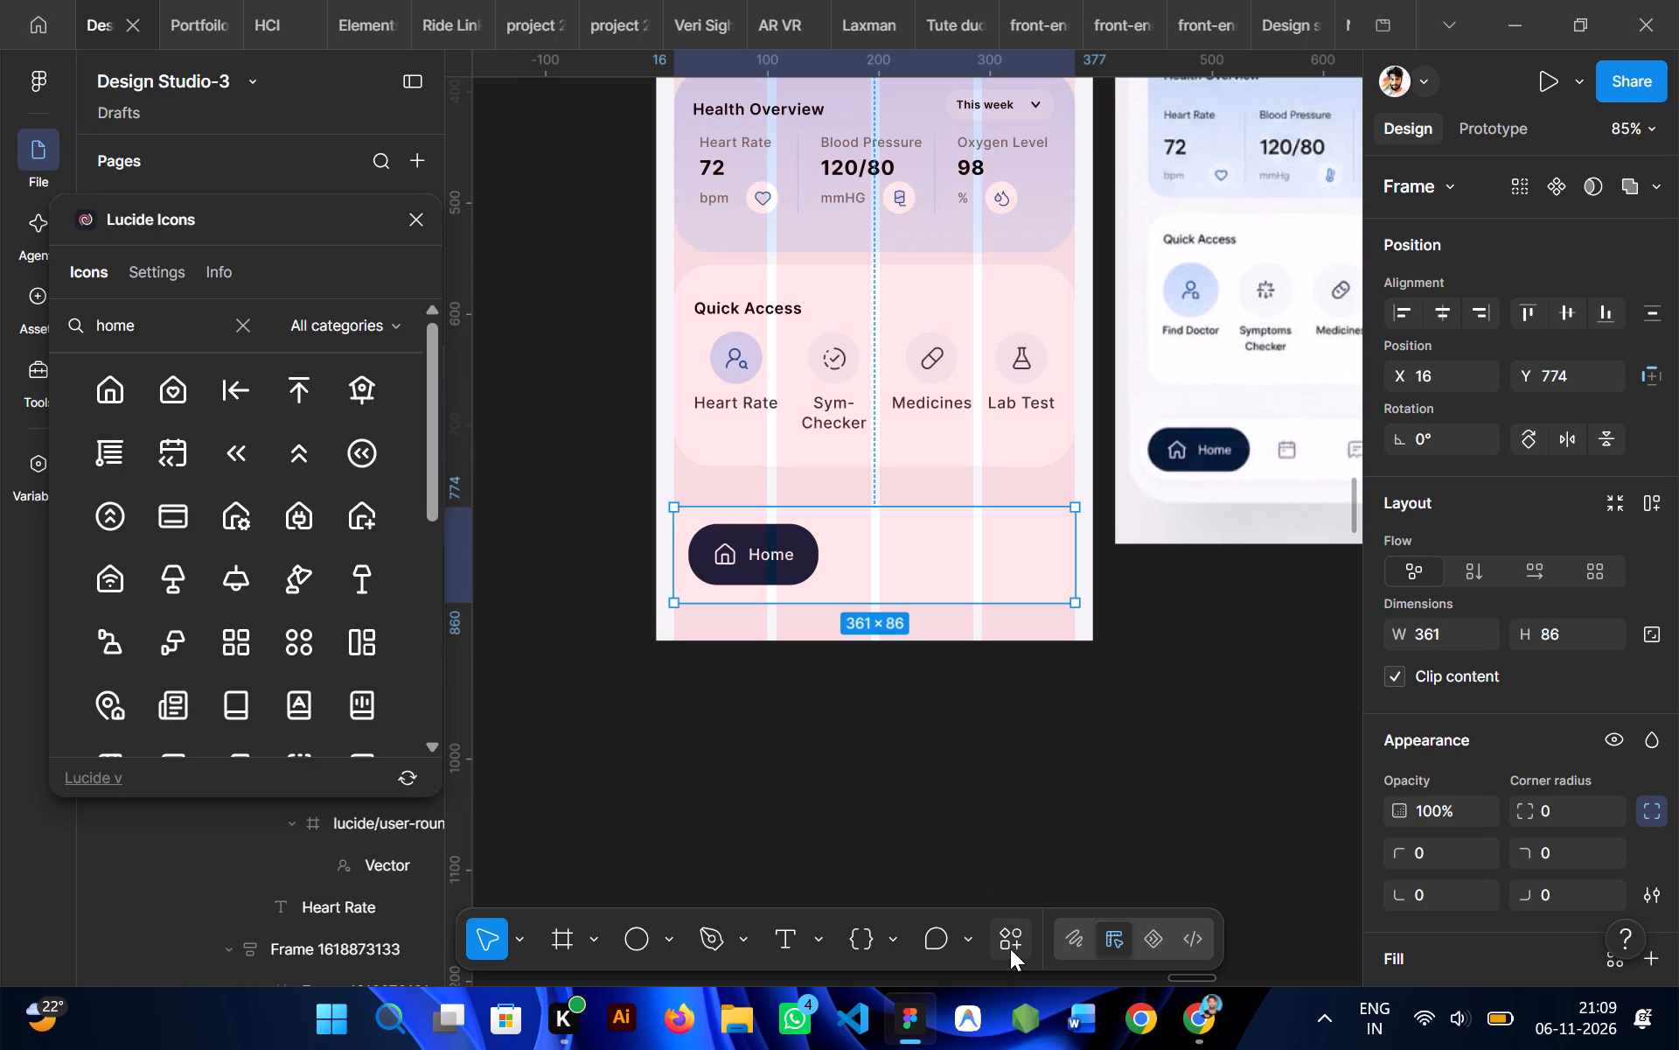
left_click(1008, 948)
left_click(139, 317)
key("BackSpace")
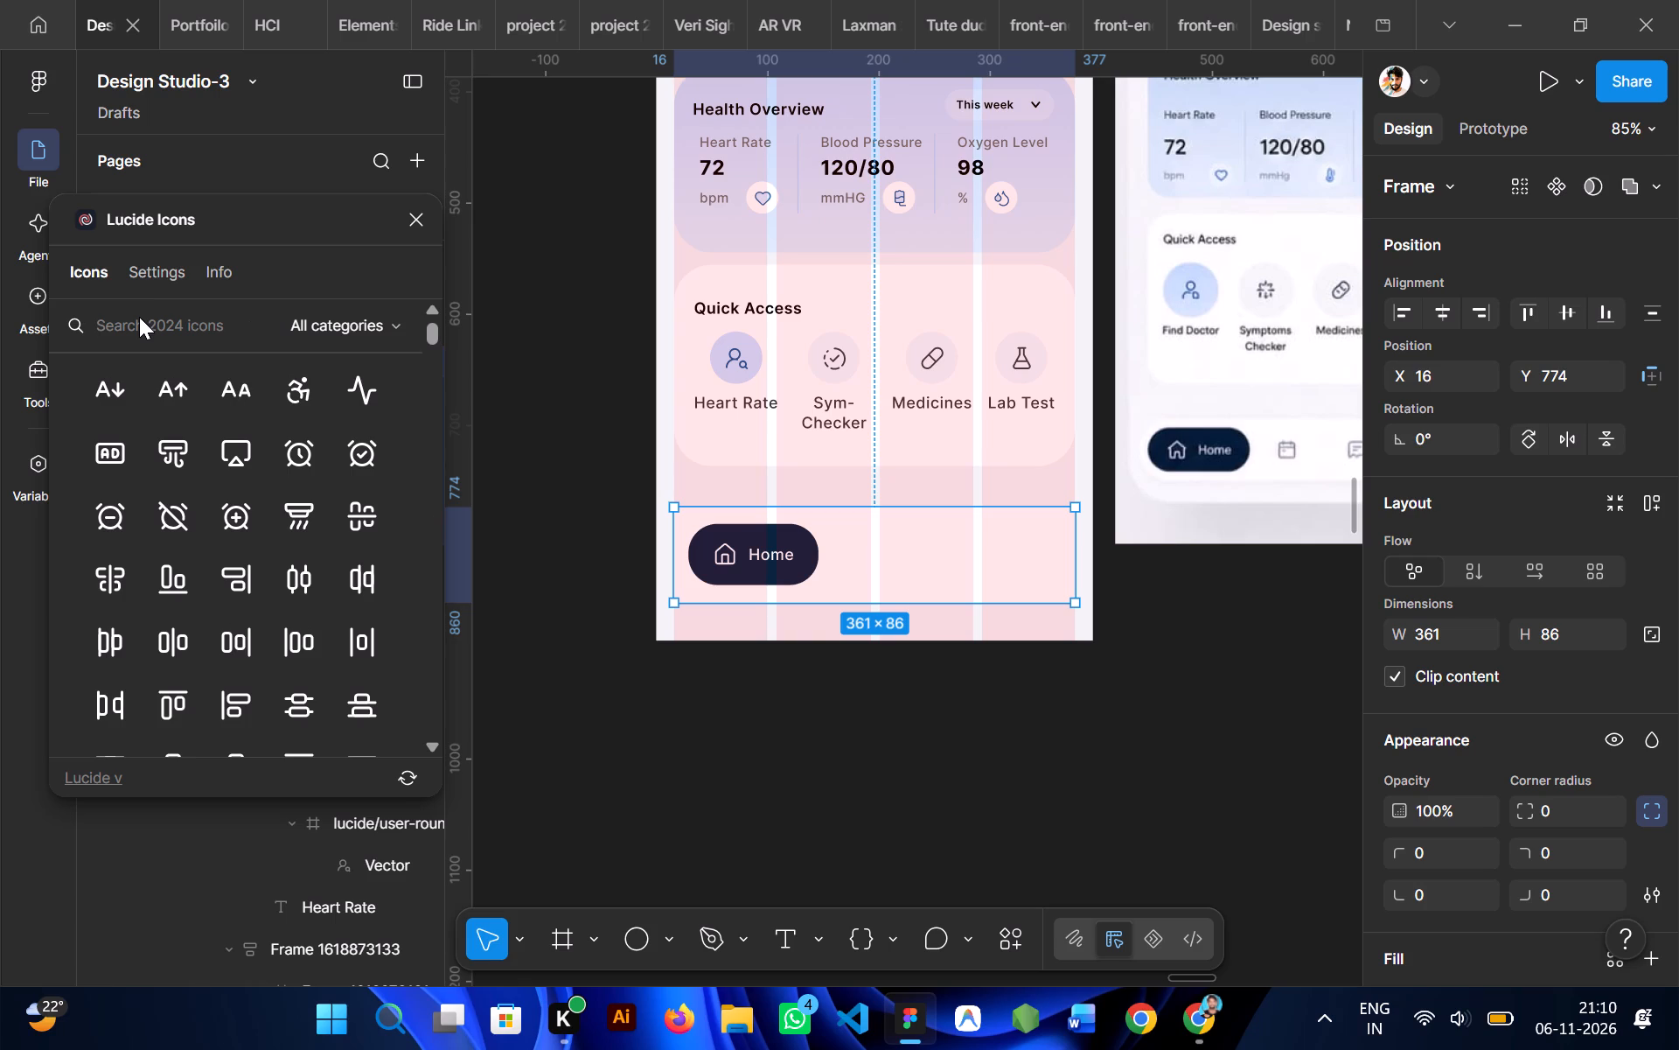
type("dat")
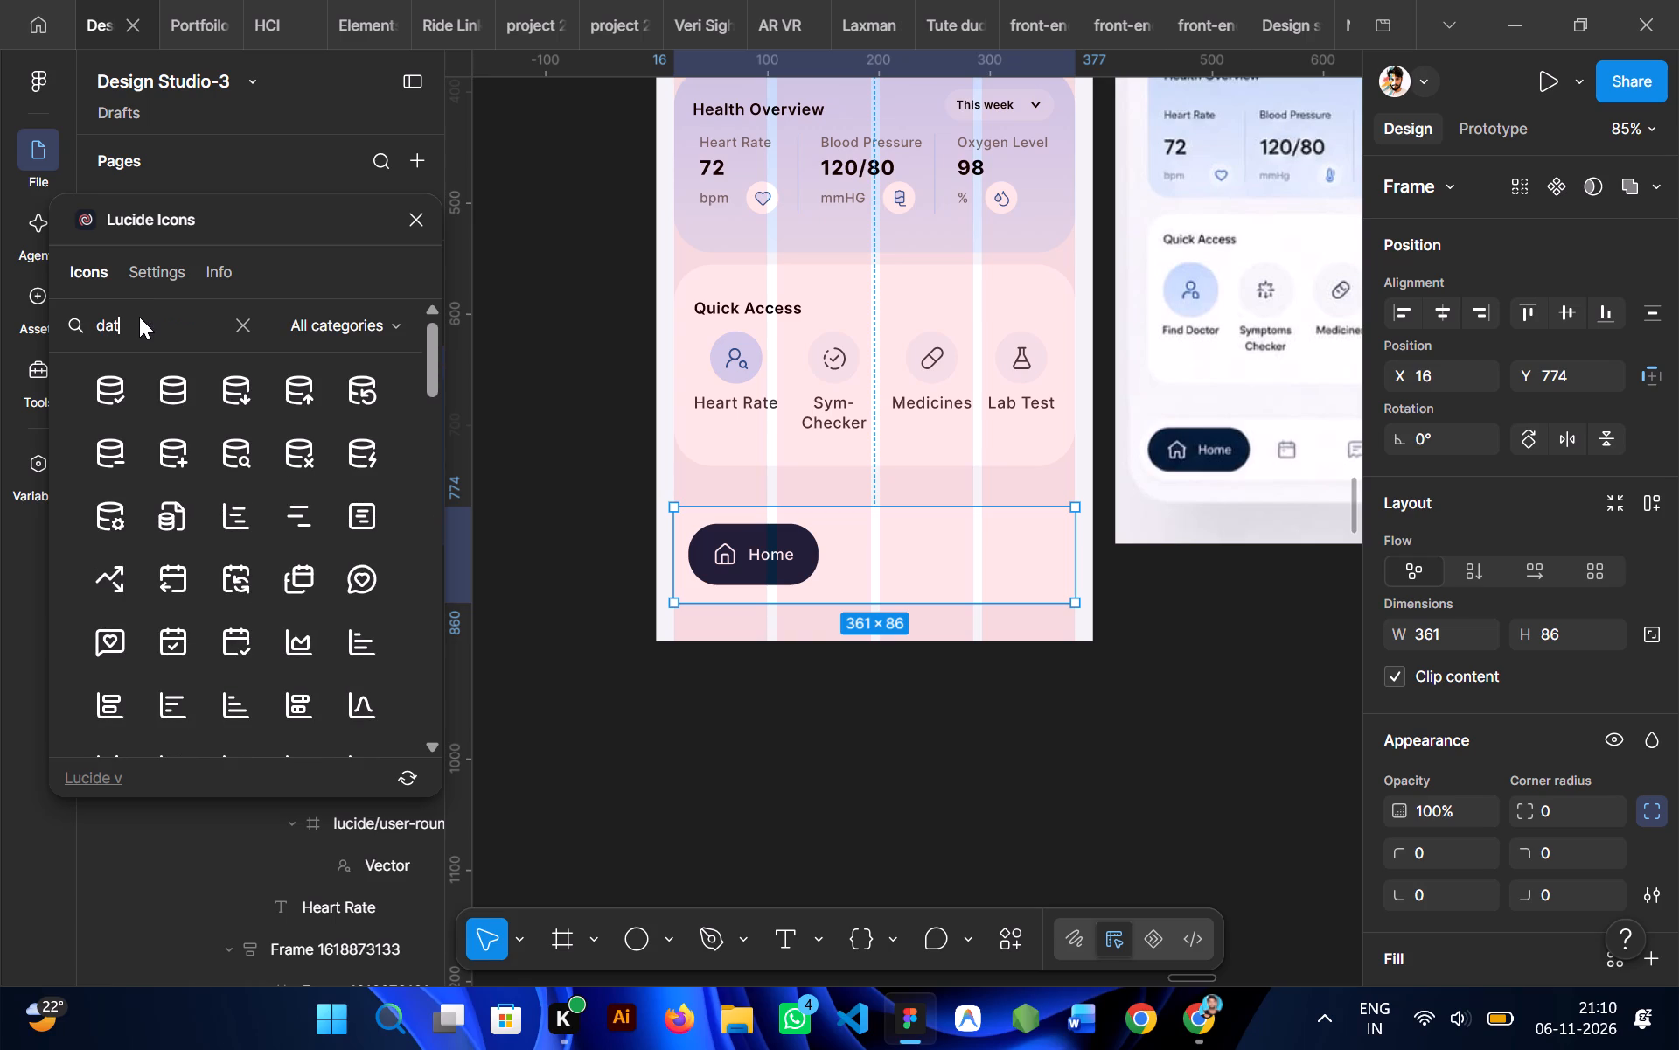
key("e")
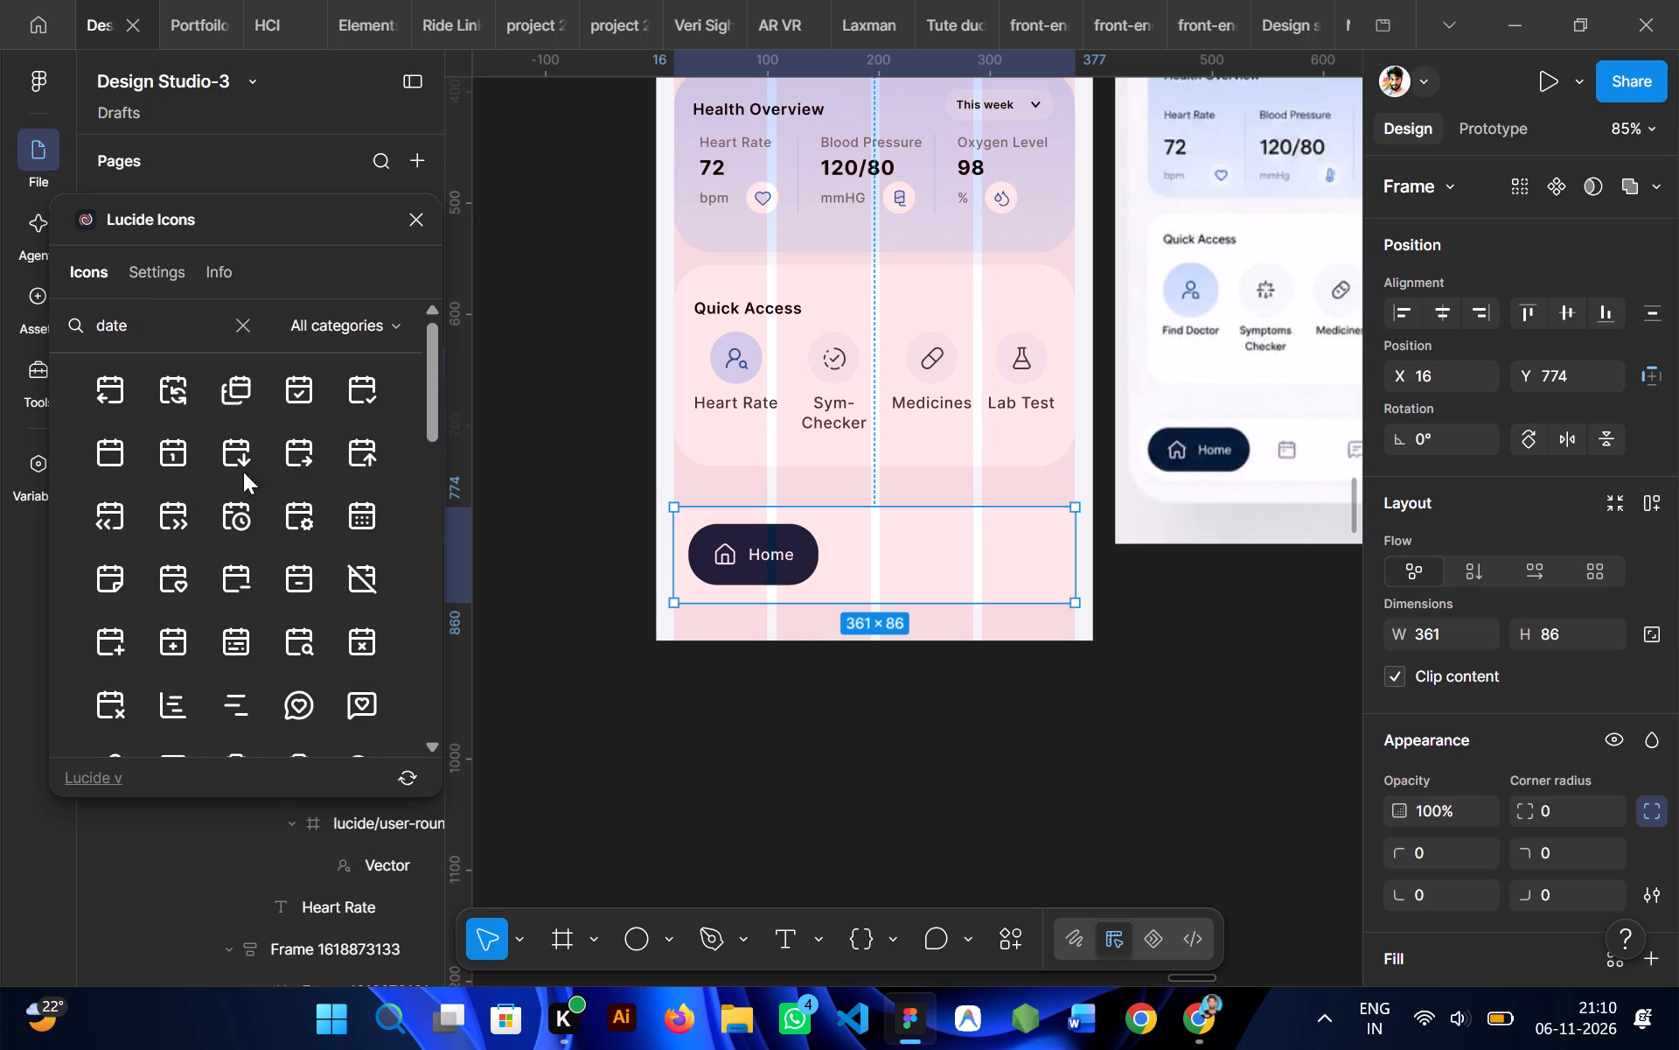
left_click(360, 519)
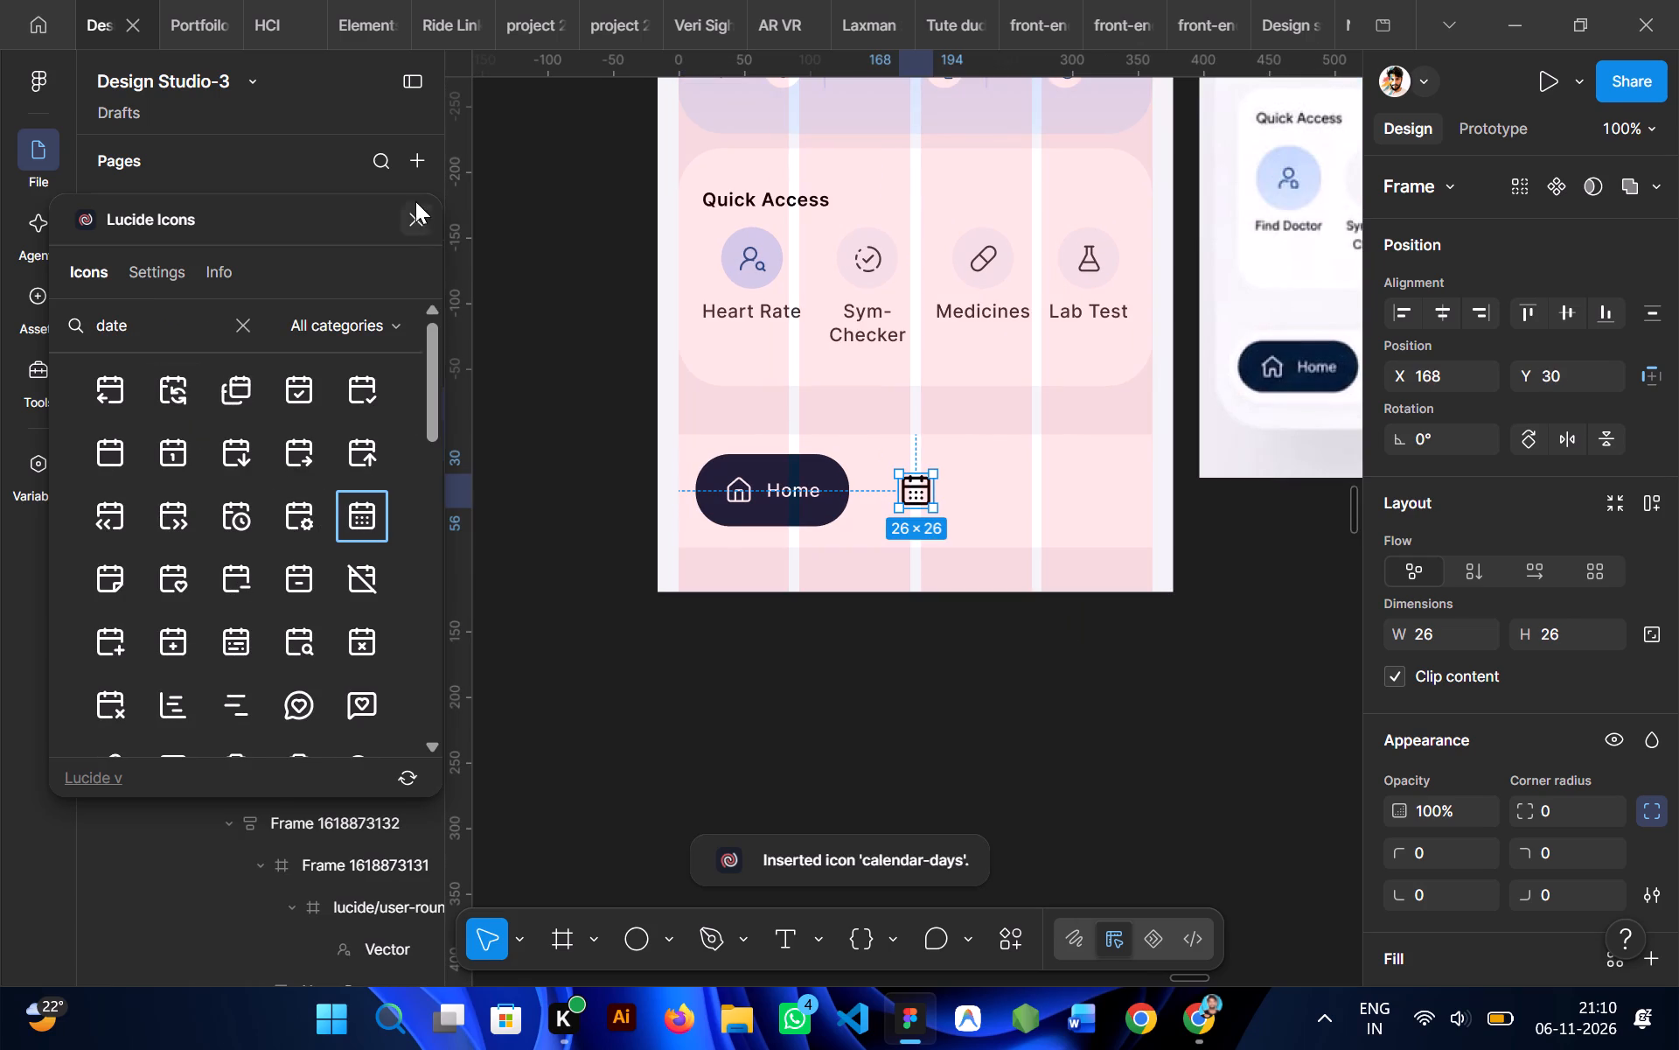
left_click(415, 220)
Search Lucide Icons for "mess" and insert the message-circle-text icon next to the calendar icon.
scroll(902, 483, "left", 1)
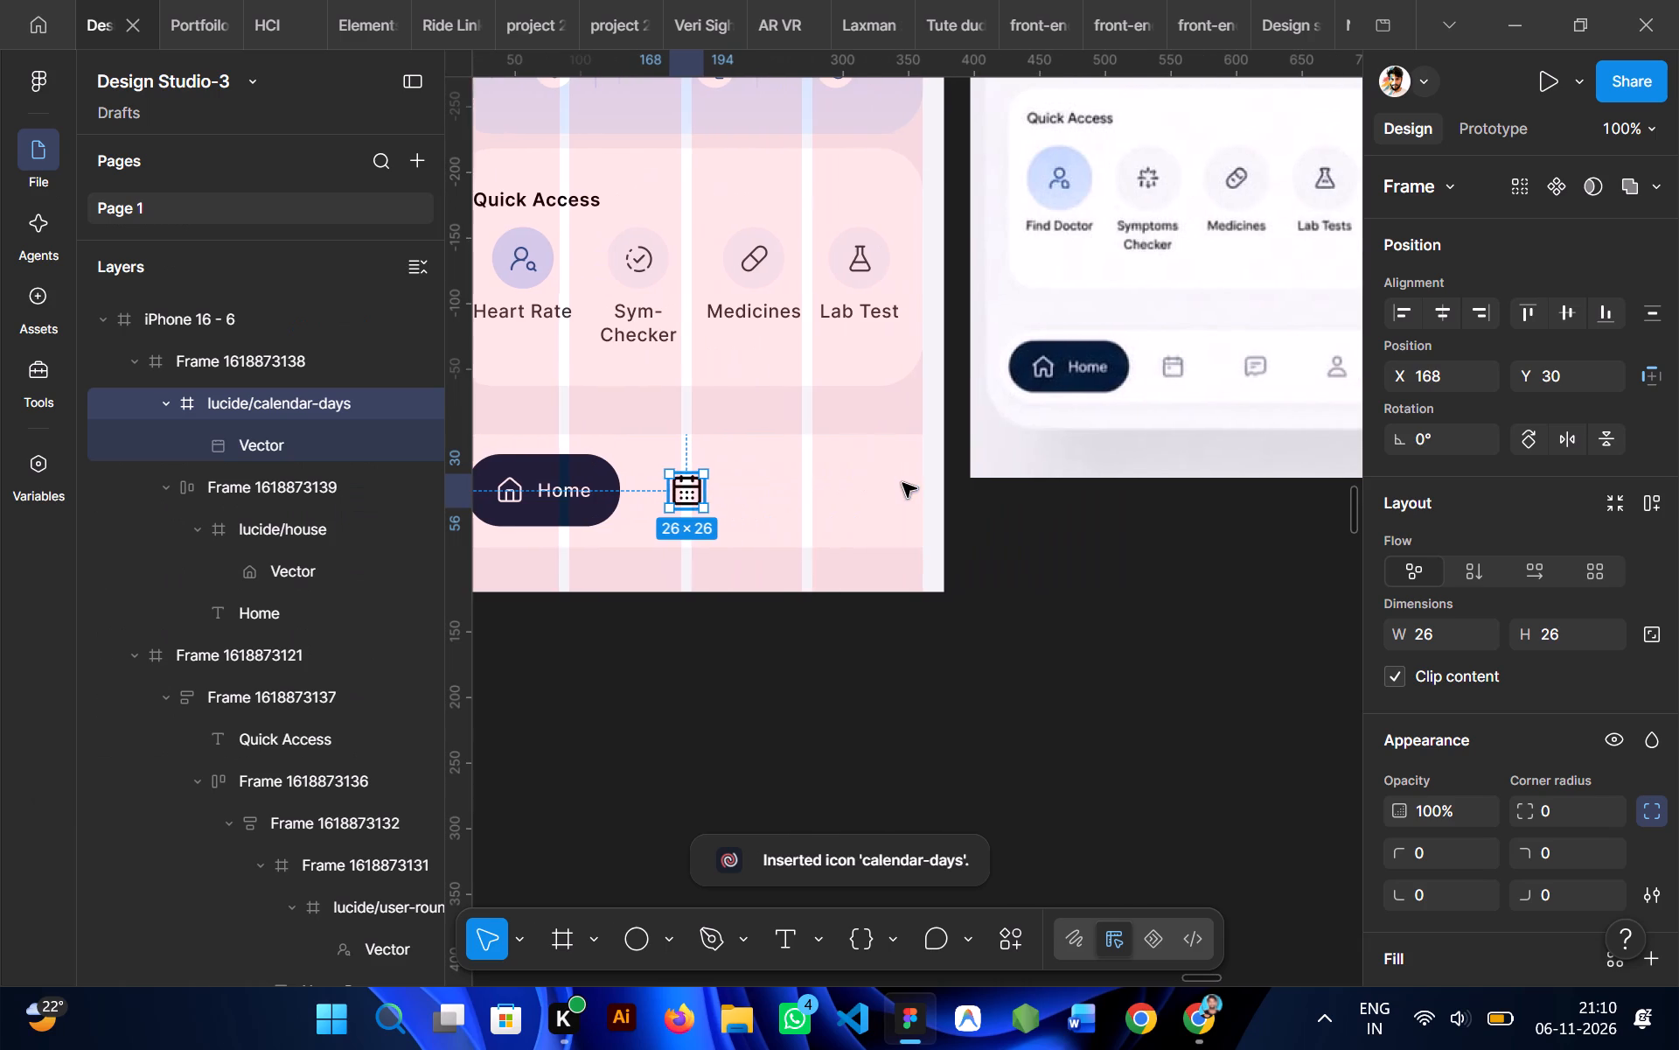
scroll(902, 483, "left", 1)
left_click(1006, 940)
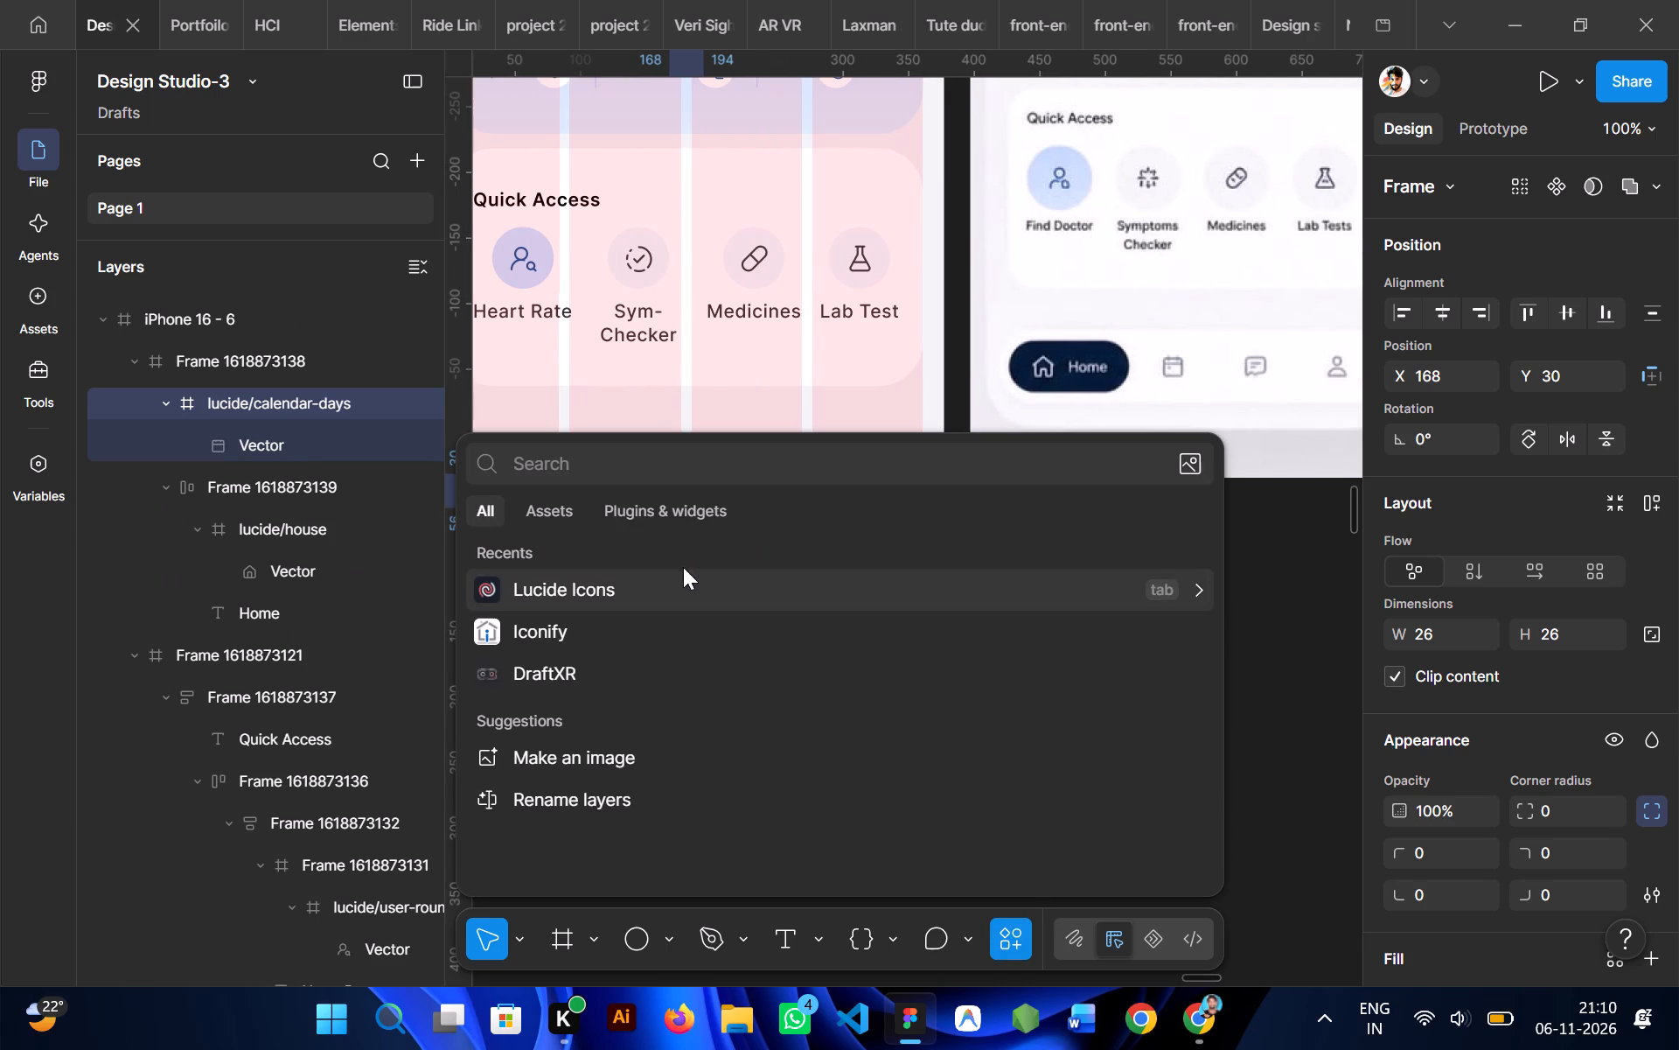
left_click(534, 597)
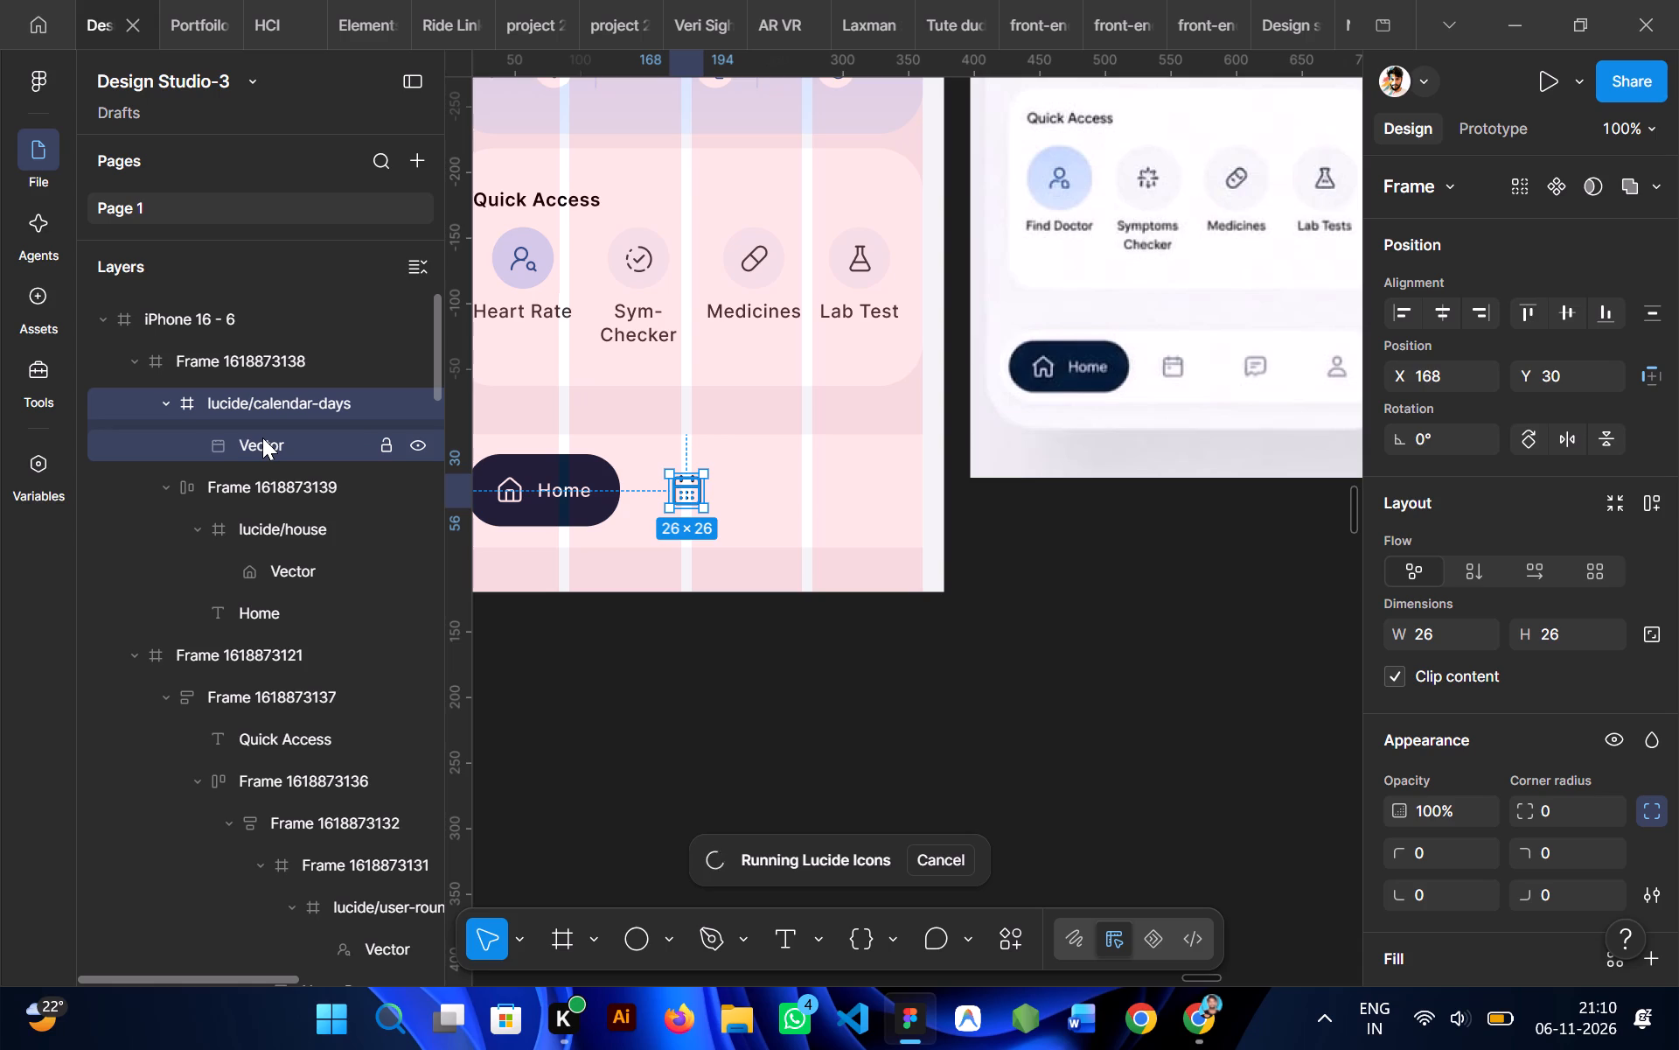
left_click(141, 324)
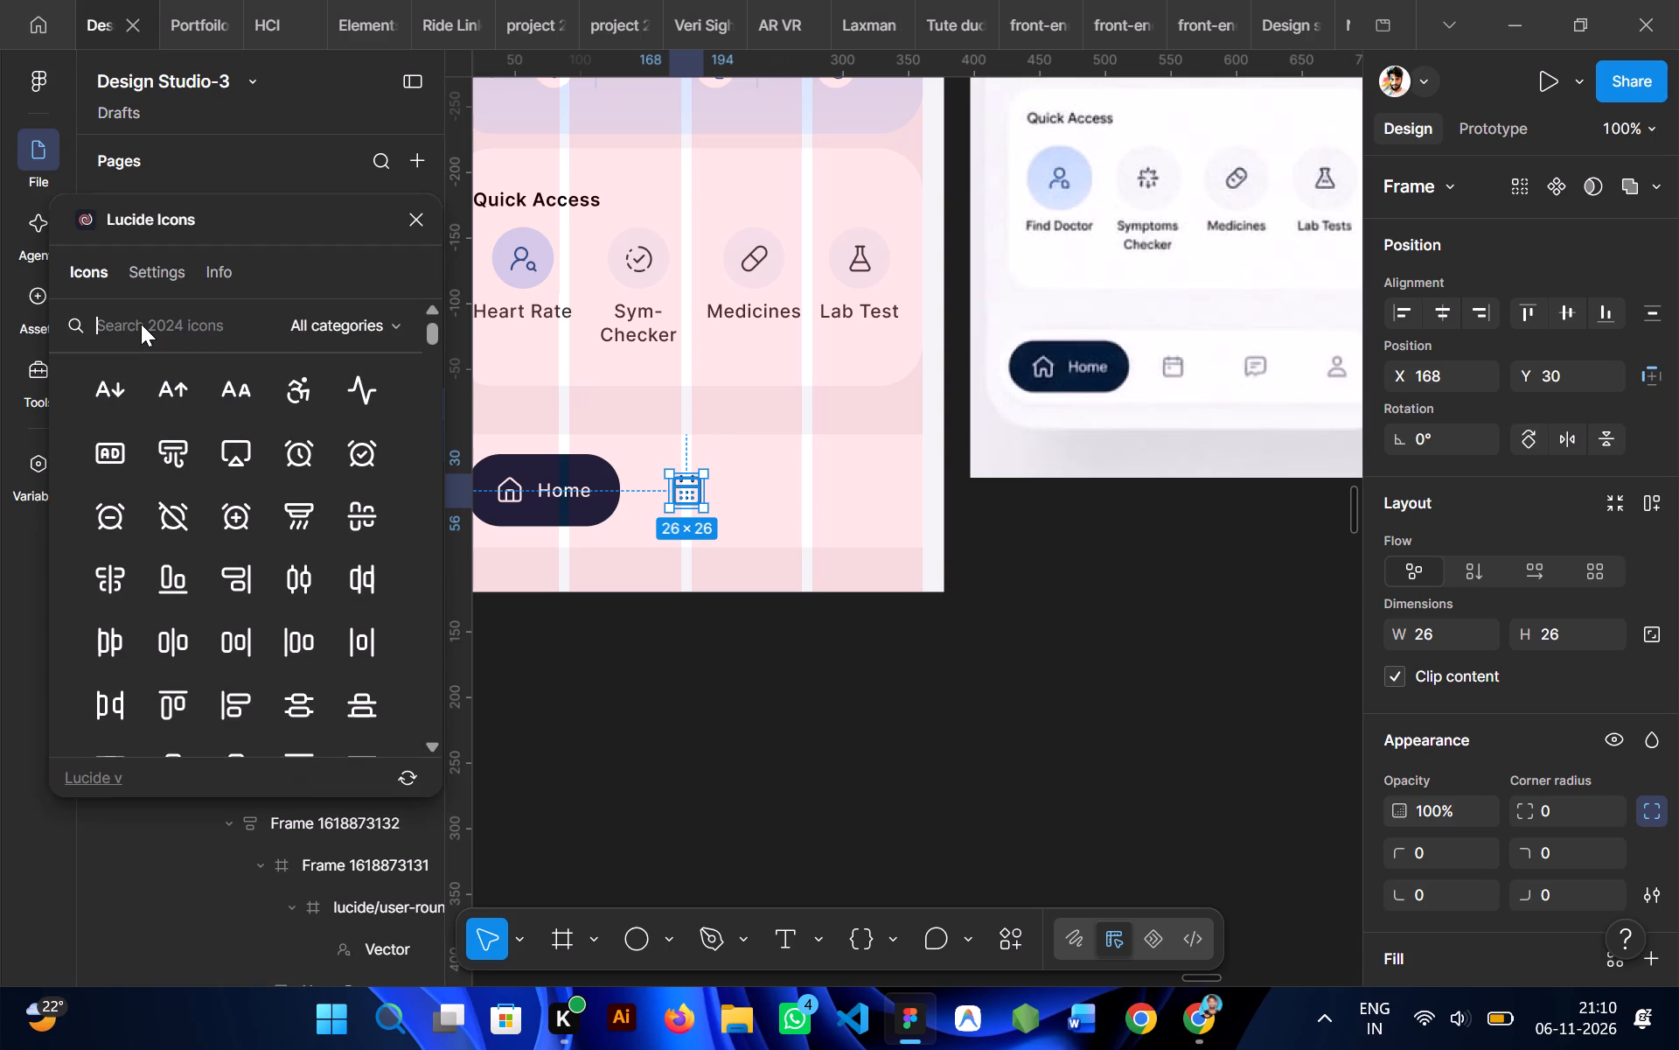
type("meaage")
key("BackSpace")
key("BackSpace")
key("BackSpace")
key("BackSpace")
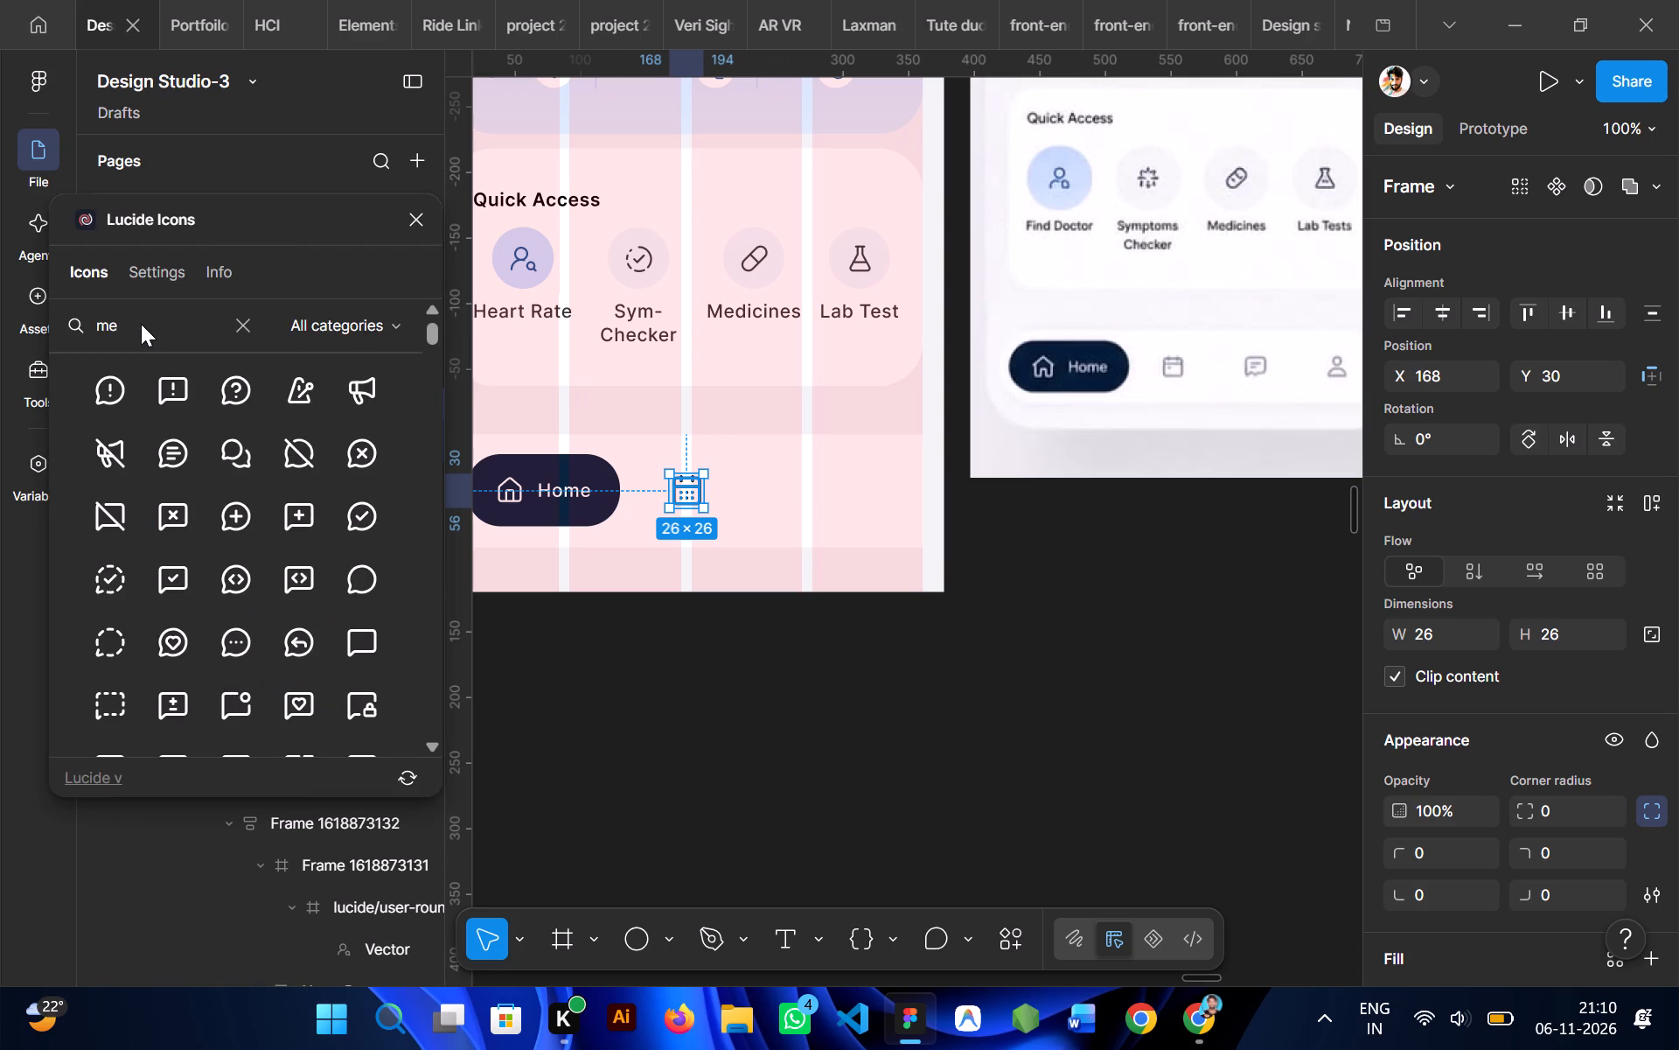
type("ss")
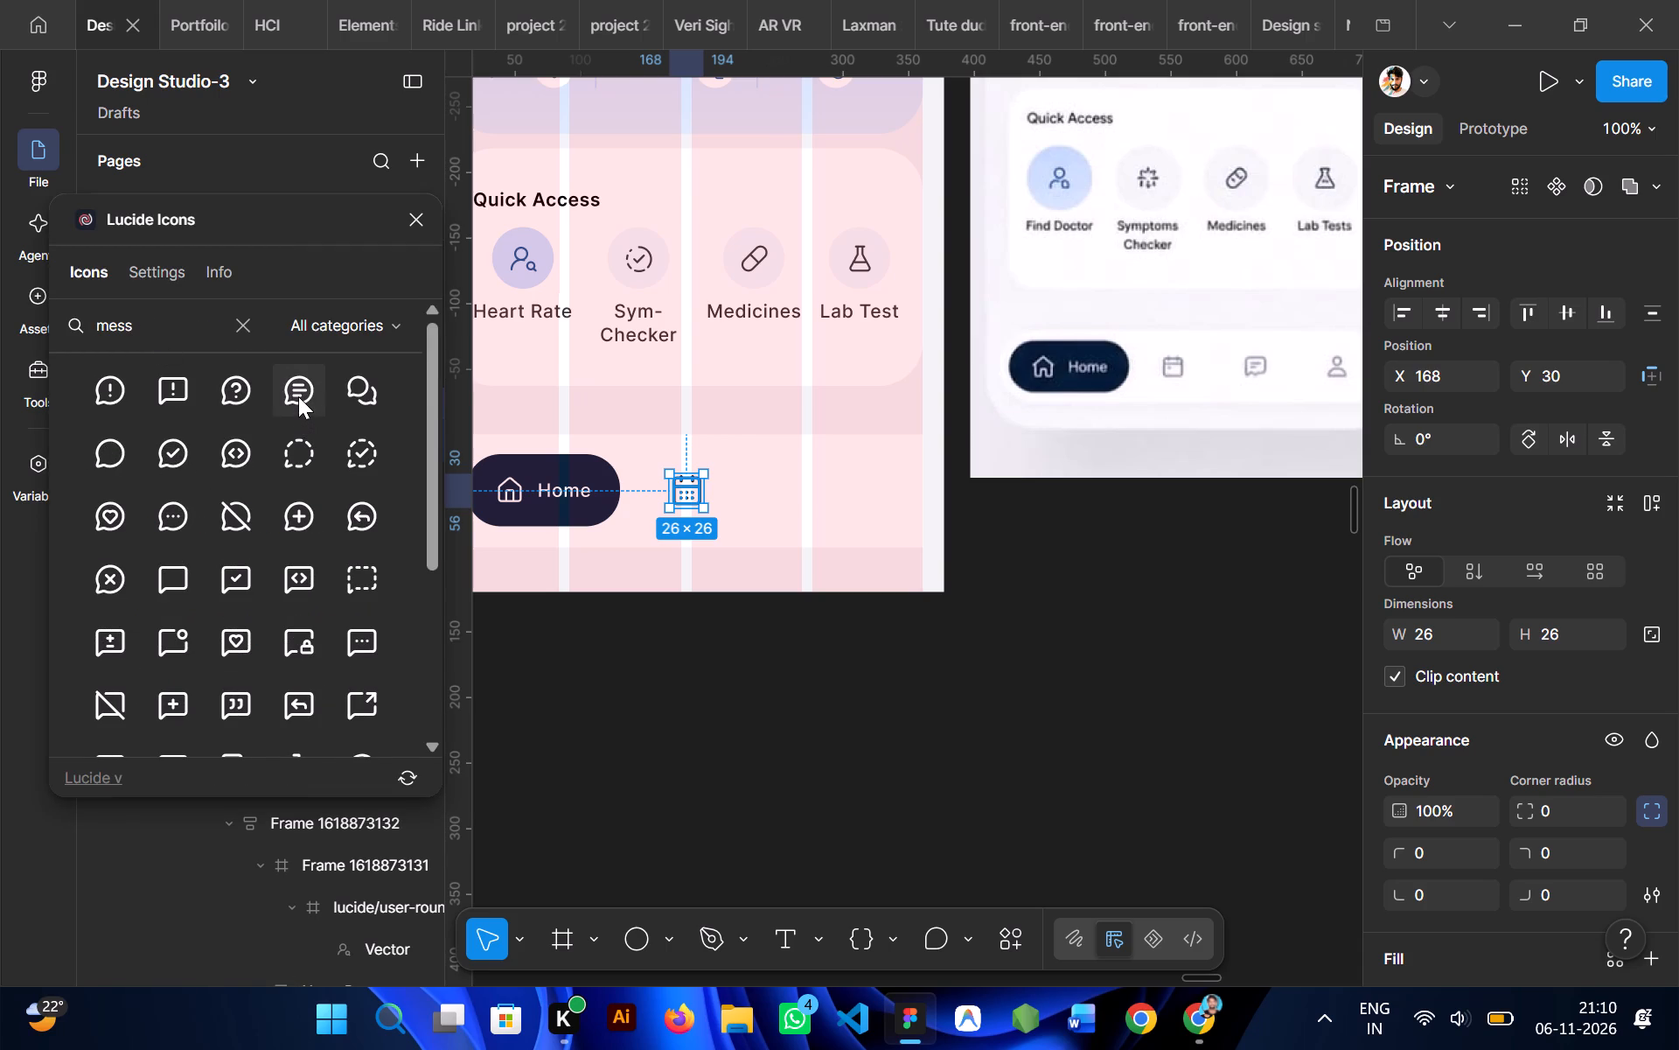
left_click(298, 396)
Search Lucide Icons for "person" and insert the user-round icon after the message icon in the navigation bar.
scroll(801, 652, "left", 1)
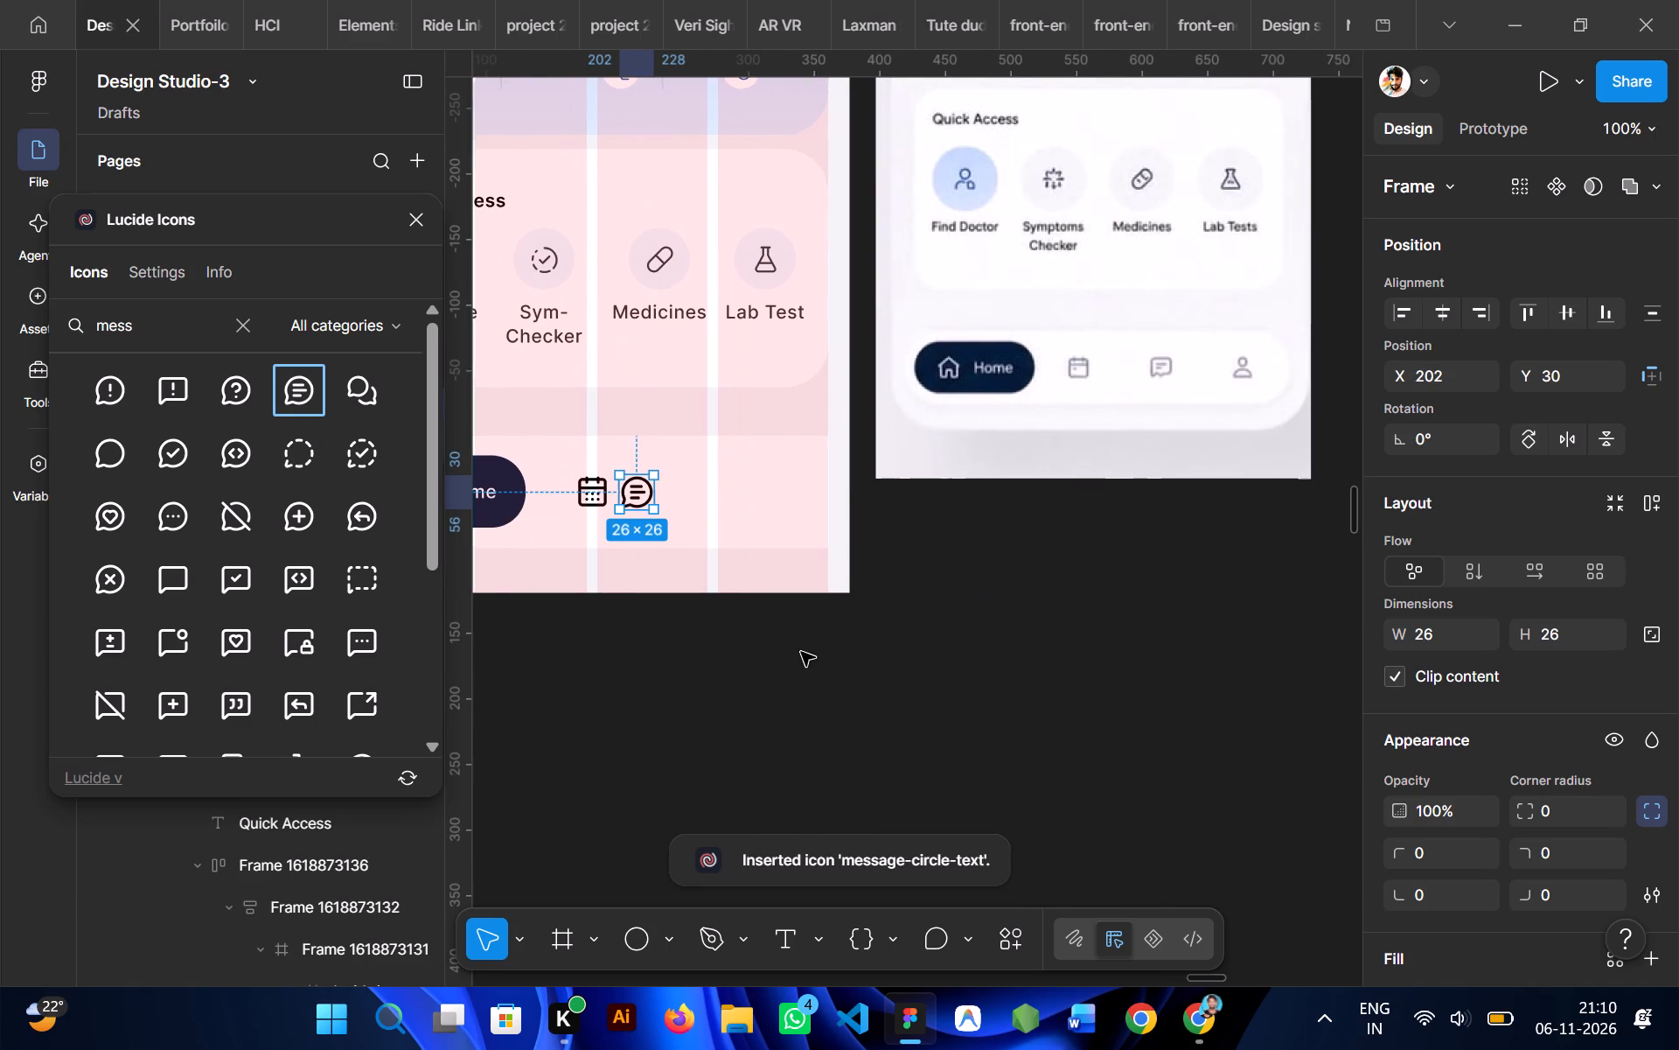
scroll(801, 652, "left", 1)
left_click(171, 339)
key("BackSpace")
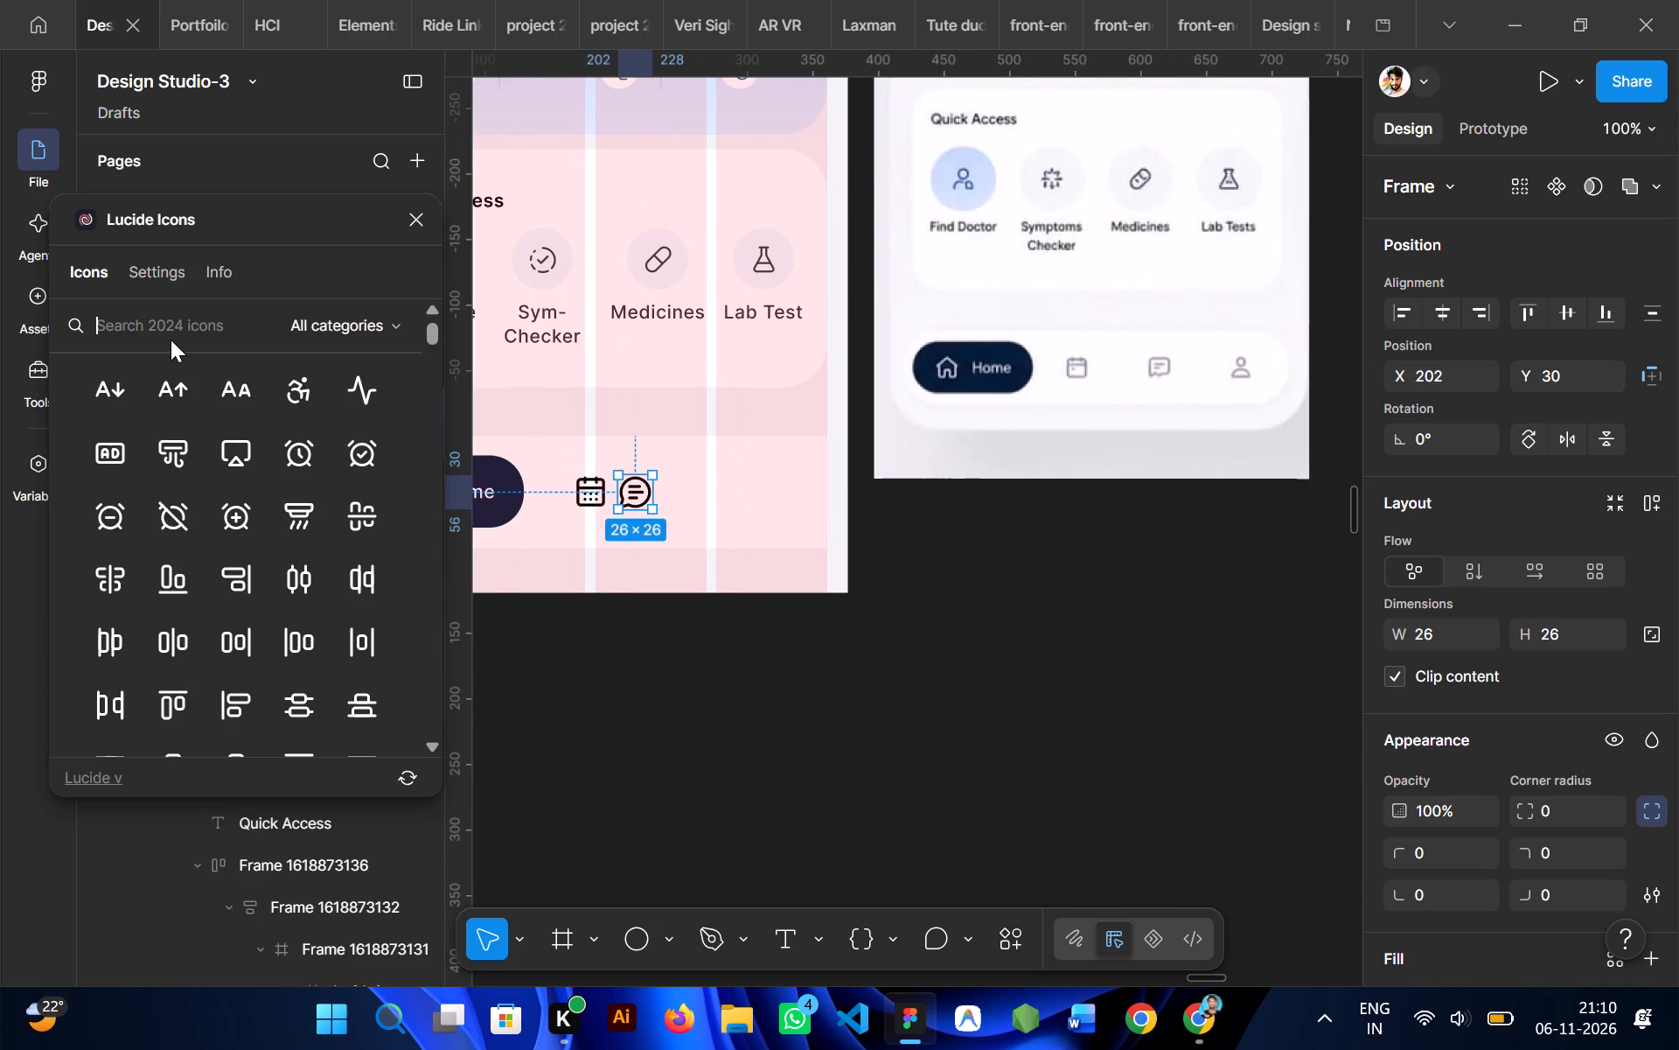
type("person")
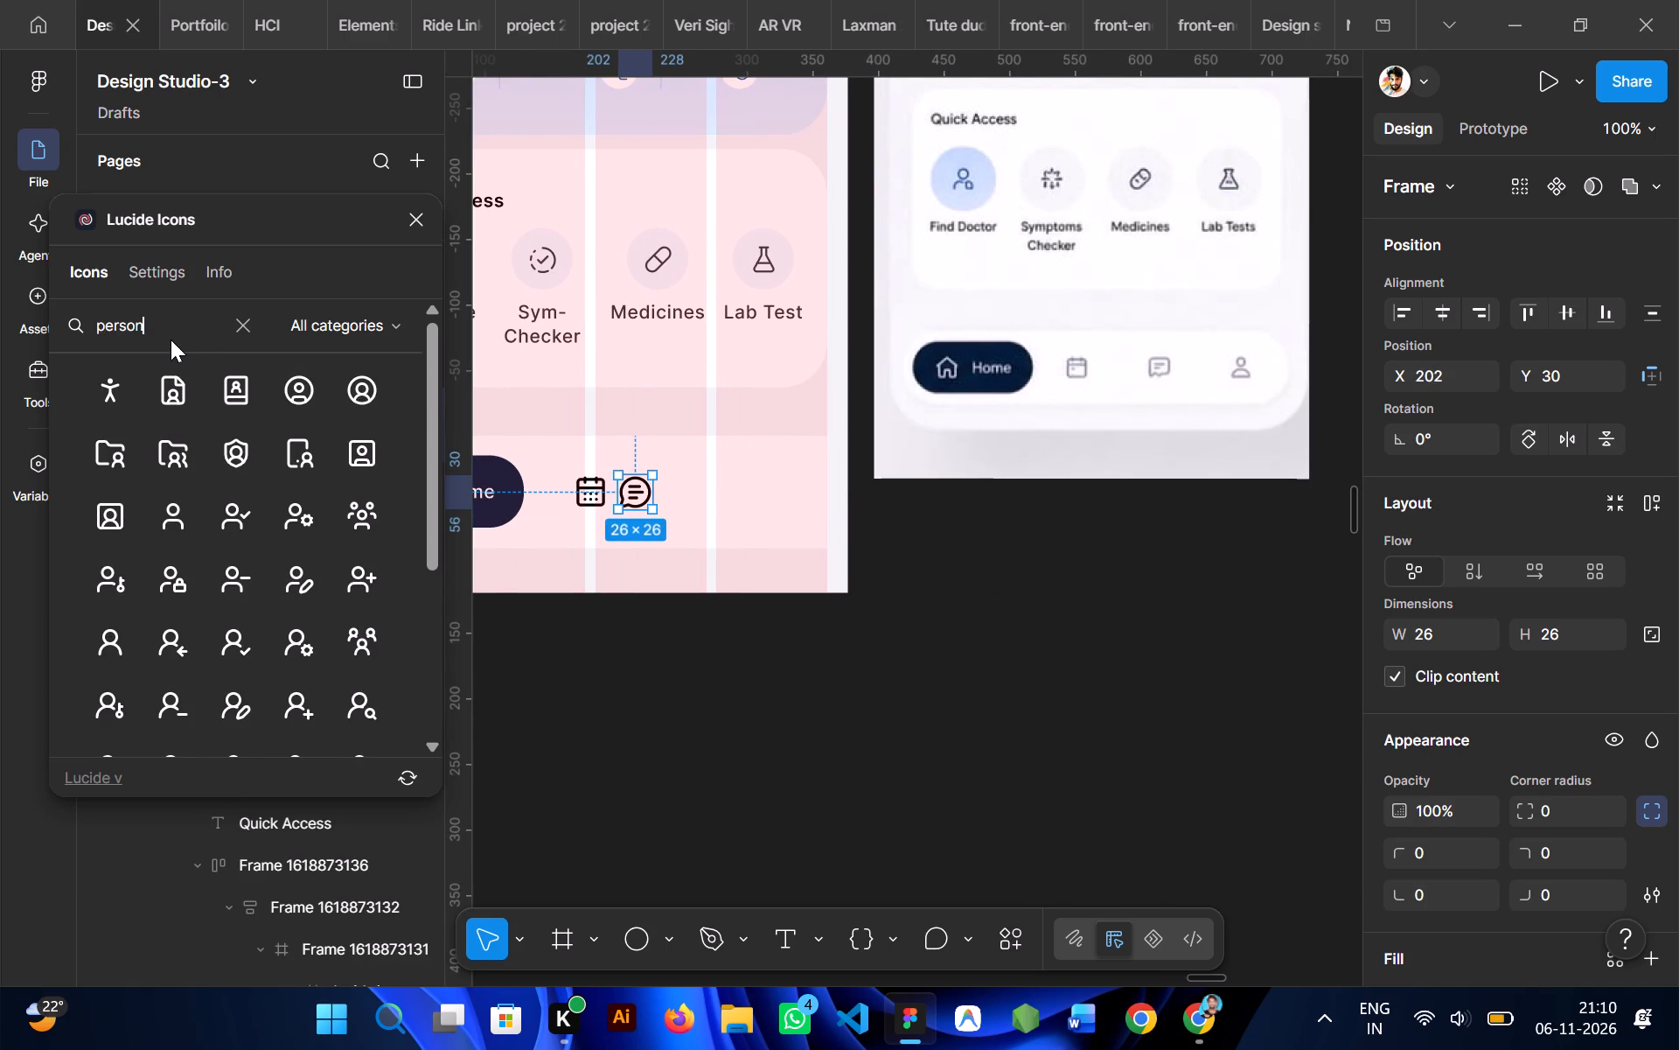
scroll(300, 577, "down", 1)
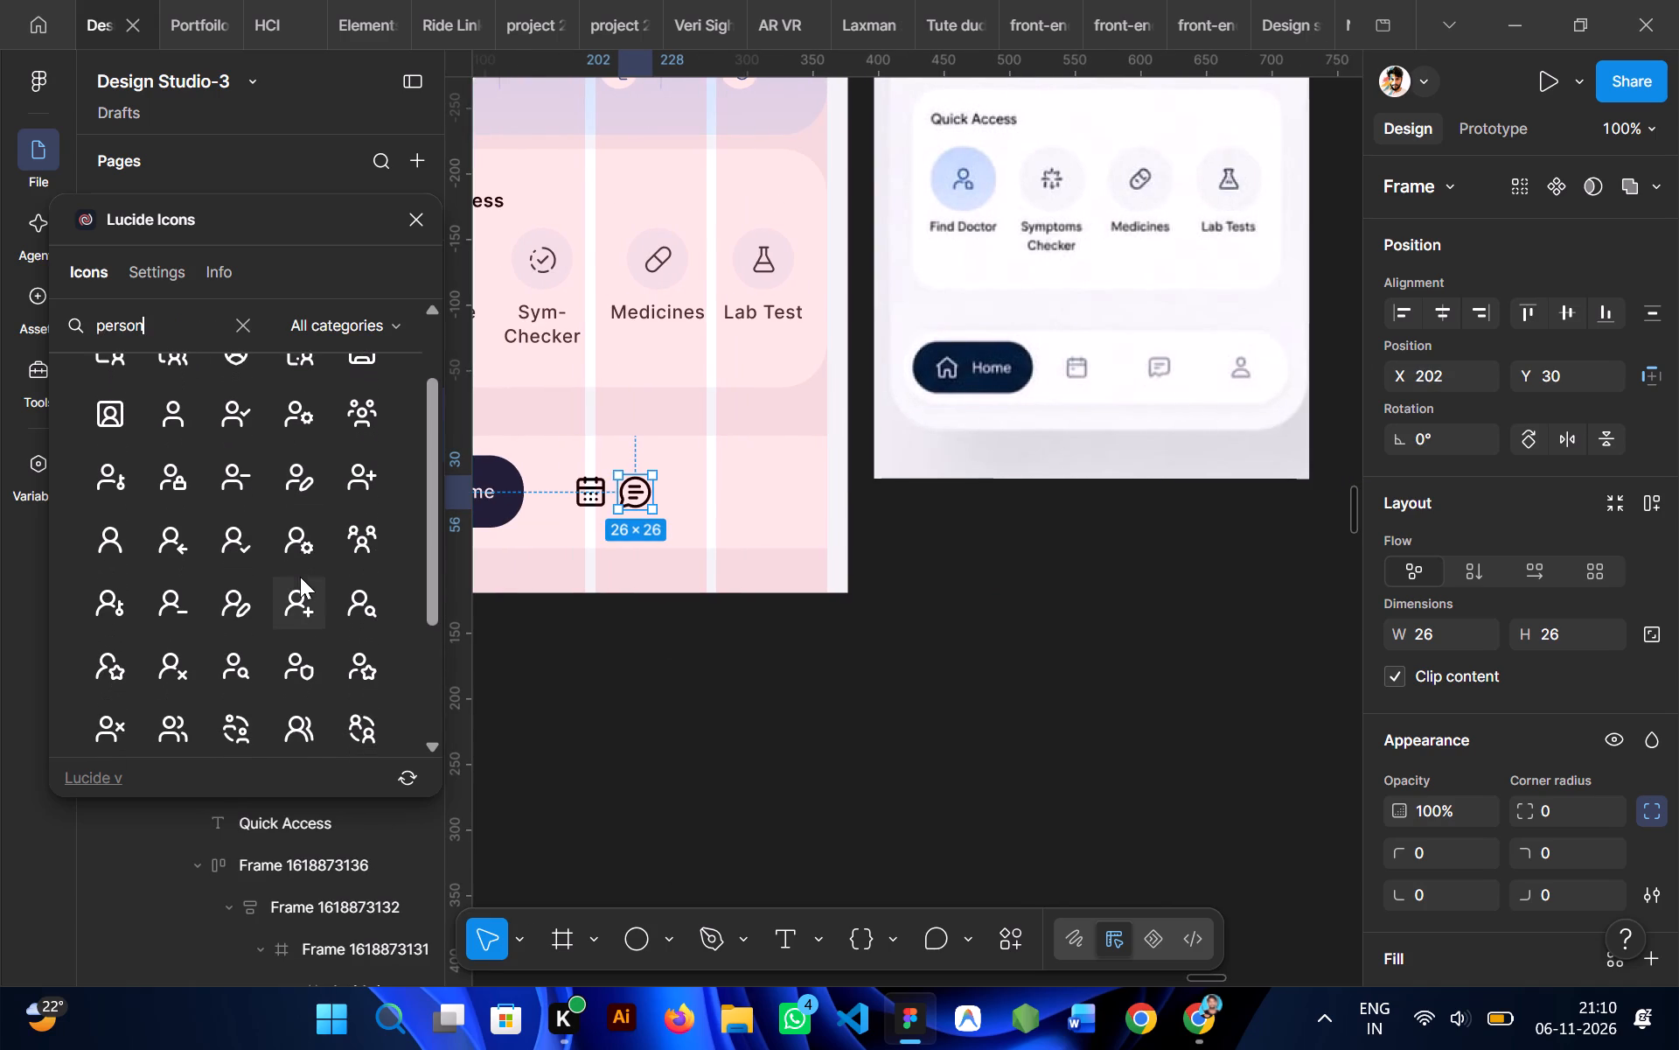
left_click(108, 542)
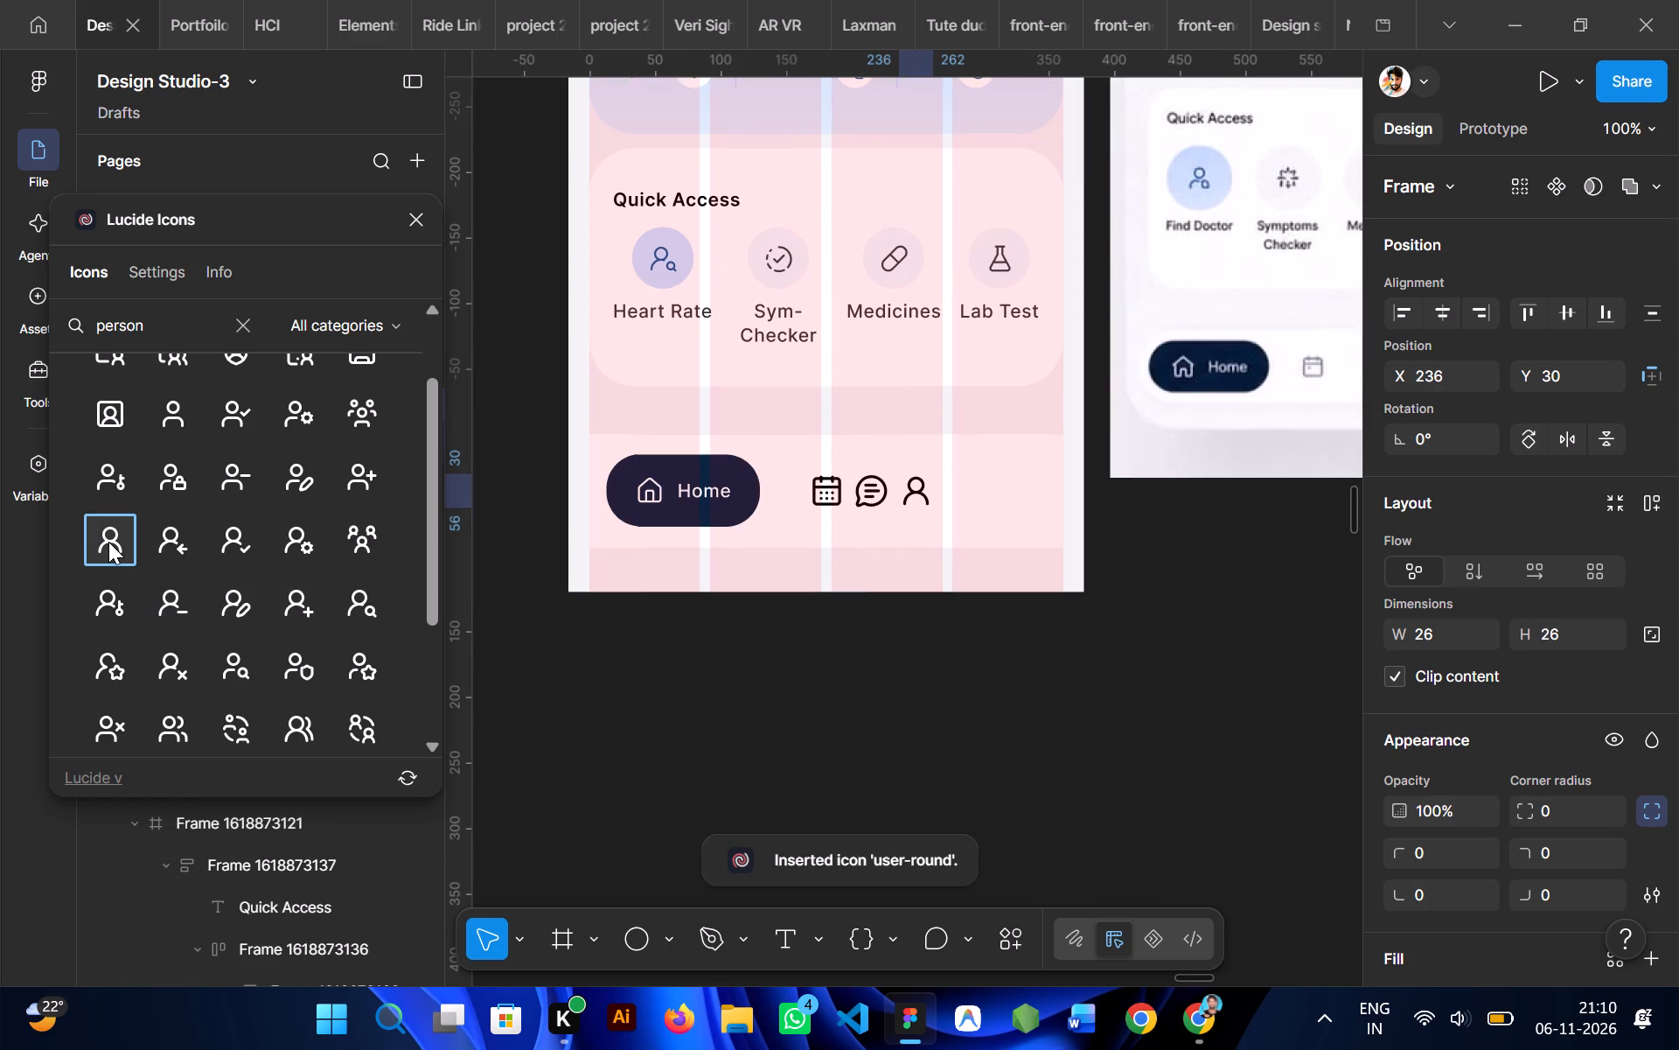
scroll(683, 491, "left", 1)
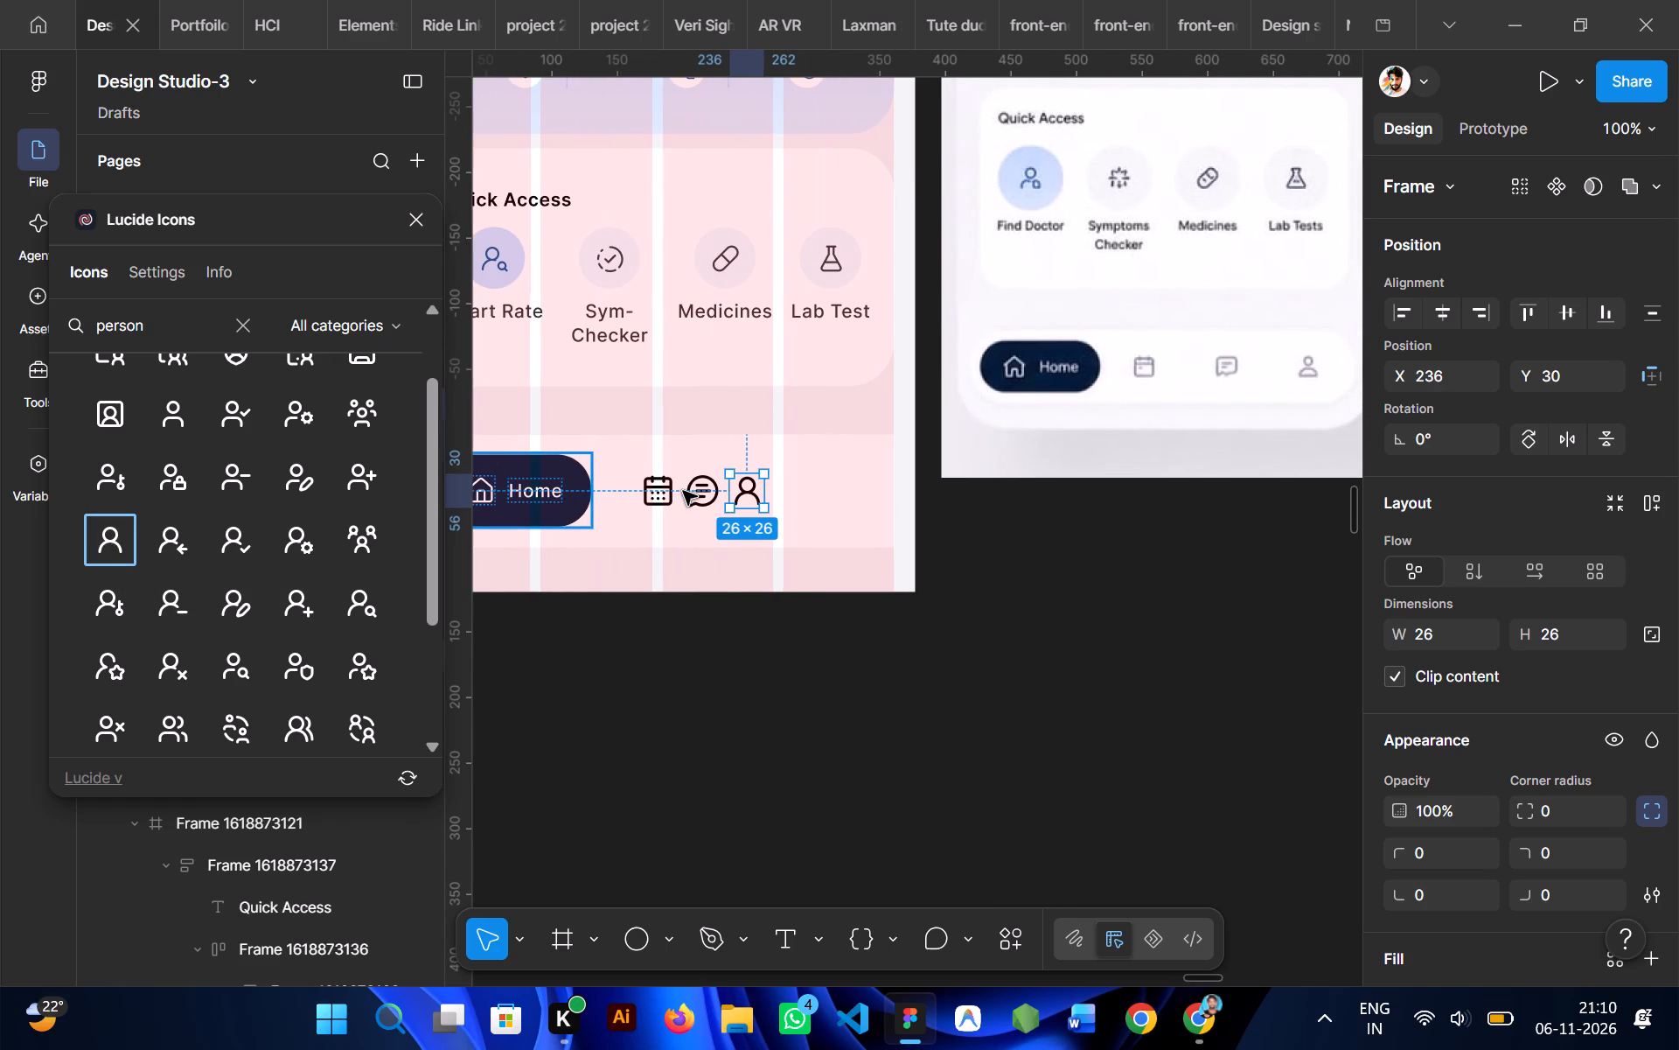
left_click(416, 219)
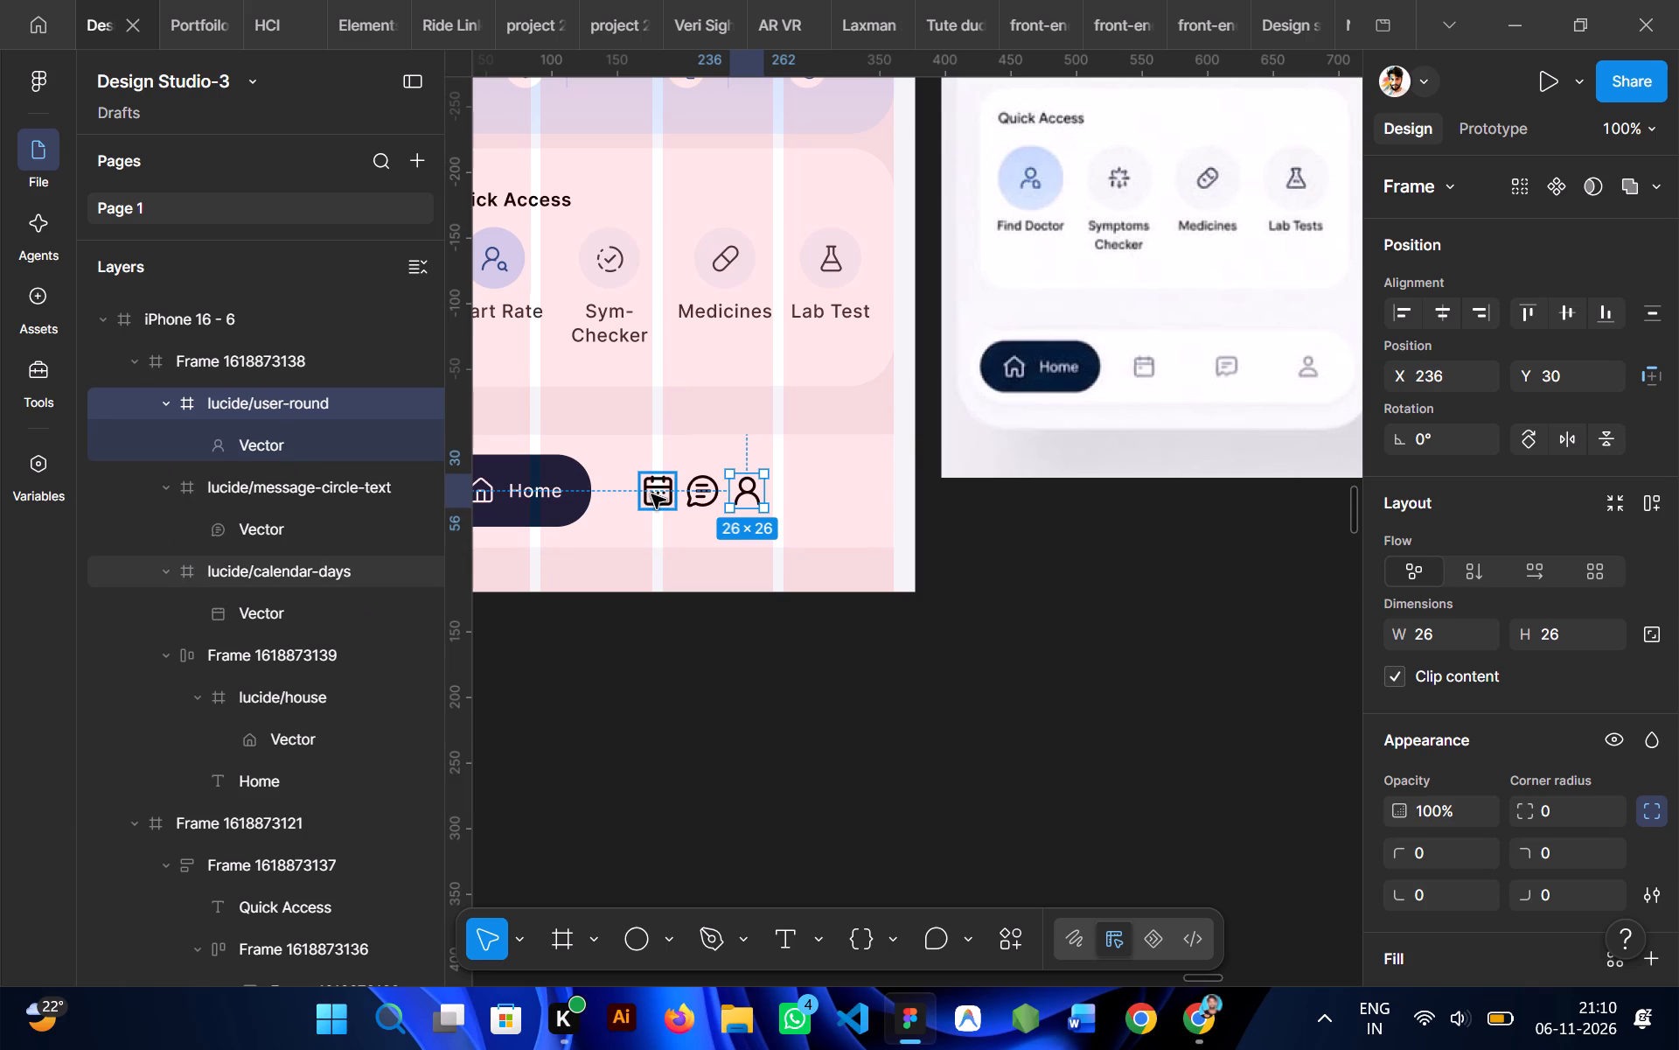
Recolour the strokes of the calendar, message and profile icons to 3C3C3C, sampled from the Lab Test flask icon.
left_click(651, 494, "ctrl+shift")
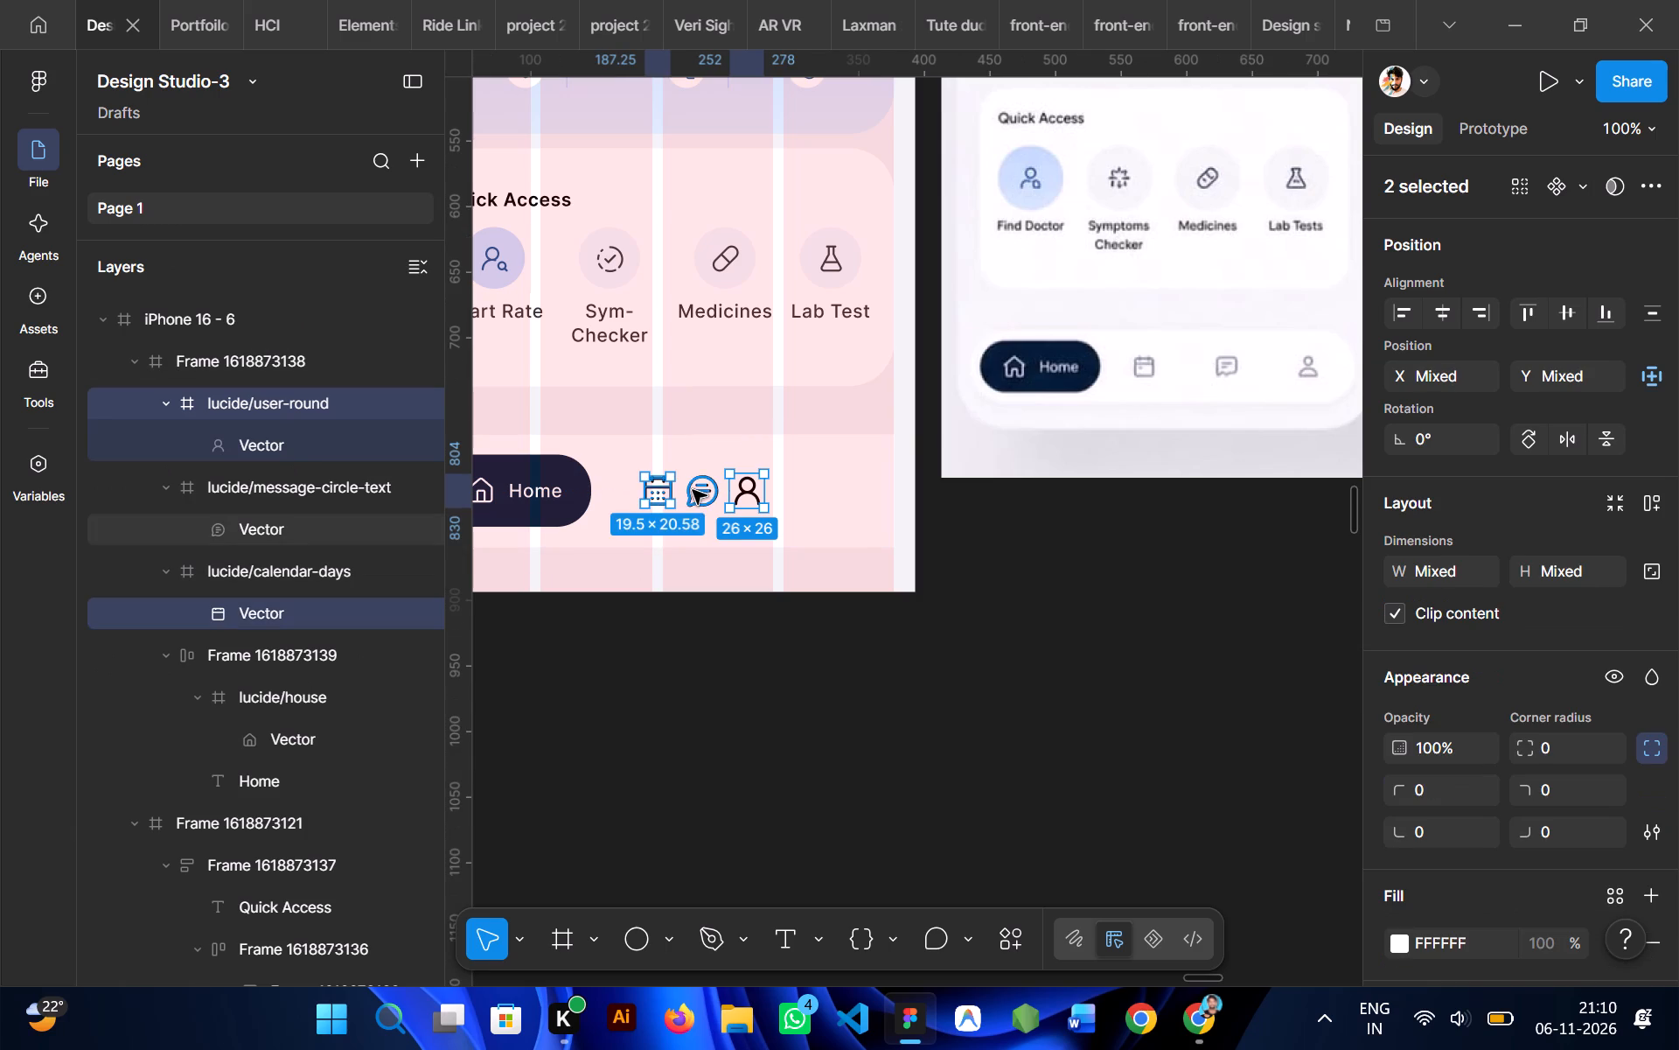
left_click(694, 493, "ctrl+shift")
left_click(742, 495, "ctrl+shift")
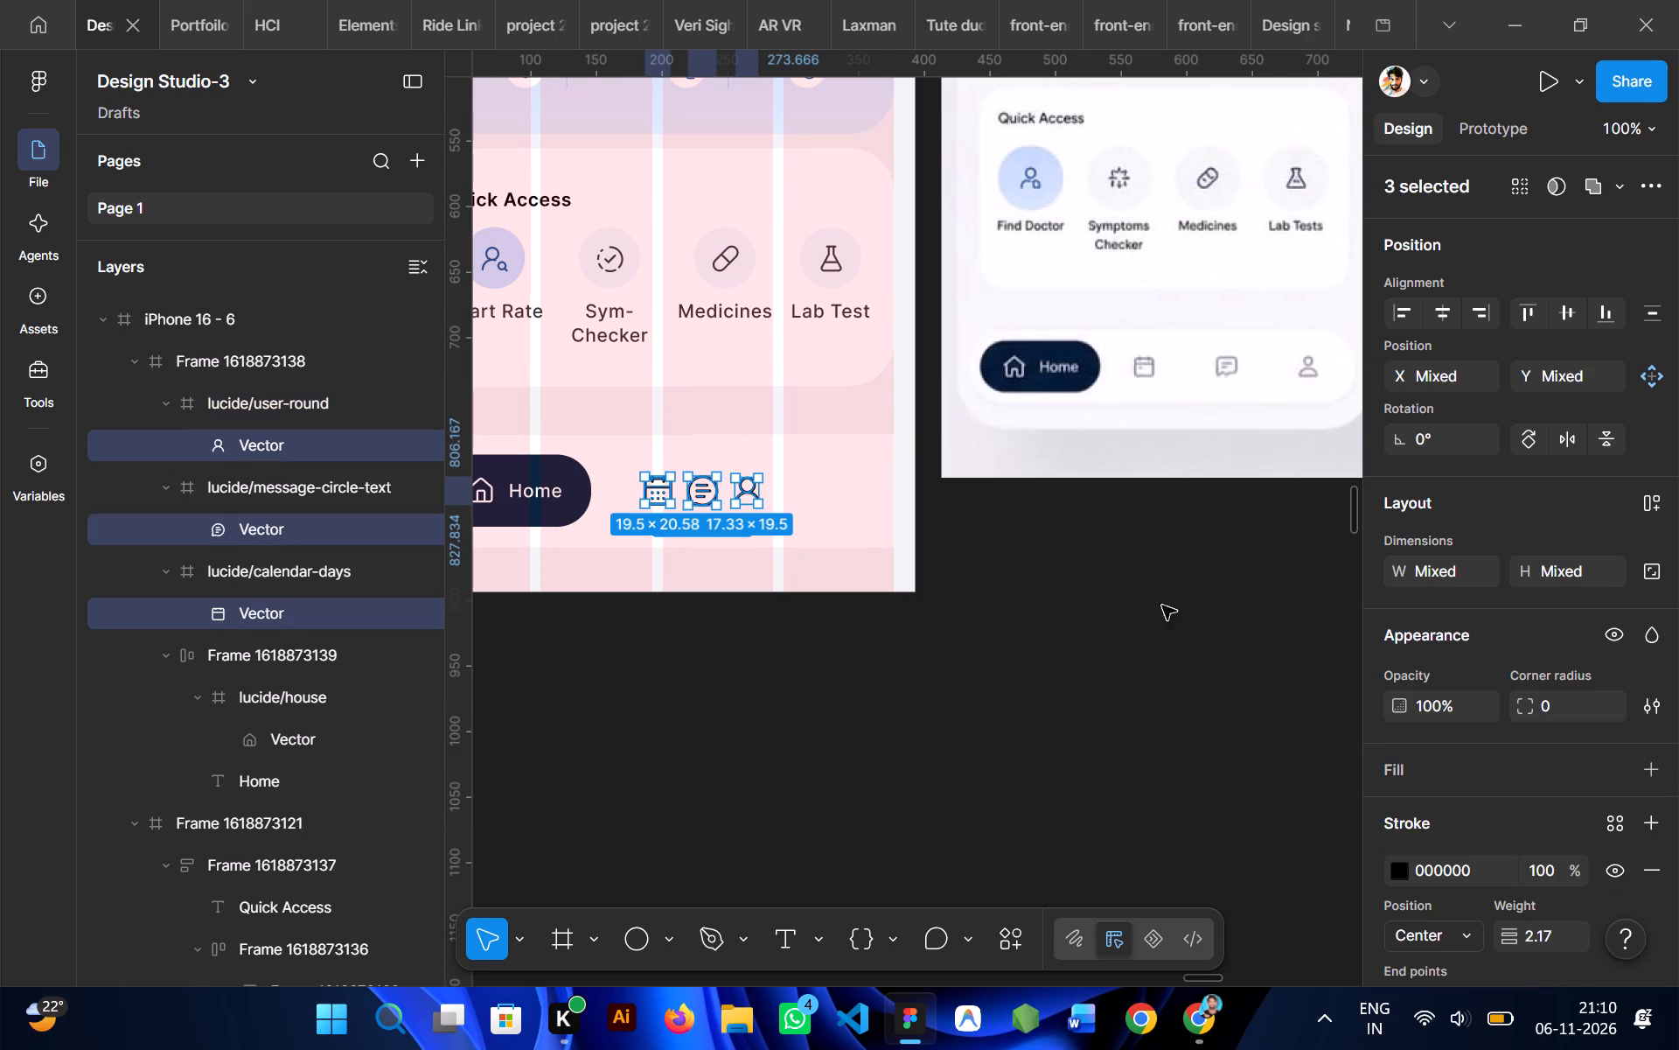
scroll(1508, 710, "down", 3)
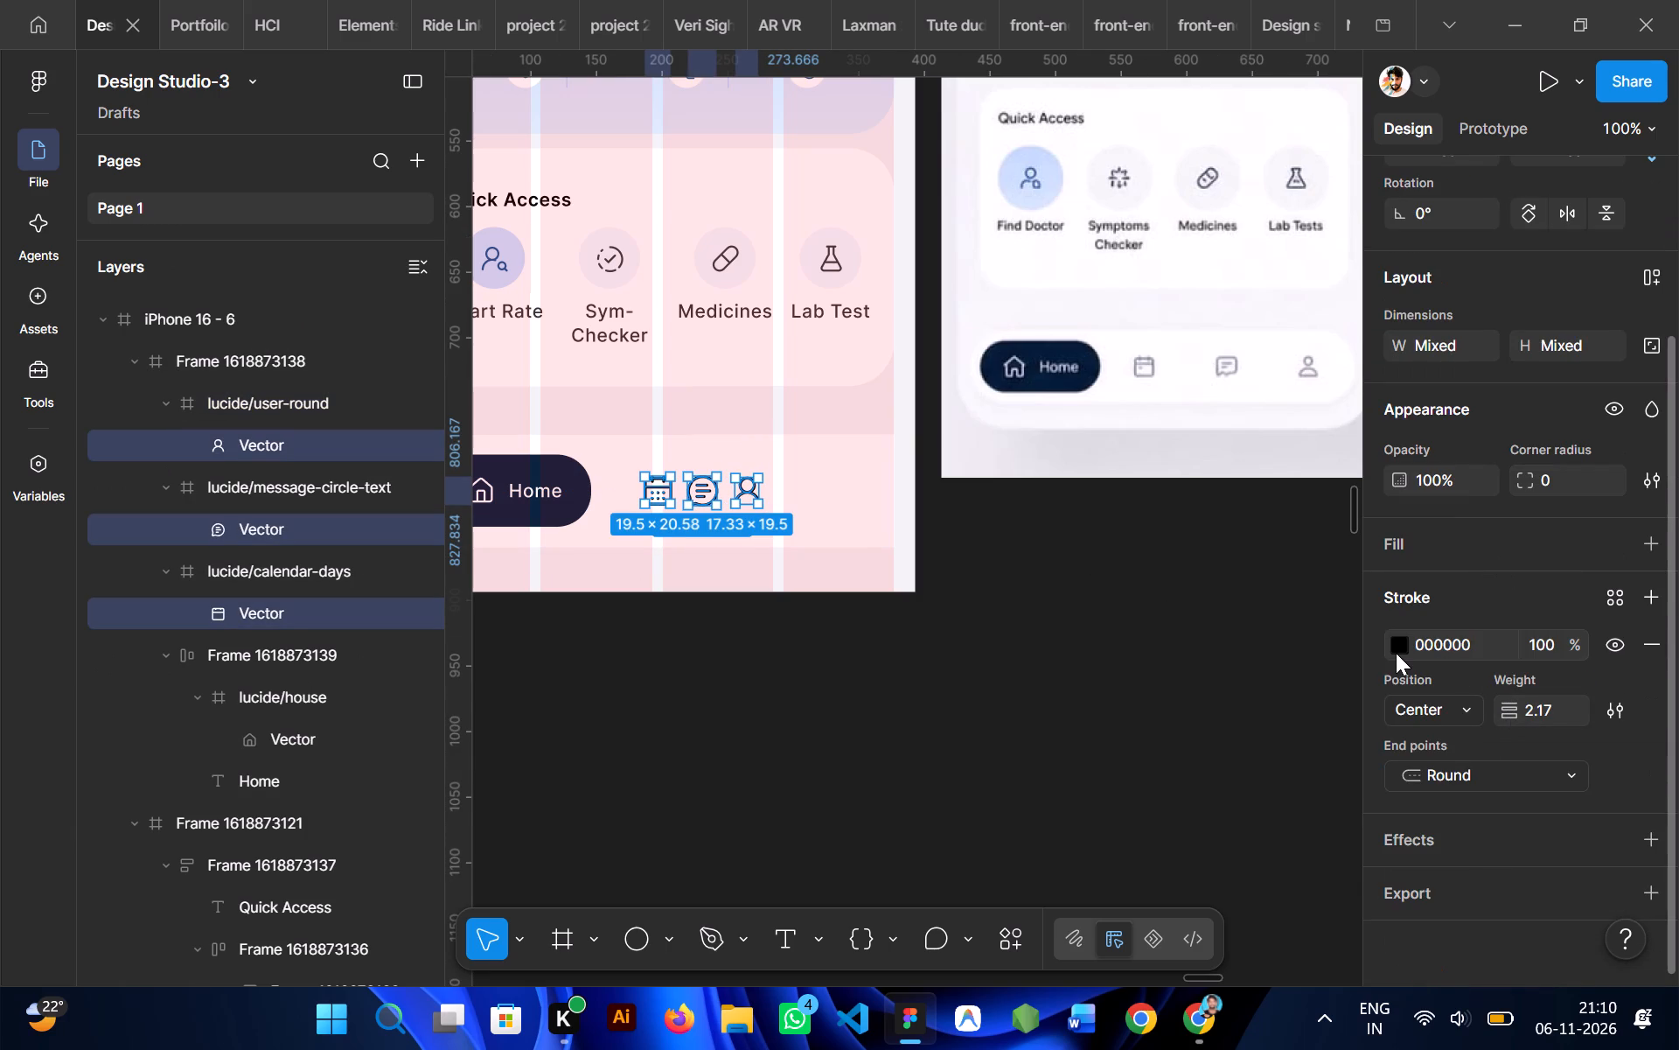
left_click(1396, 653)
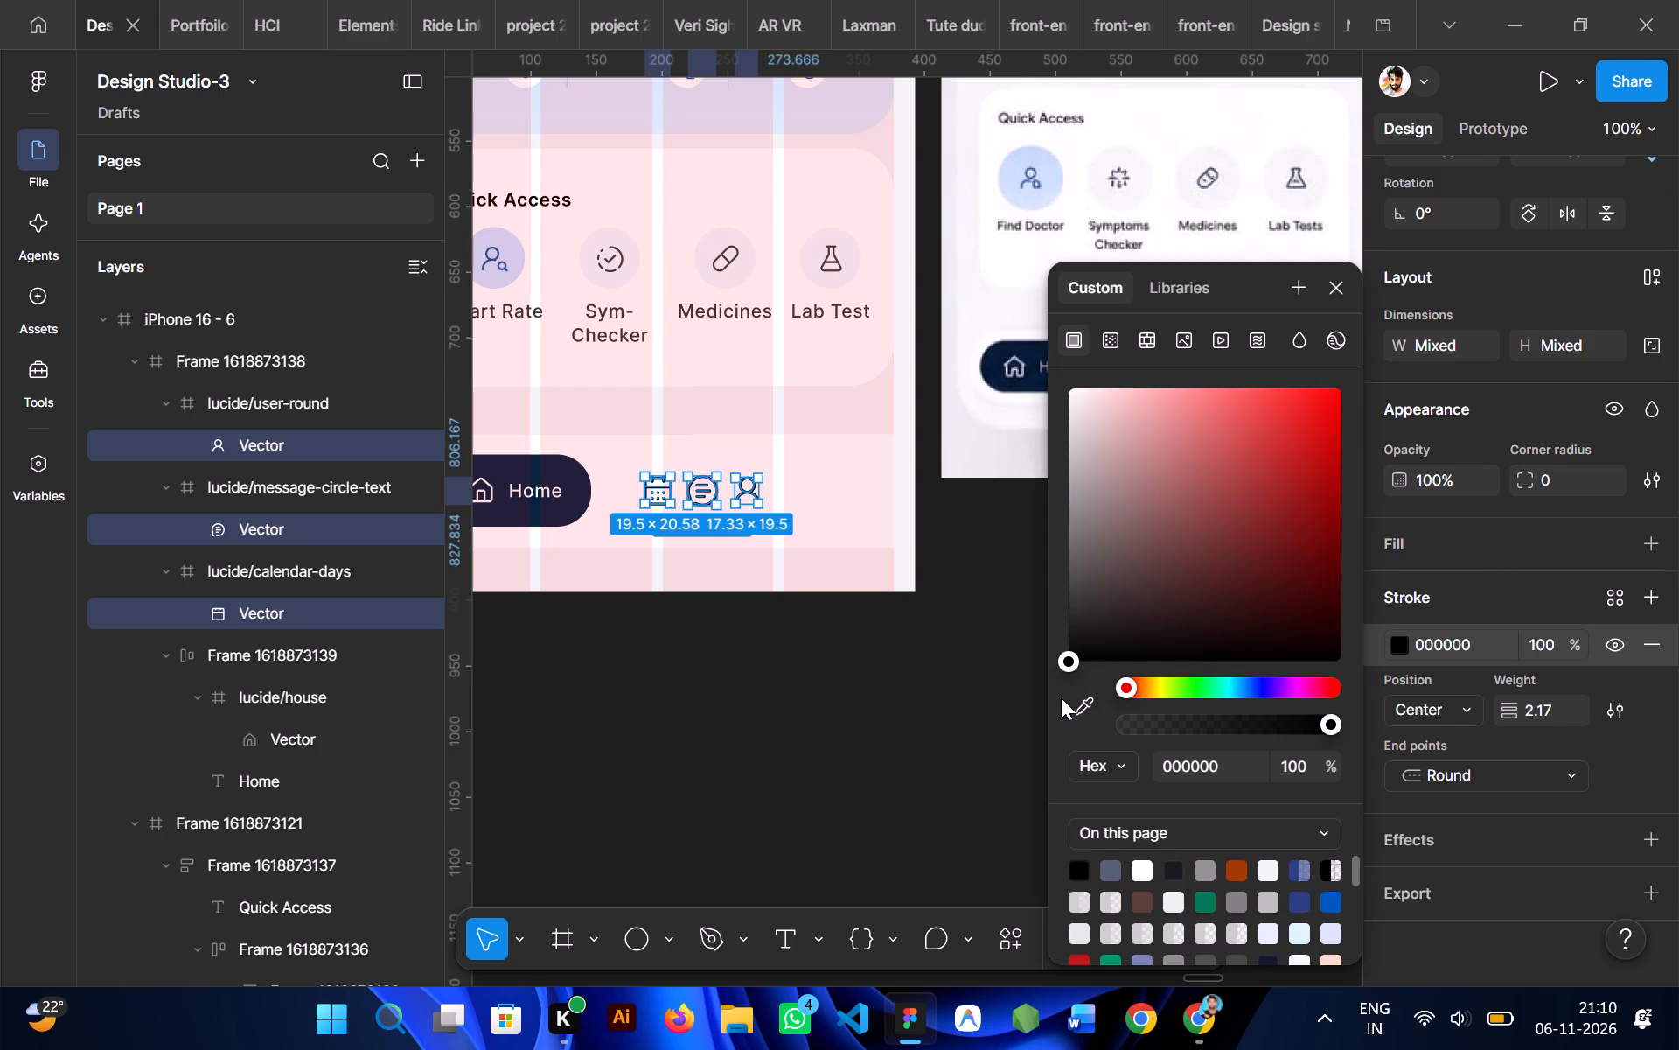
left_click(1080, 712)
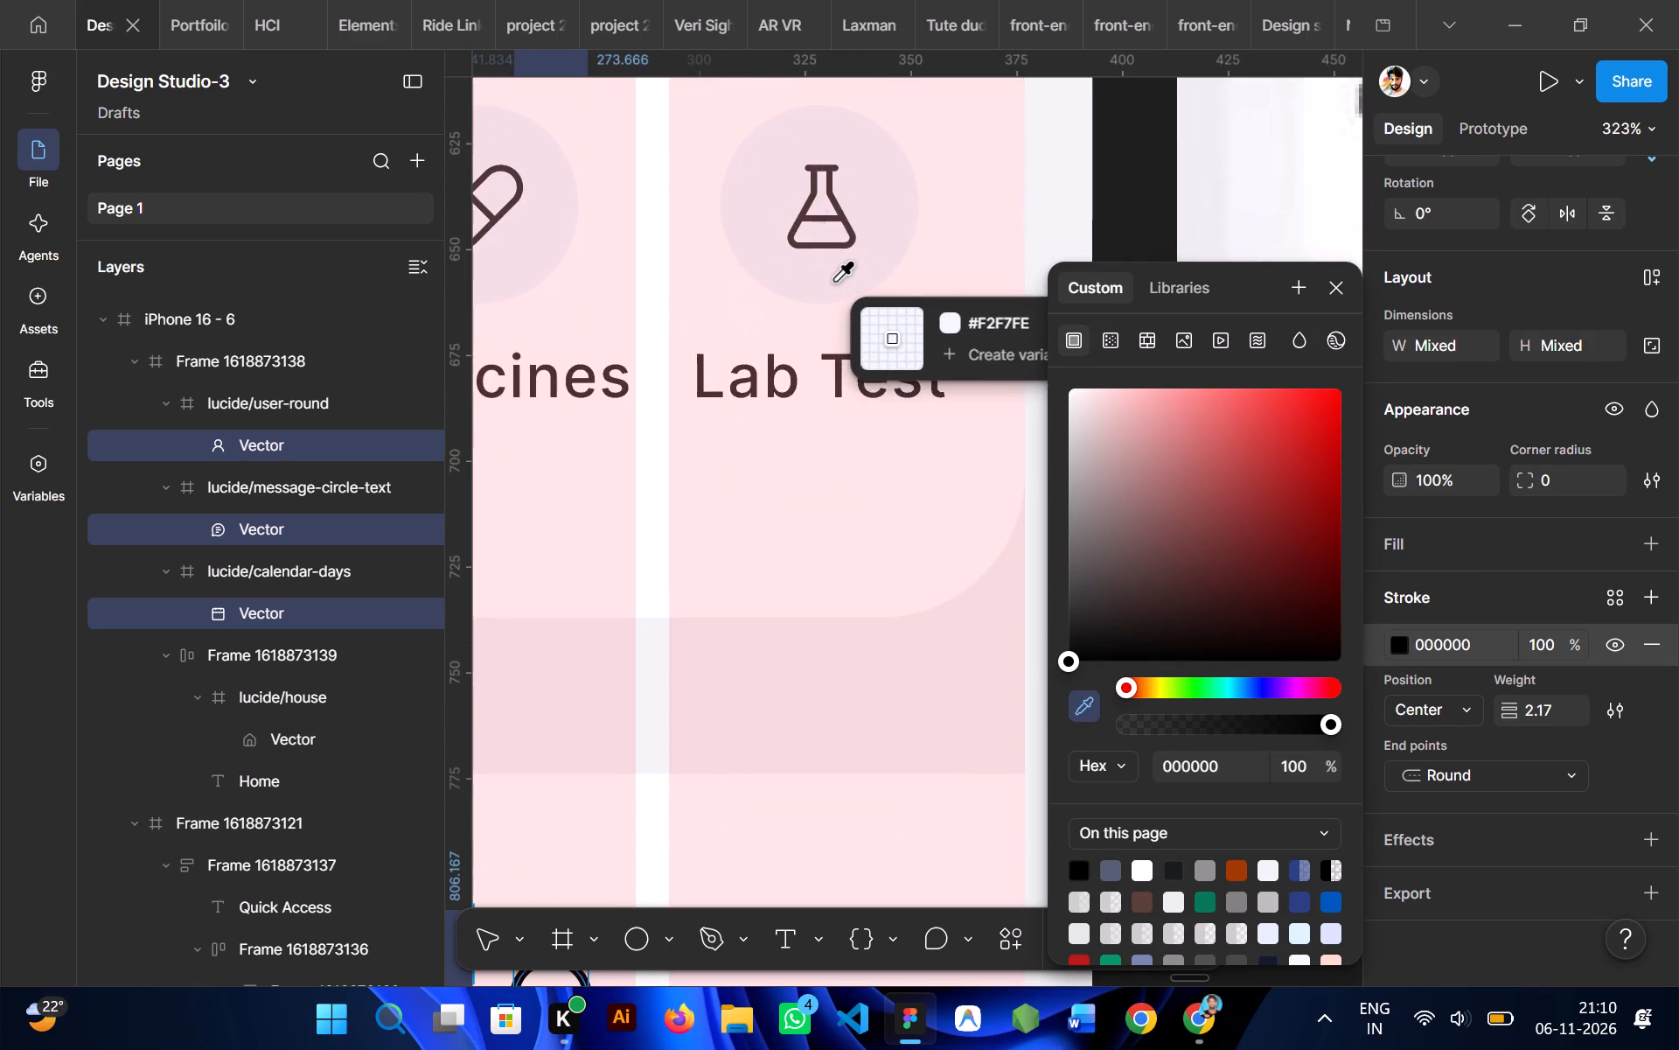
left_click(821, 197)
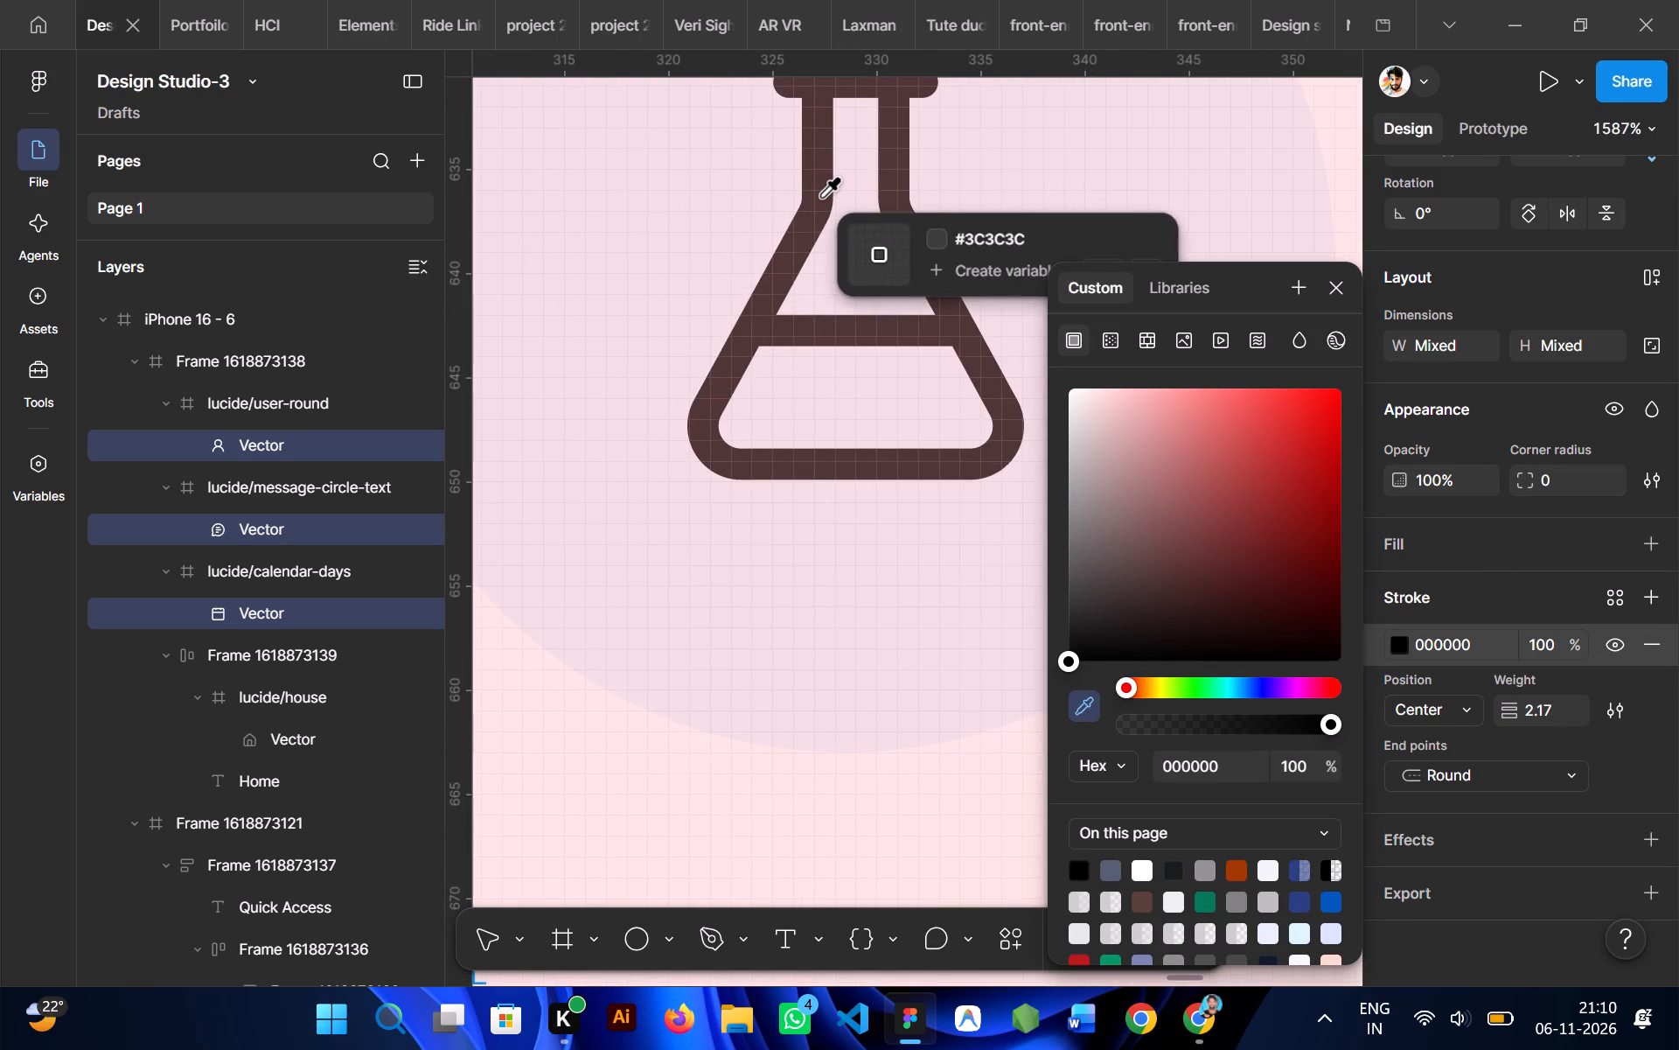
Set the stroke weight of the three navigation icons to 1.5.
scroll(794, 369, "right", 1)
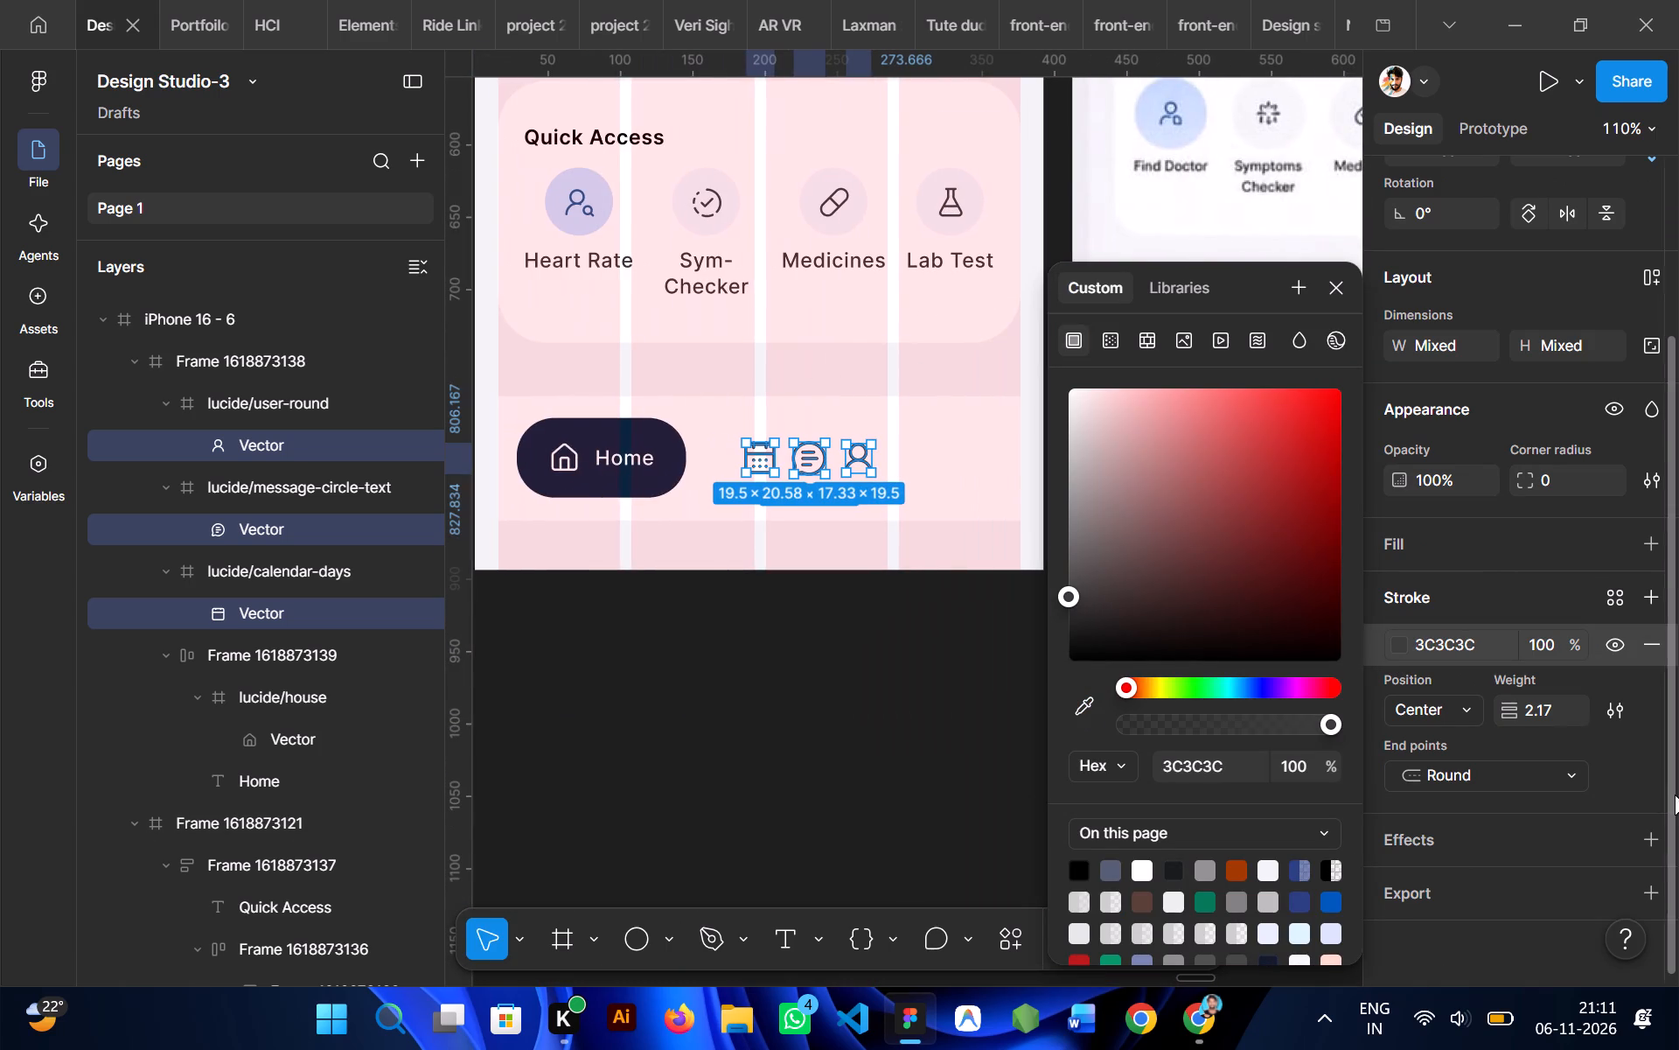
left_click(1540, 715)
type("1.5")
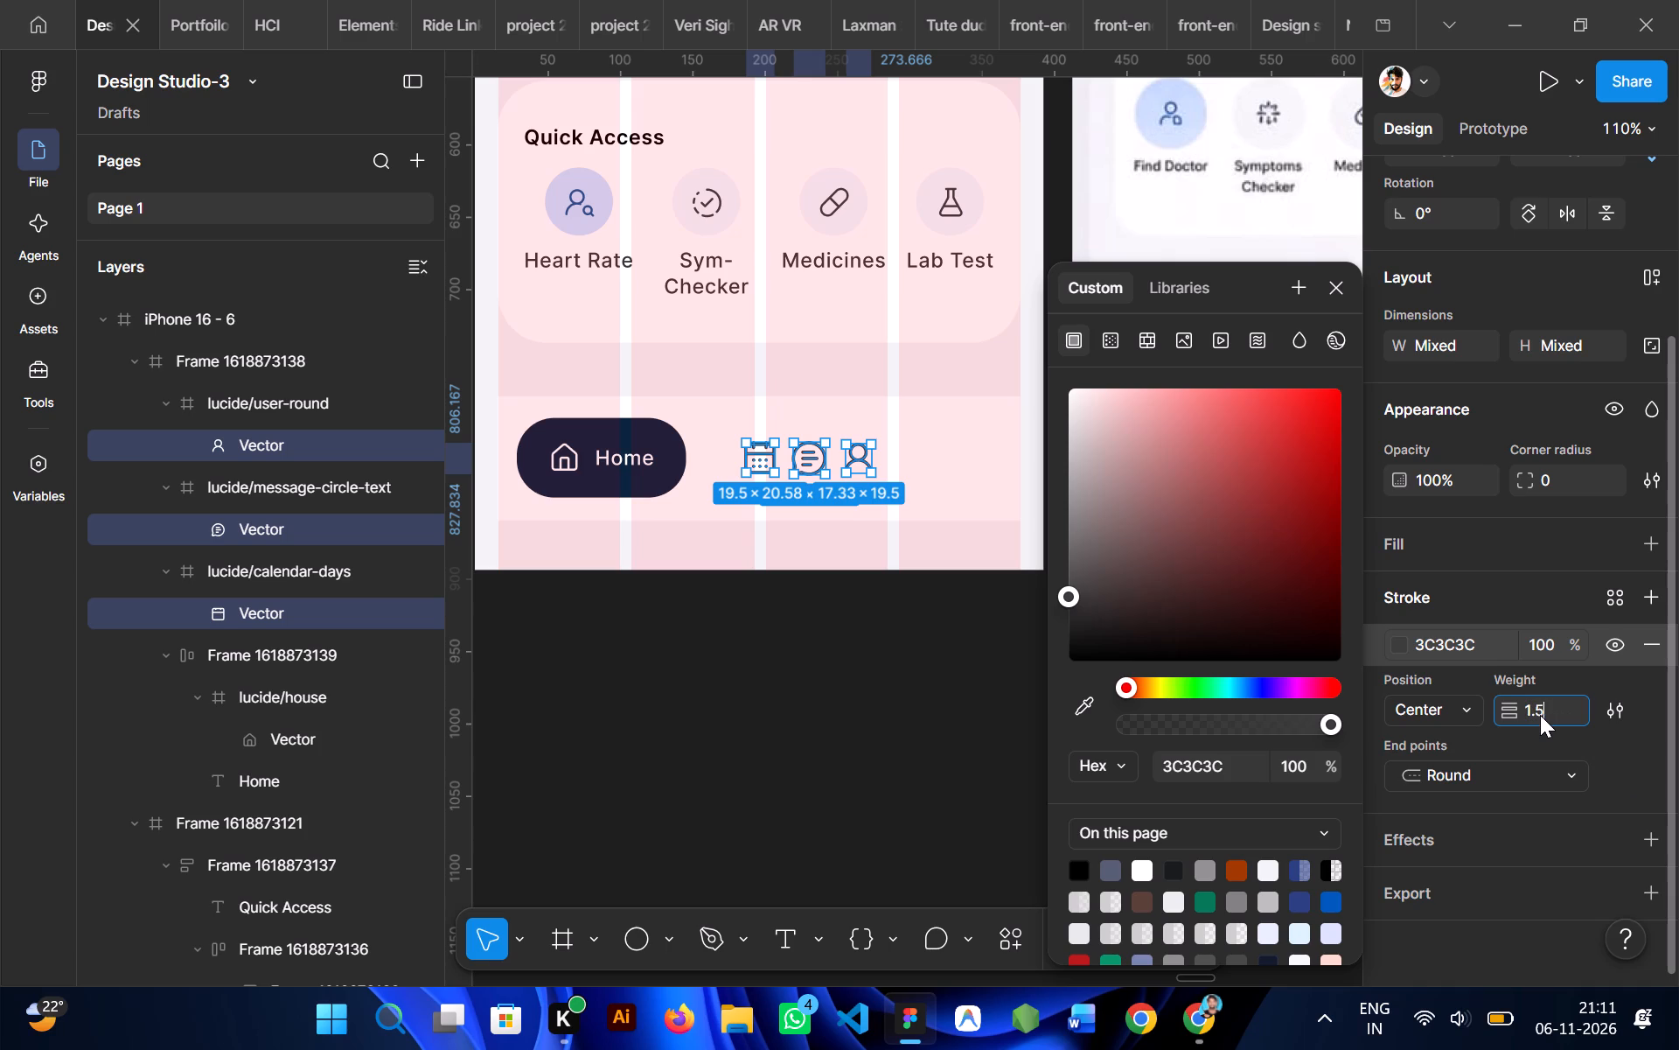
key("Return")
left_click(894, 692)
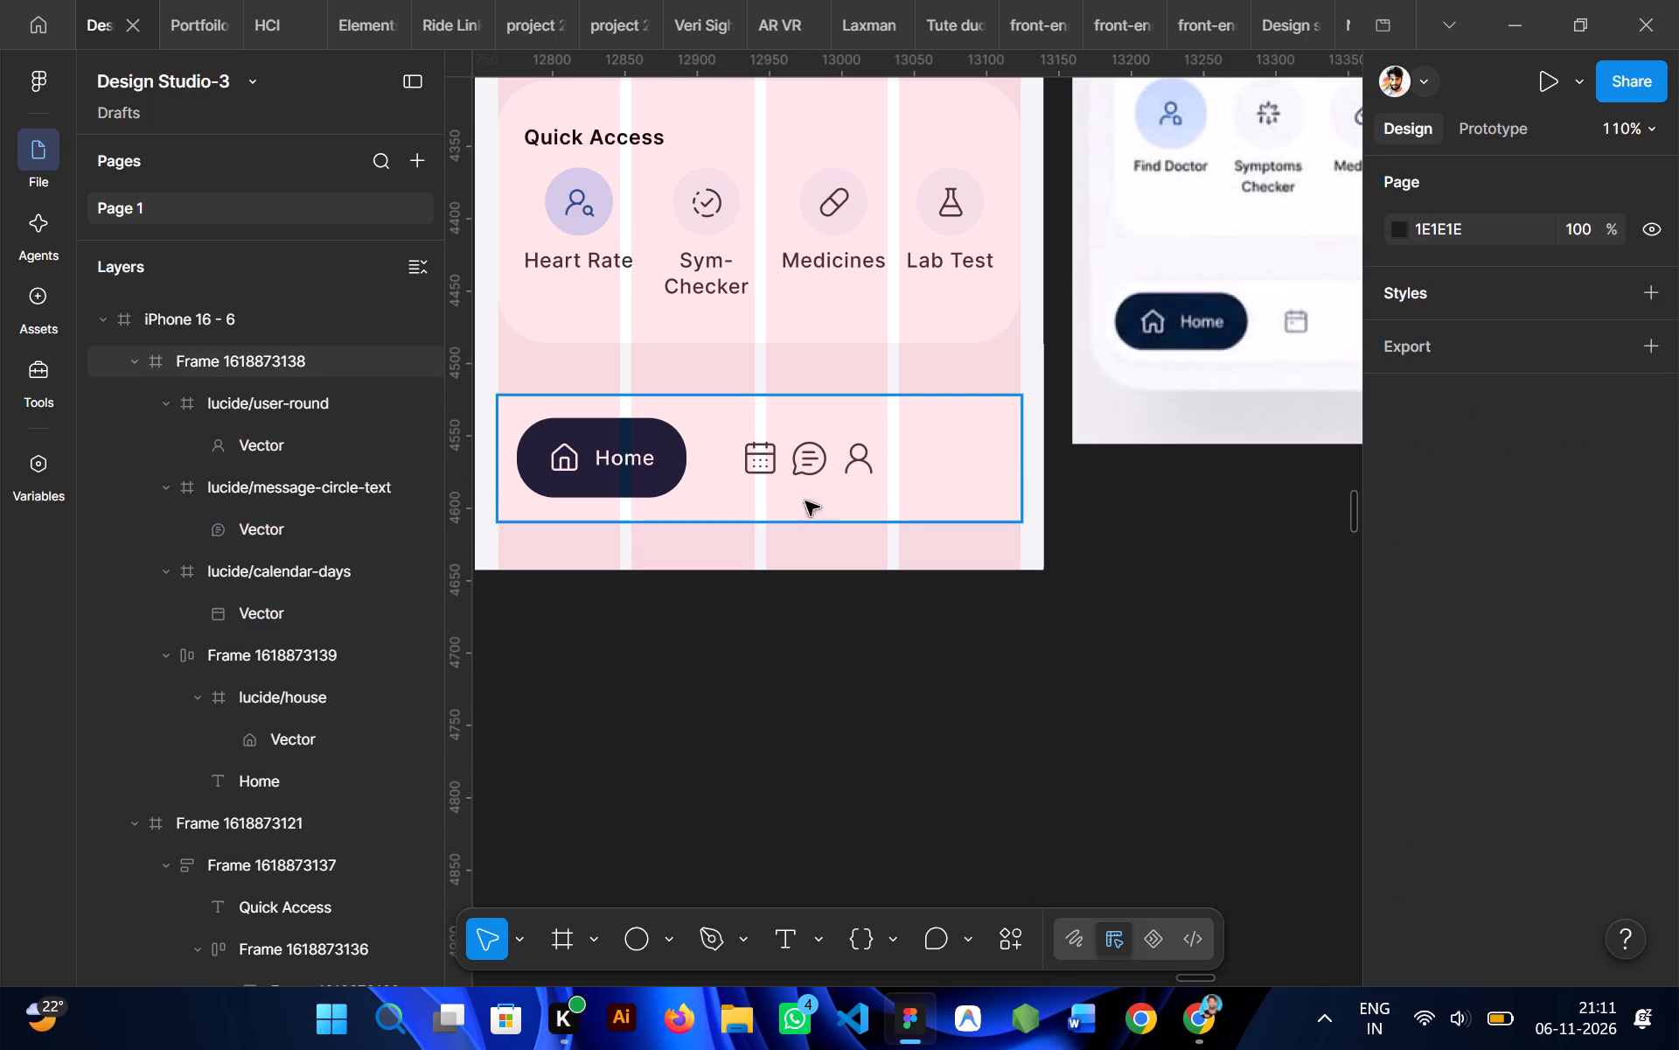
Move the calendar icon closer to the Home button, to about X 155.
double_click(775, 459)
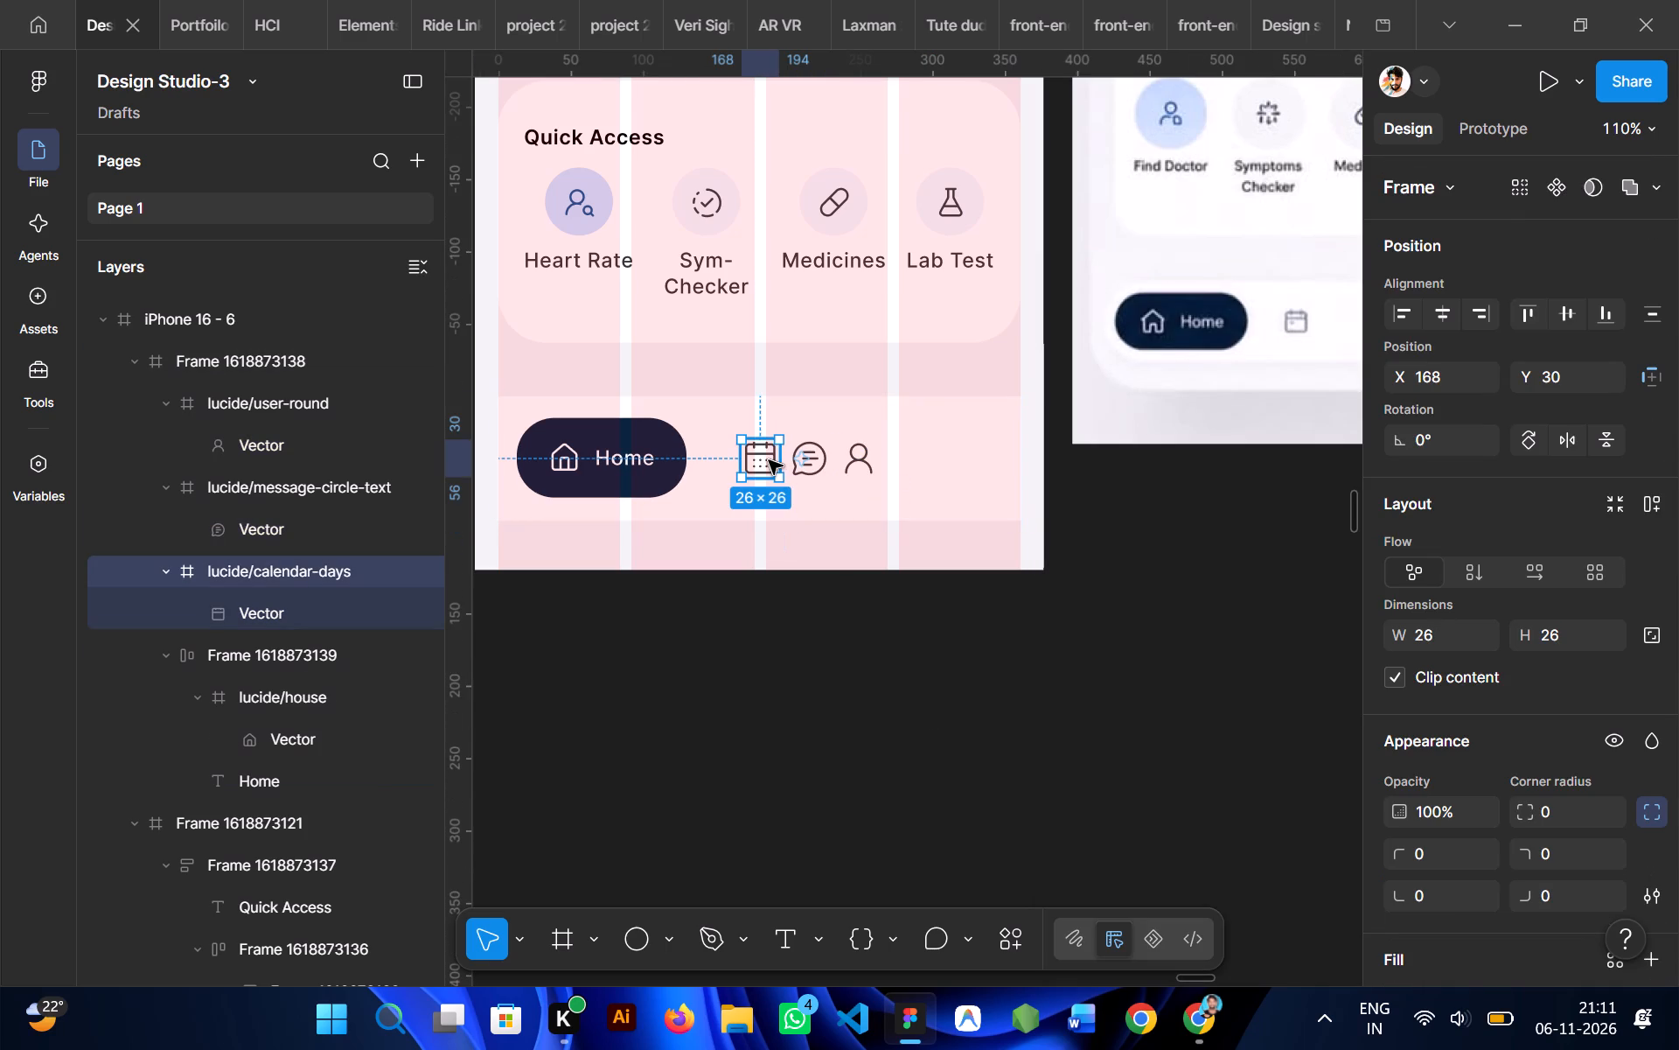
left_click_drag(748, 465, 729, 466)
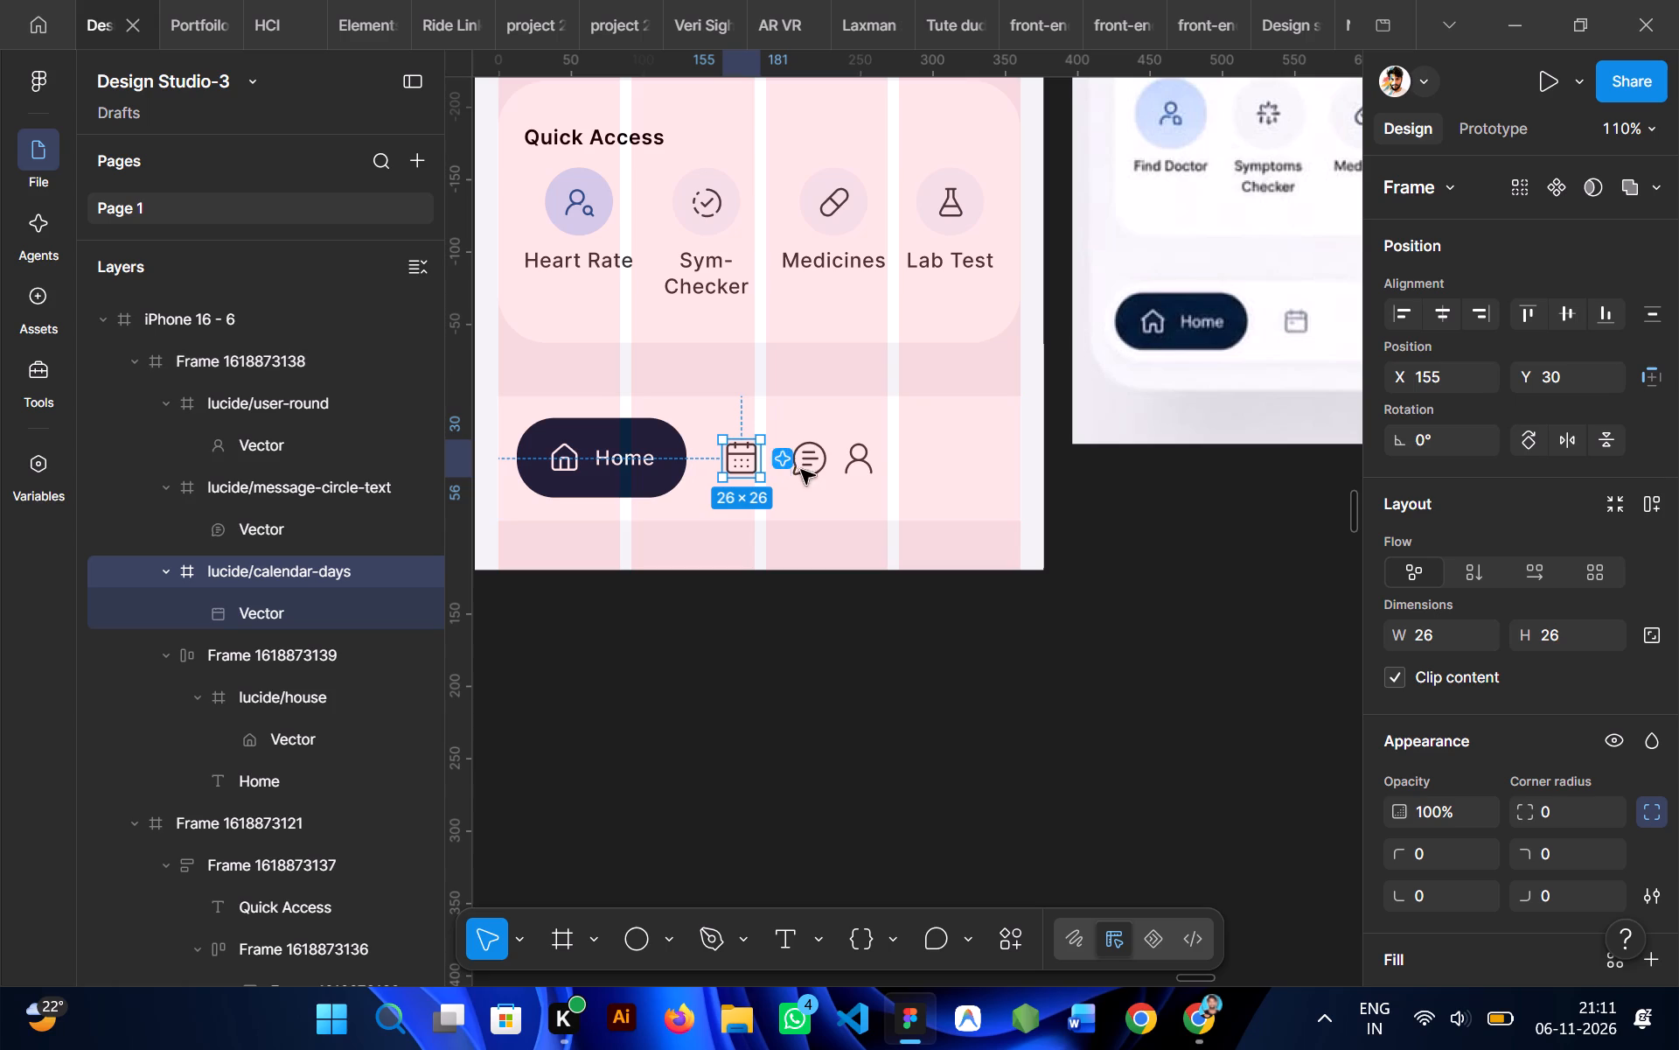
Lock the aspect ratio of the house icon in the Home button and set its width to 24.
double_click(556, 462)
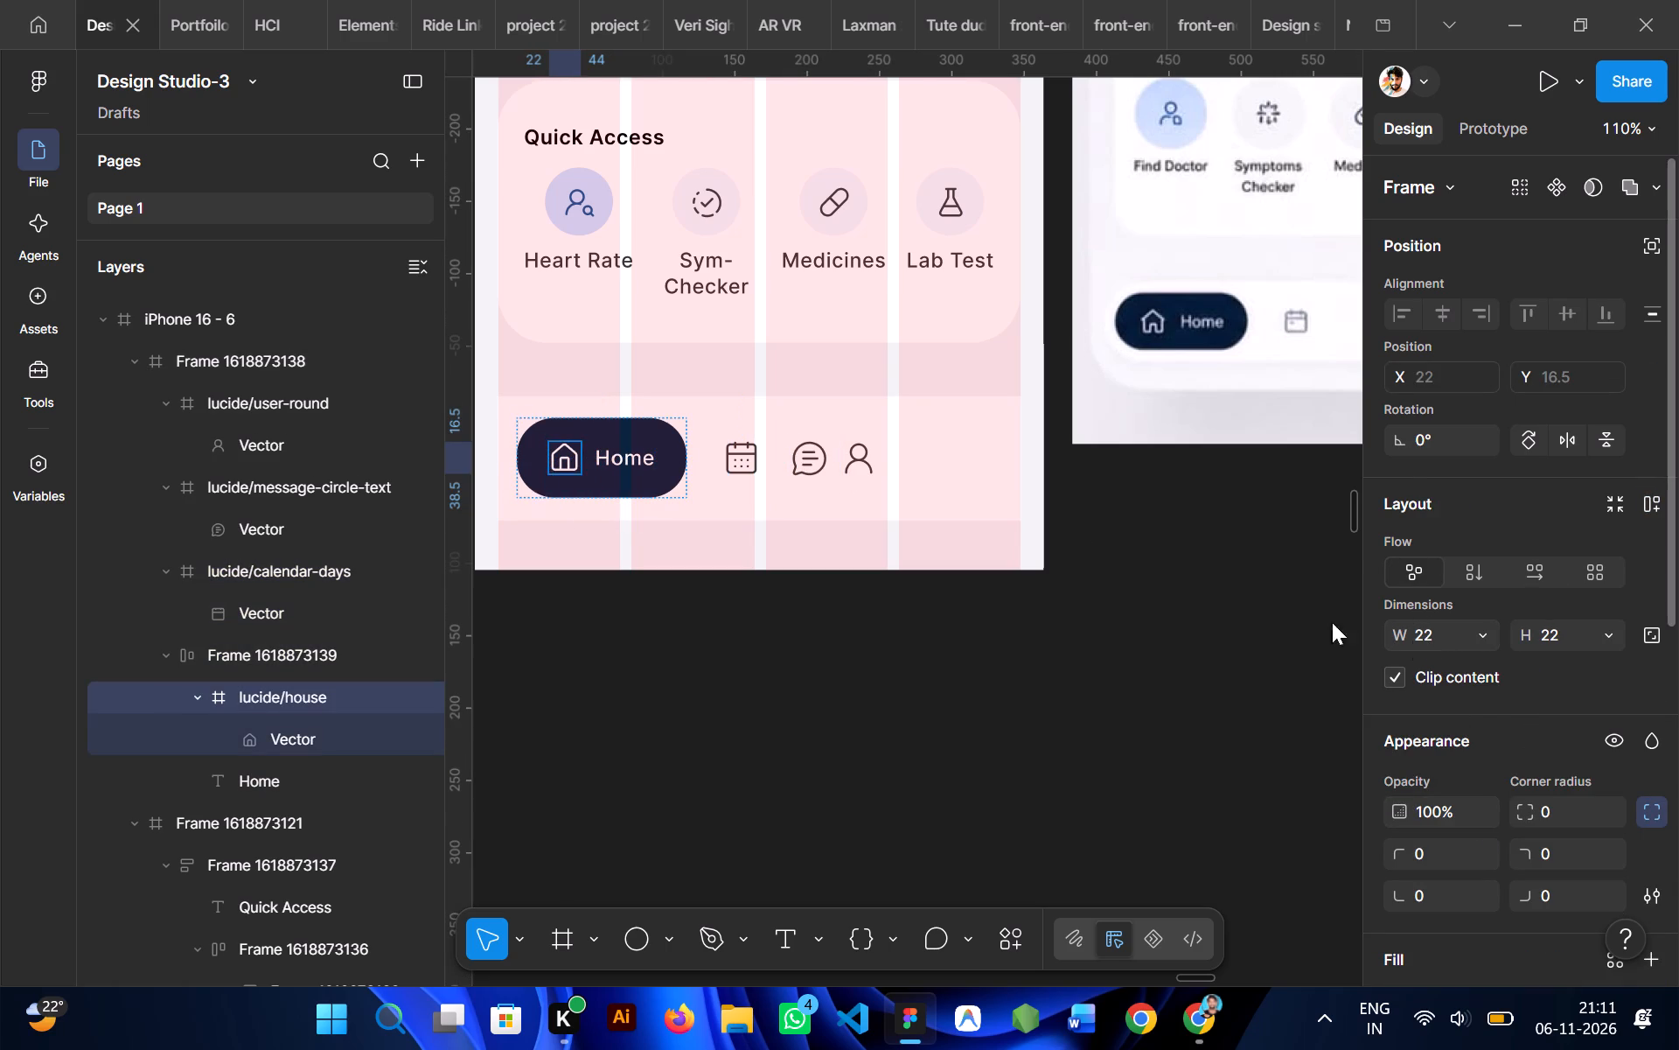
left_click(857, 458)
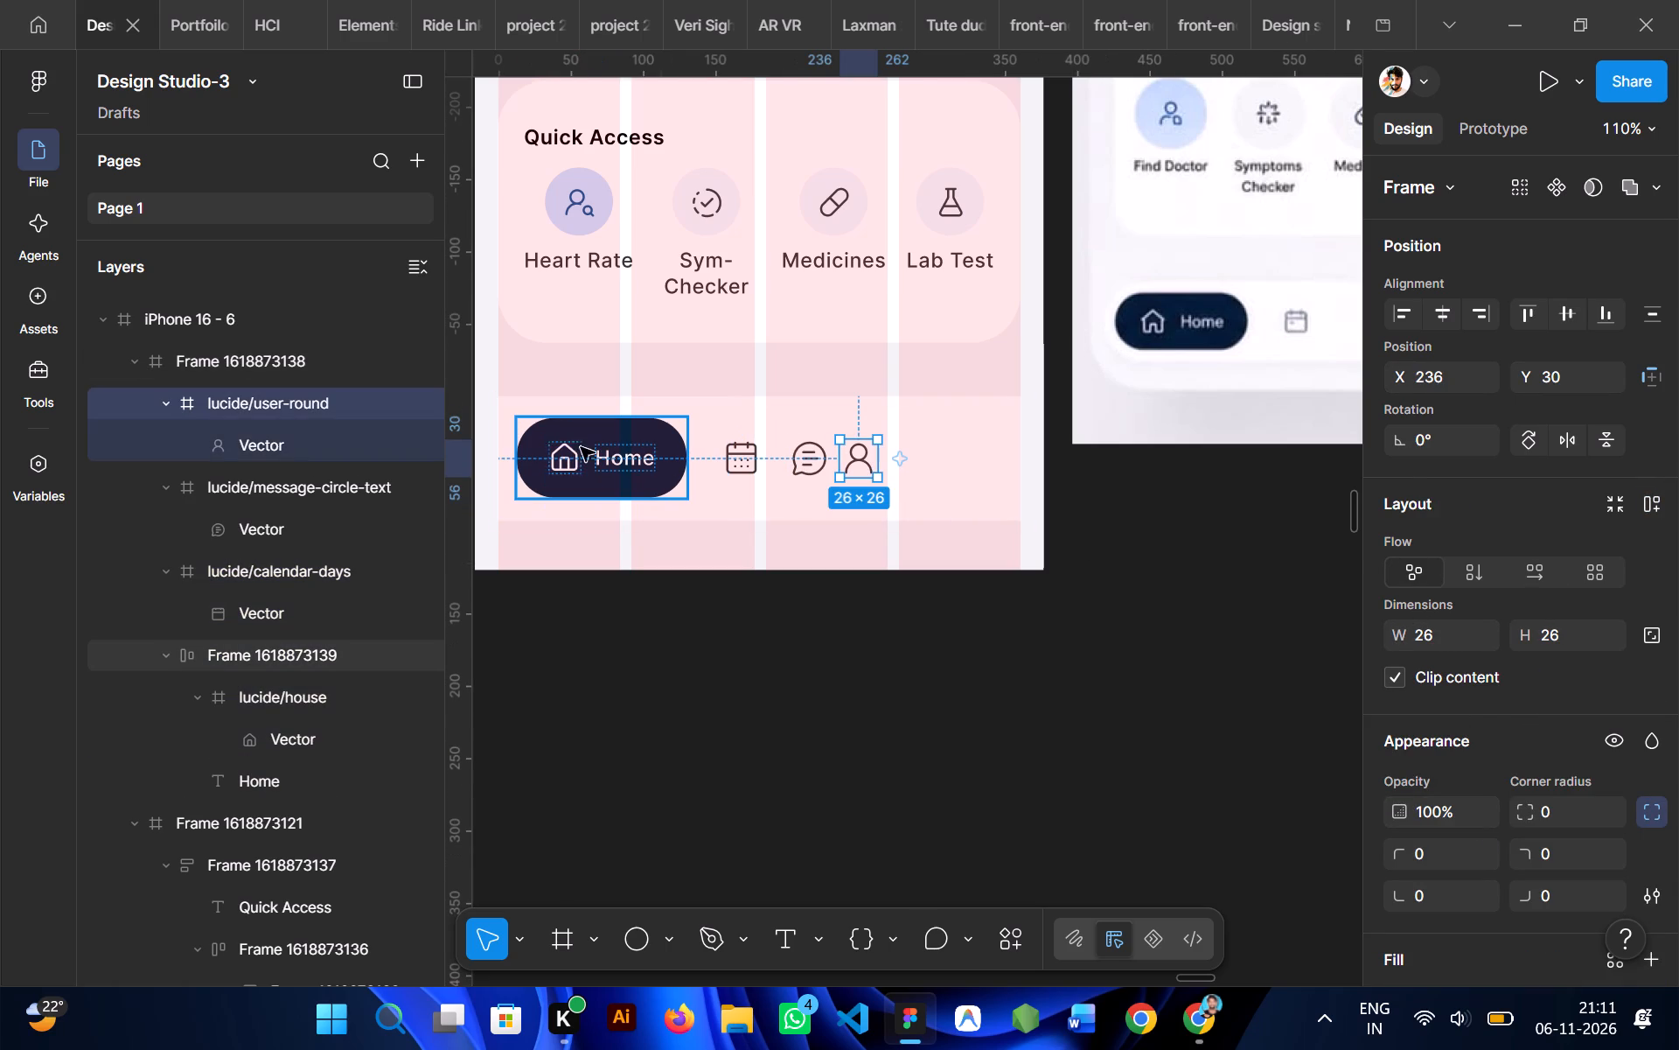
double_click(579, 464)
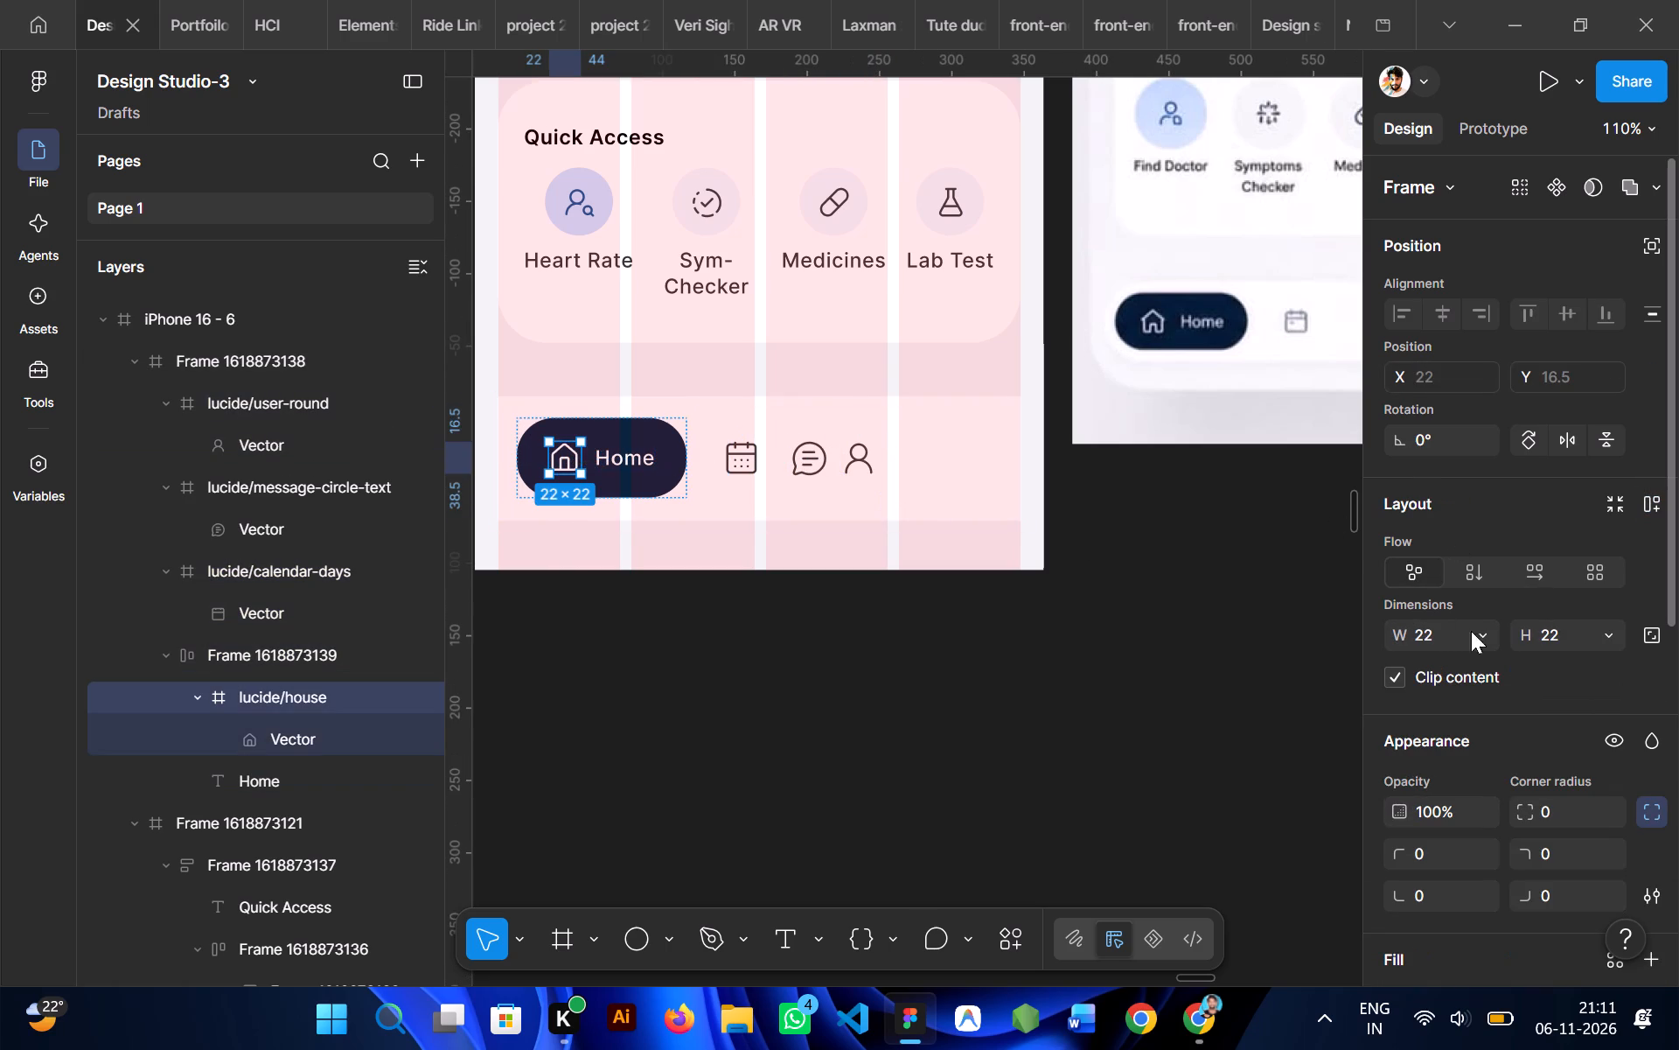
left_click(1655, 640)
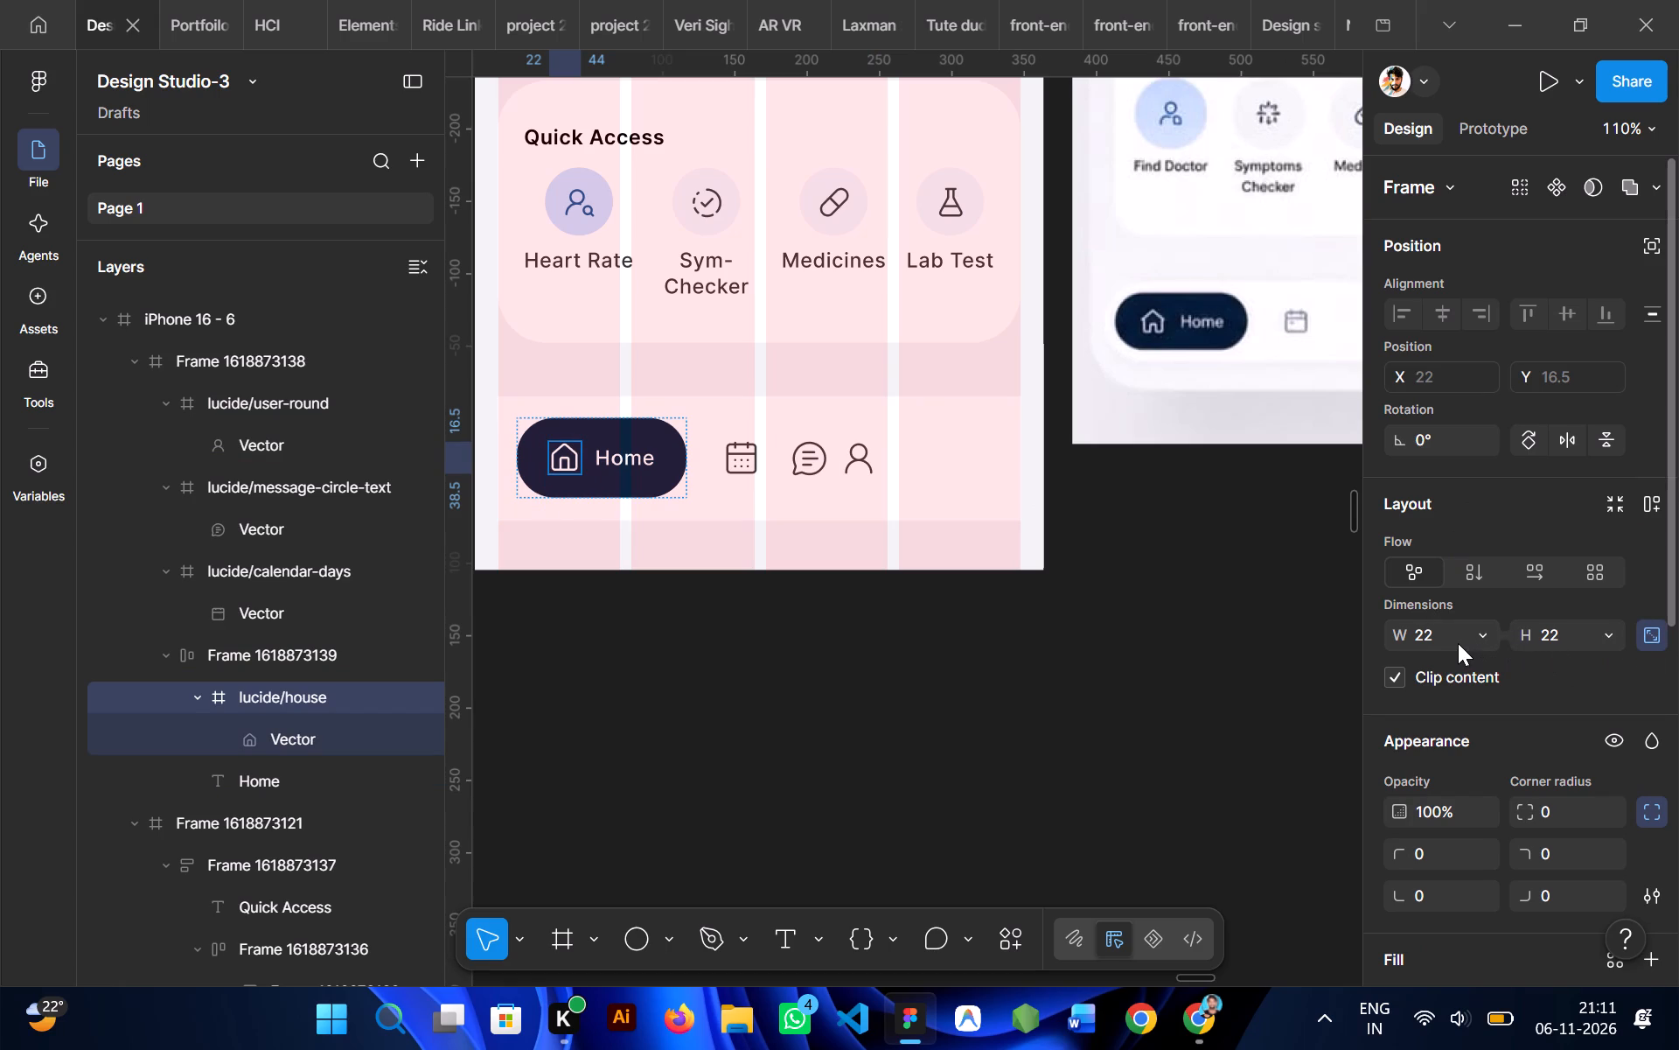
left_click(1448, 643)
key("2")
key("4")
key("Return")
left_click(659, 661)
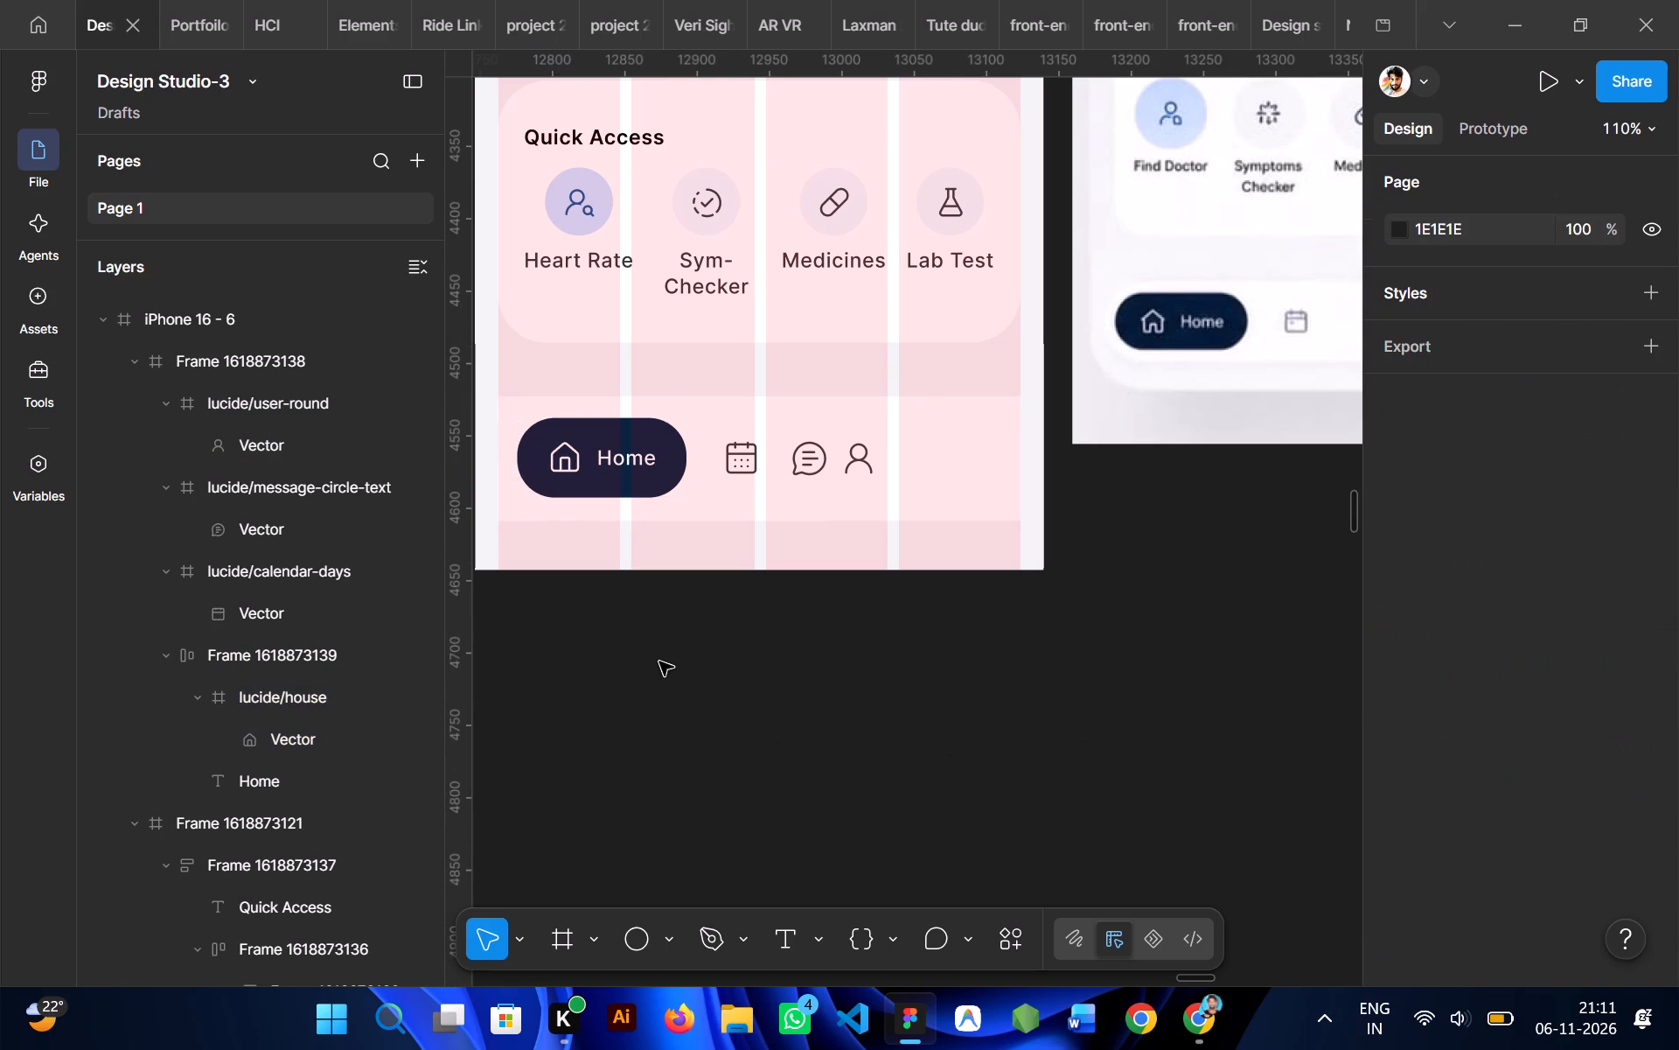
Set the house icon's width to 26.
triple_click(559, 469)
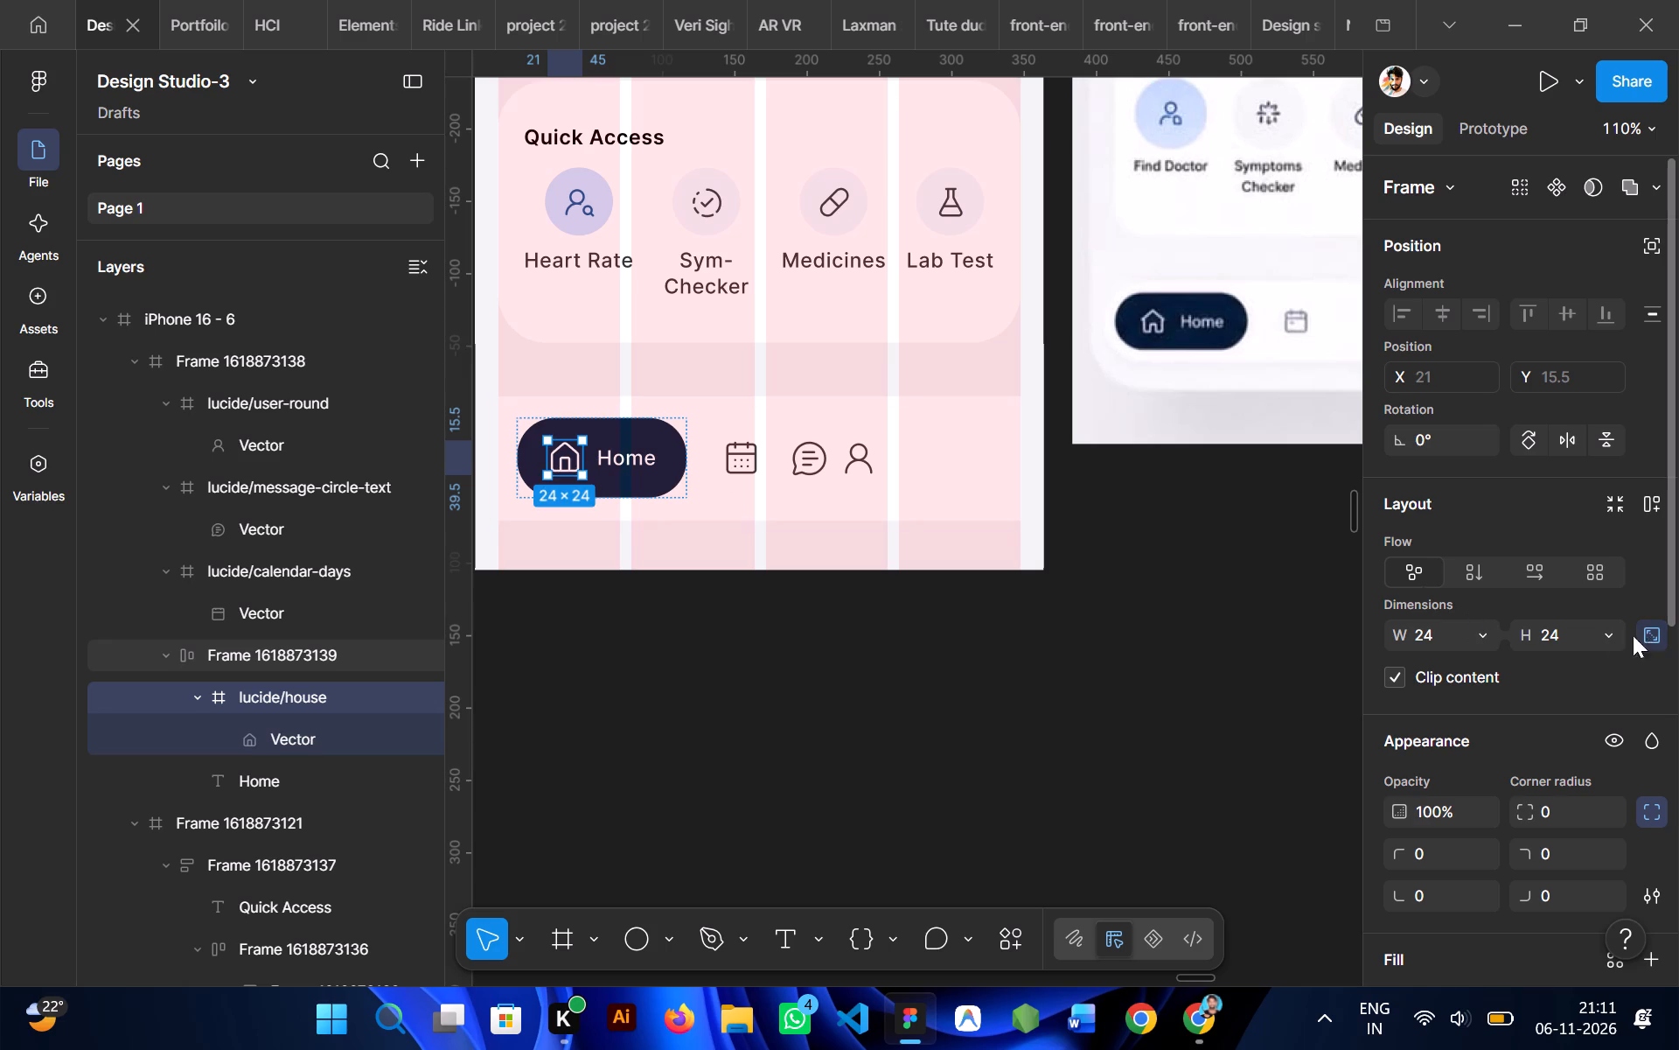
left_click(1441, 645)
type("26")
left_click(1009, 688)
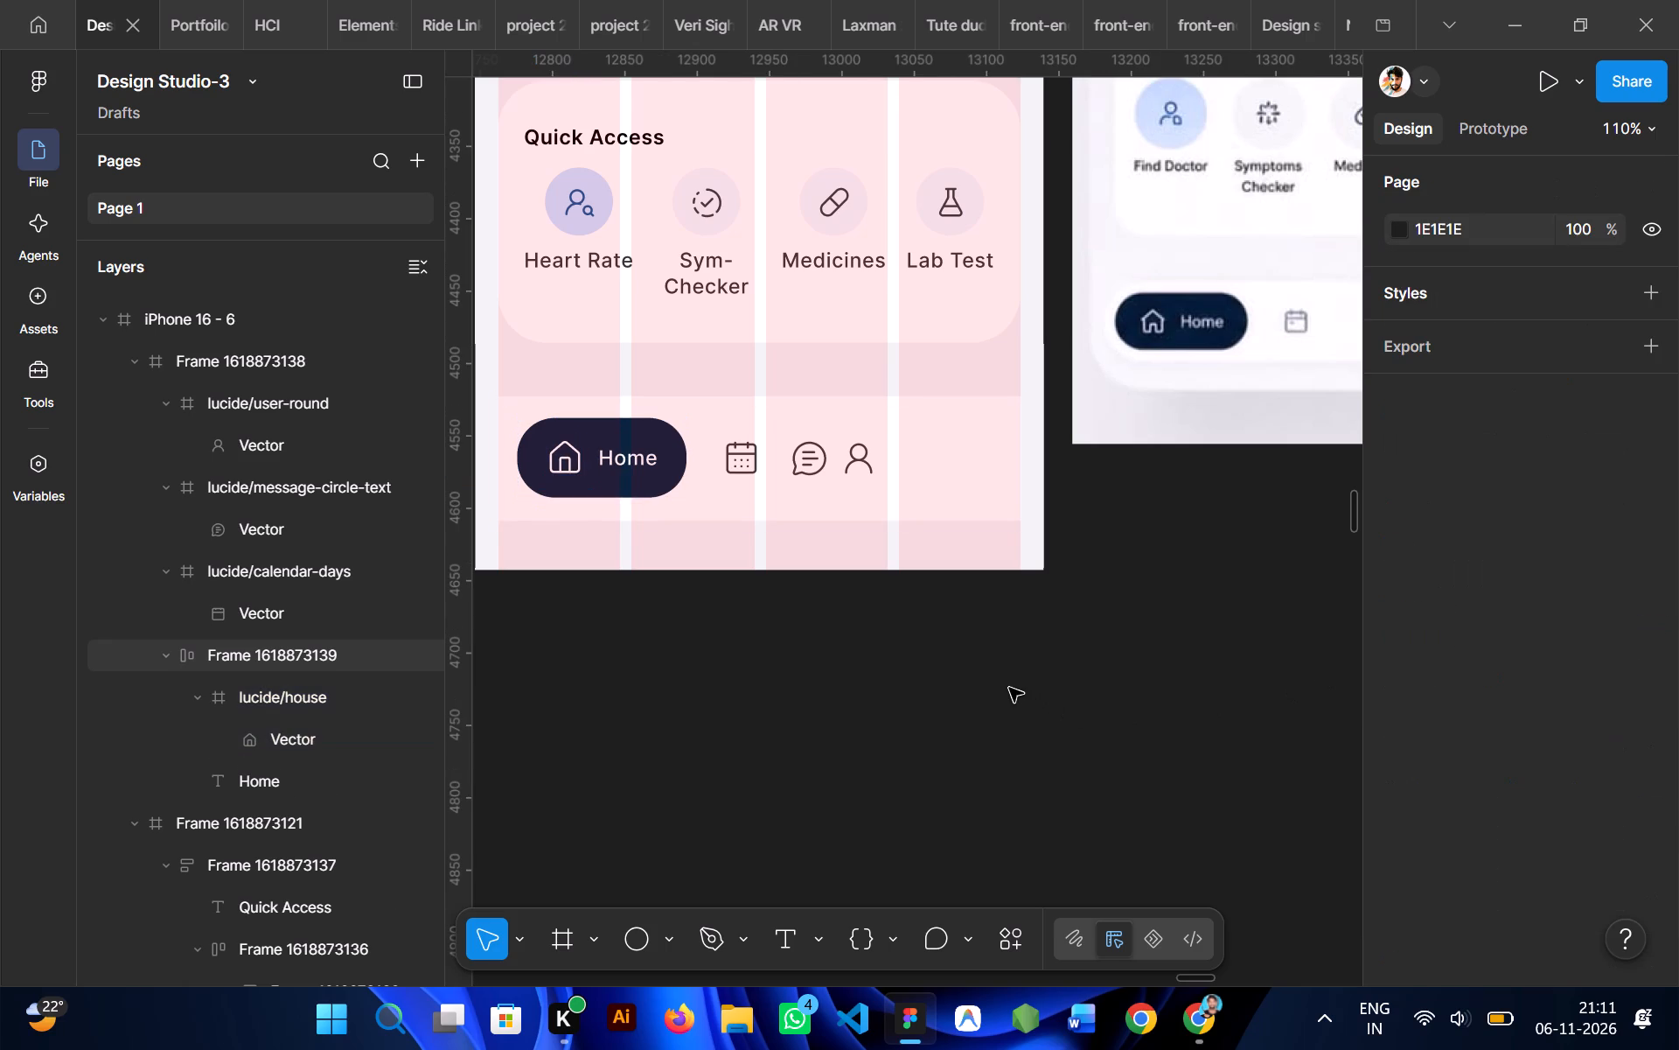
Spread out the navigation icons by moving the profile icon away from the others and the message icon to about X 216.
double_click(740, 469)
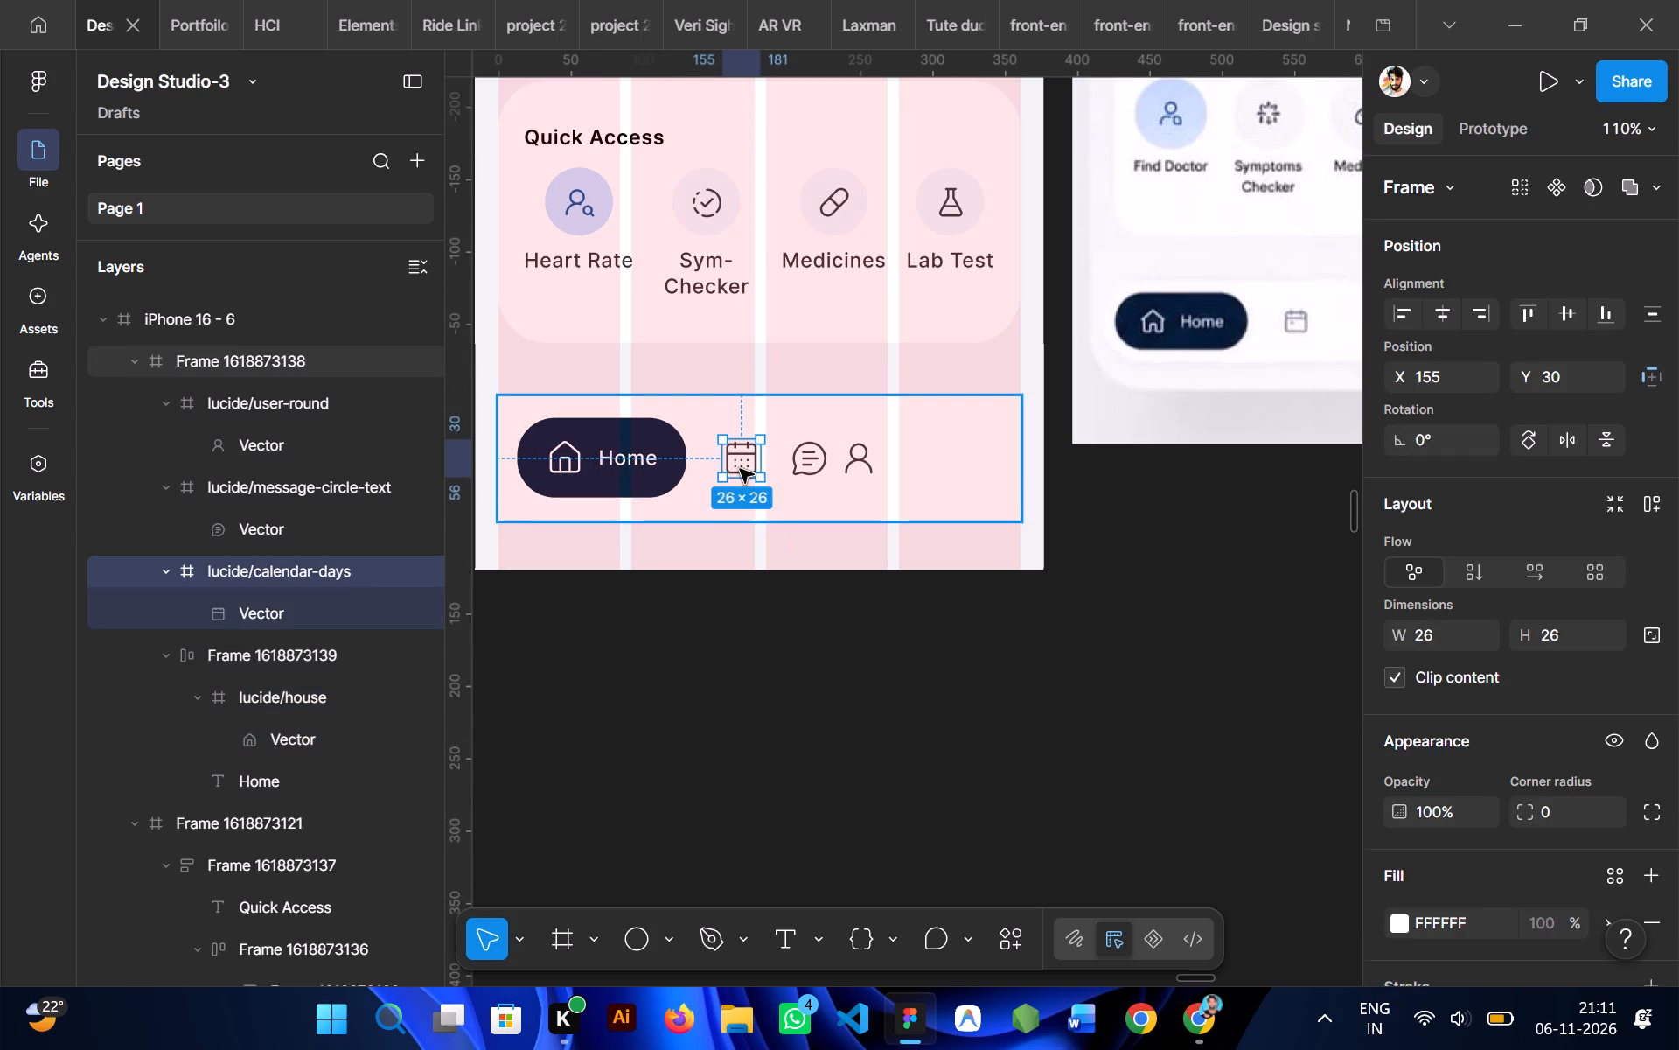
scroll(762, 467, "up", 1)
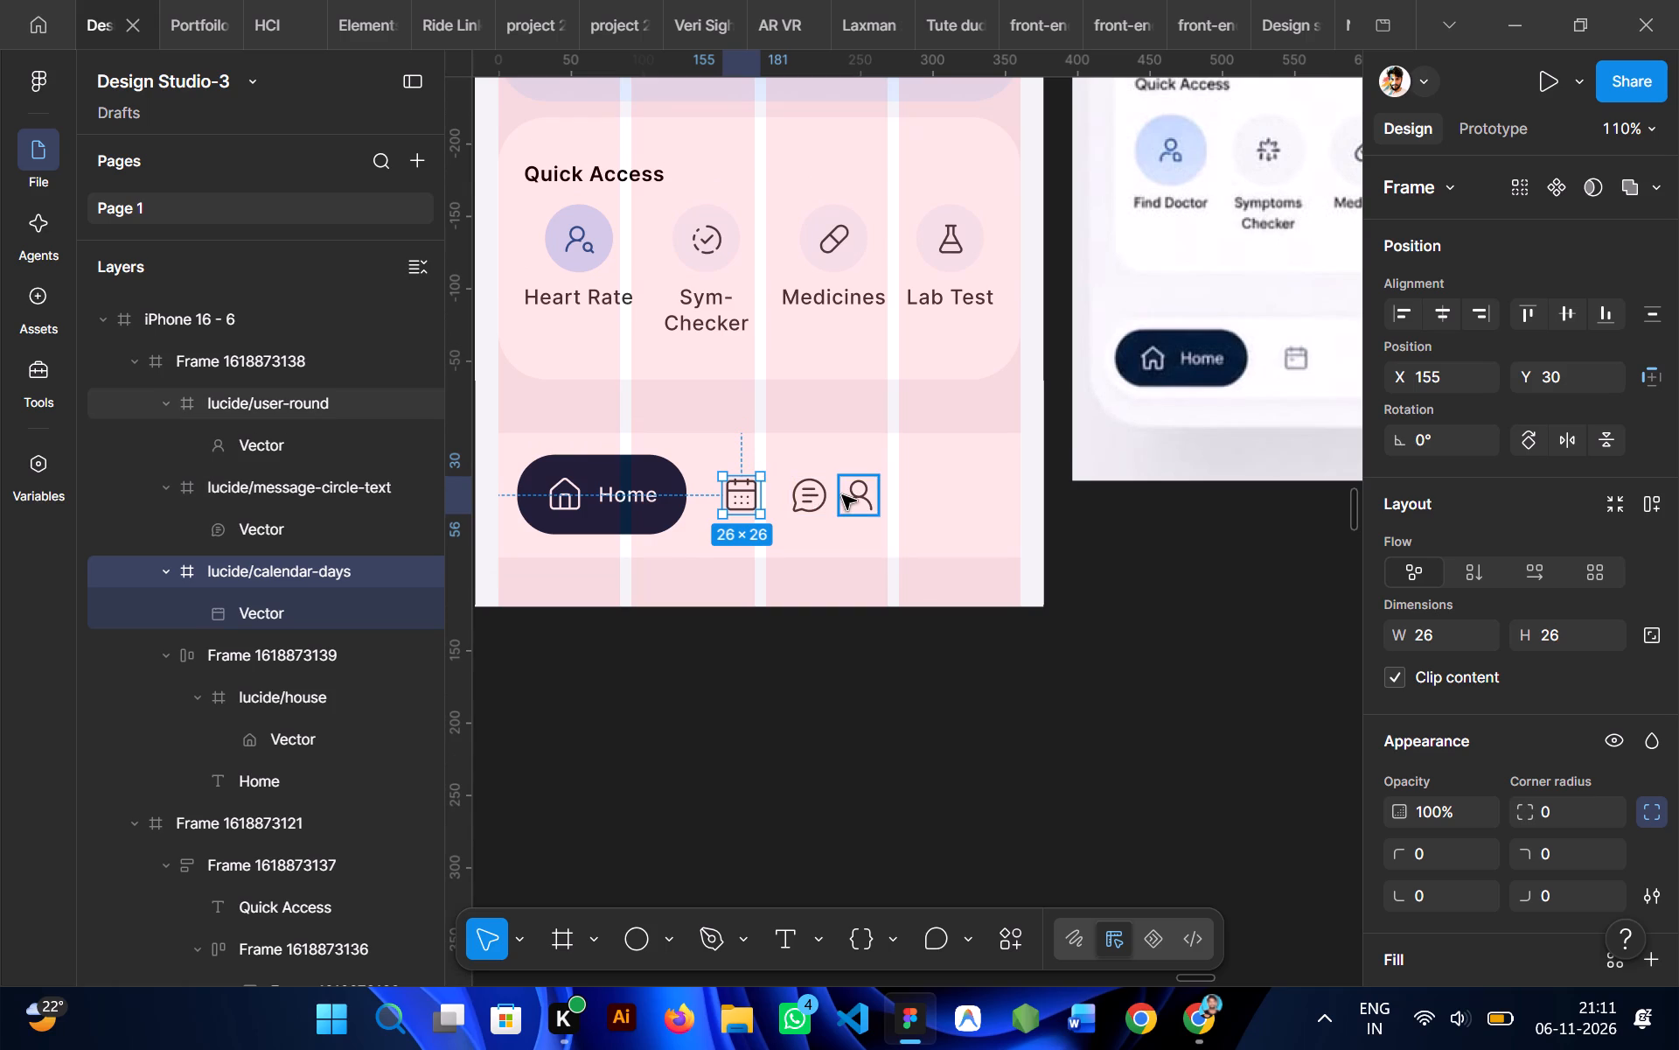
left_click_drag(843, 496, 902, 496)
left_click_drag(794, 508, 802, 508)
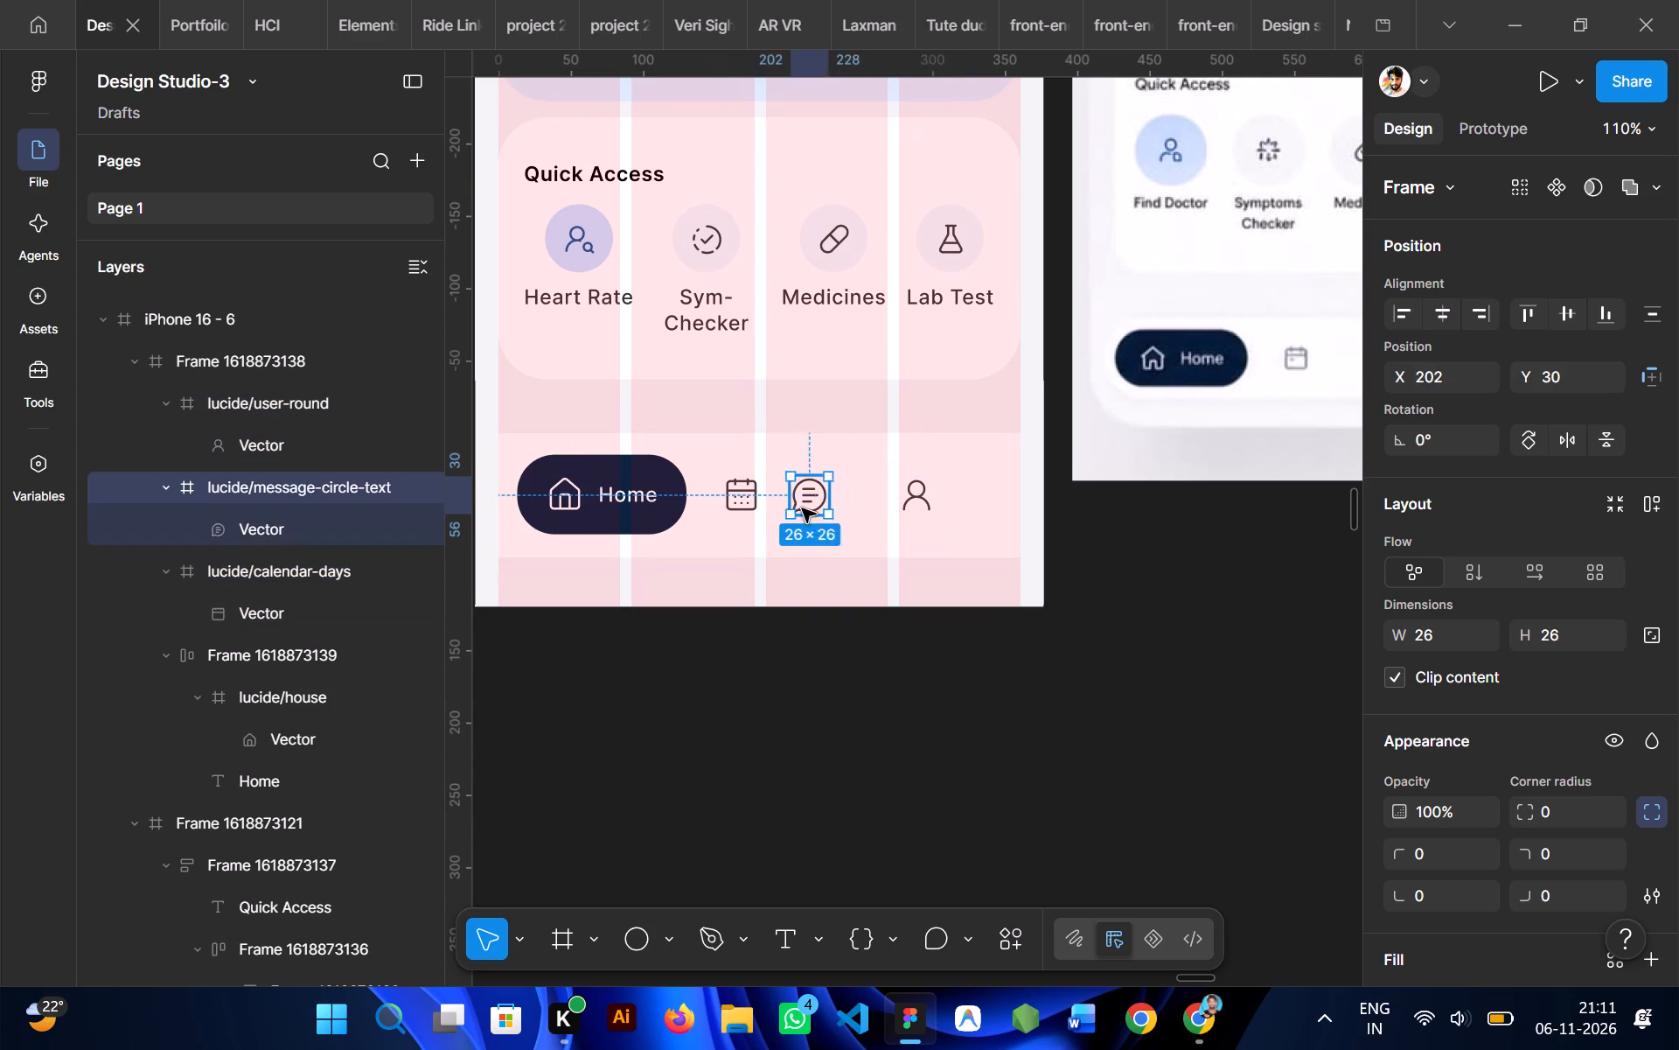
left_click_drag(802, 508, 812, 508)
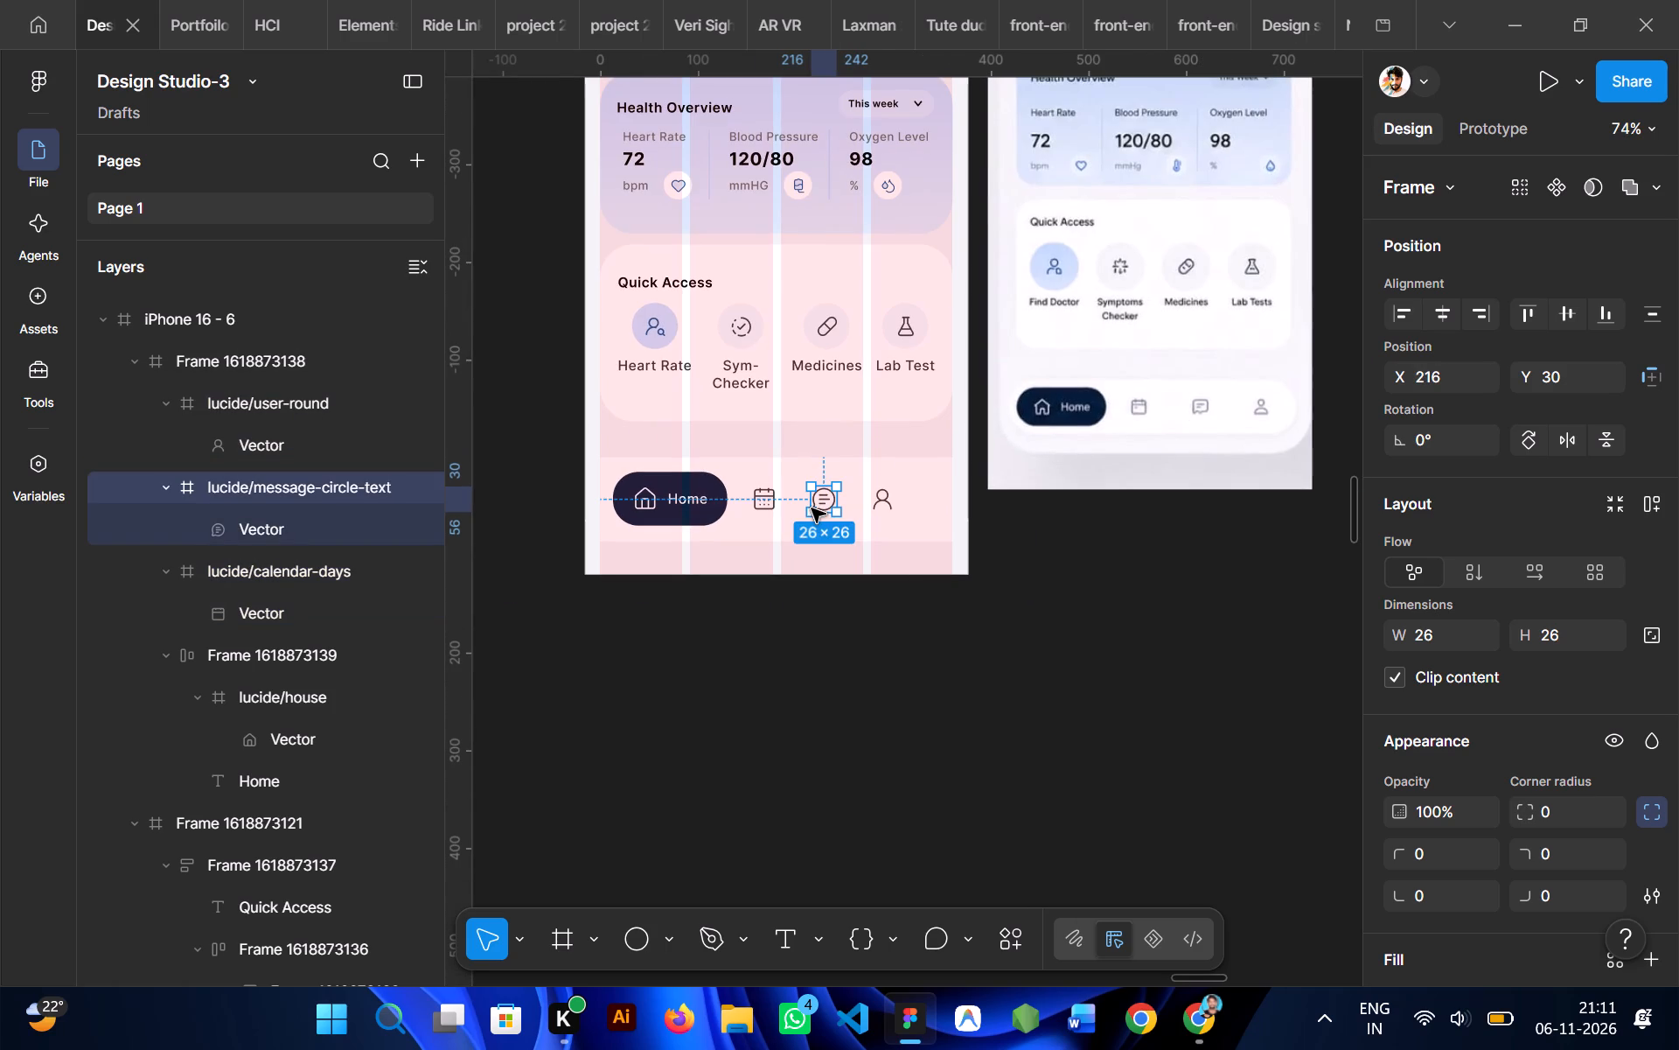
Combine the calendar, message and profile icons with the Home button into one horizontal auto layout frame.
left_click(737, 500)
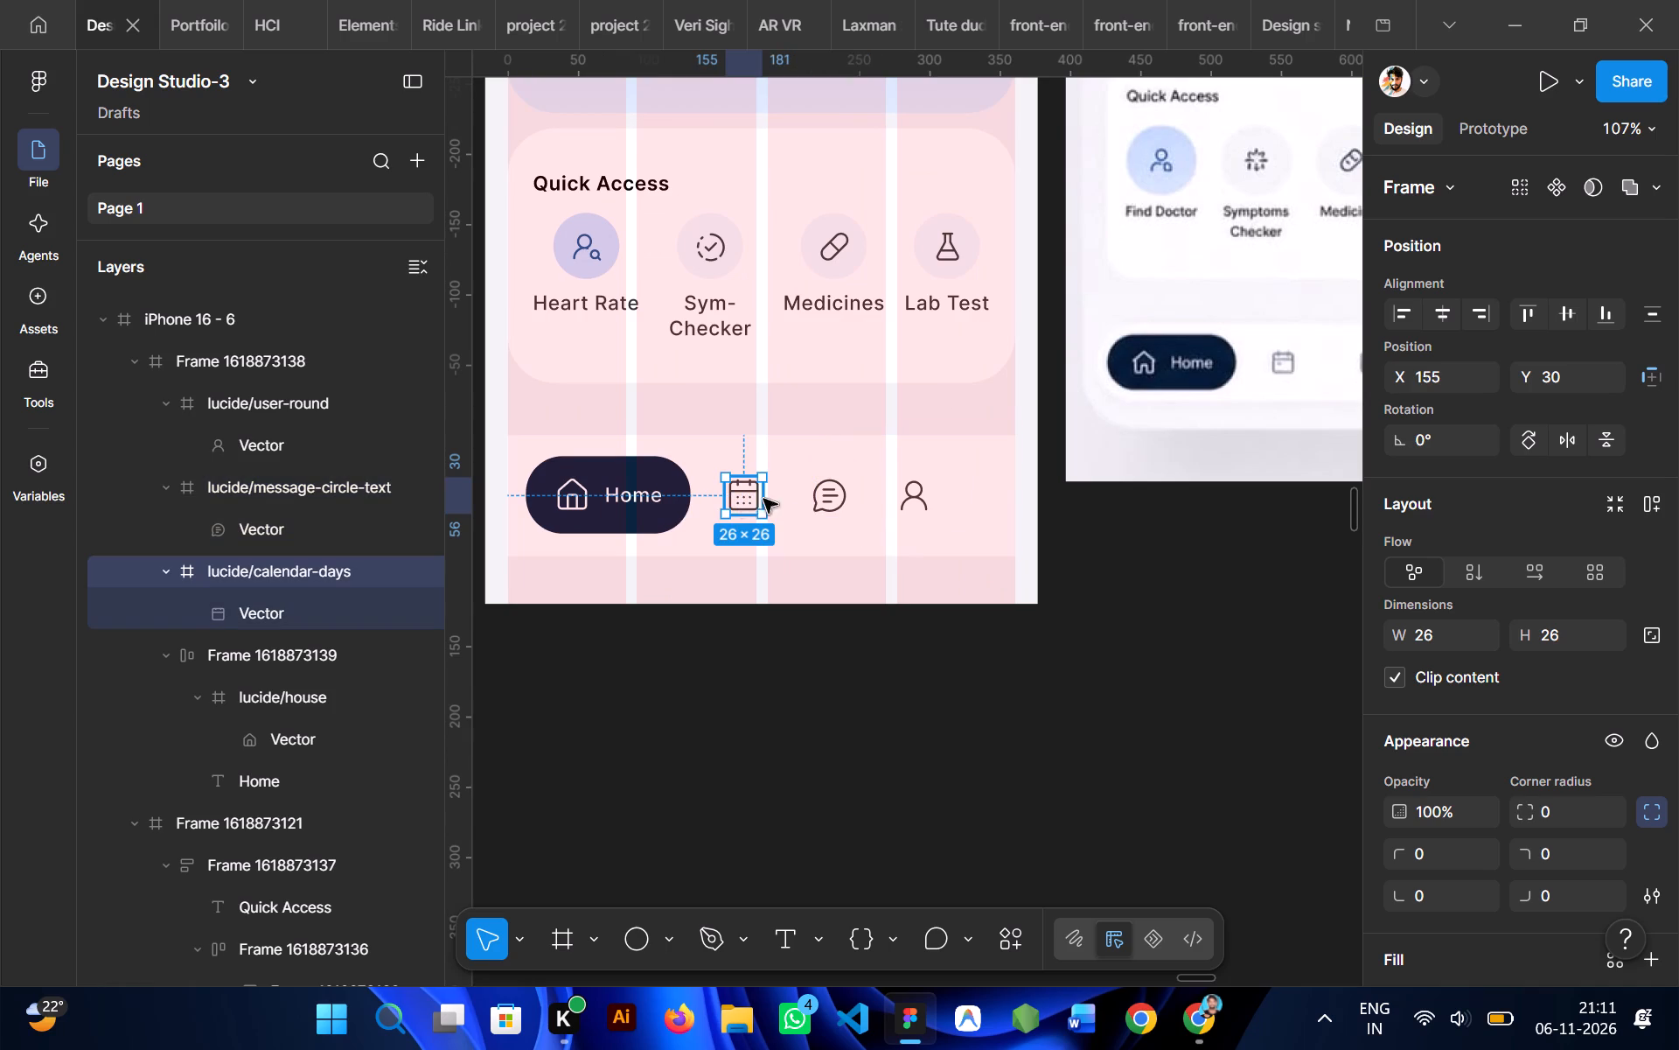
left_click(821, 496, "shift")
left_click(923, 500, "shift")
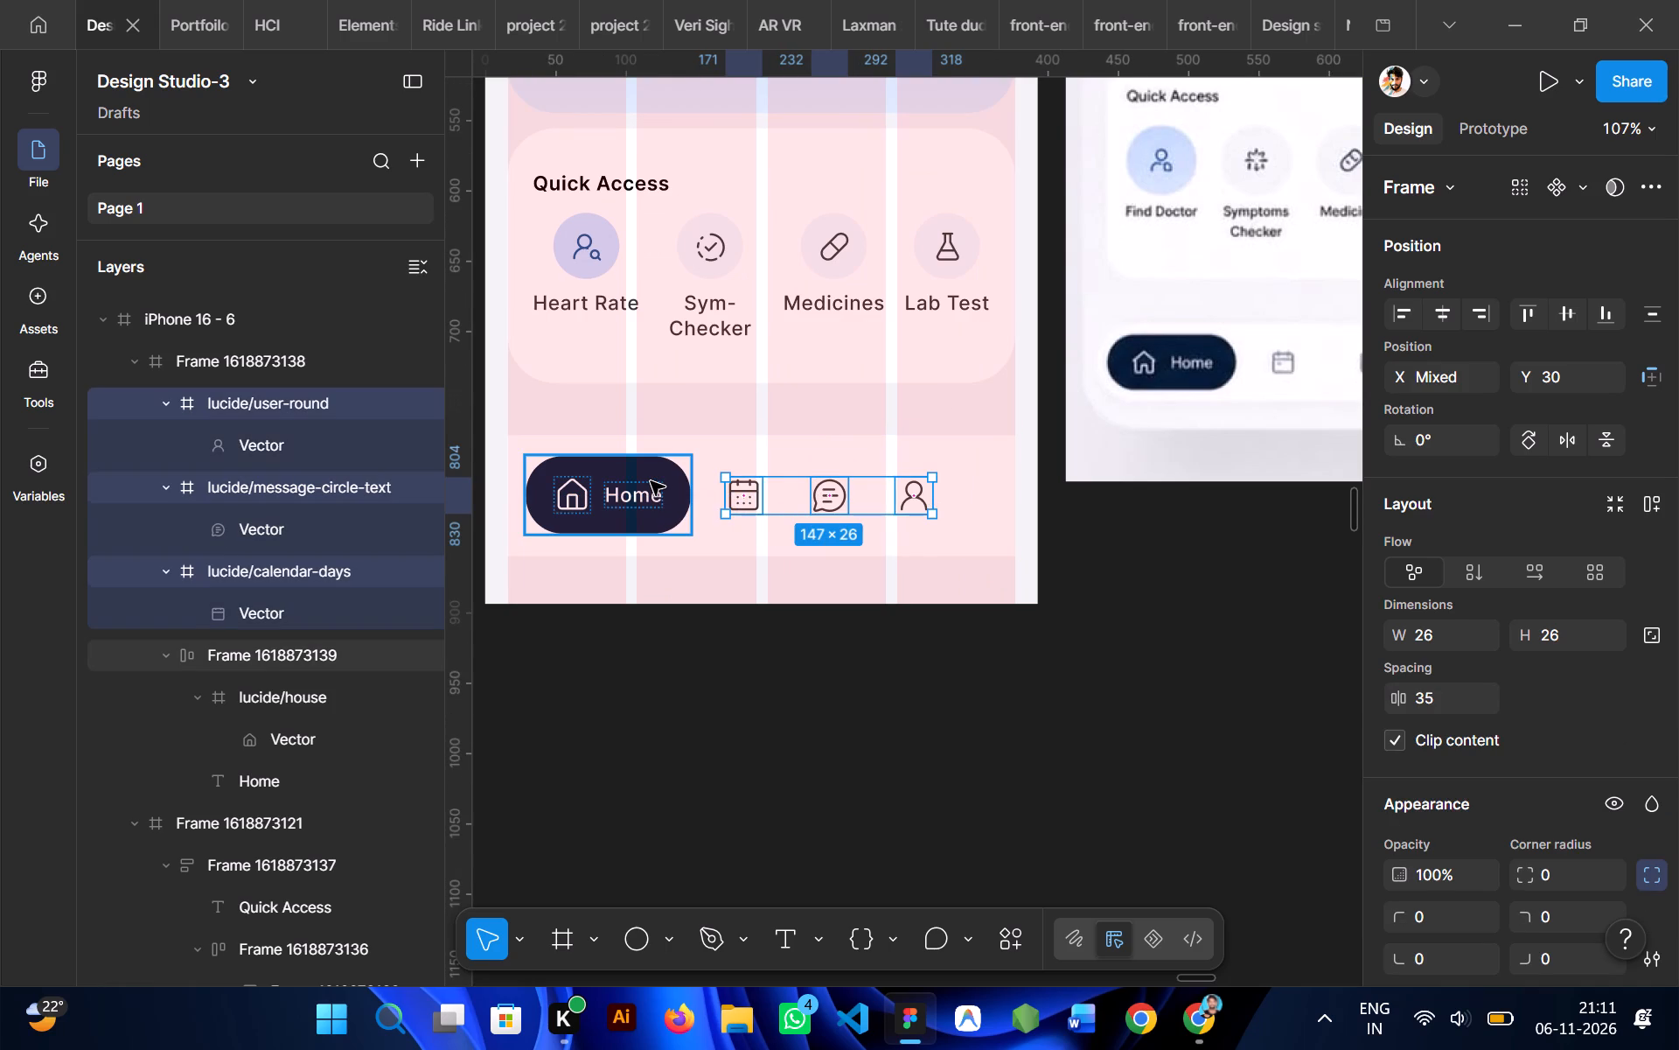
left_click(651, 481, "shift")
key("shift+a")
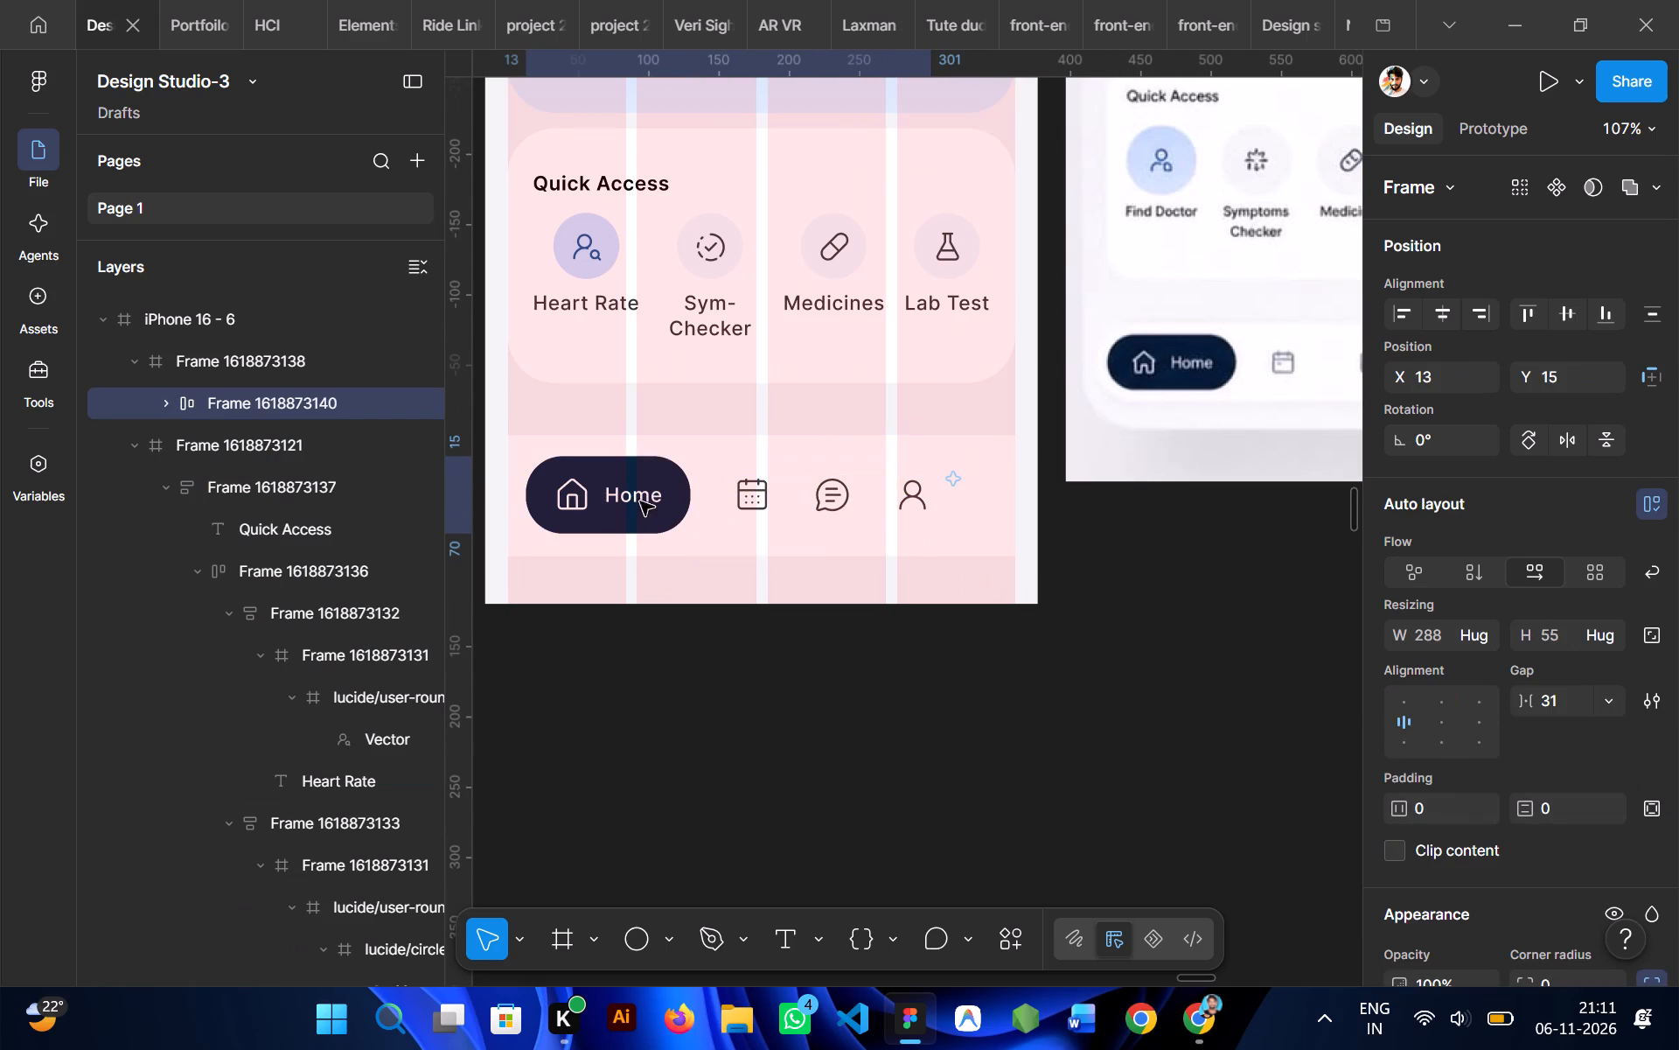
Increase the gap of the navigation items' auto layout frame to 40.
scroll(819, 486, "left", 1)
scroll(819, 486, "right", 1)
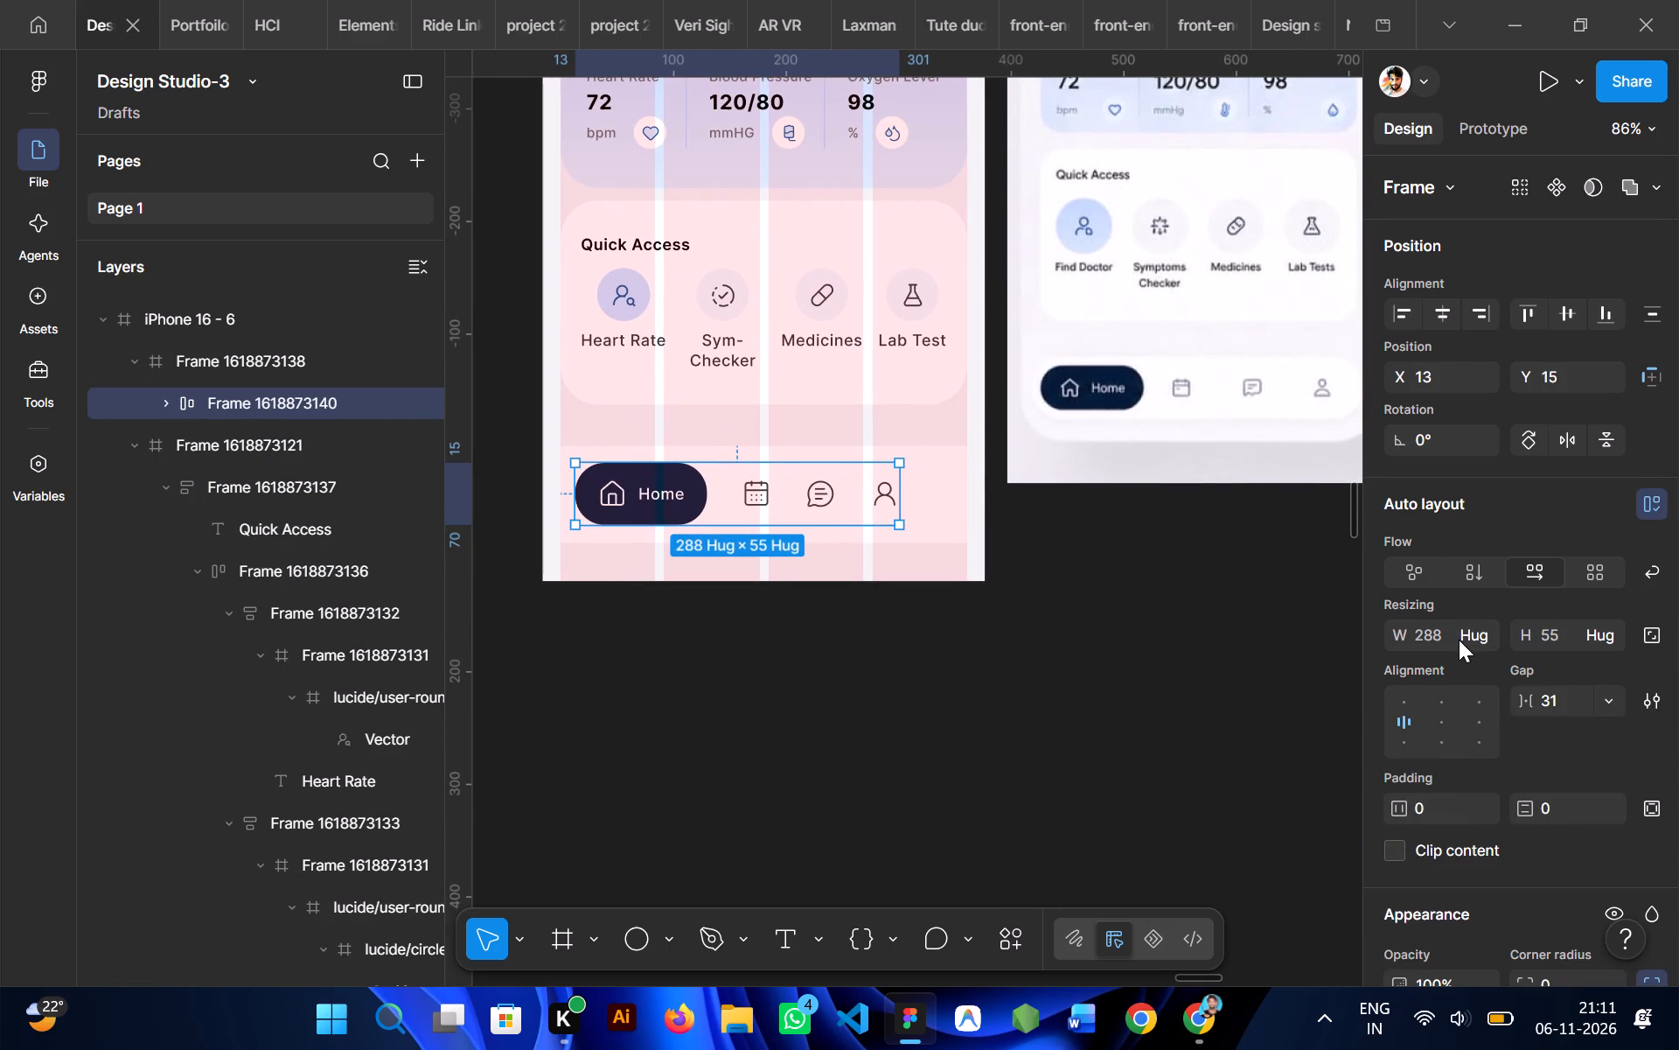
left_click_drag(1532, 702, 858, 517)
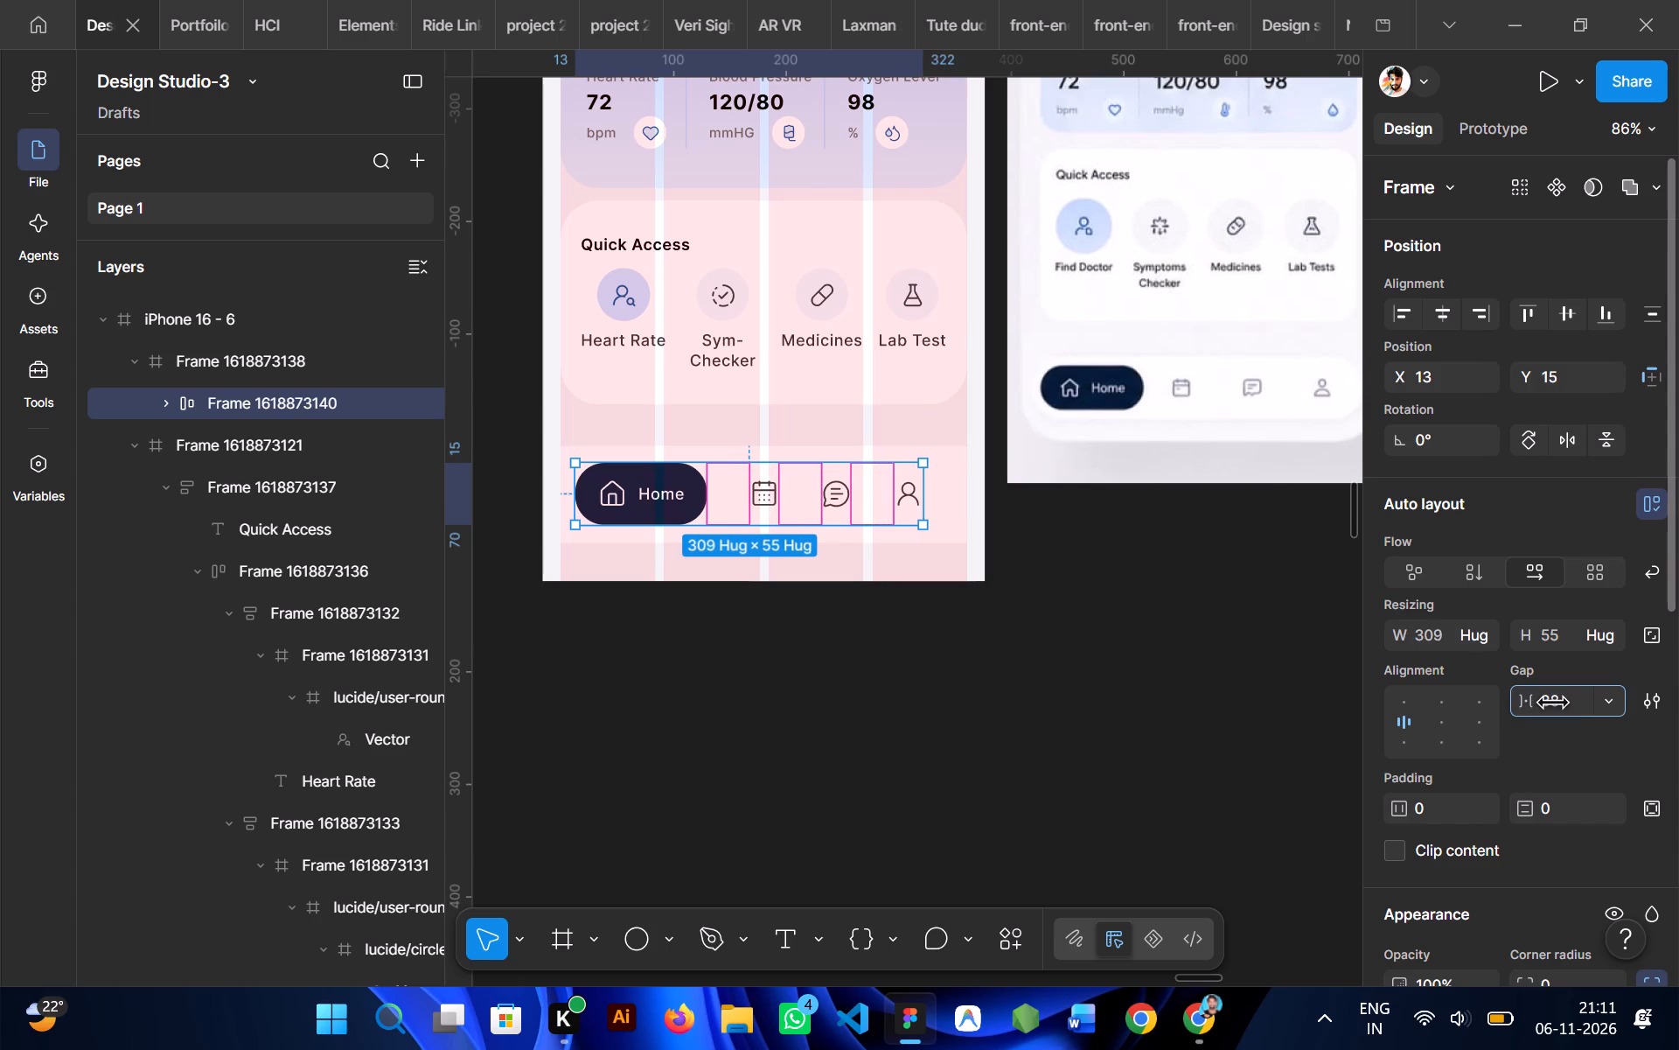
left_click_drag(858, 517, 863, 521)
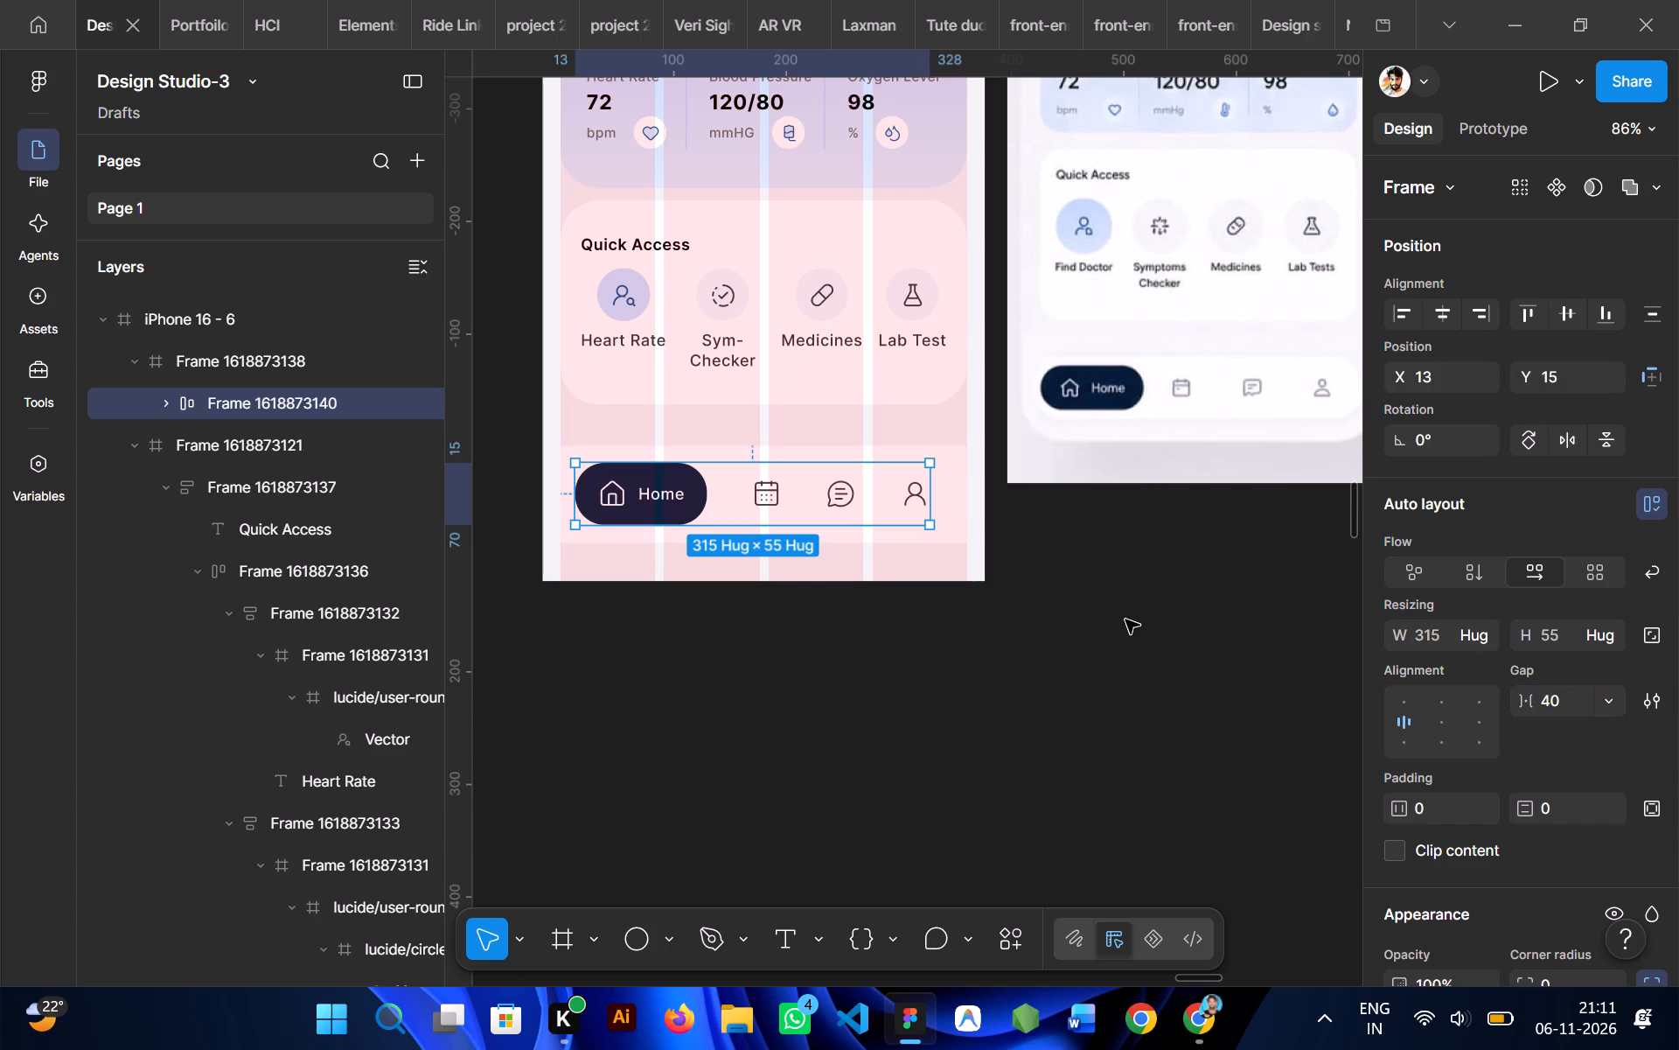
left_click(1047, 635)
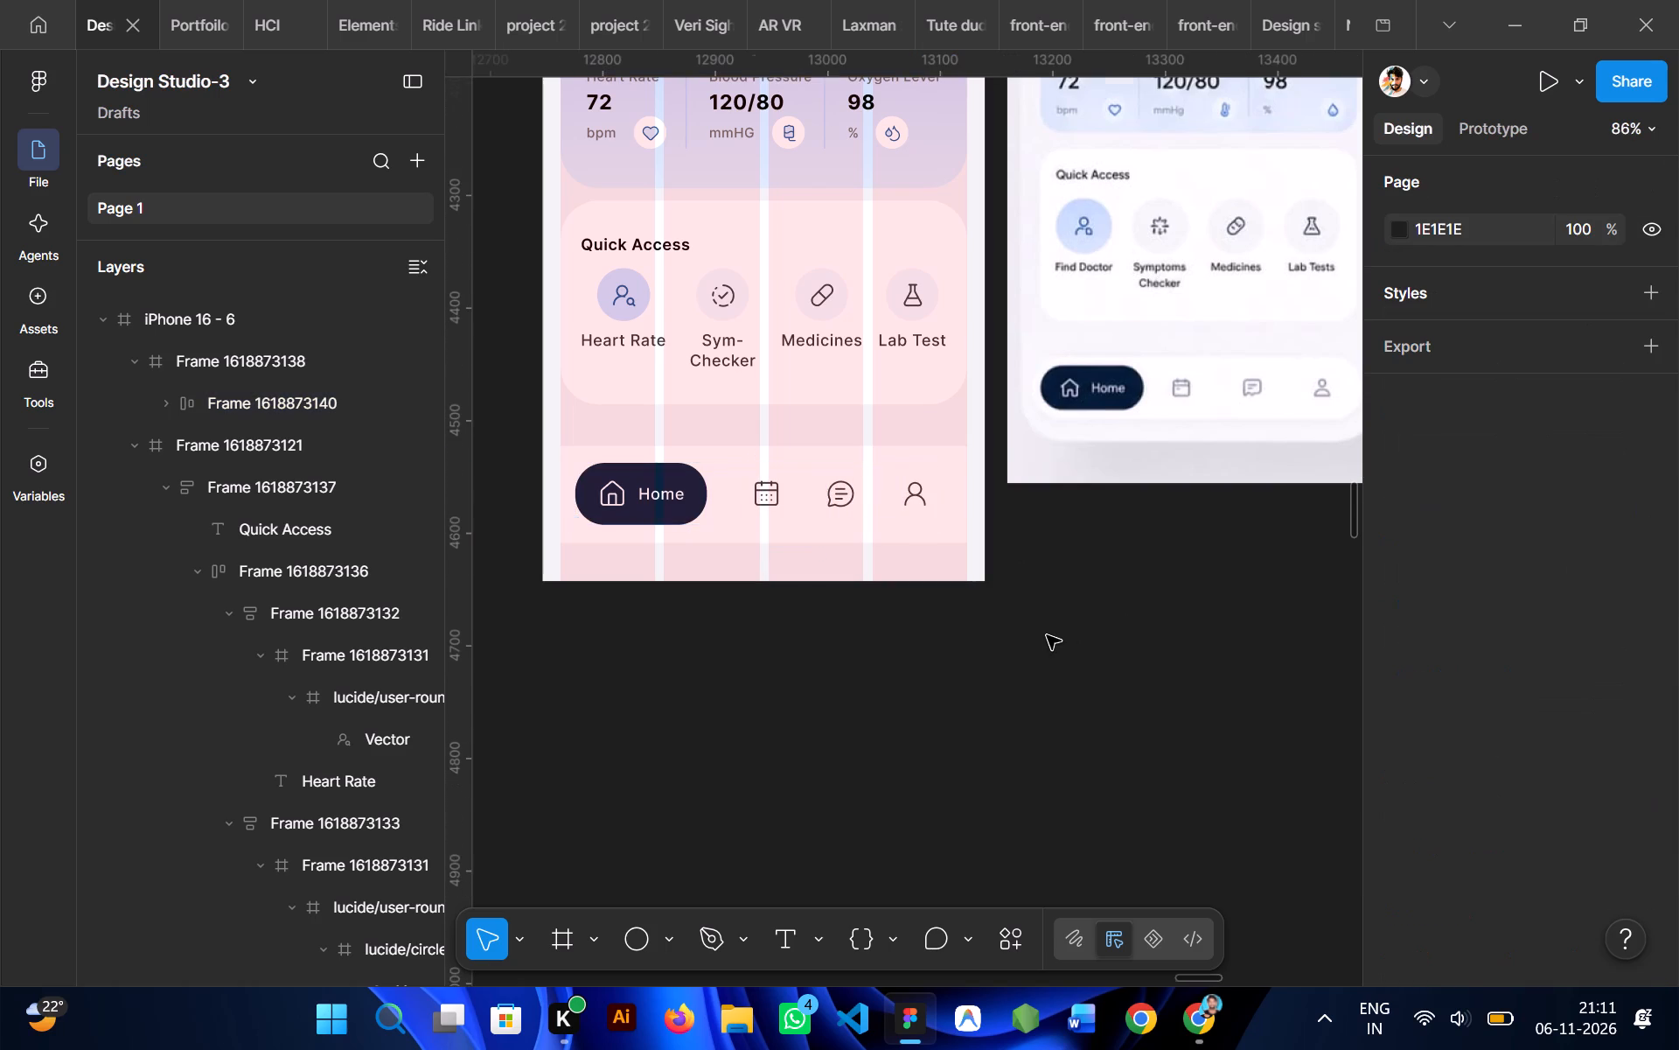
Align the navigation bar frame to the bottom edge of the phone screen.
left_click(822, 518)
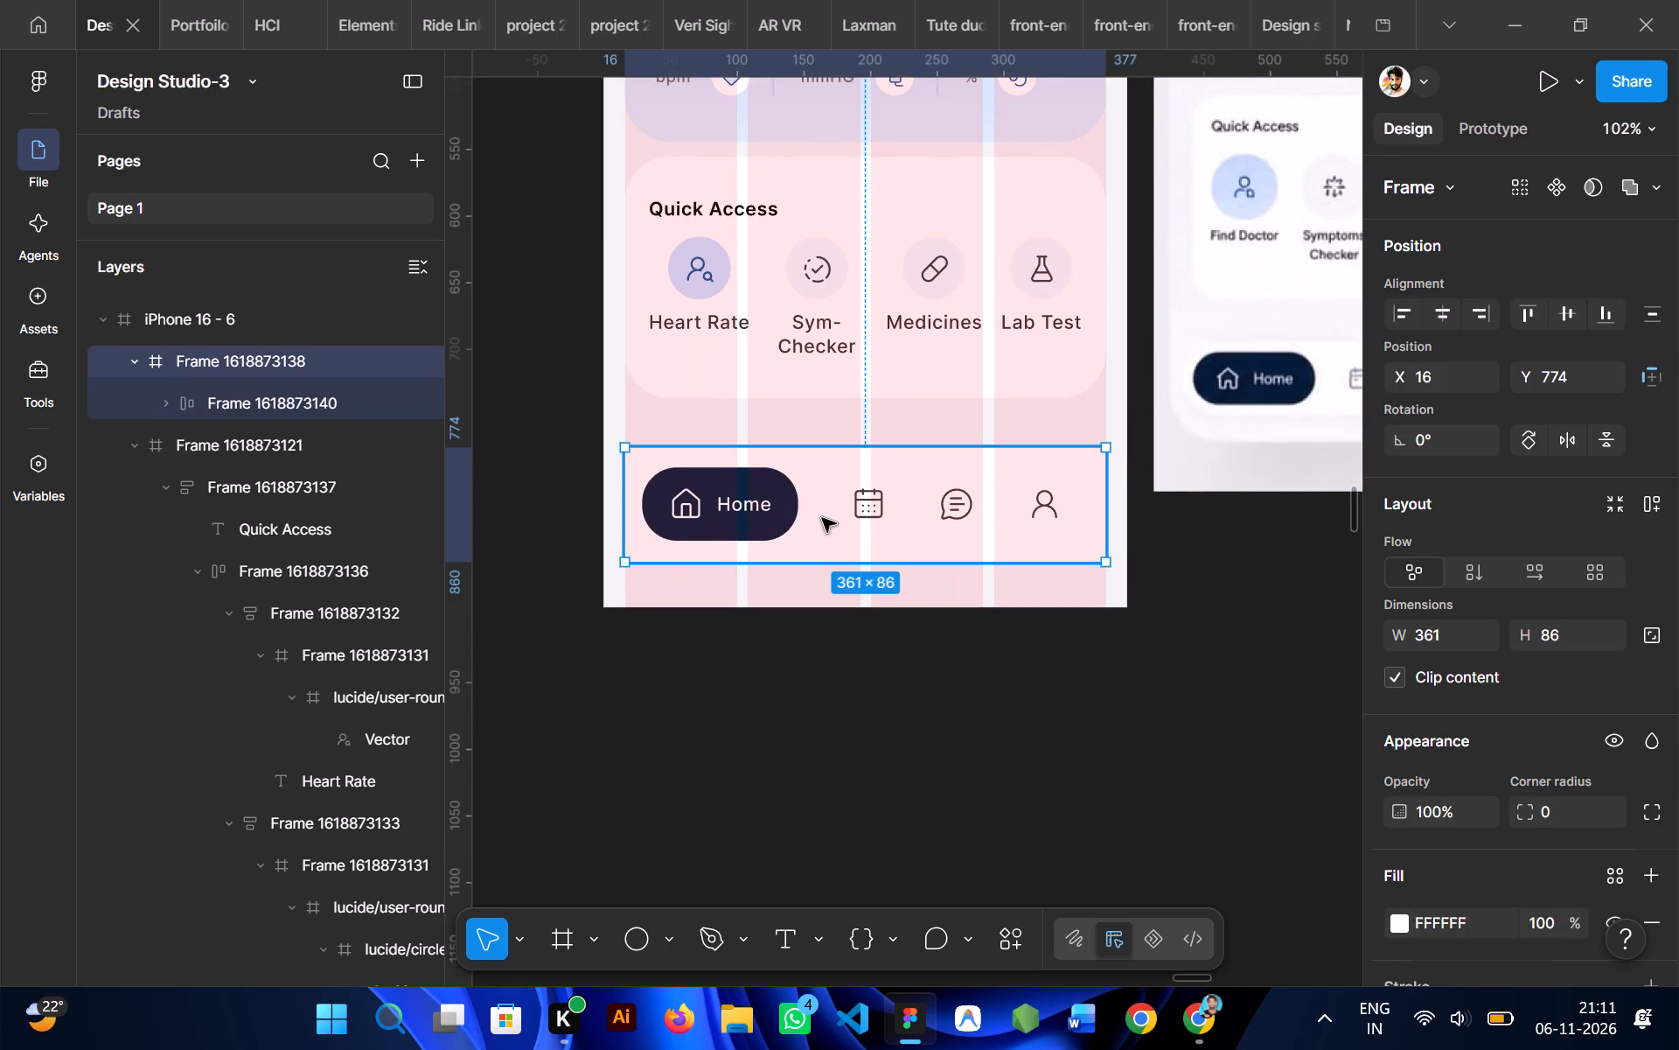
left_click(1605, 312)
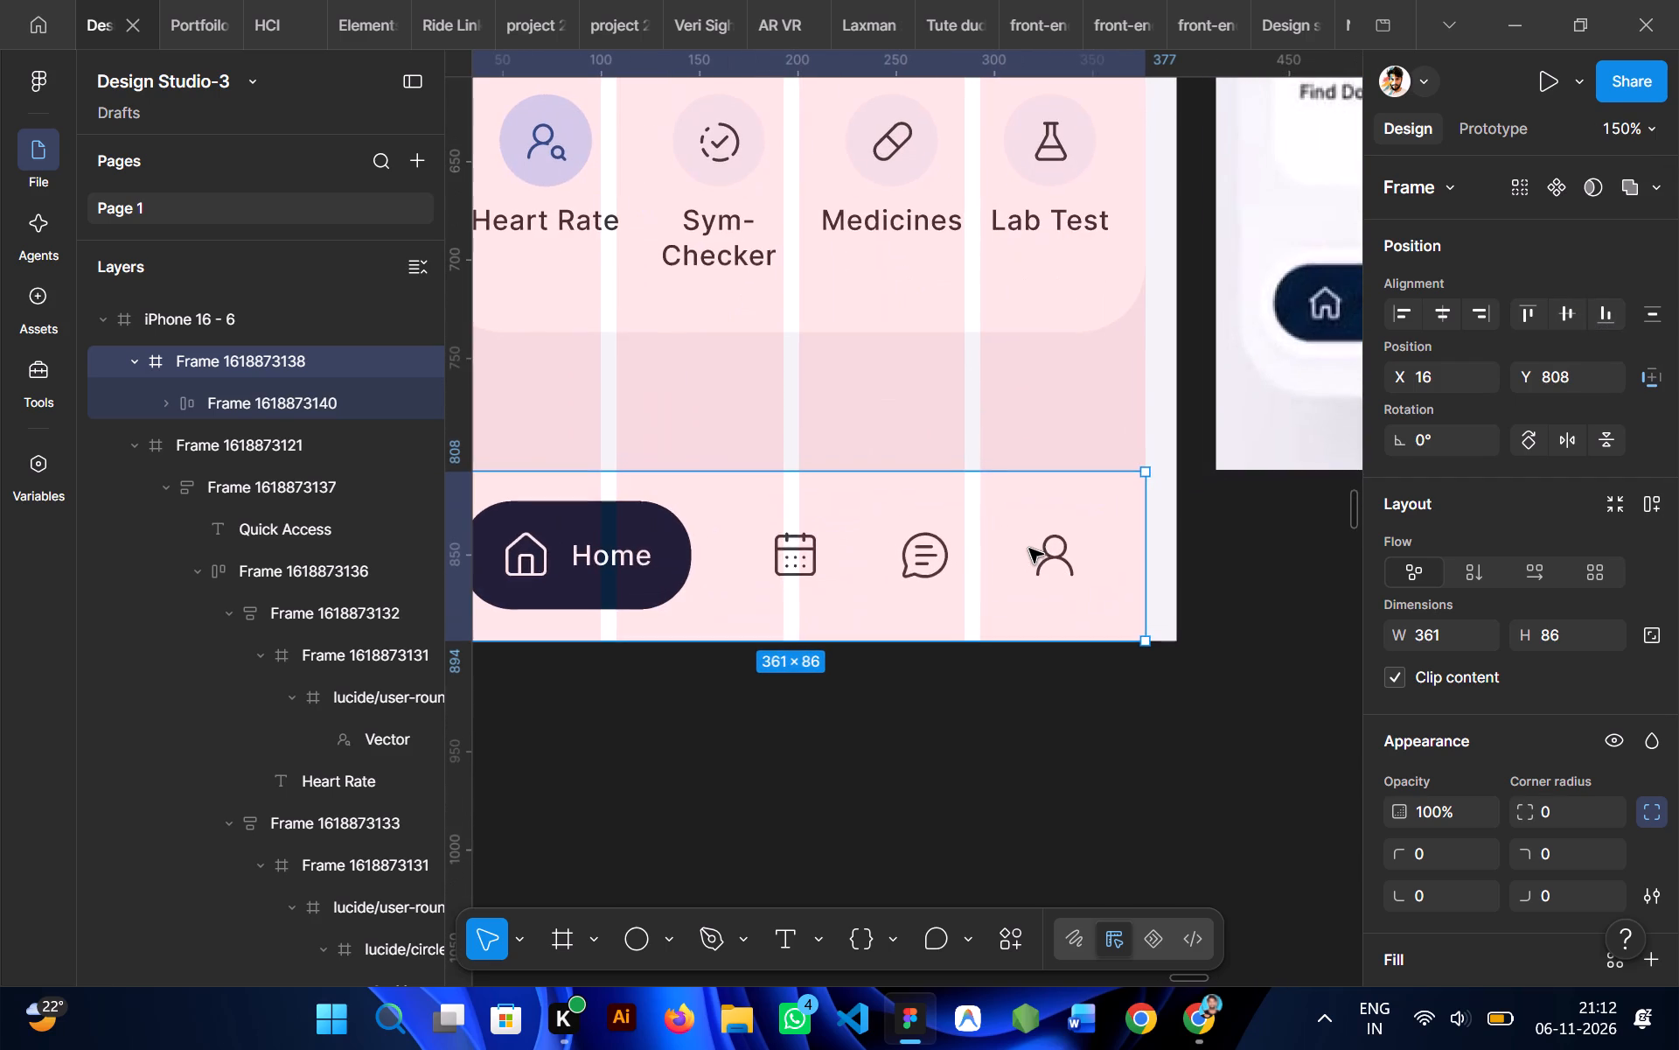
Widen the navigation bar frame to the full 393 width of the phone screen, starting at X 0.
scroll(1449, 544, "down", 1)
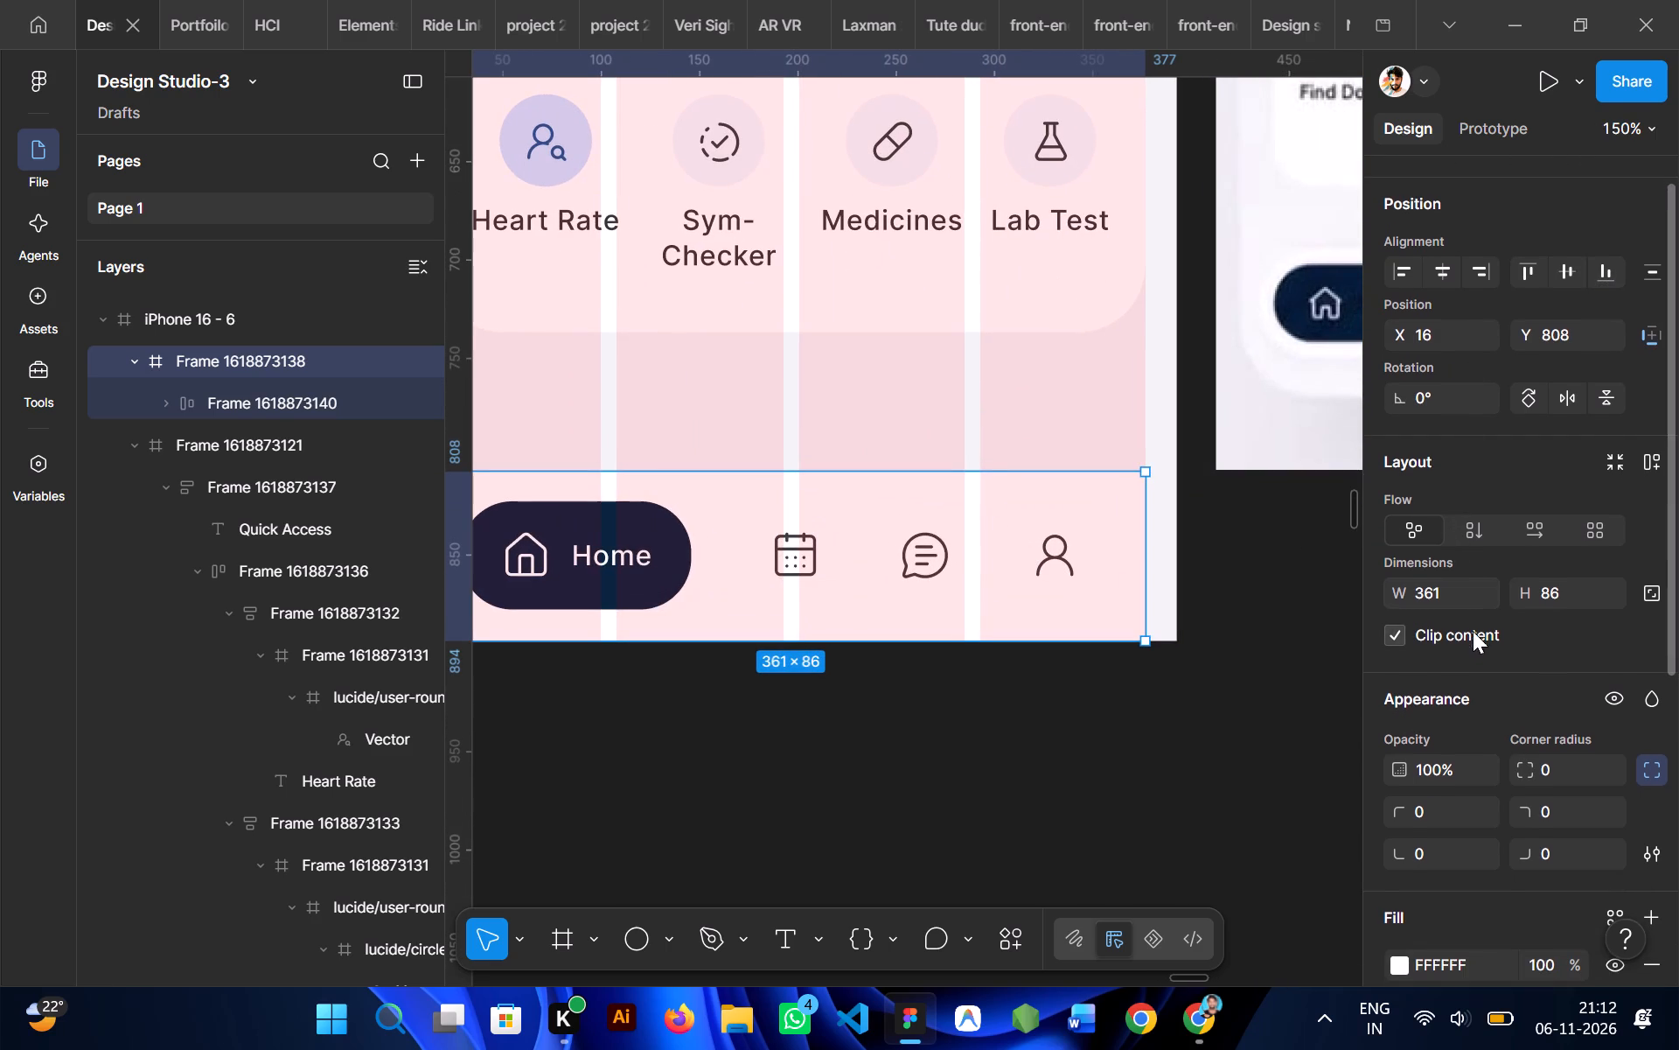
scroll(1465, 647, "down", 1)
left_click(1477, 486)
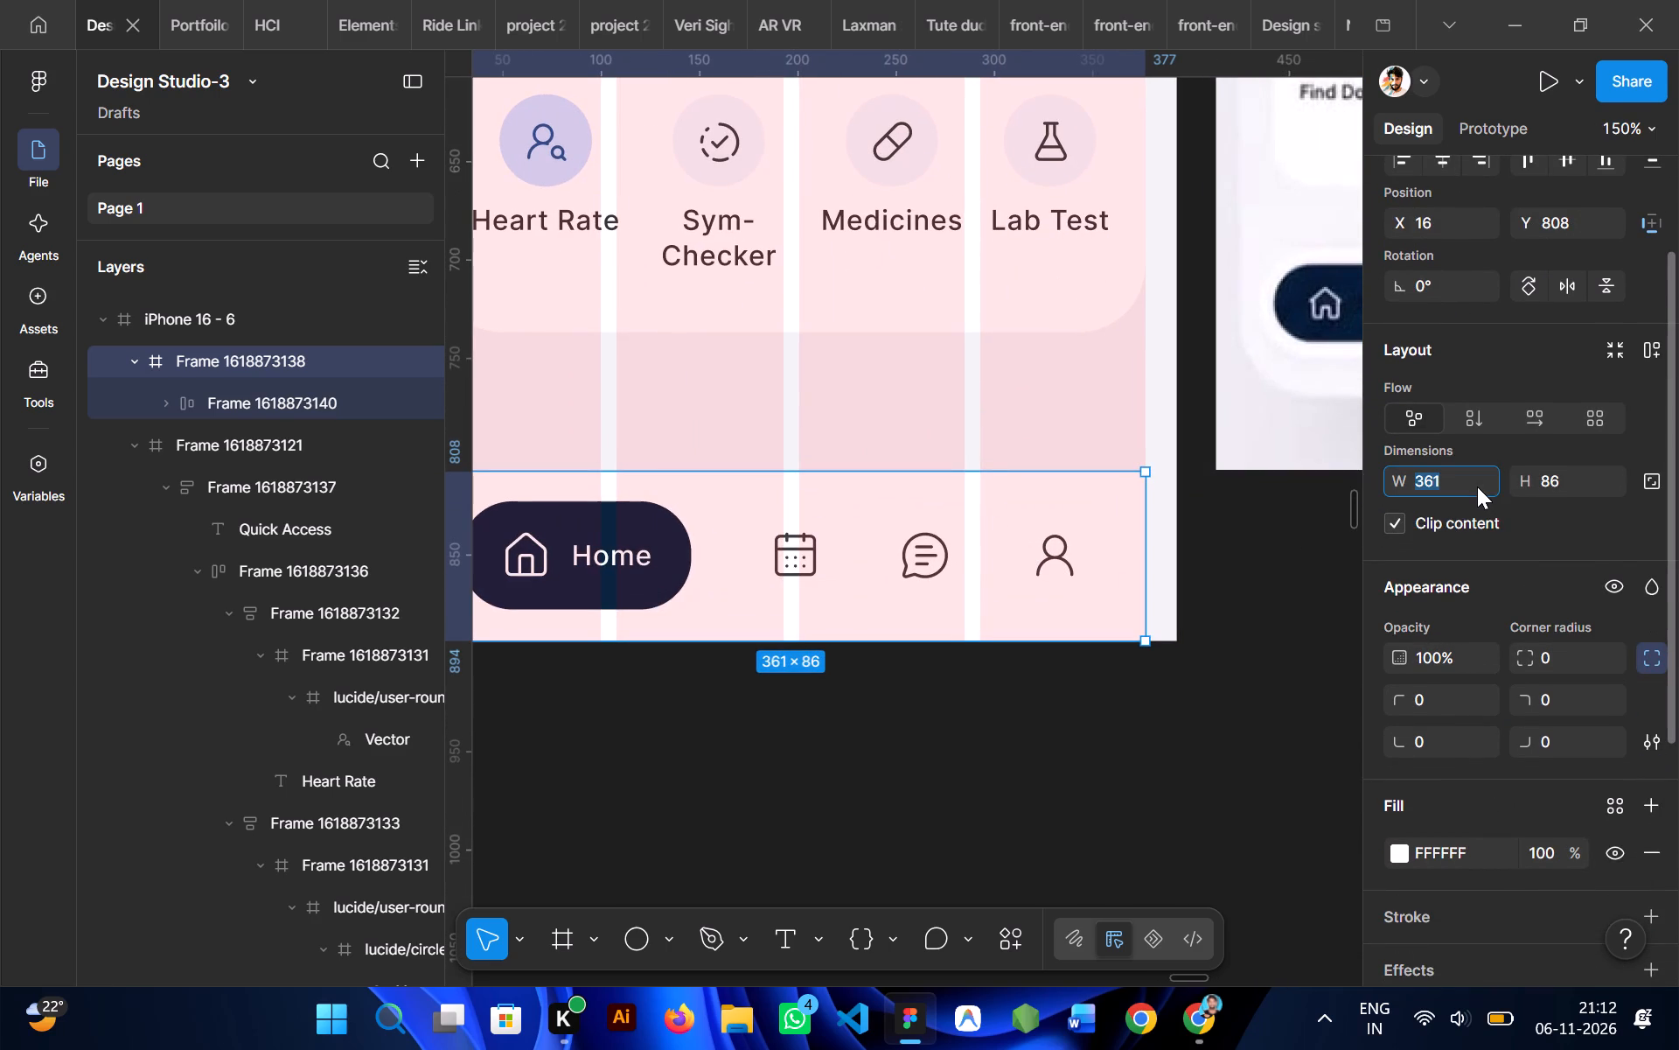
left_click(1477, 486)
left_click_drag(1145, 552, 1173, 555)
scroll(1173, 555, "right", 1)
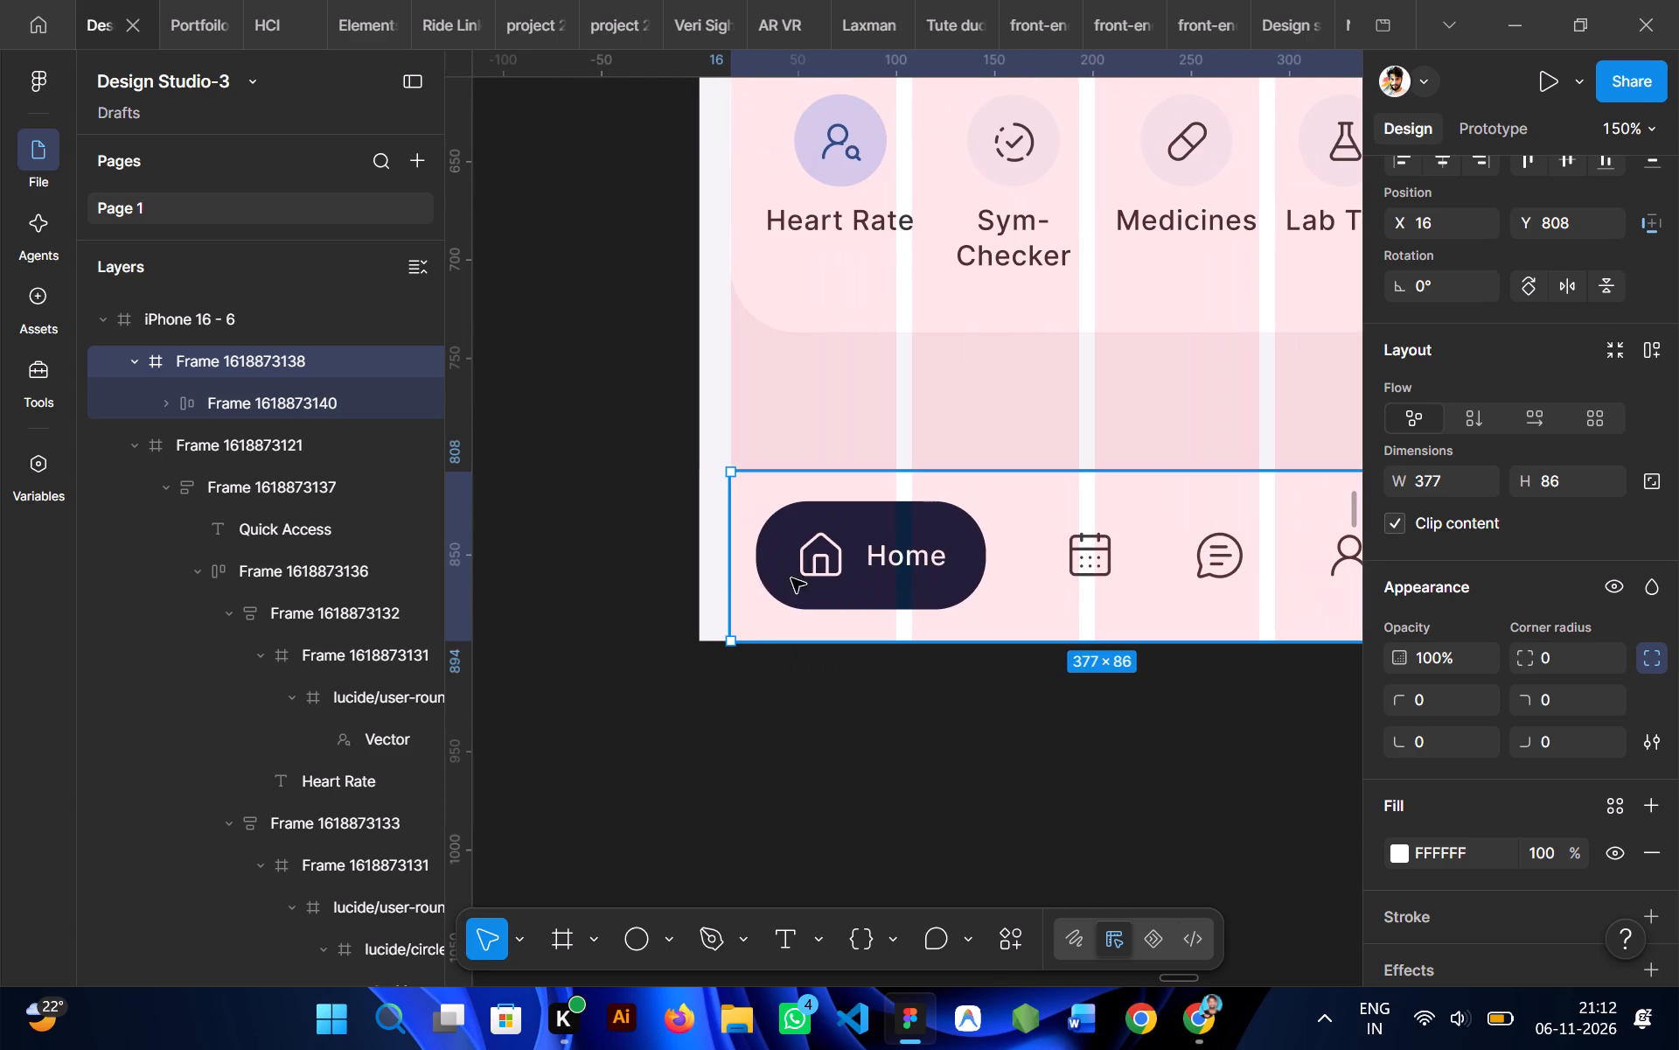
left_click_drag(733, 578, 689, 571)
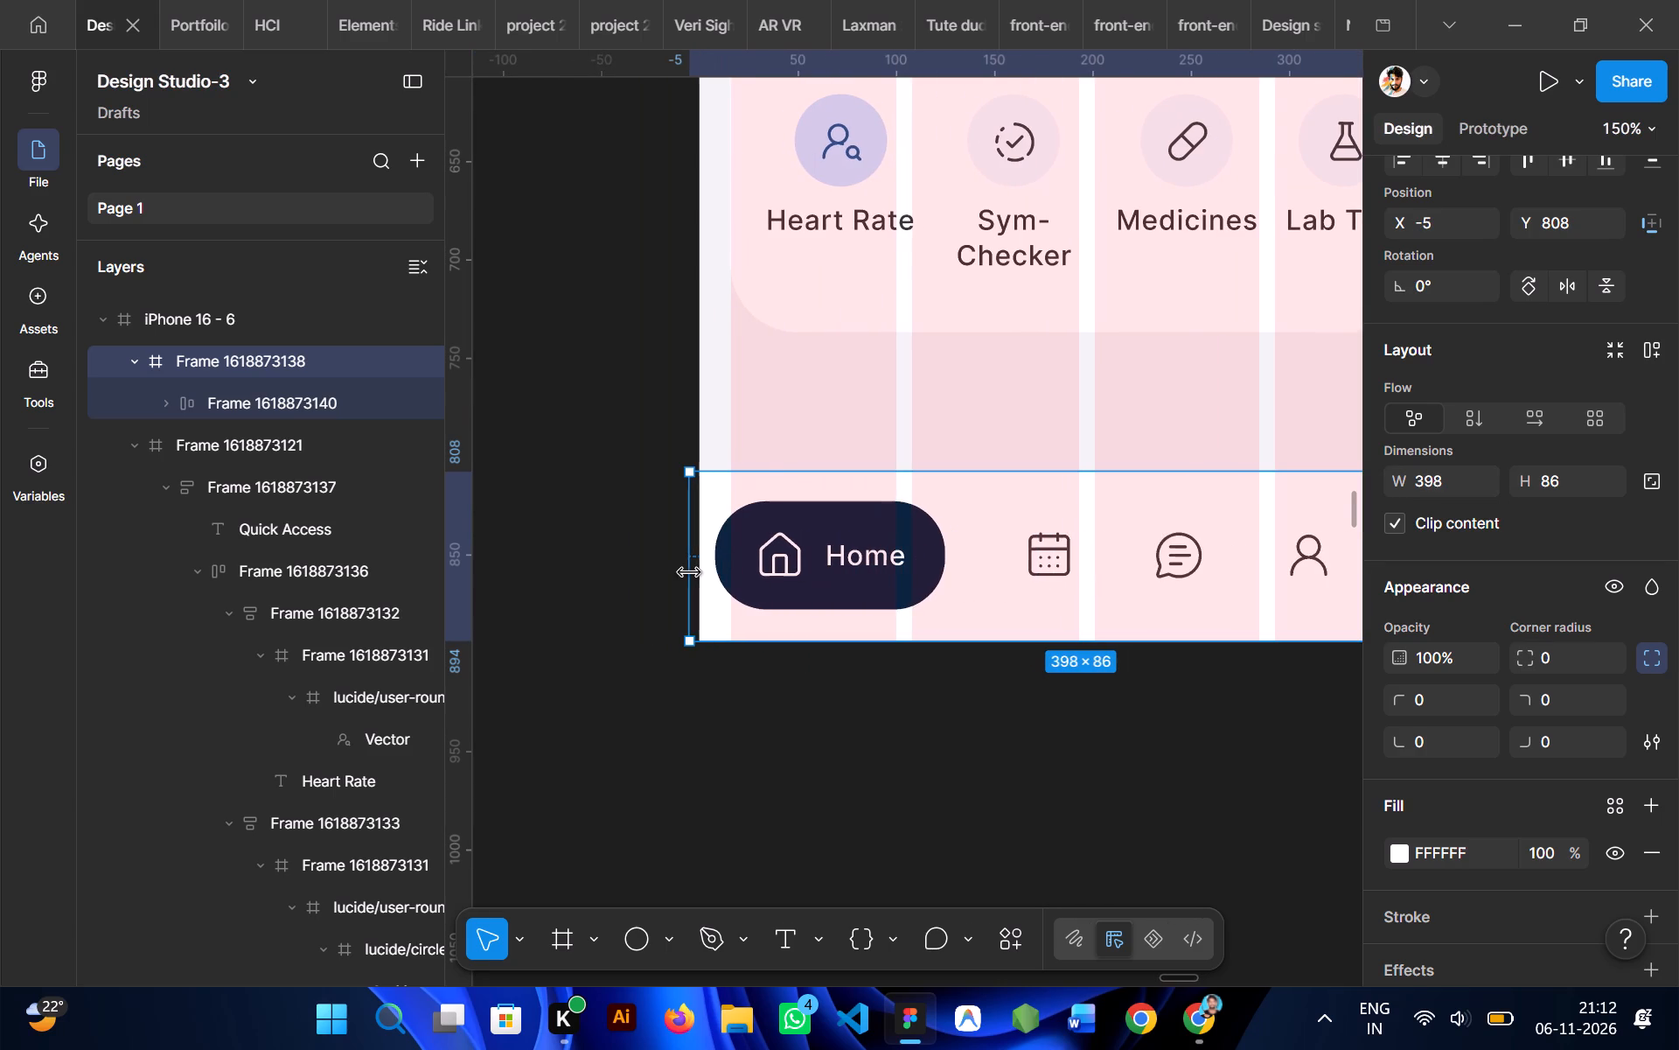
left_click_drag(689, 571, 696, 574)
scroll(880, 648, "left", 1)
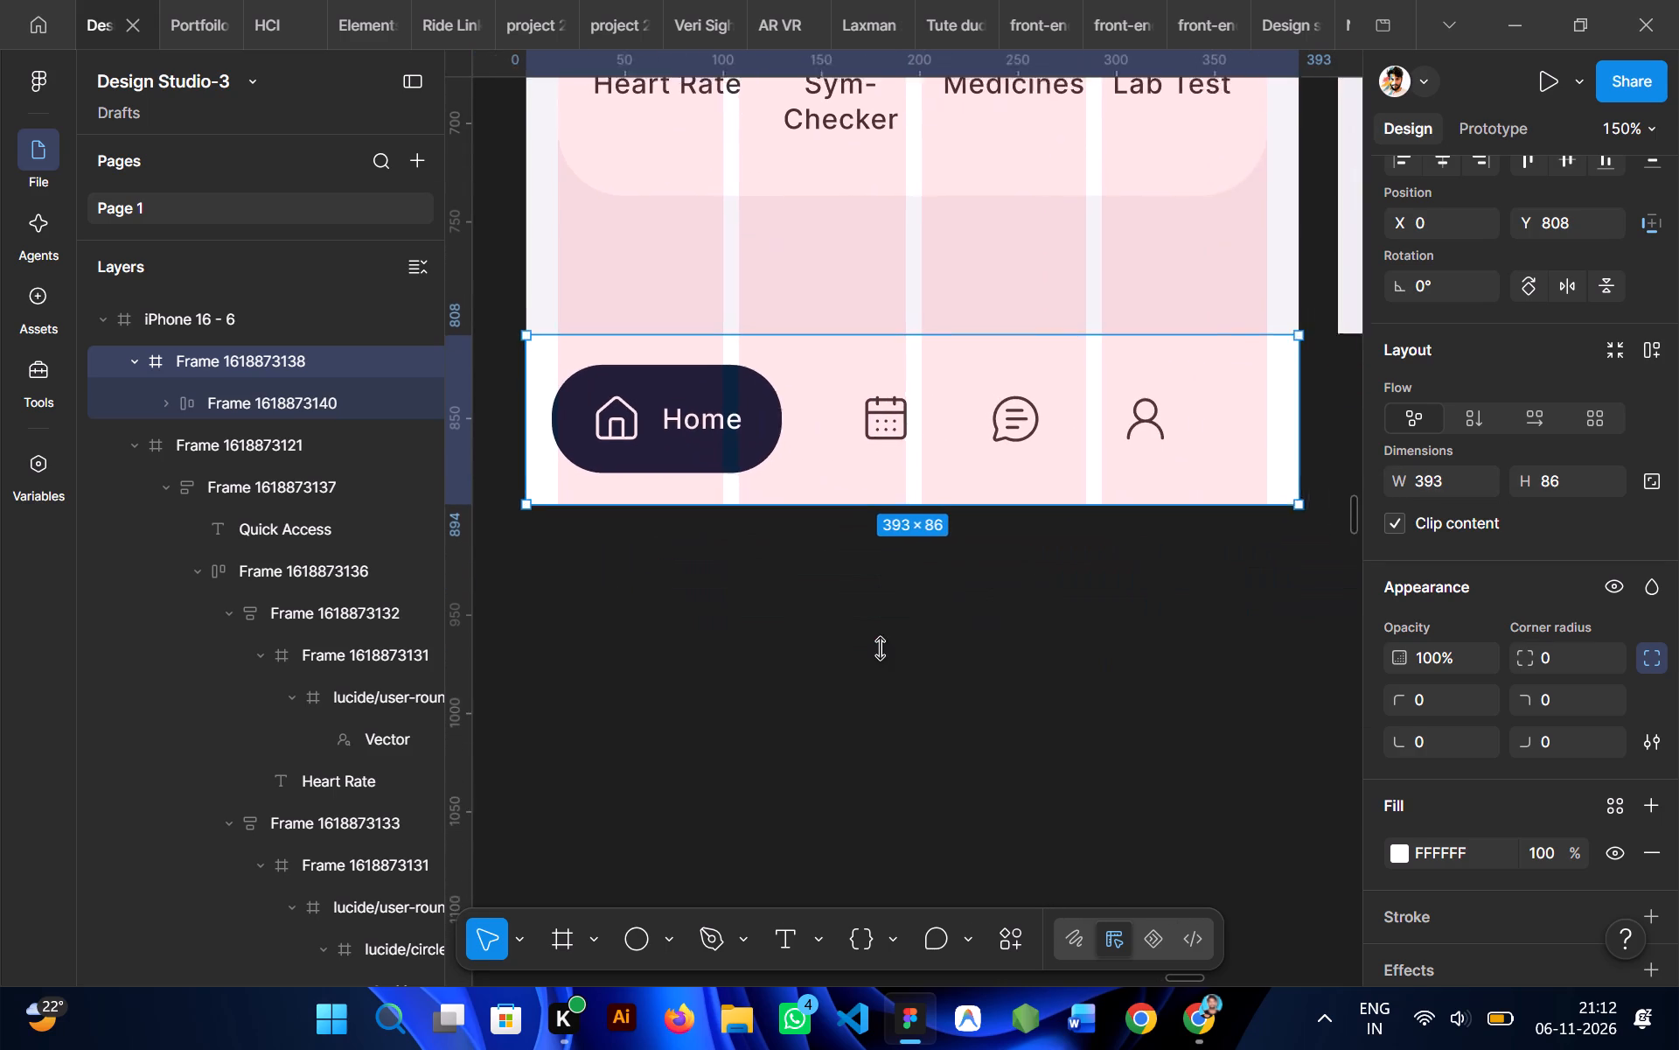
Open the inline preview of the phone screen and scroll it to check the navigation bar.
scroll(880, 648, "up", 1)
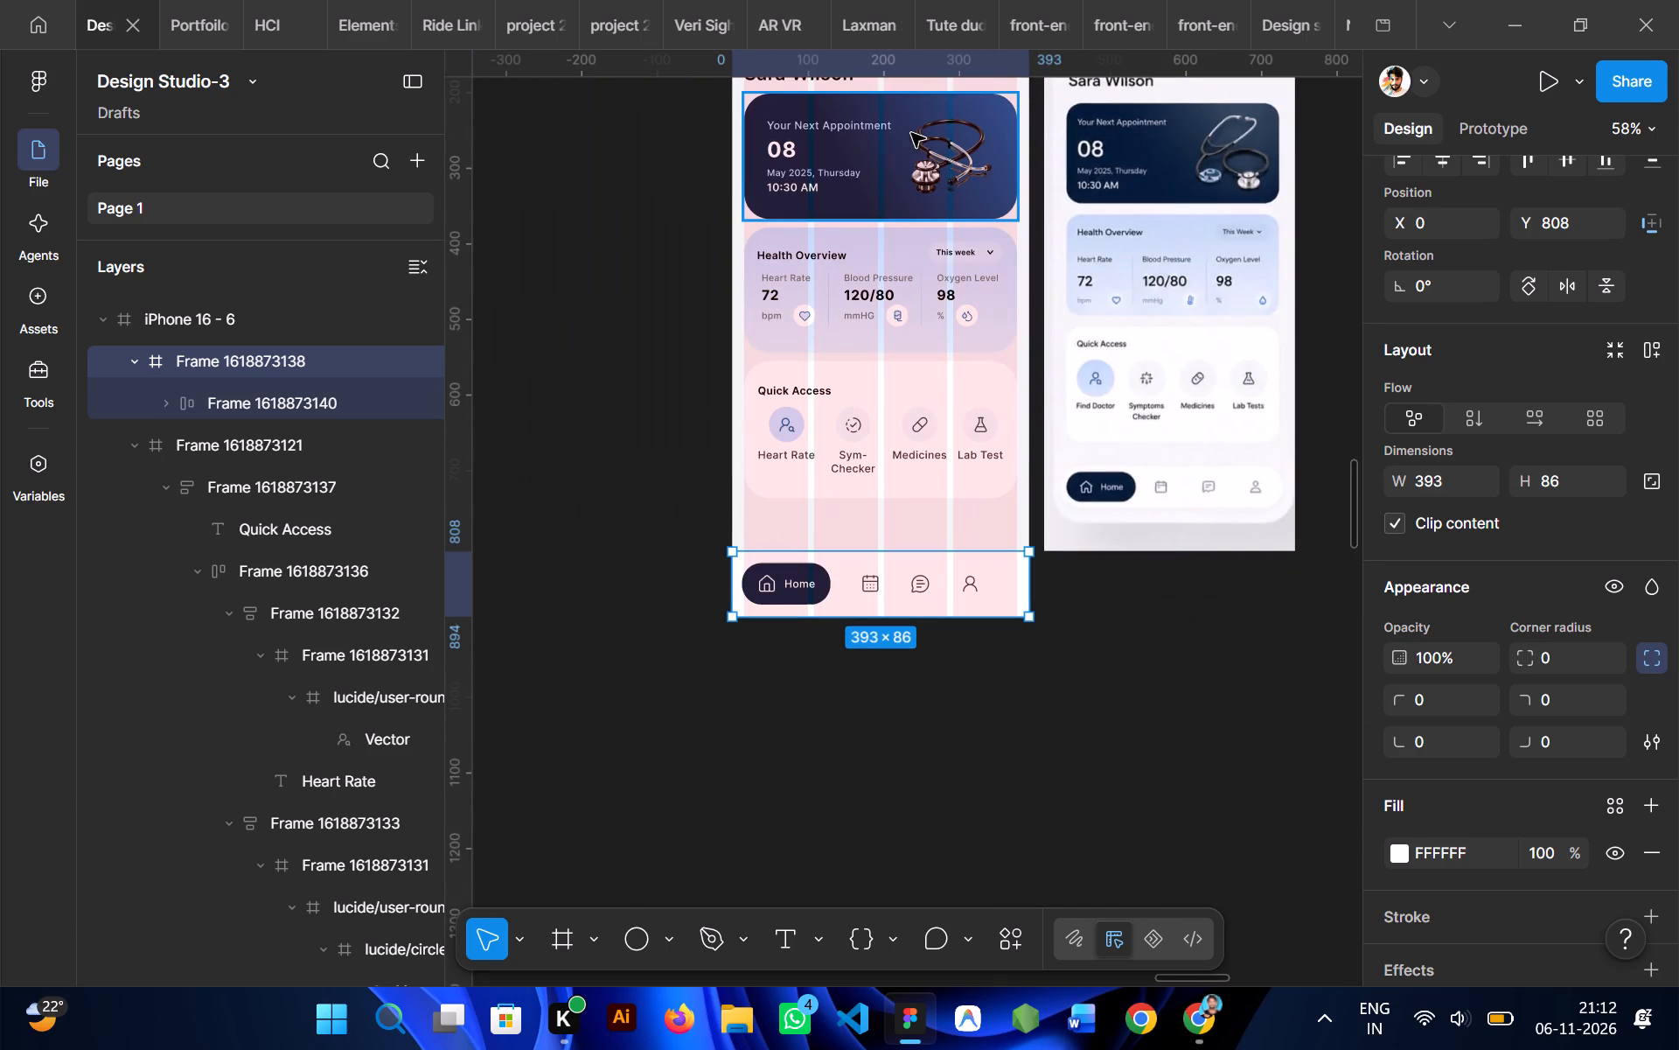
scroll(883, 164, "up", 1)
scroll(960, 506, "down", 1)
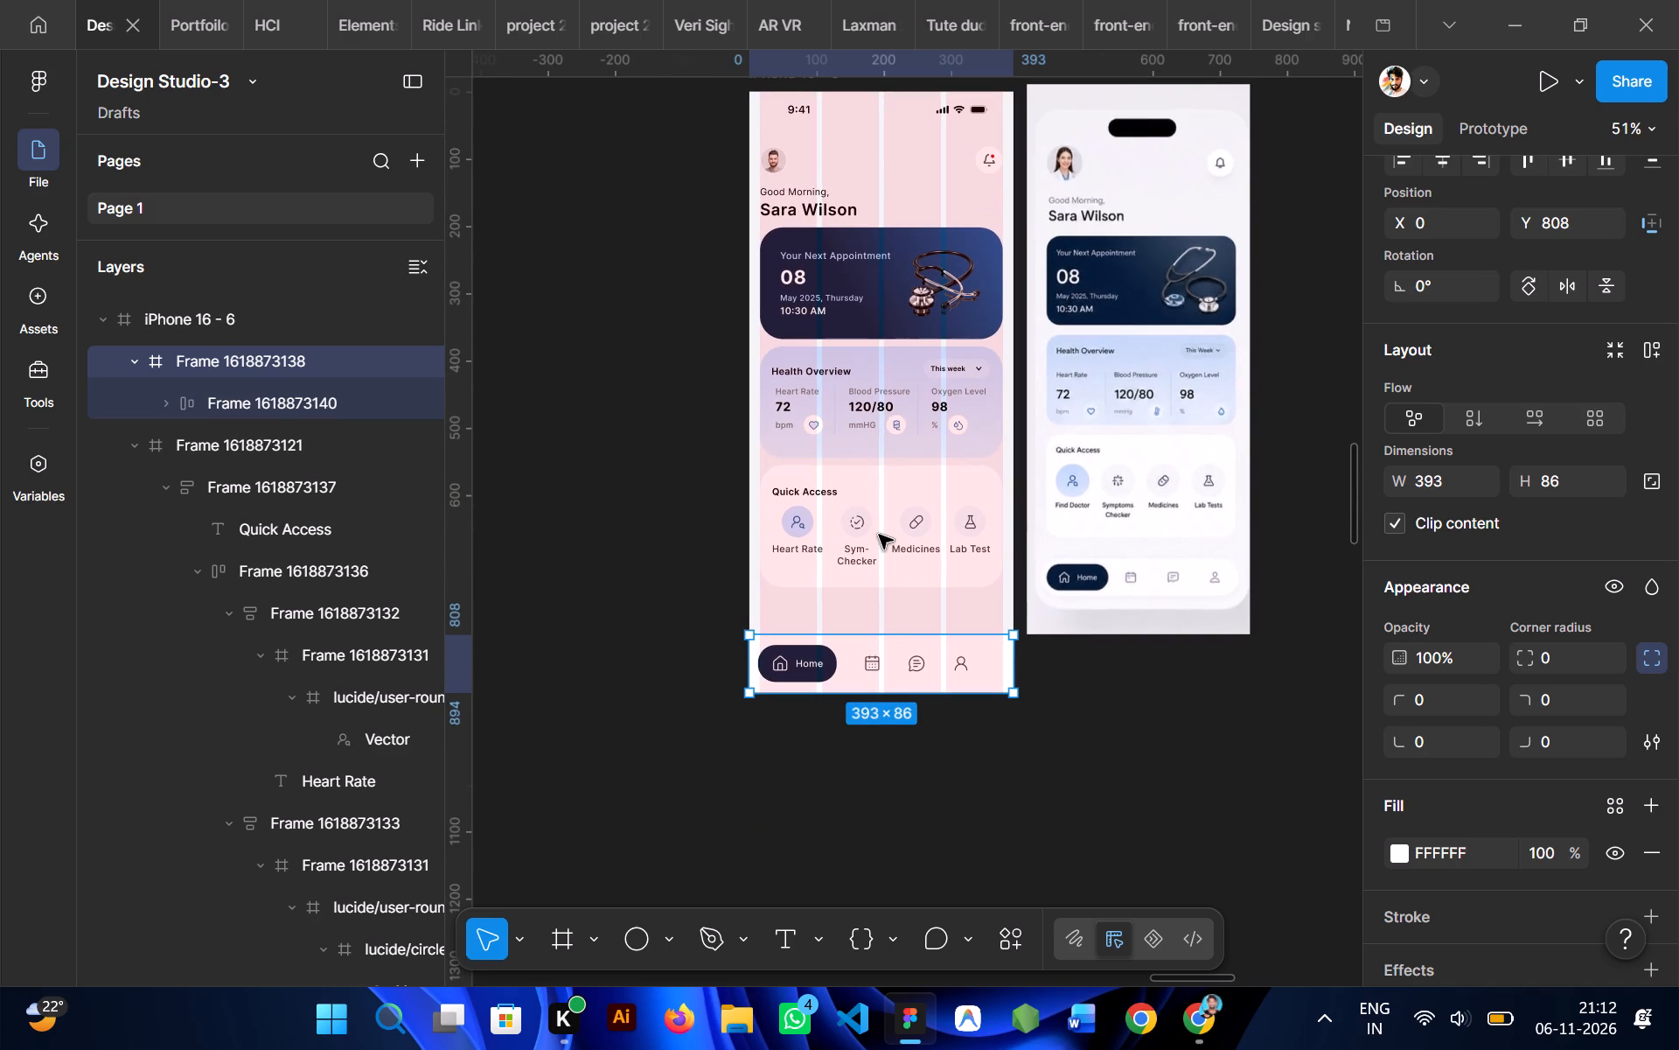
key("shift+space")
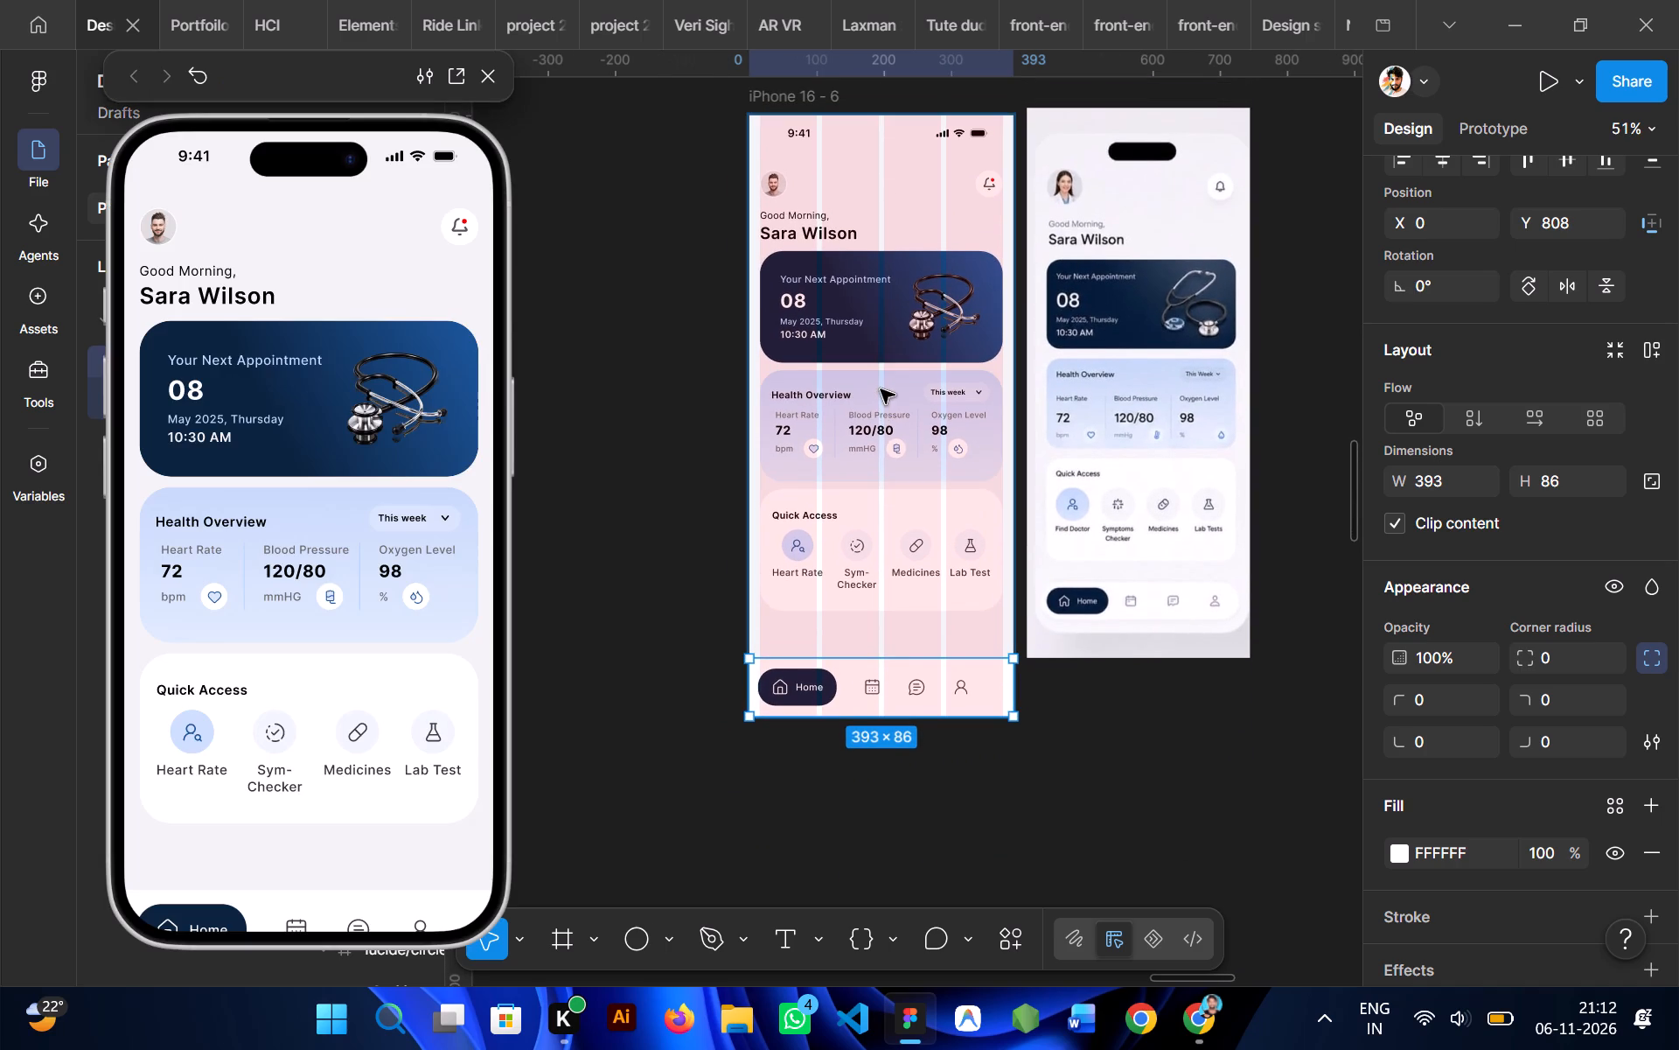
scroll(332, 697, "down", 2)
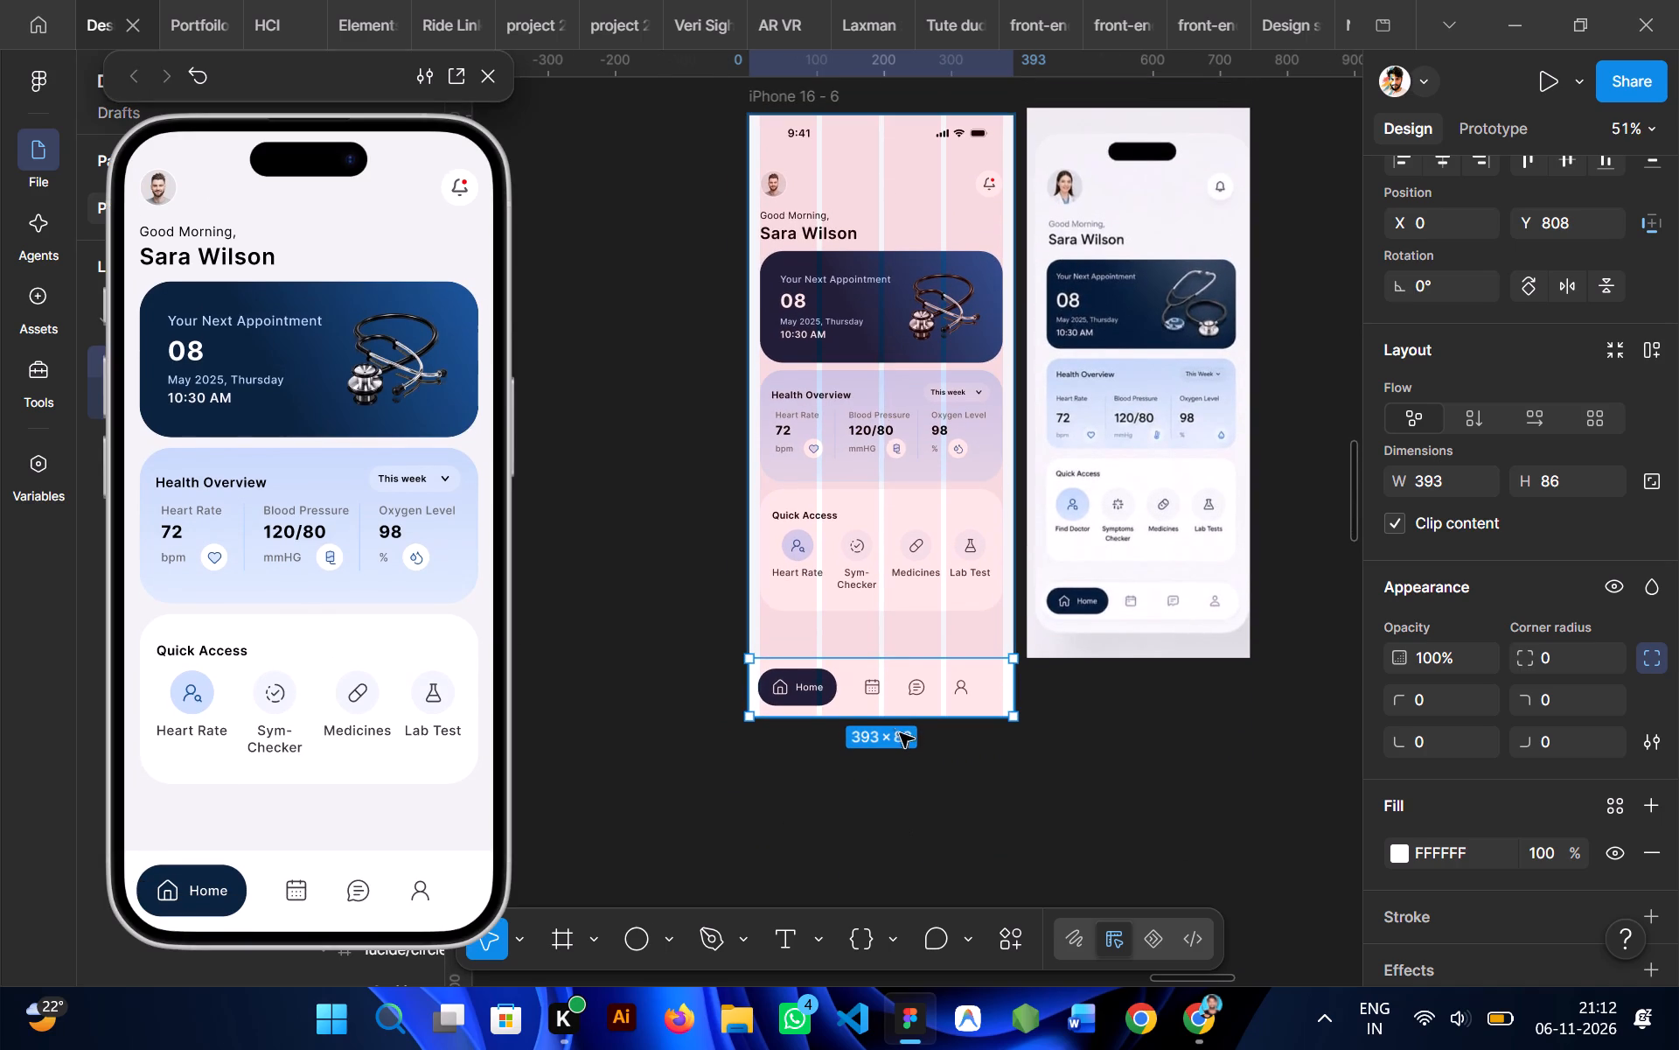
Set the navigation bar's prototype scroll position to Fixed (stay in place).
left_click(874, 682)
left_click(1493, 146)
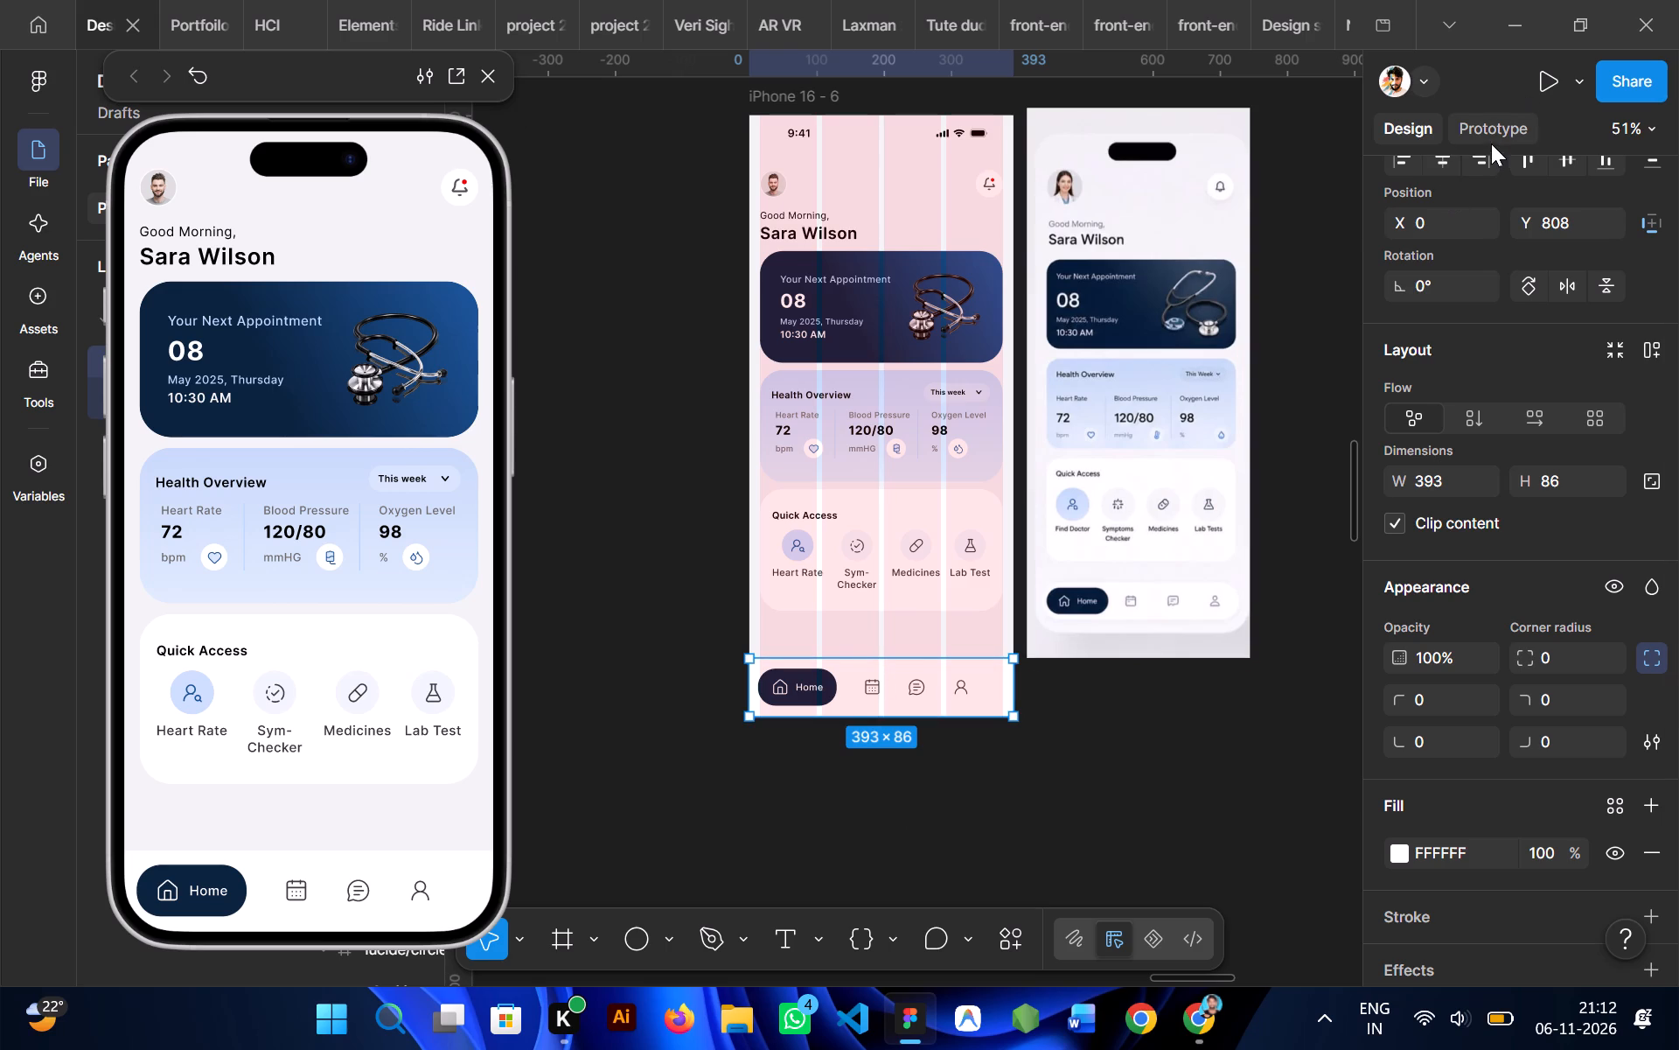
left_click(1486, 125)
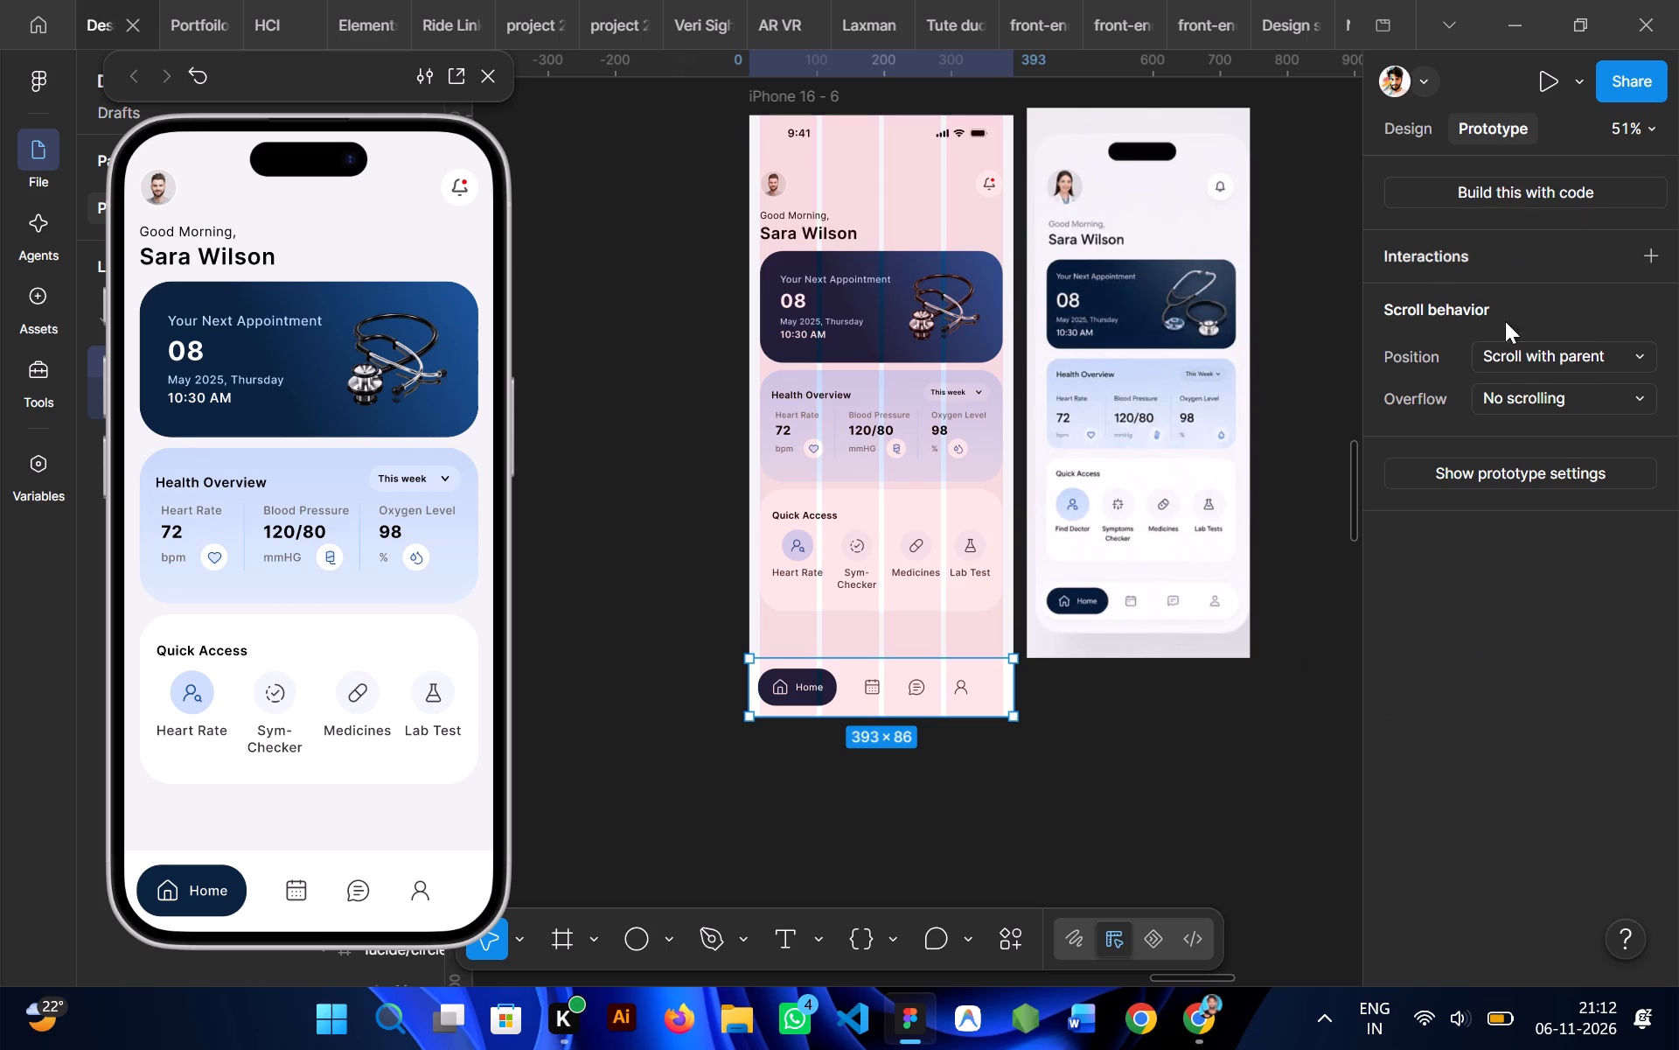
left_click(1531, 363)
left_click(1525, 383)
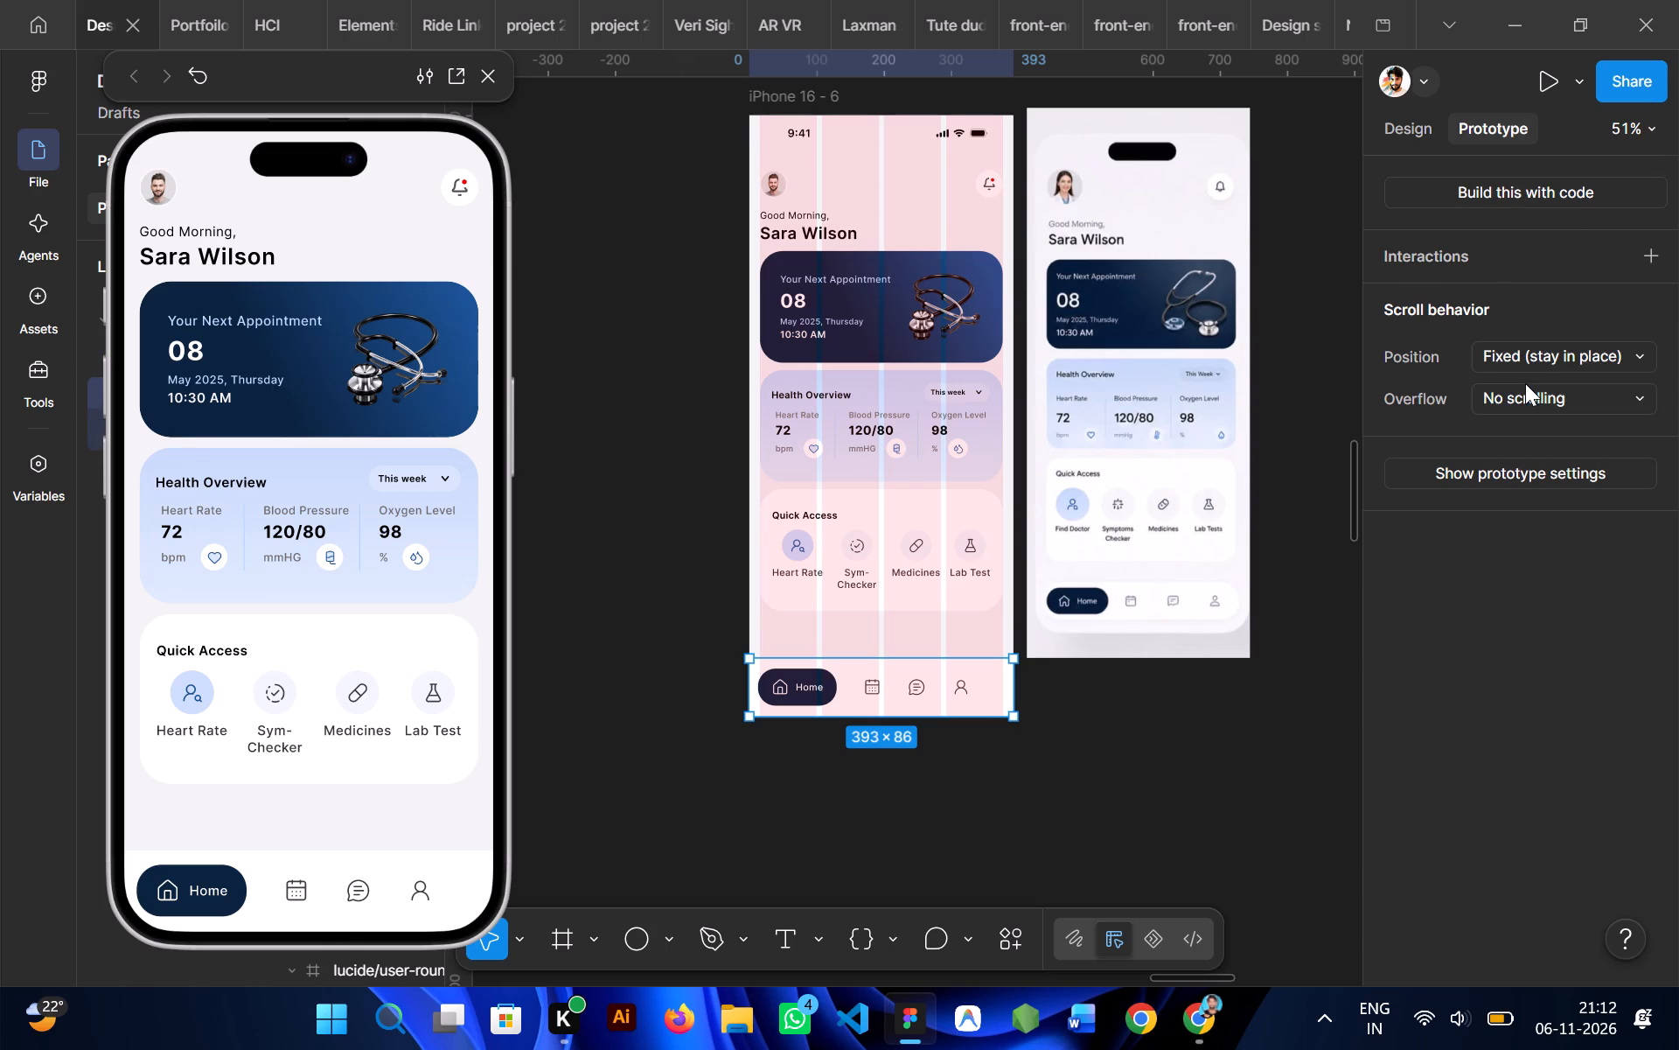
left_click(1529, 409)
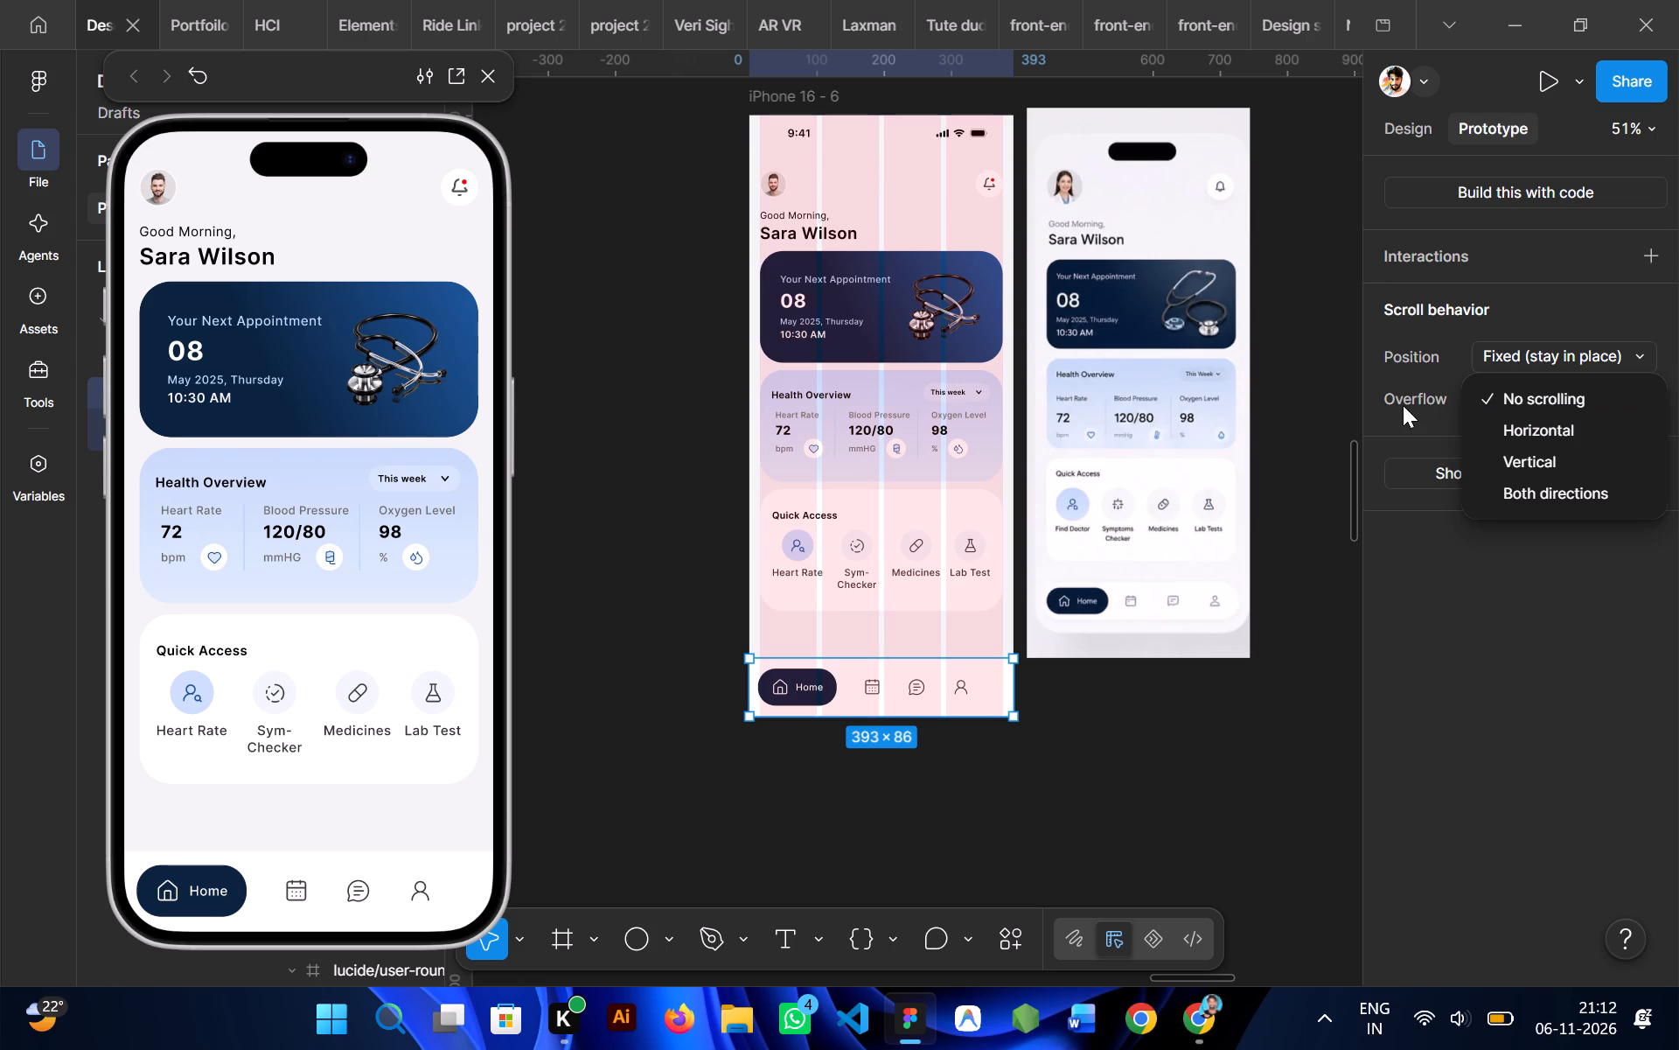
left_click(1275, 394)
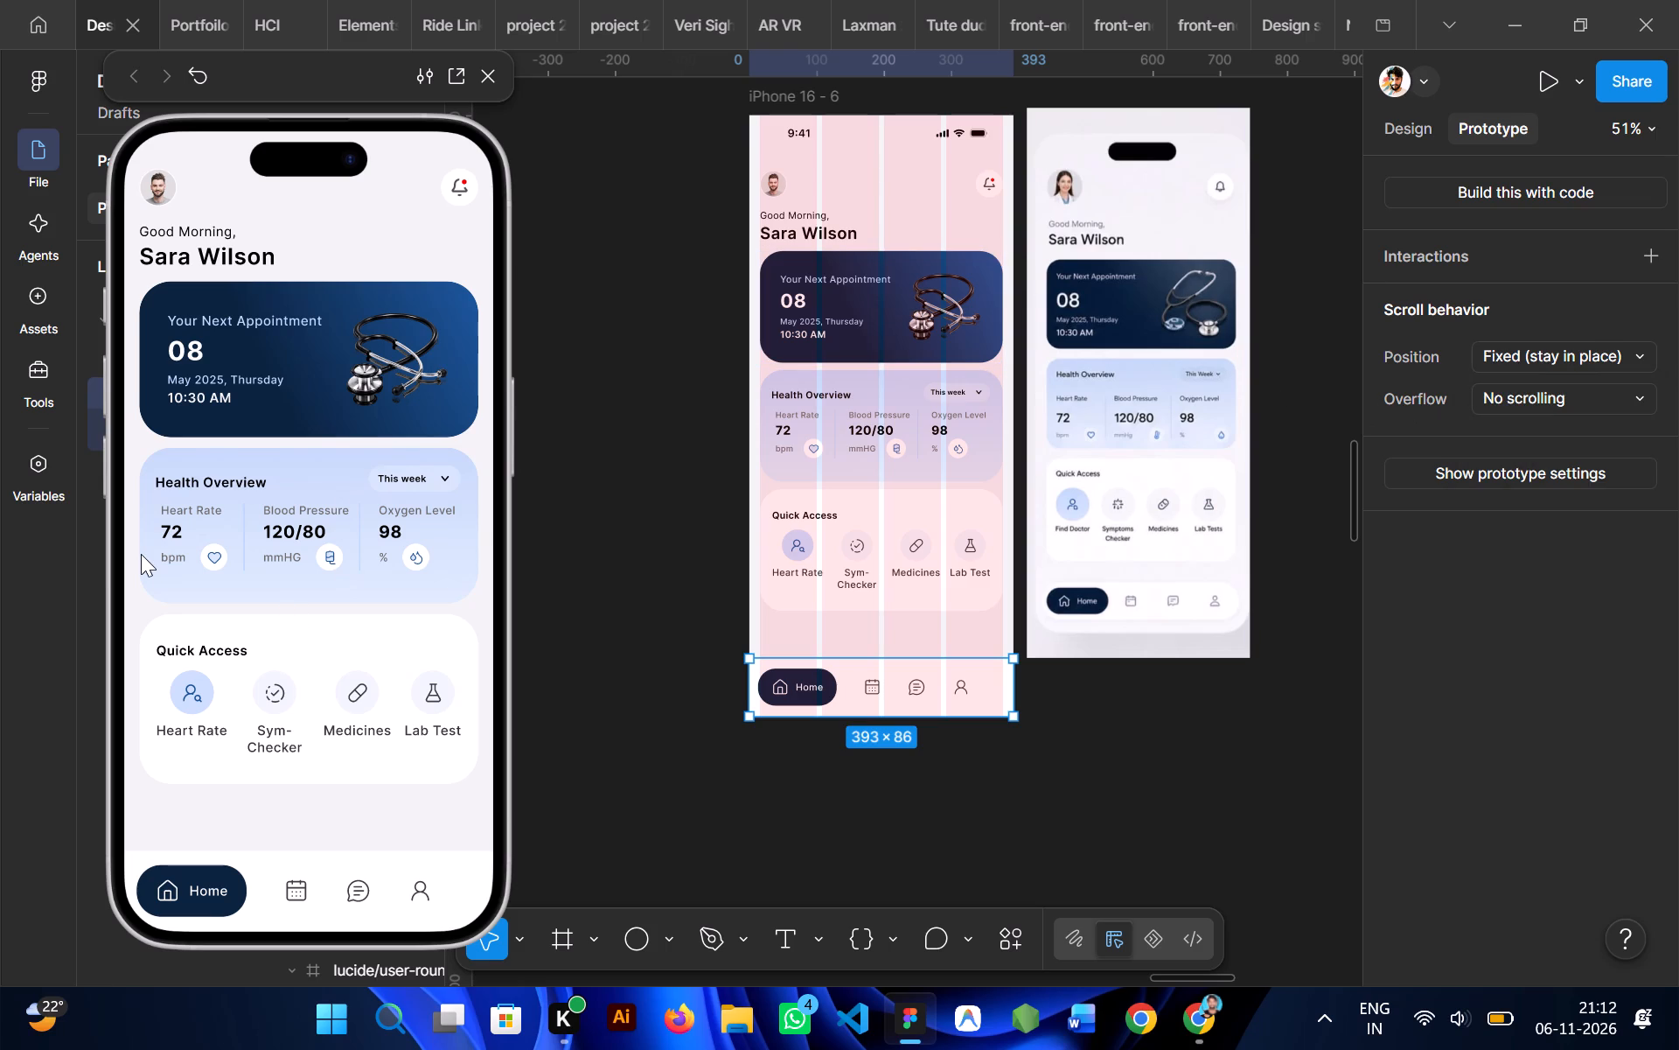
Scroll the preview to check how the fixed navigation bar behaves against the page content.
scroll(141, 554, "up", 2)
scroll(141, 554, "right", 1)
scroll(141, 554, "up", 1)
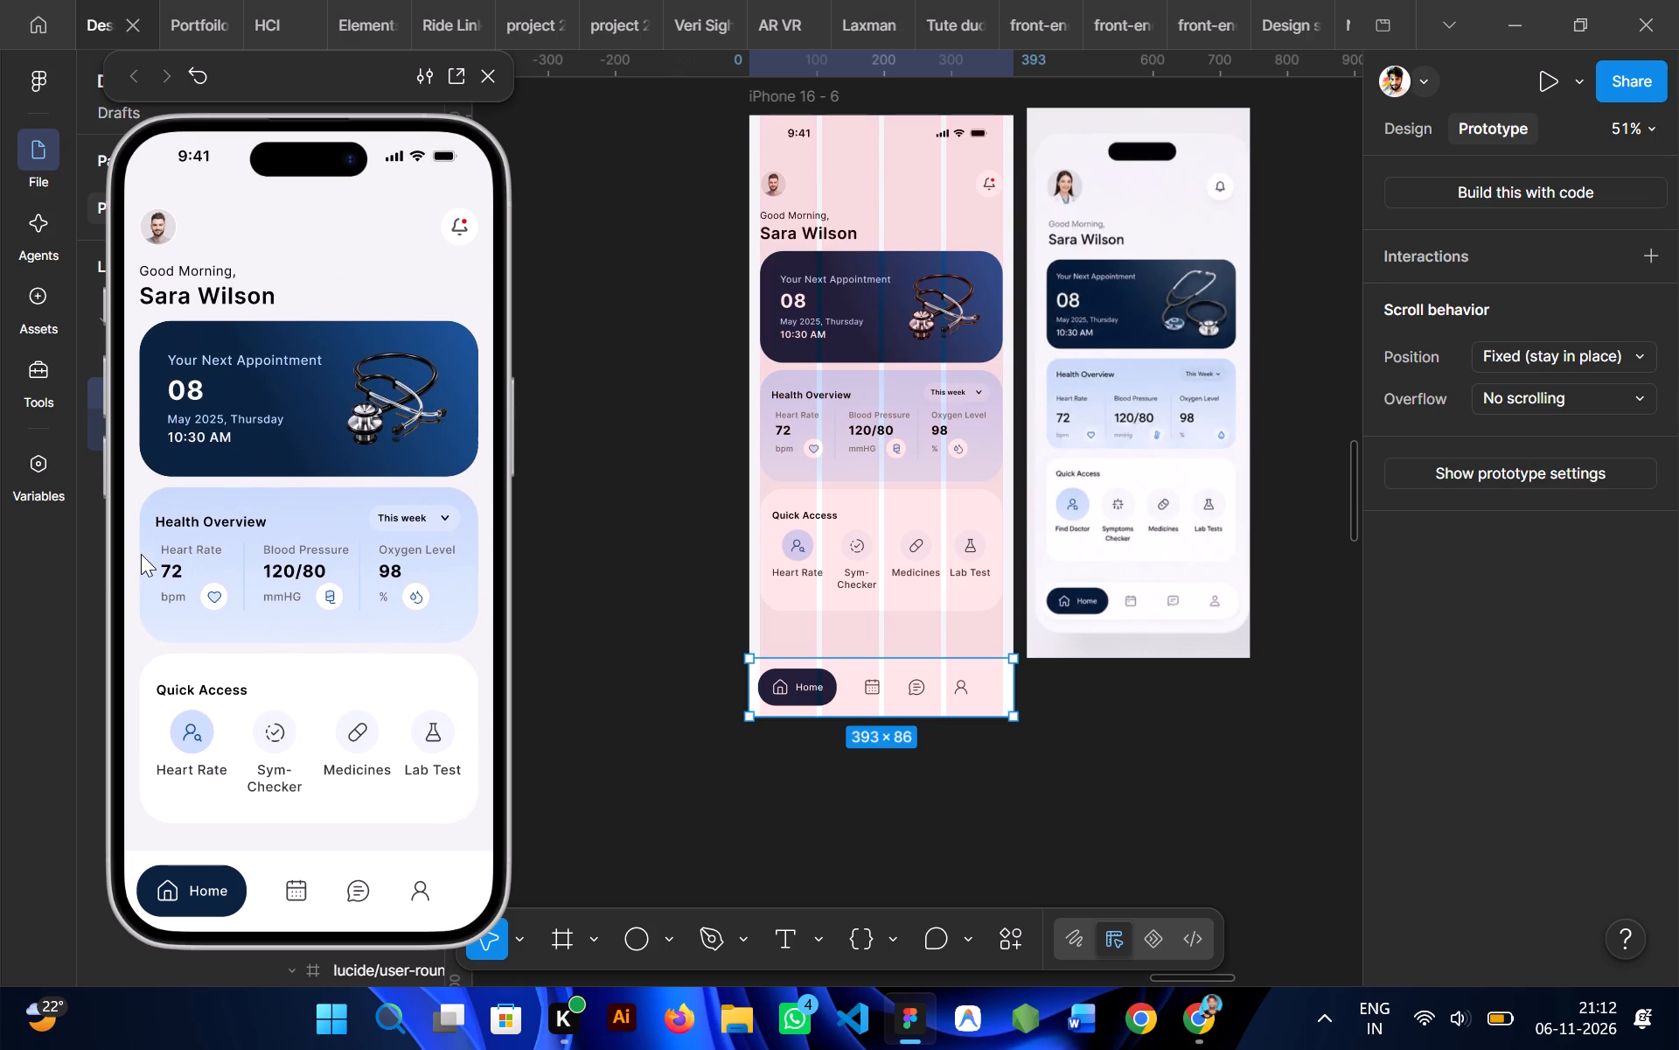
scroll(141, 554, "up", 4)
Combine the appointment, Health Overview and Quick Access cards into one vertical auto layout frame.
left_click(863, 330)
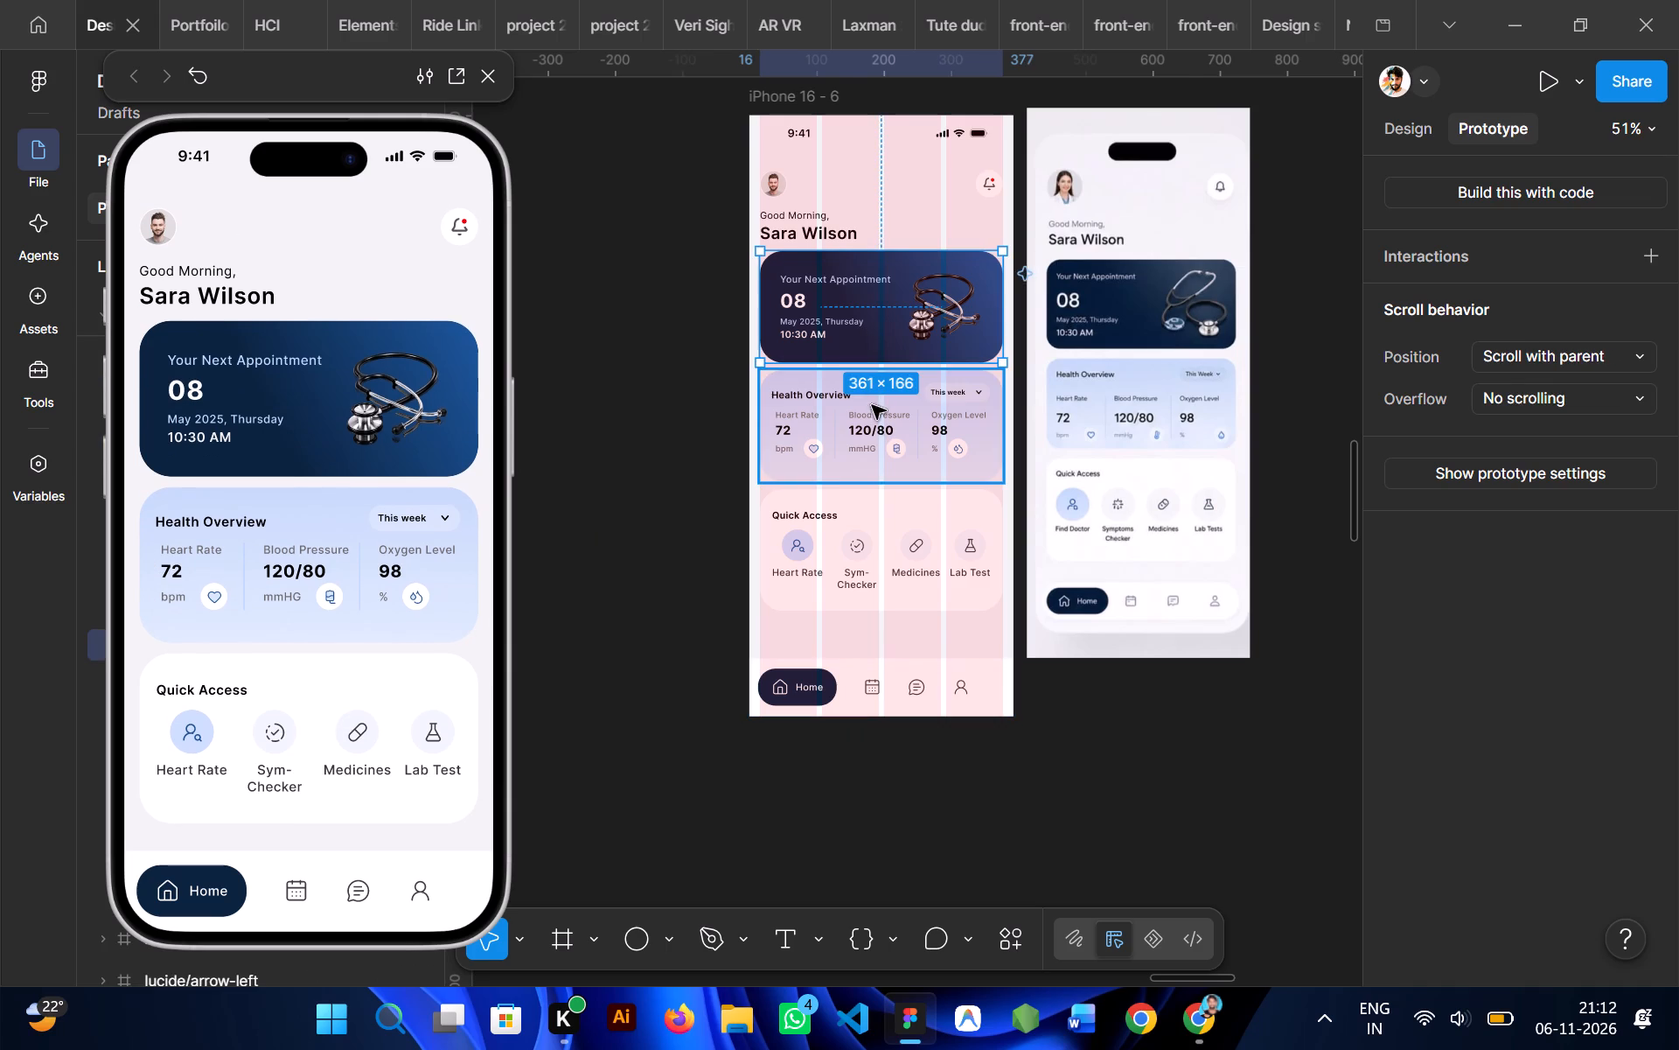
left_click(873, 430, "shift")
left_click(871, 540, "shift")
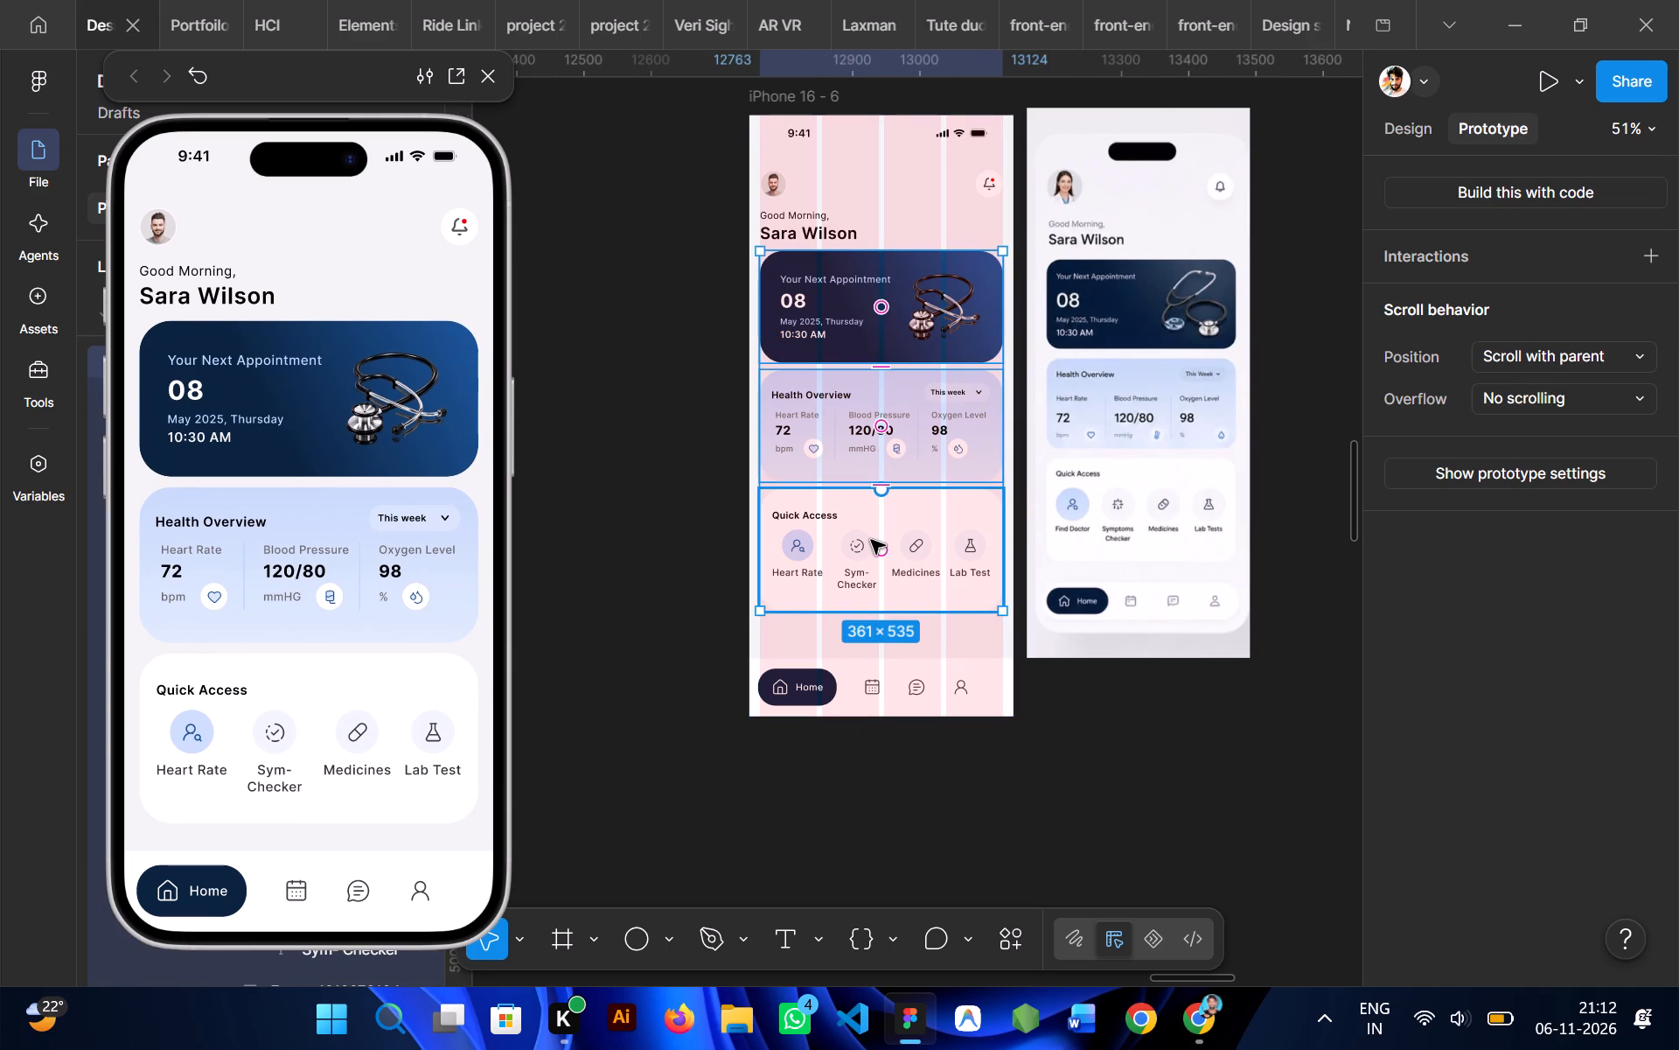
key("shift+a")
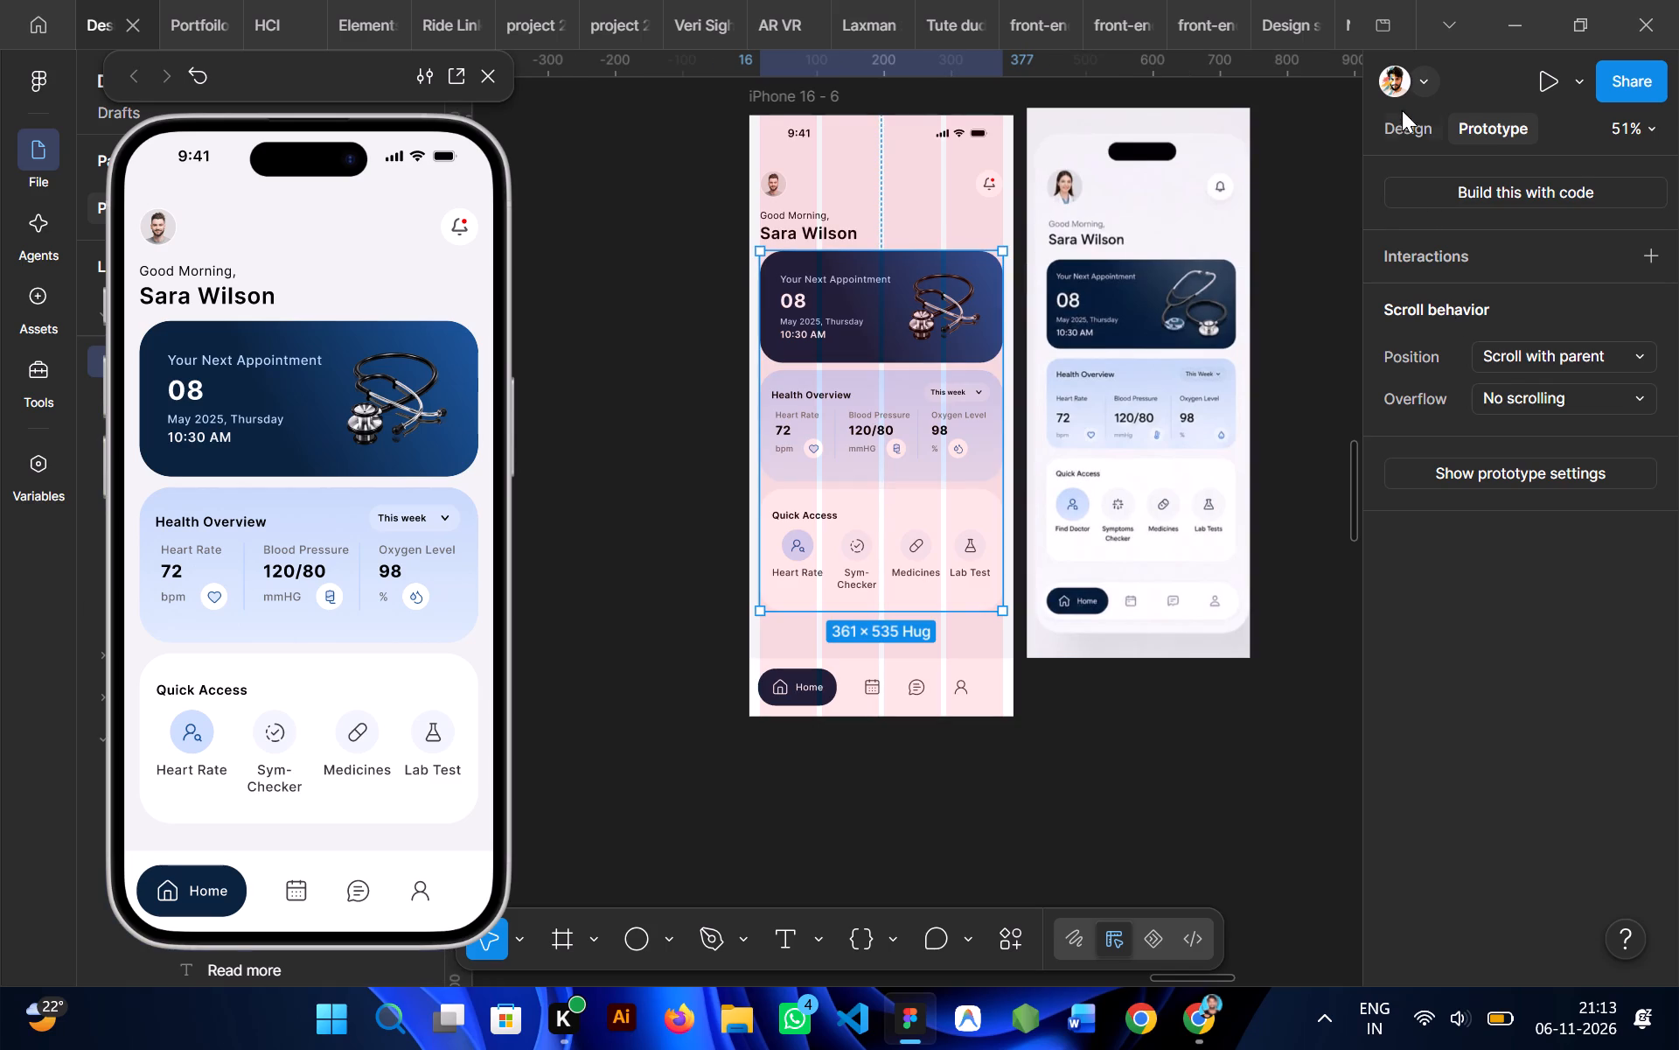
Set the vertical gap of the cards' auto layout frame to 12.
left_click(1402, 115)
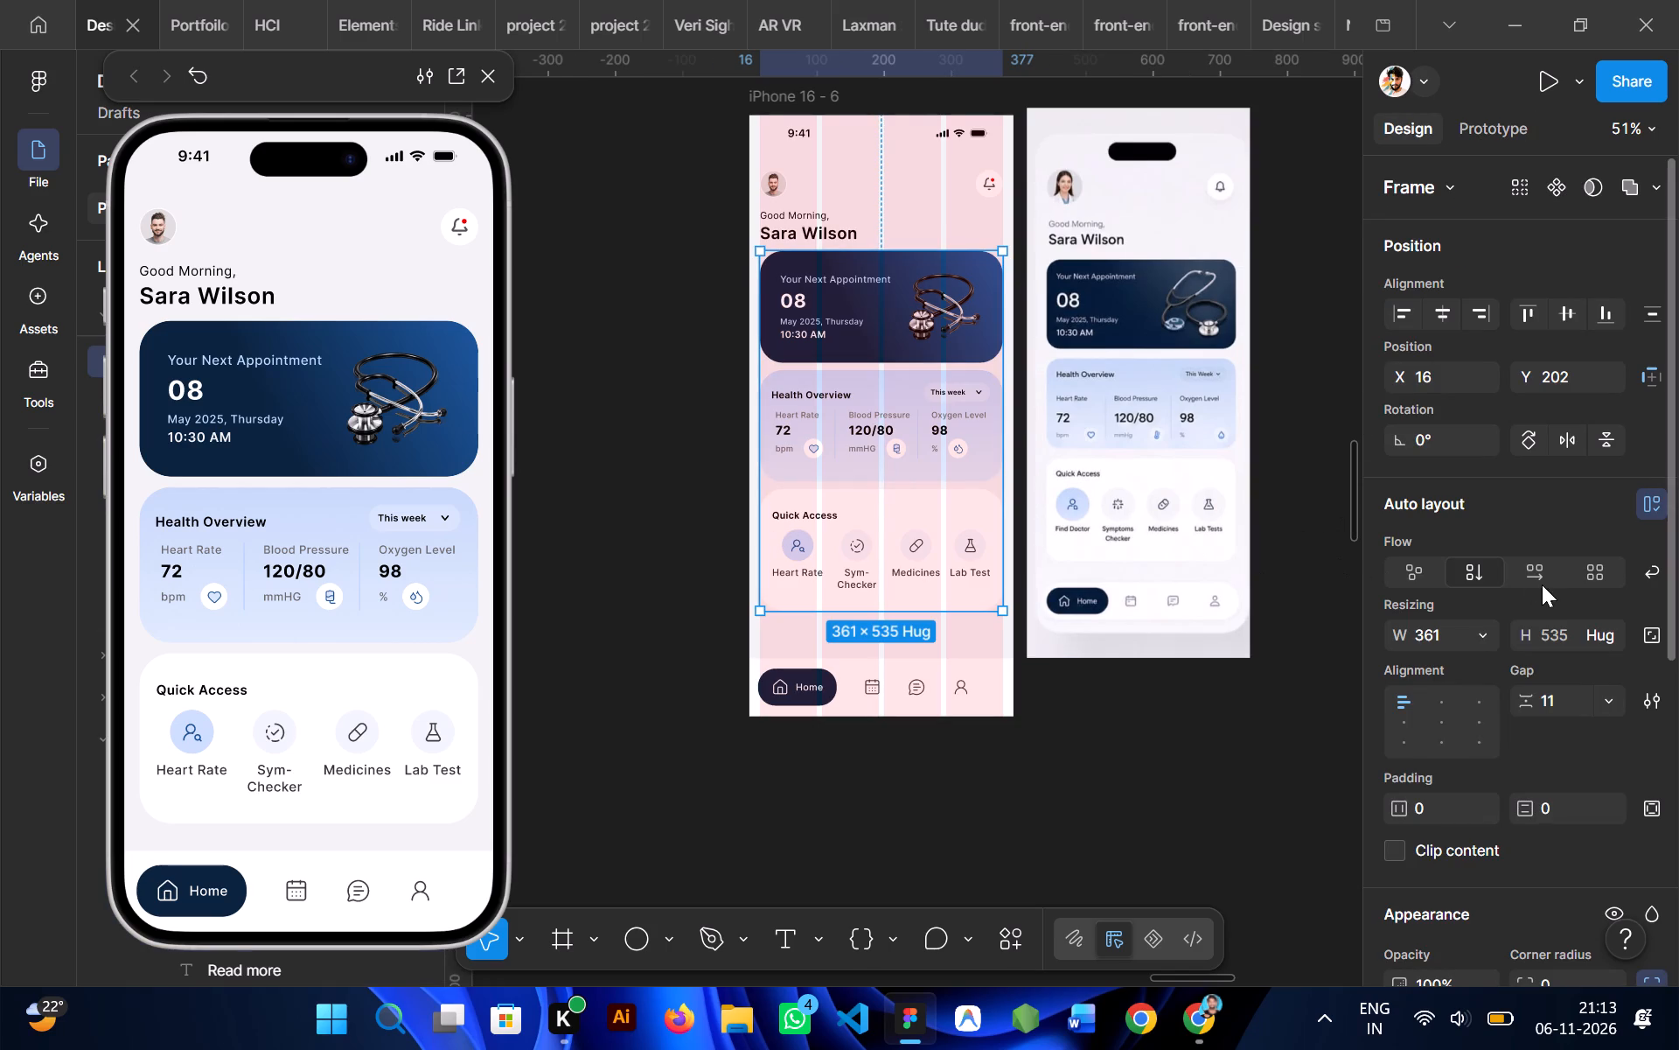
left_click(1563, 695)
left_click(1563, 704)
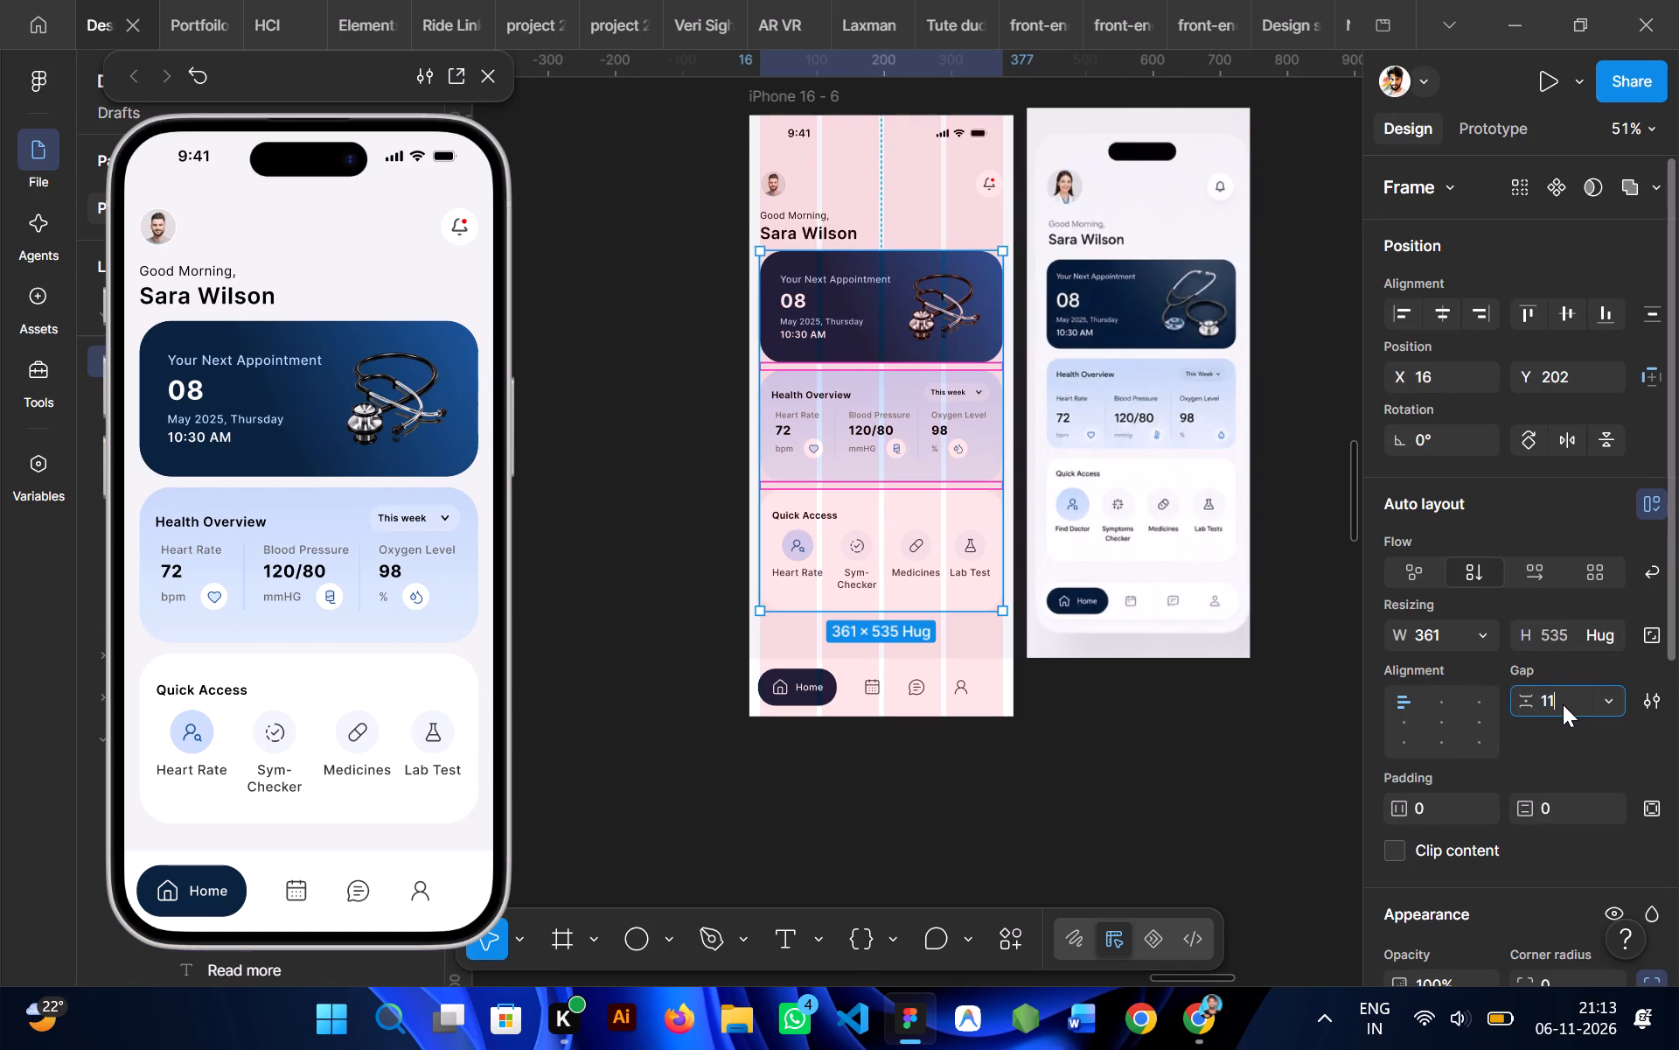
key("BackSpace")
key("2")
left_click(1111, 752)
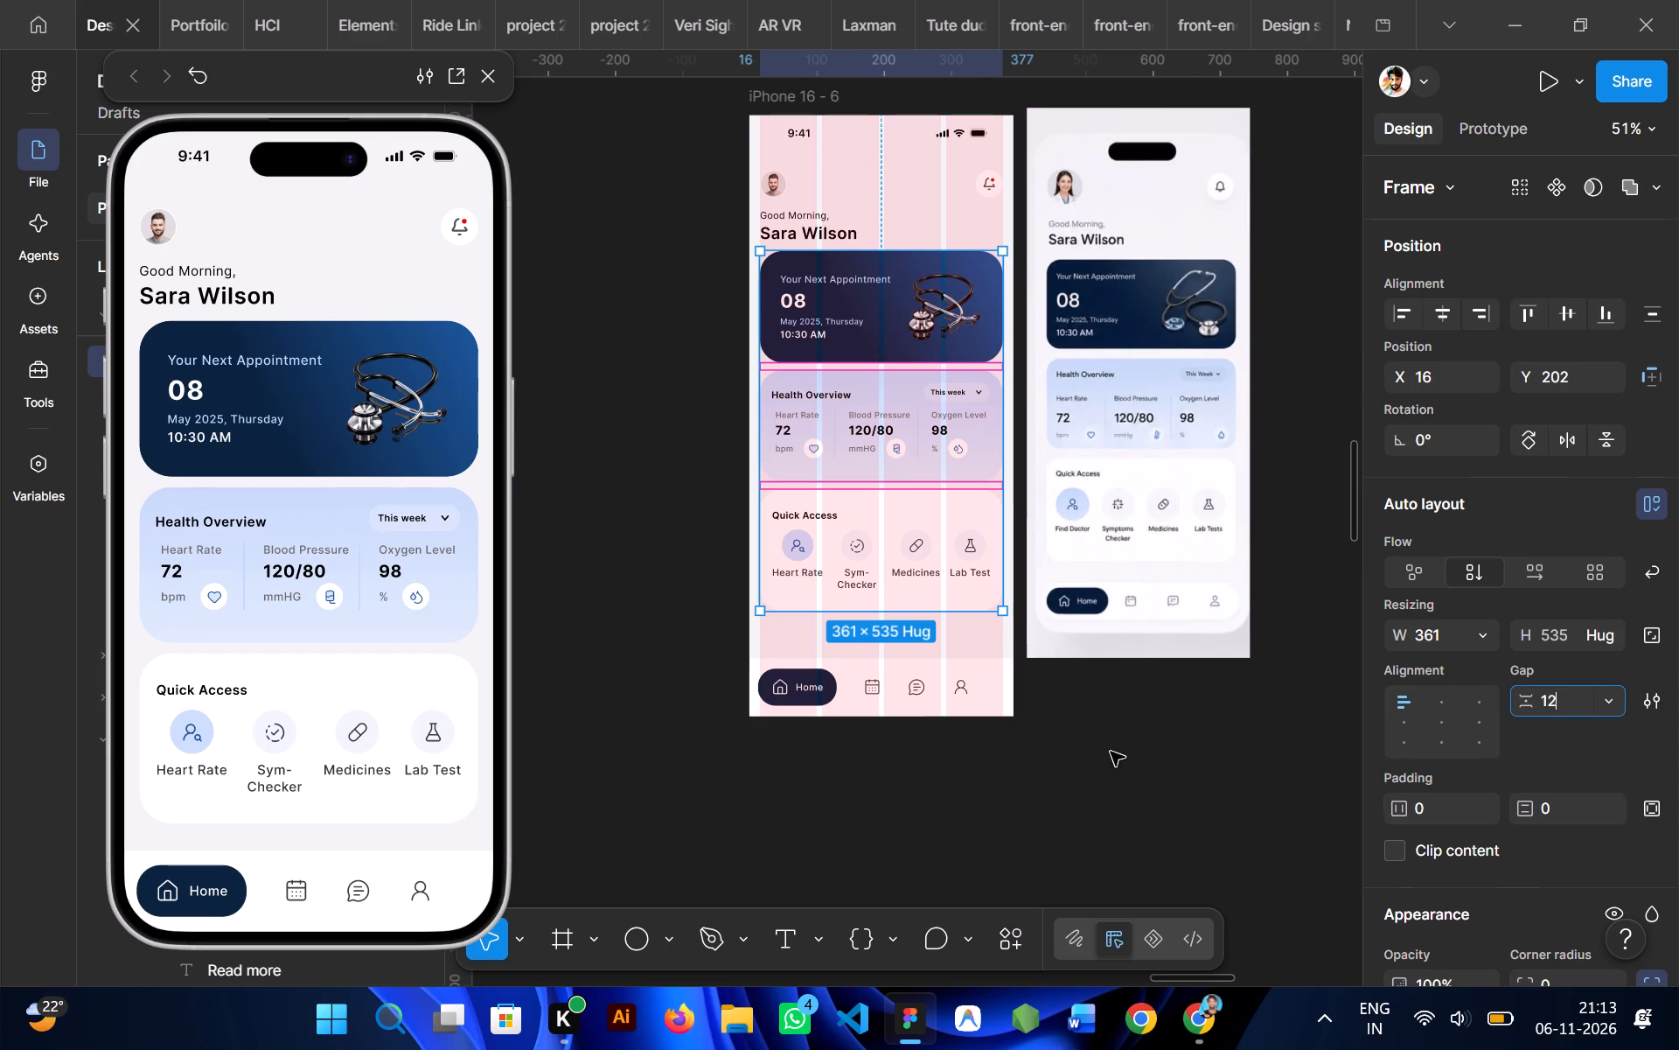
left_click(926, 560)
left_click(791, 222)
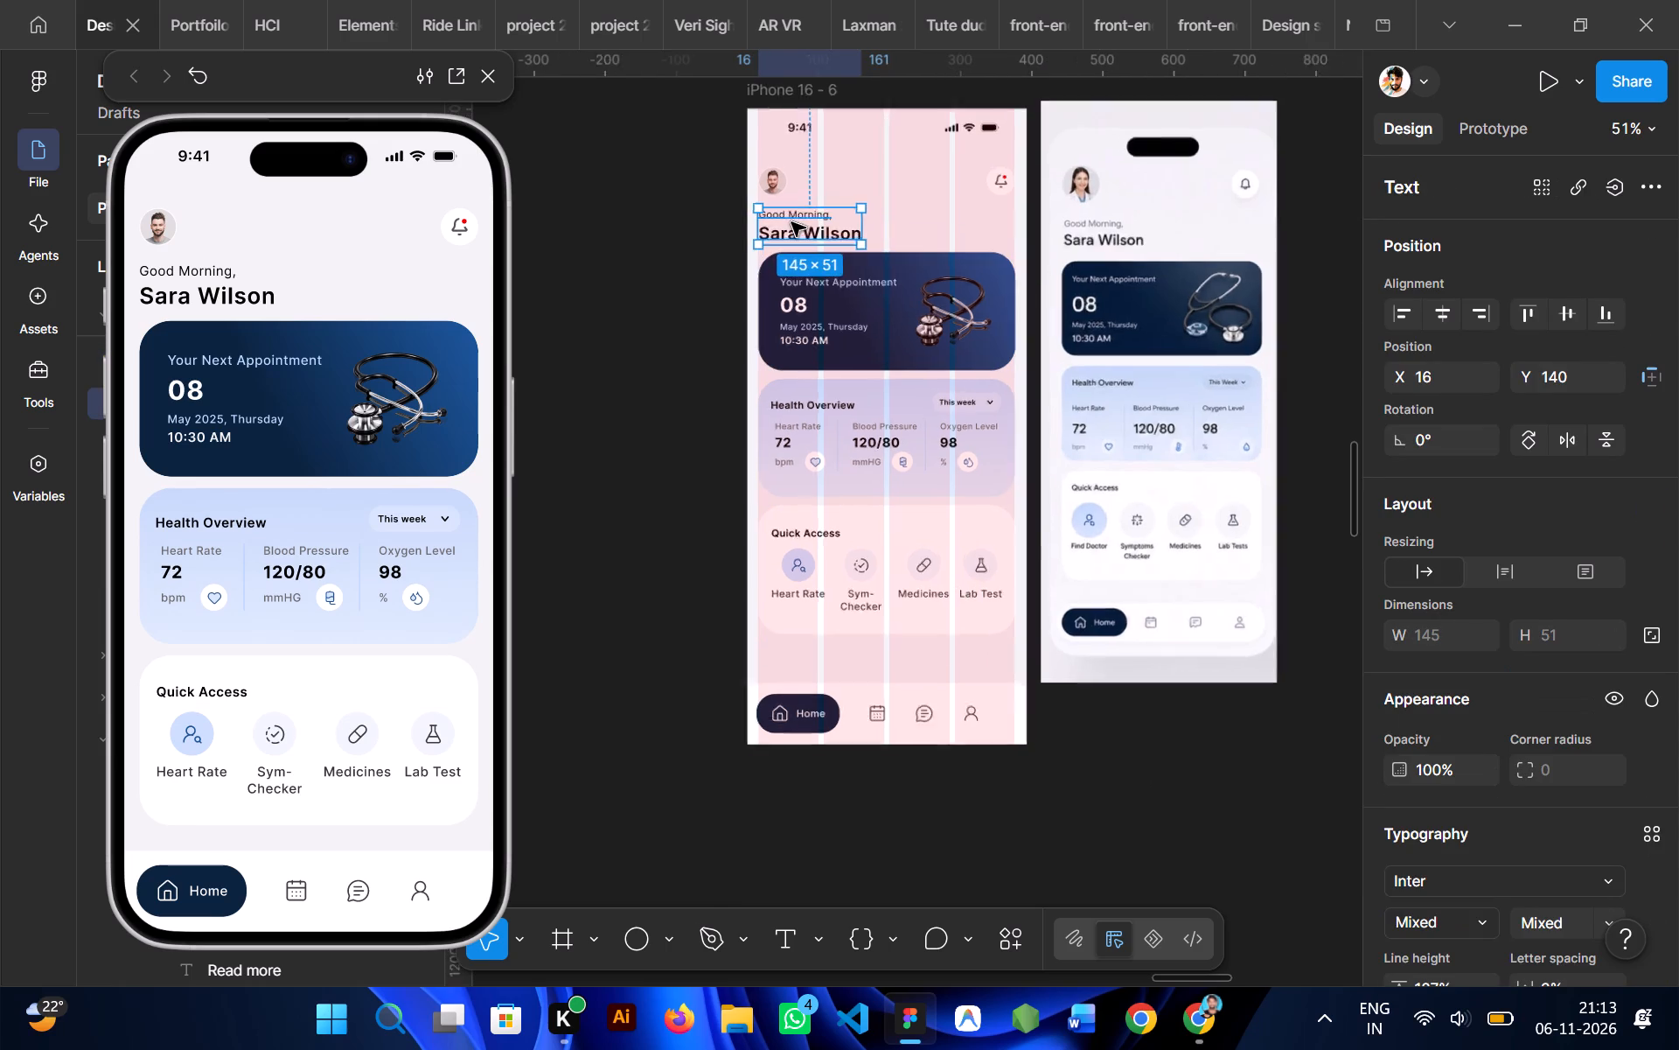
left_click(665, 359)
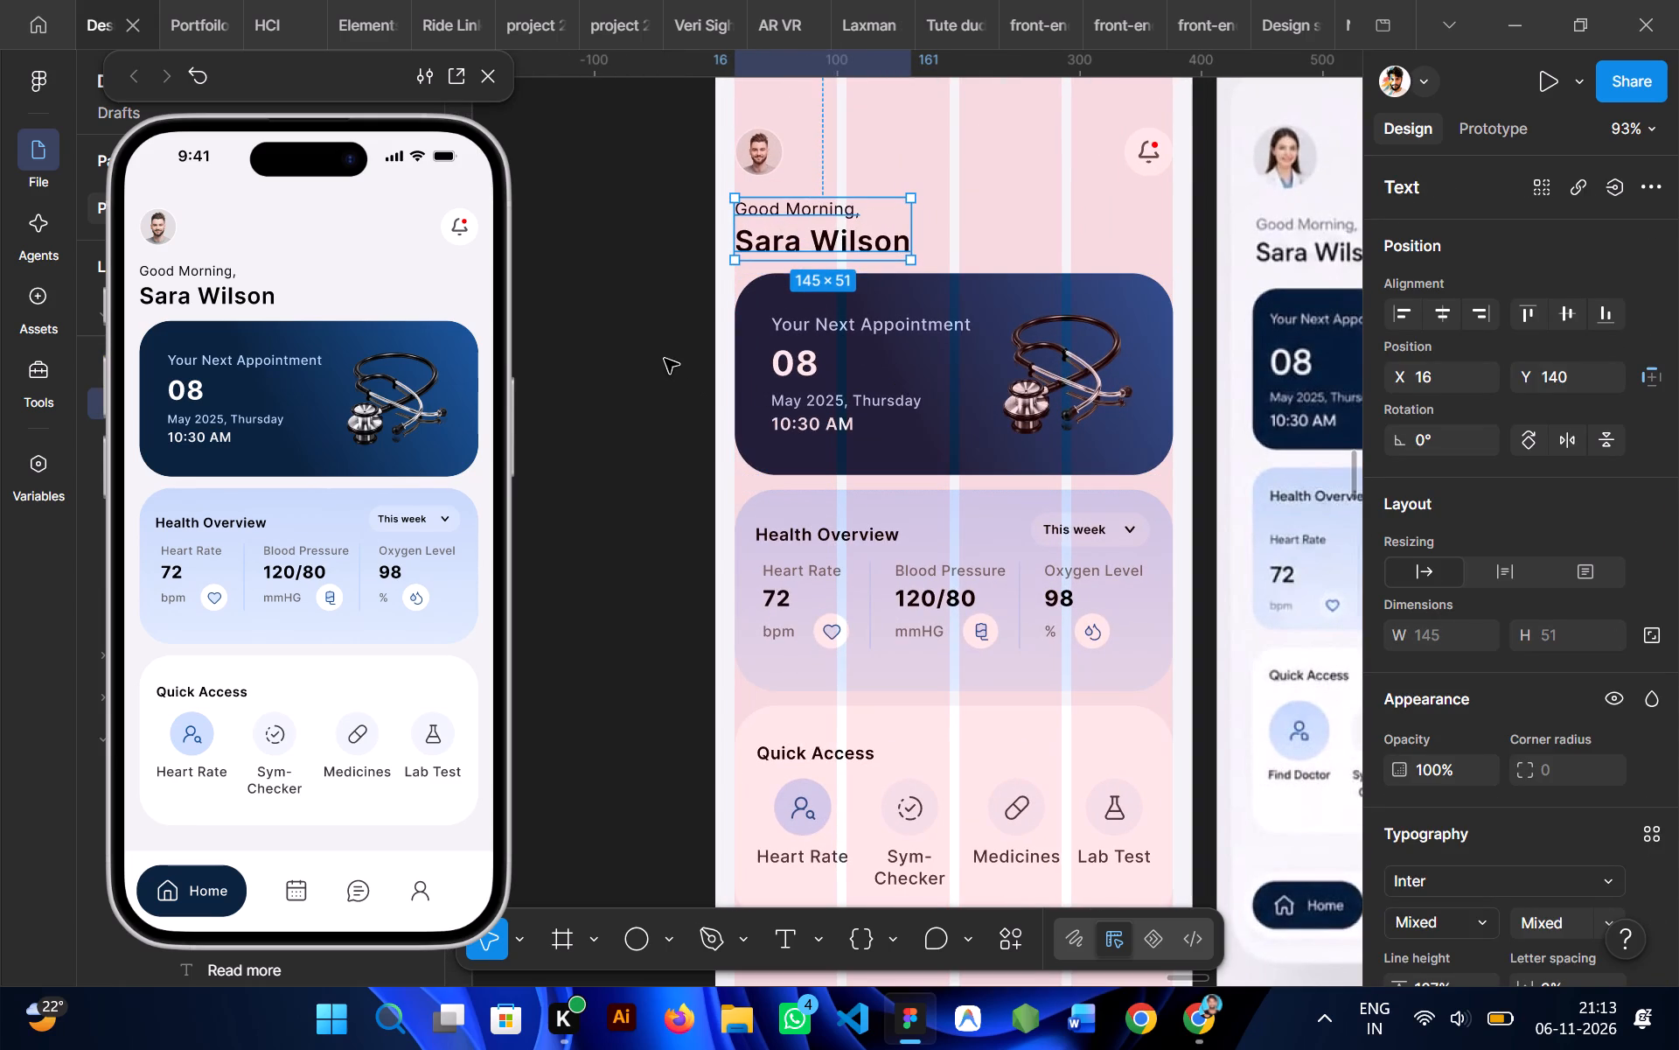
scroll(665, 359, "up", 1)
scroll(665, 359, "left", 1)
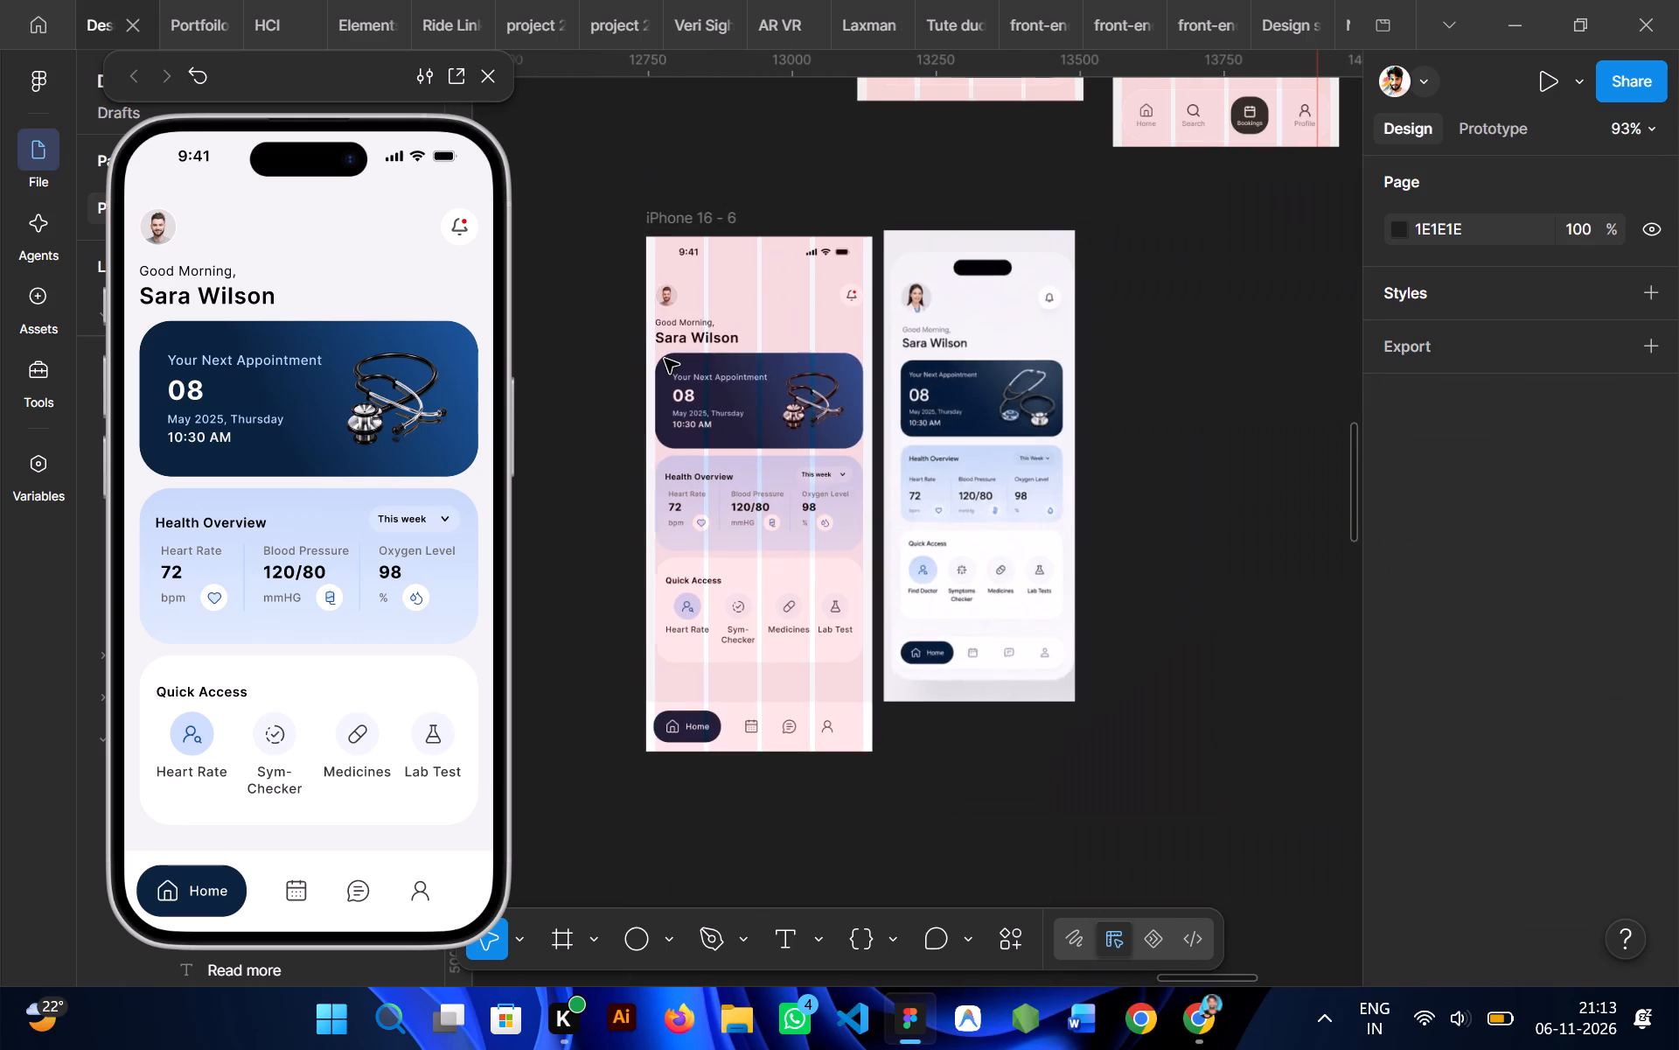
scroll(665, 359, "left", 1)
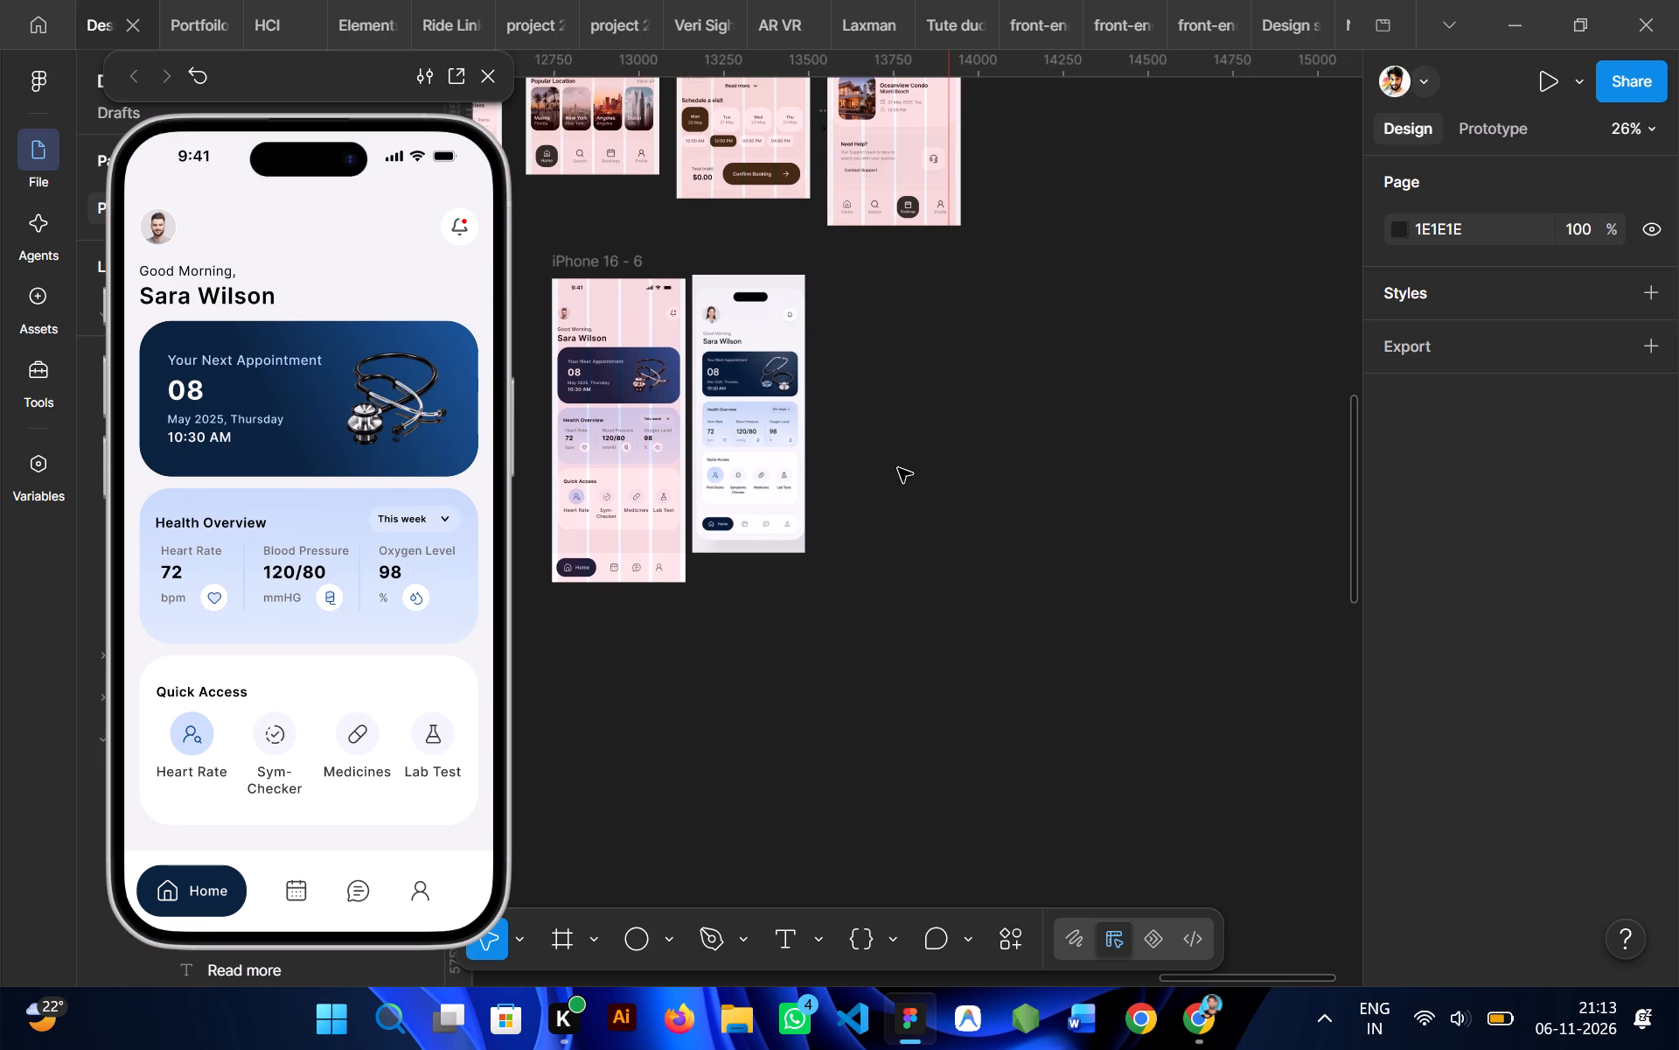
Reposition the reference image inside its crop so the middle "Find The Right Treatment" screen fills the frame.
left_click(733, 444)
double_click(733, 444)
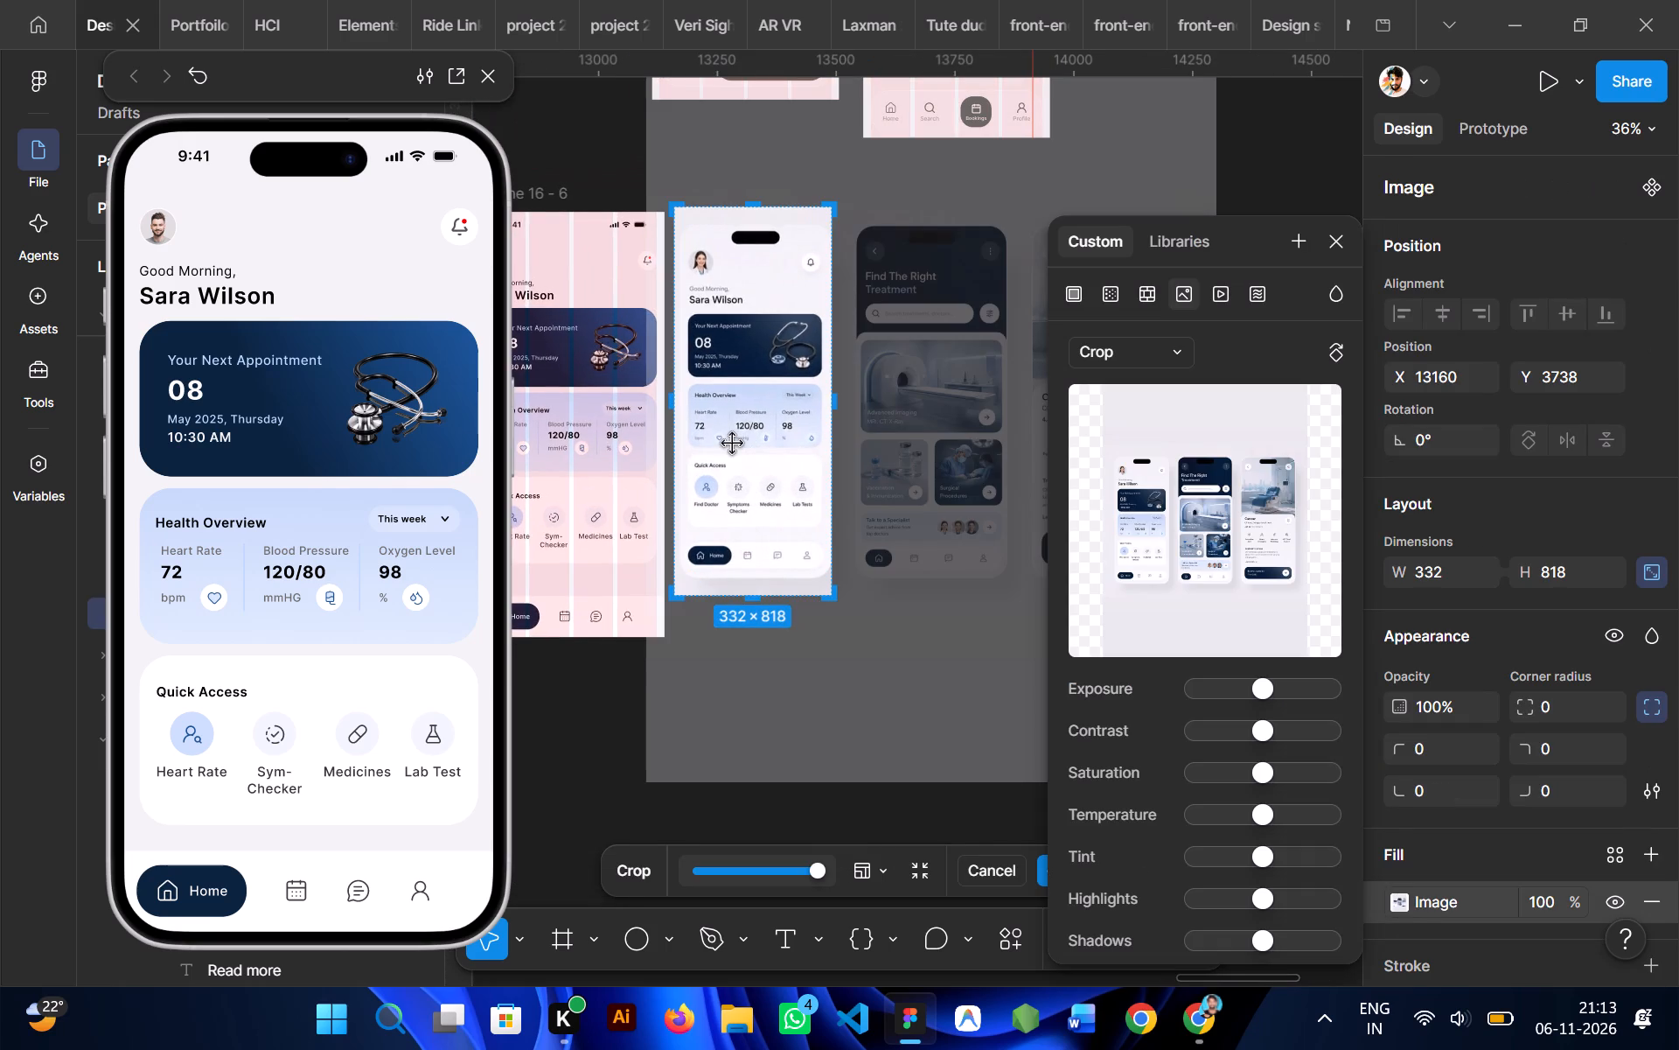
left_click_drag(756, 435, 744, 443)
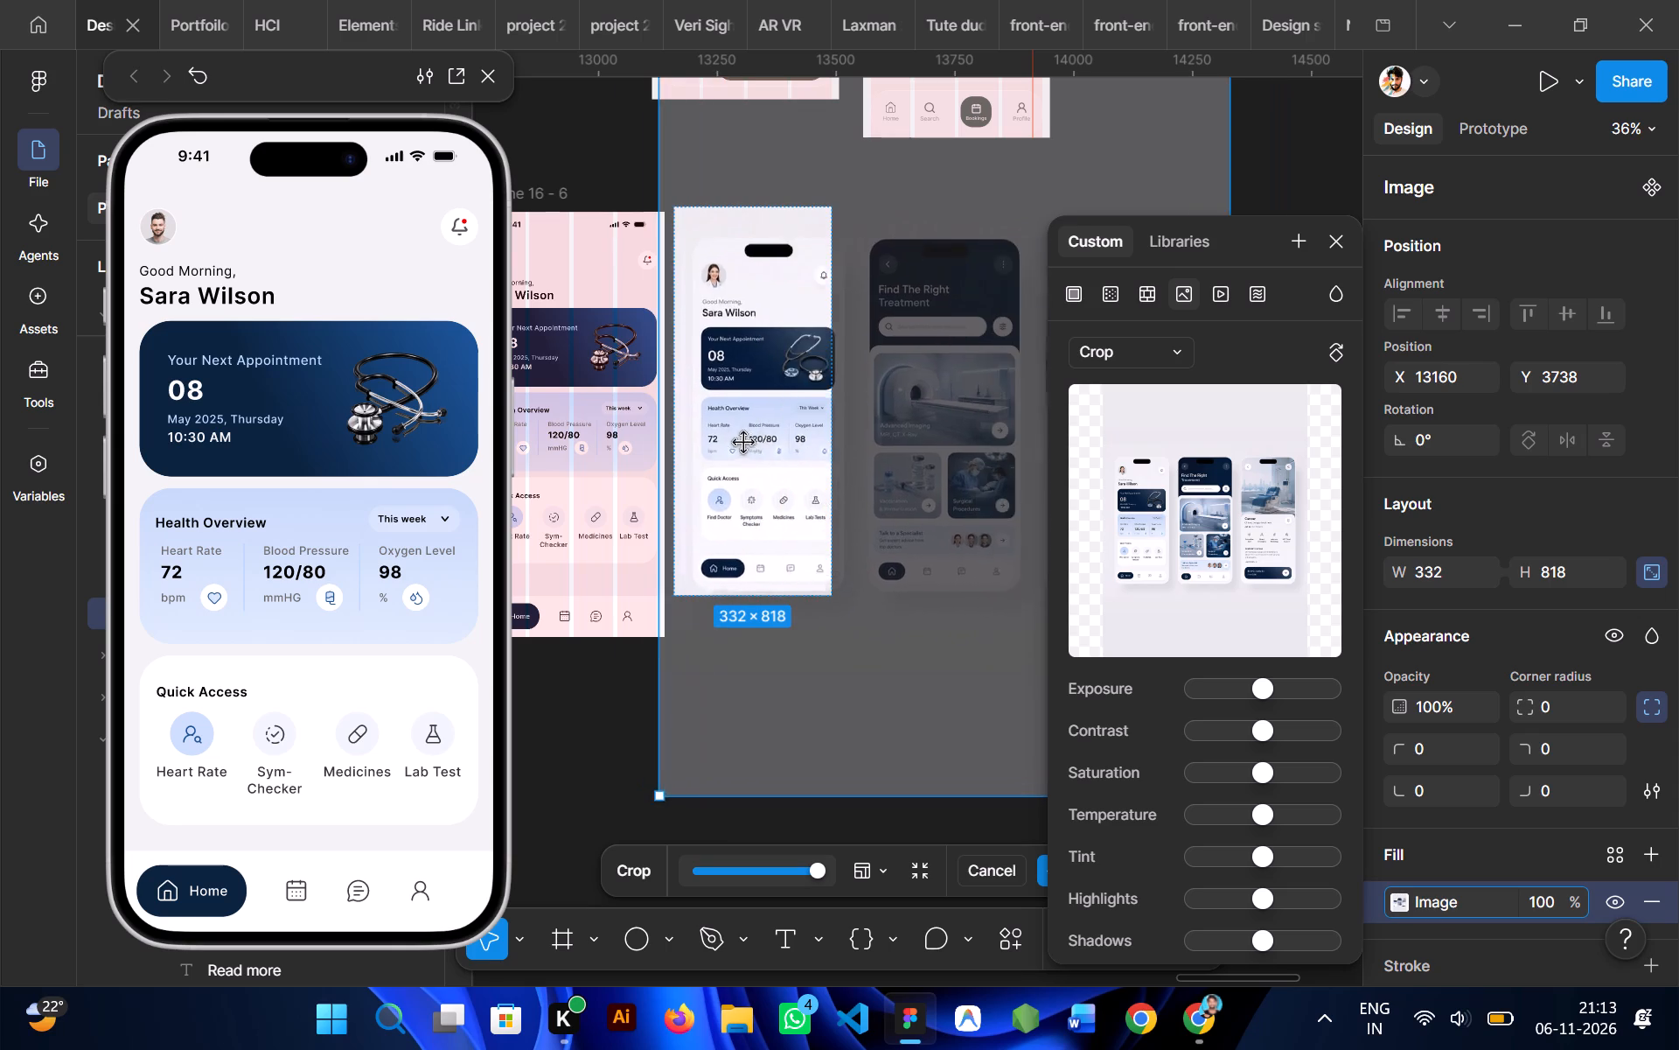
left_click_drag(744, 443, 629, 428)
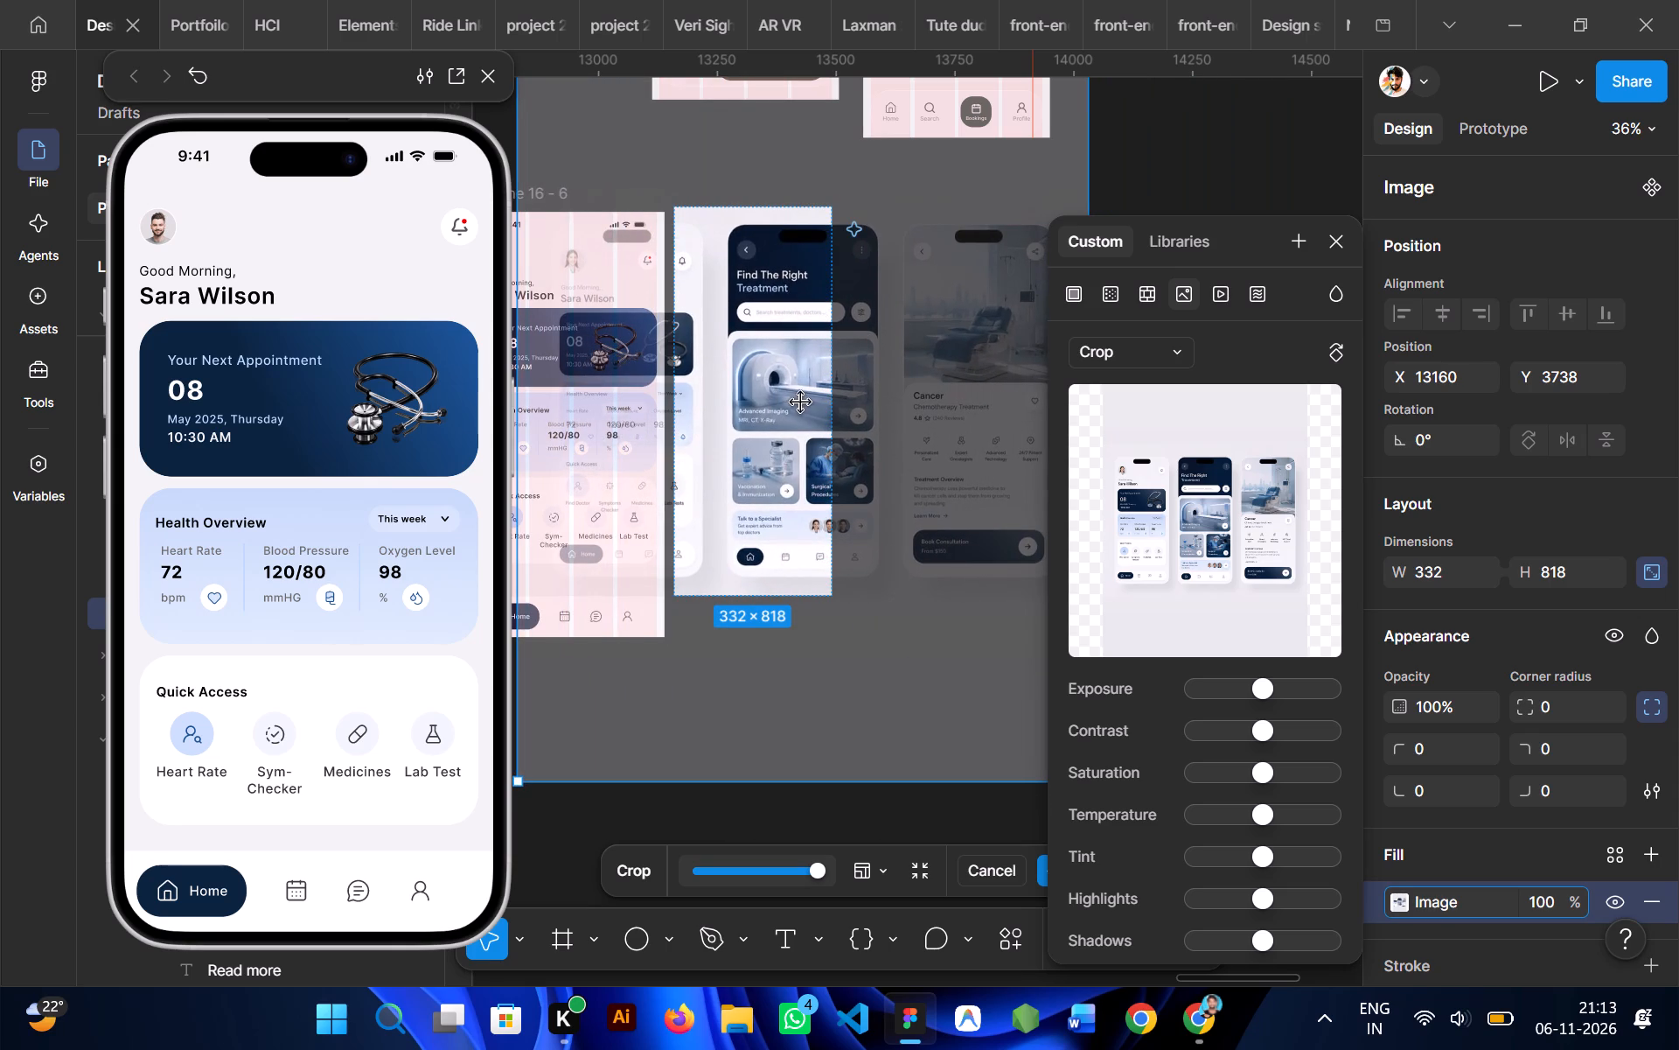
left_click_drag(786, 409, 737, 408)
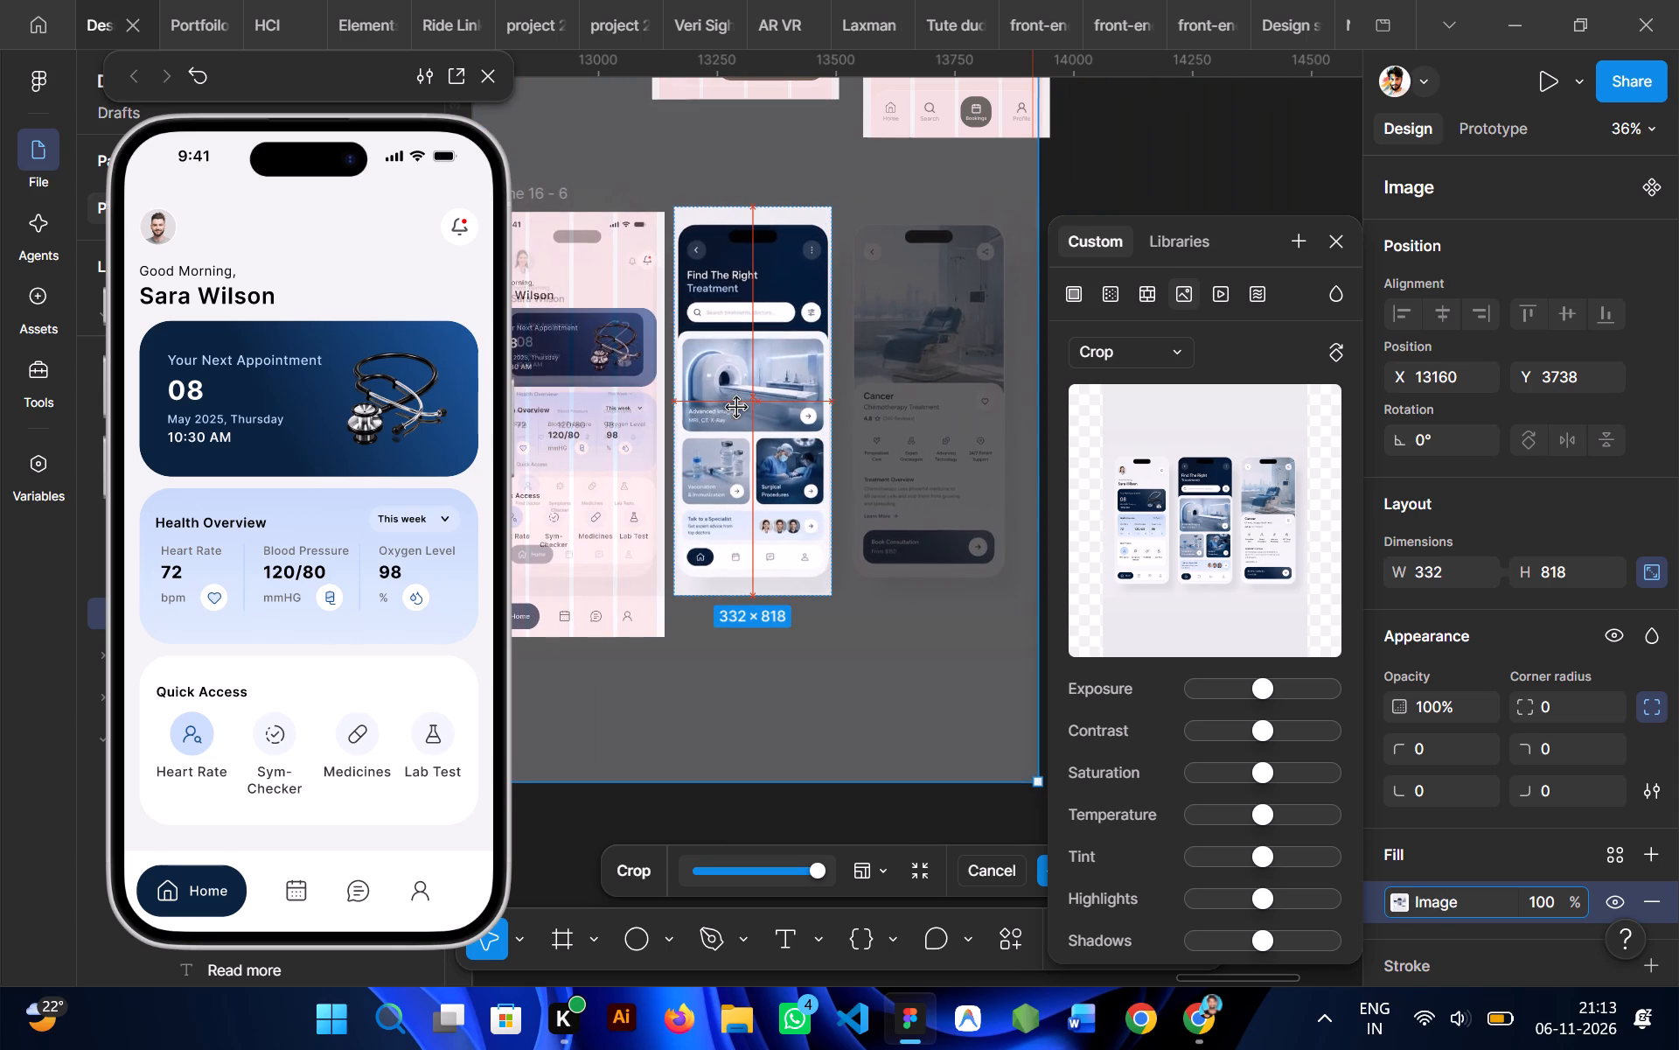
left_click_drag(737, 408, 734, 408)
double_click(1150, 159)
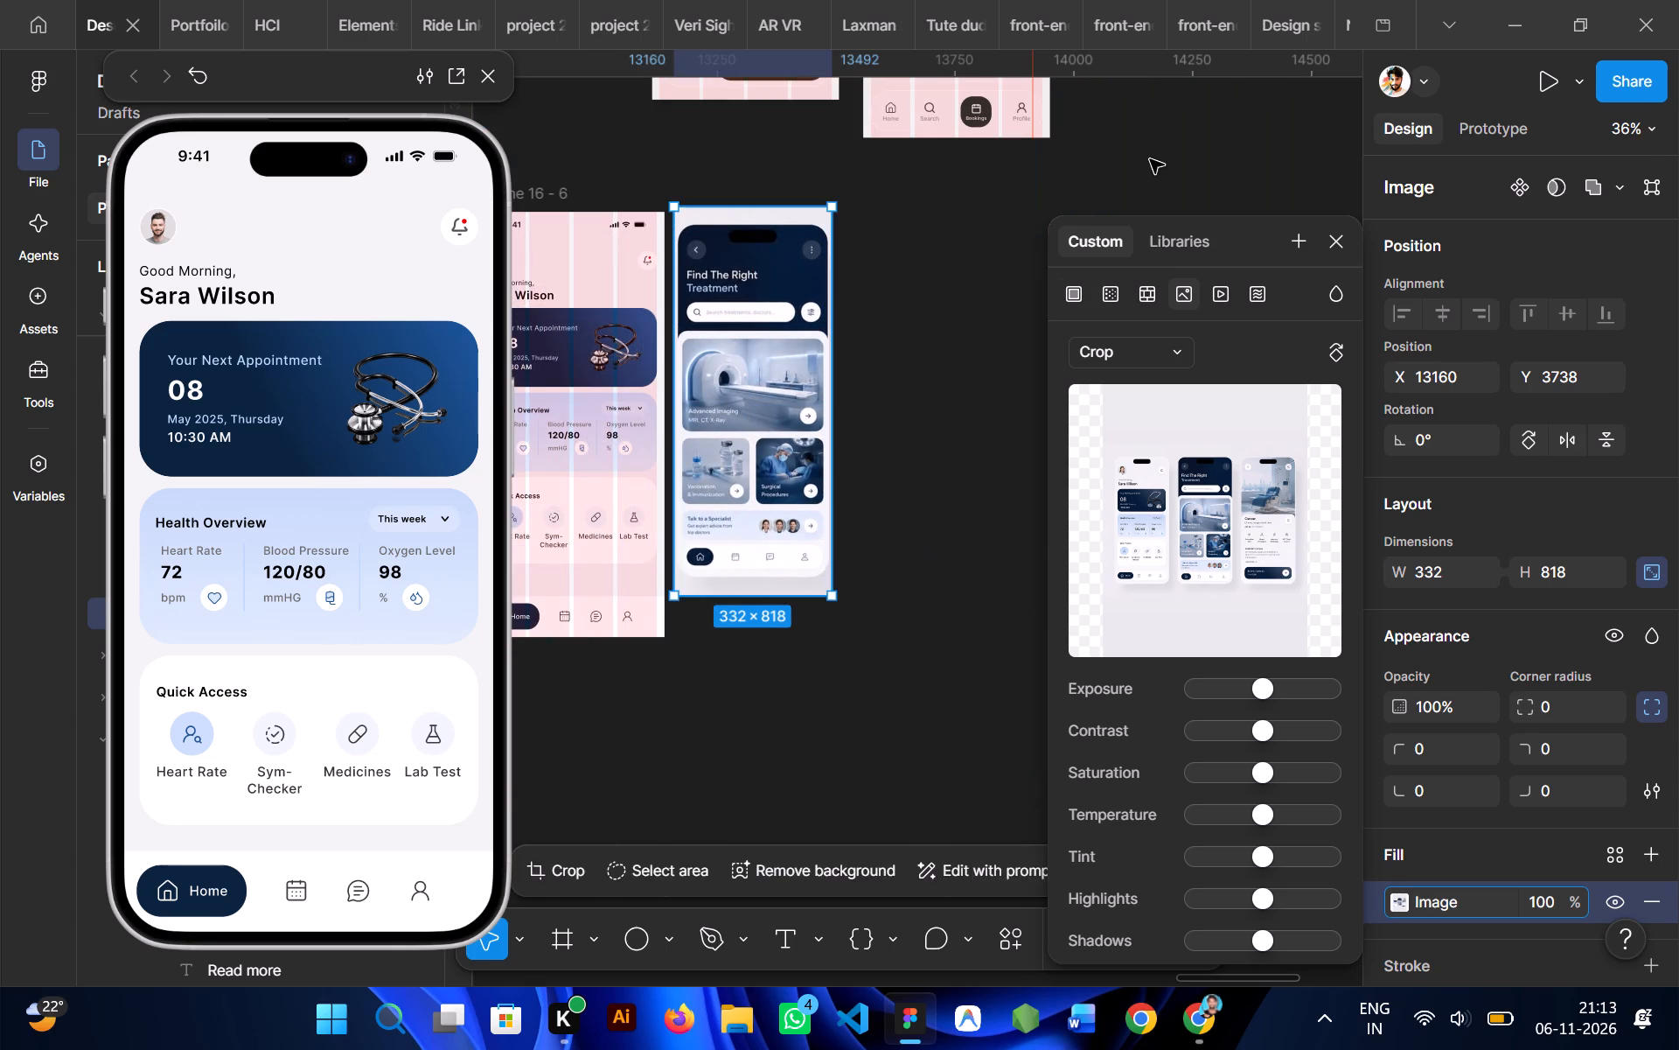
Move the reference image farther right of the iPhone 16 - 6 screen, leaving room for another phone frame between them.
scroll(1150, 159, "right", 1)
left_click_drag(856, 418, 1091, 425)
Duplicate the iPhone 16 - 6 screen into the space before the reference image, aligned with the original's top edge.
left_click(599, 192)
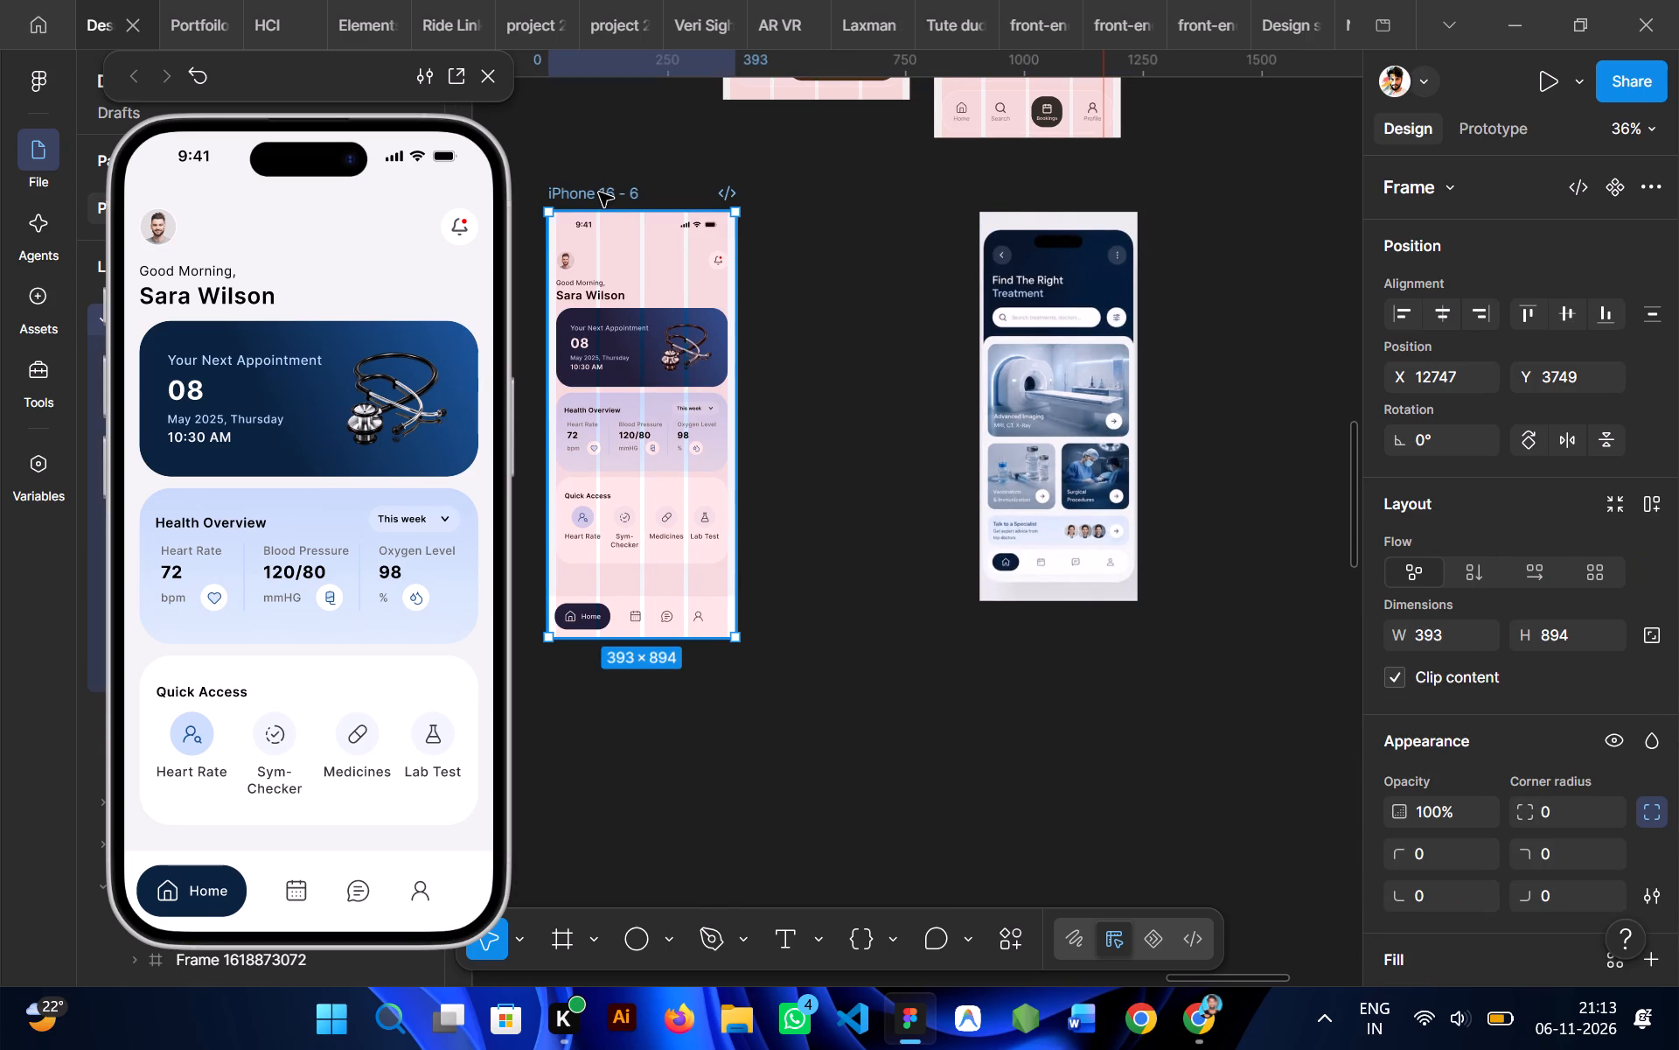
left_click_drag(599, 192, 791, 199, "alt")
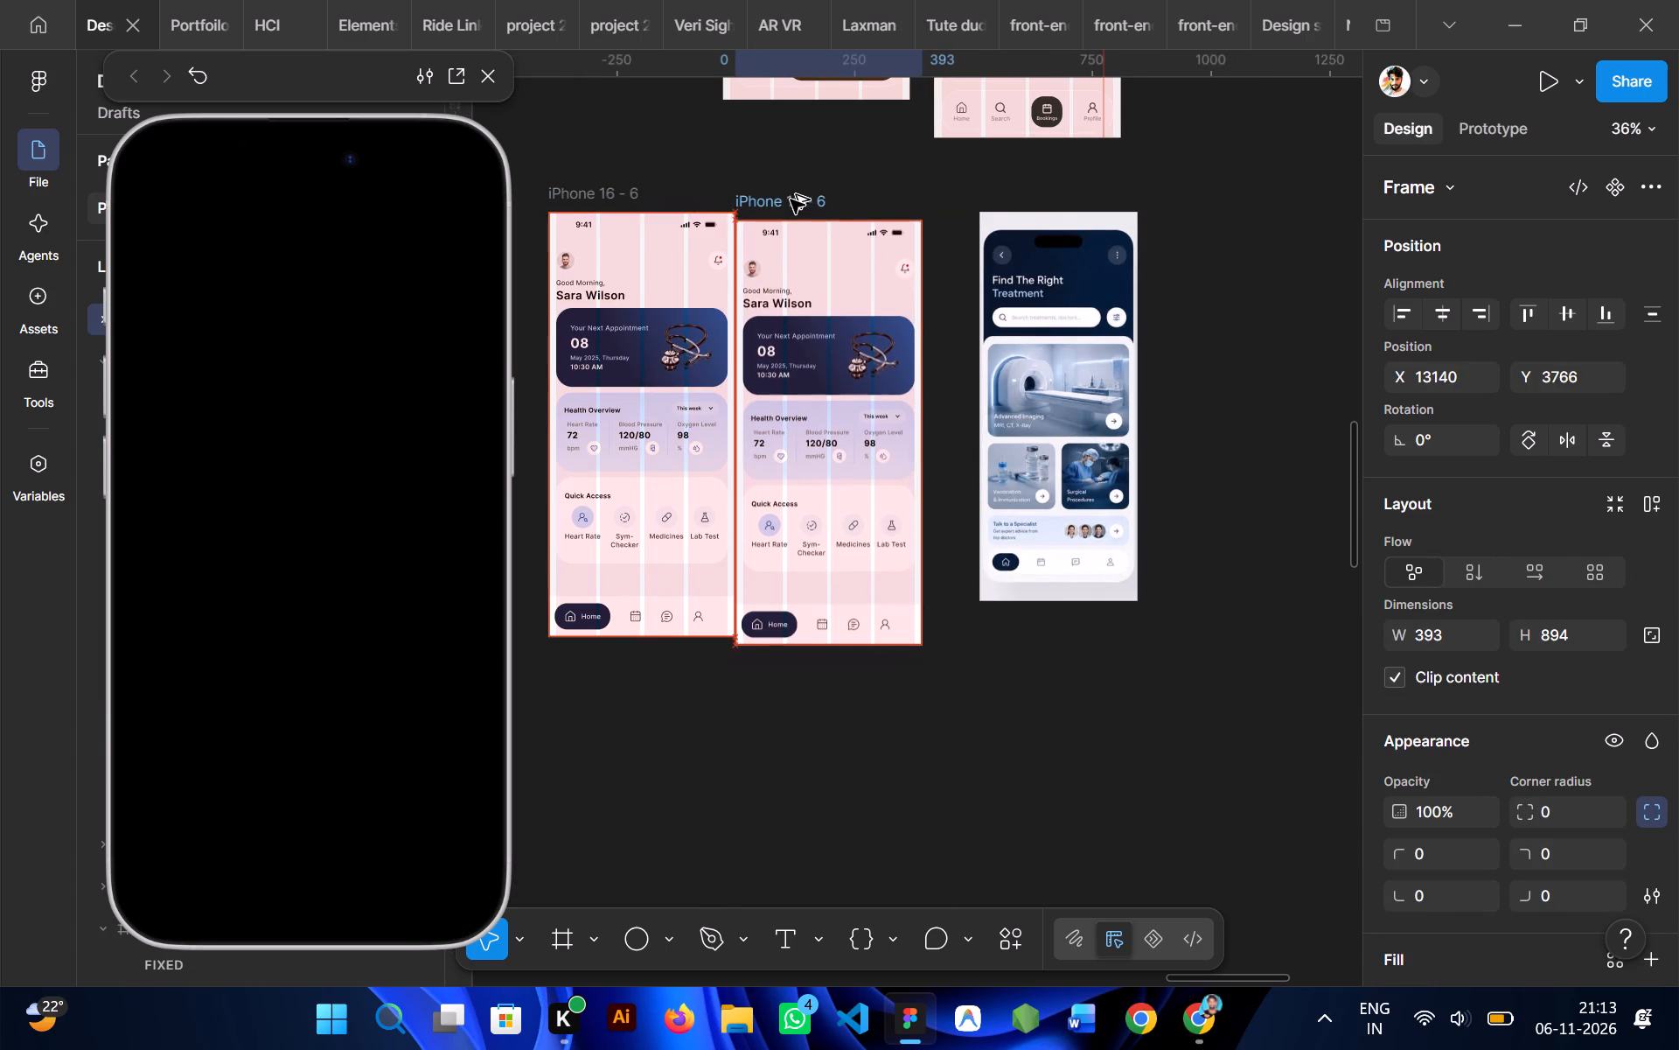
left_click_drag(791, 199, 797, 196, "alt")
left_click(721, 166)
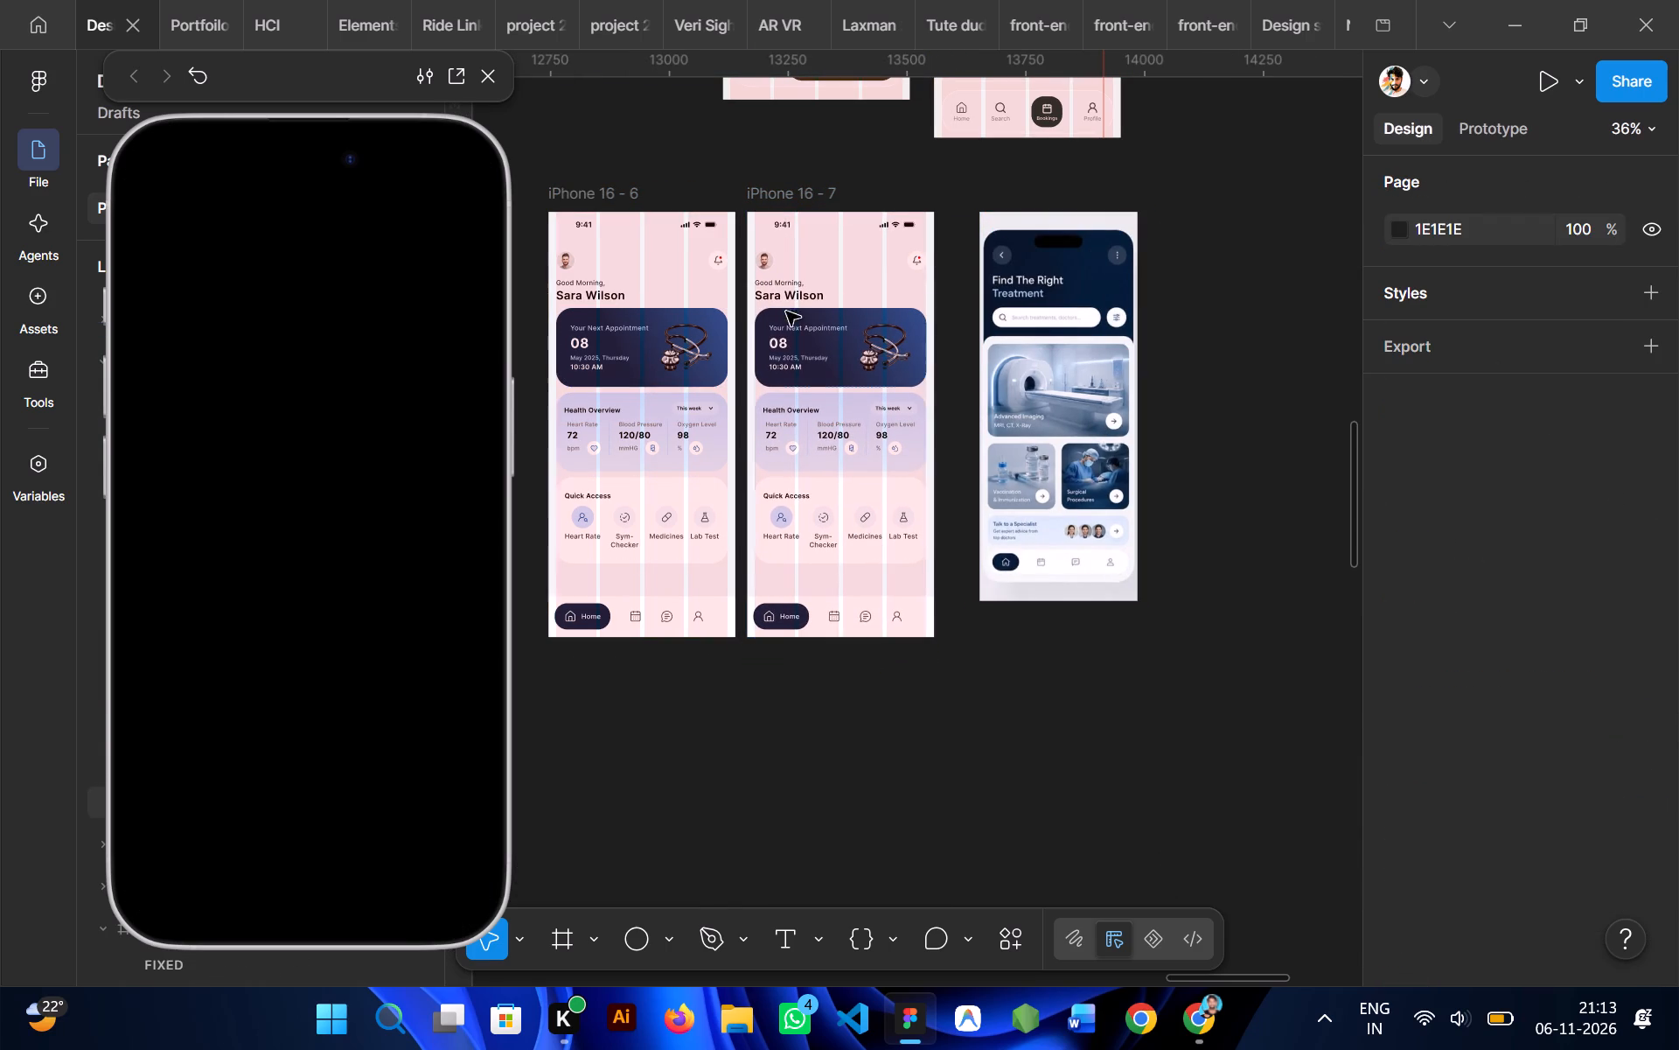
Delete the cards frame, the greeting text, the profile picture and the notification bell from the iPhone 16 - 7 screen.
double_click(892, 363)
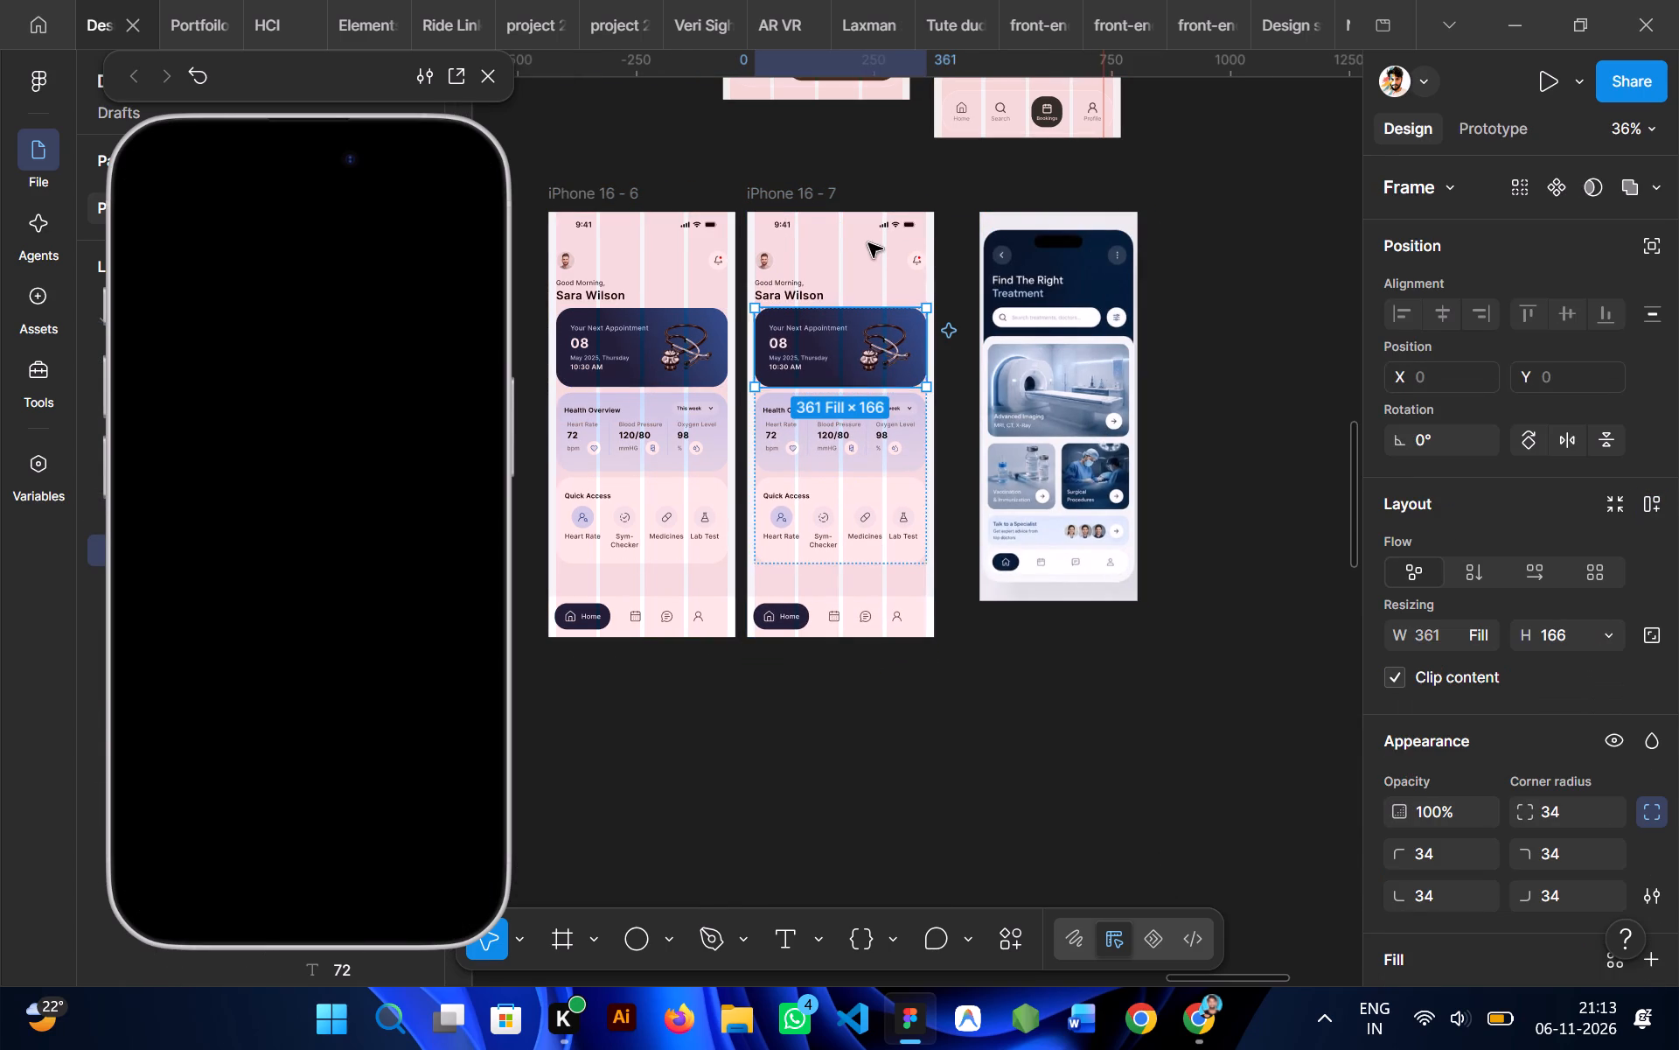
left_click(868, 243)
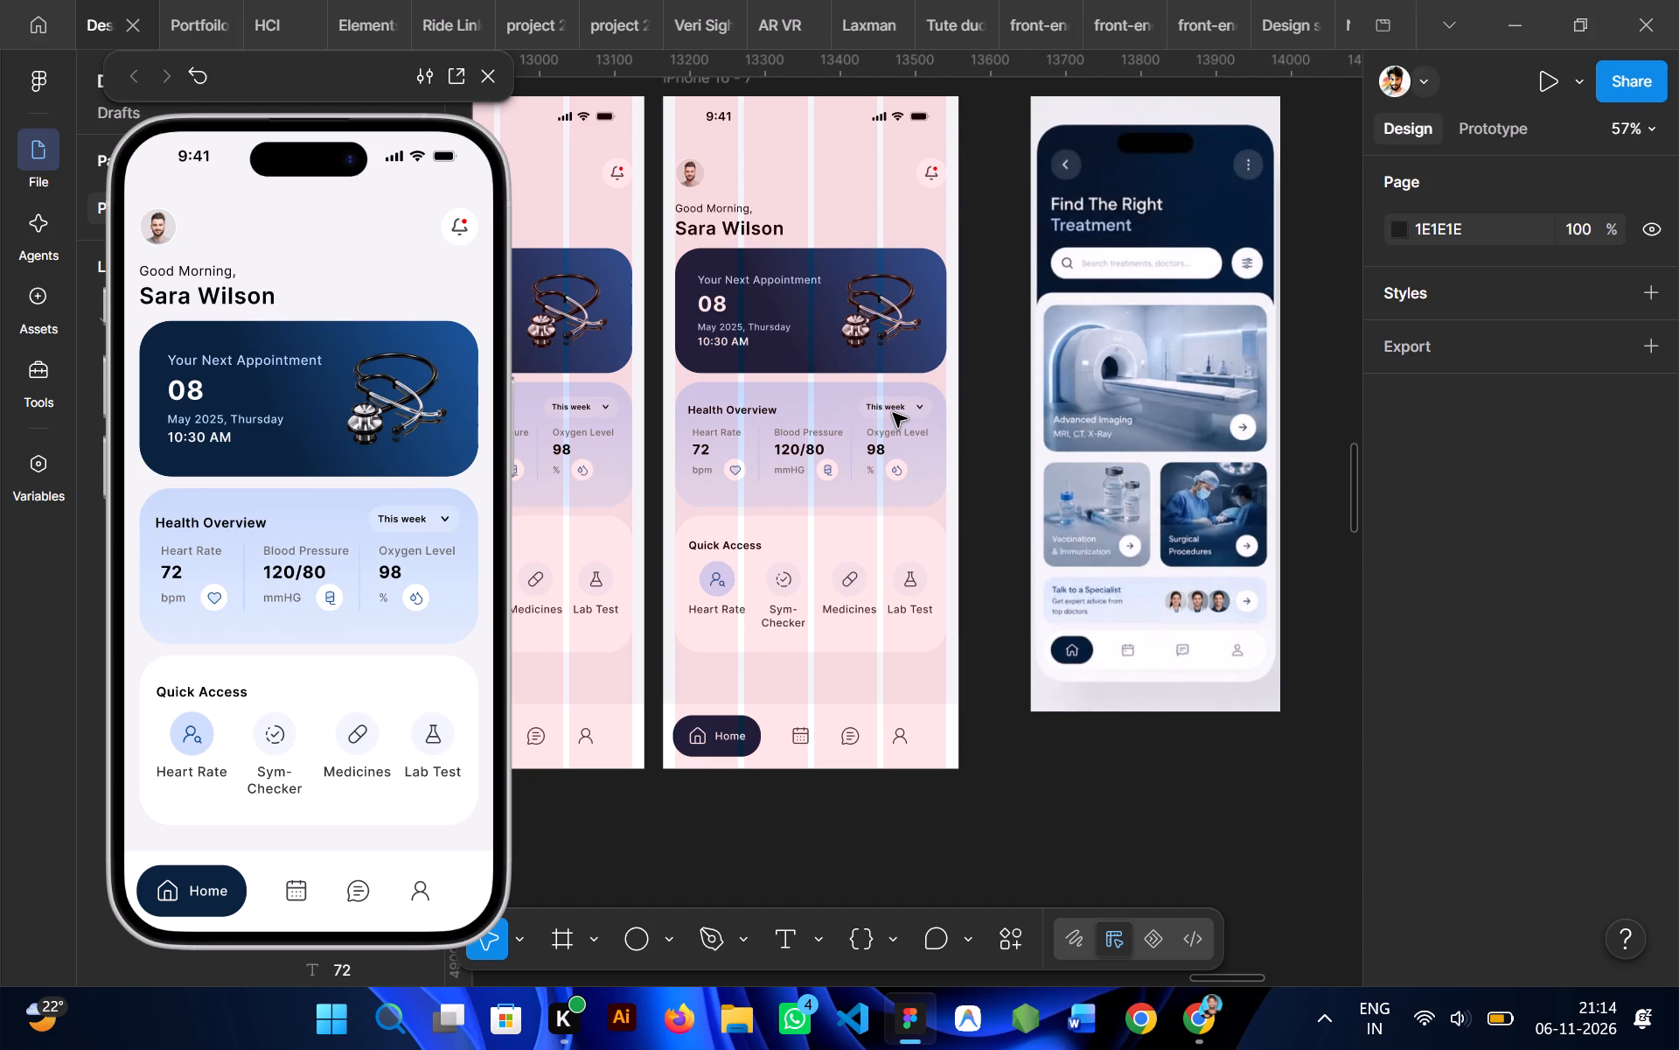
scroll(876, 560, "right", 1)
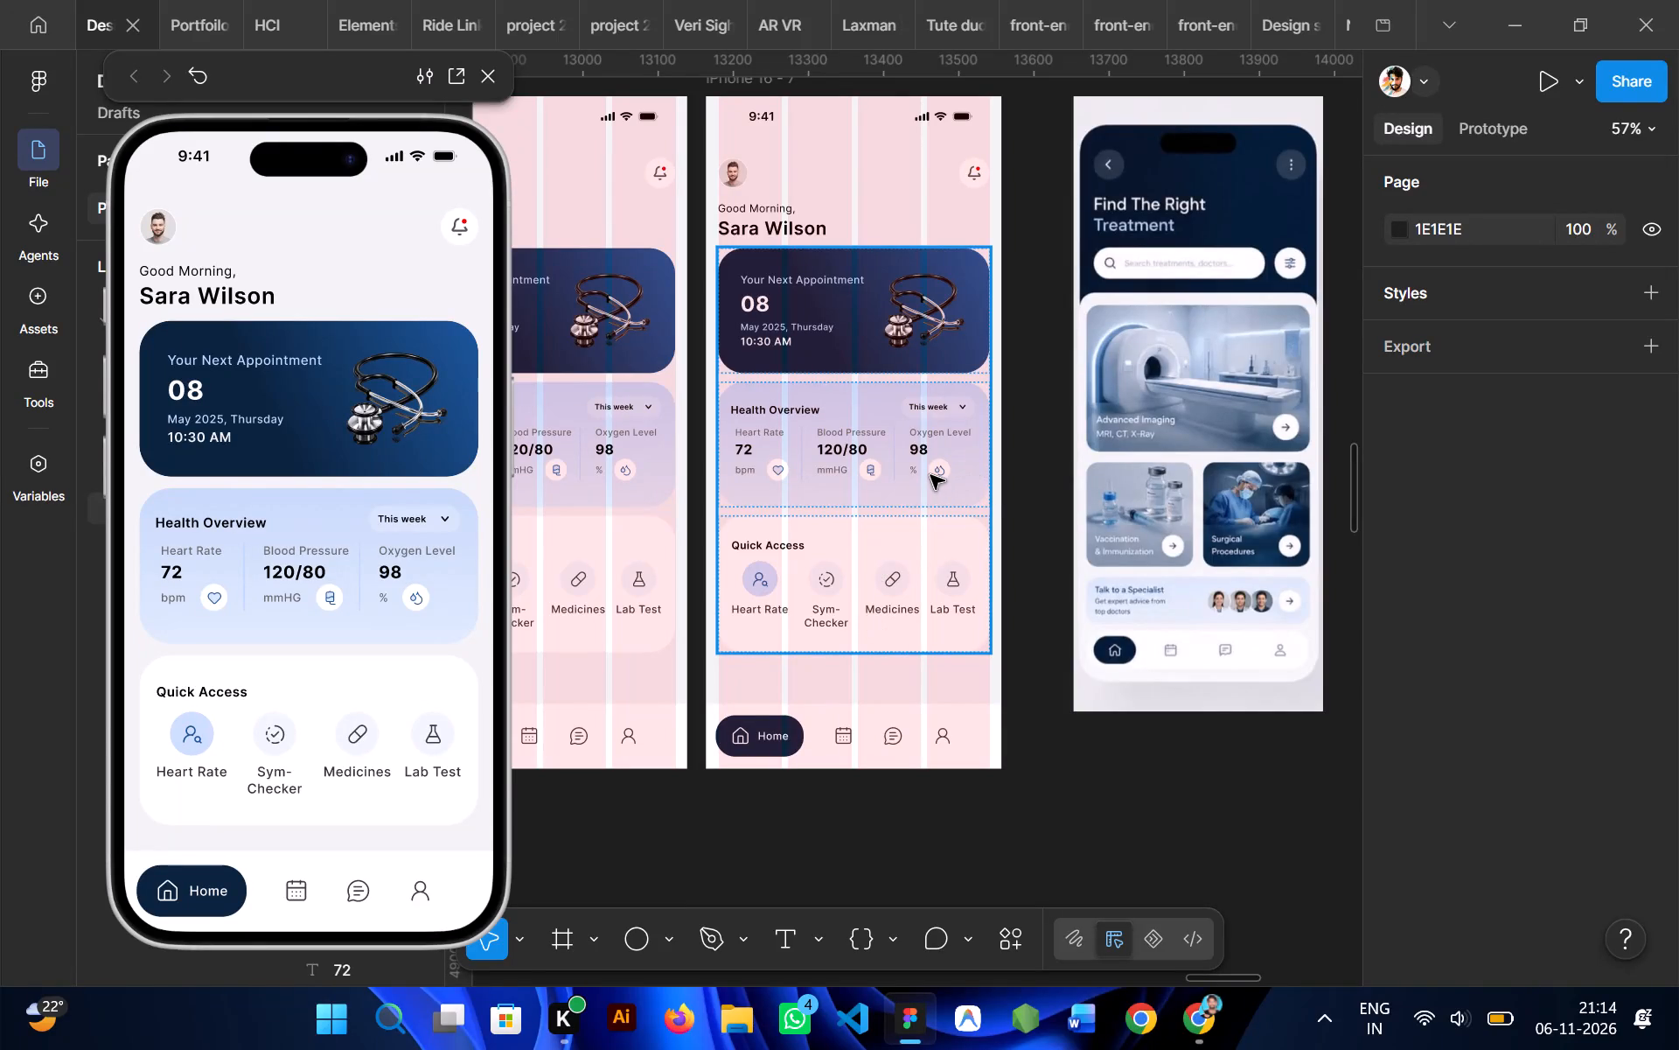
left_click(916, 387)
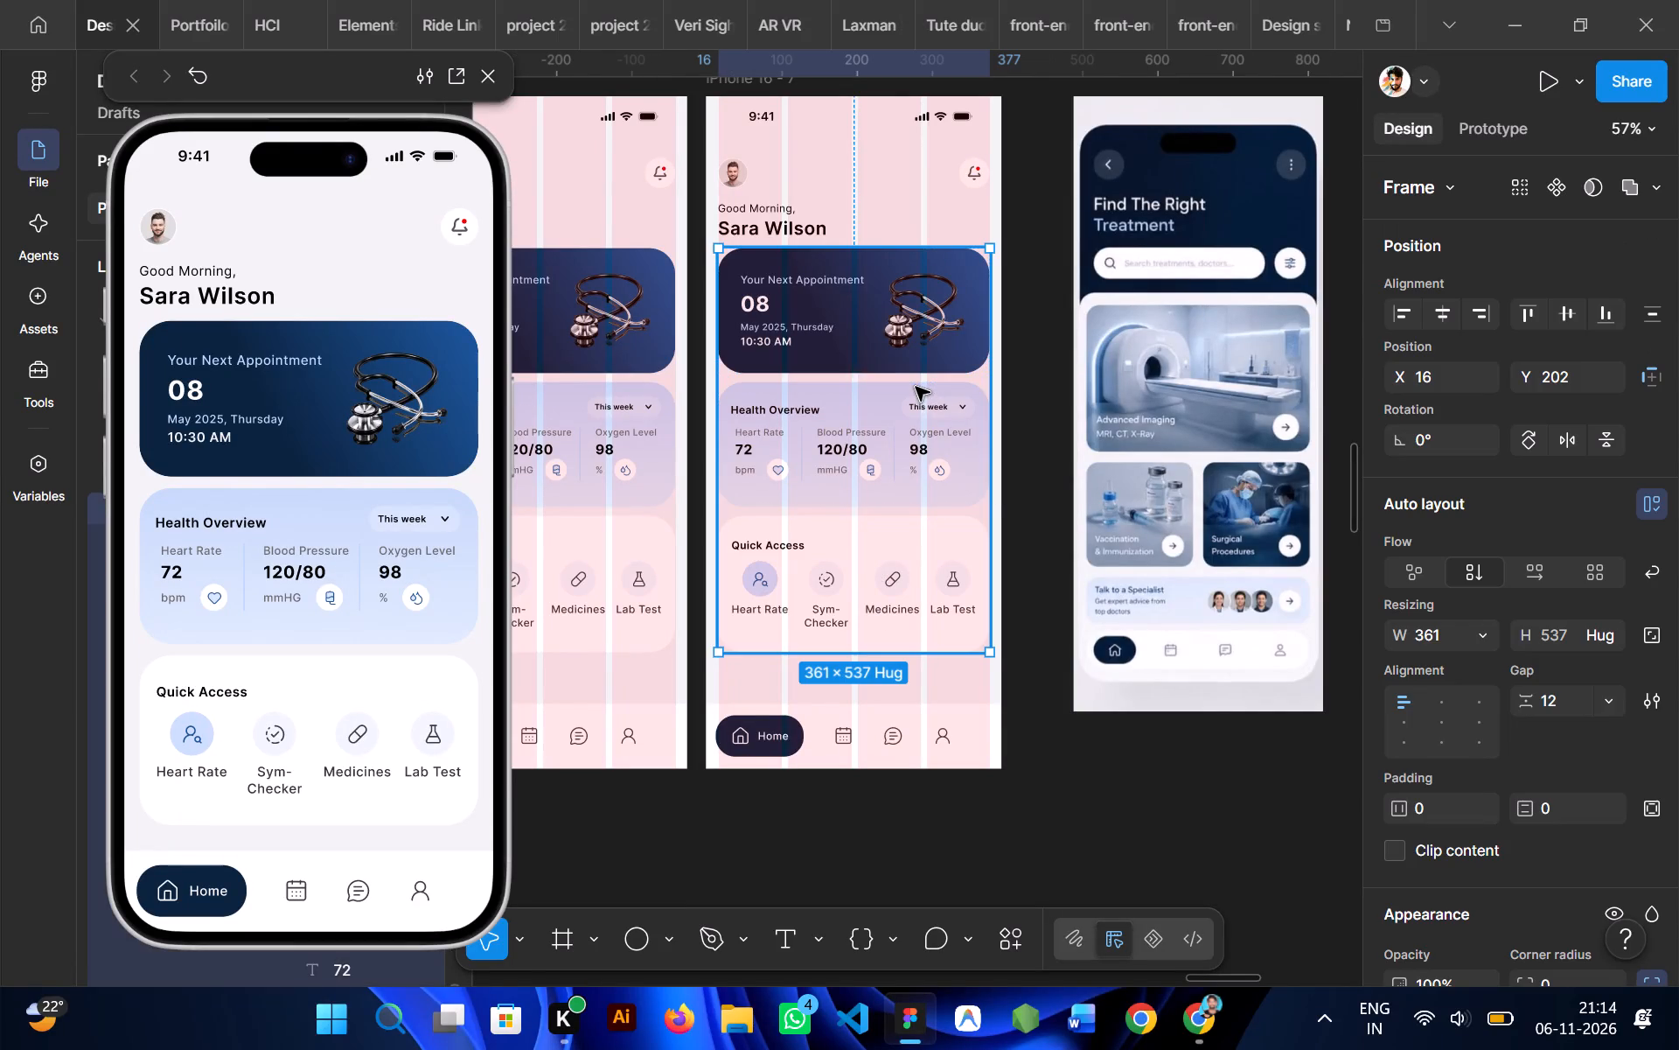
key("Delete")
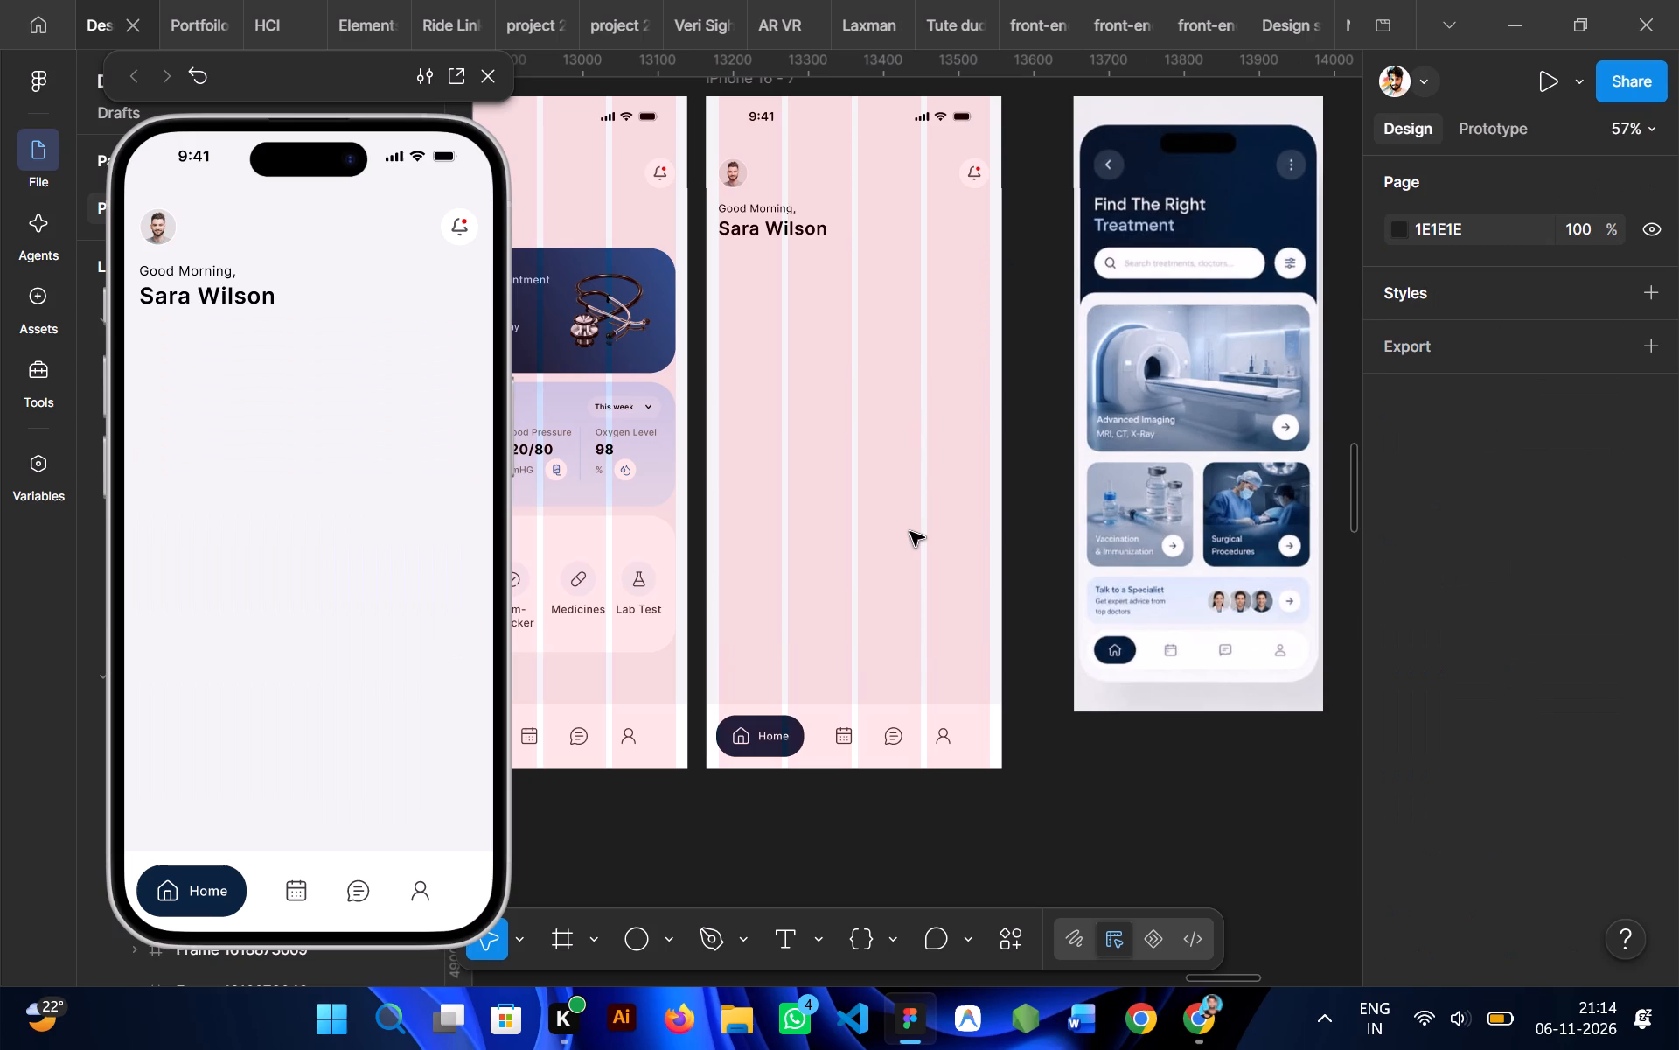
left_click(790, 221)
key("Delete")
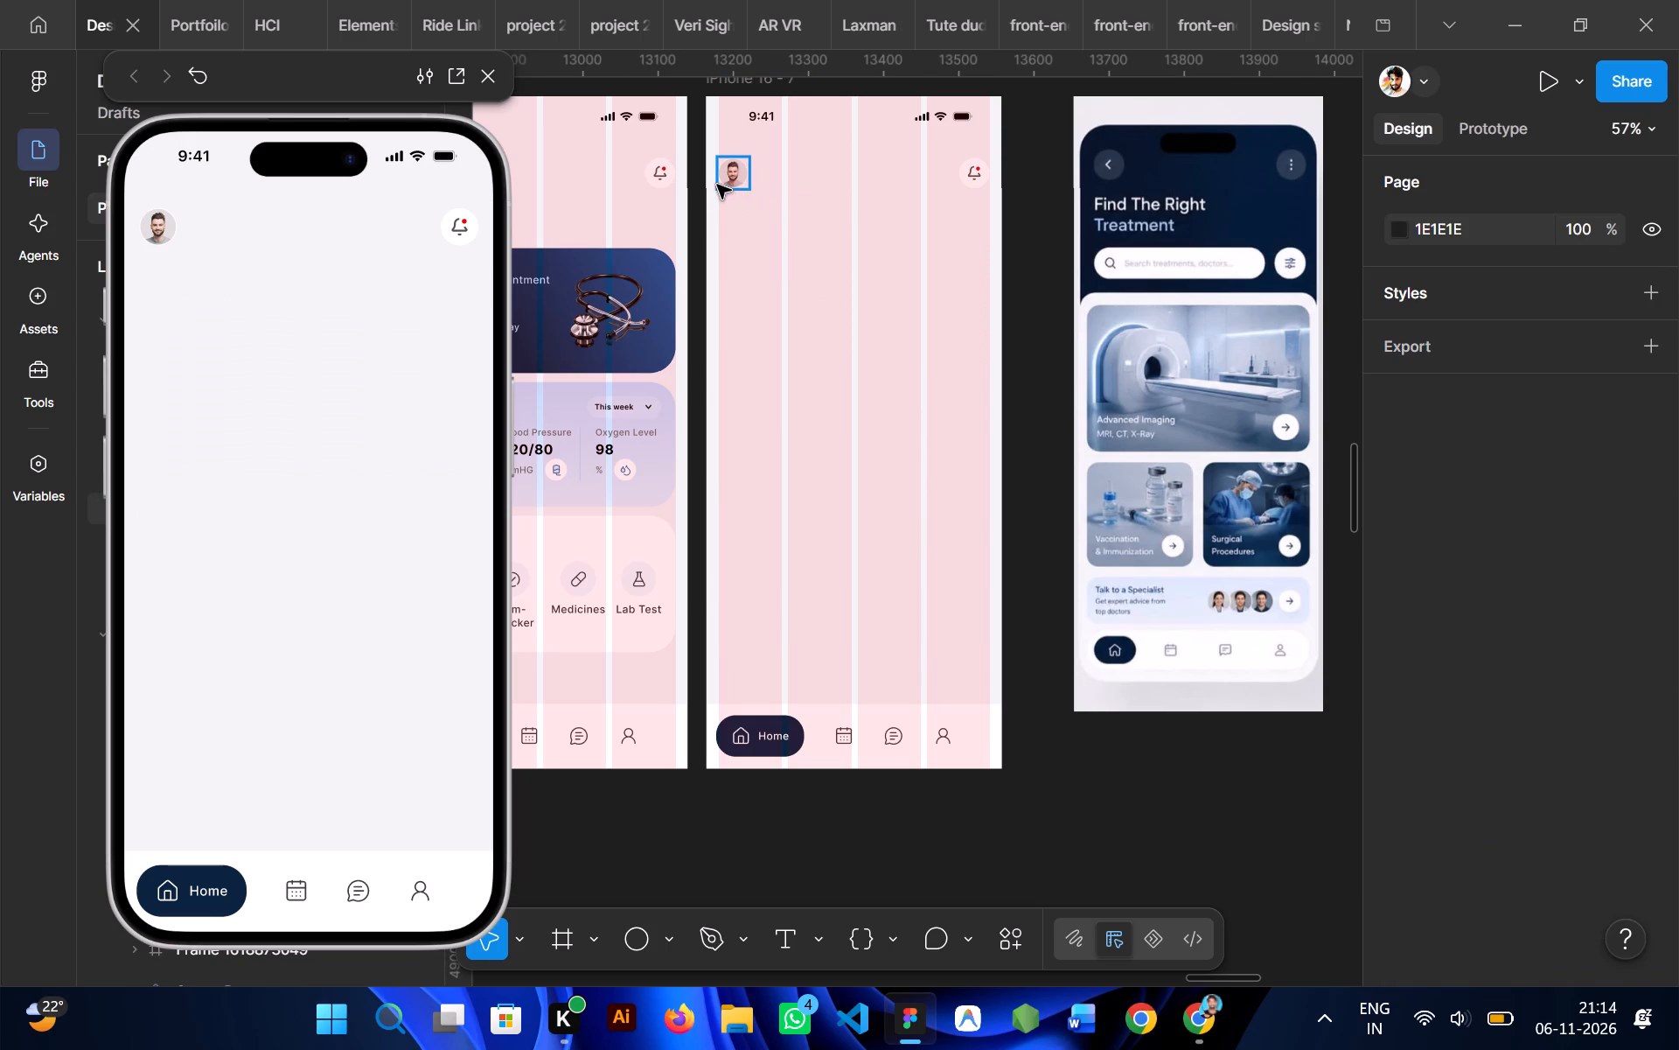
left_click(717, 185)
key("Delete")
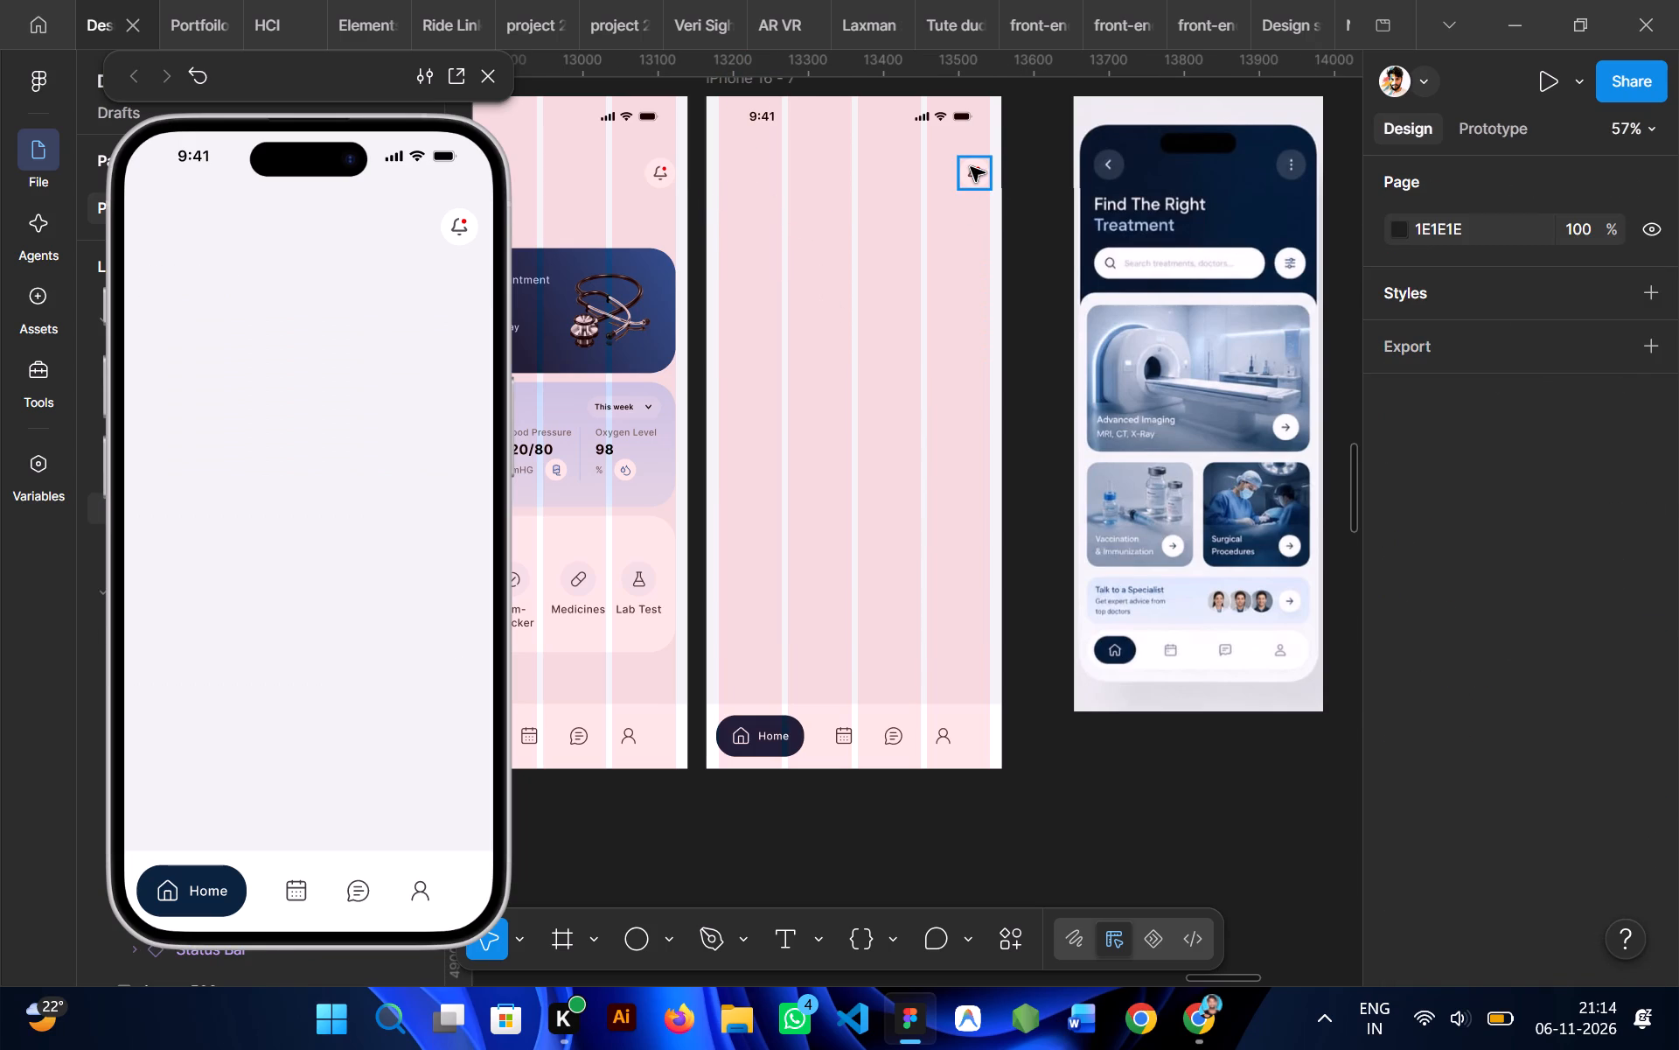
left_click(971, 167)
key("Delete")
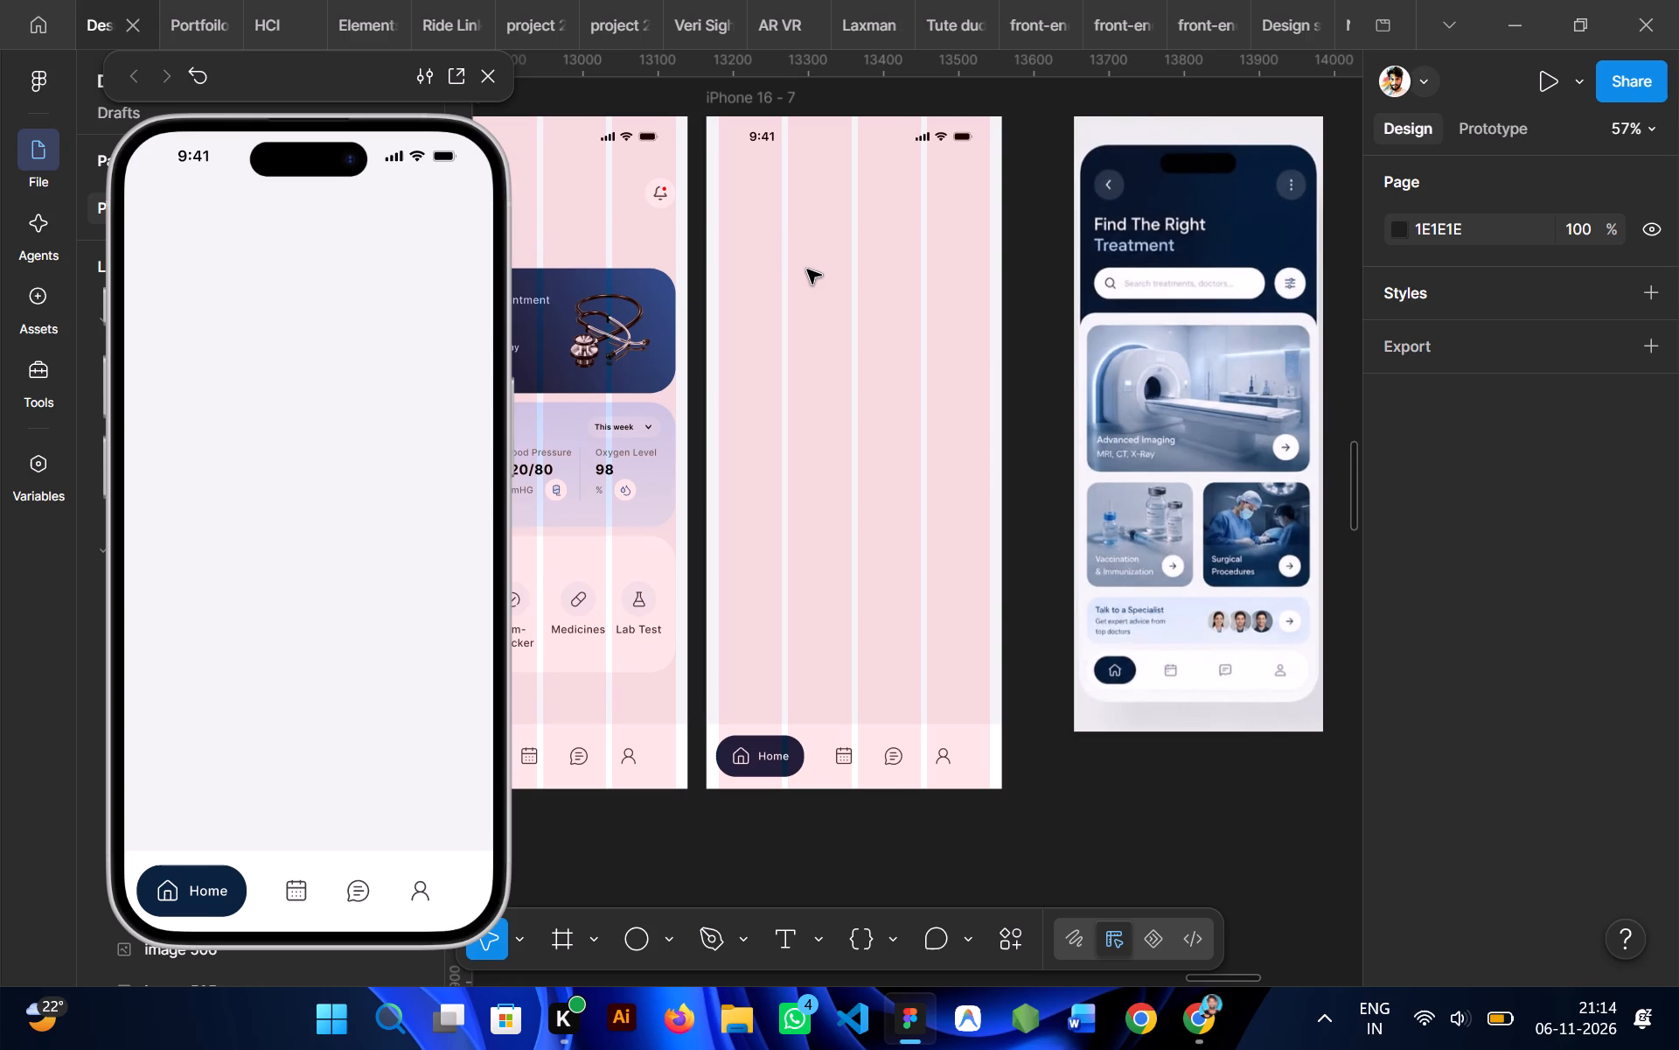
Reposition the reference image inside its crop so the third screen, "Cancer Chemotherapy Treatment", fills the frame.
scroll(807, 269, "left", 1)
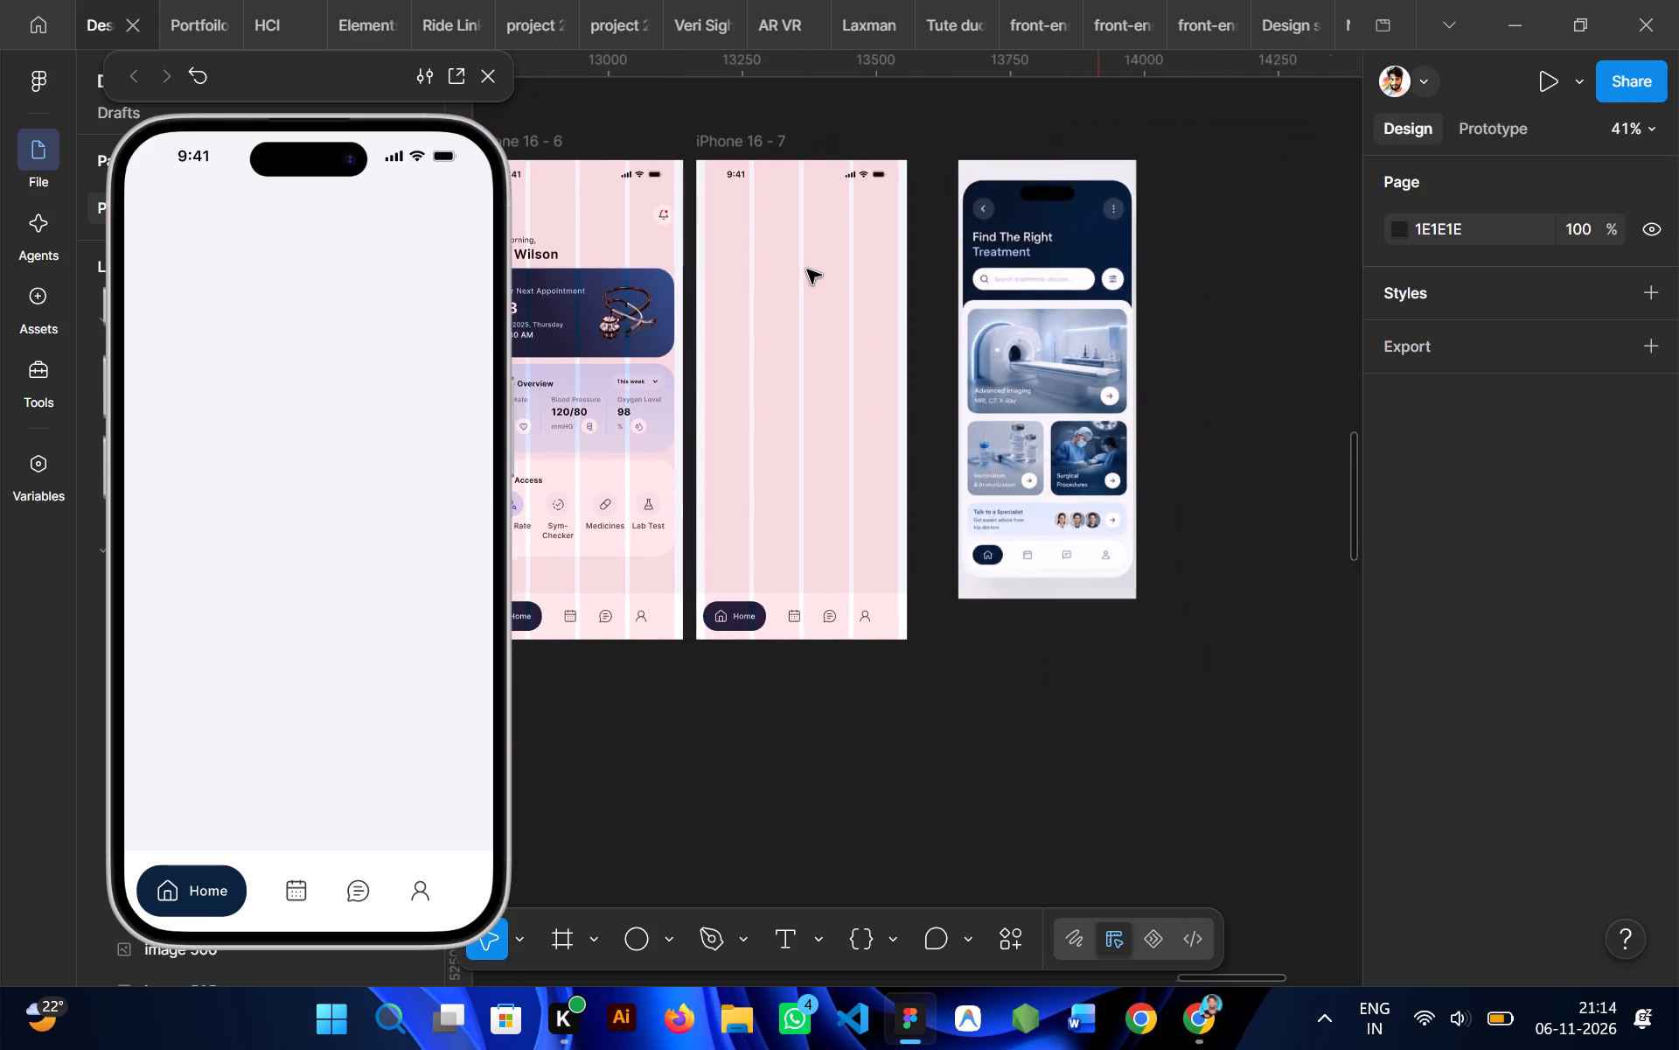
scroll(807, 269, "left", 1)
double_click(1092, 314)
scroll(1001, 329, "left", 1)
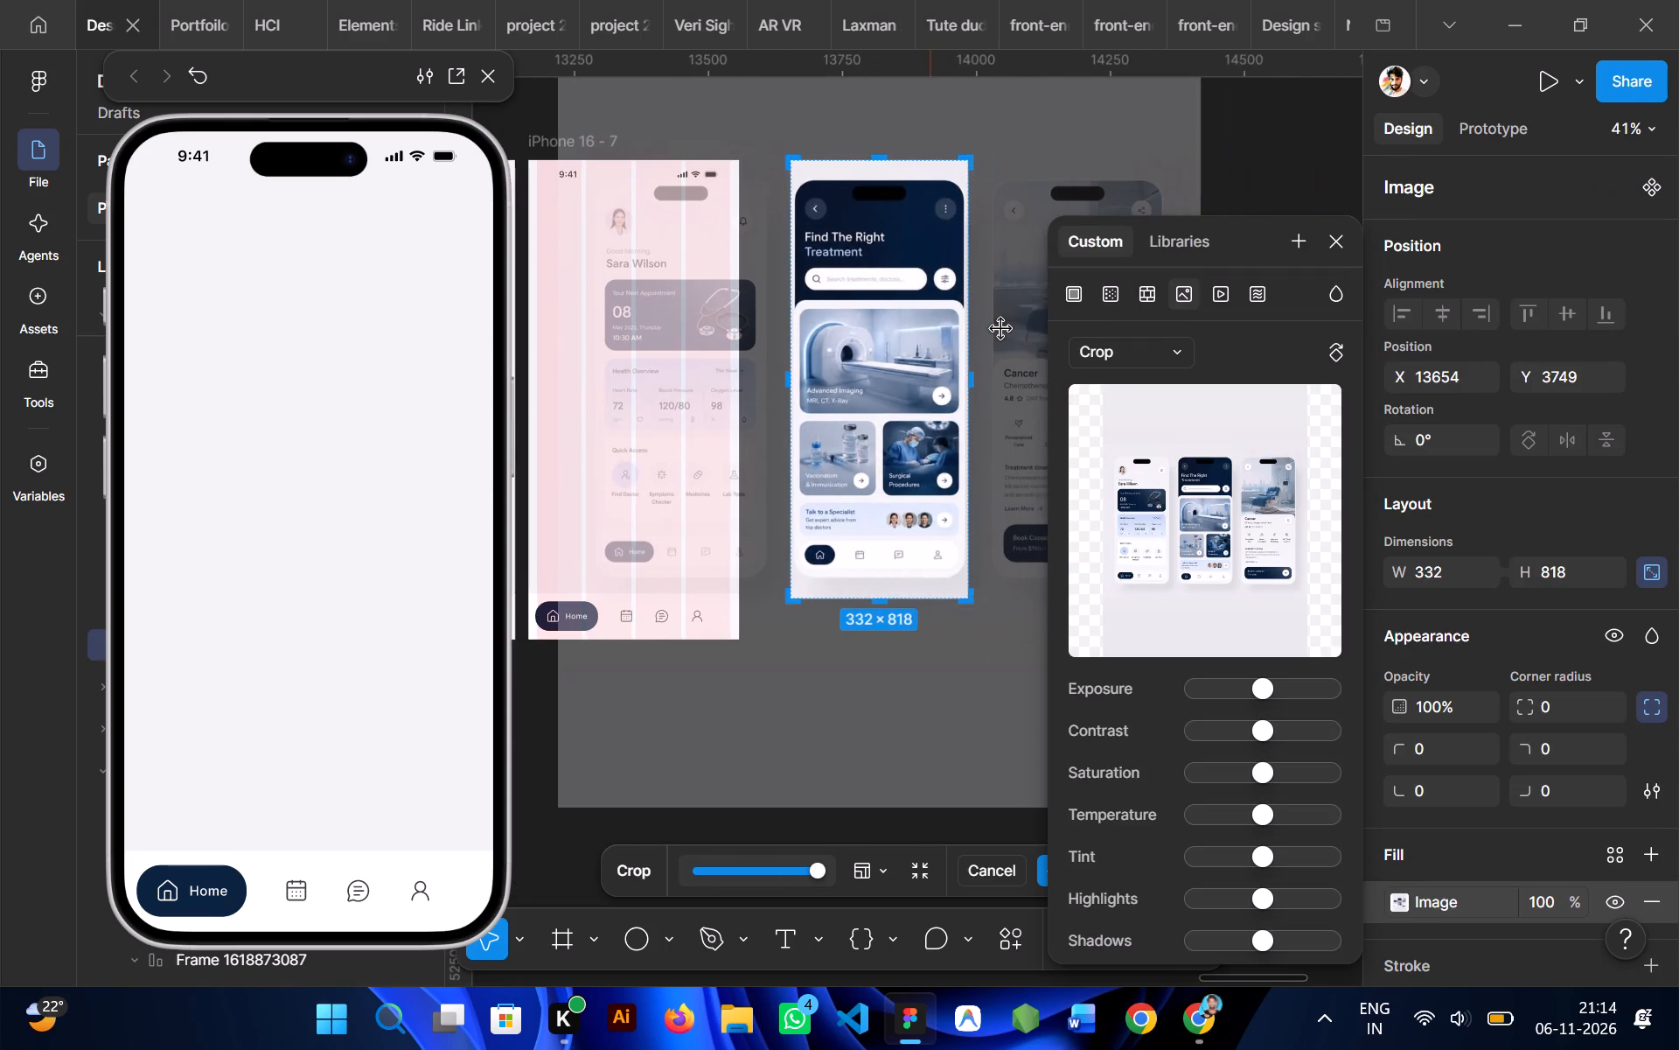
scroll(1001, 329, "left", 2)
left_click_drag(627, 388, 777, 402)
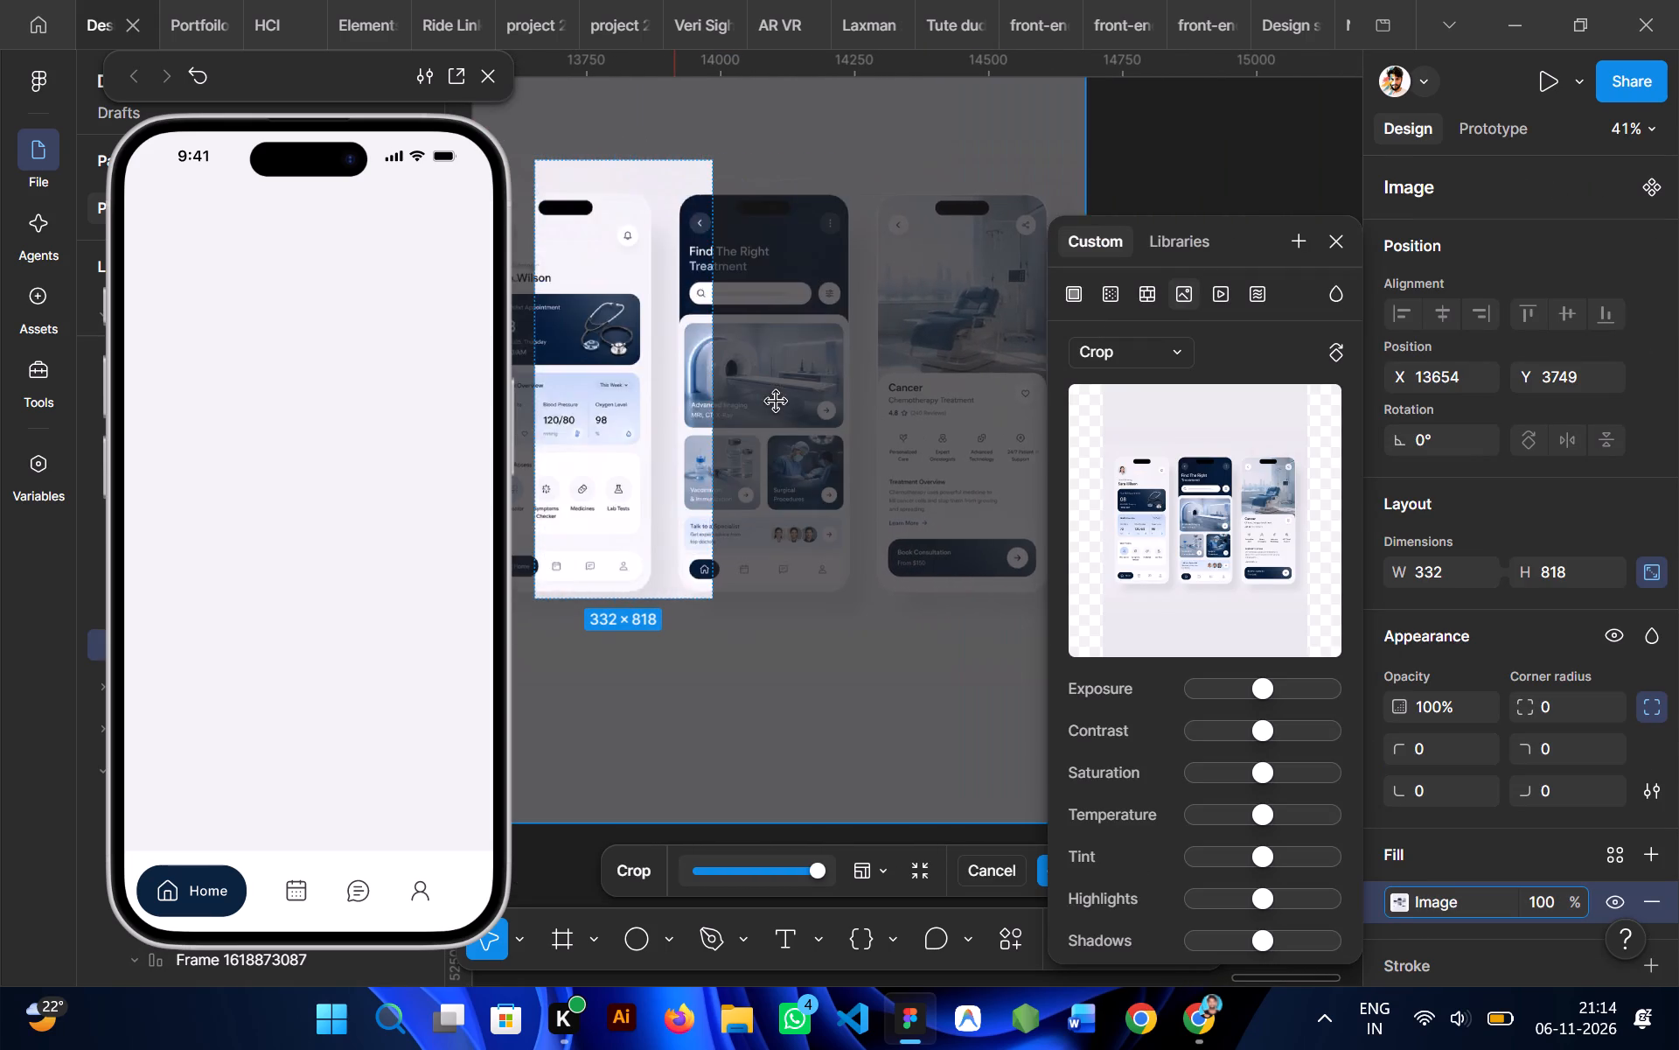
left_click_drag(777, 402, 494, 380)
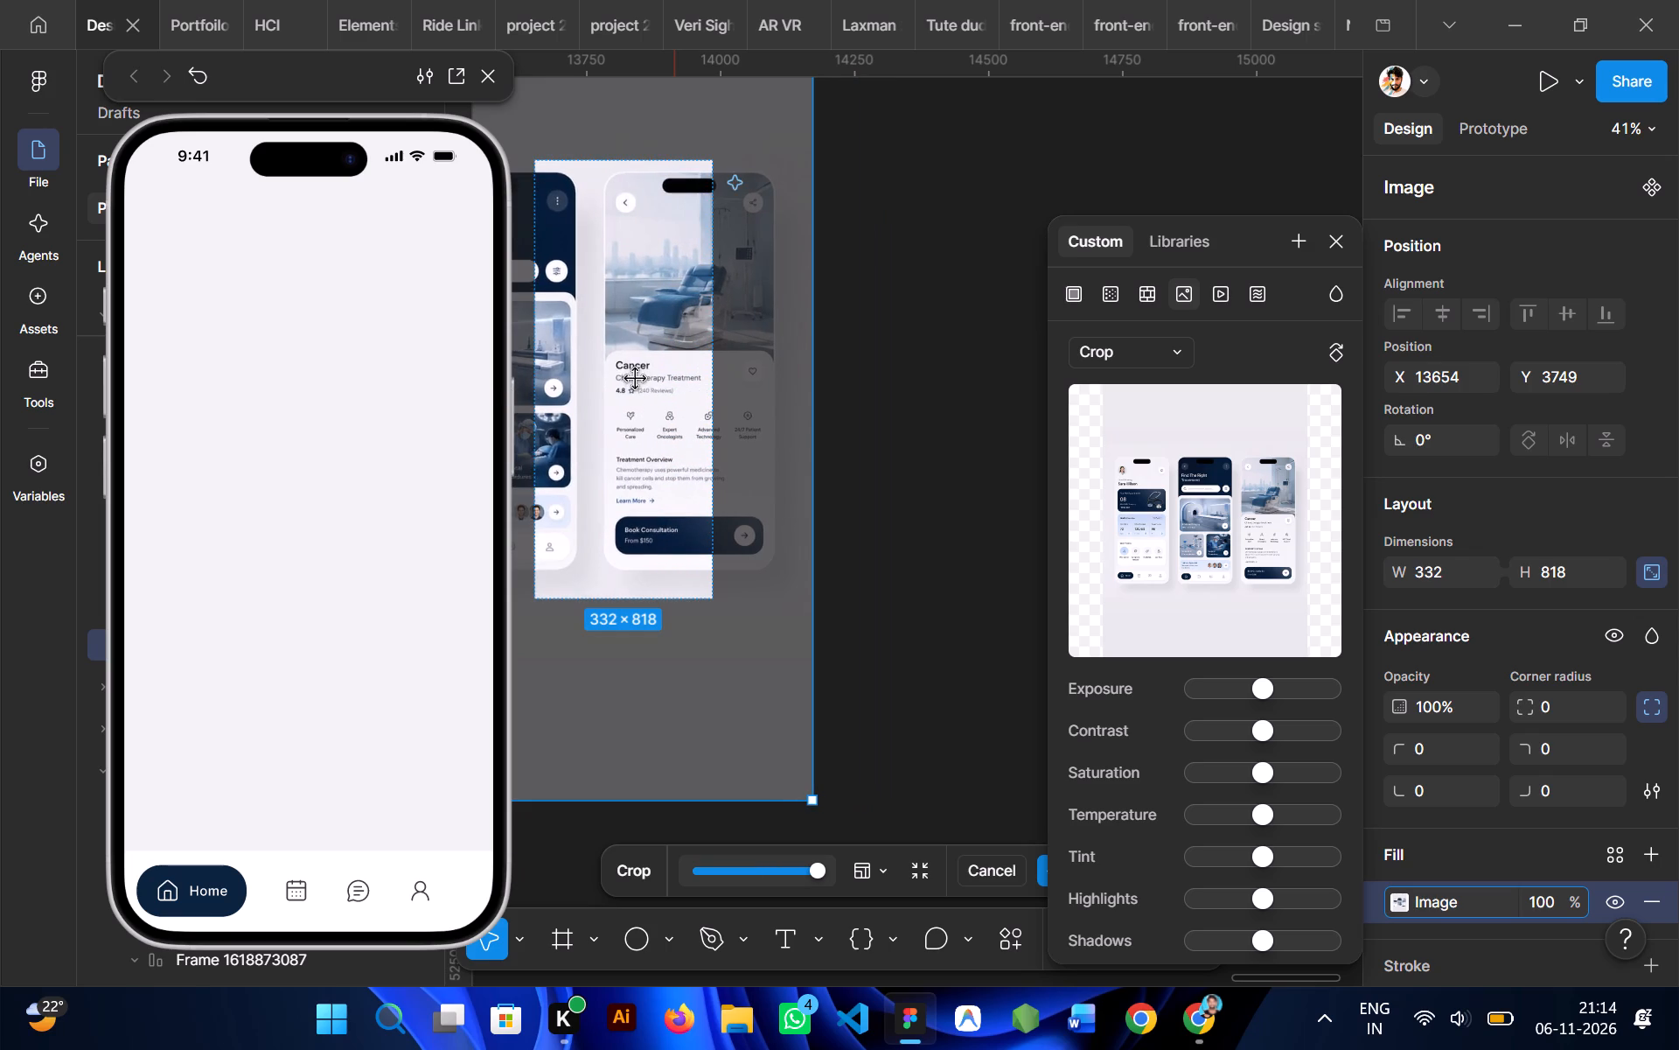
left_click_drag(636, 379, 568, 384)
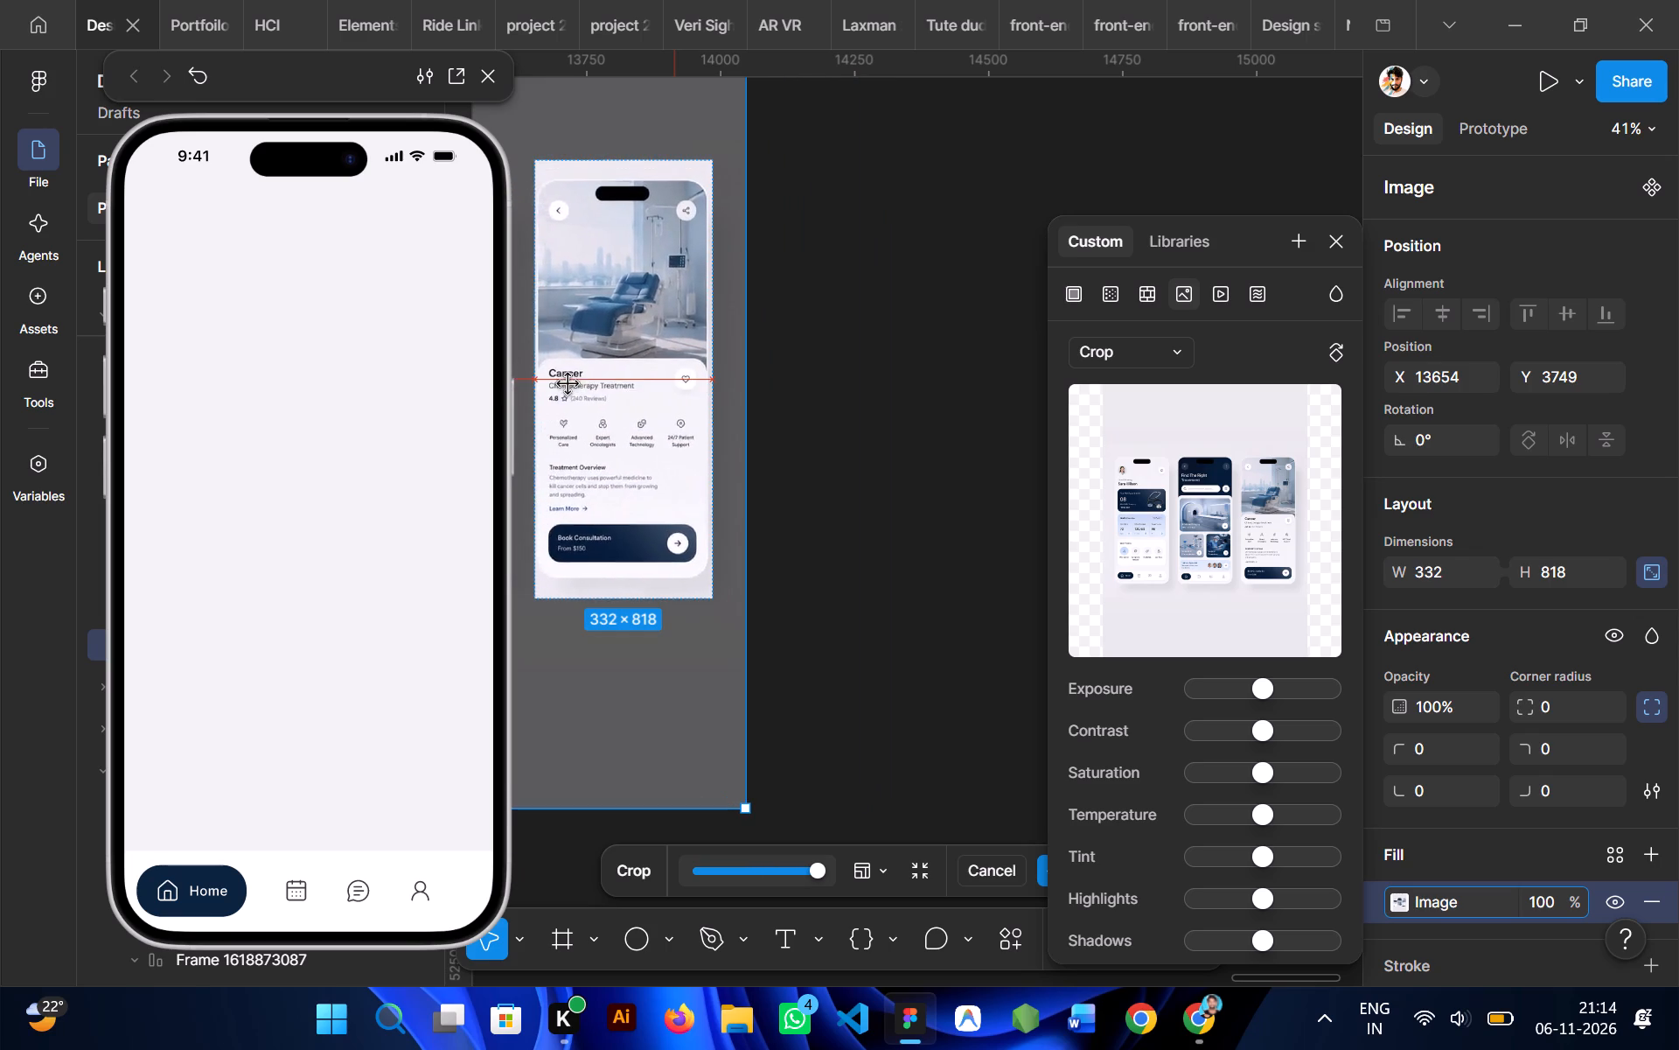
left_click_drag(568, 384, 569, 384)
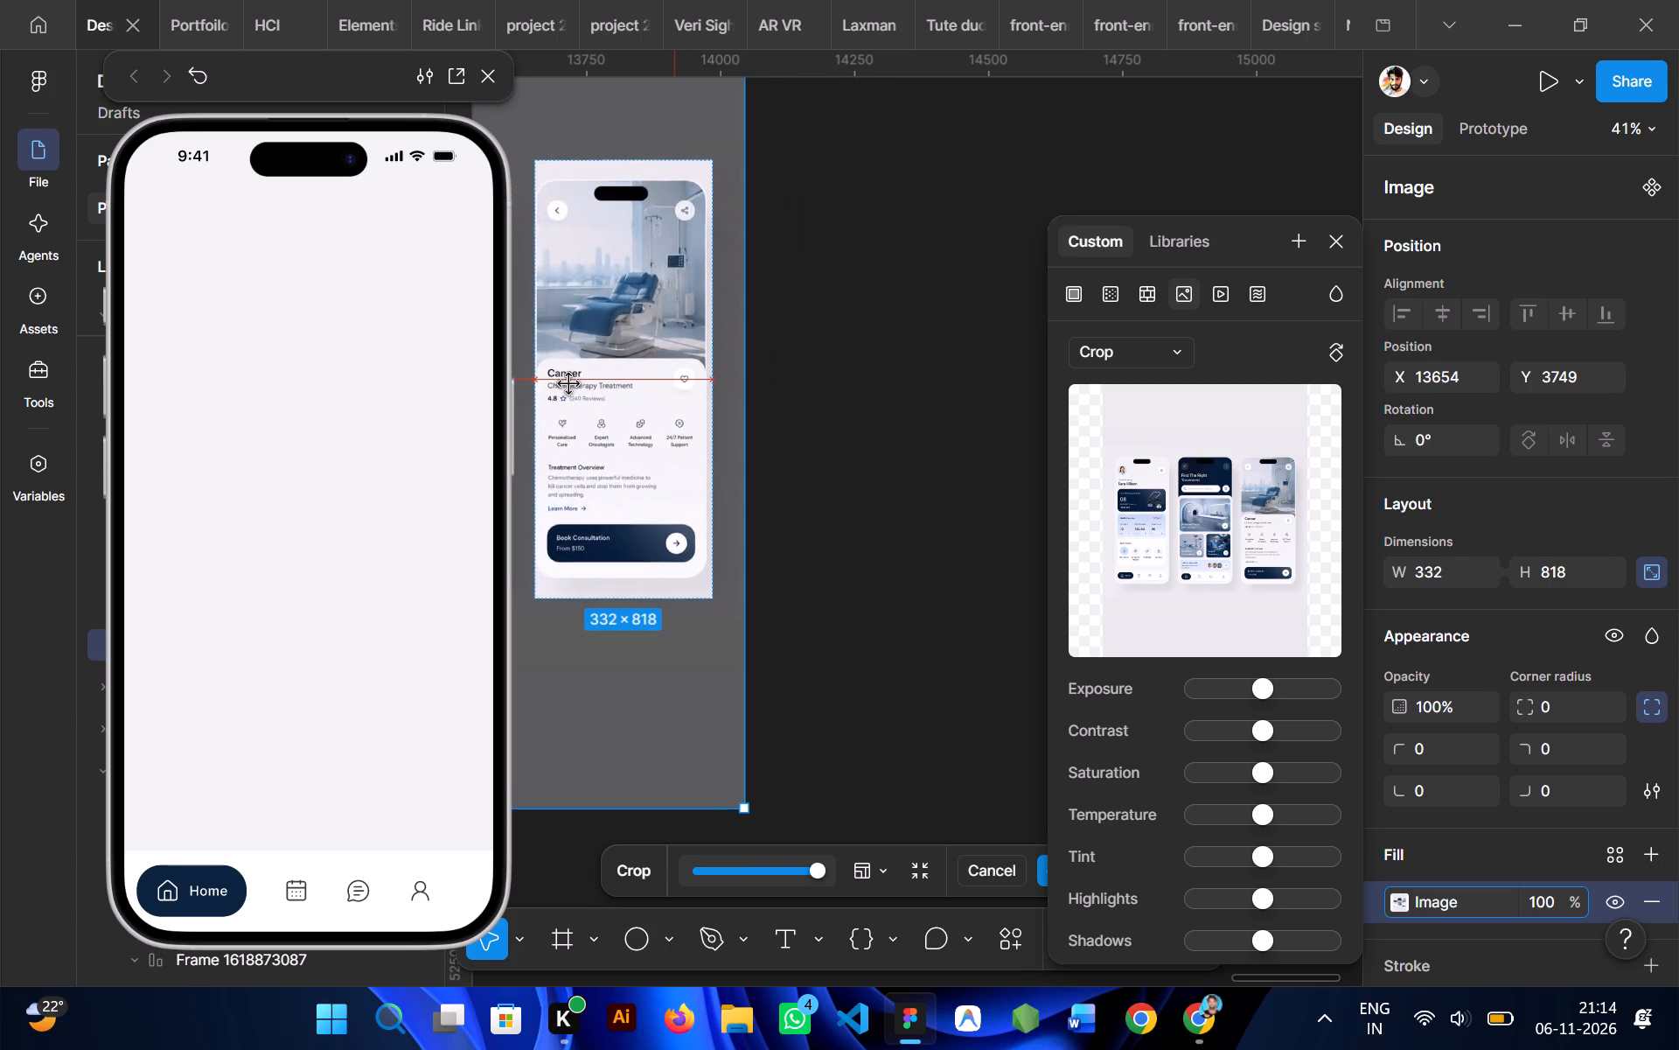
left_click_drag(569, 384, 568, 382)
left_click_drag(568, 382, 571, 382)
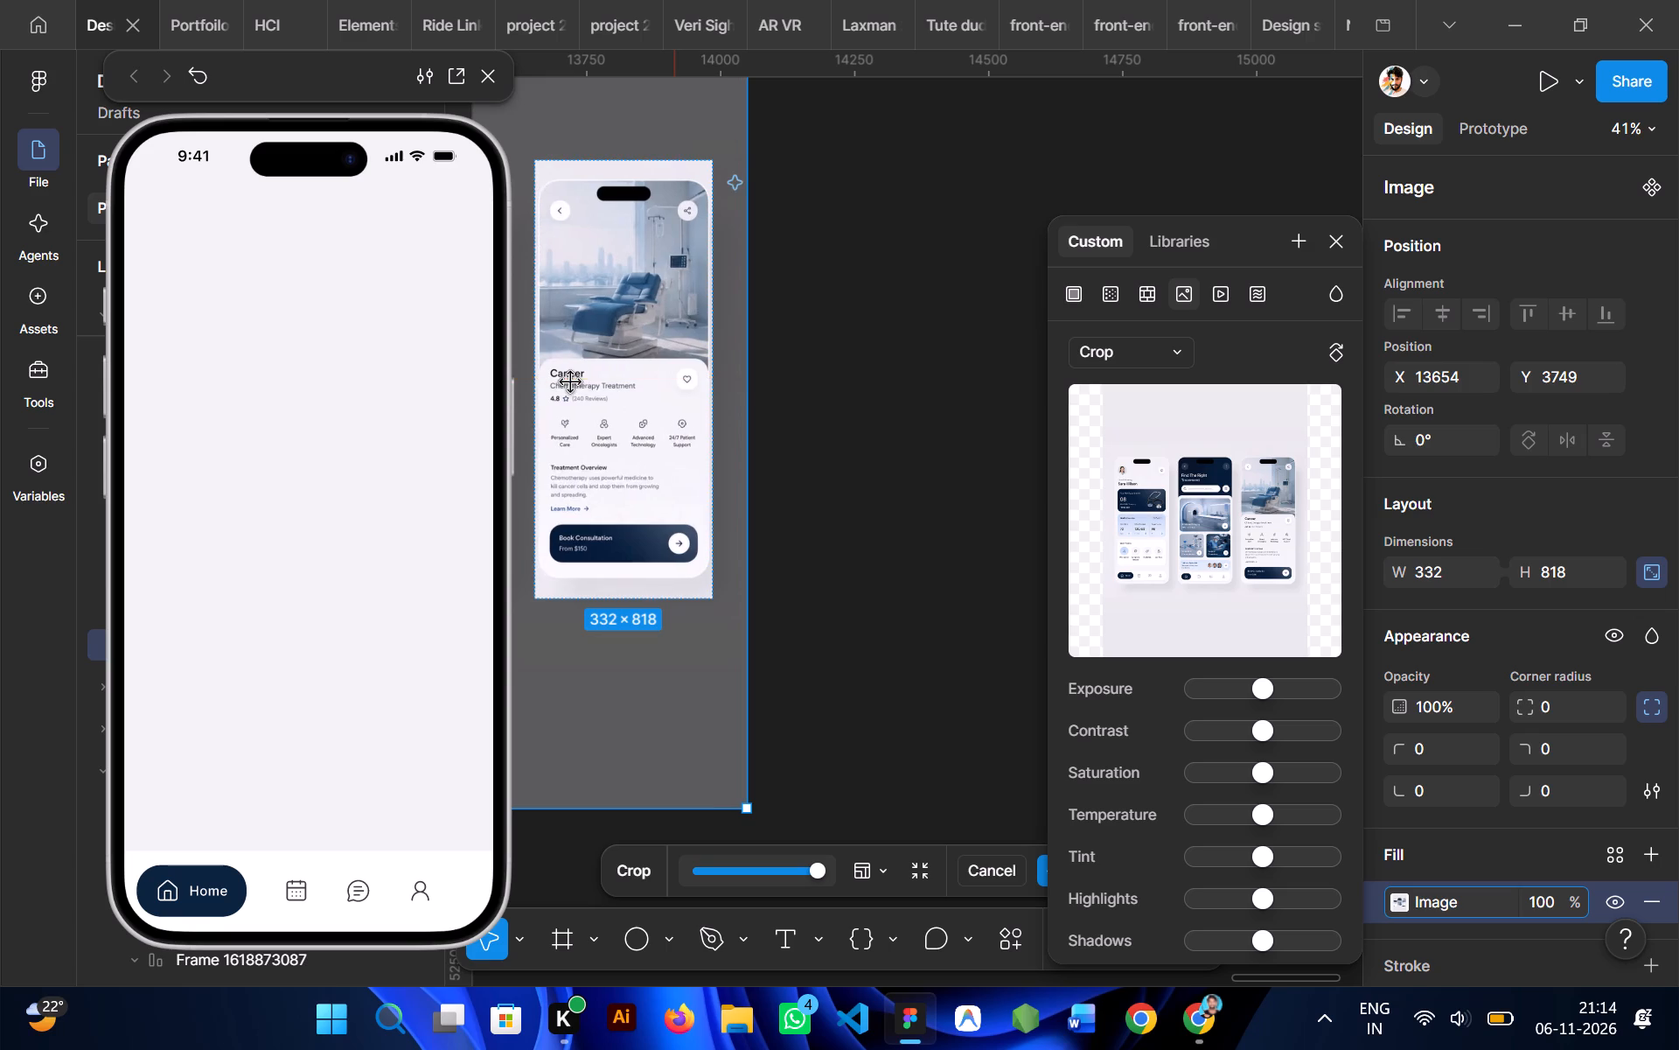
left_click(893, 433)
left_click(898, 435)
Move the reference image closer to the iPhone 16 - 7 screen, keeping their top edges aligned.
scroll(898, 435, "right", 1)
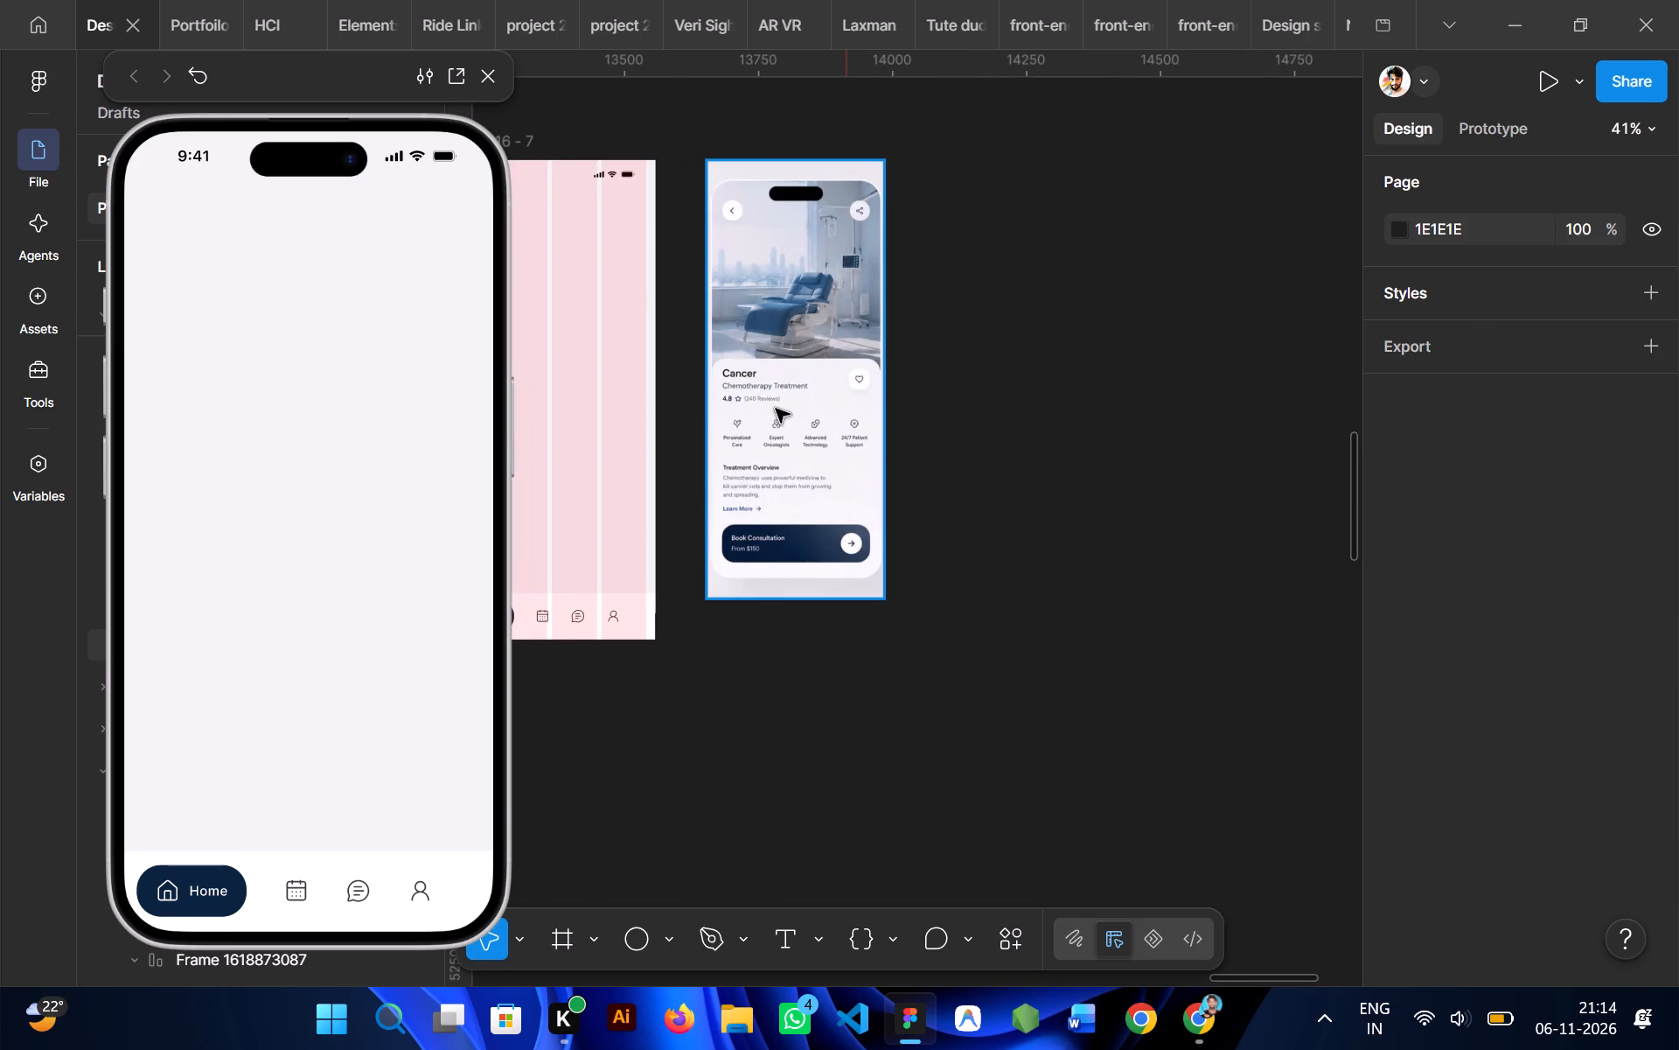
scroll(776, 409, "right", 1)
left_click_drag(968, 384, 951, 384)
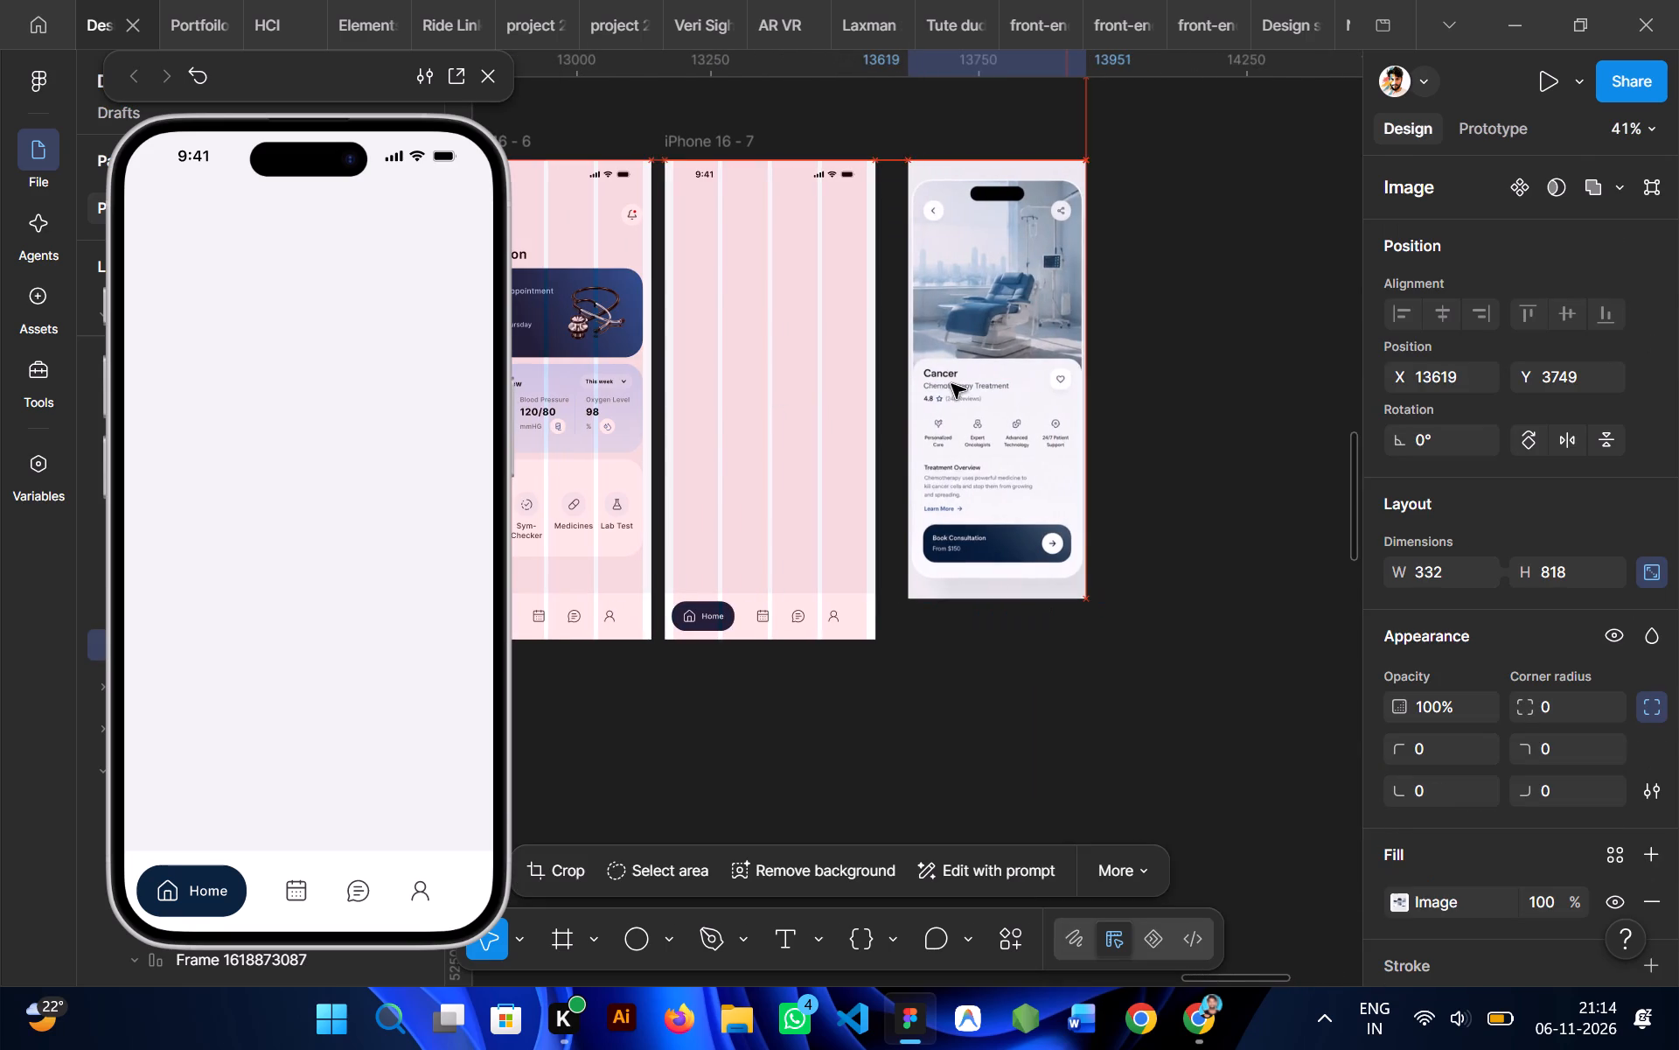
left_click_drag(951, 384, 935, 383)
left_click(1086, 385)
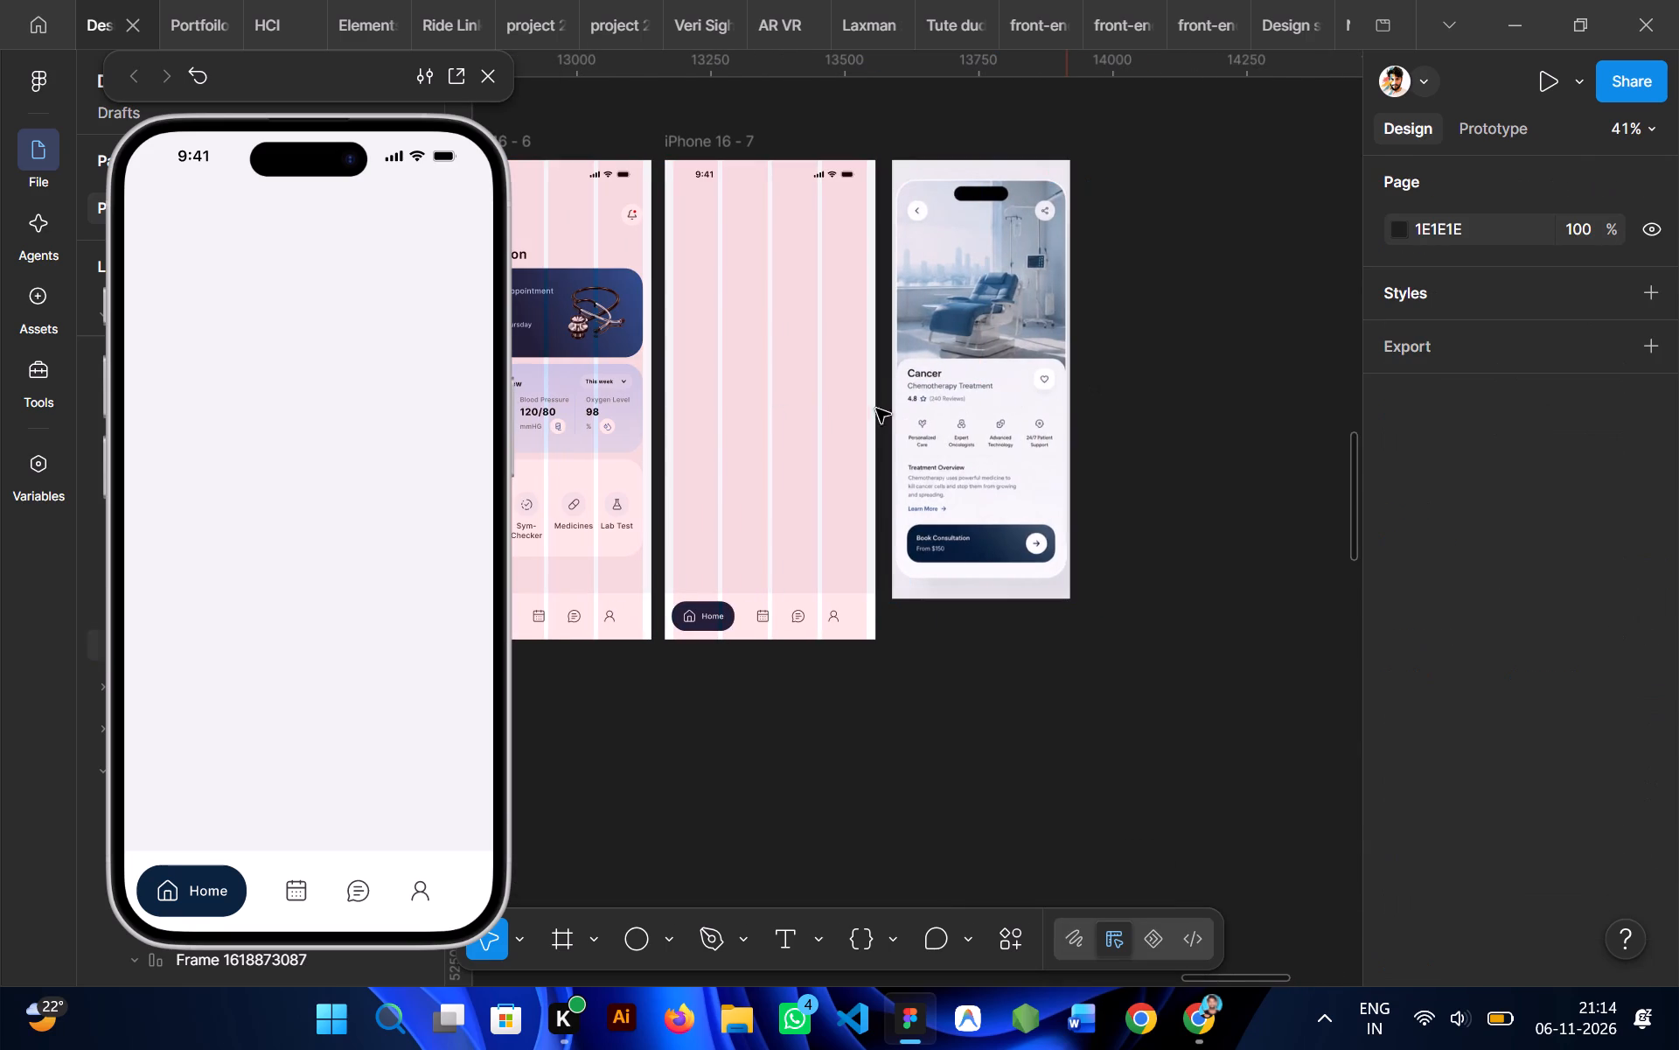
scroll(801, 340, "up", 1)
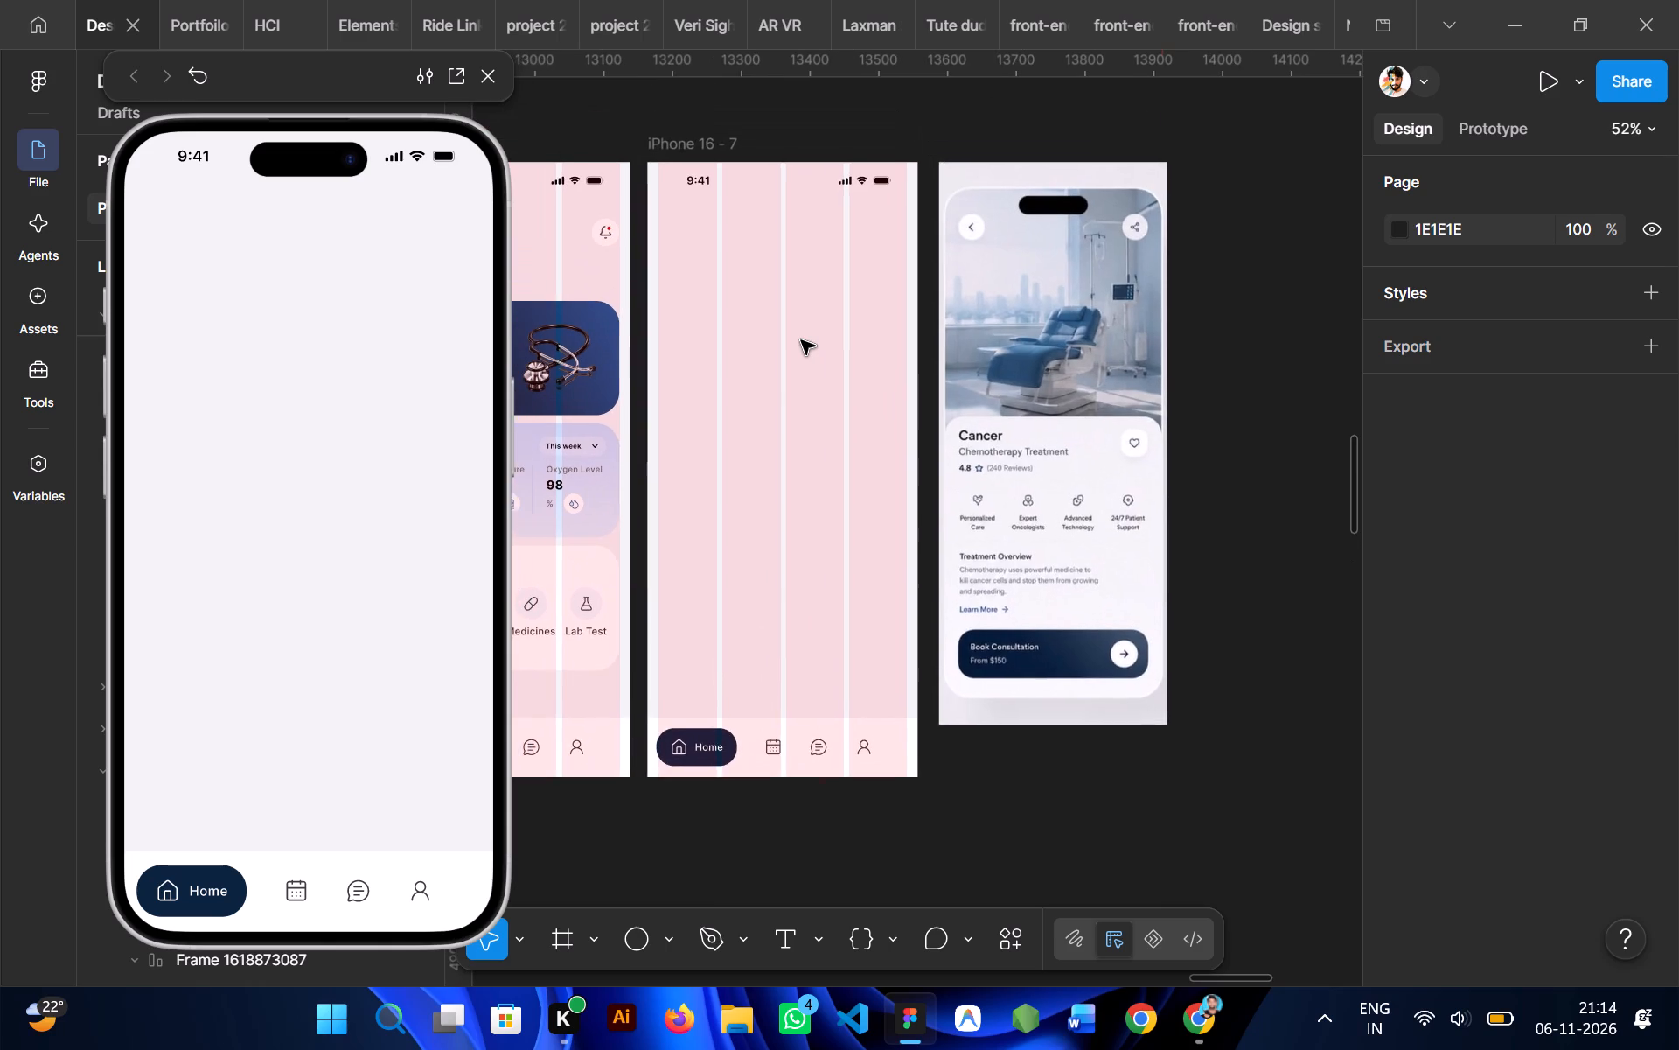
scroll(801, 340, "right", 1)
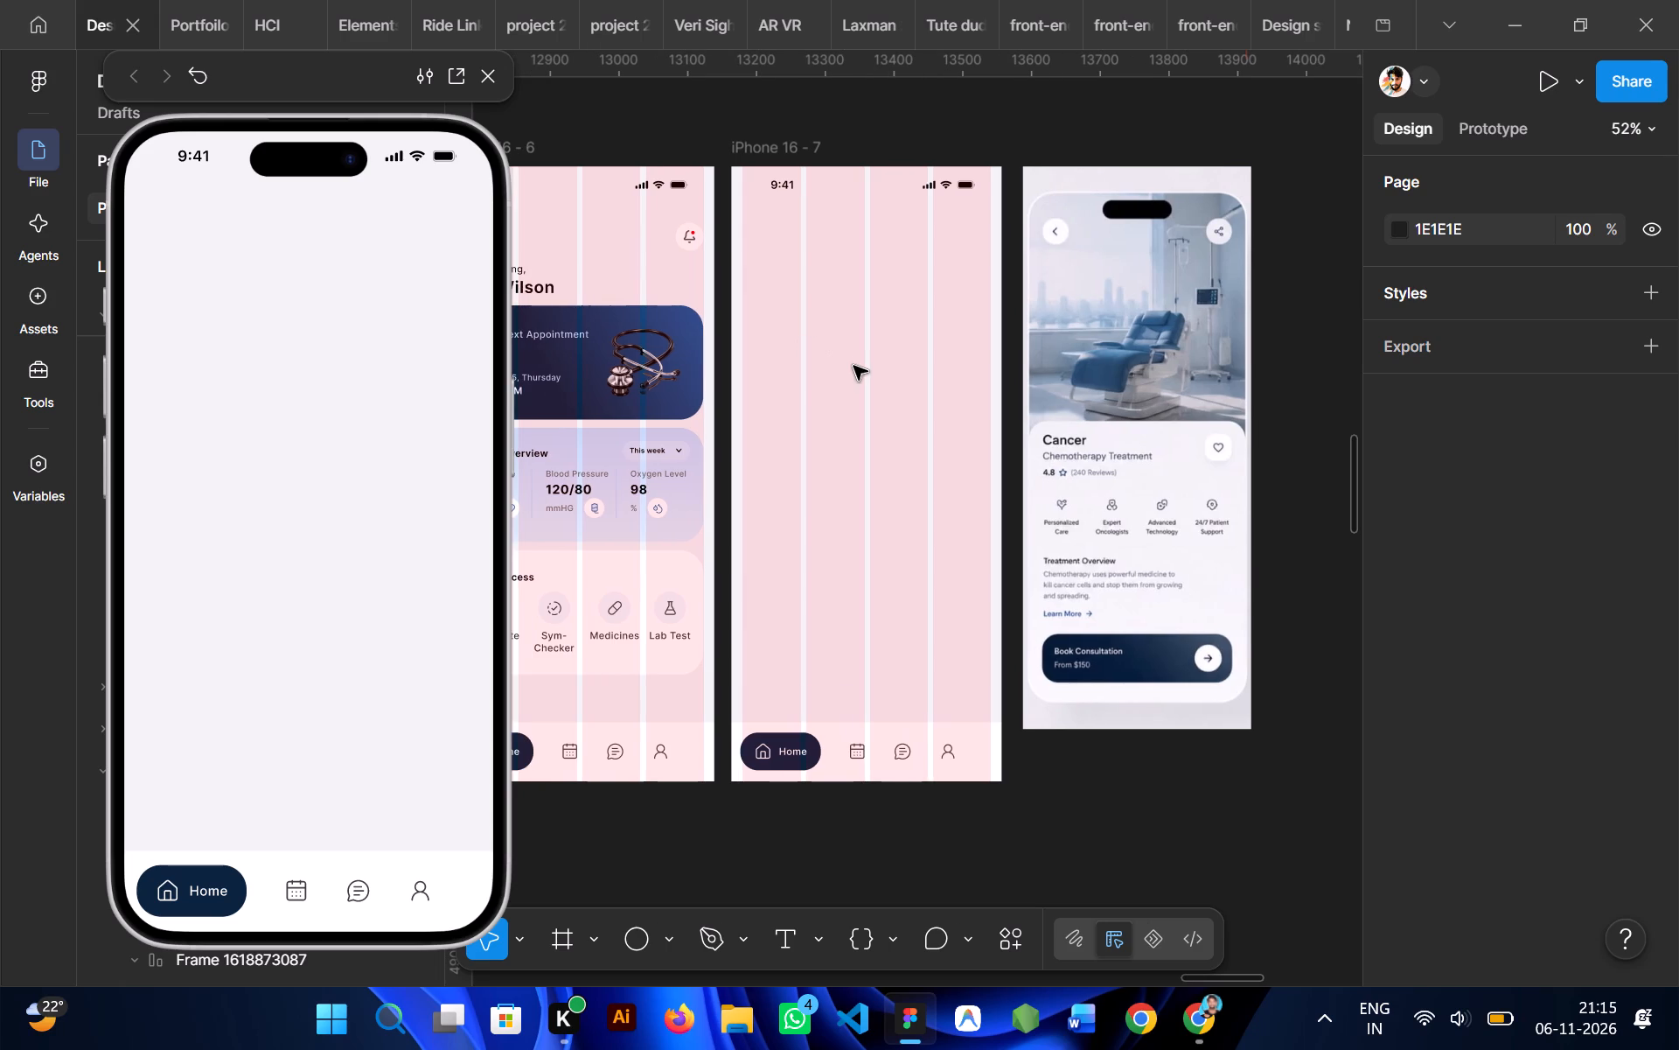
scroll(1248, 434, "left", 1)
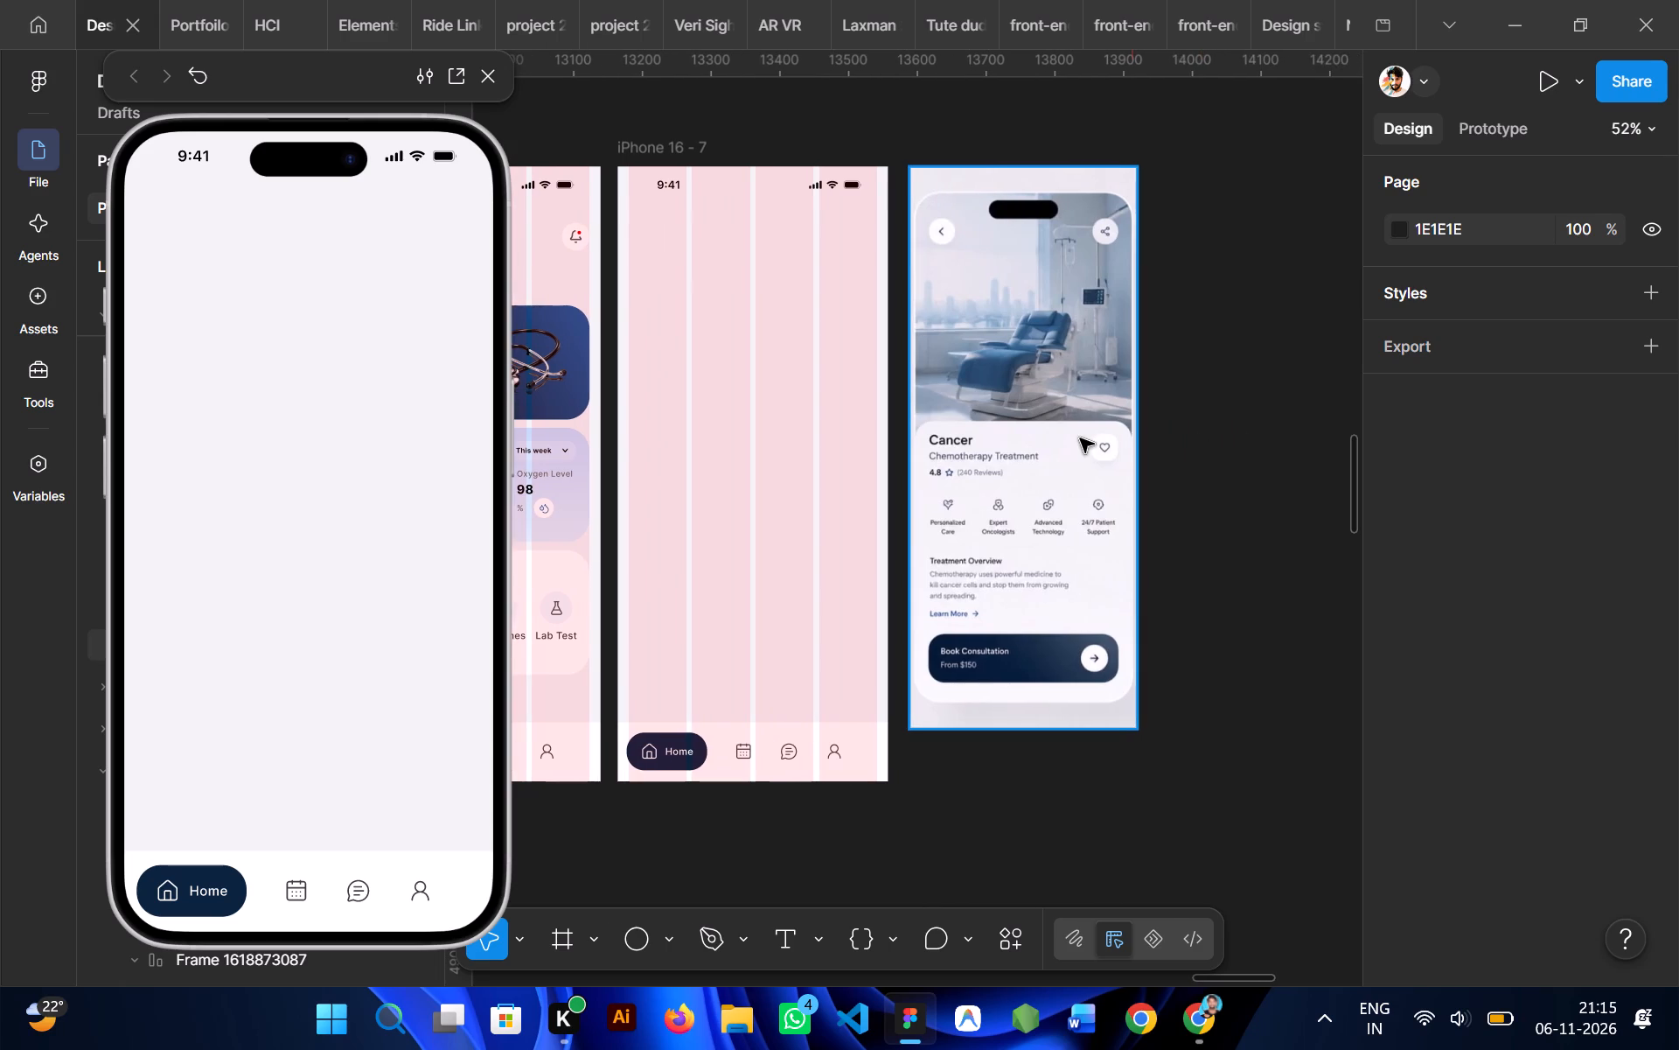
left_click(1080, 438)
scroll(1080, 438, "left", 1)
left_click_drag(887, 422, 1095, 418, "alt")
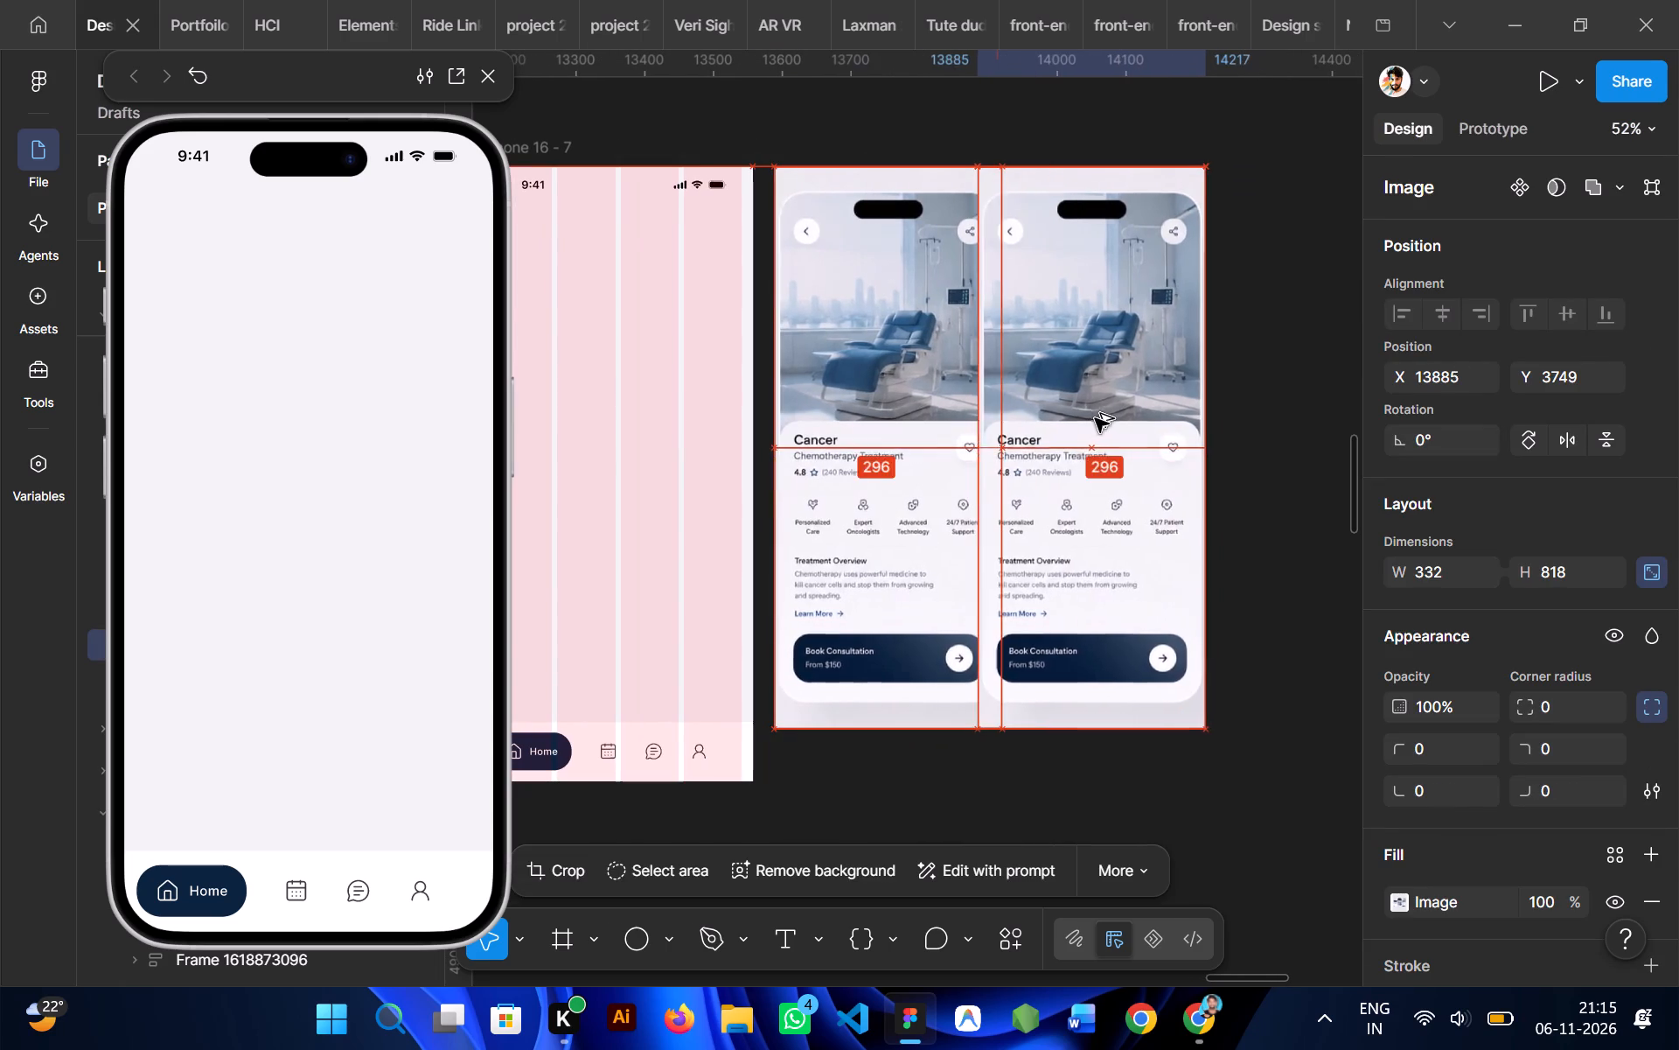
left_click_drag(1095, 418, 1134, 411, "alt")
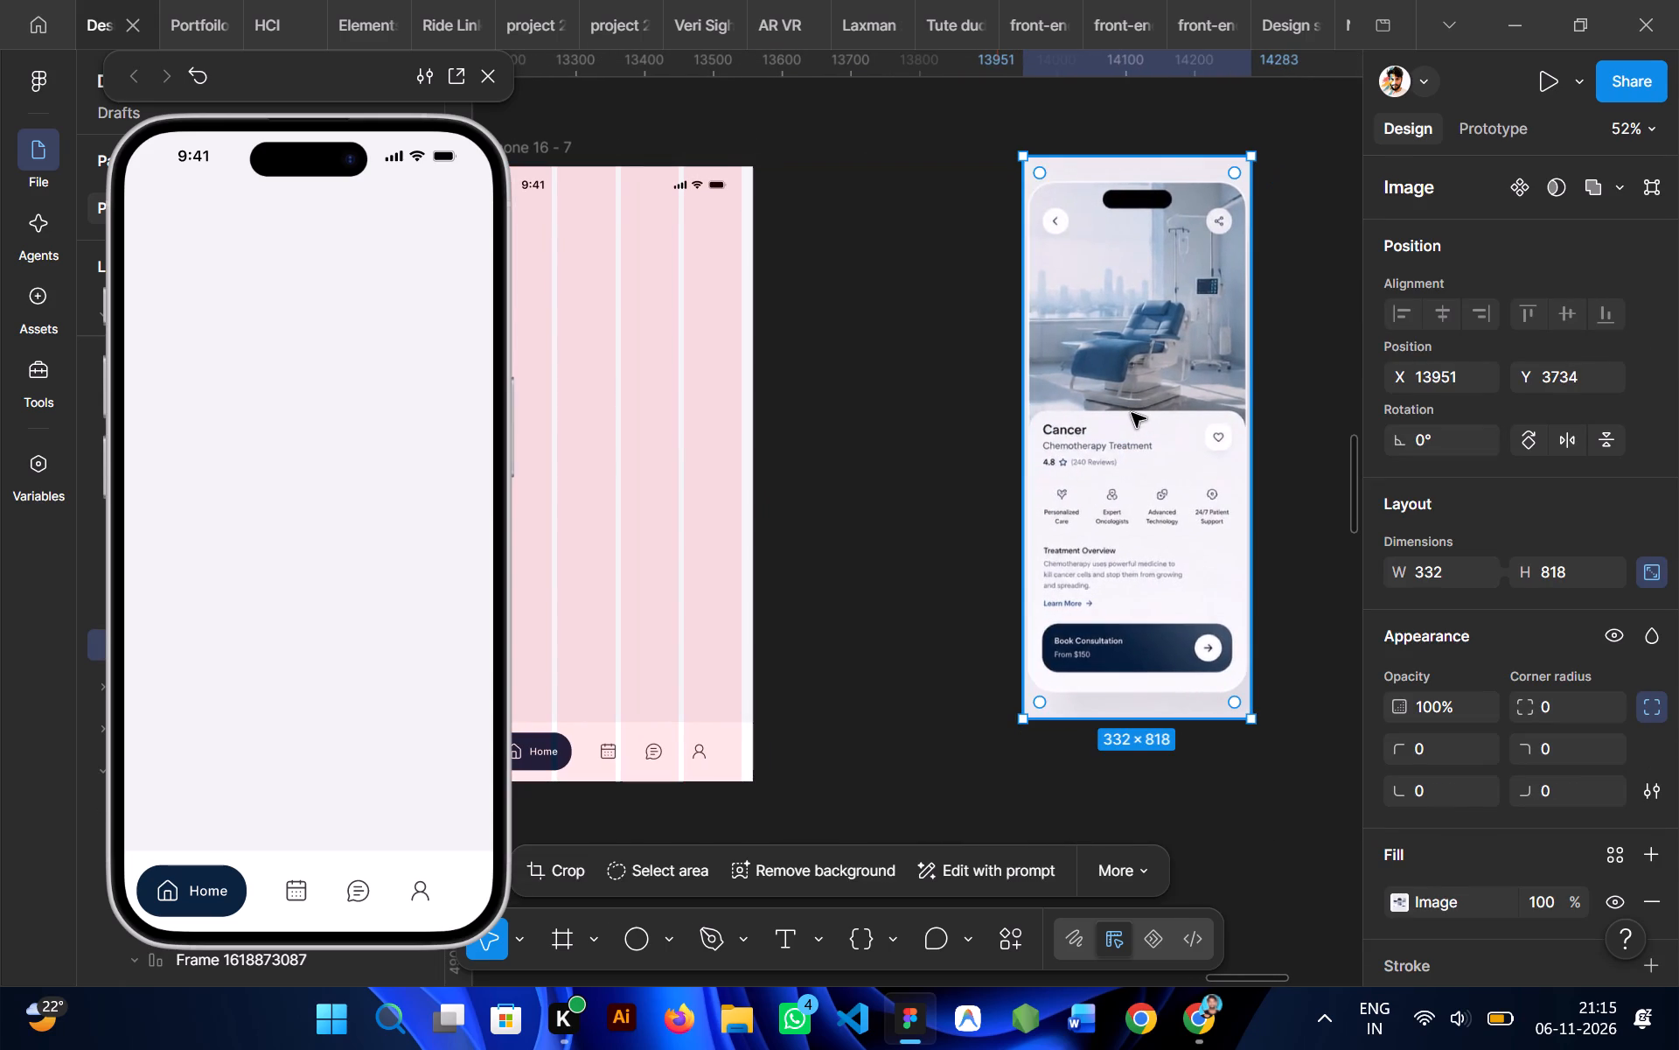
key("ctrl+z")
Duplicate the reference image into the empty canvas space beyond it, away from the phone screens.
left_click_drag(897, 421, 1162, 432, "alt")
Crop the duplicated reference image to just the treatment chair photo, about 332 × 252.
scroll(1162, 432, "left", 2)
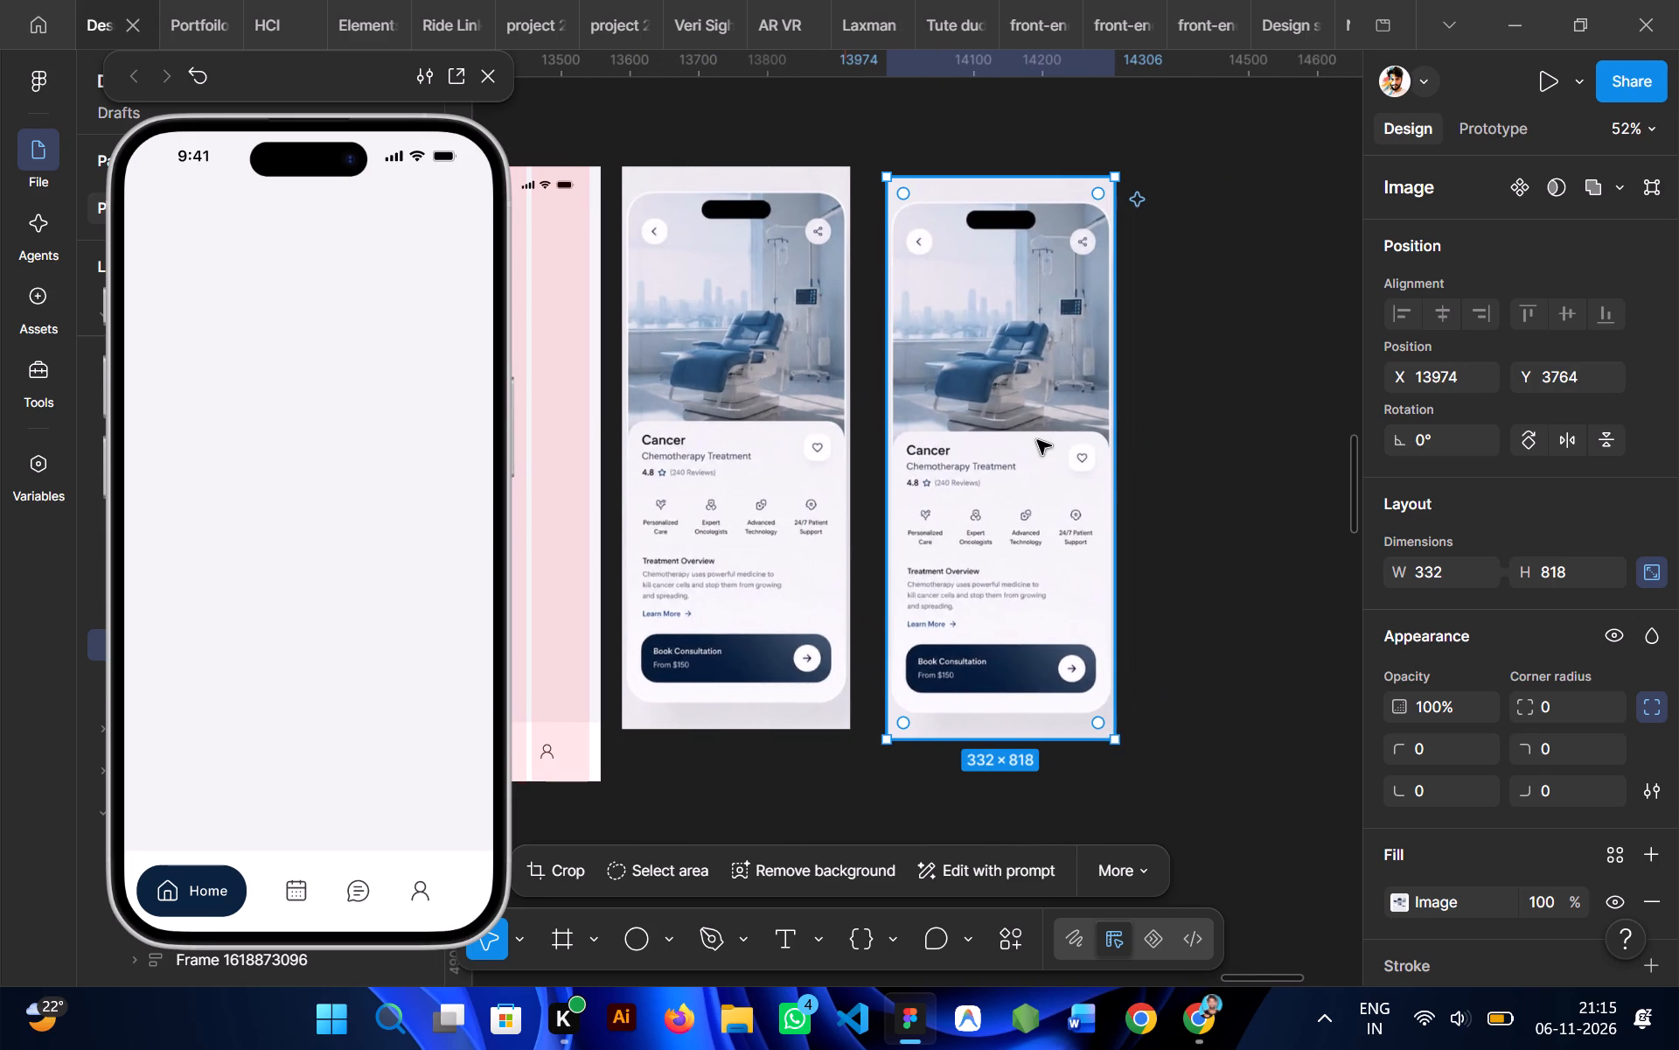
double_click(1037, 440)
scroll(951, 444, "left", 1)
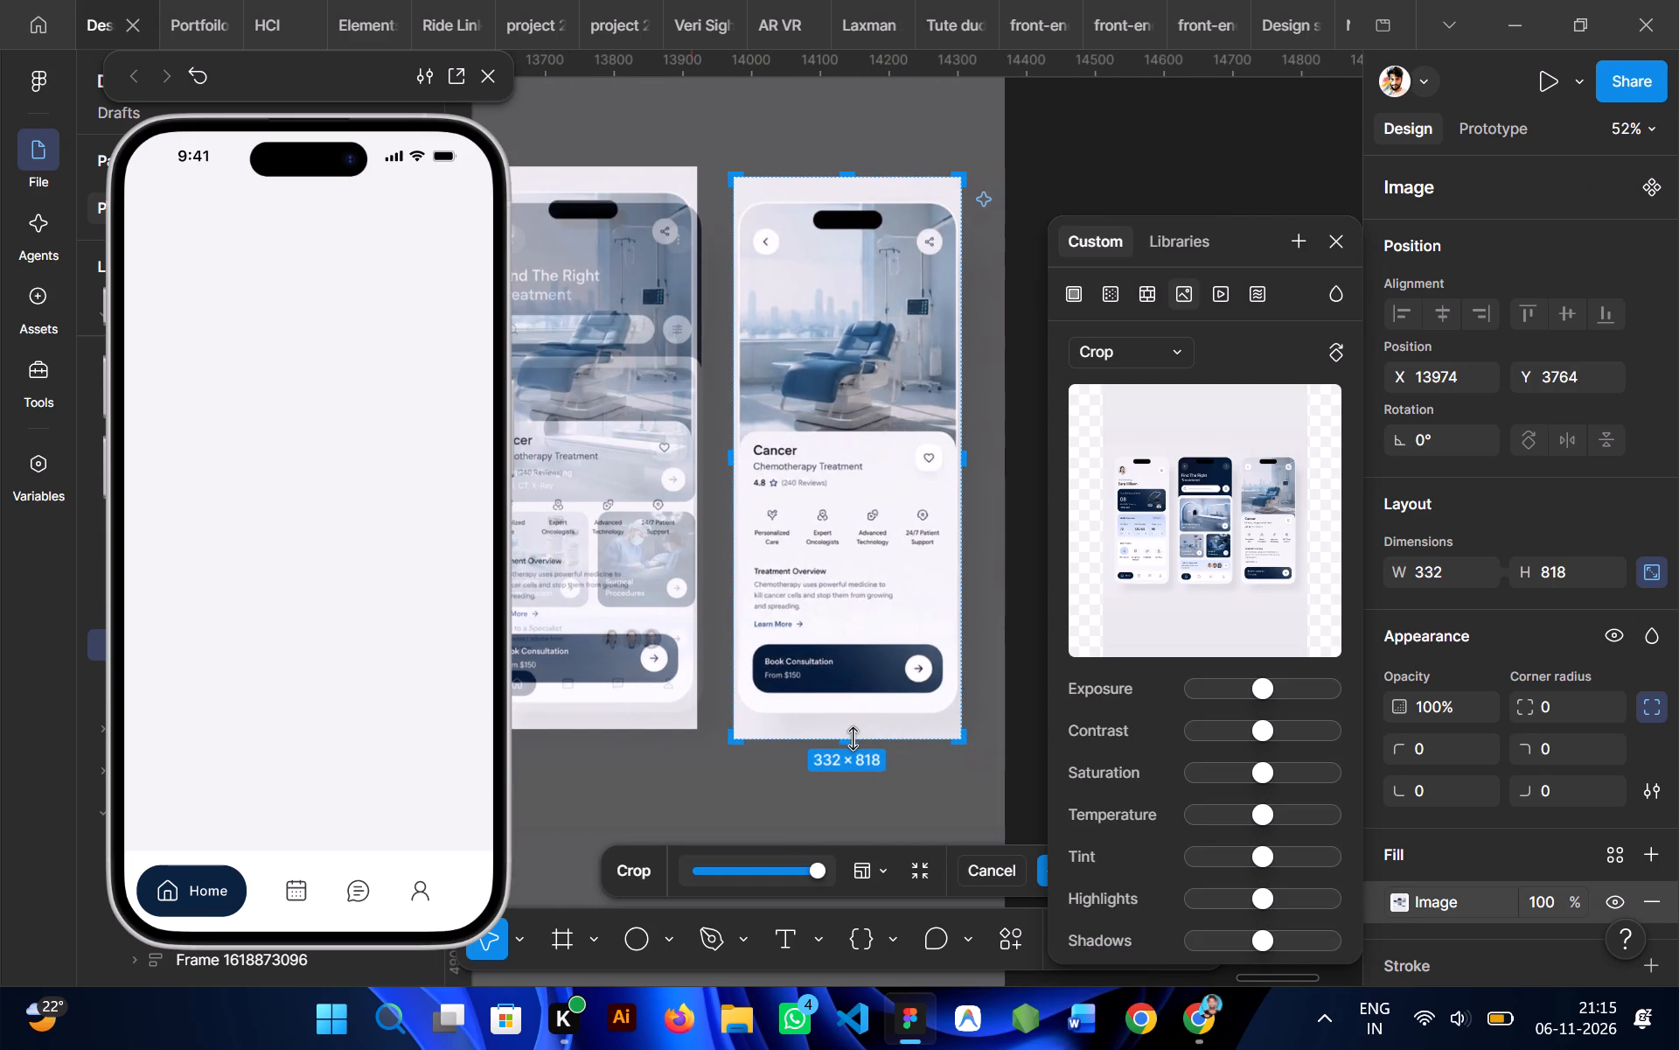
left_click_drag(850, 738, 841, 432)
left_click_drag(832, 176, 844, 255)
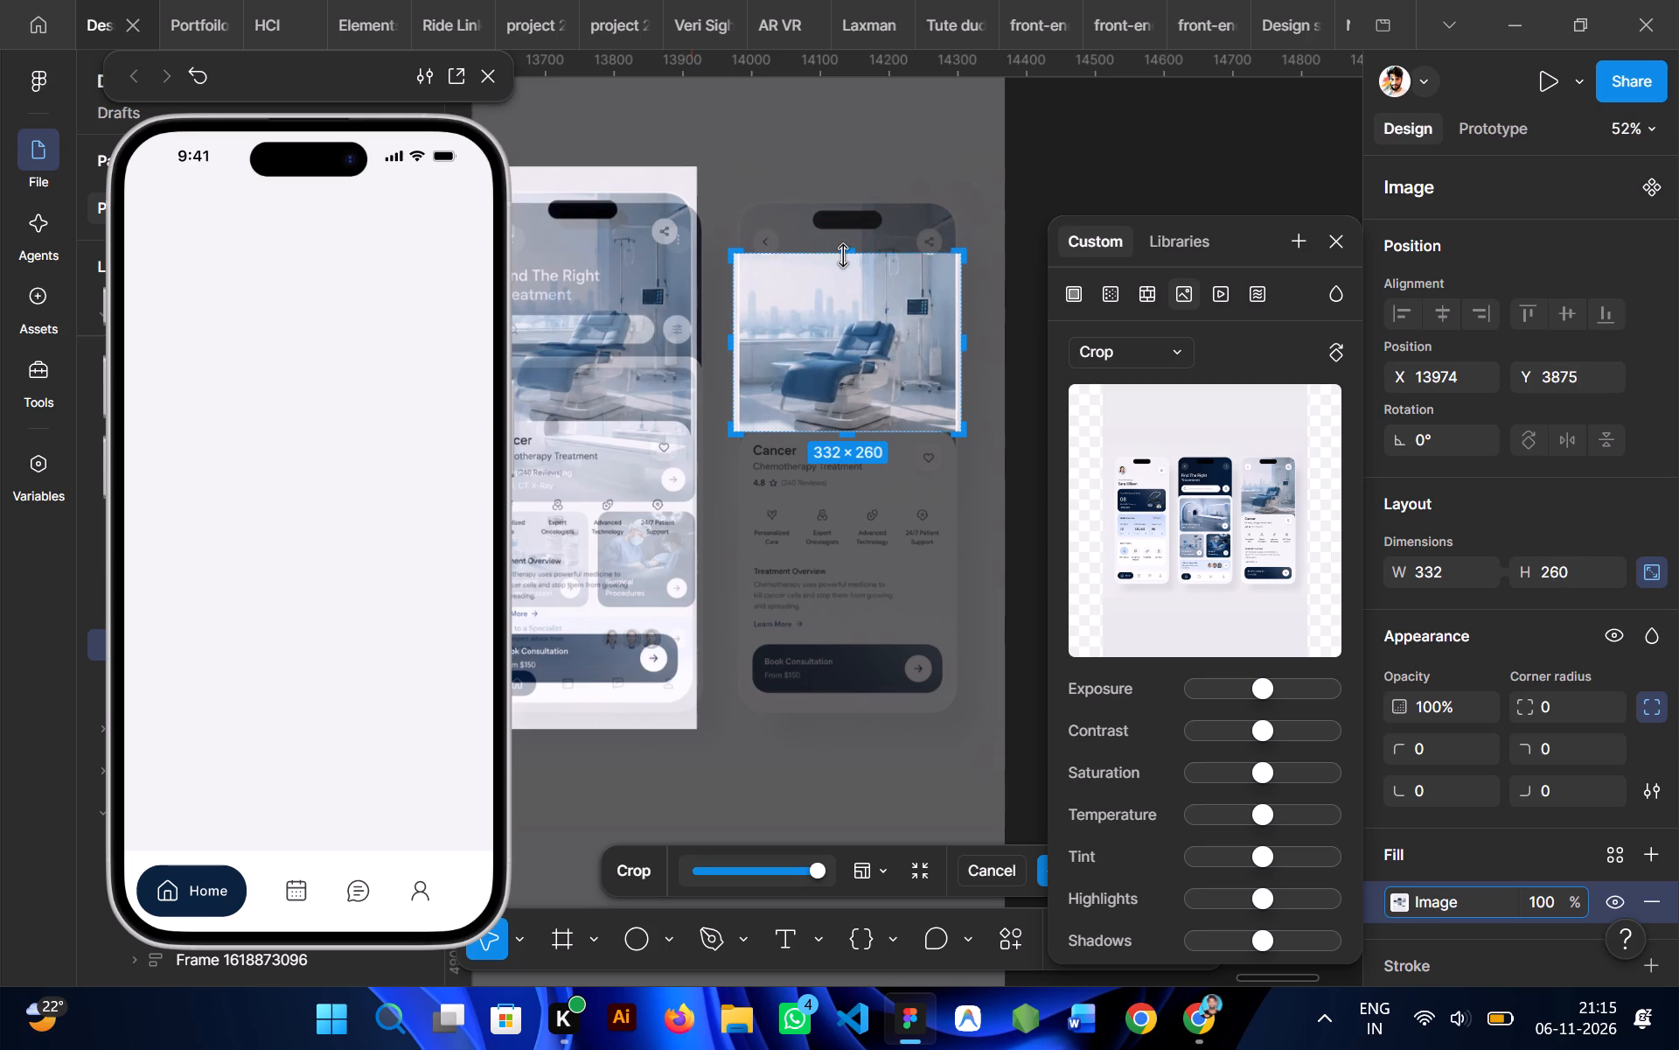
left_click_drag(844, 255, 844, 258)
left_click(1062, 194)
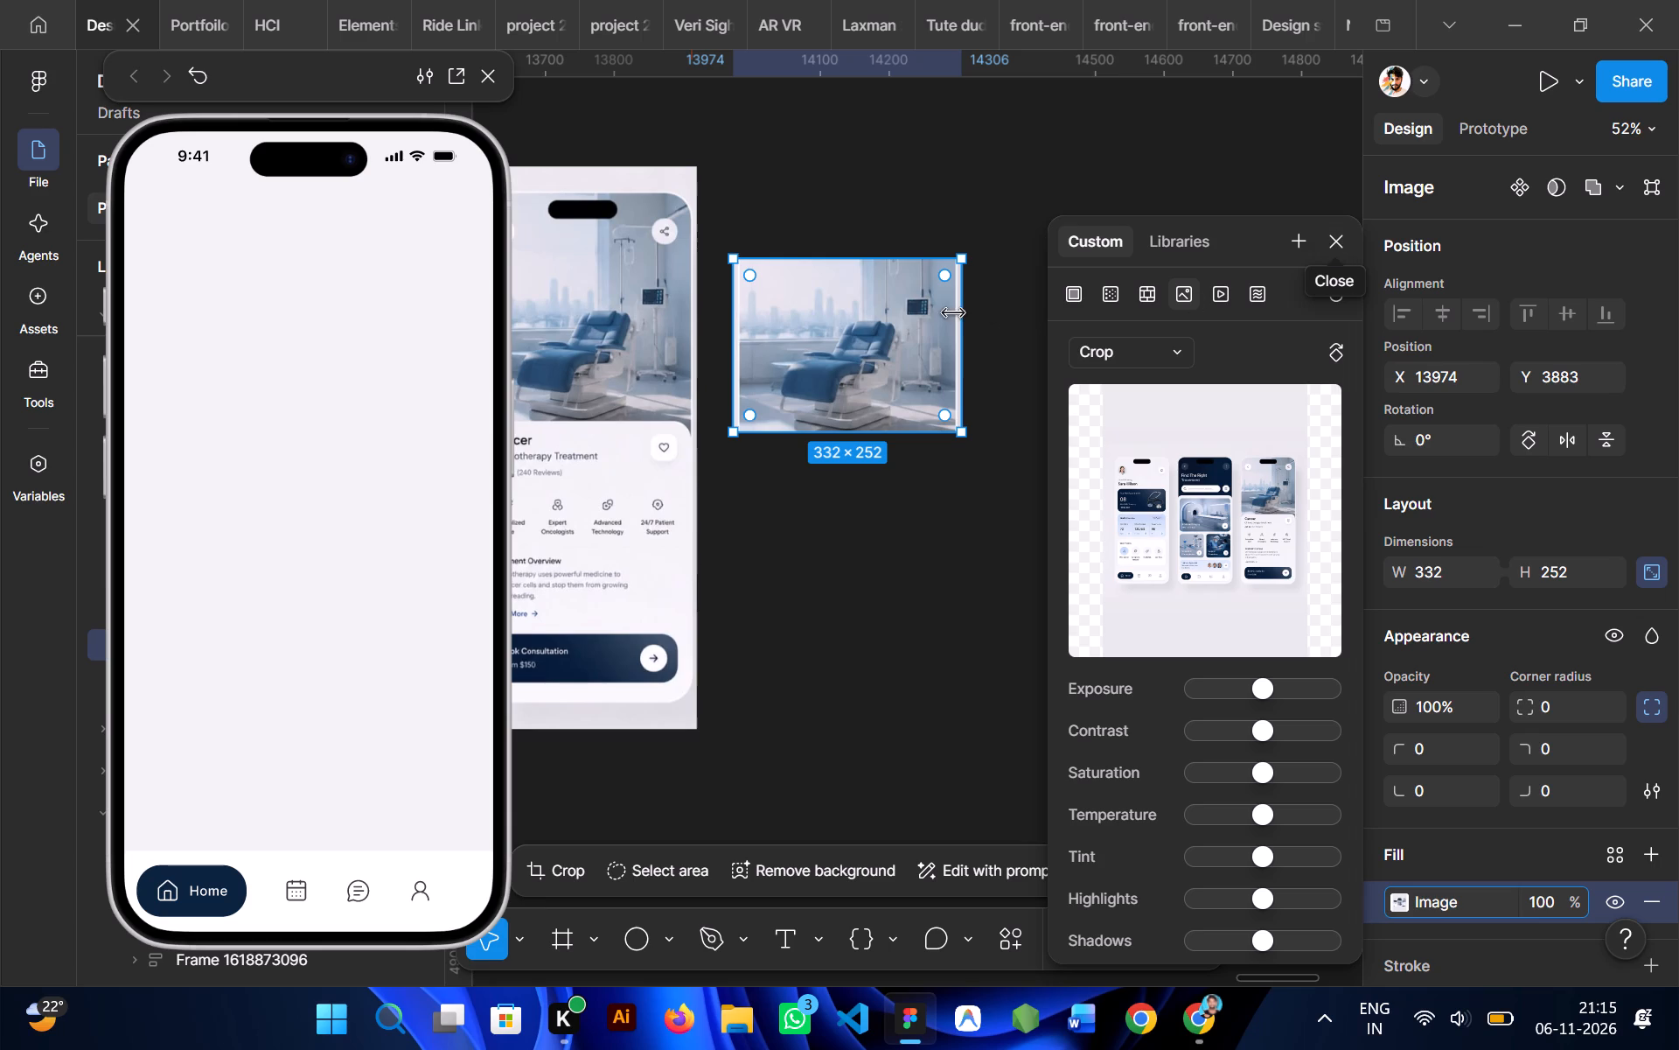
Edit the cropped chair photo with the AI prompt "make it HD".
left_click(986, 279)
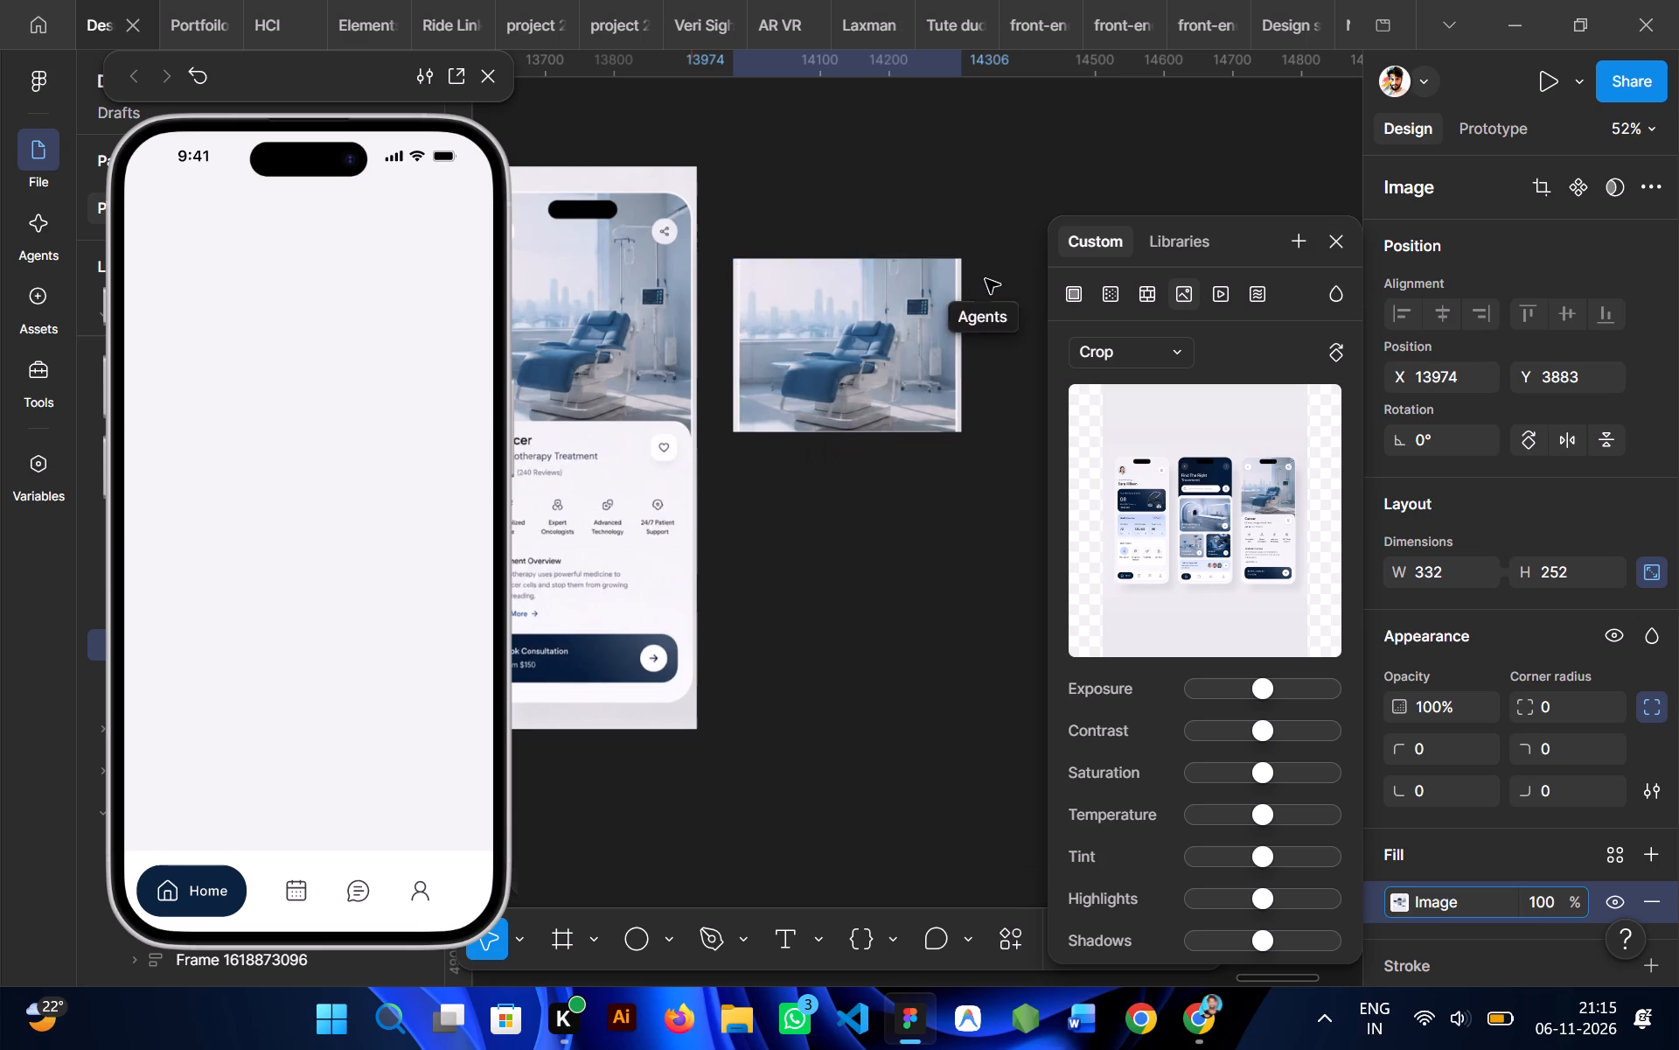
type("make it")
key("space")
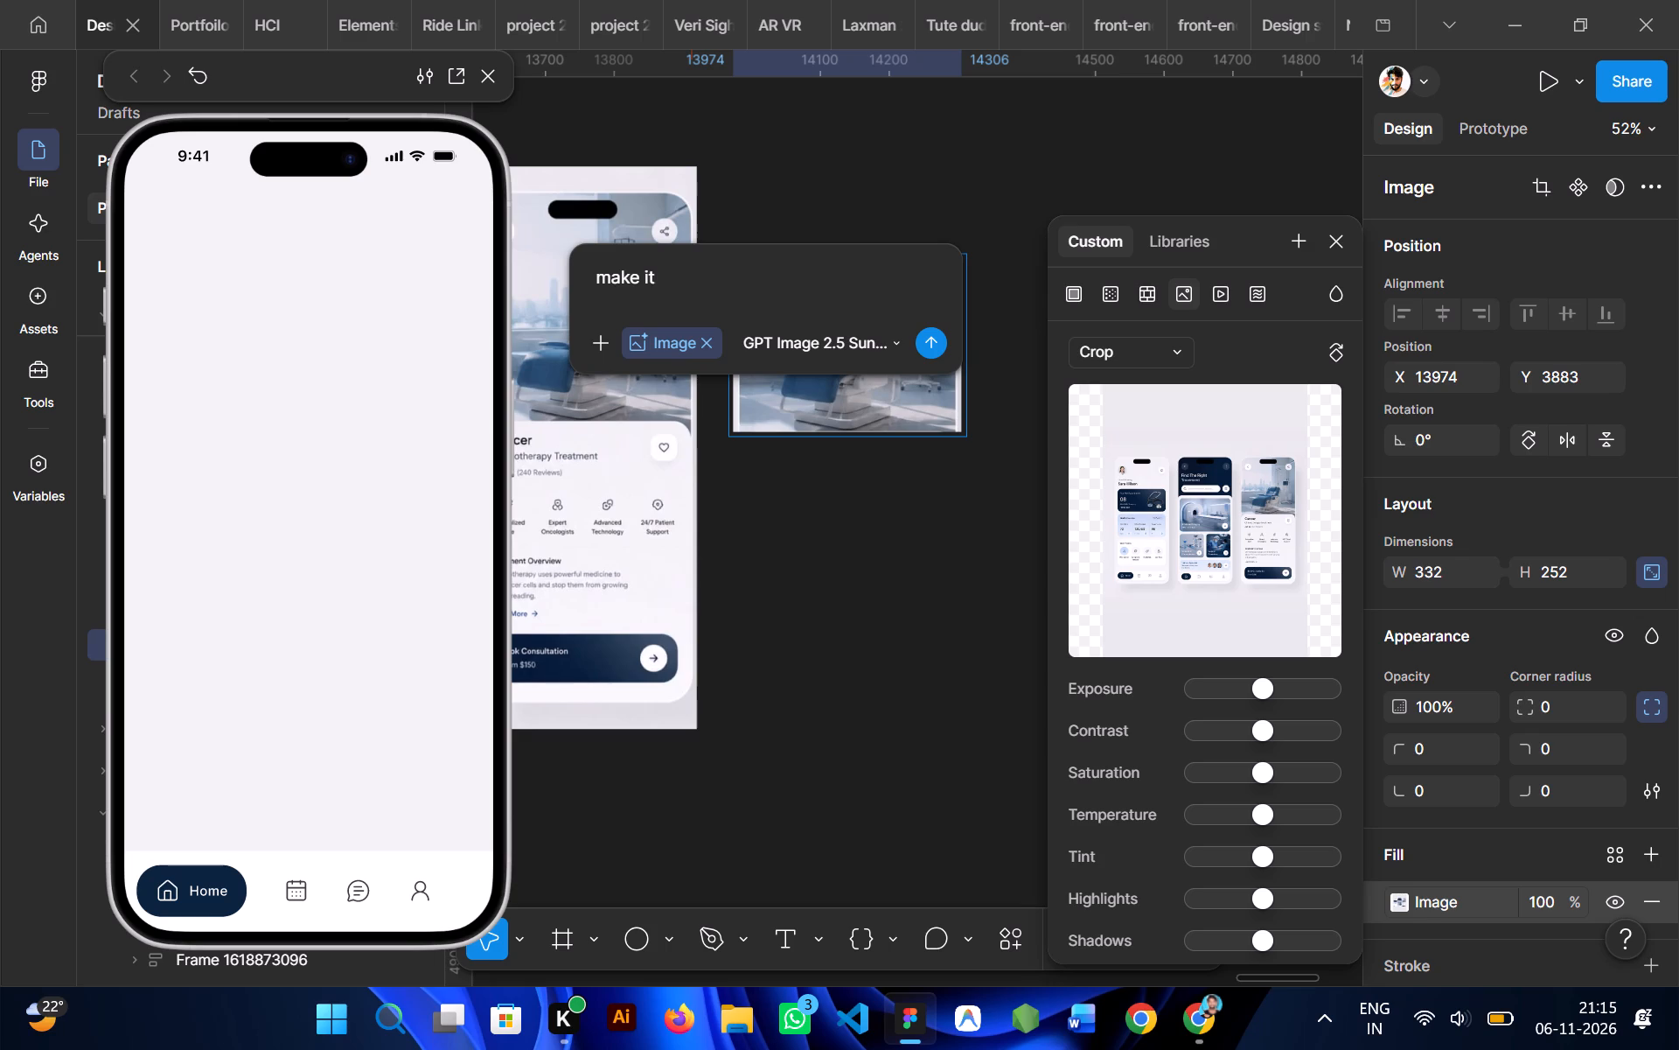
key("shift+h")
key("shift+d")
left_click(928, 335)
left_click(1334, 250)
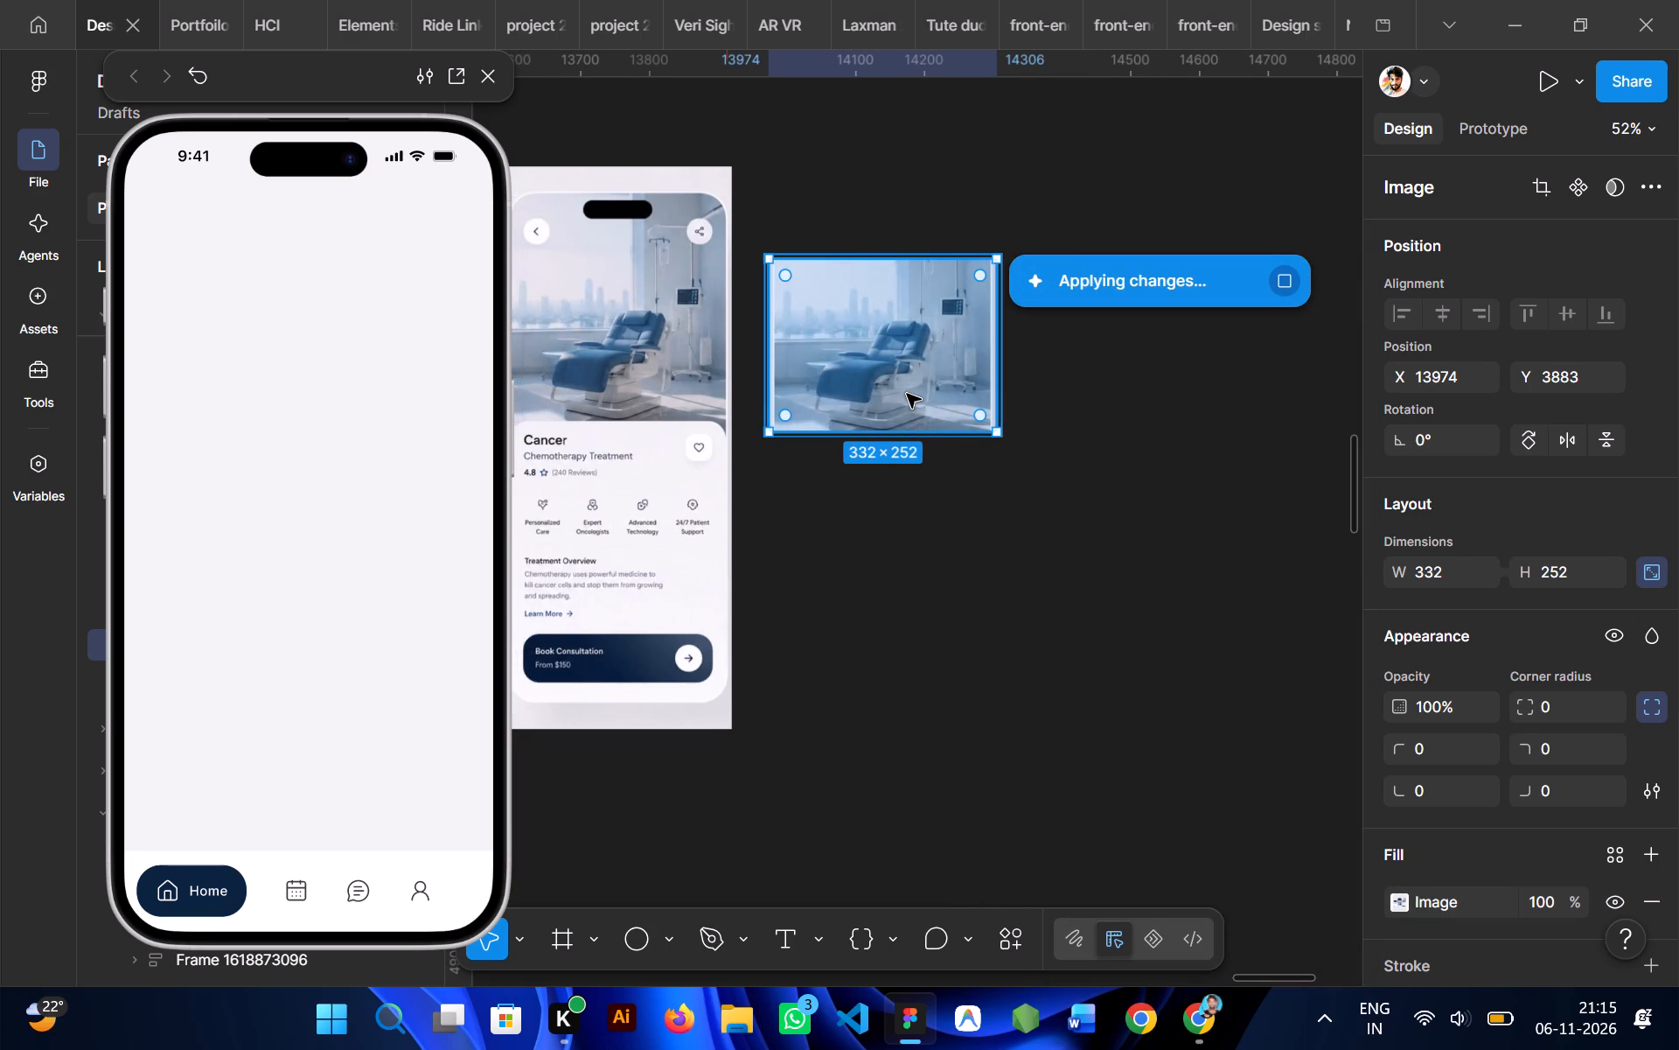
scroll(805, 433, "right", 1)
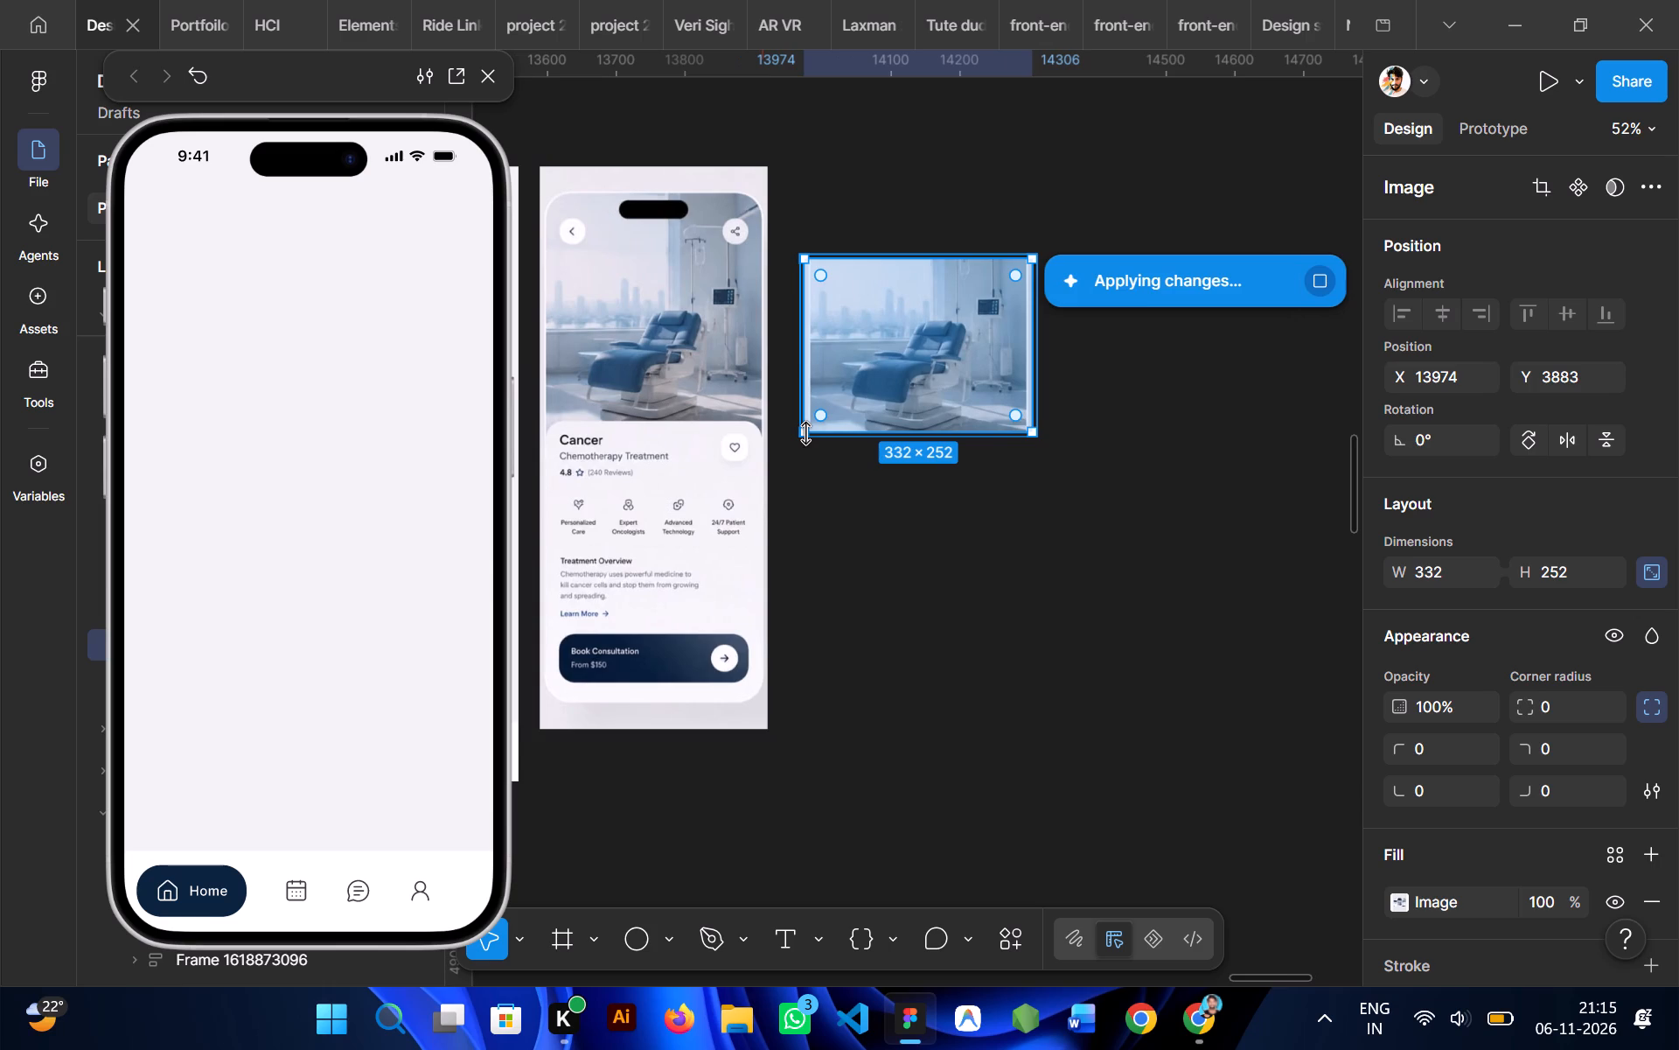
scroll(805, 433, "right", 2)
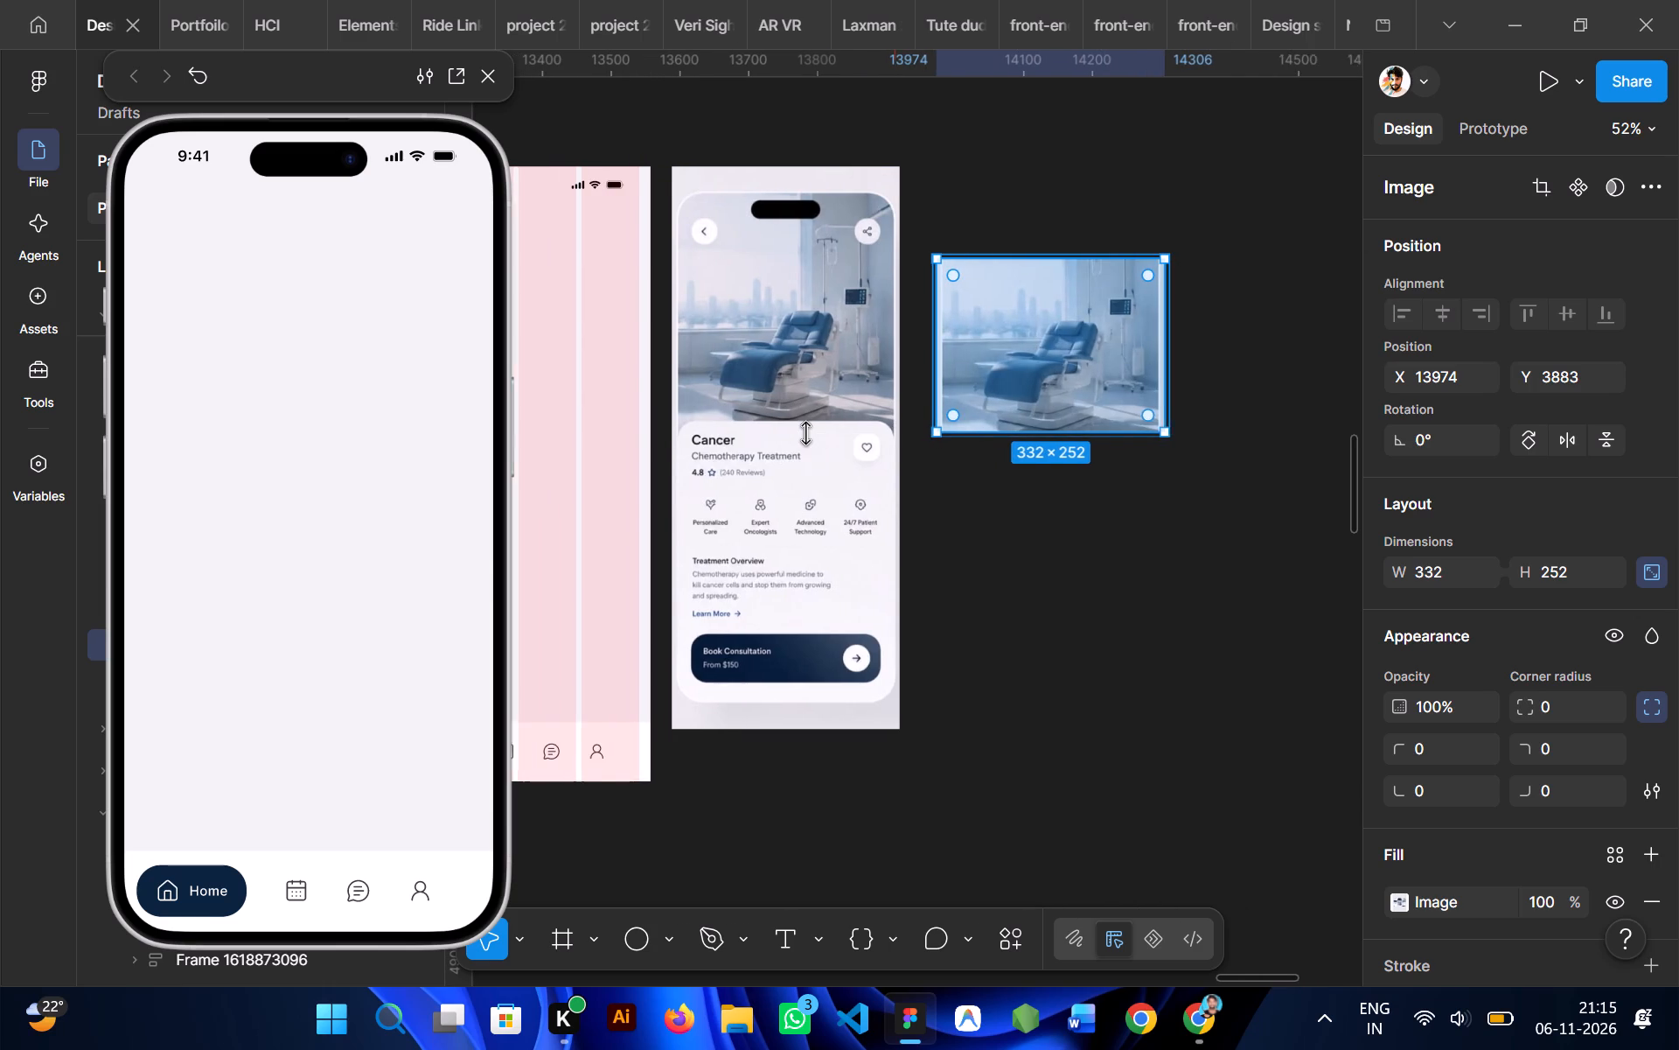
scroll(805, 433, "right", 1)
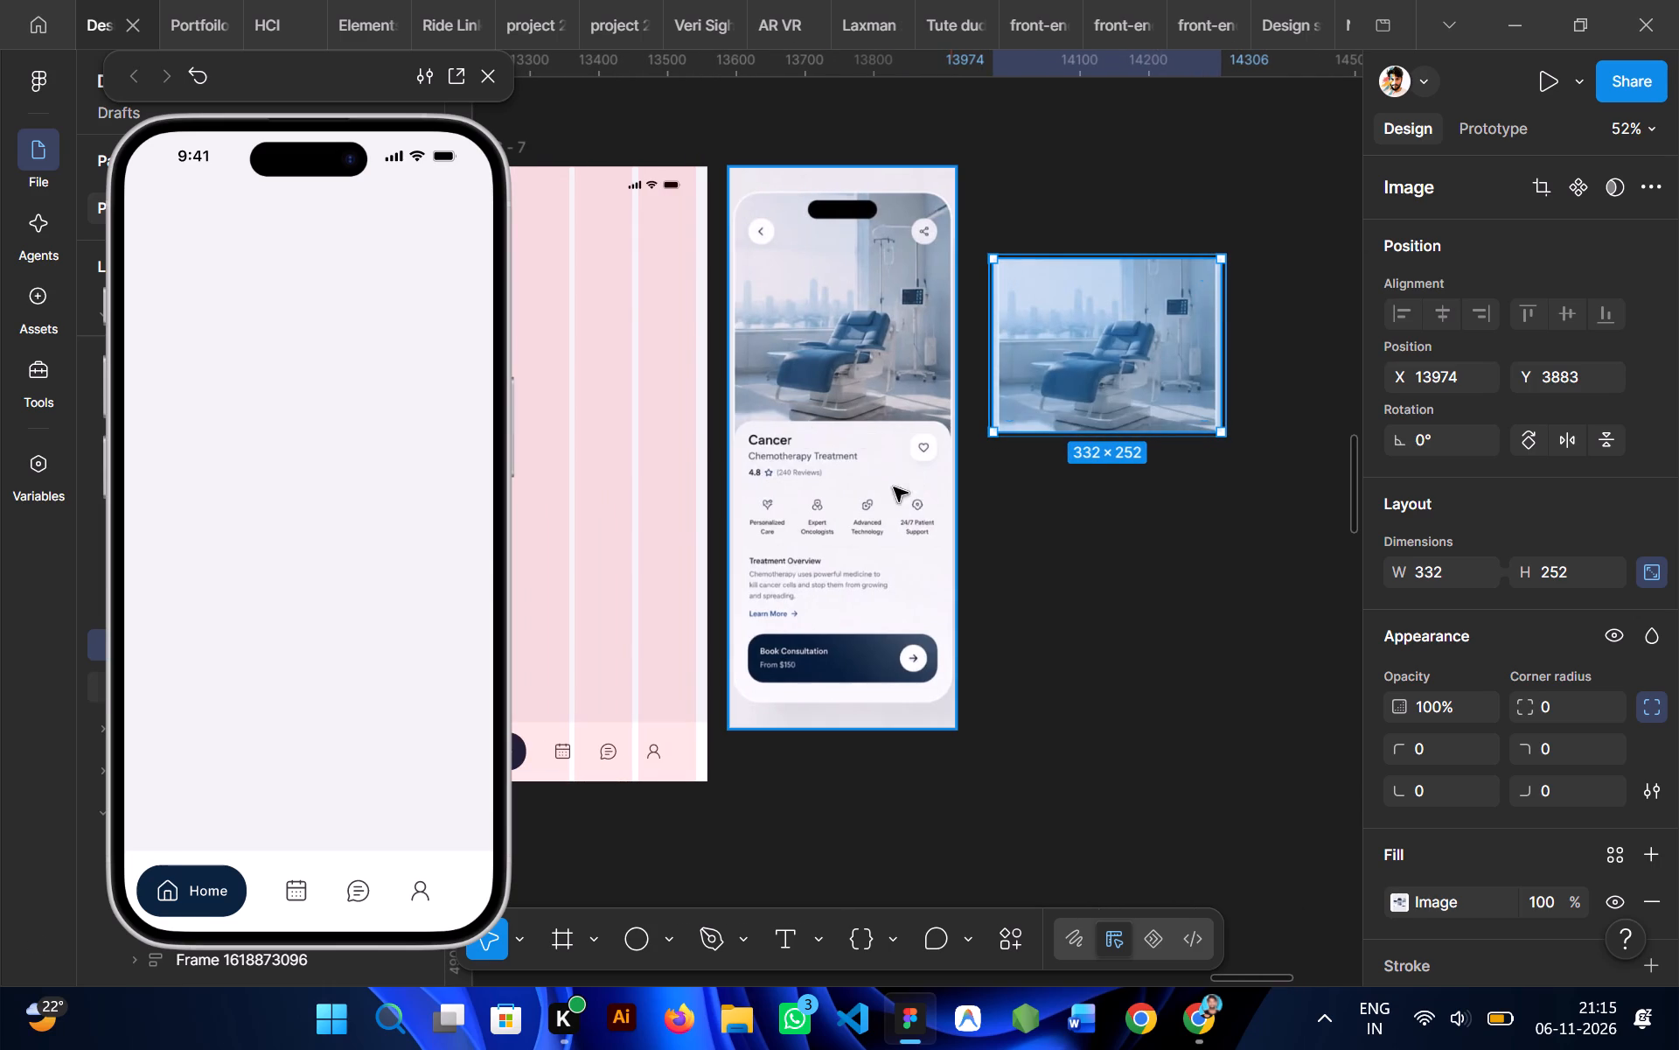
Combine the profile photo and notification bell on the iPhone 16 - 6 screen into one horizontal auto layout row.
scroll(785, 493, "right", 1)
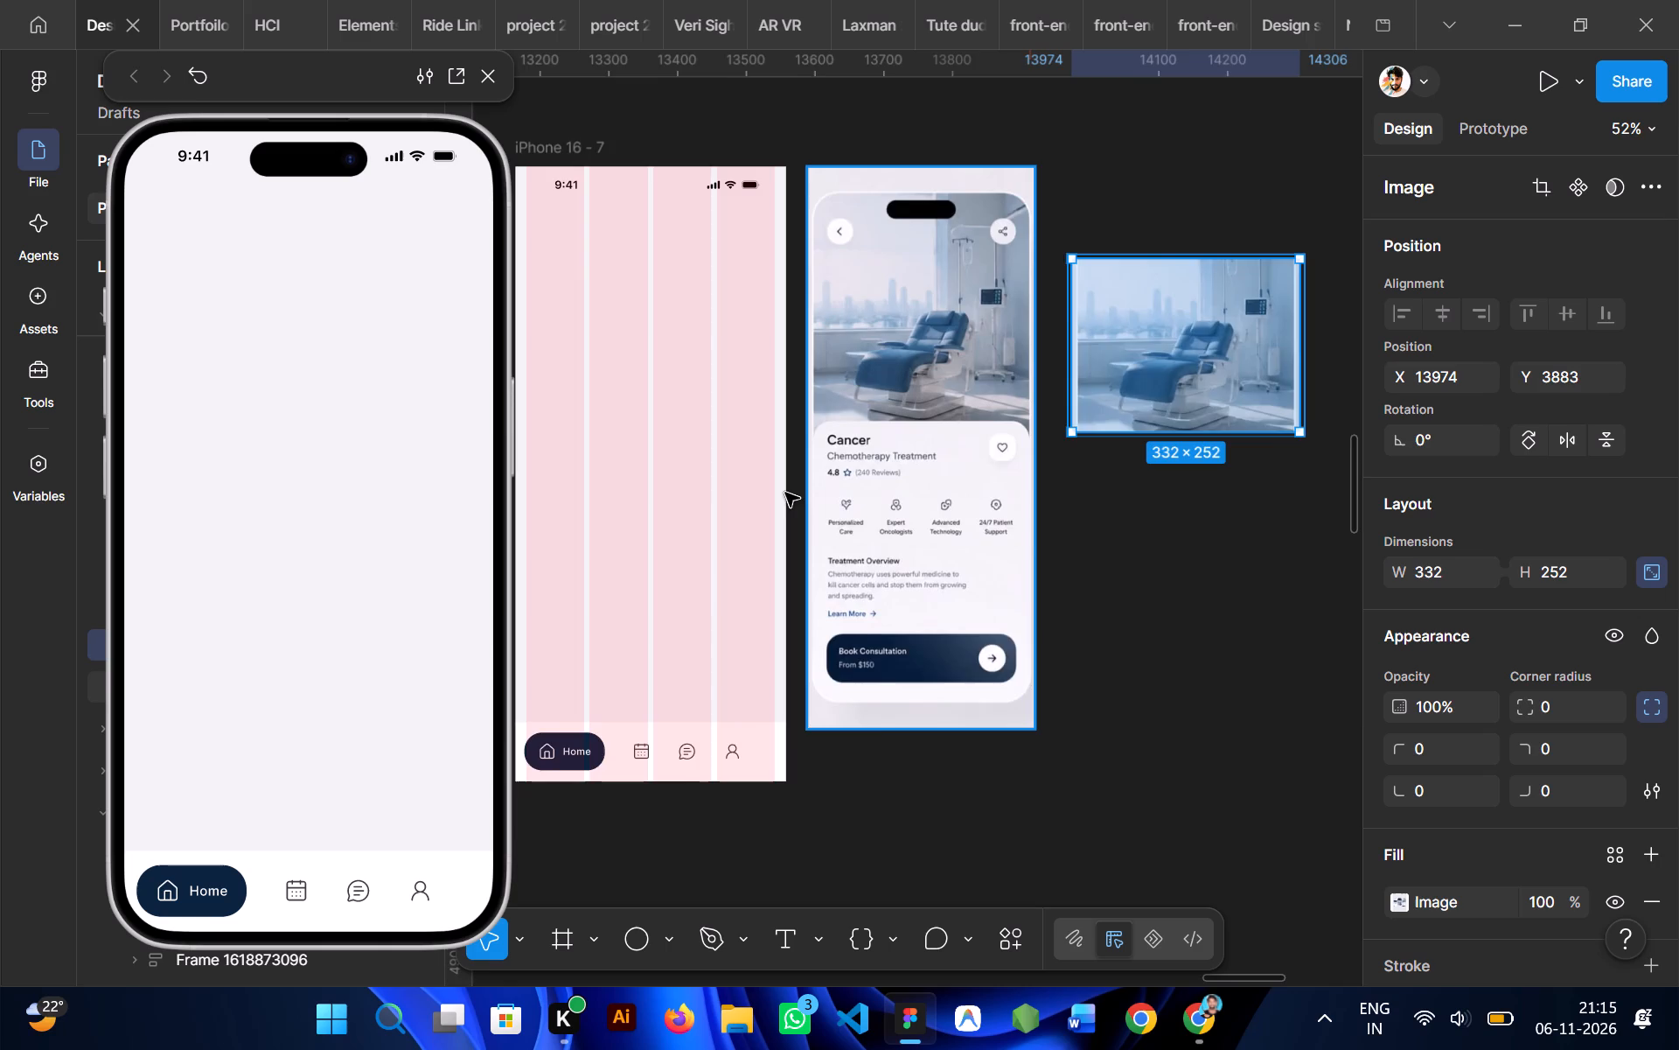
scroll(785, 493, "right", 2)
left_click(888, 230)
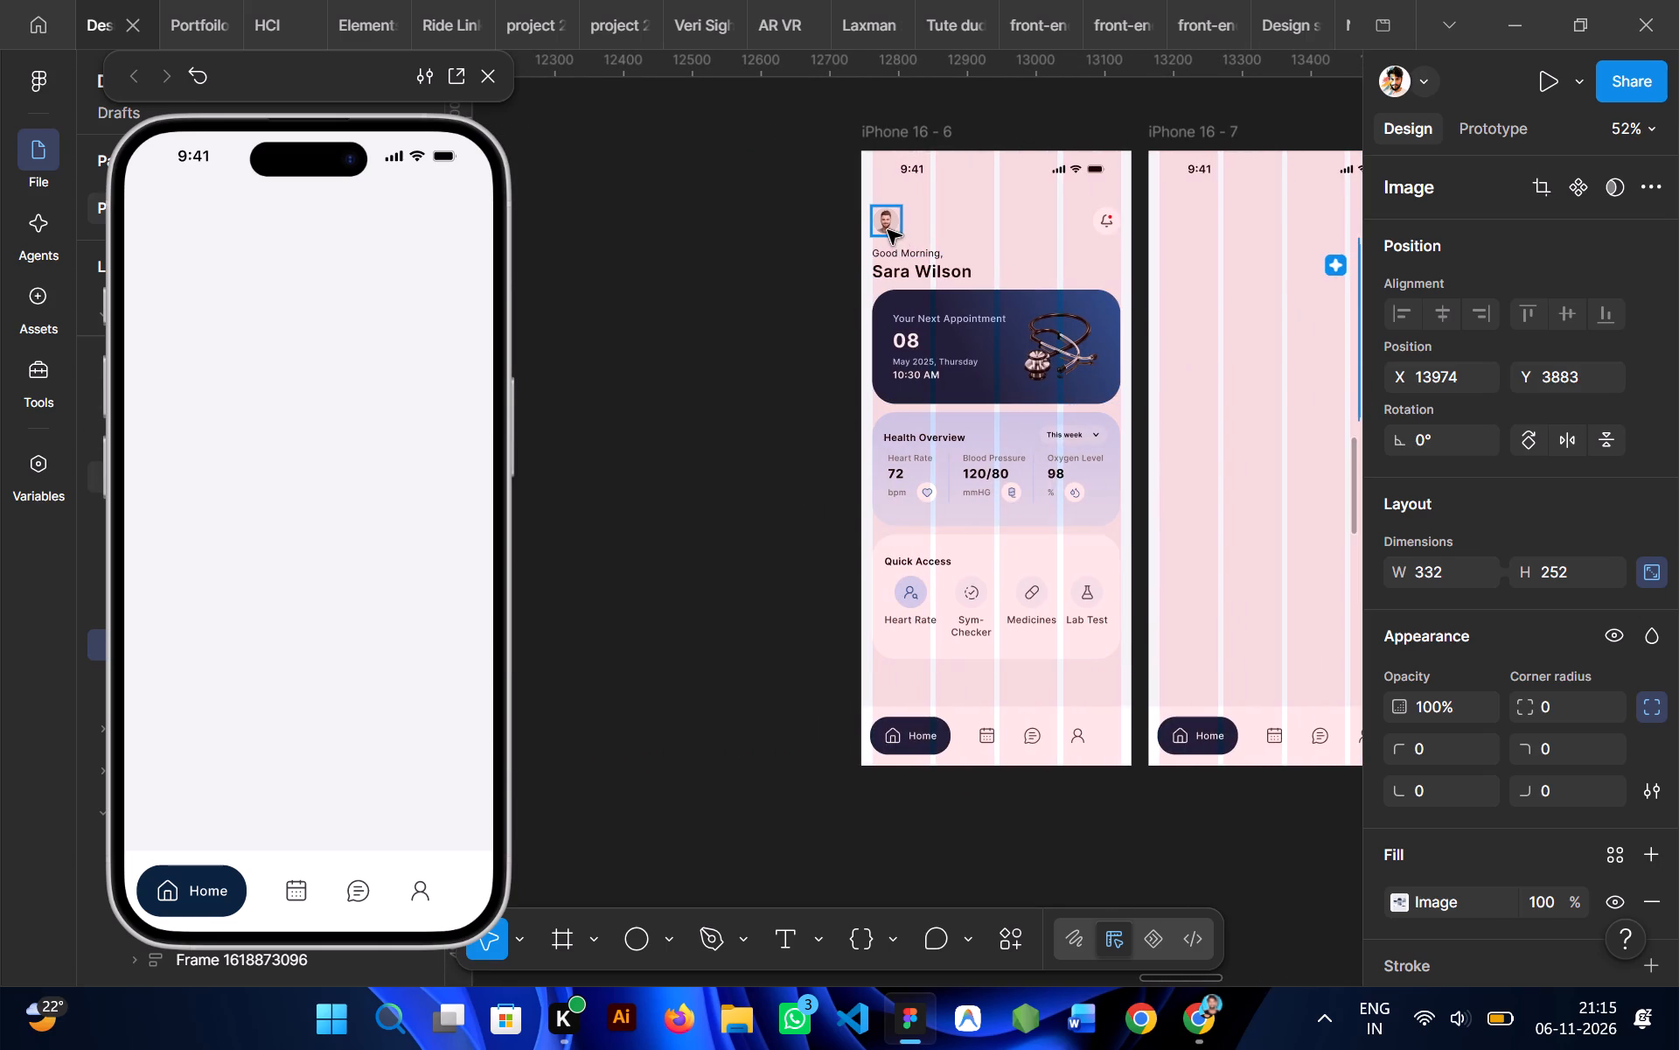
left_click(1106, 233, "shift")
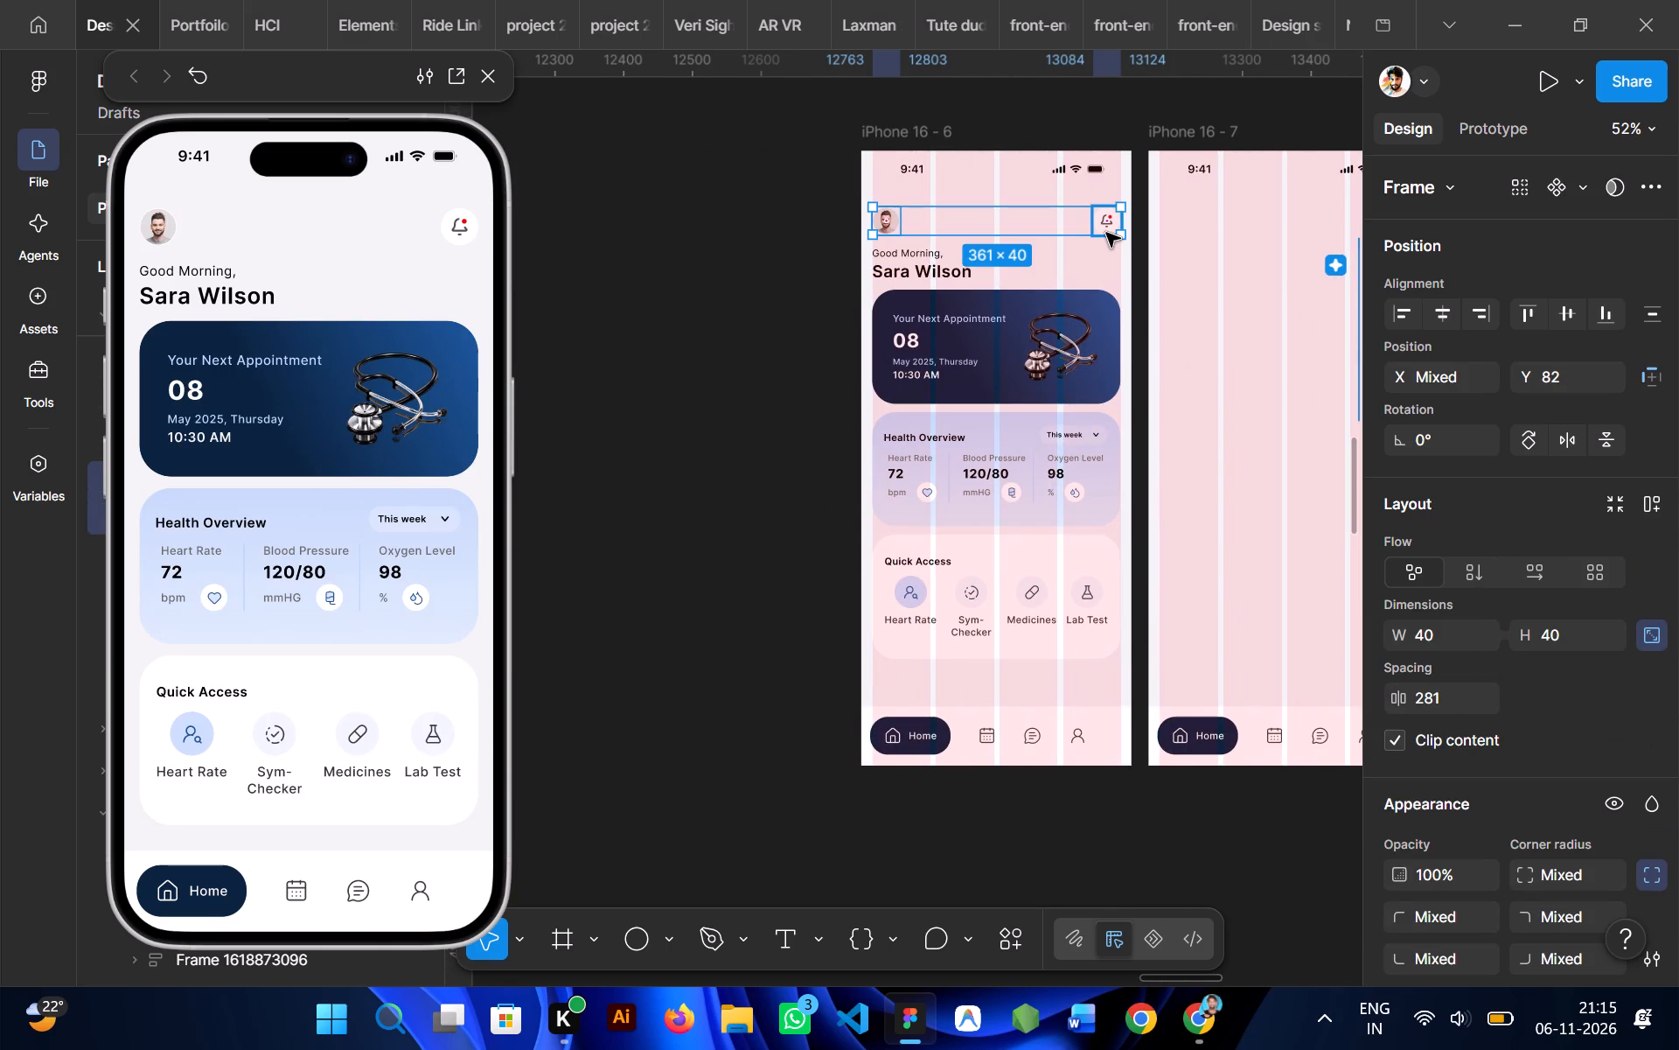
key("shift+a")
Duplicate the profile and bell row onto the iPhone 16 - 7 screen and centre it horizontally, at about Y 107.
scroll(1106, 233, "left", 1)
scroll(914, 239, "left", 1)
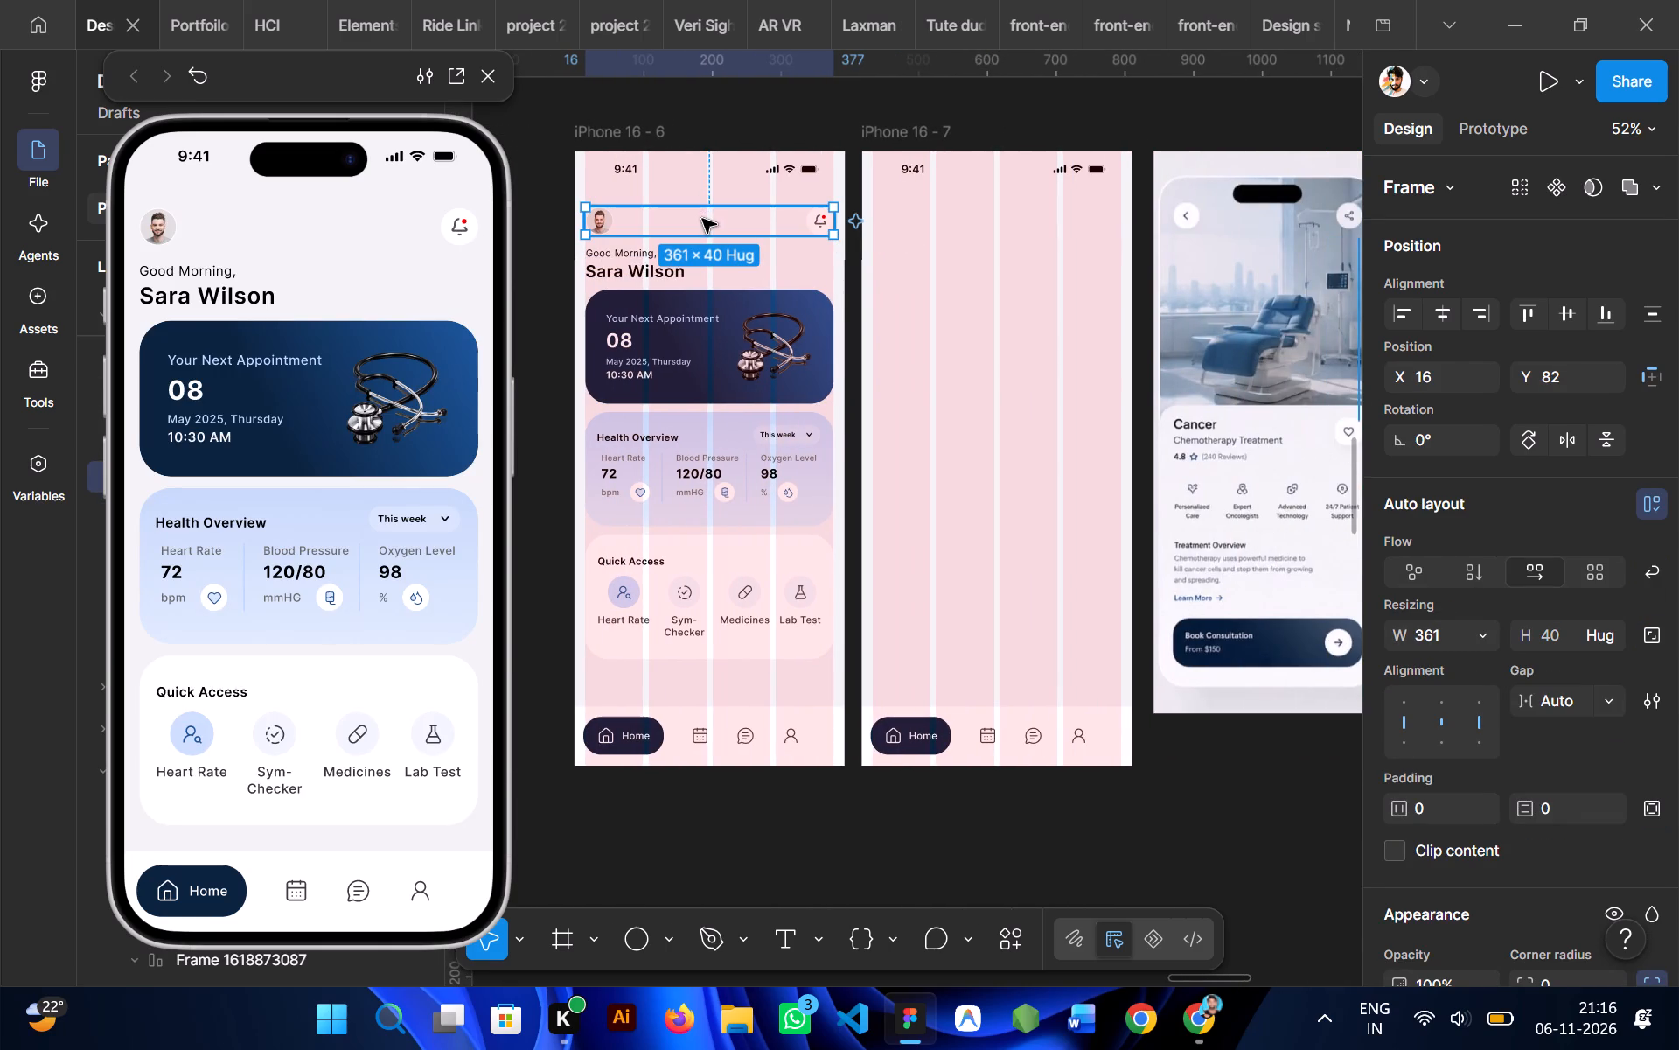
left_click_drag(702, 219, 993, 236, "alt")
scroll(993, 236, "left", 1)
left_click(1432, 305)
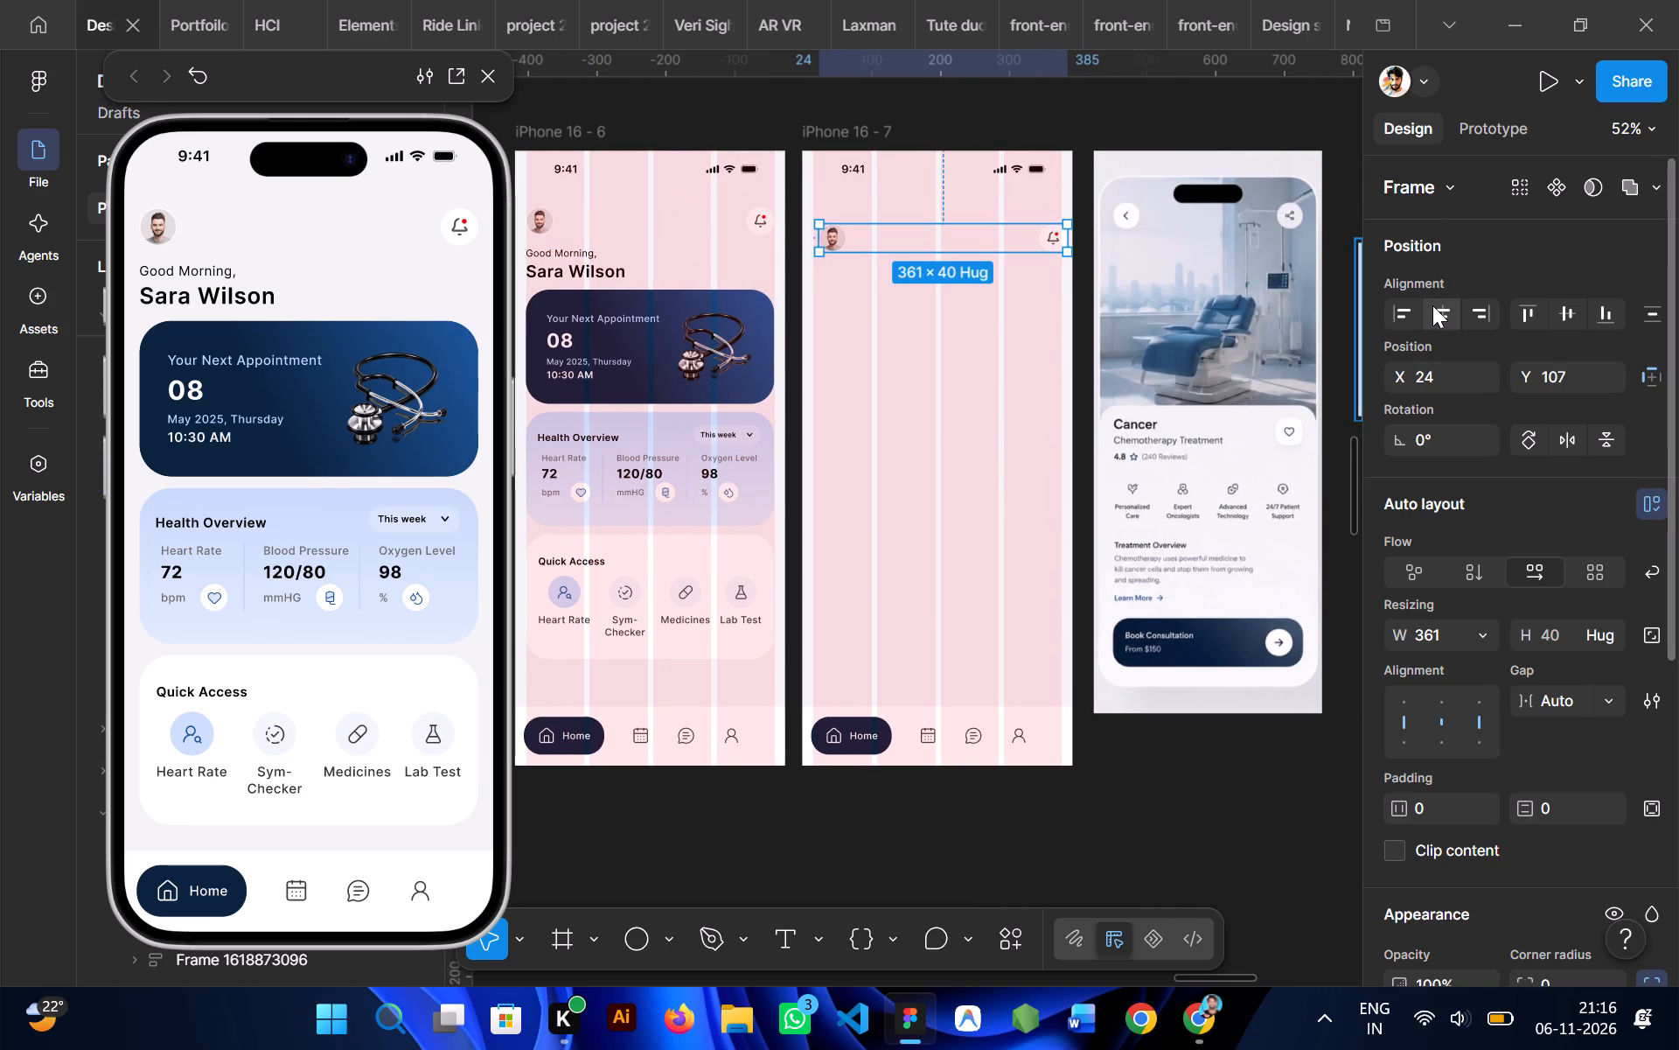
scroll(1043, 250, "left", 1)
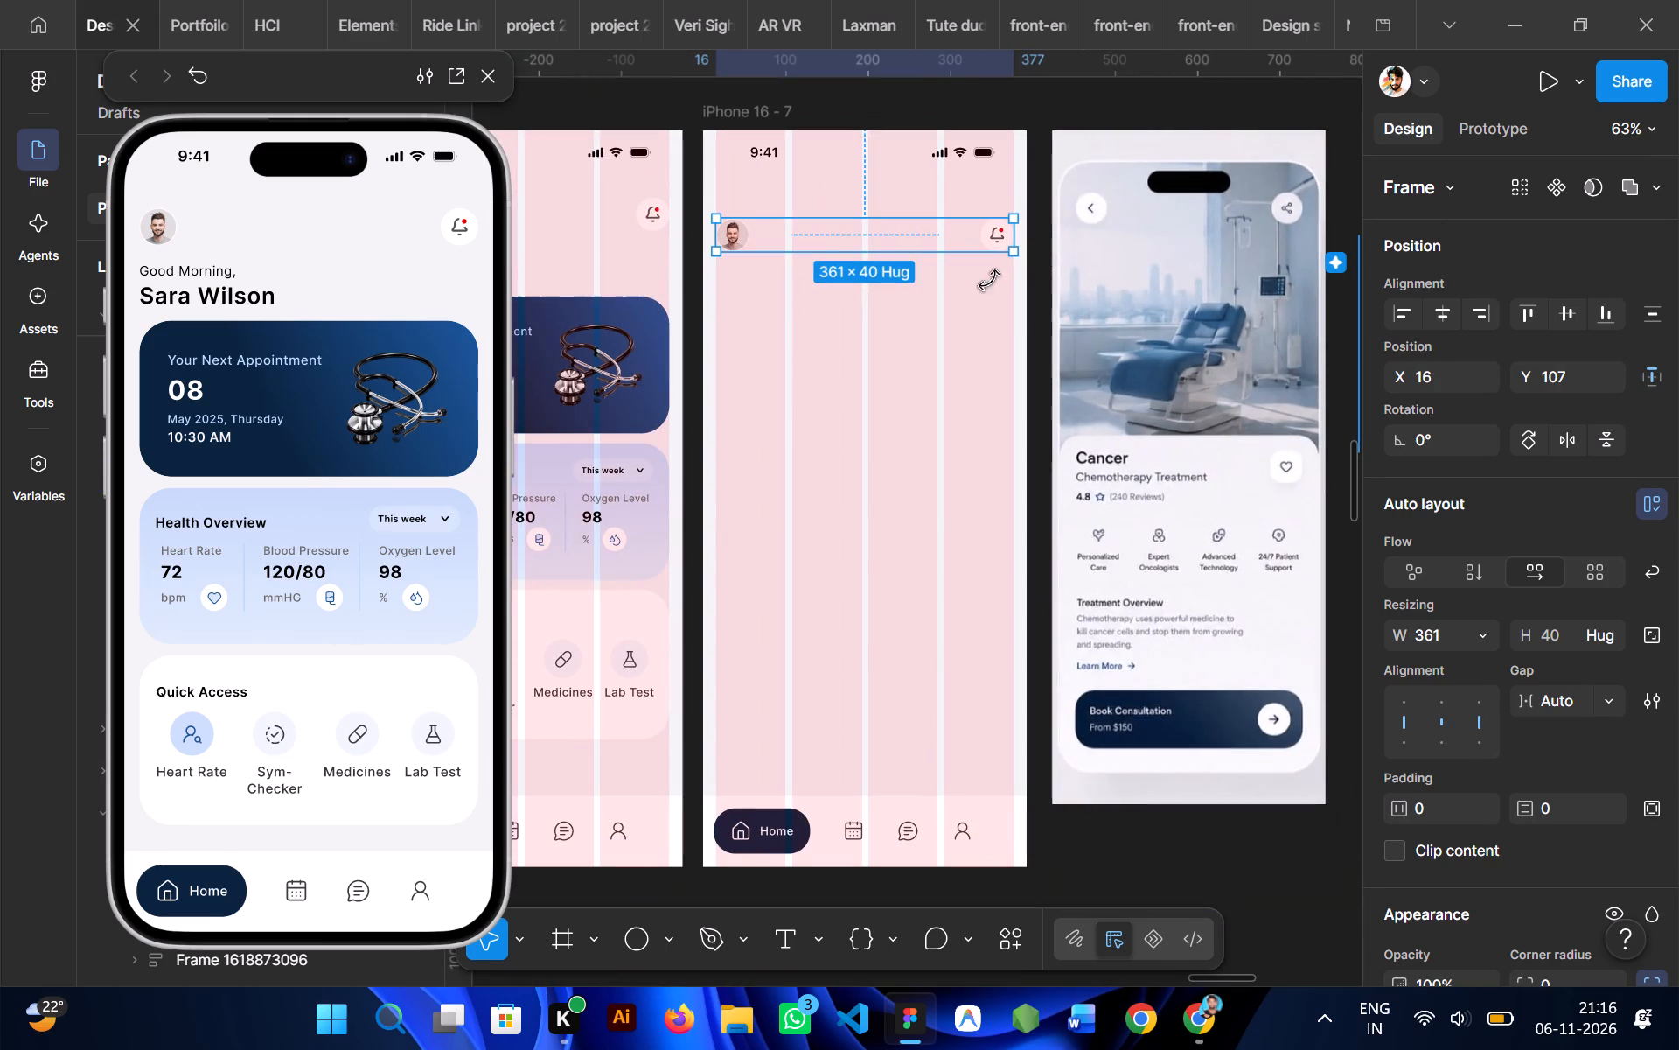
left_click(897, 323)
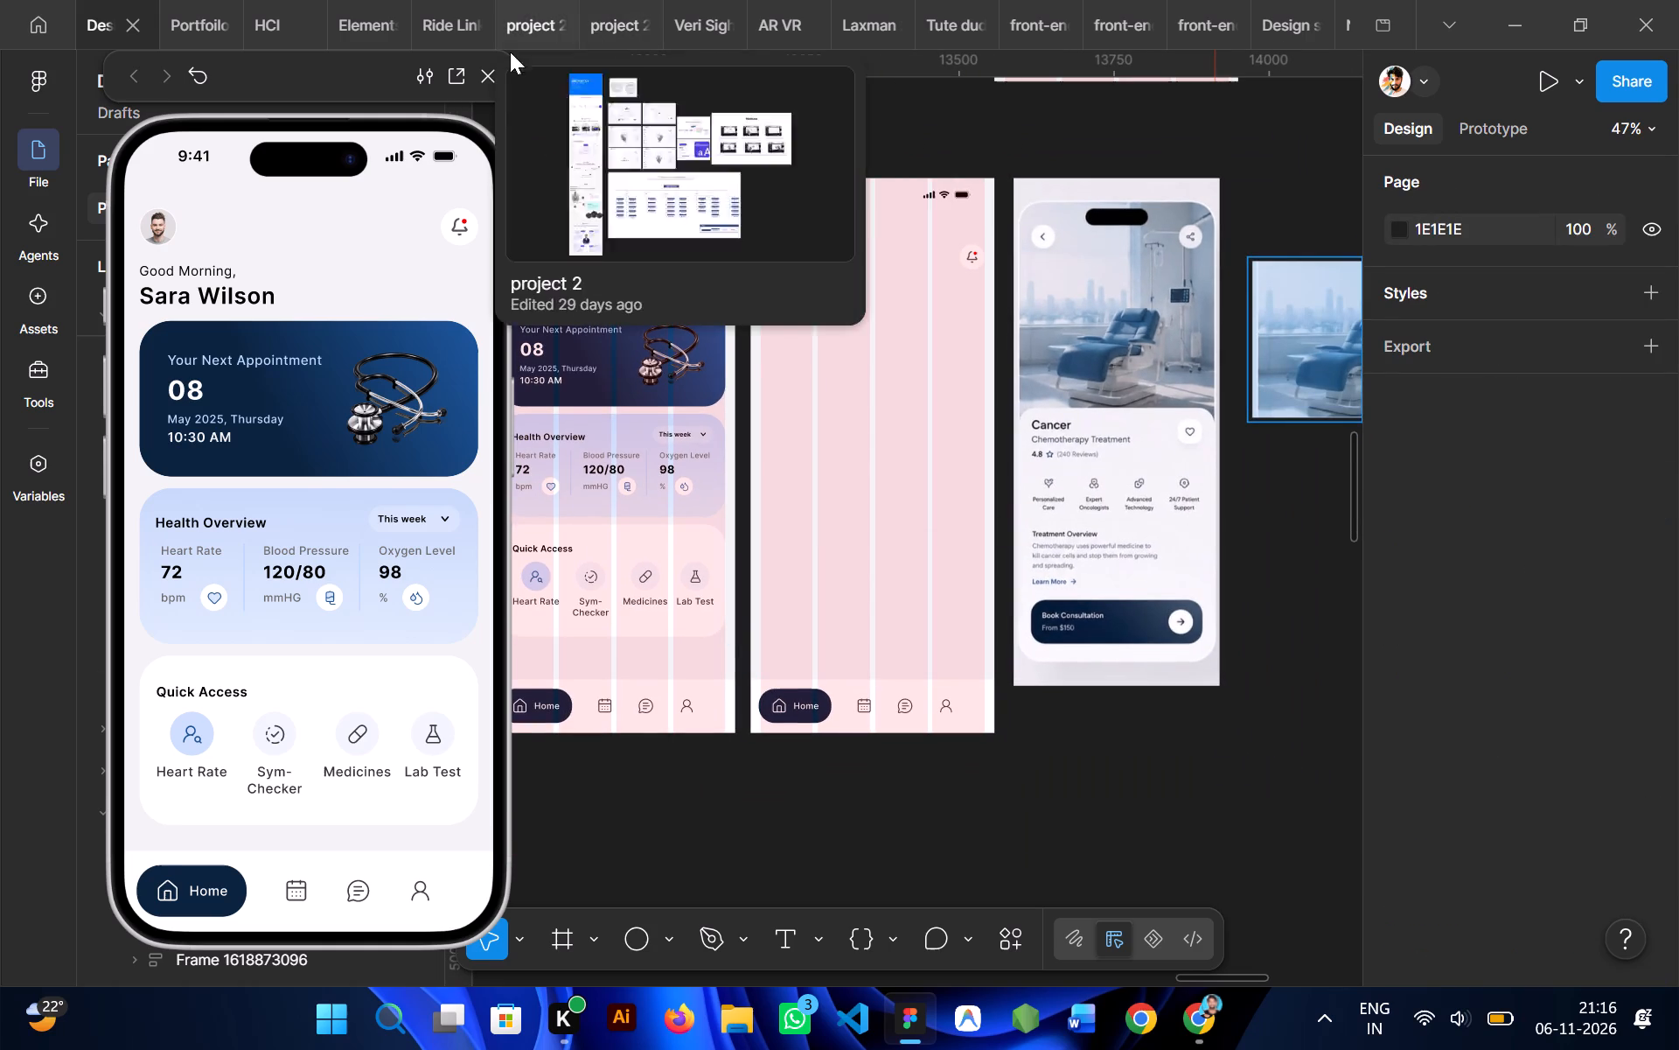
Close the floating prototype preview.
left_click(479, 80)
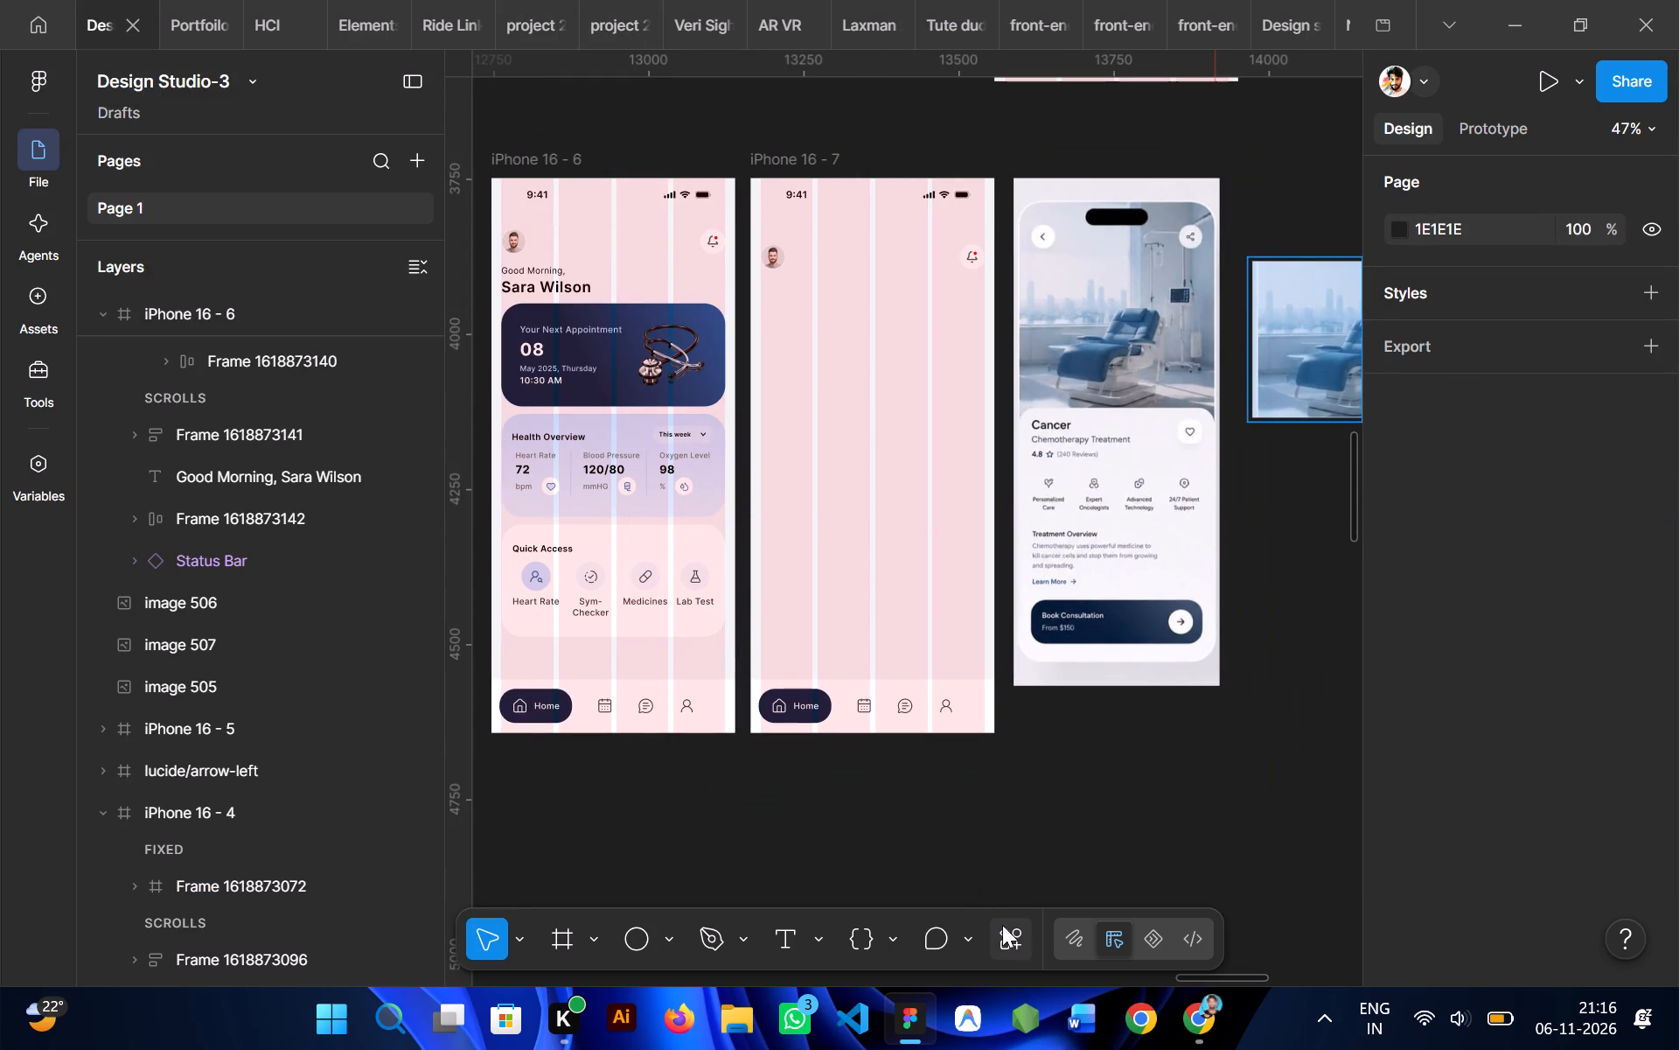
Find "left" in the Lucide Icons plugin and insert the chevron-left icon.
left_click(1002, 925)
left_click(591, 588)
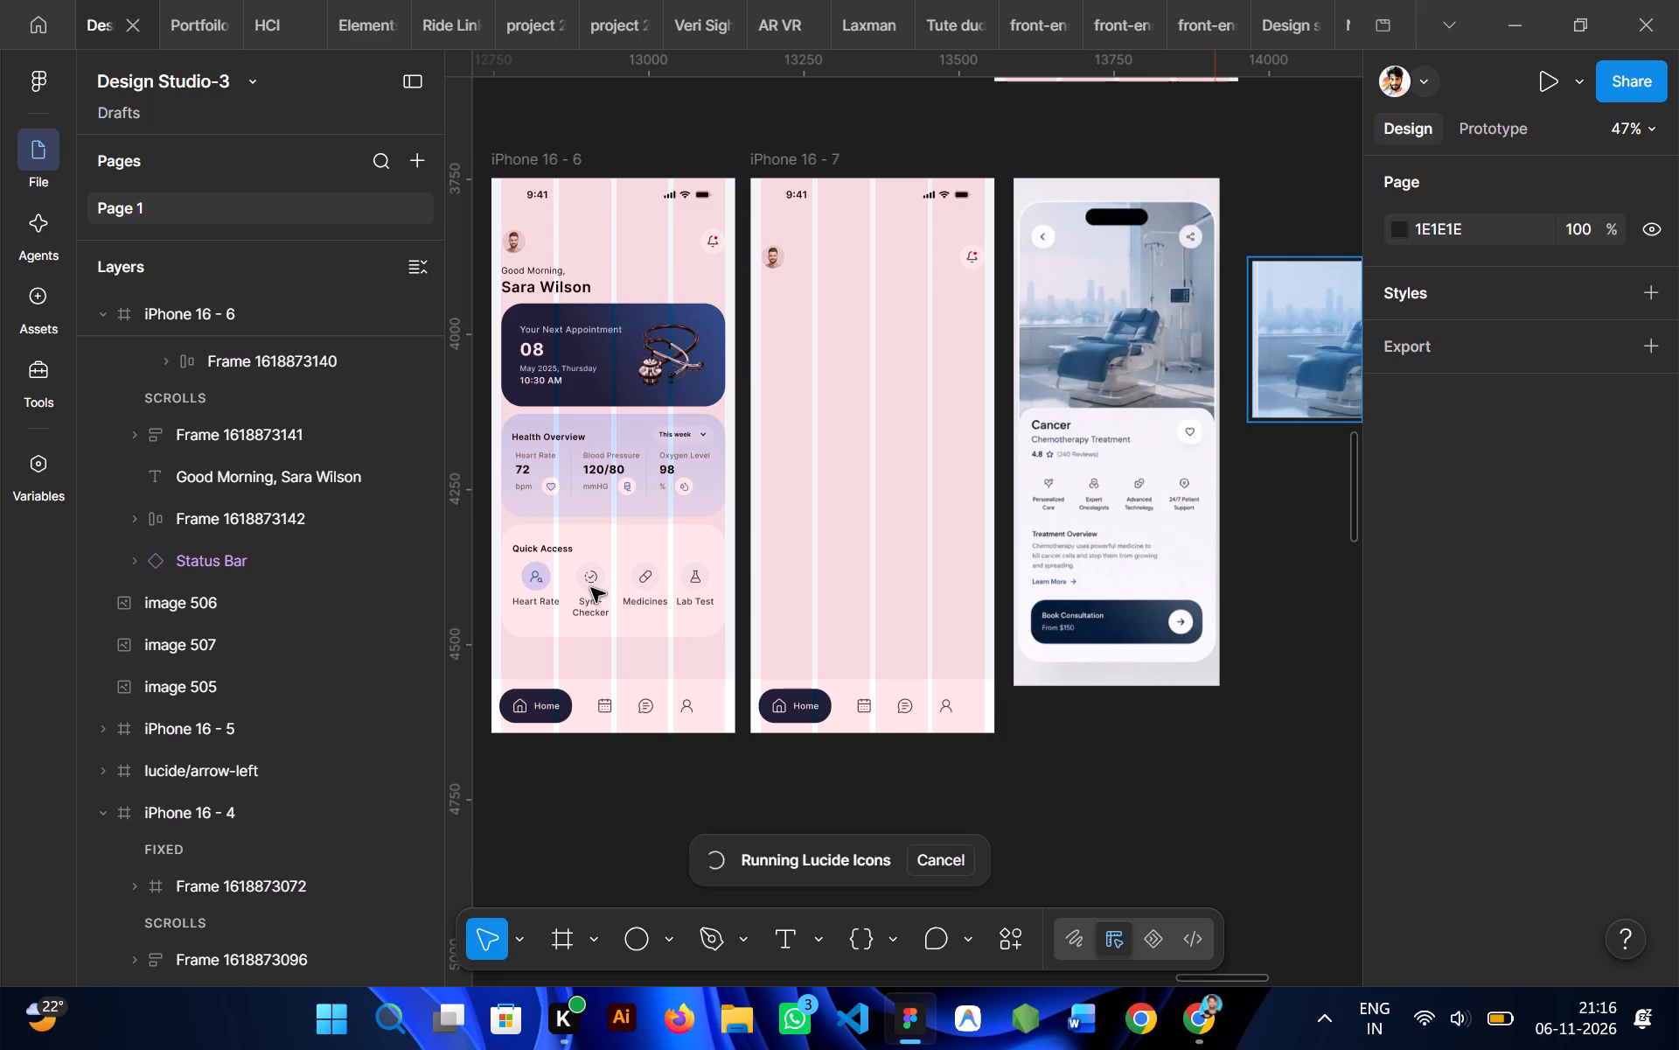
left_click(140, 315)
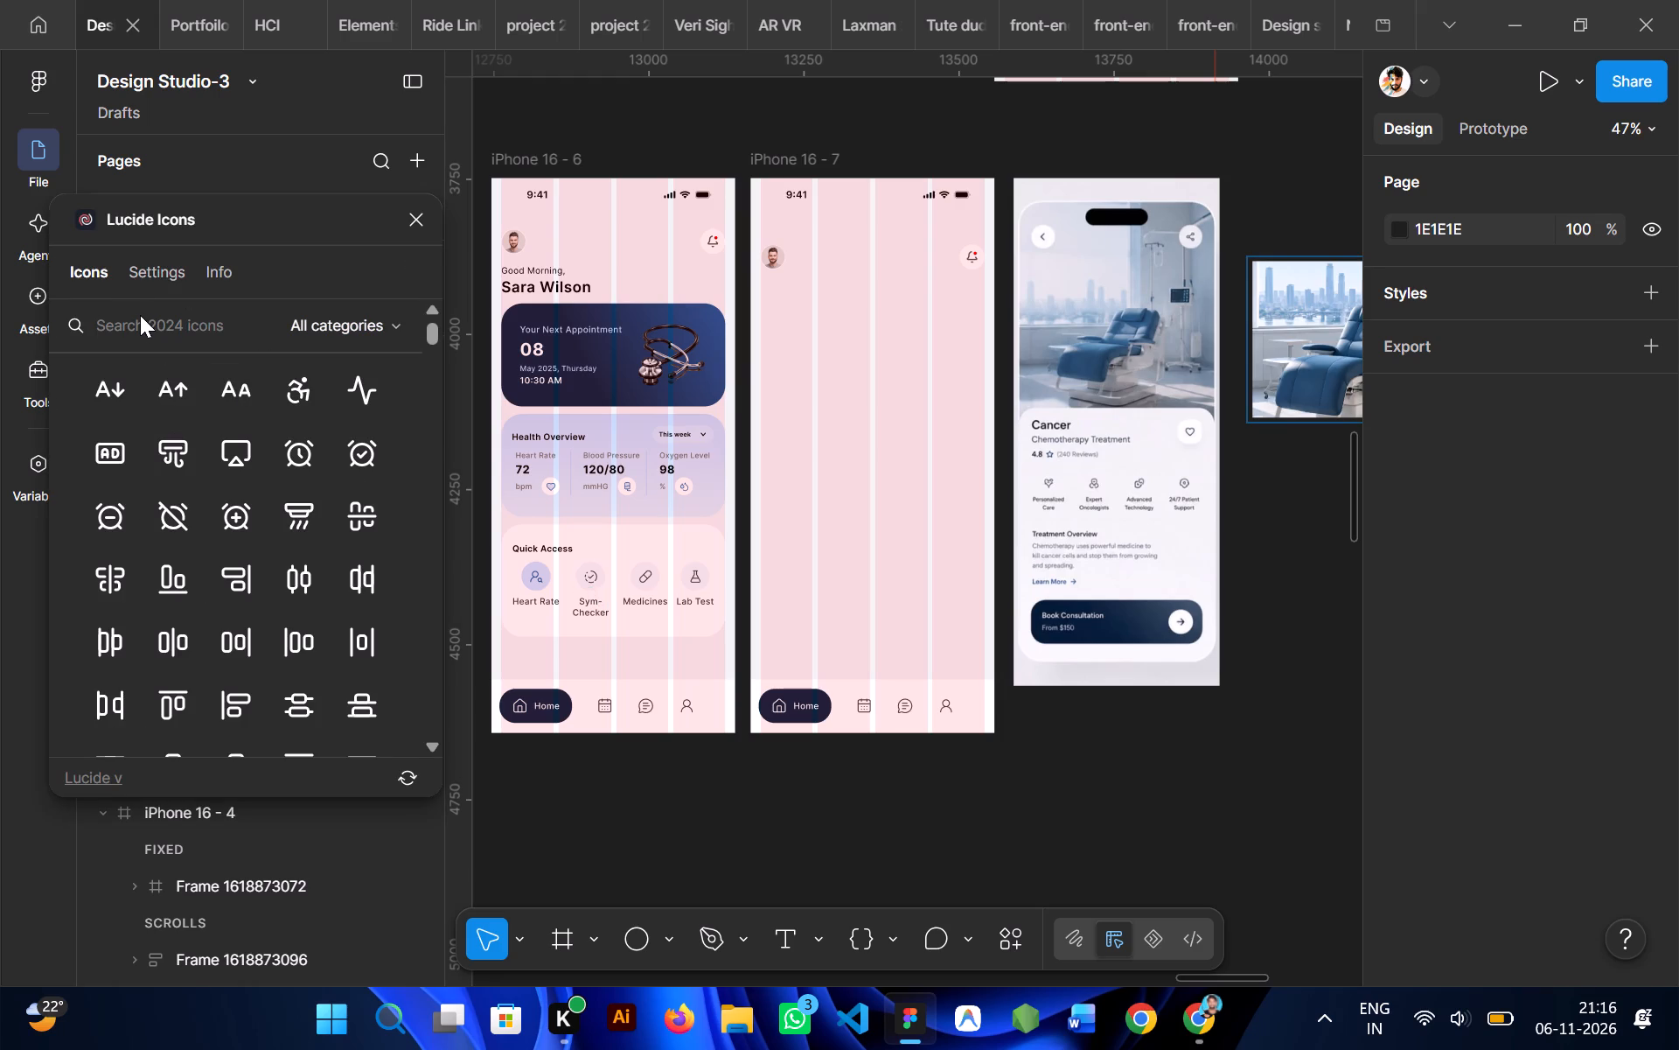
type("left")
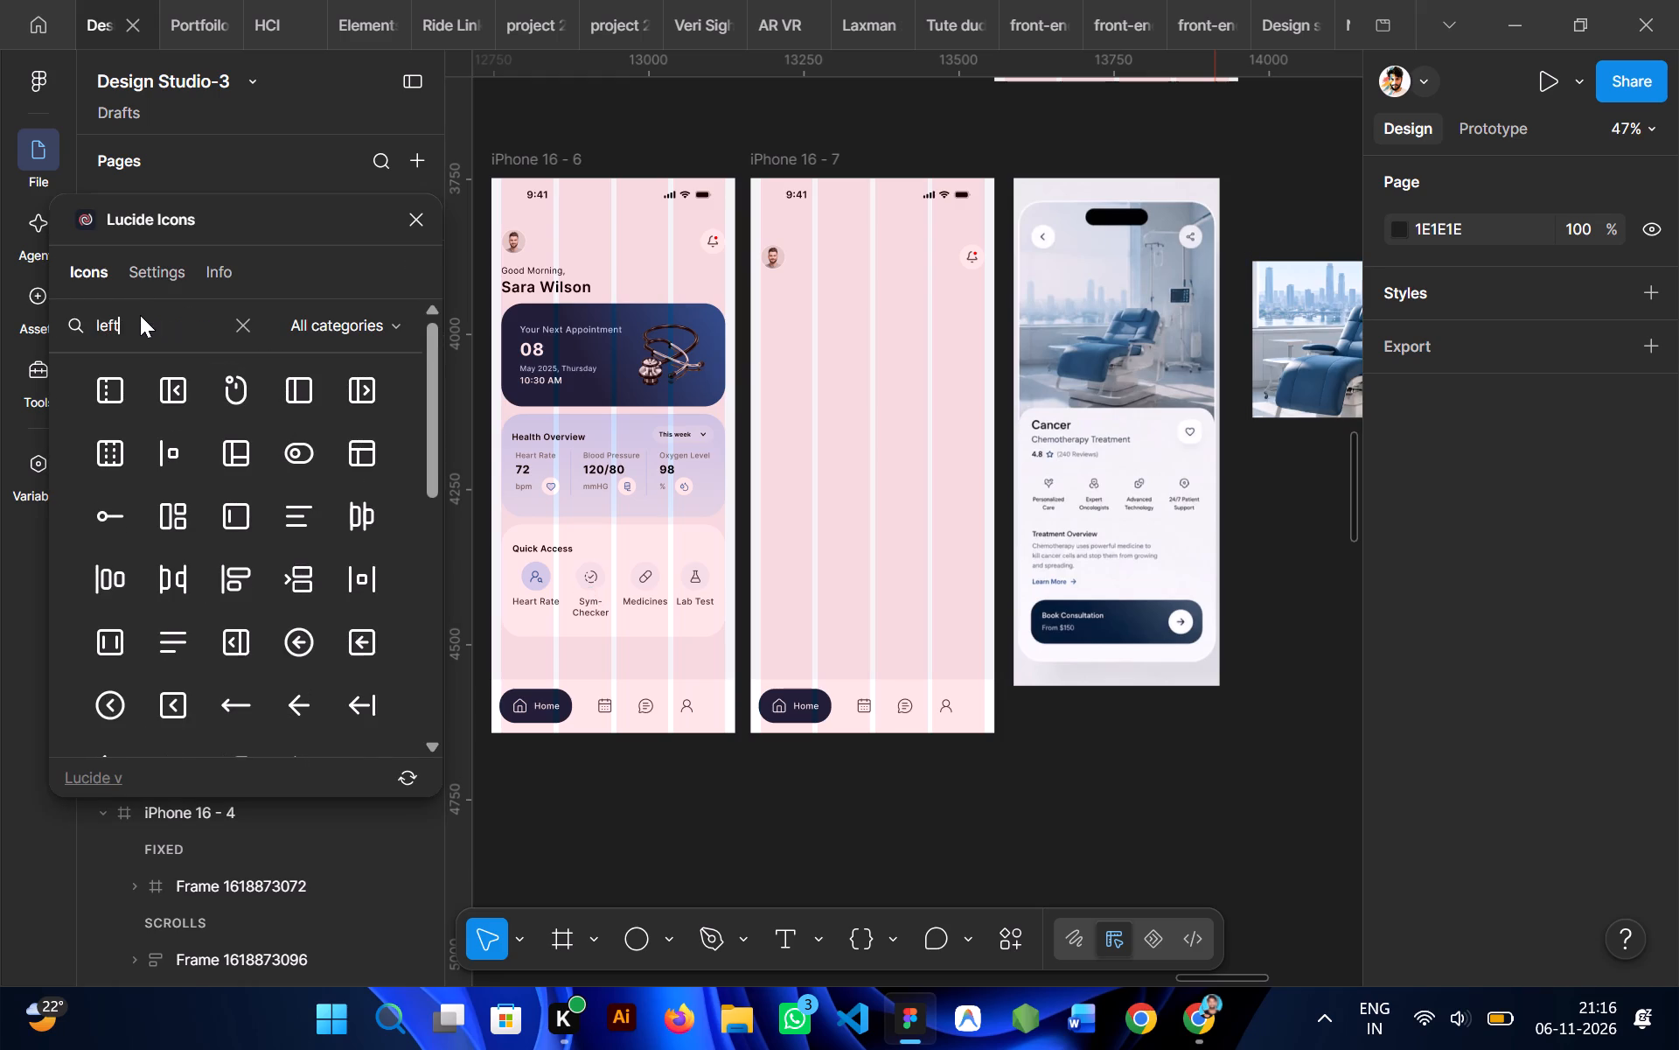
scroll(209, 565, "down", 2)
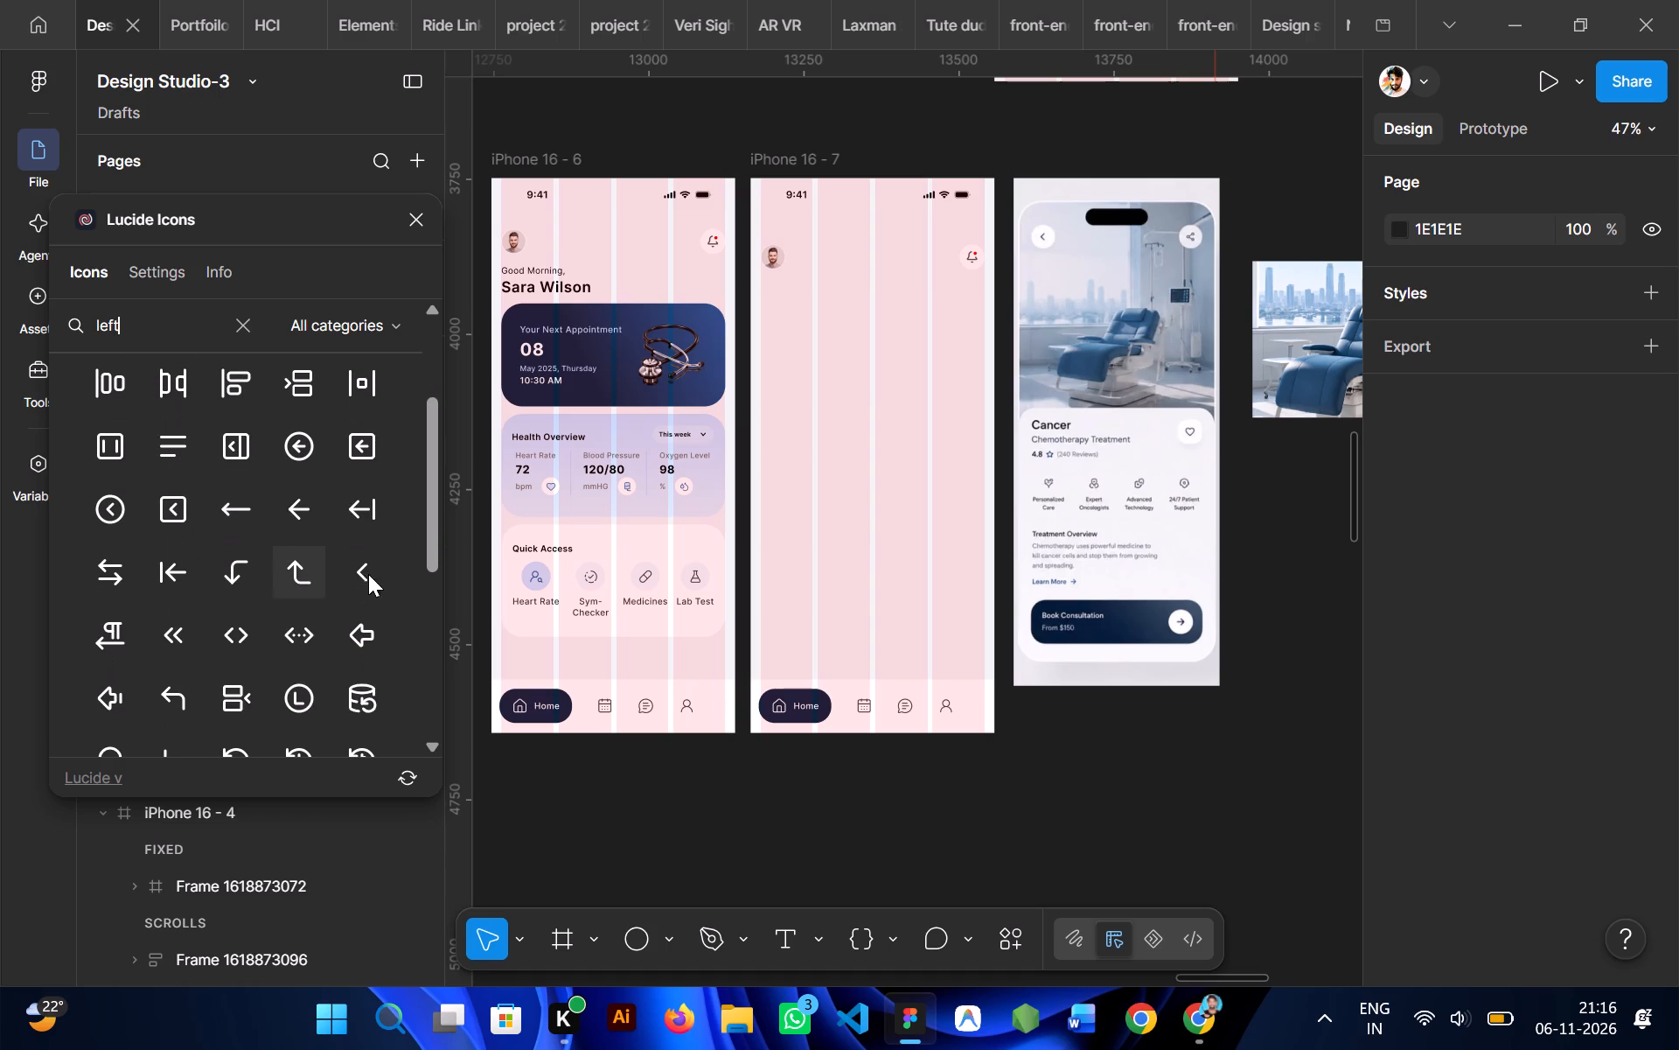
left_click(361, 576)
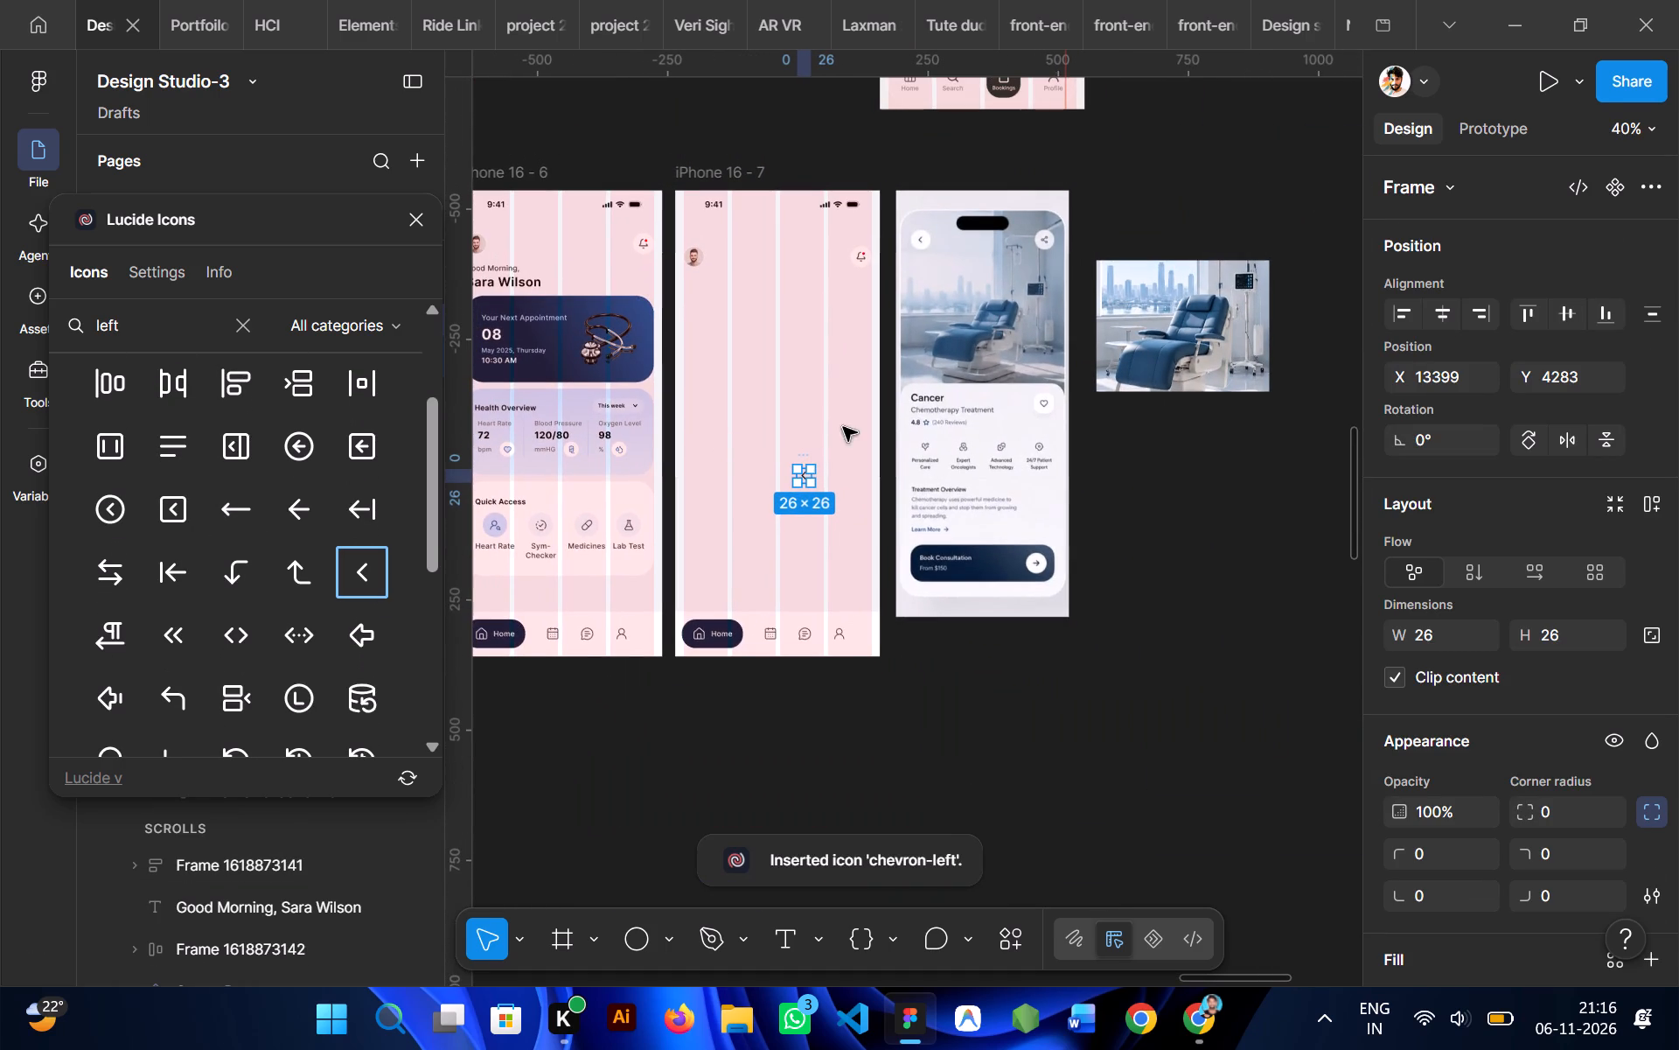
Replace the profile photo in the iPhone 16 - 7 header circle with the chevron-left icon, centred horizontally and vertically.
key("ctrl+c")
key("Delete")
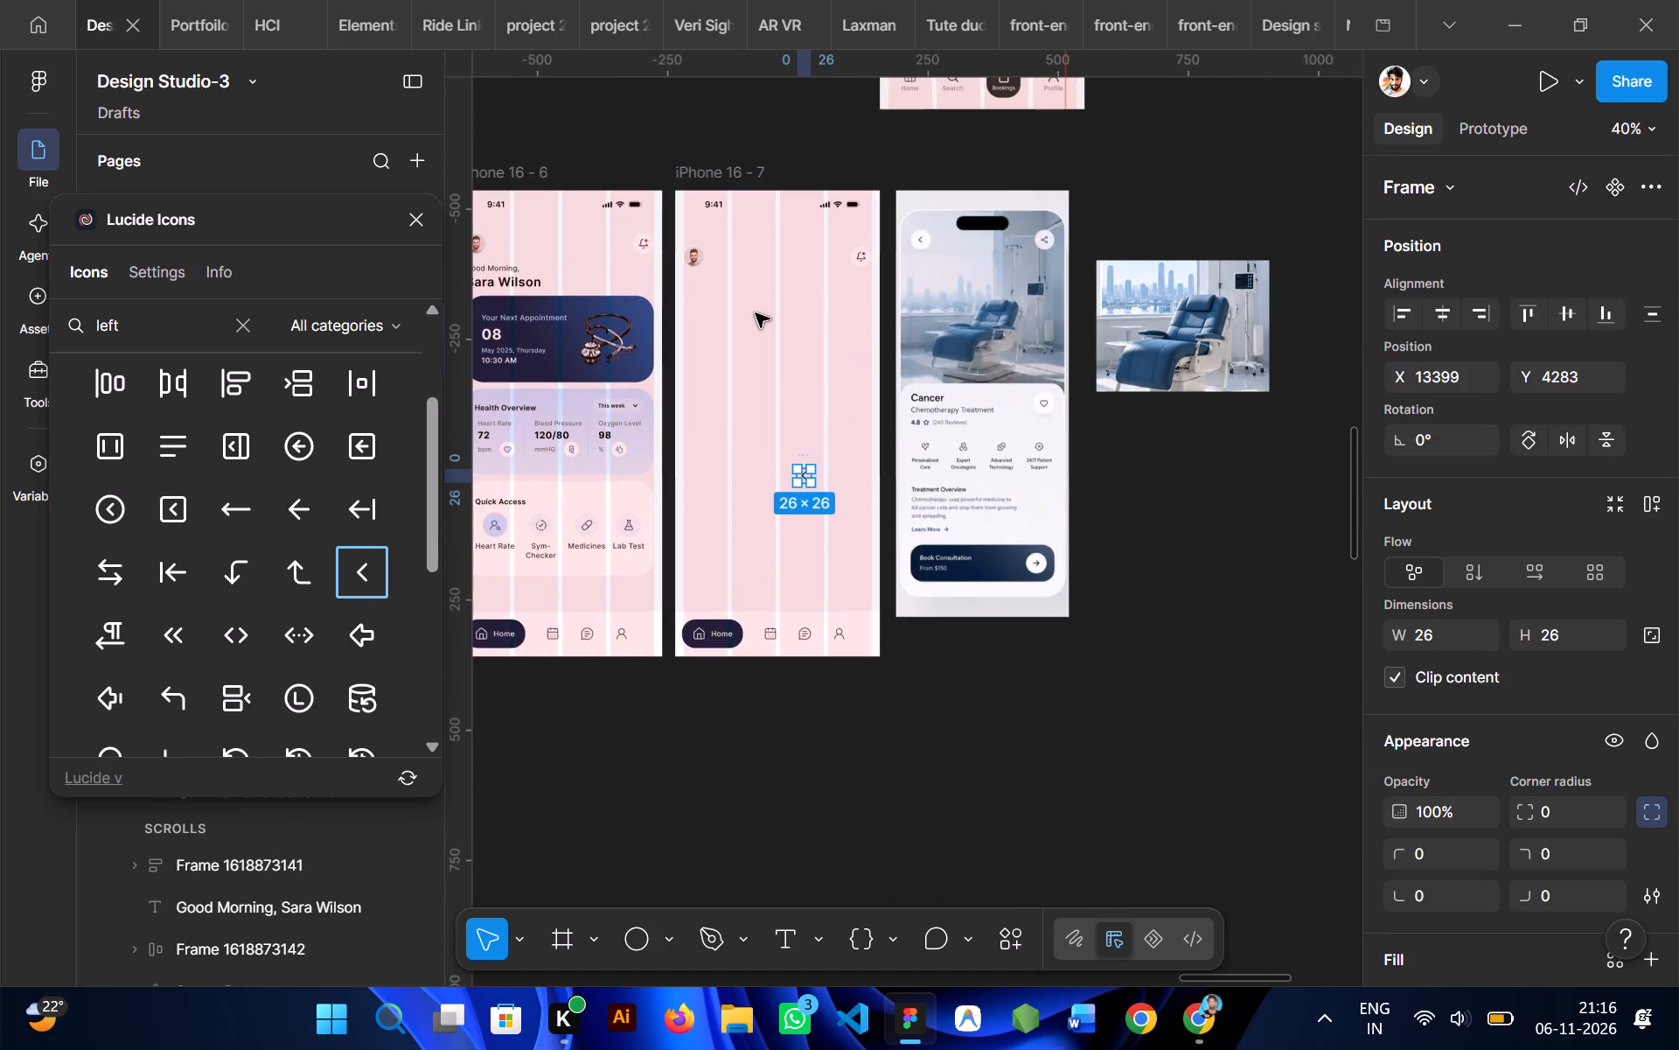
key("Delete")
left_click(793, 435)
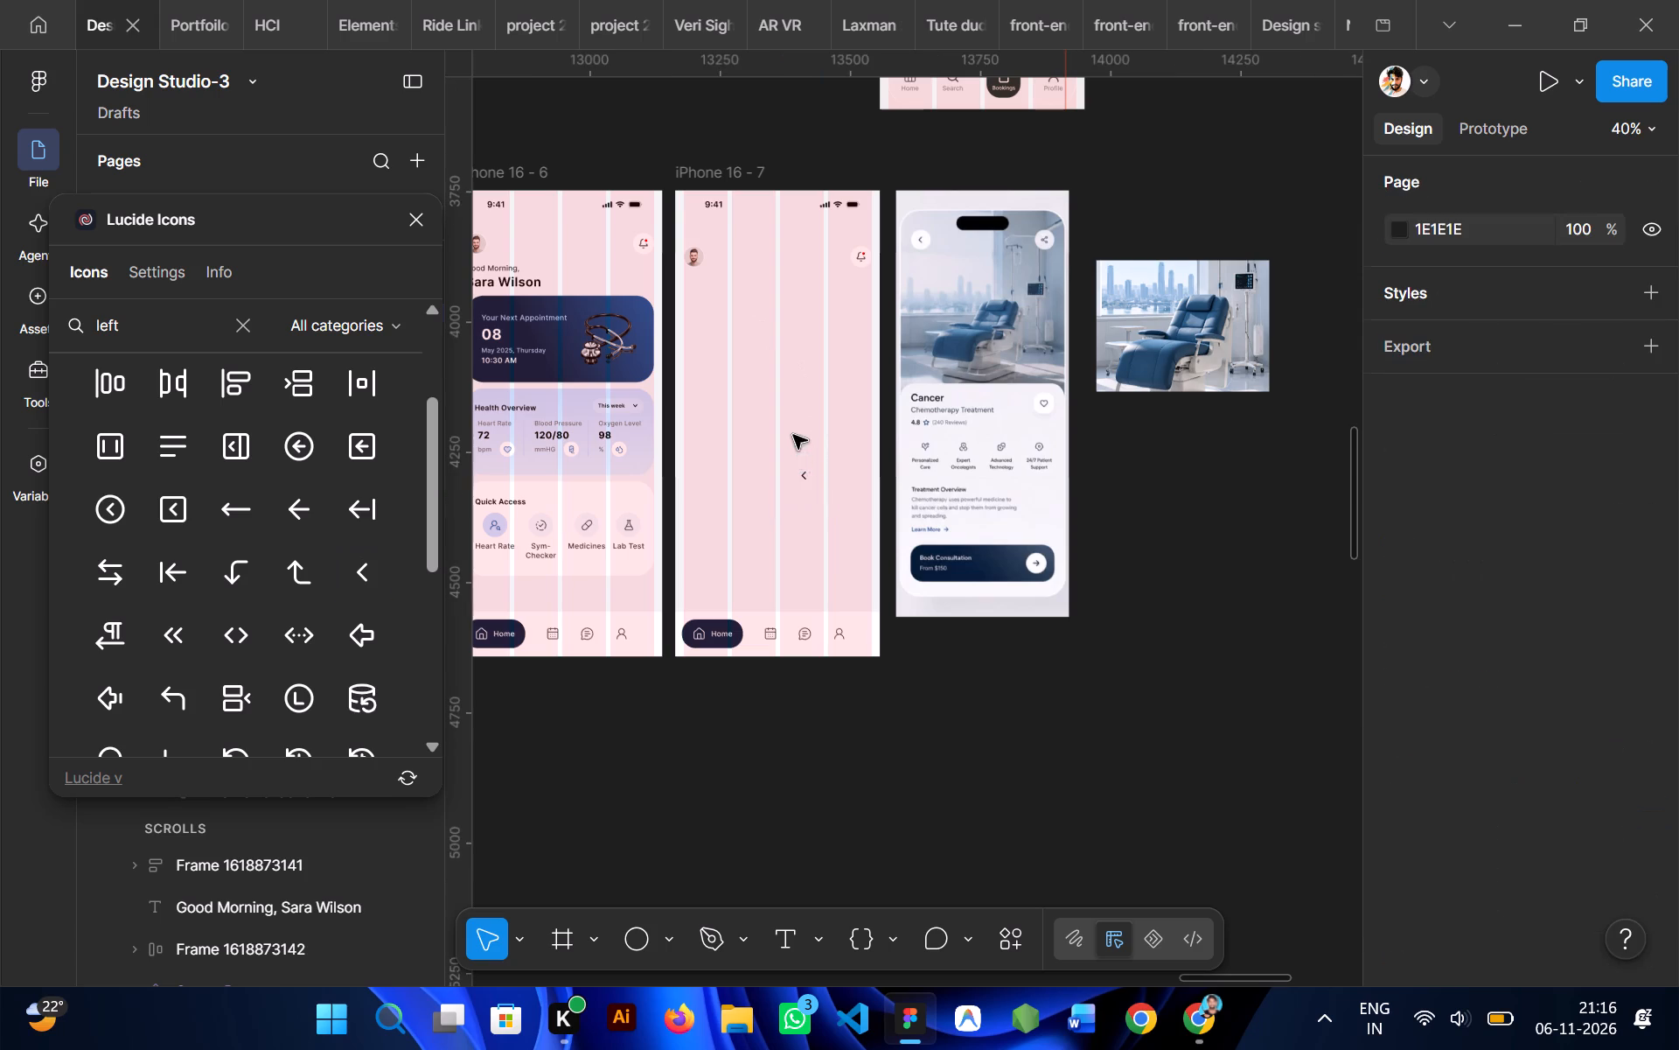
left_click(798, 458)
key("ctrl+c")
key("Delete")
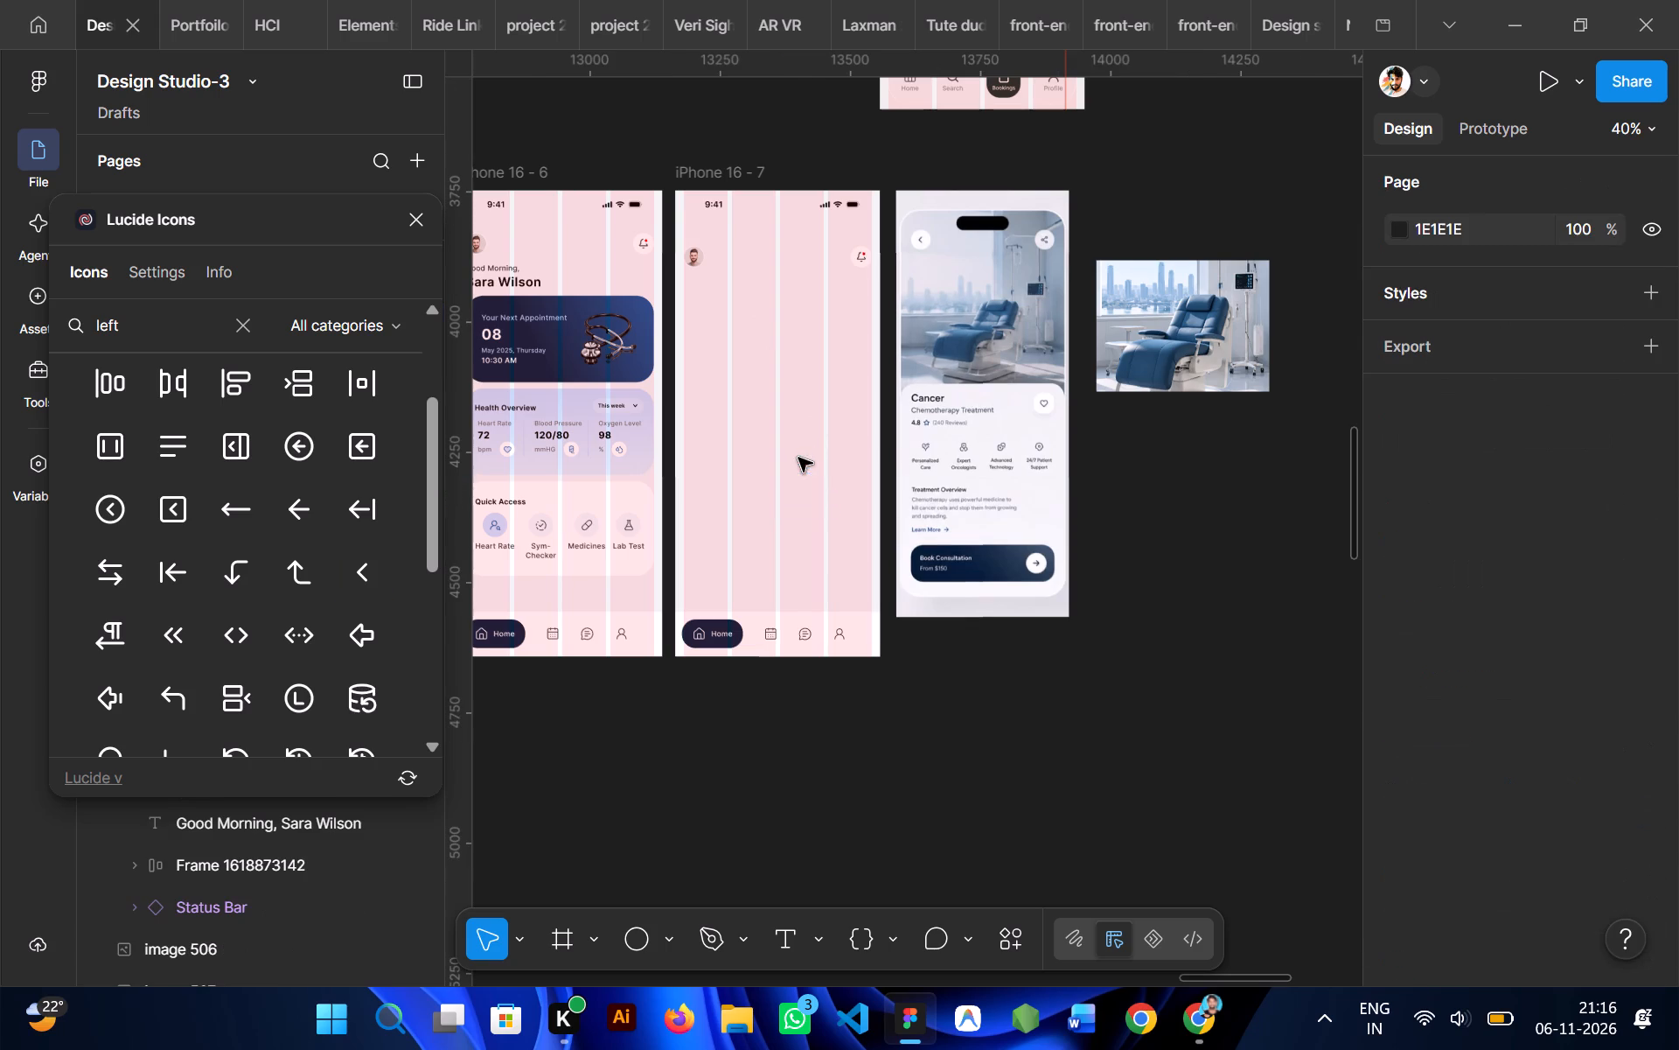
double_click(690, 258)
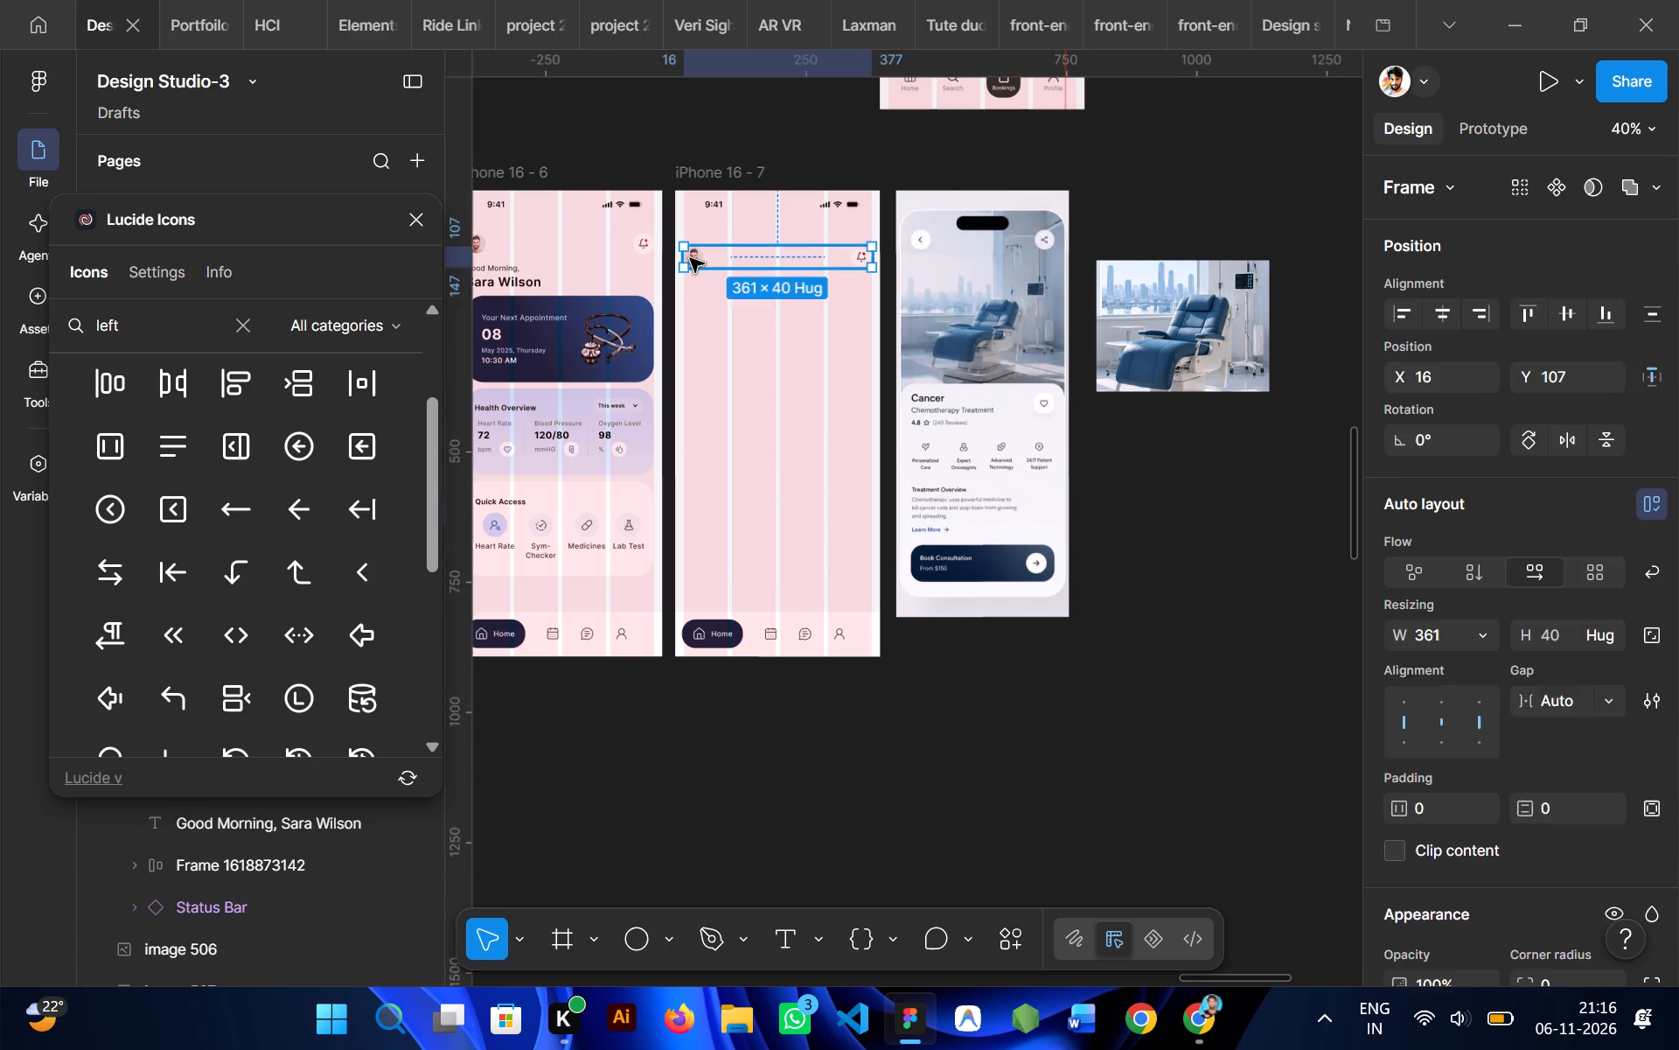
double_click(690, 258)
right_click(690, 258)
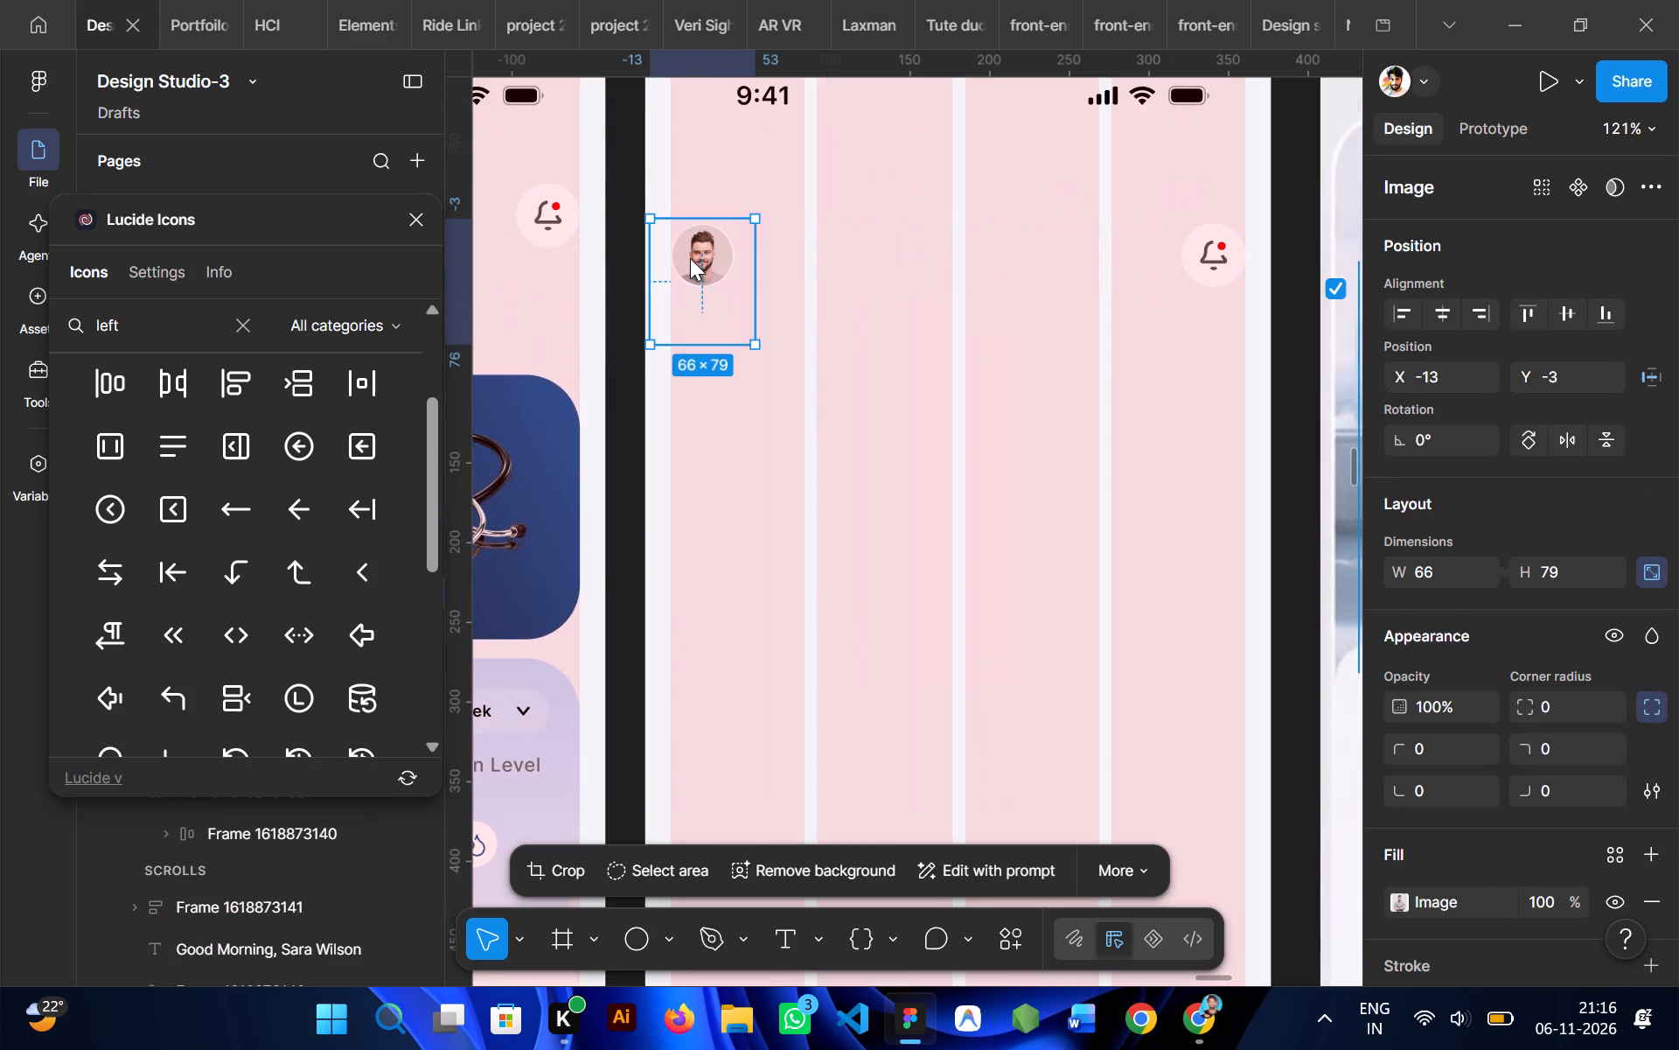
left_click(777, 227)
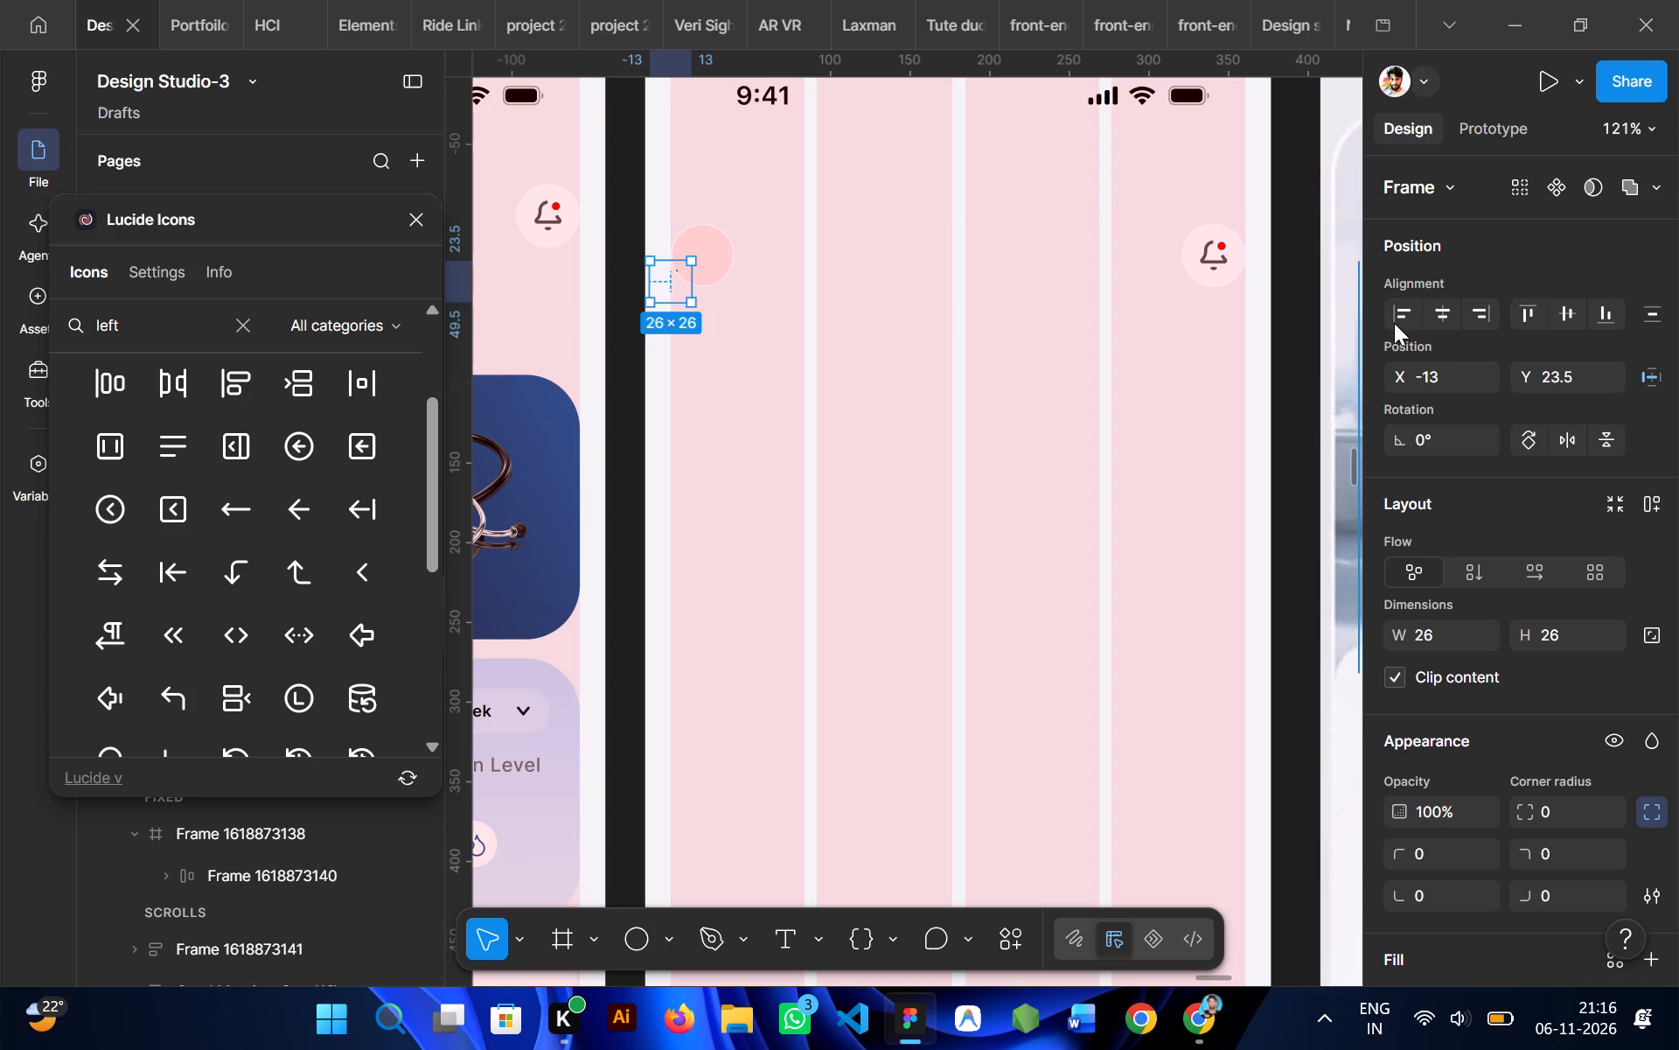
left_click(1444, 325)
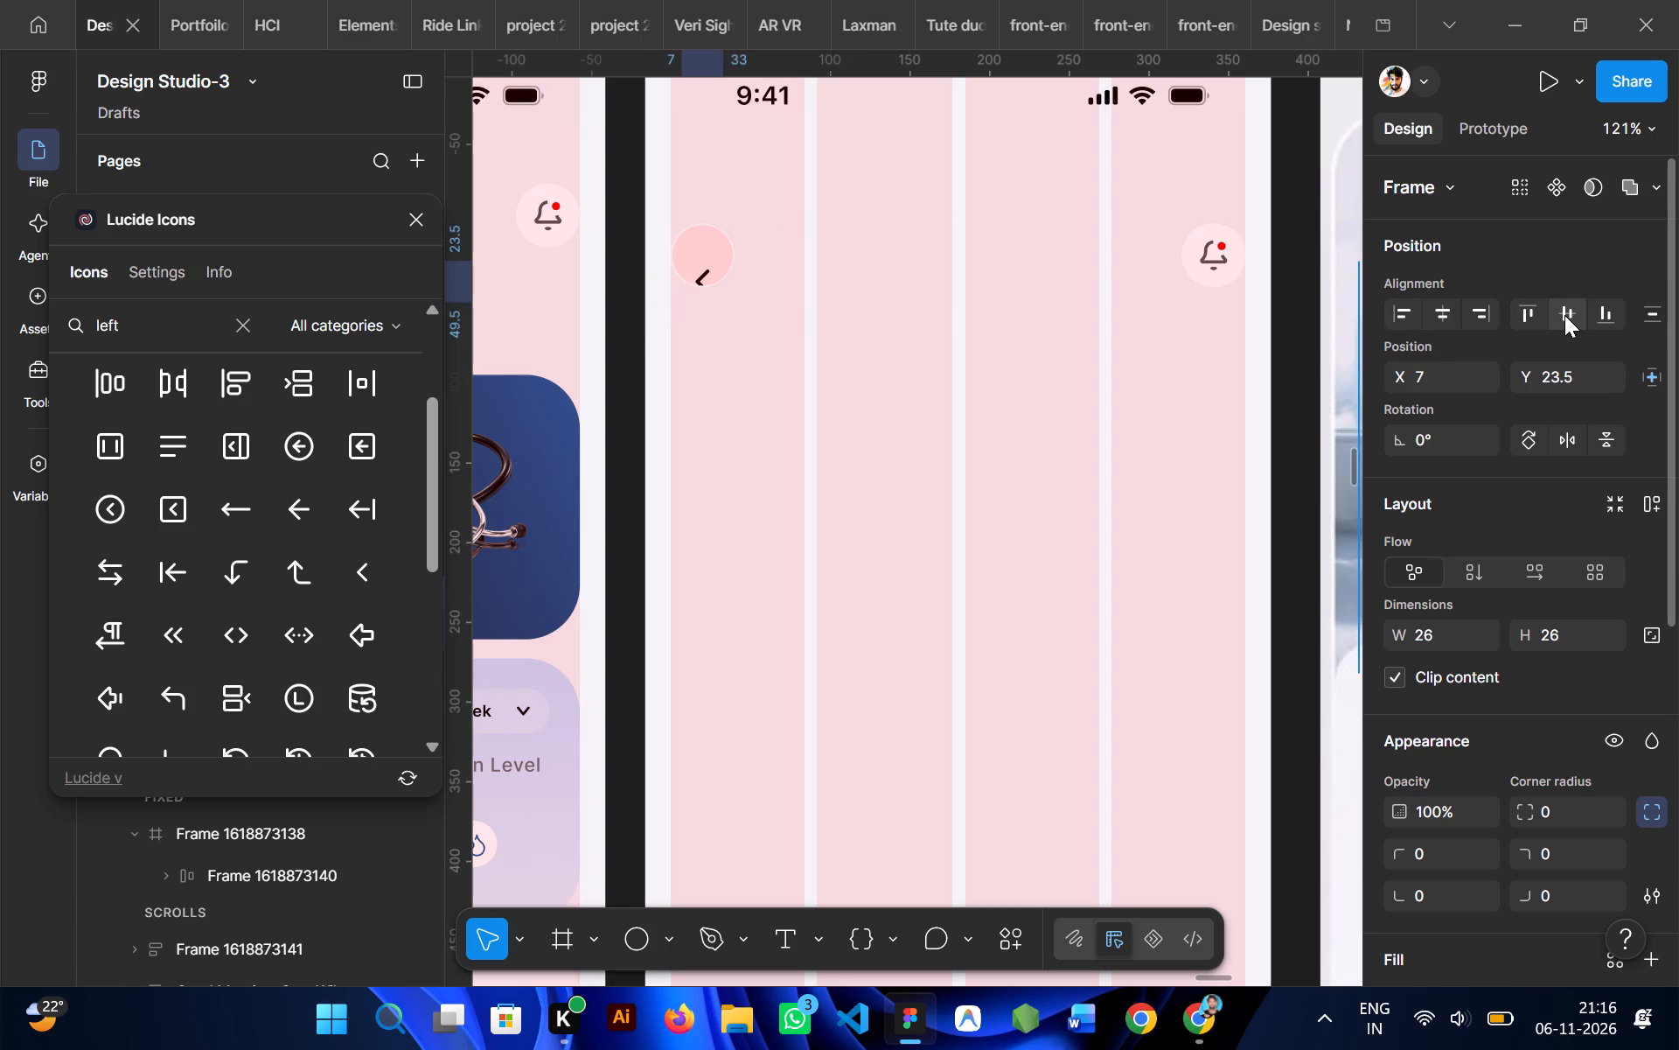
left_click(1564, 315)
left_click(872, 367)
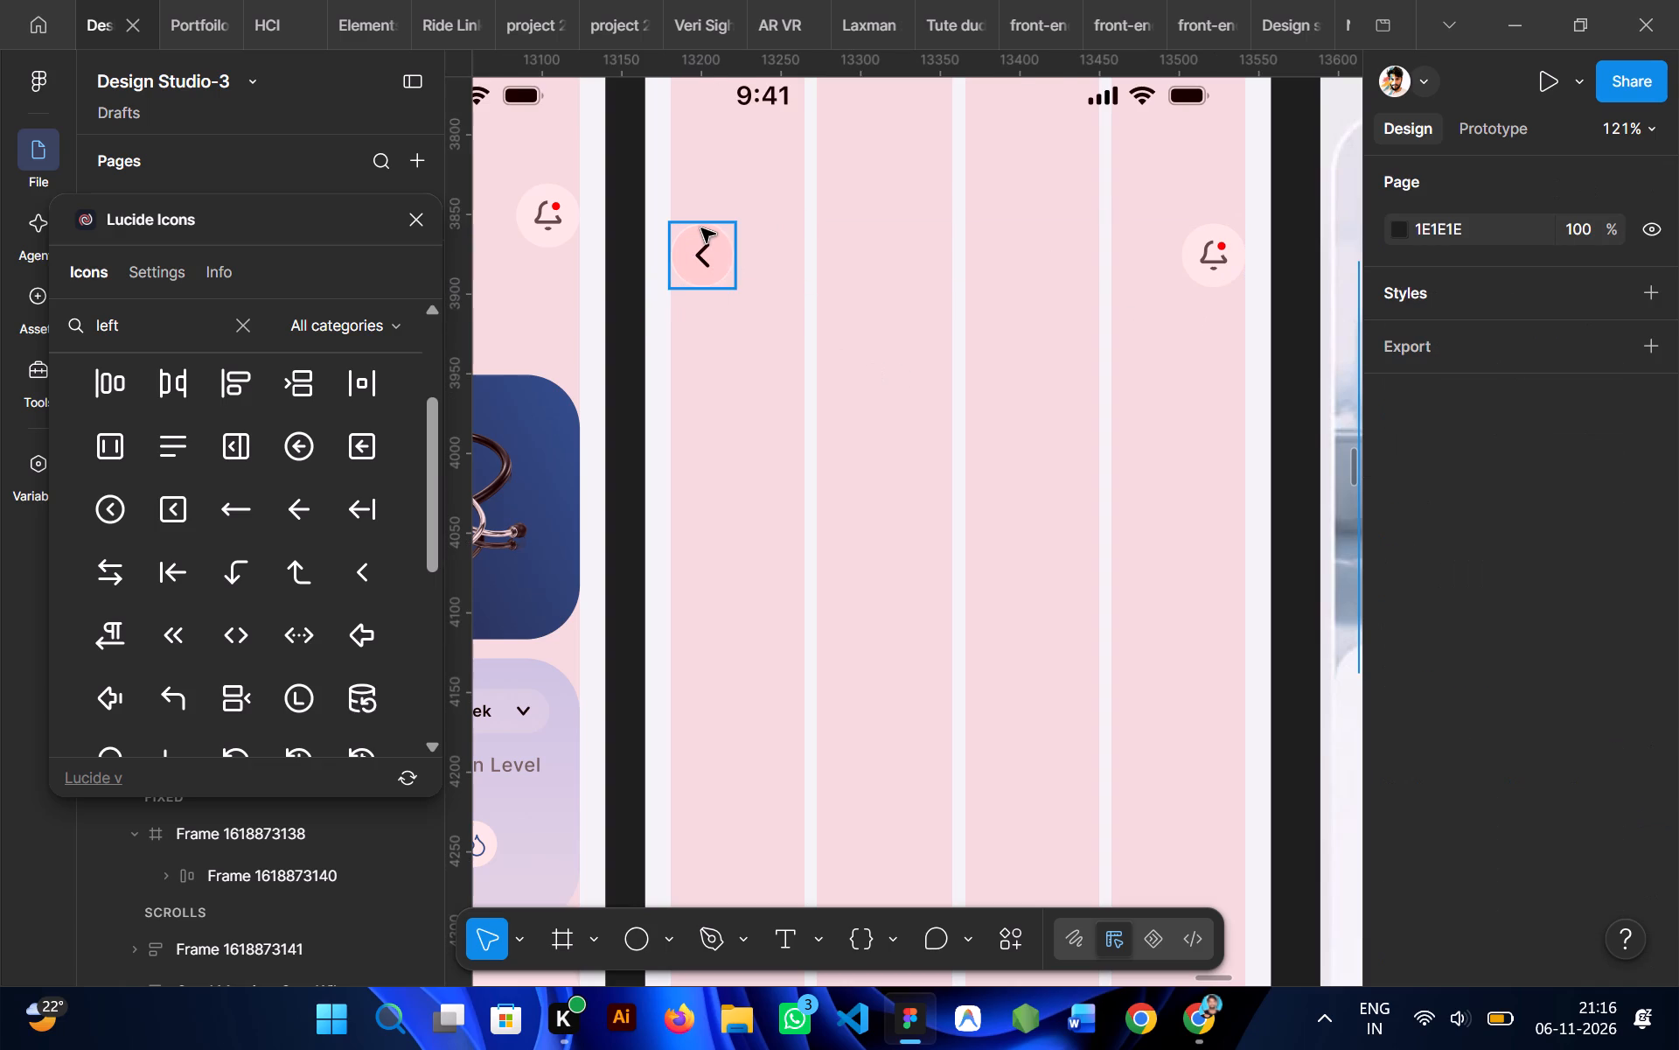
Sample the screen background F3F3F5 as the fill of the chevron's 40 × 40 circle, and lighten it to white like the bell's circle.
left_click(698, 227, "ctrl")
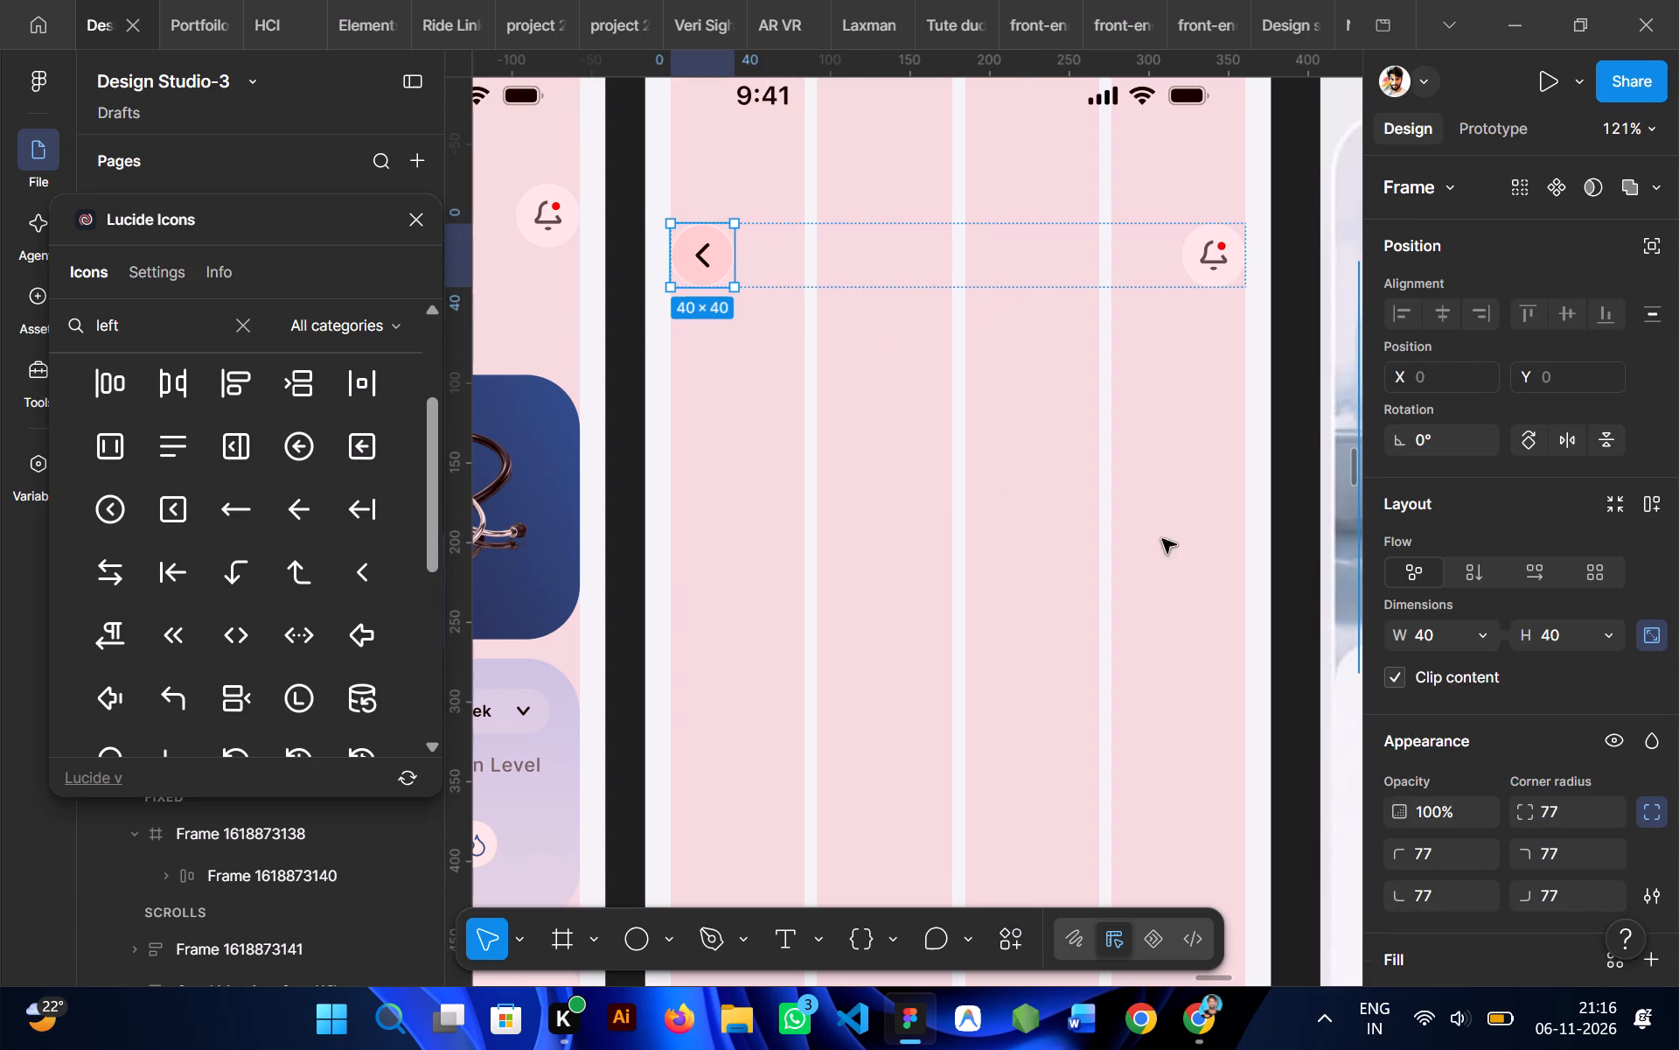
key("i")
scroll(1471, 633, "down", 6)
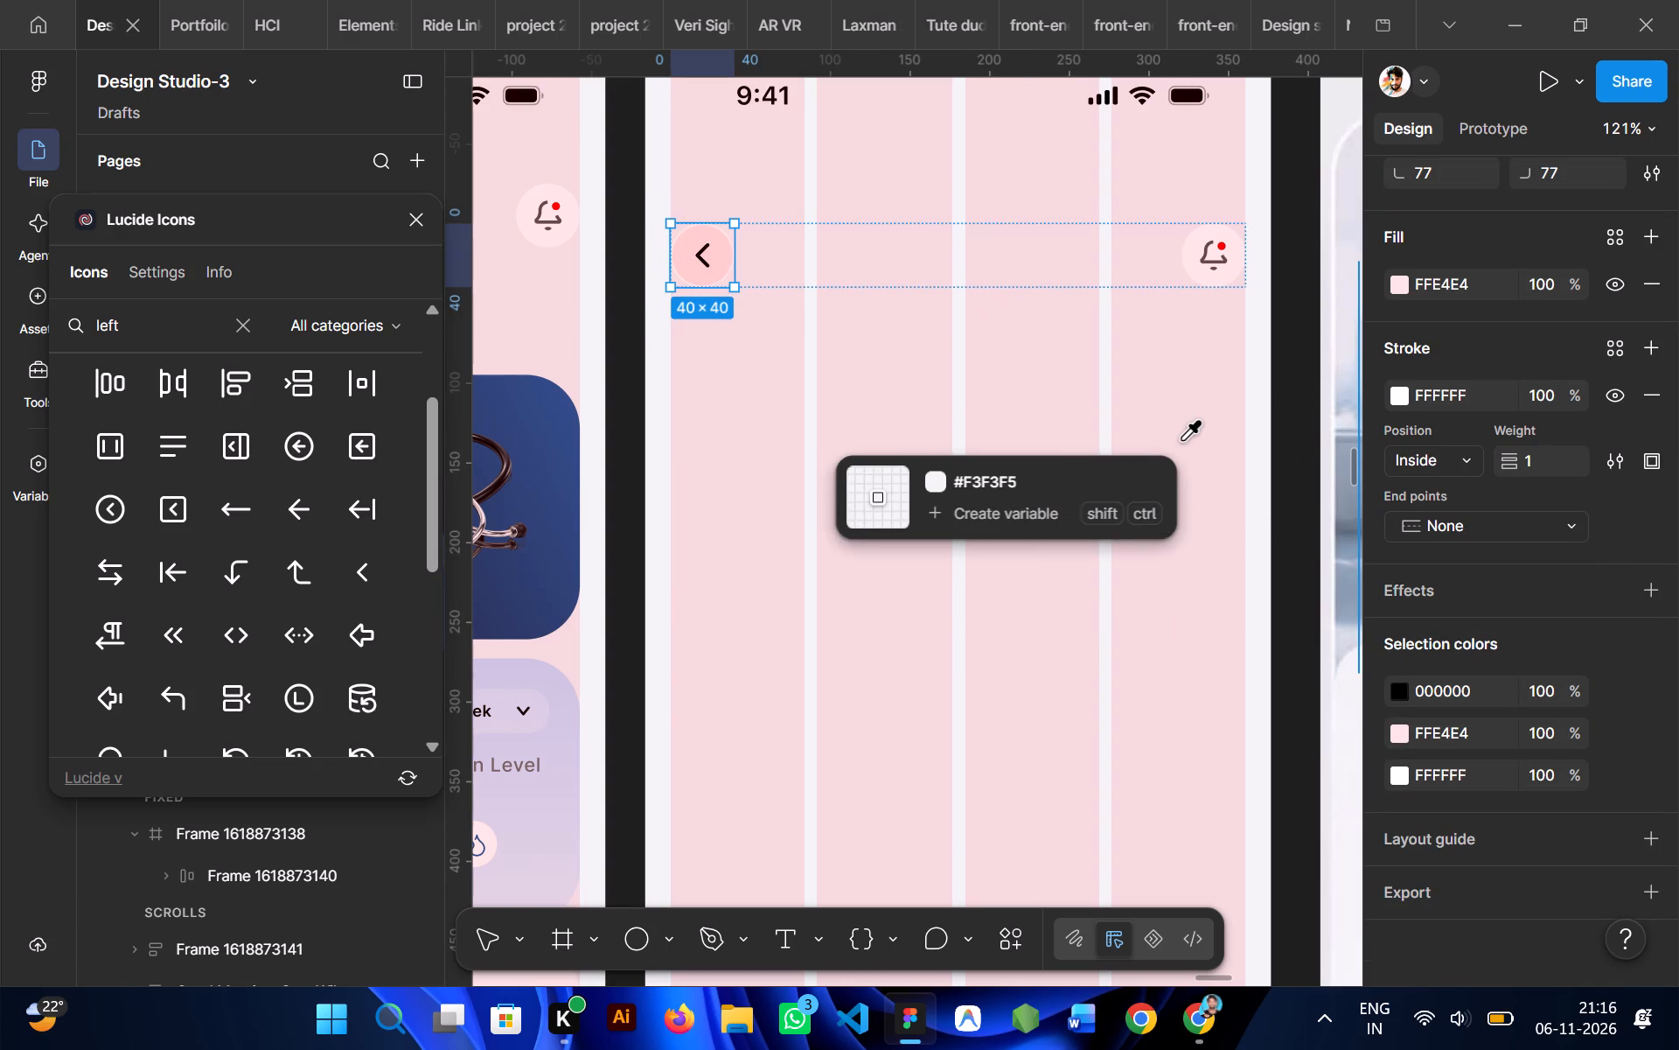
left_click(1218, 423)
left_click(1399, 279)
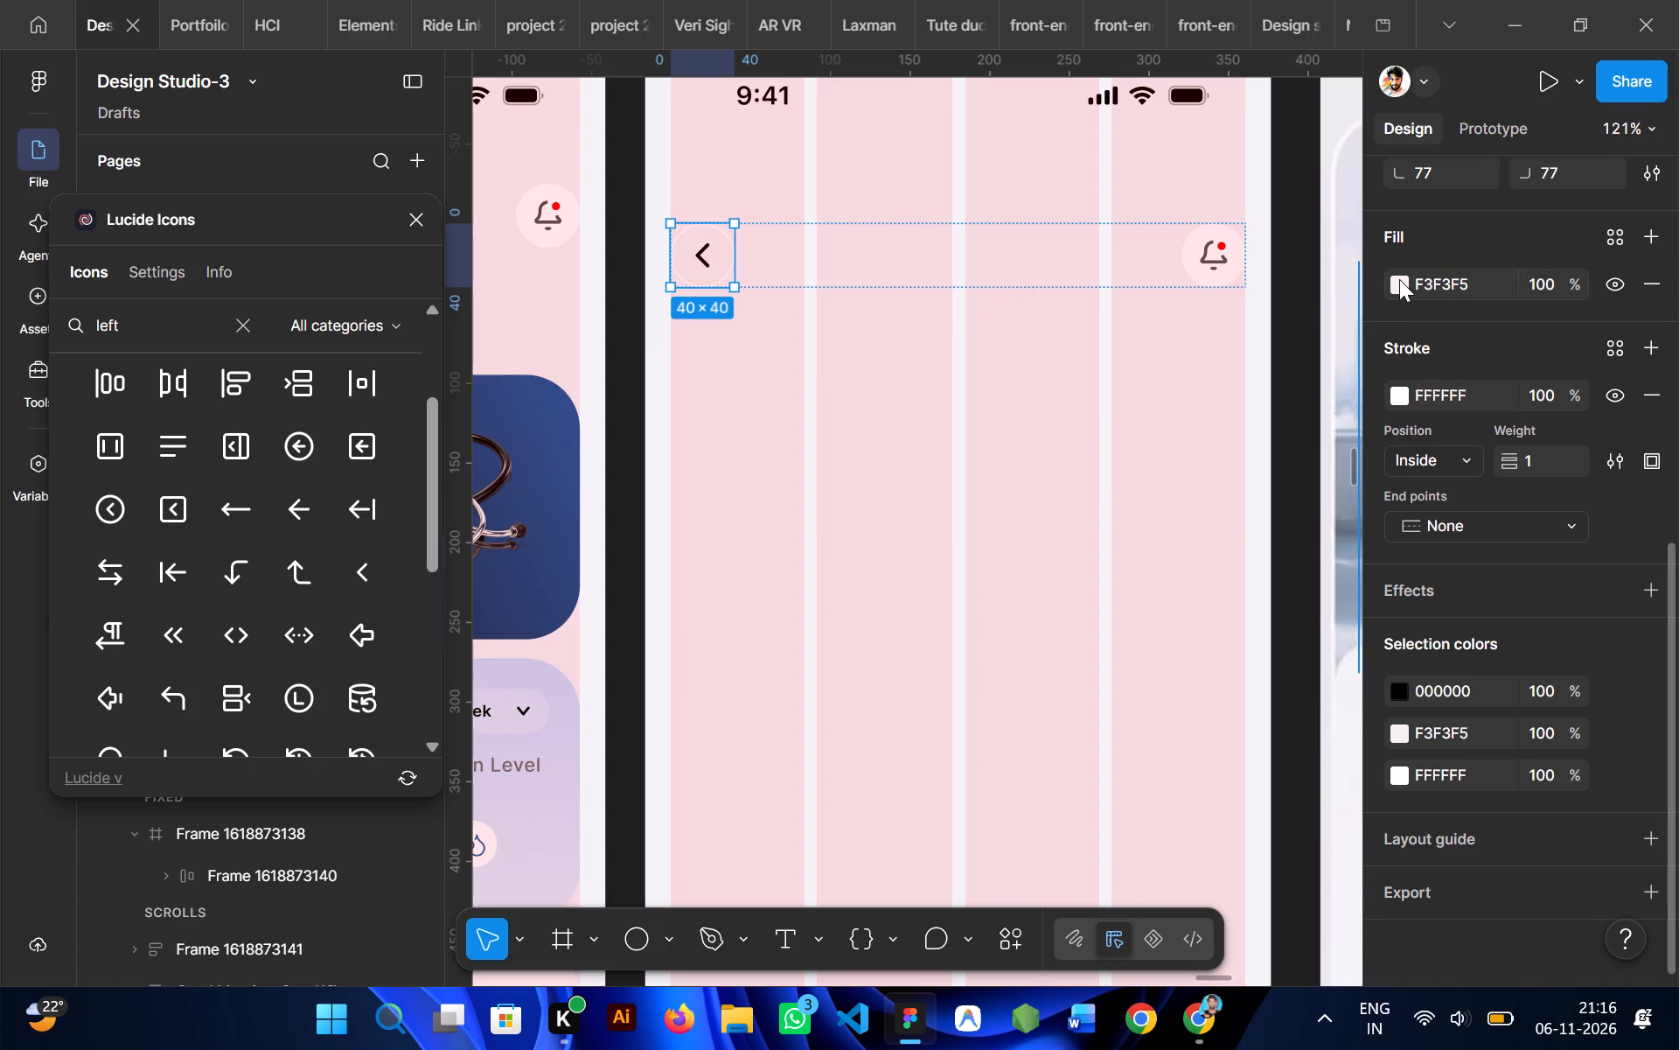
left_click_drag(1157, 404, 999, 337)
left_click(818, 416)
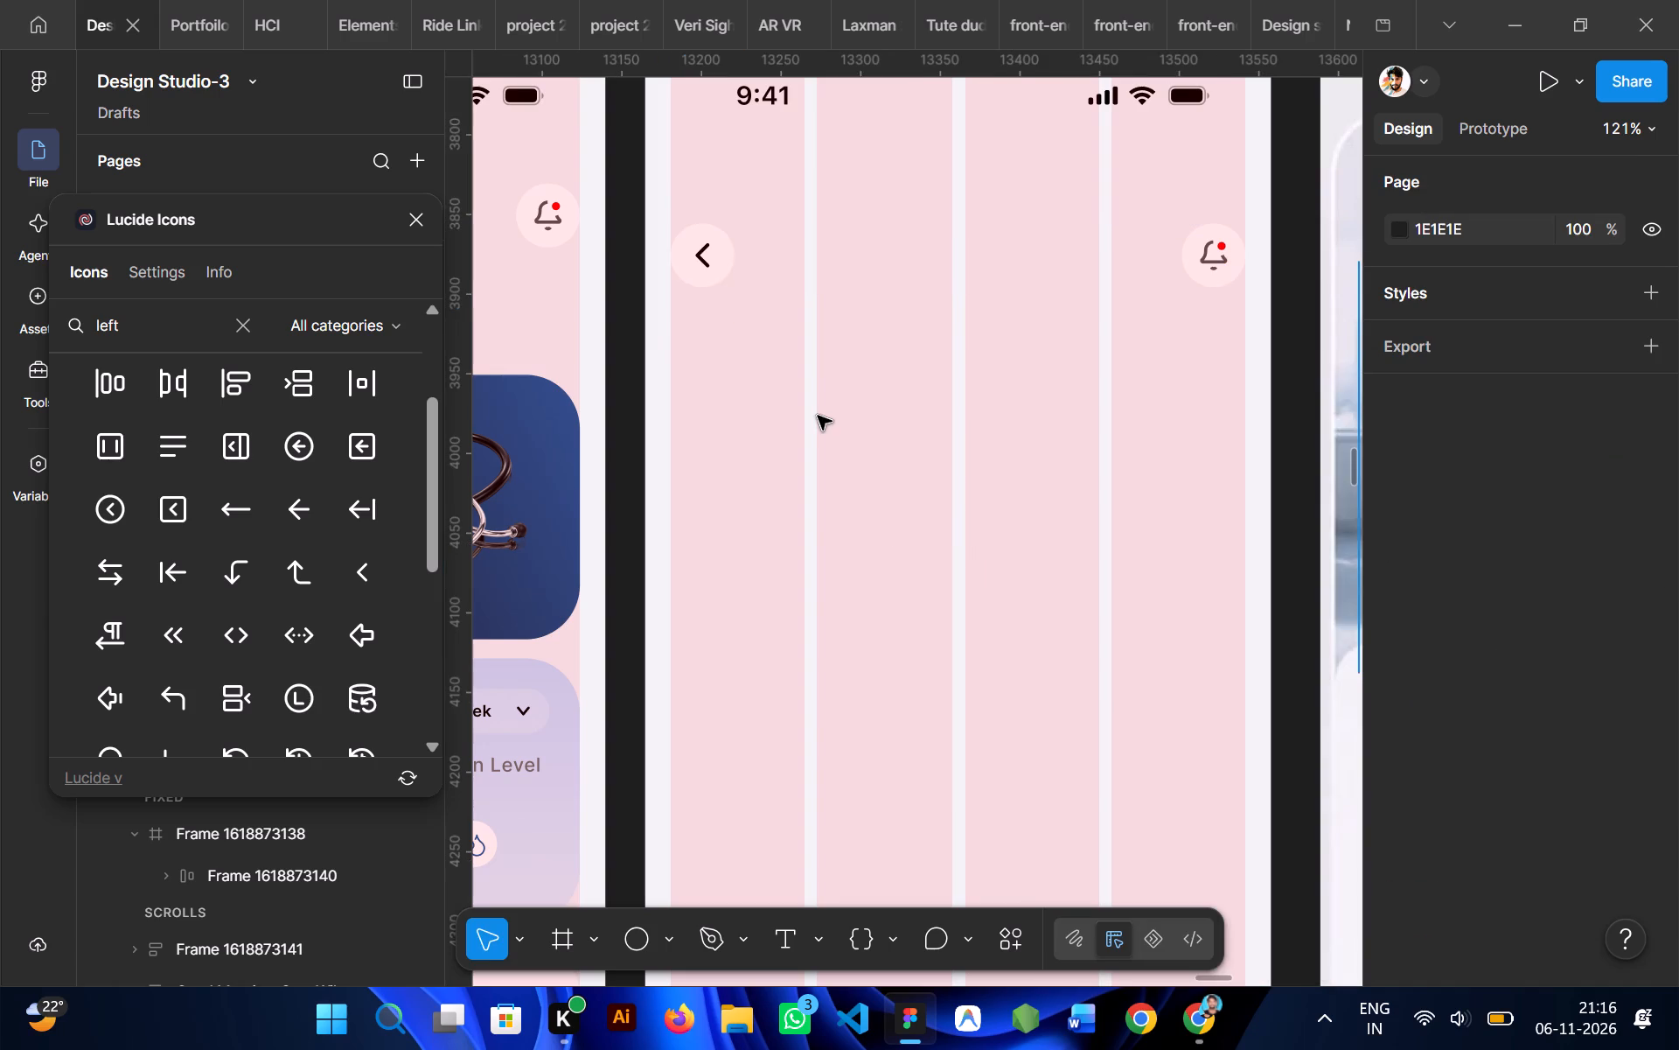
Lock the chevron icon's aspect ratio and reduce its size to 25 × 25.
scroll(818, 416, "left", 1)
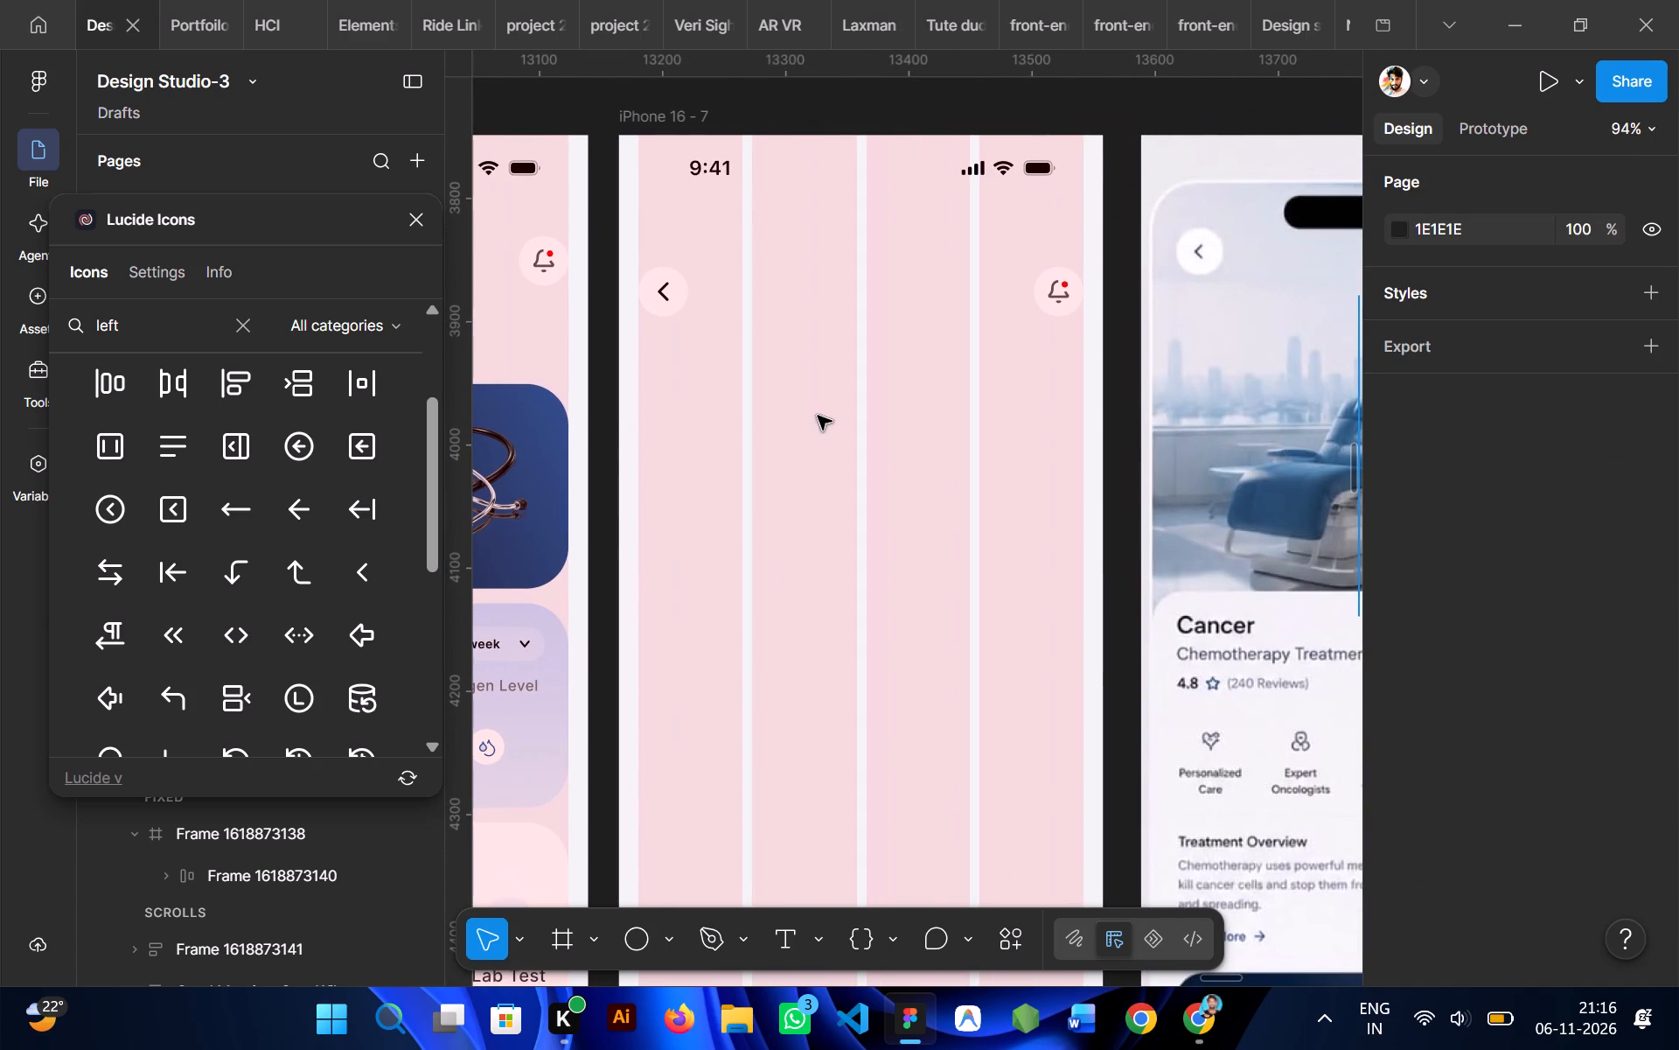
scroll(857, 392, "left", 1)
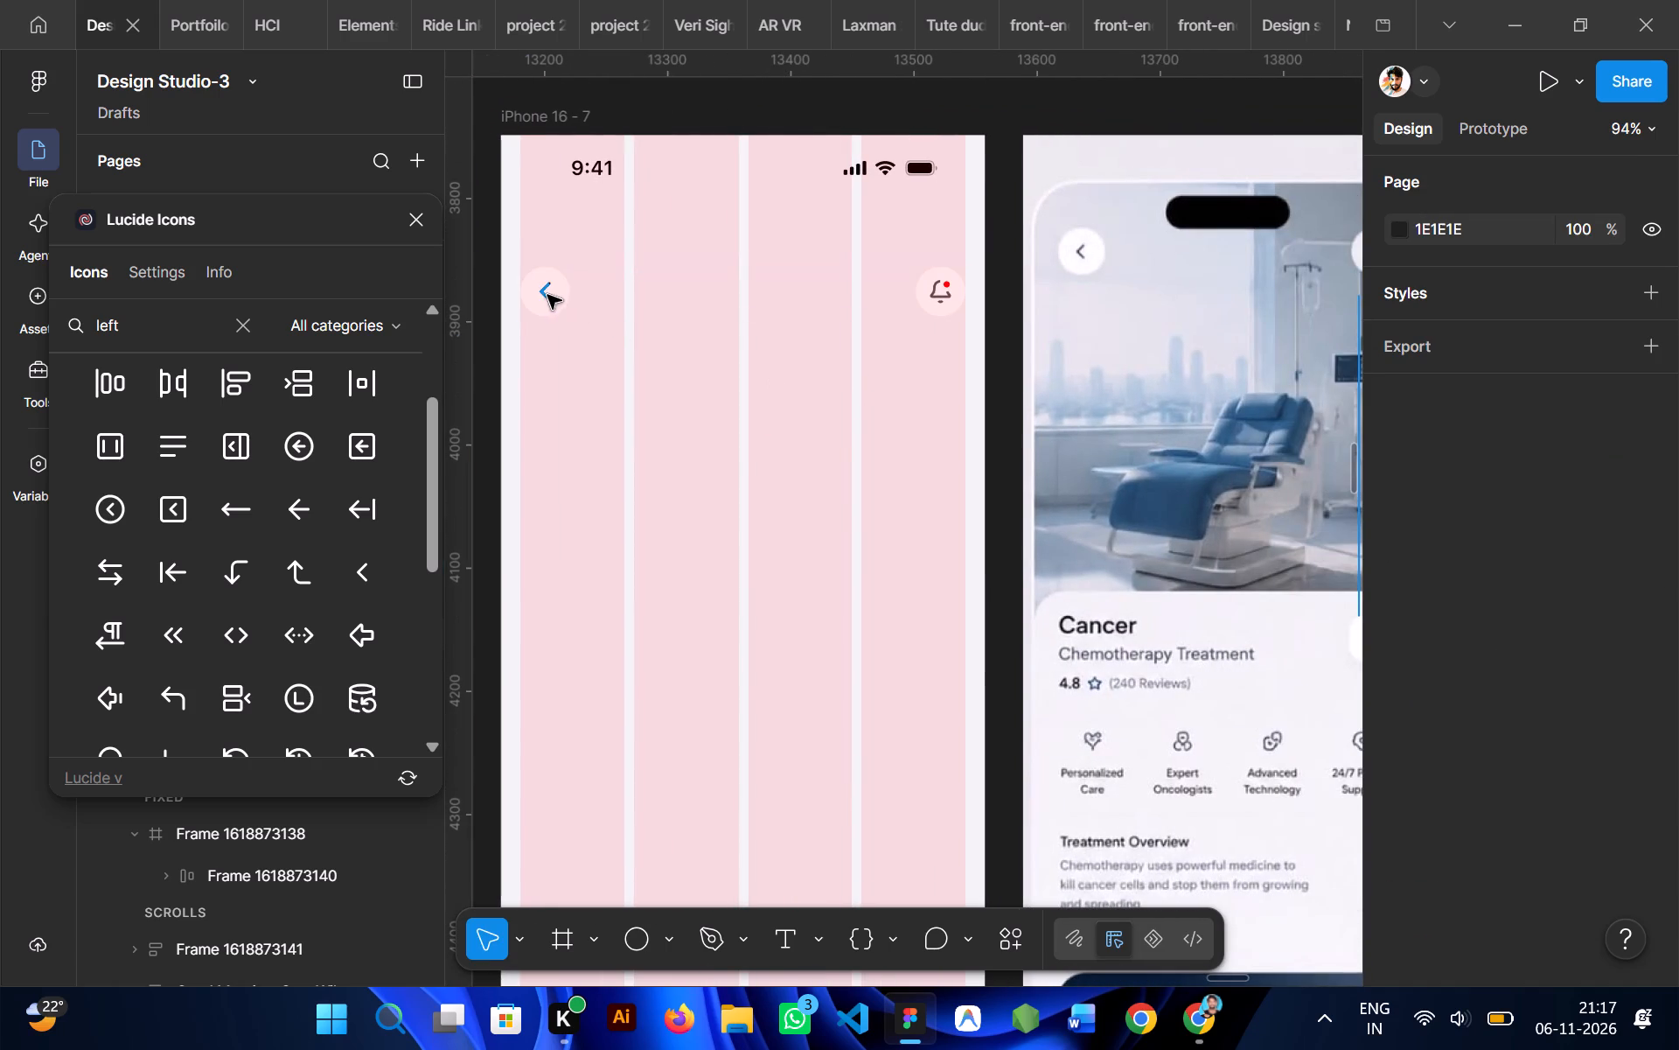
double_click(542, 291)
double_click(542, 291)
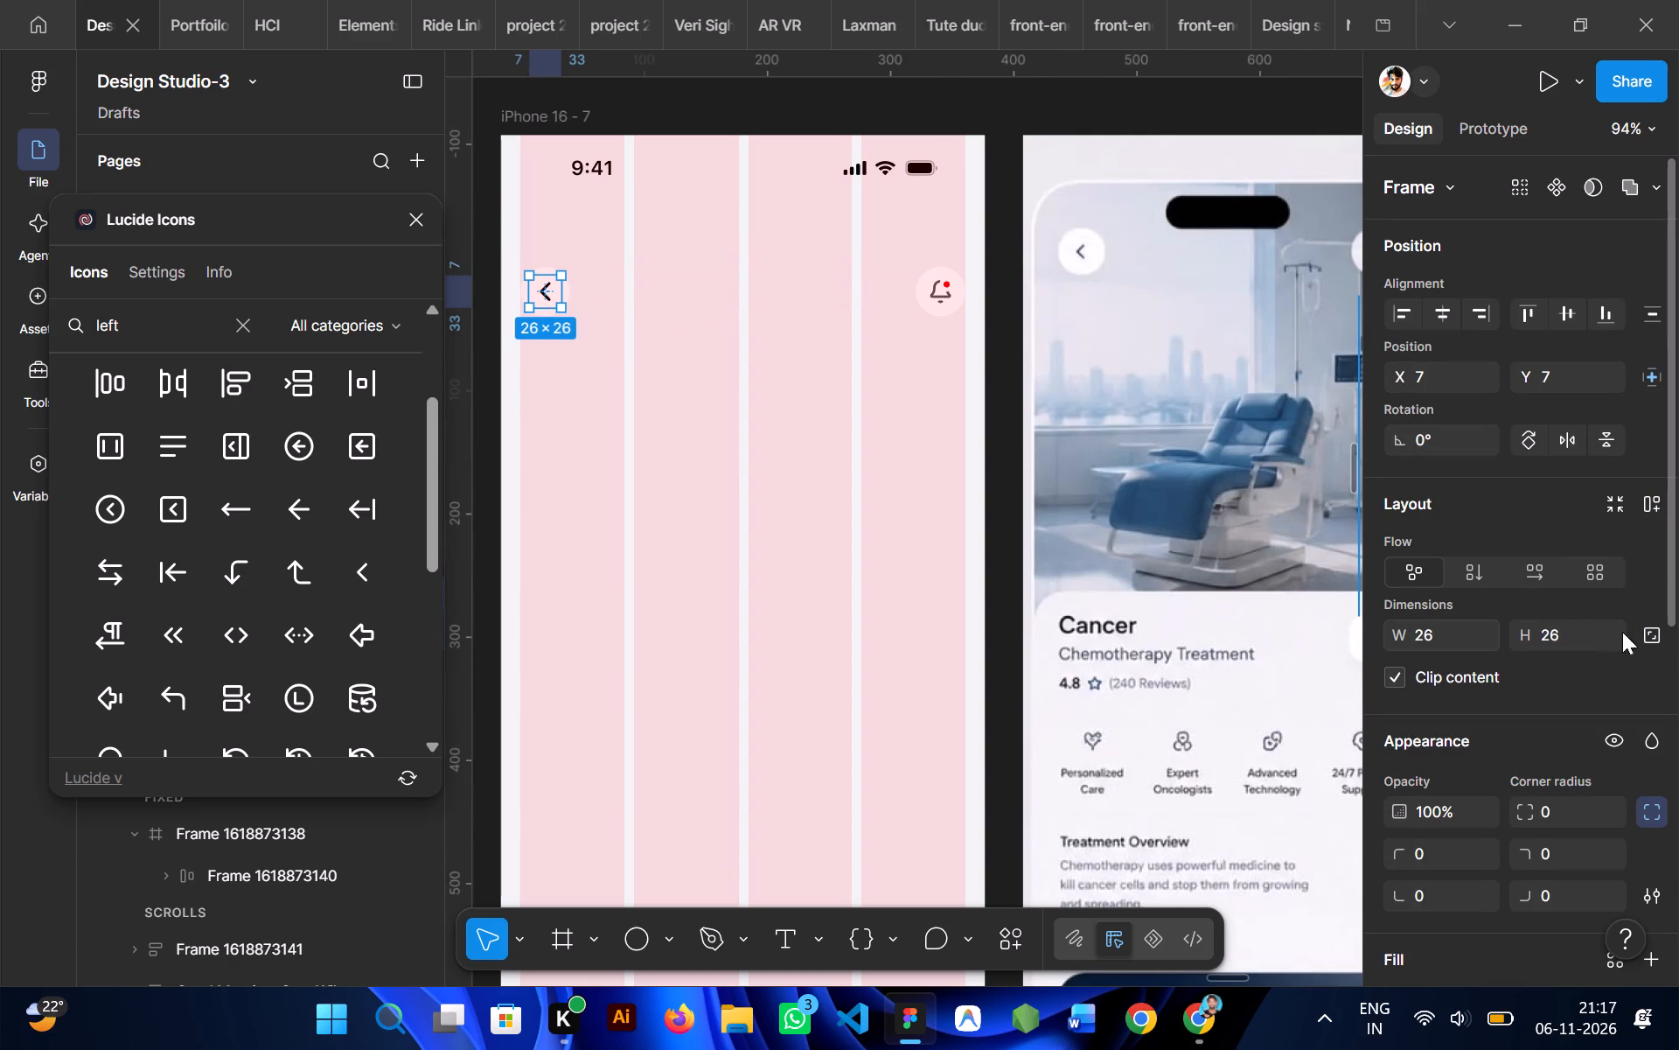
left_click(1652, 633)
left_click(1401, 640)
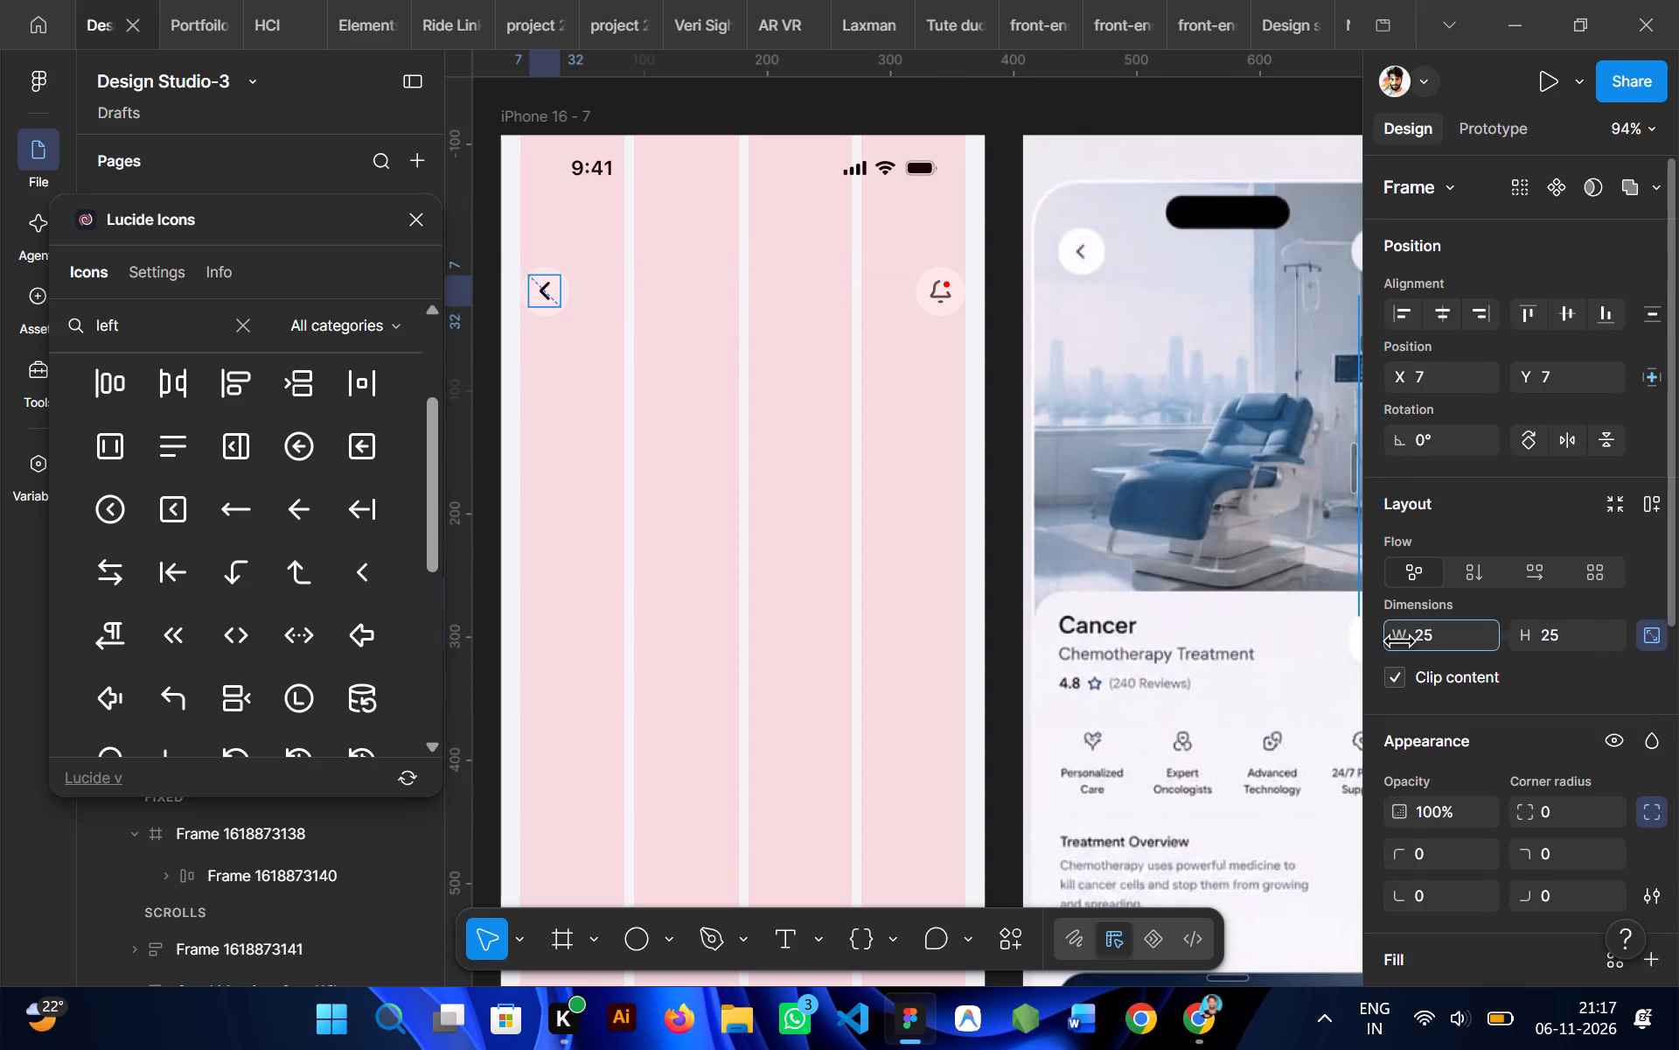
left_click(871, 482)
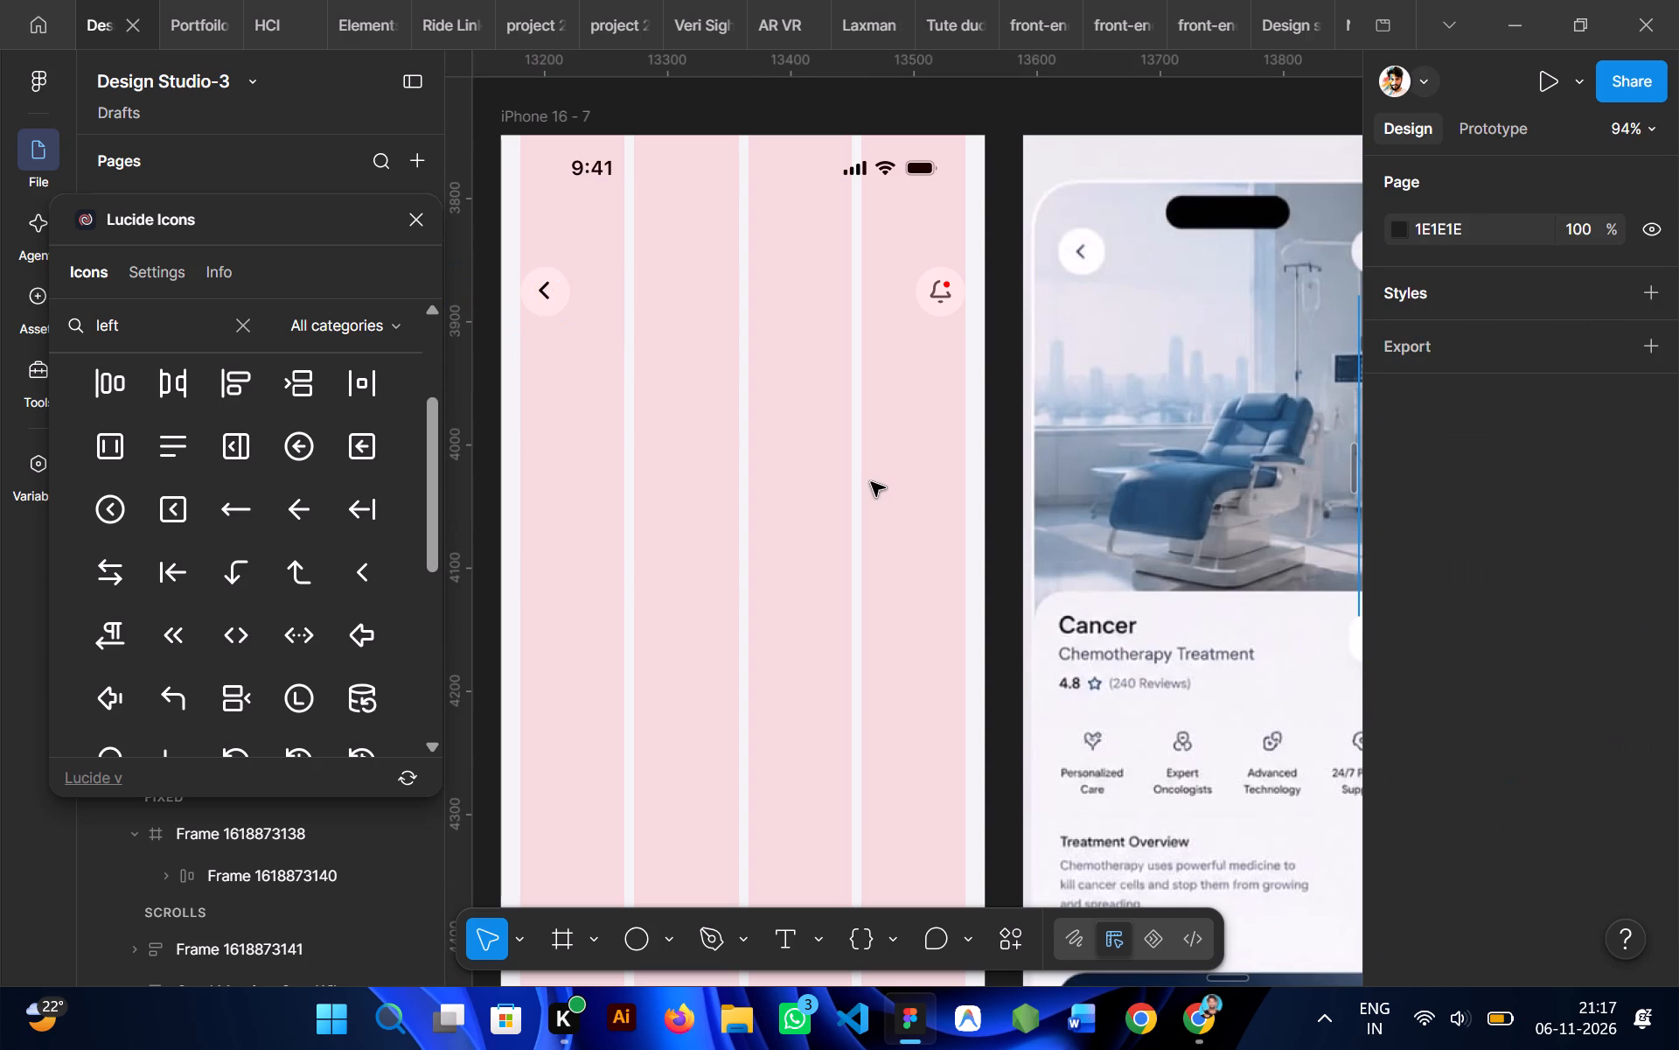
Match the chevron's stroke colour to the notification bell's grey, 525151.
left_click(544, 296, "ctrl")
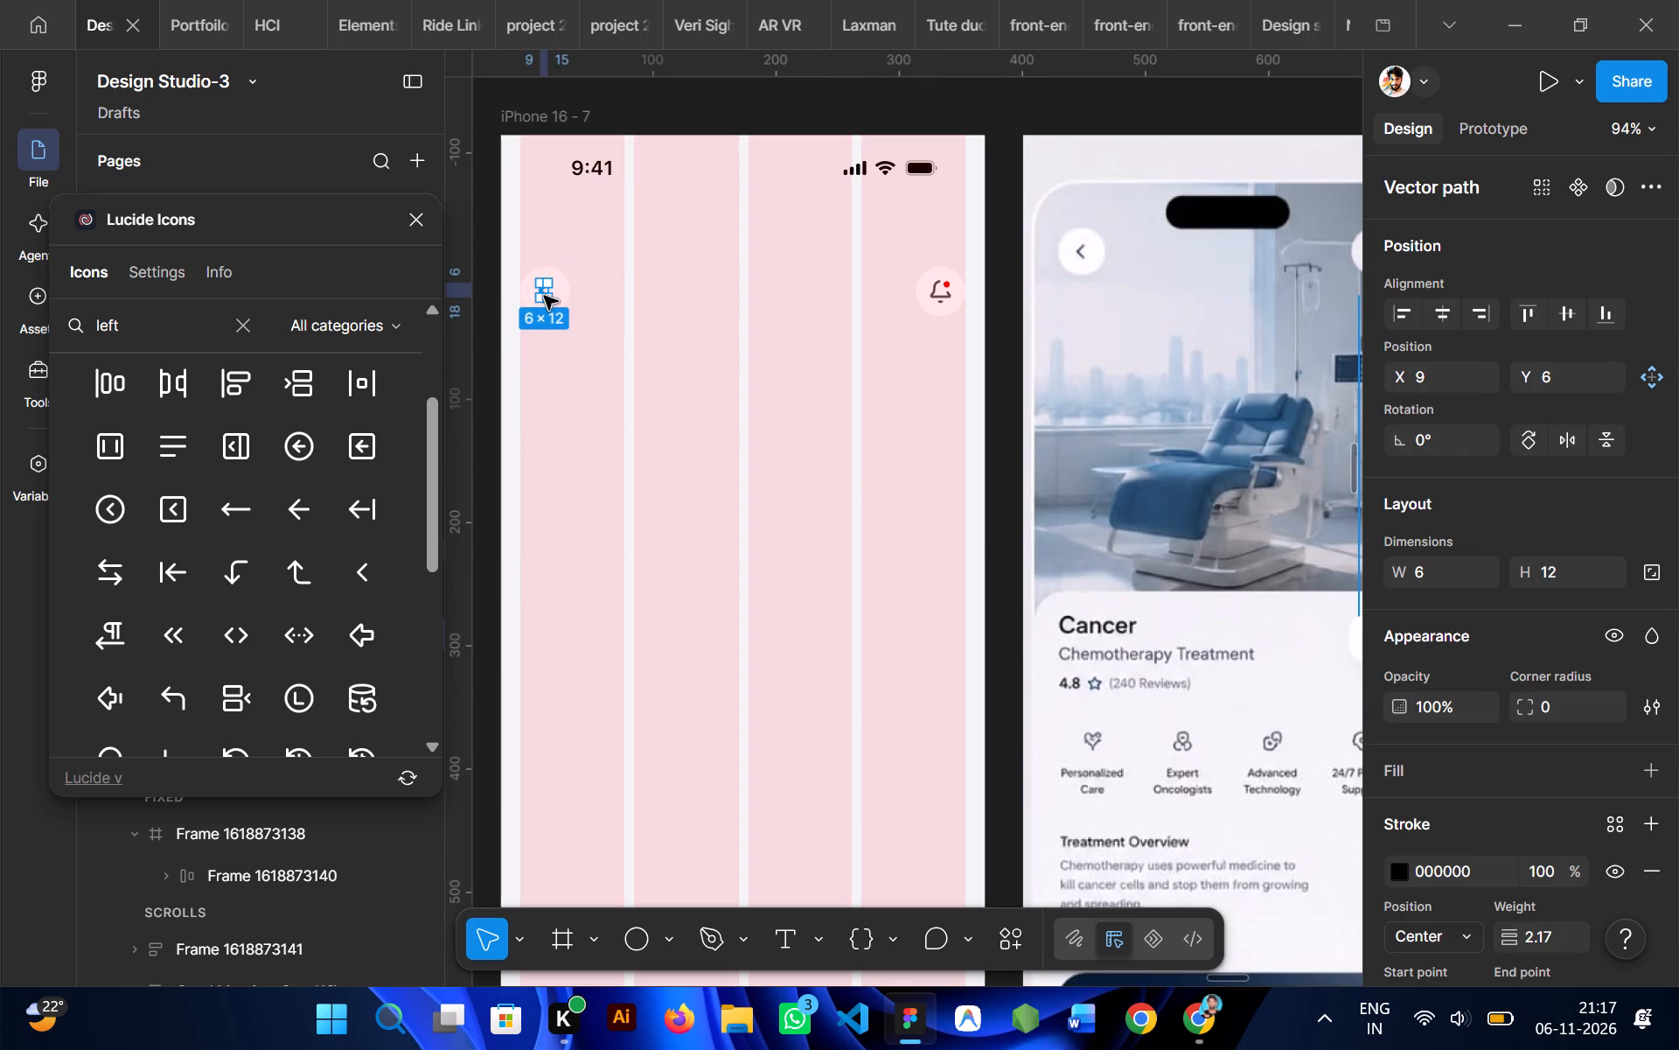
key("i")
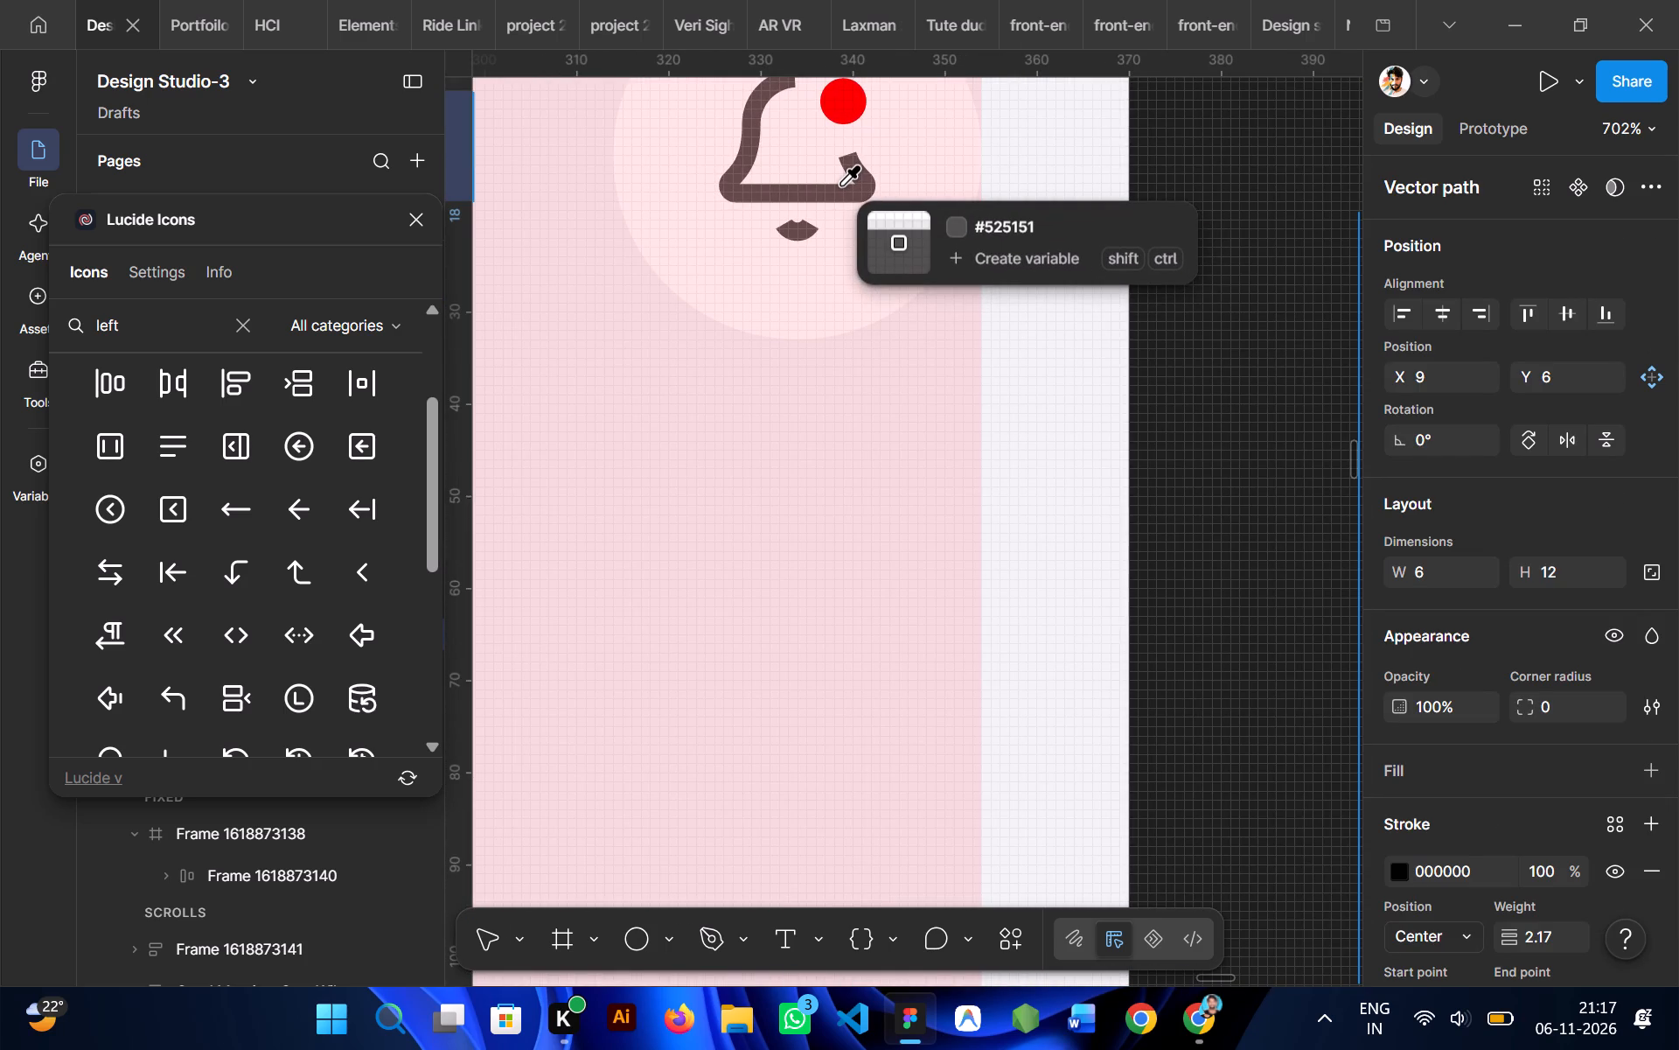
left_click(841, 185)
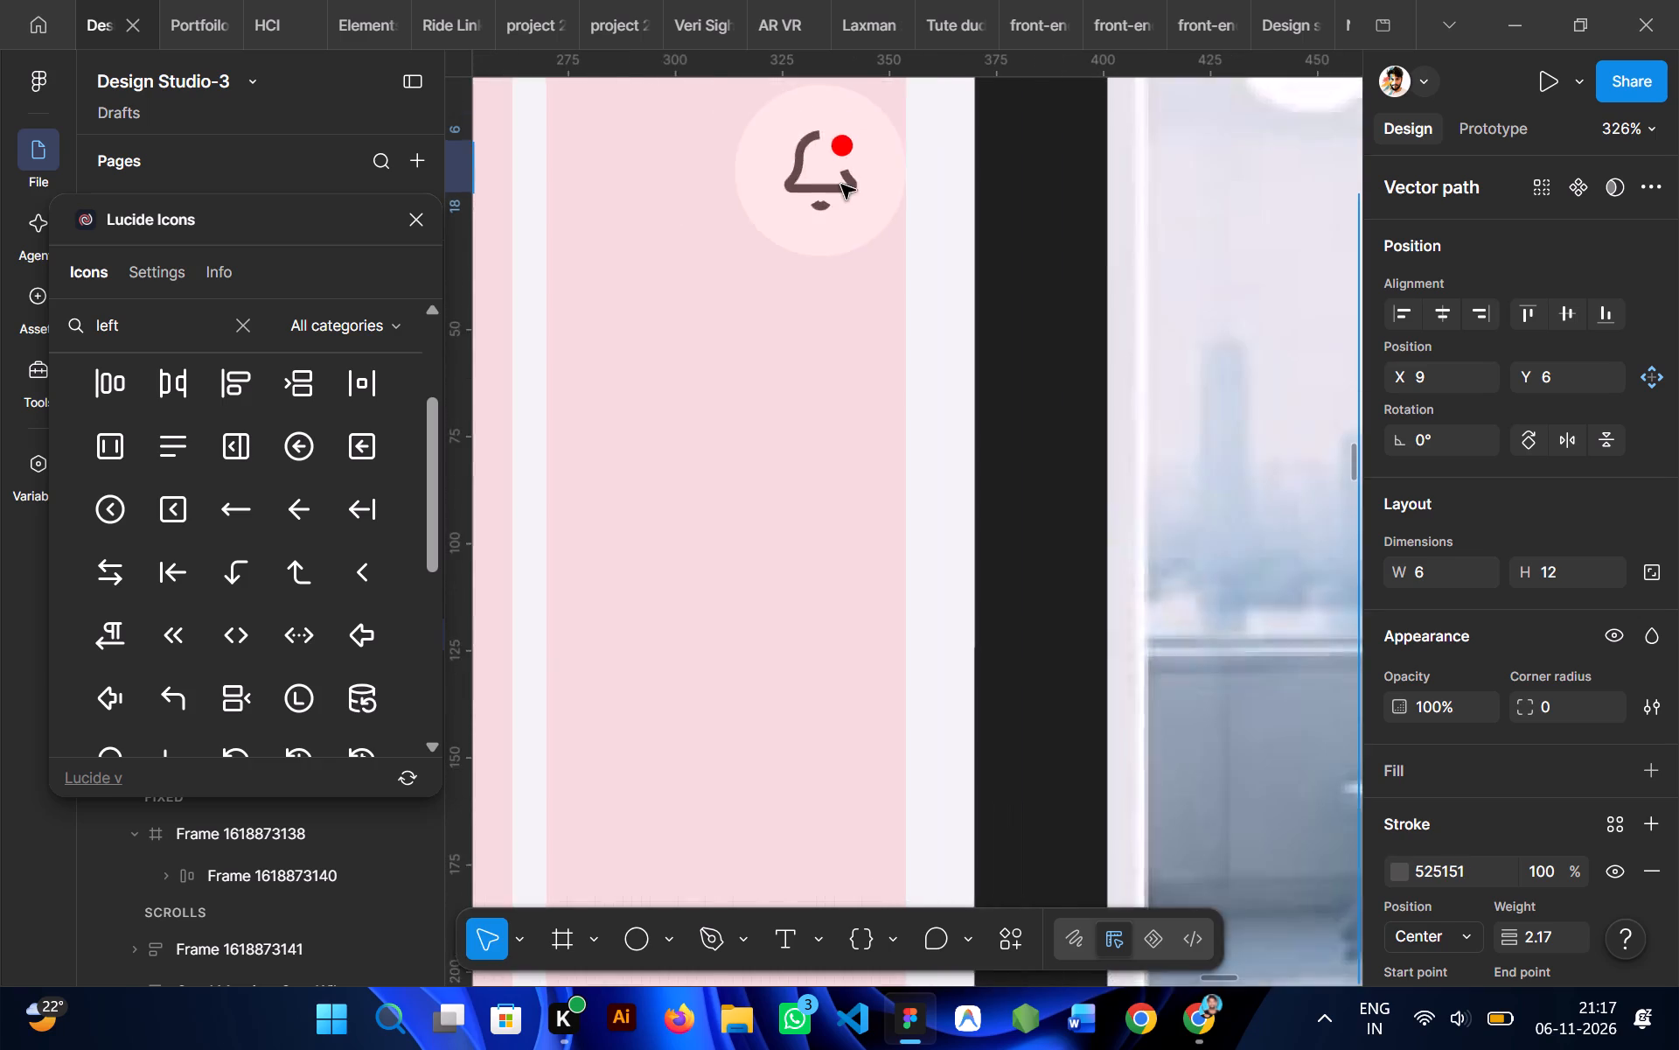
left_click(700, 370)
scroll(700, 370, "right", 1)
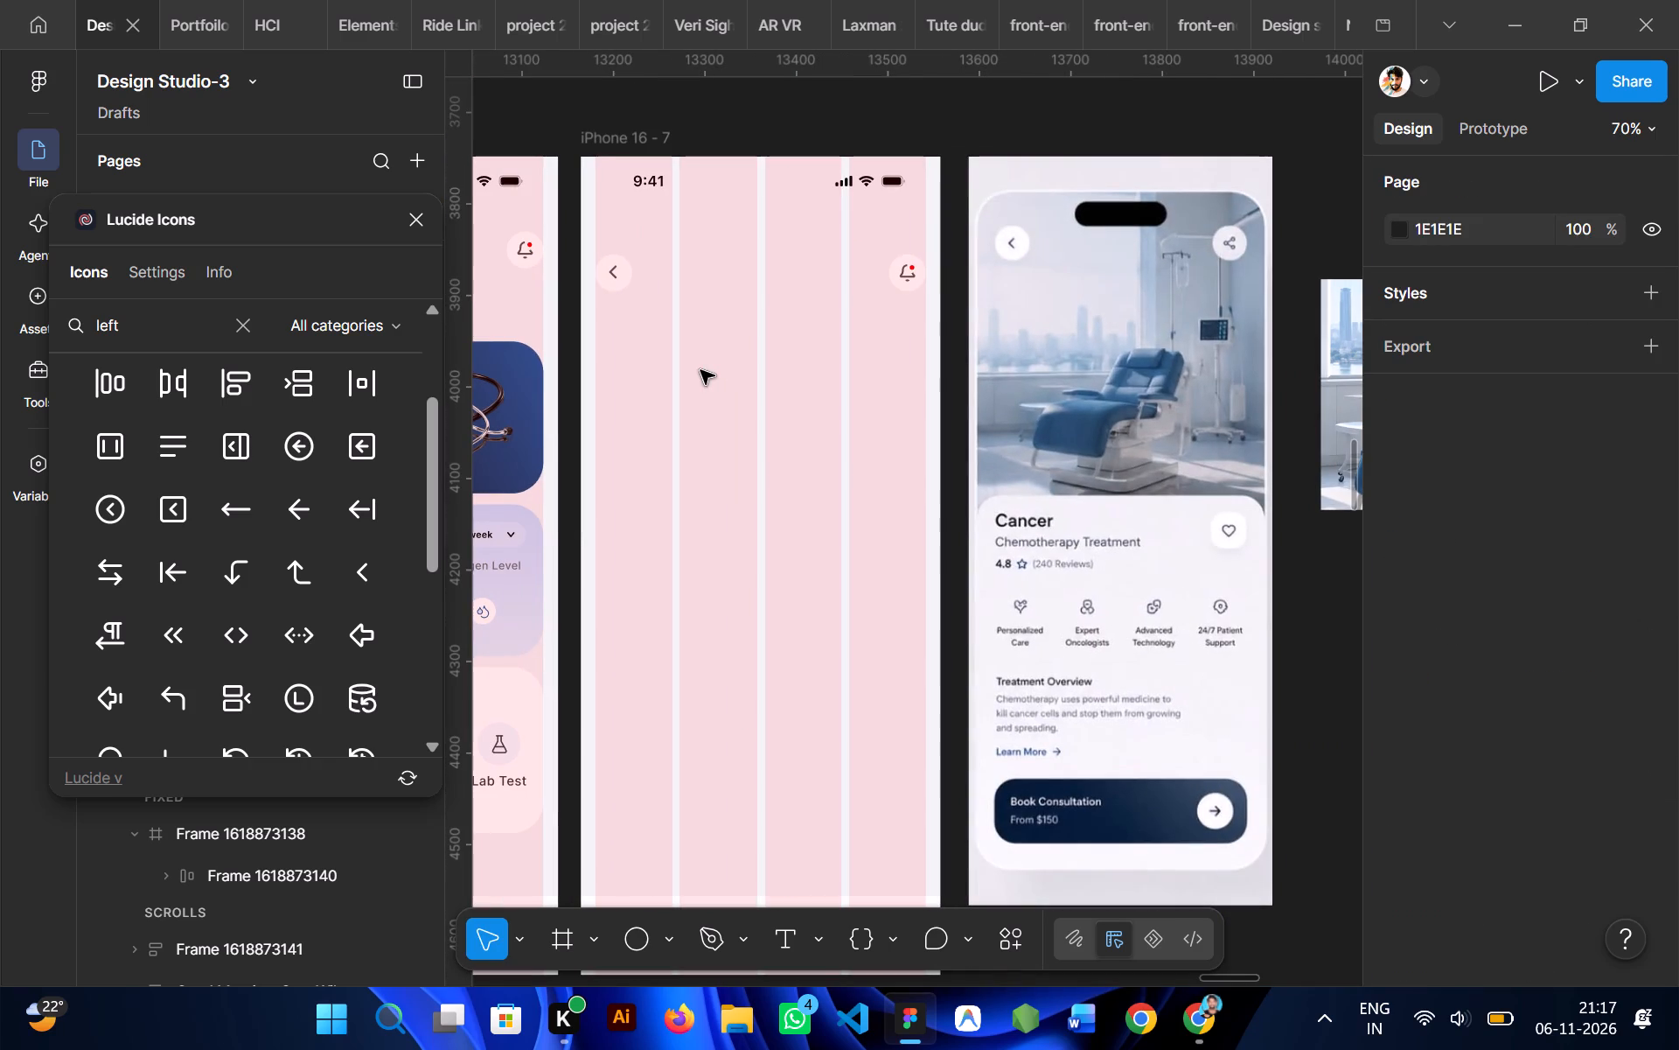
Review the earlier iPhone 16 screens and the reference mockups, comparing their headers with the iPhone 16 - 7 screen.
scroll(700, 370, "right", 1)
scroll(700, 370, "up", 1)
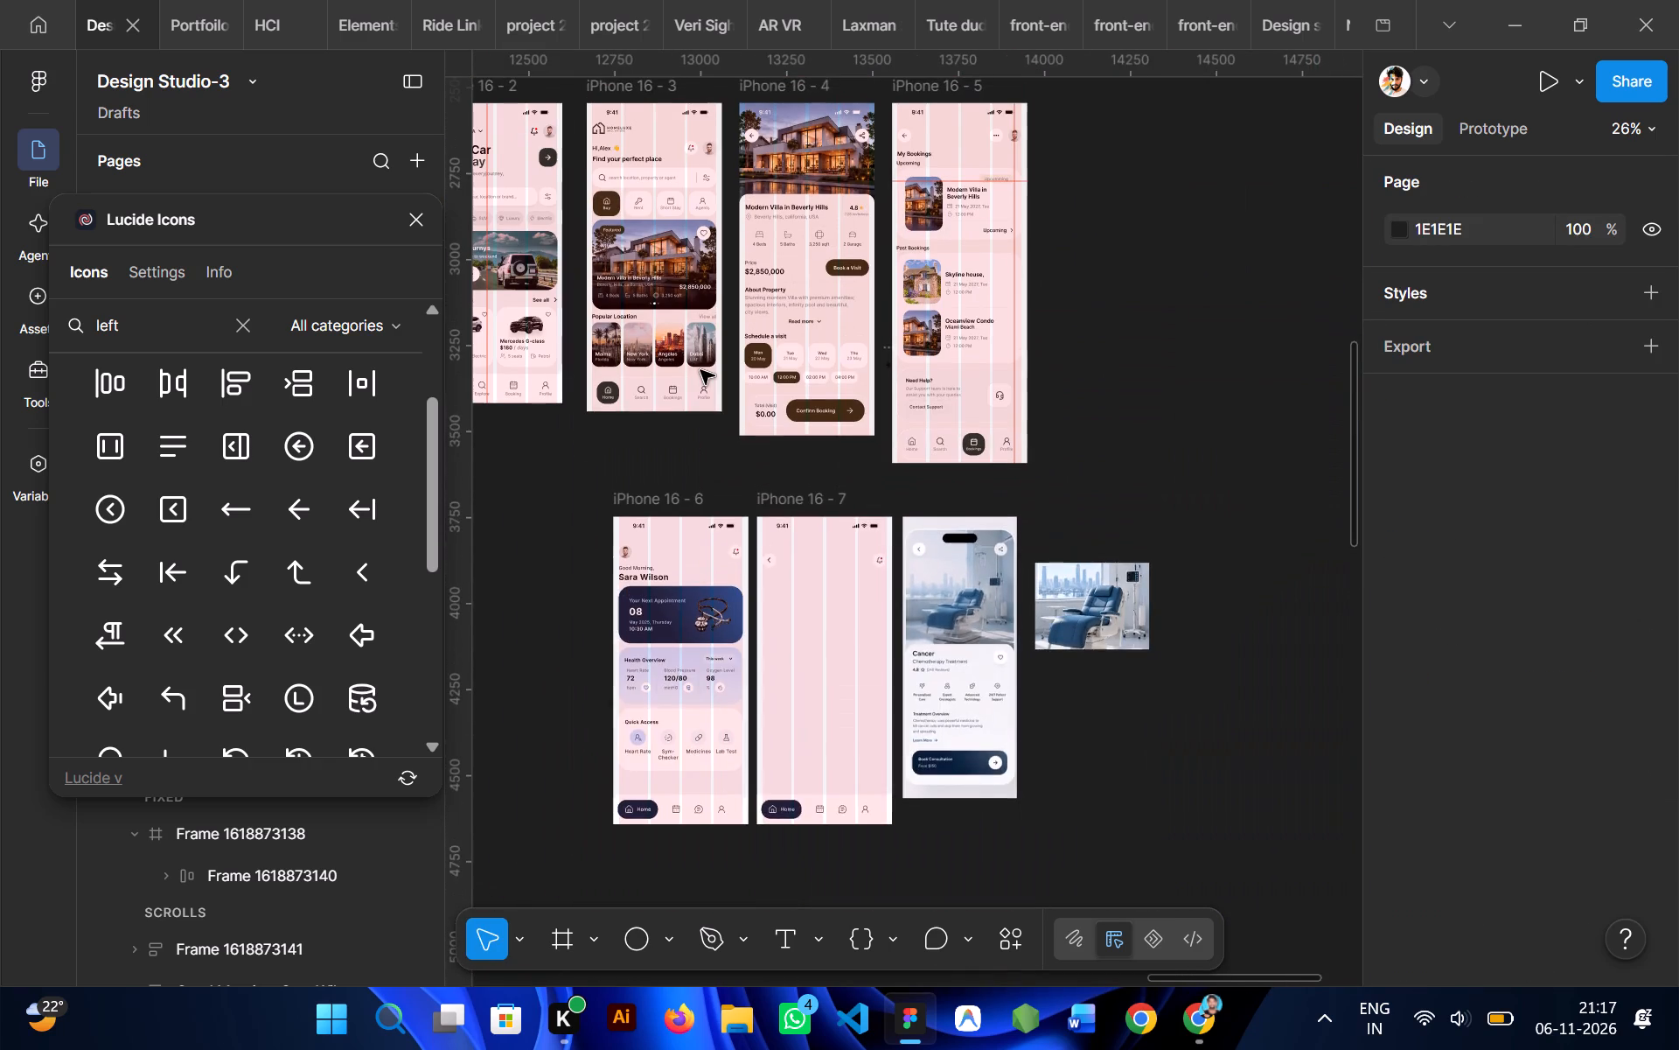
scroll(700, 370, "up", 1)
scroll(686, 325, "right", 1)
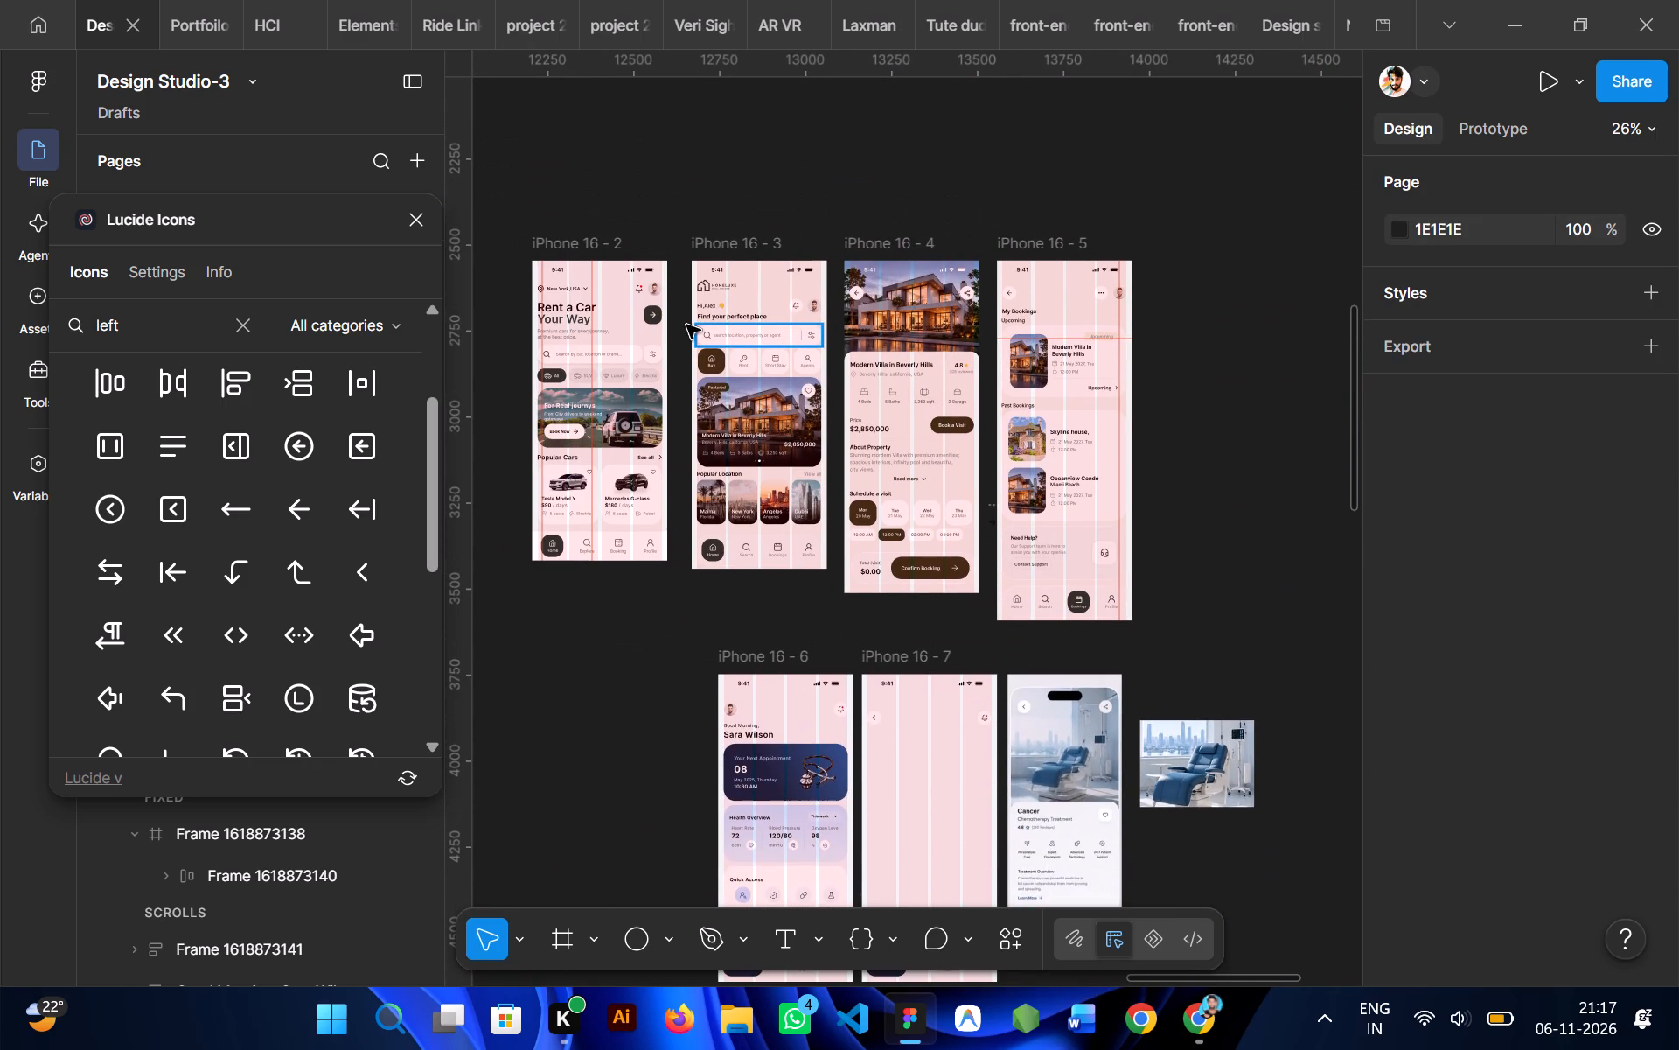
scroll(686, 325, "right", 1)
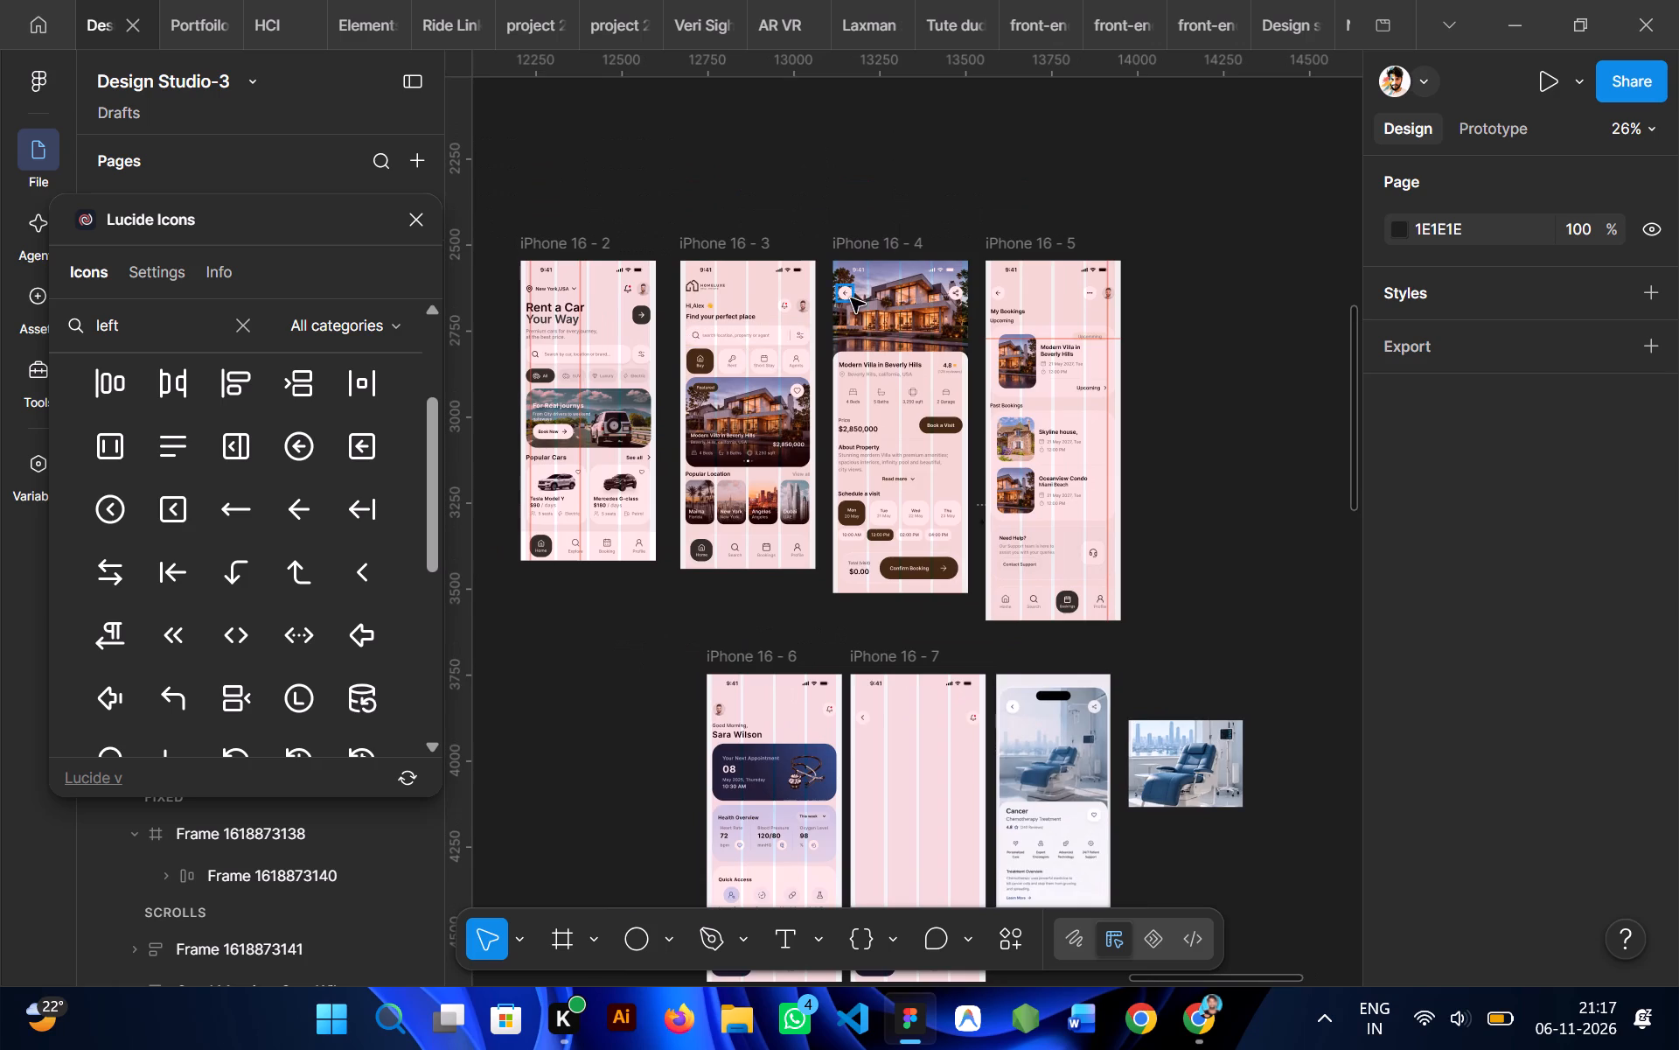
scroll(978, 306, "right", 1)
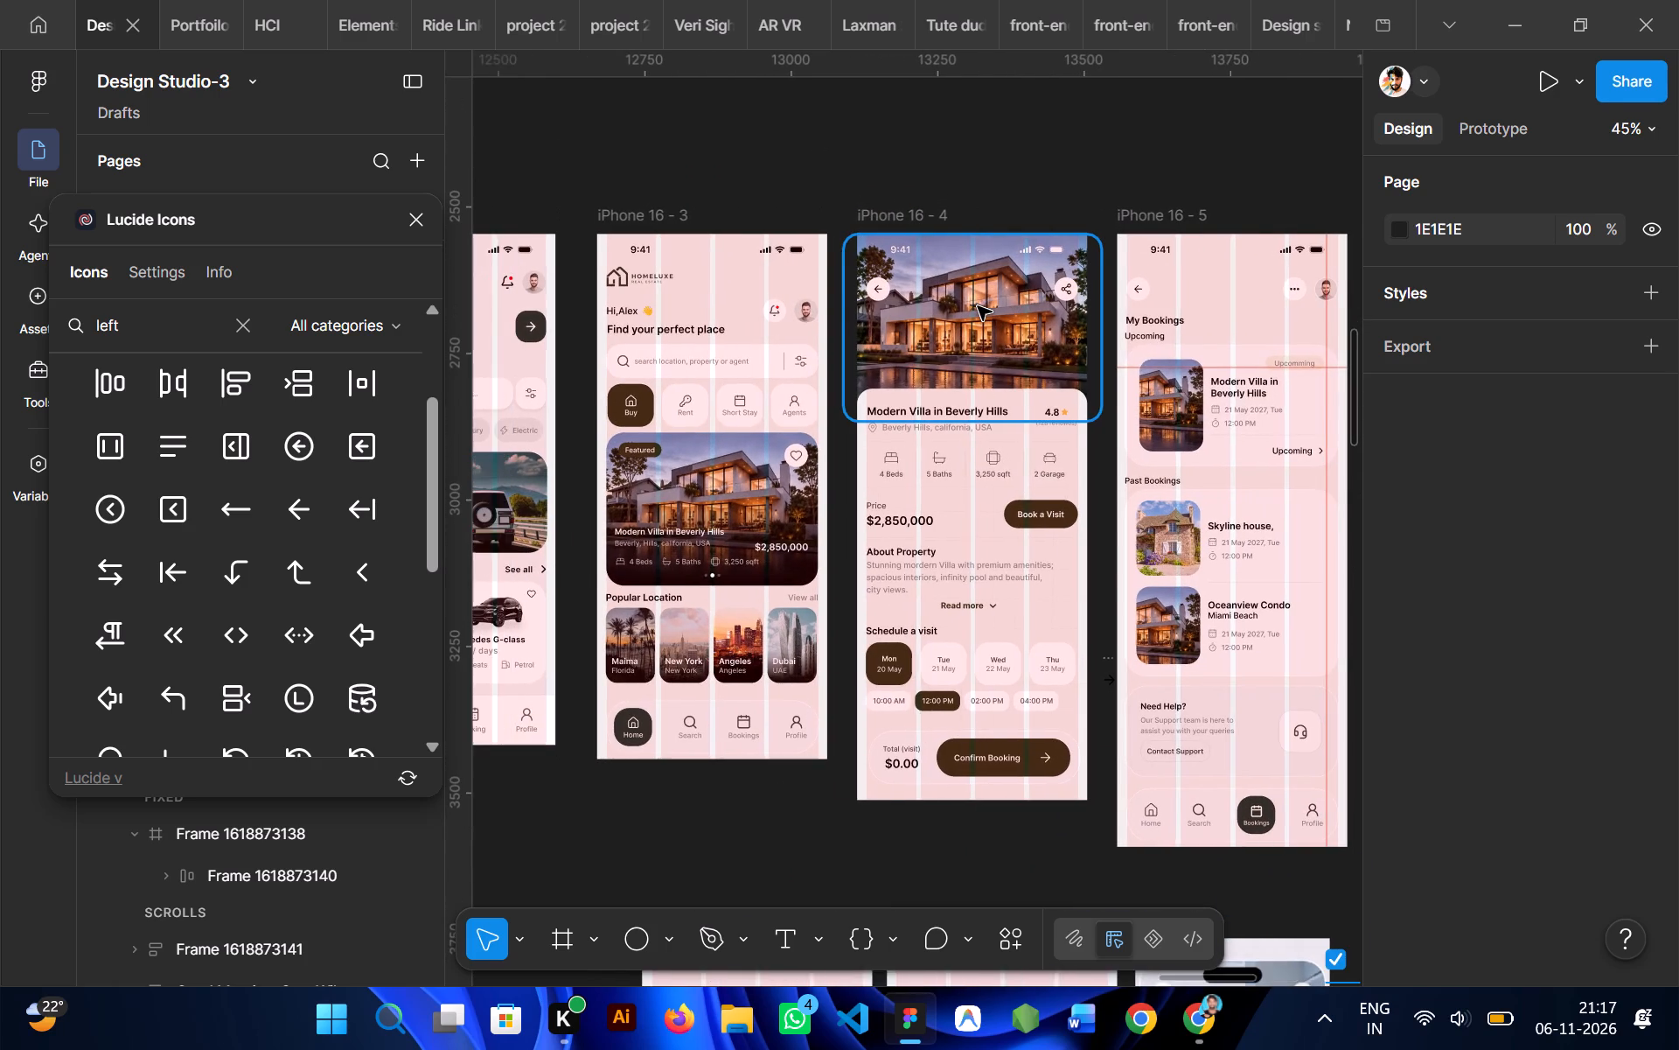
scroll(978, 306, "right", 2)
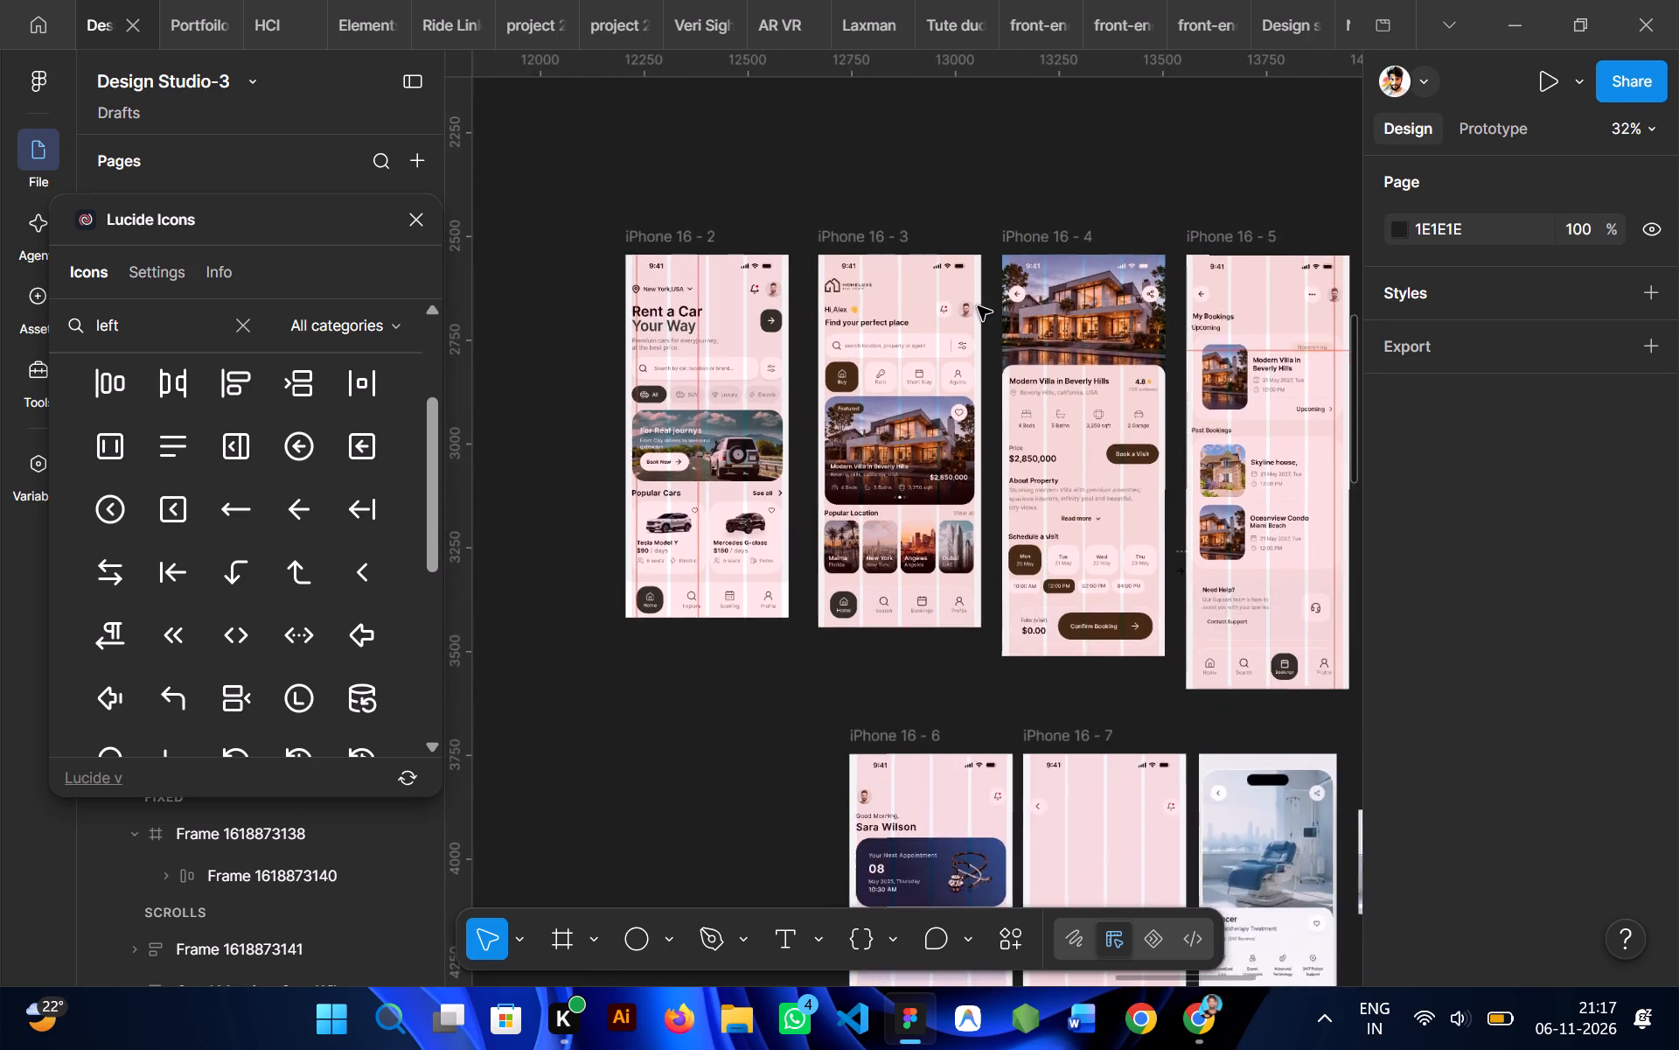
scroll(713, 430, "down", 1)
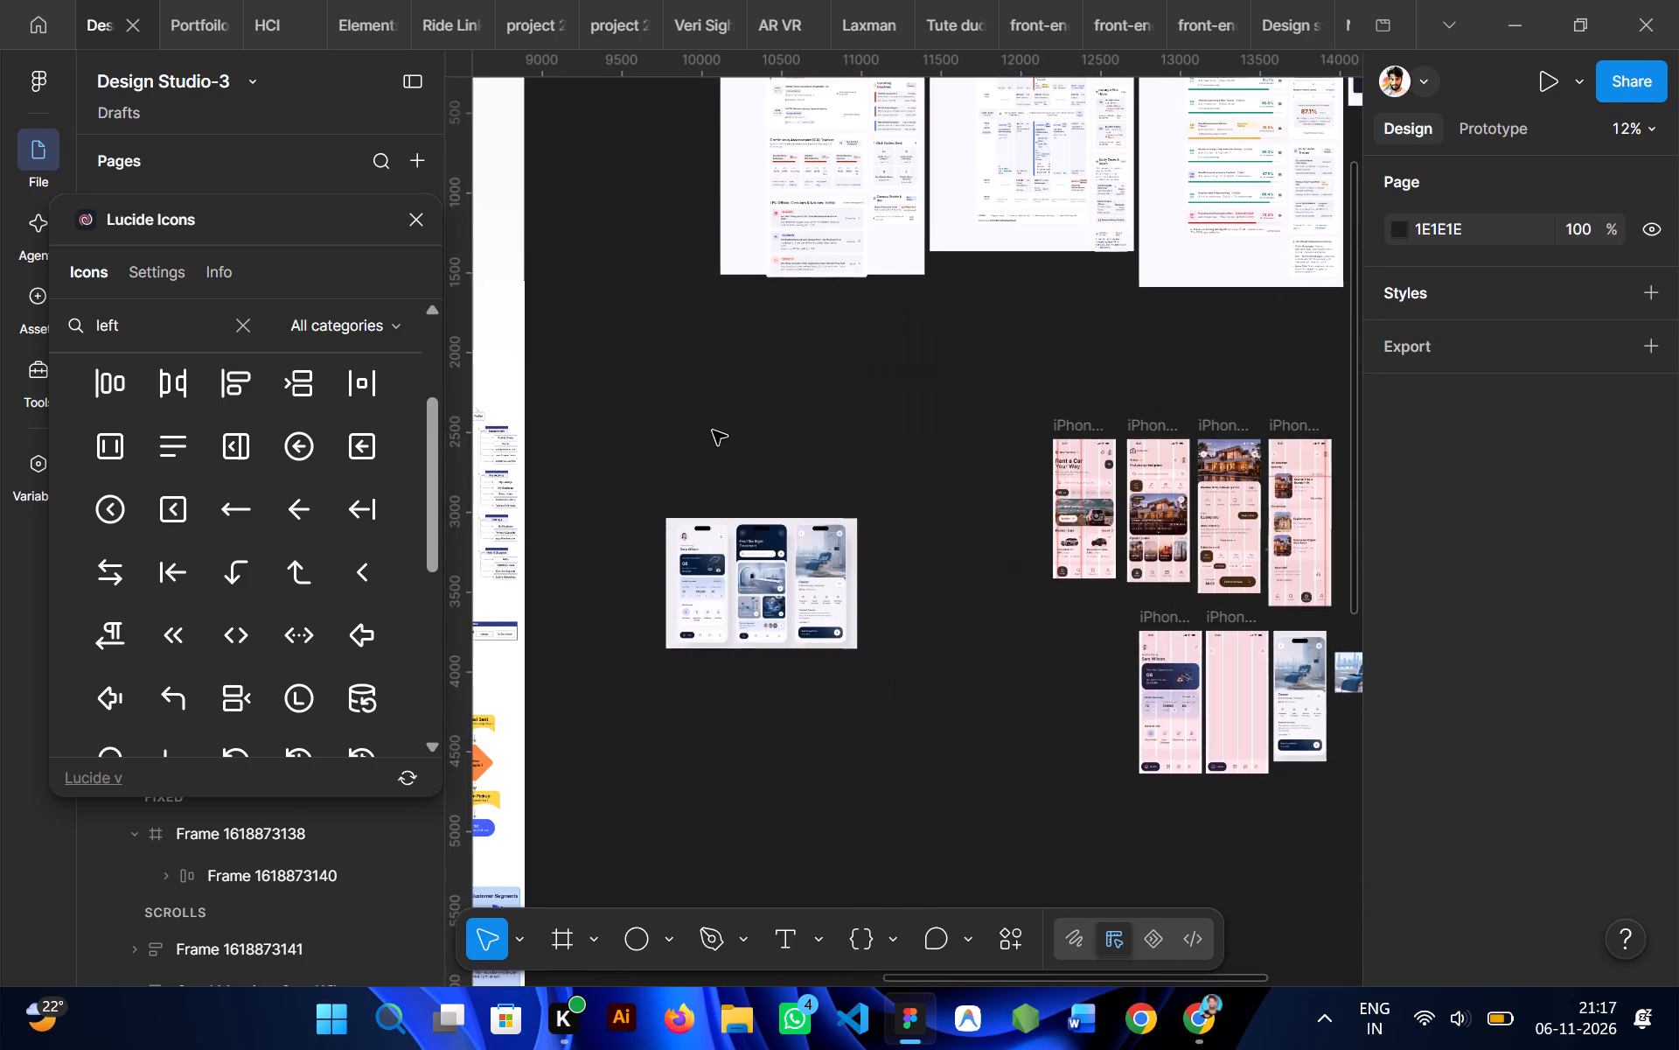
scroll(713, 430, "down", 1)
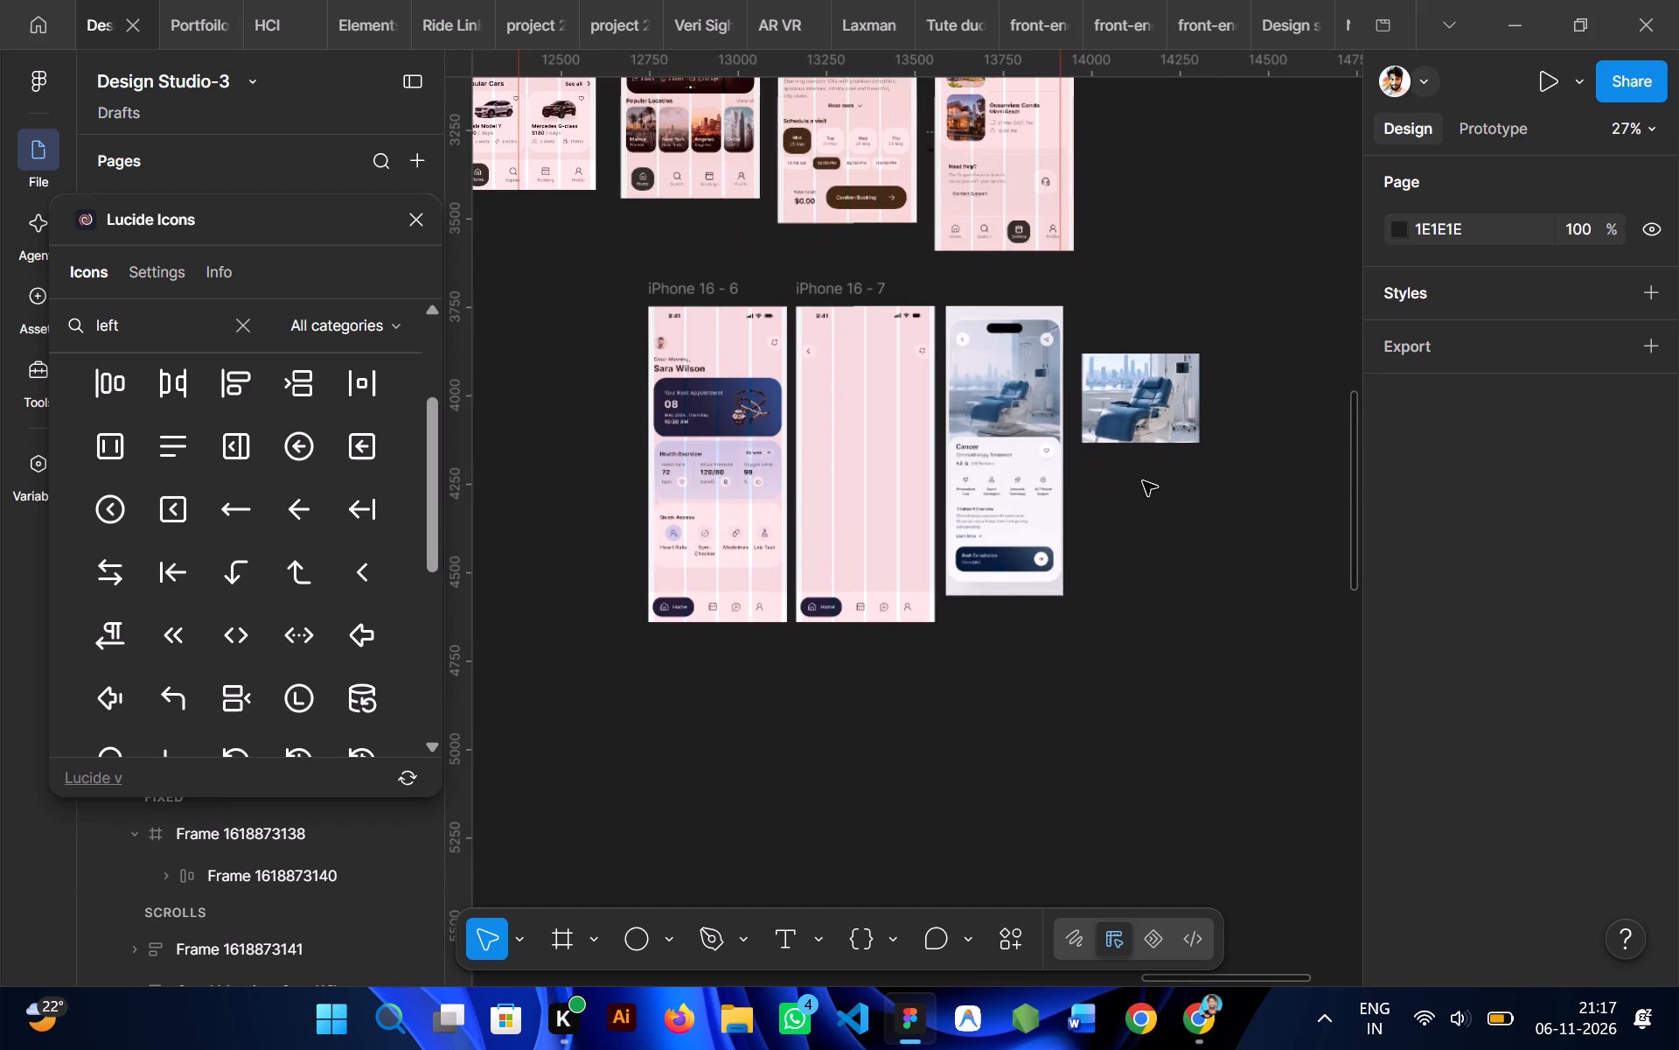
scroll(936, 437, "right", 1)
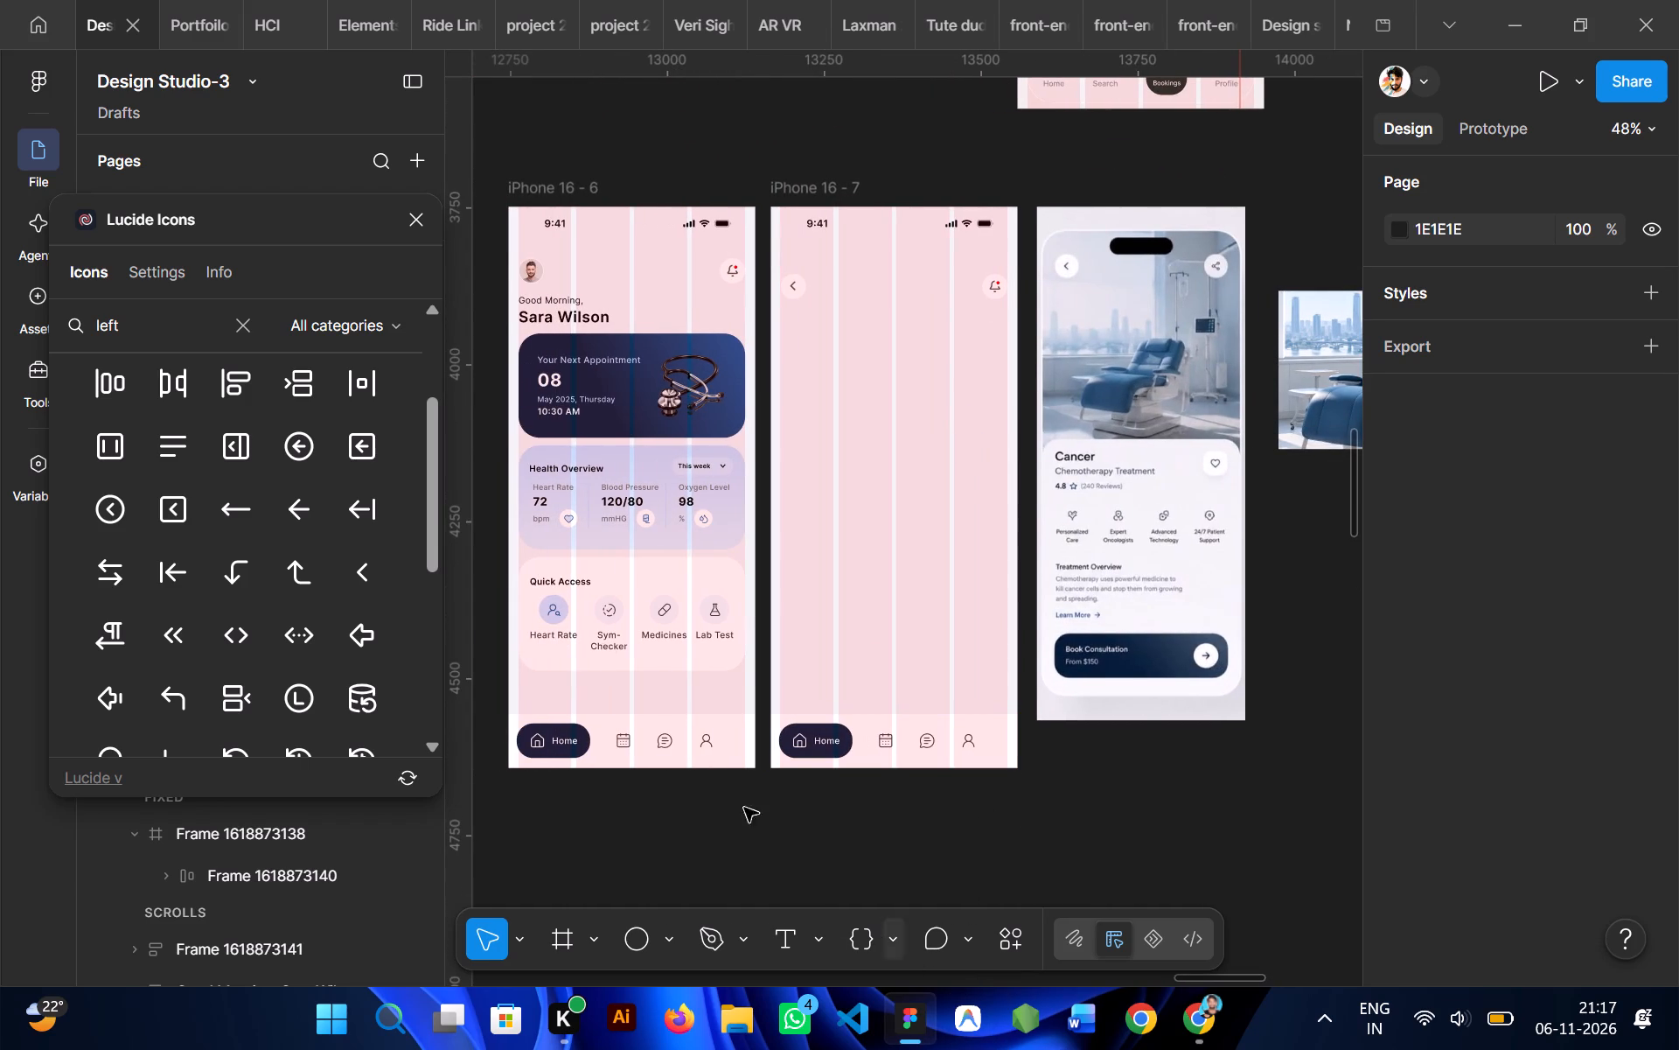
Search the Lucide icons for "share", insert the share-2 icon, and close the plugin.
left_click(143, 311)
key("BackSpace")
type("share")
scroll(262, 518, "up", 1)
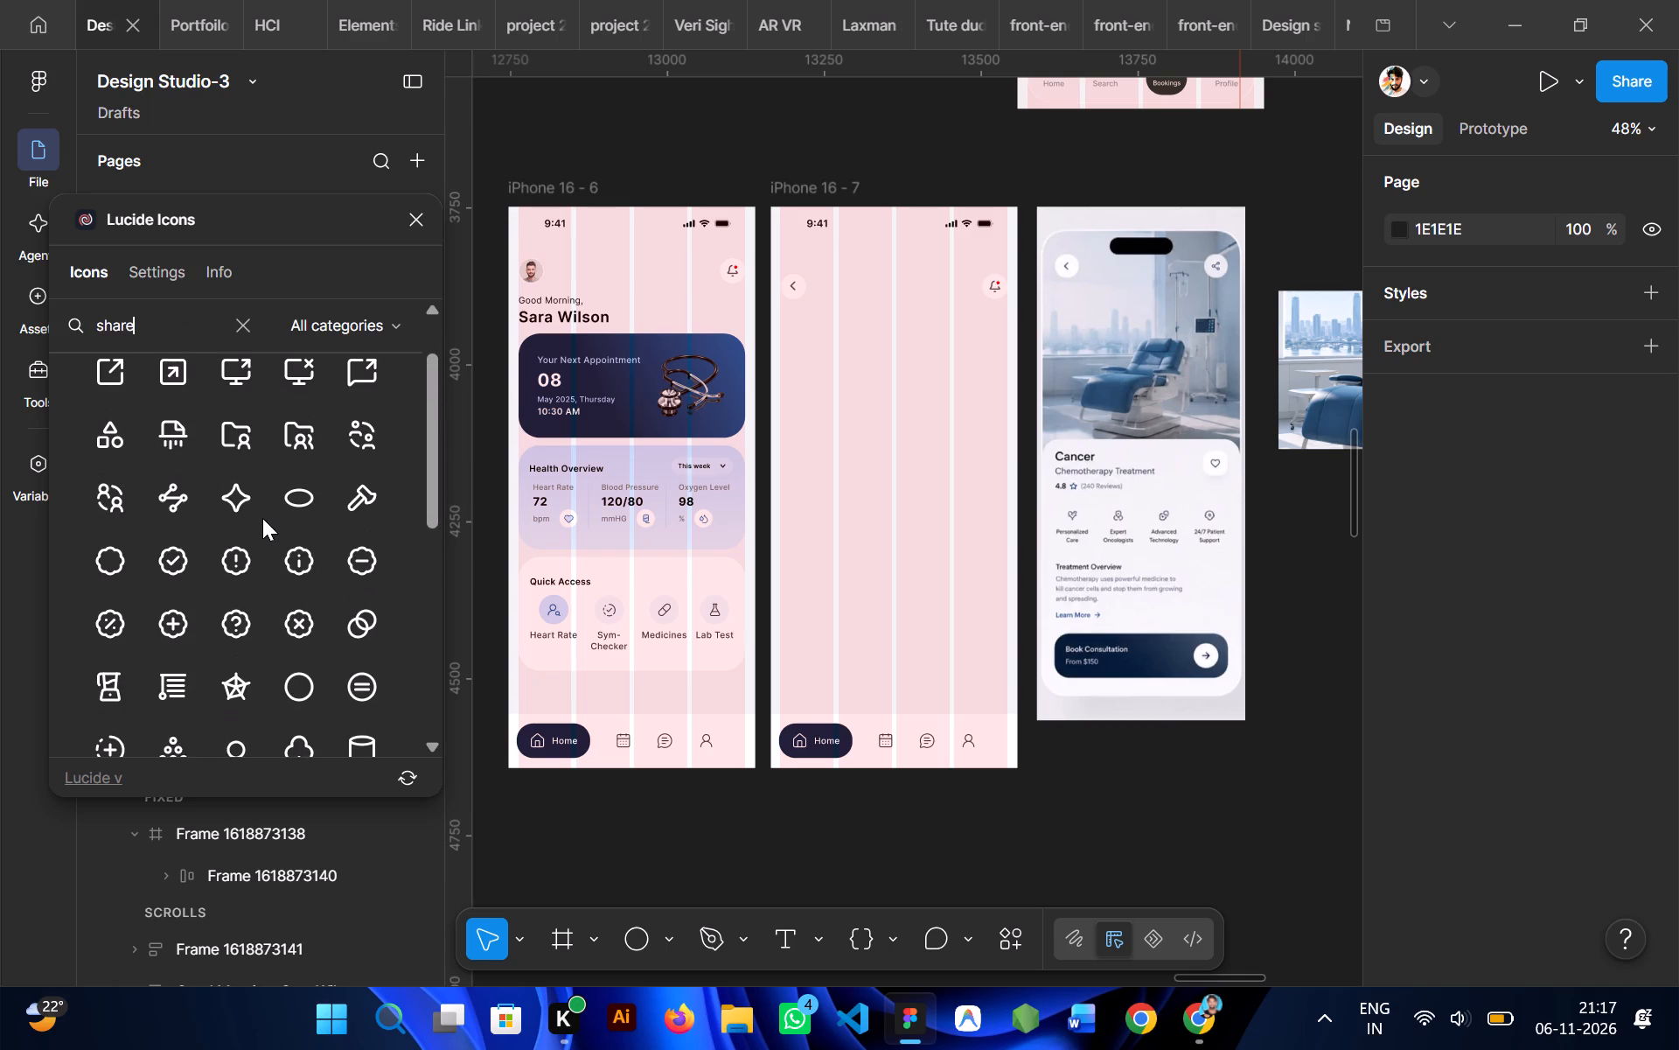
scroll(262, 518, "up", 4)
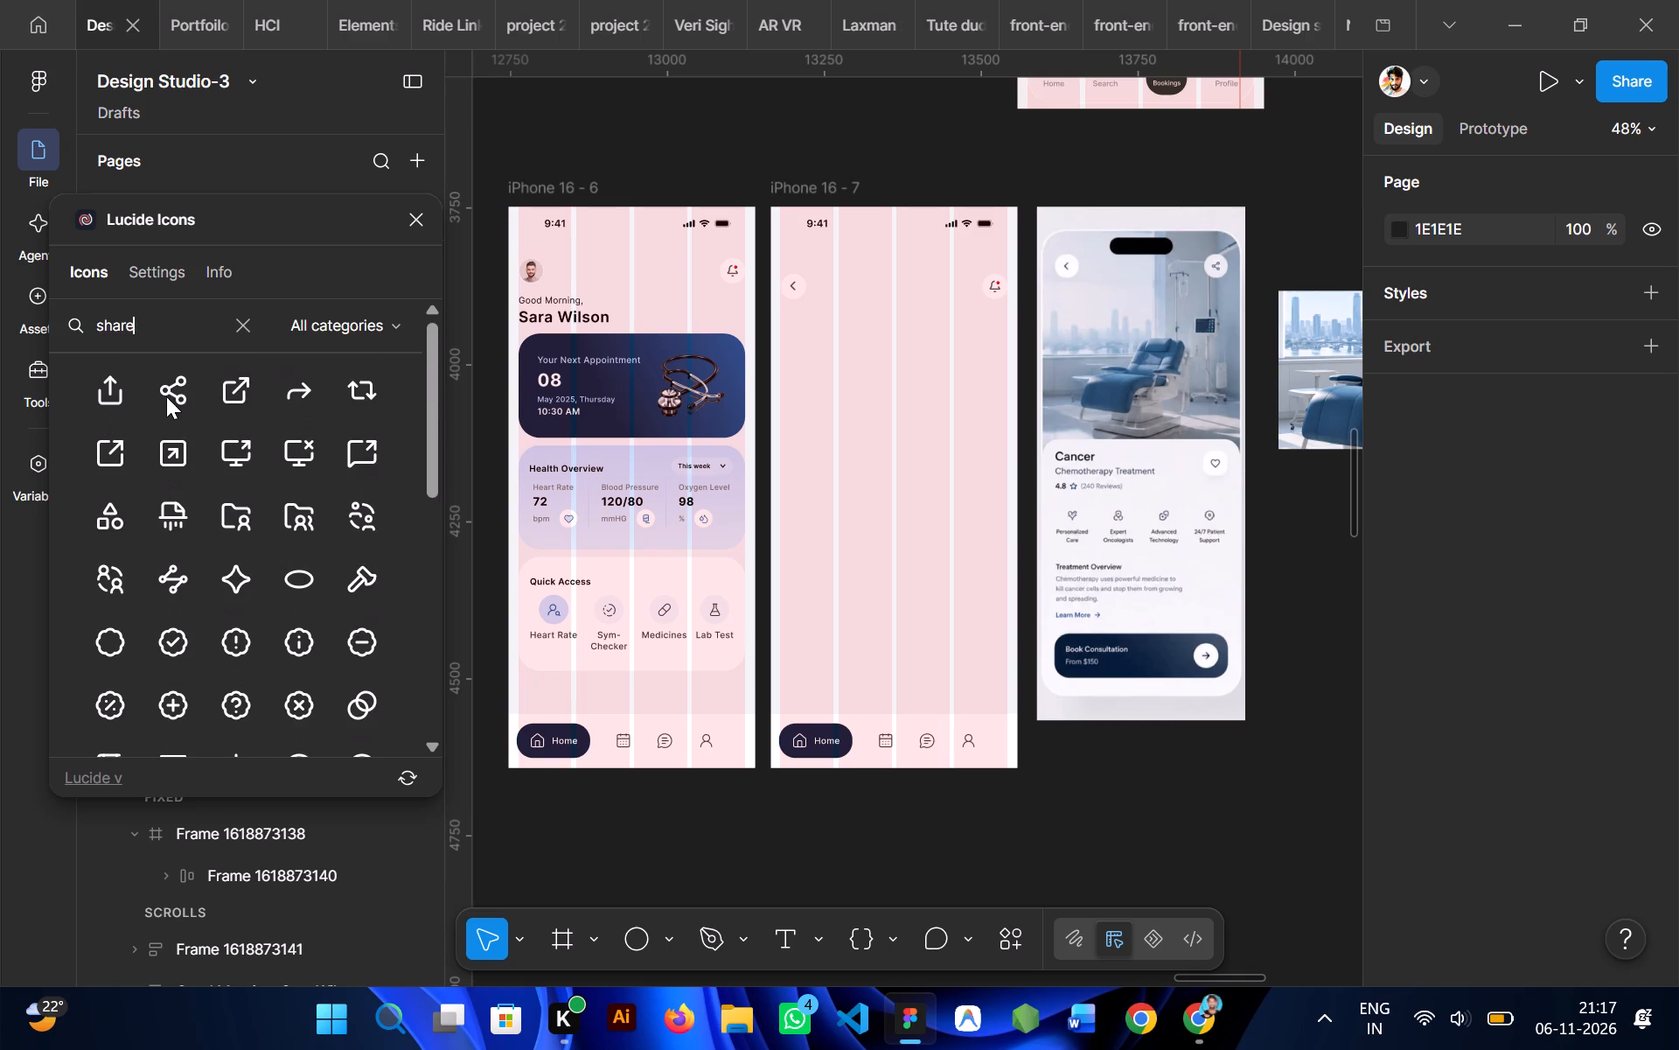
left_click(166, 395)
left_click(423, 218)
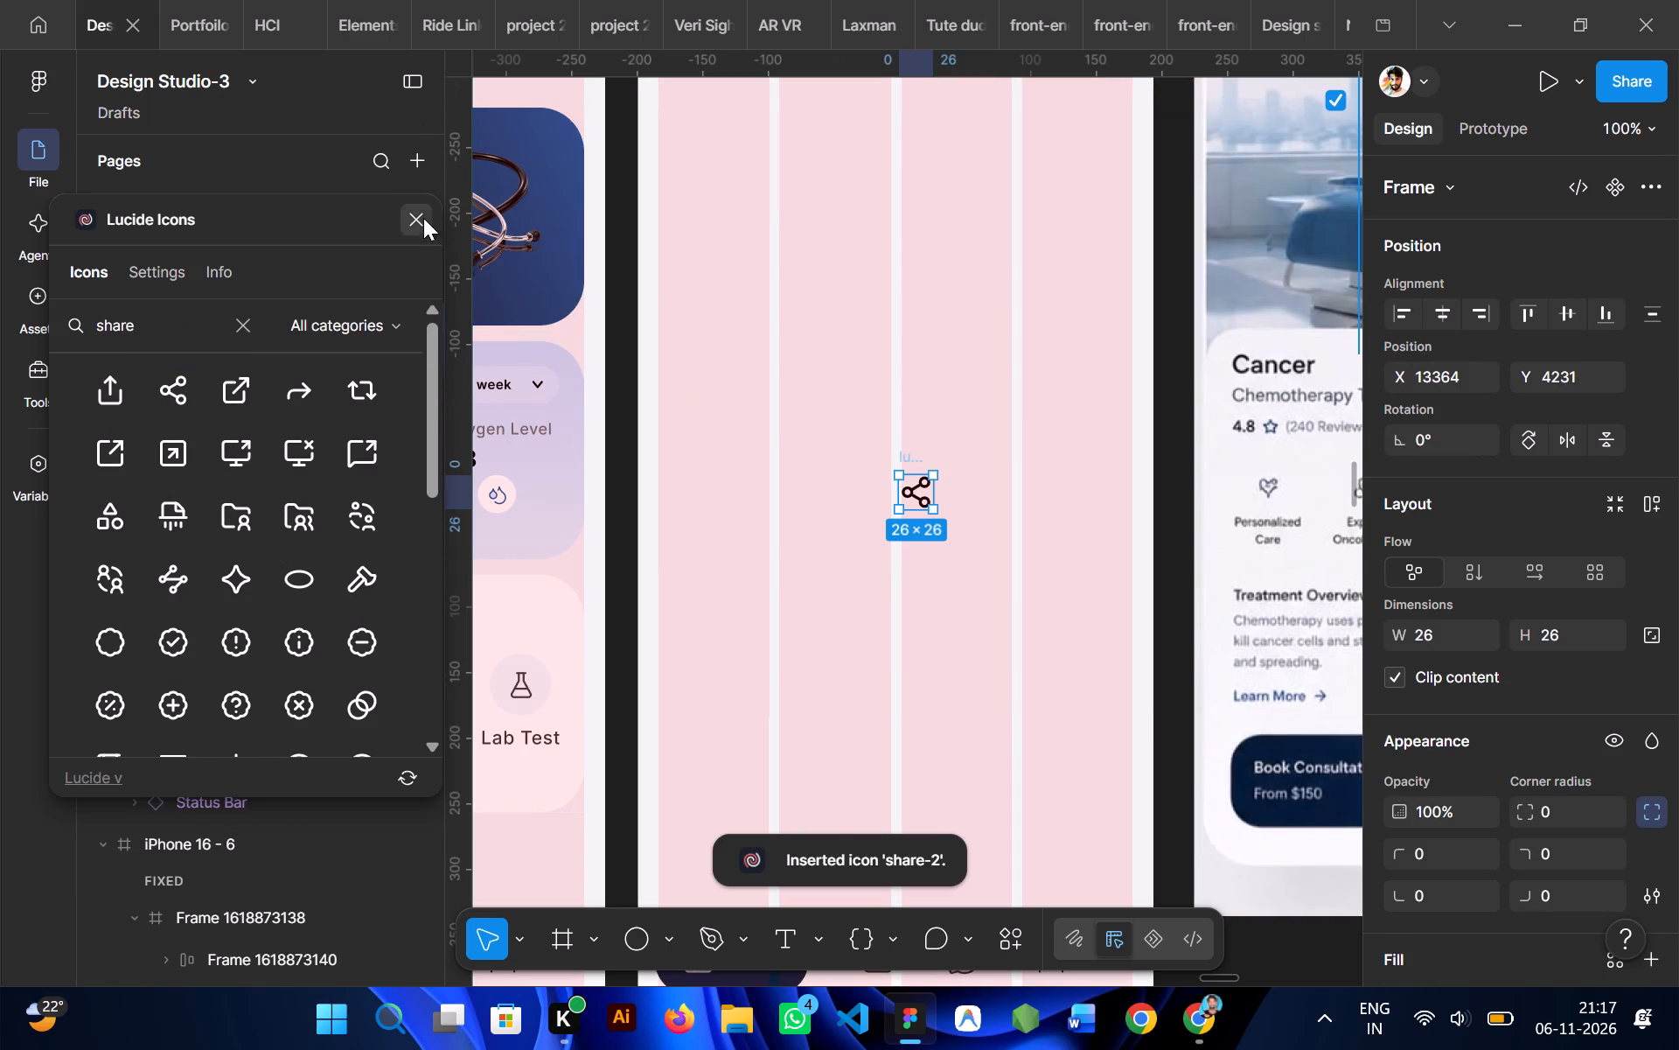
Sample the back chevron's grey, 525151, as the stroke colour of the share icon's vector.
scroll(970, 542, "left", 1)
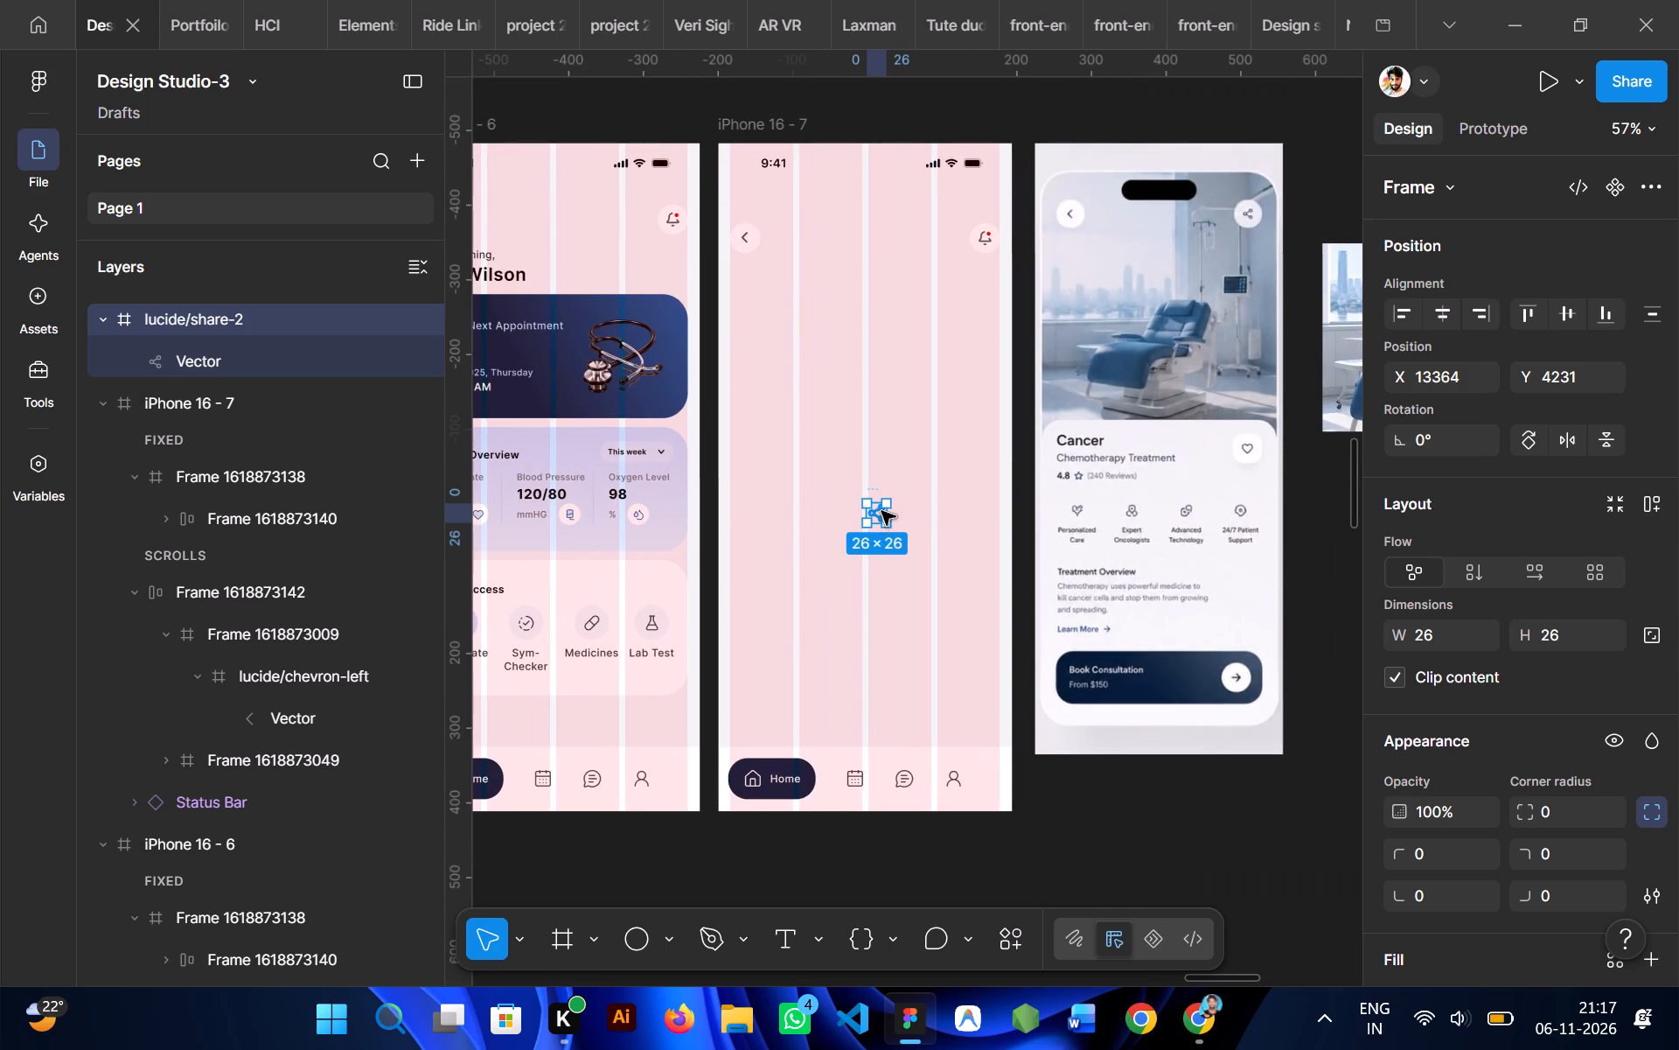
left_click(880, 515, "ctrl")
key("i")
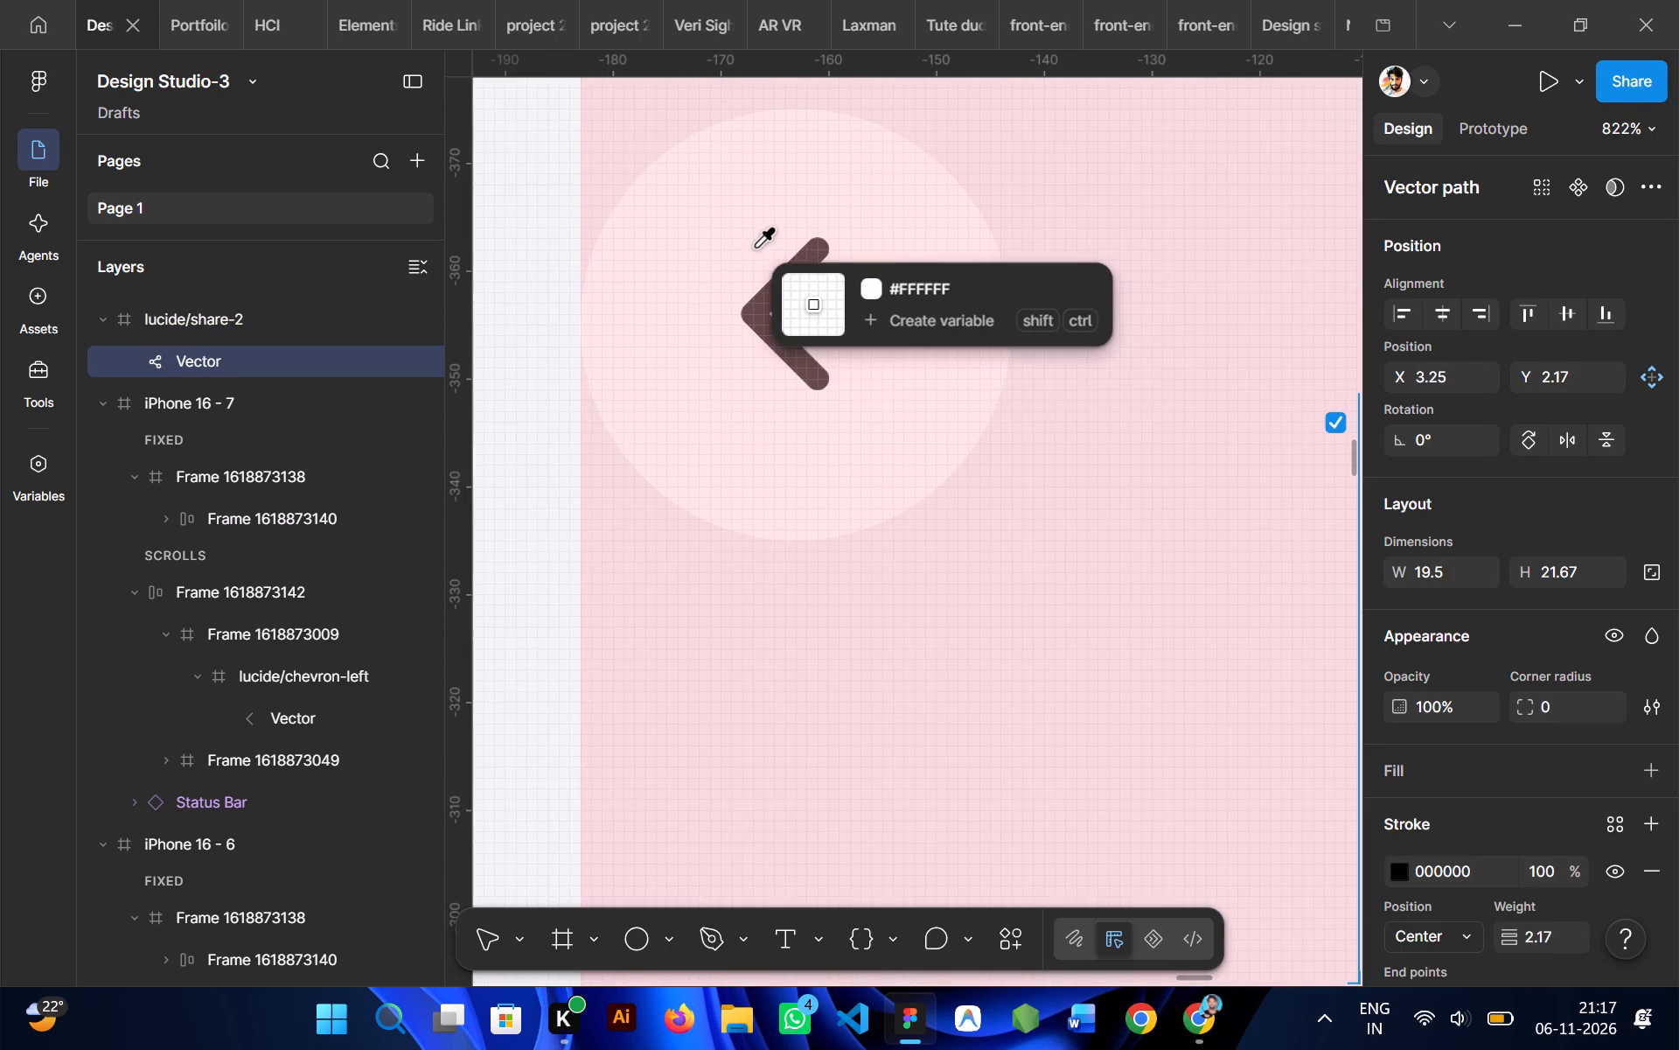
left_click(794, 285)
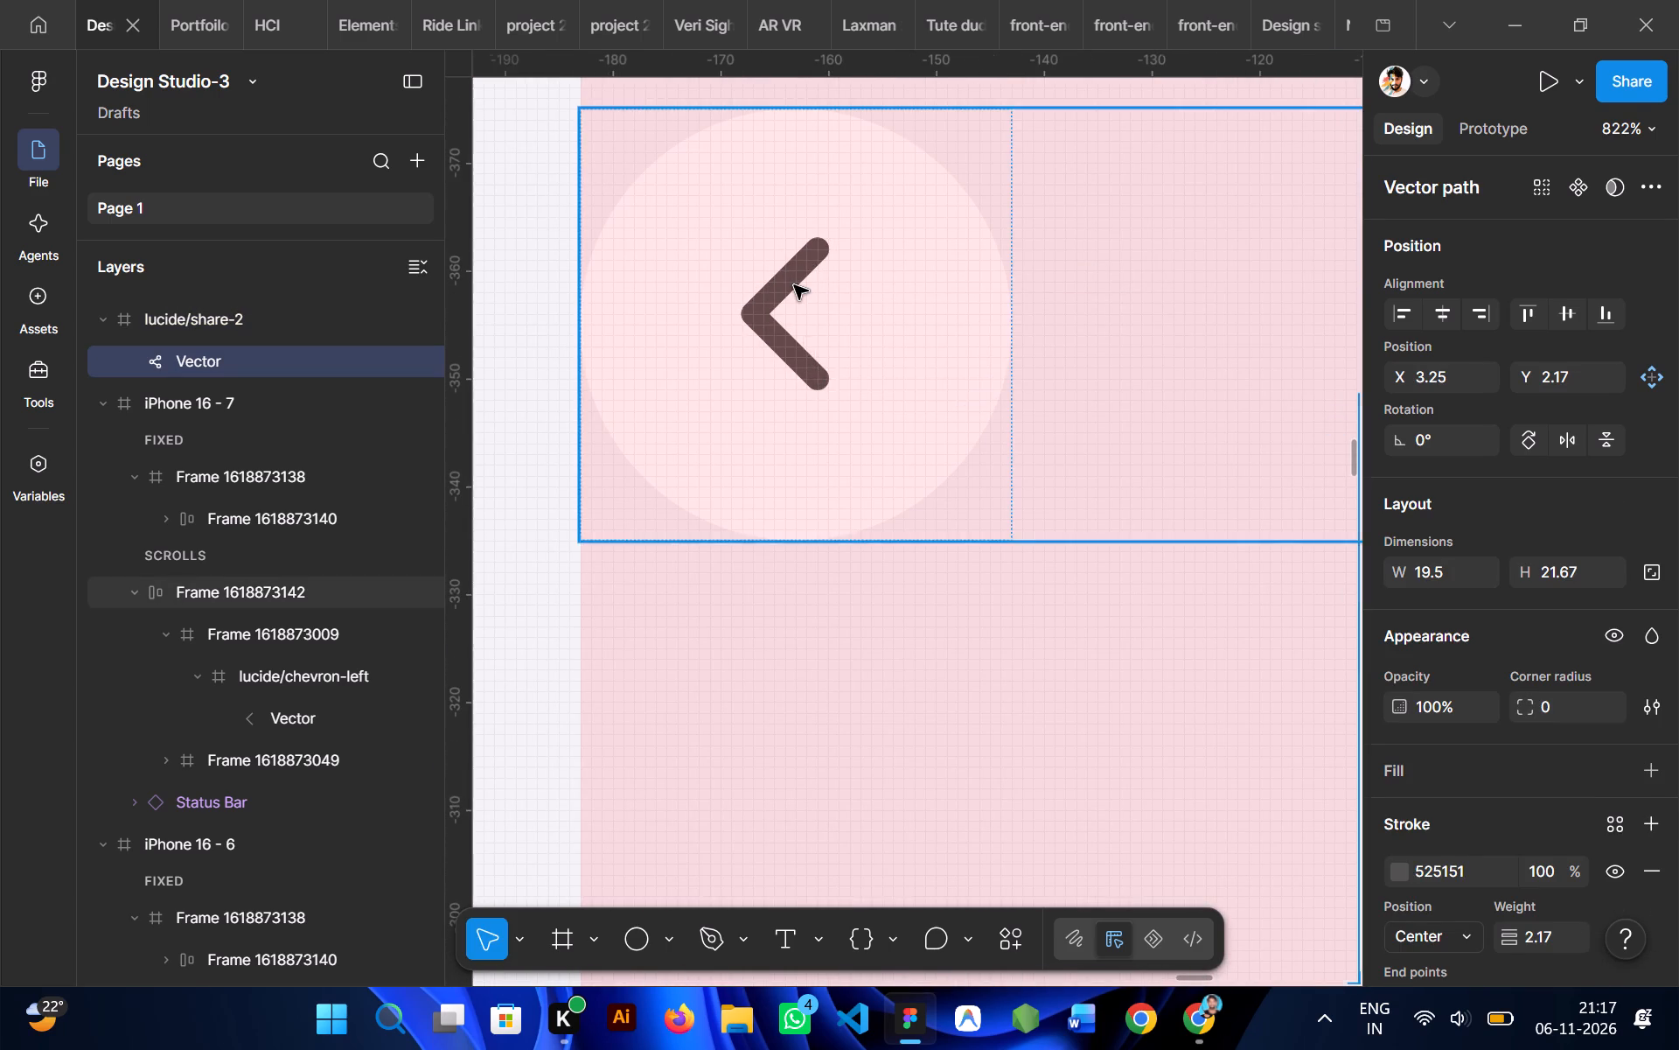
scroll(1025, 605, "left", 1)
left_click(990, 609)
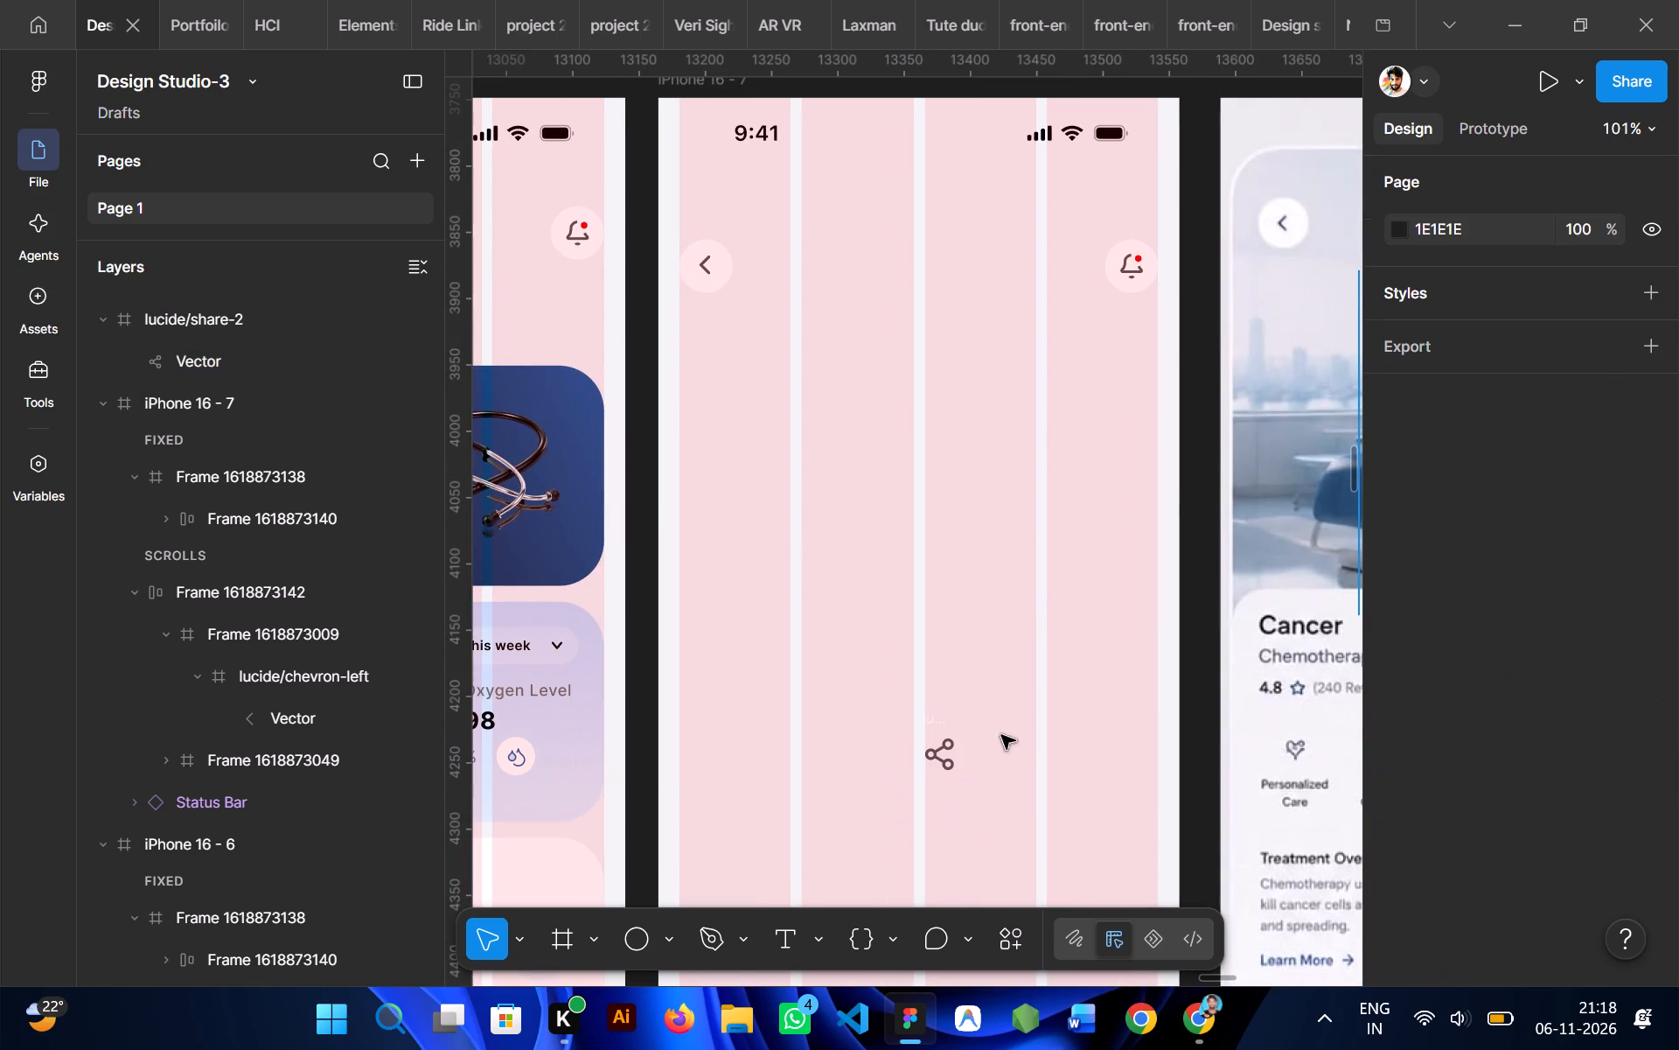
Lock the share icon's aspect ratio and reduce its size to 24 × 24.
left_click(928, 715)
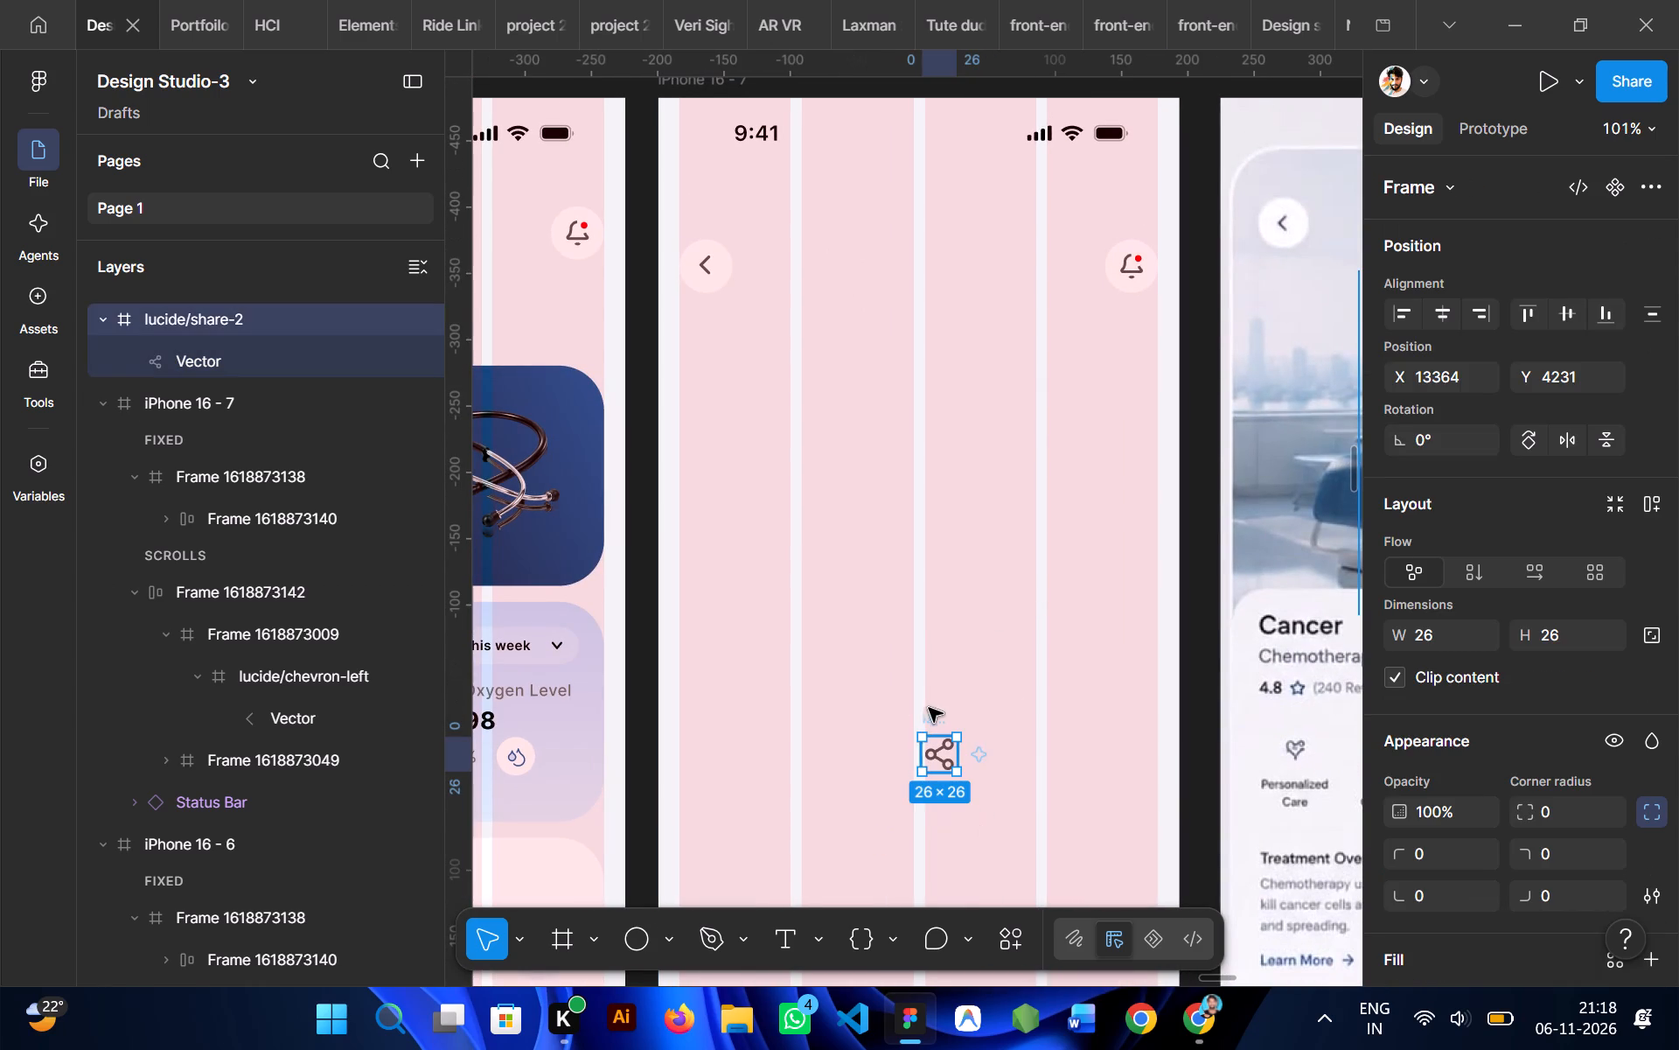
scroll(1540, 596, "down", 1)
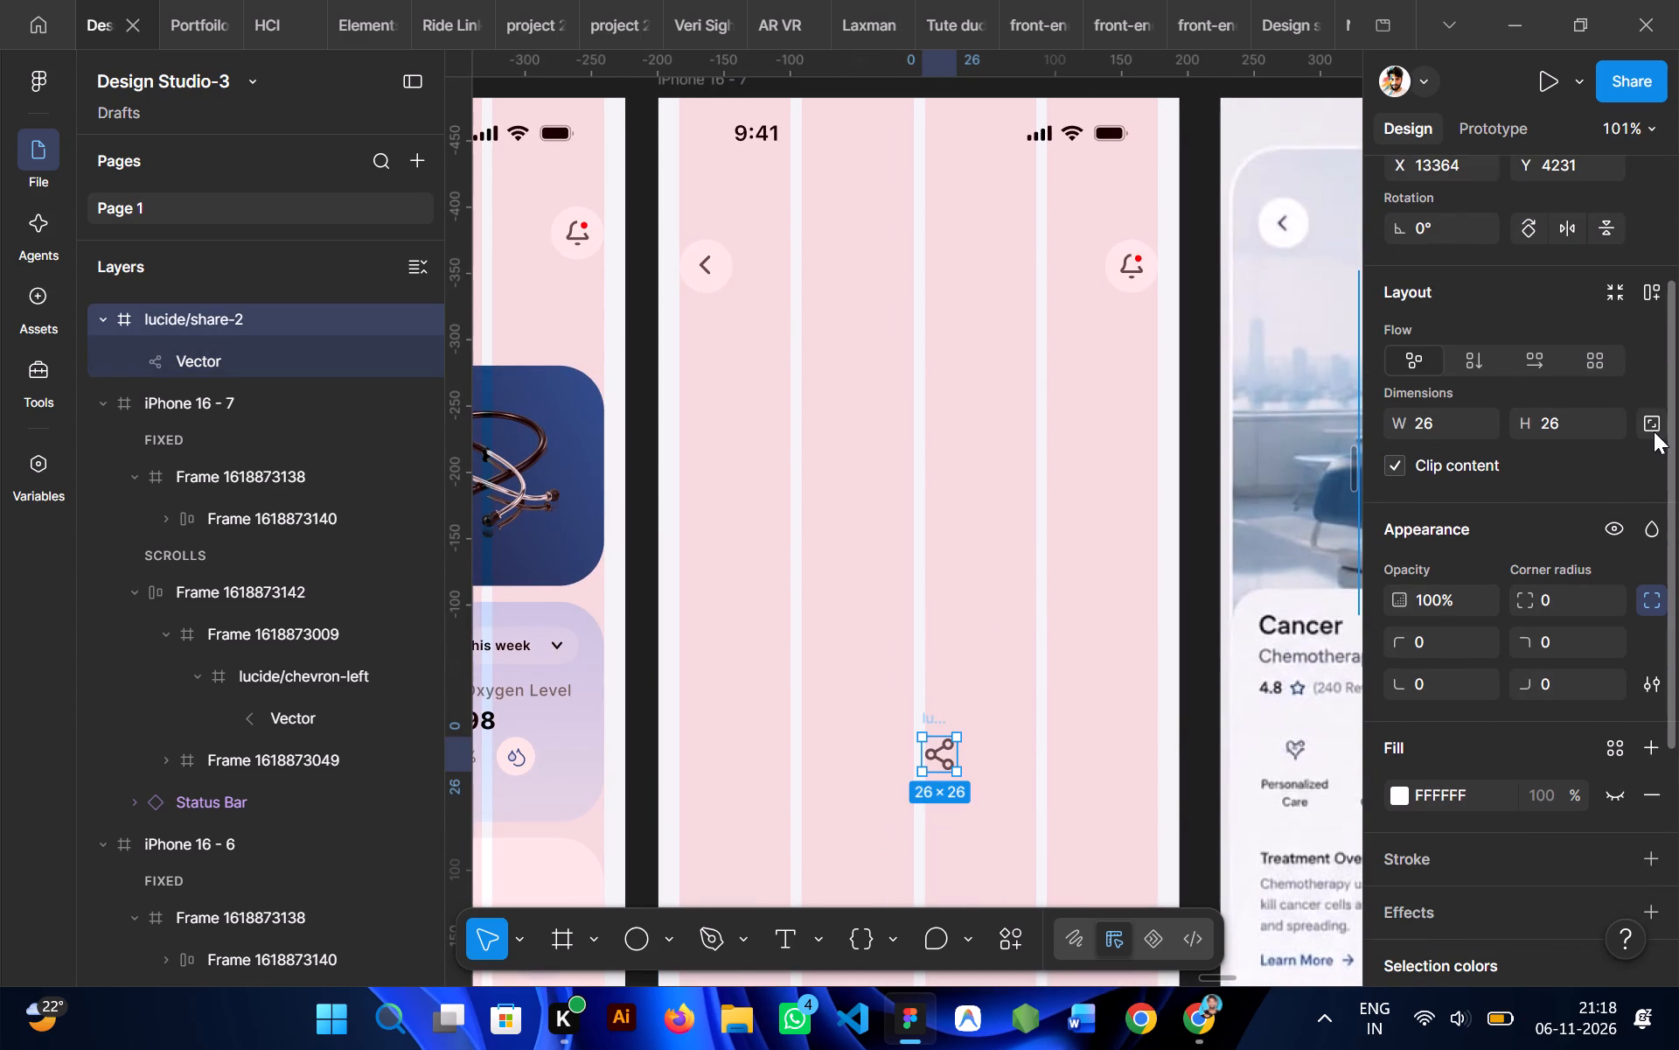
left_click(1654, 431)
left_click_drag(1395, 426, 1389, 426)
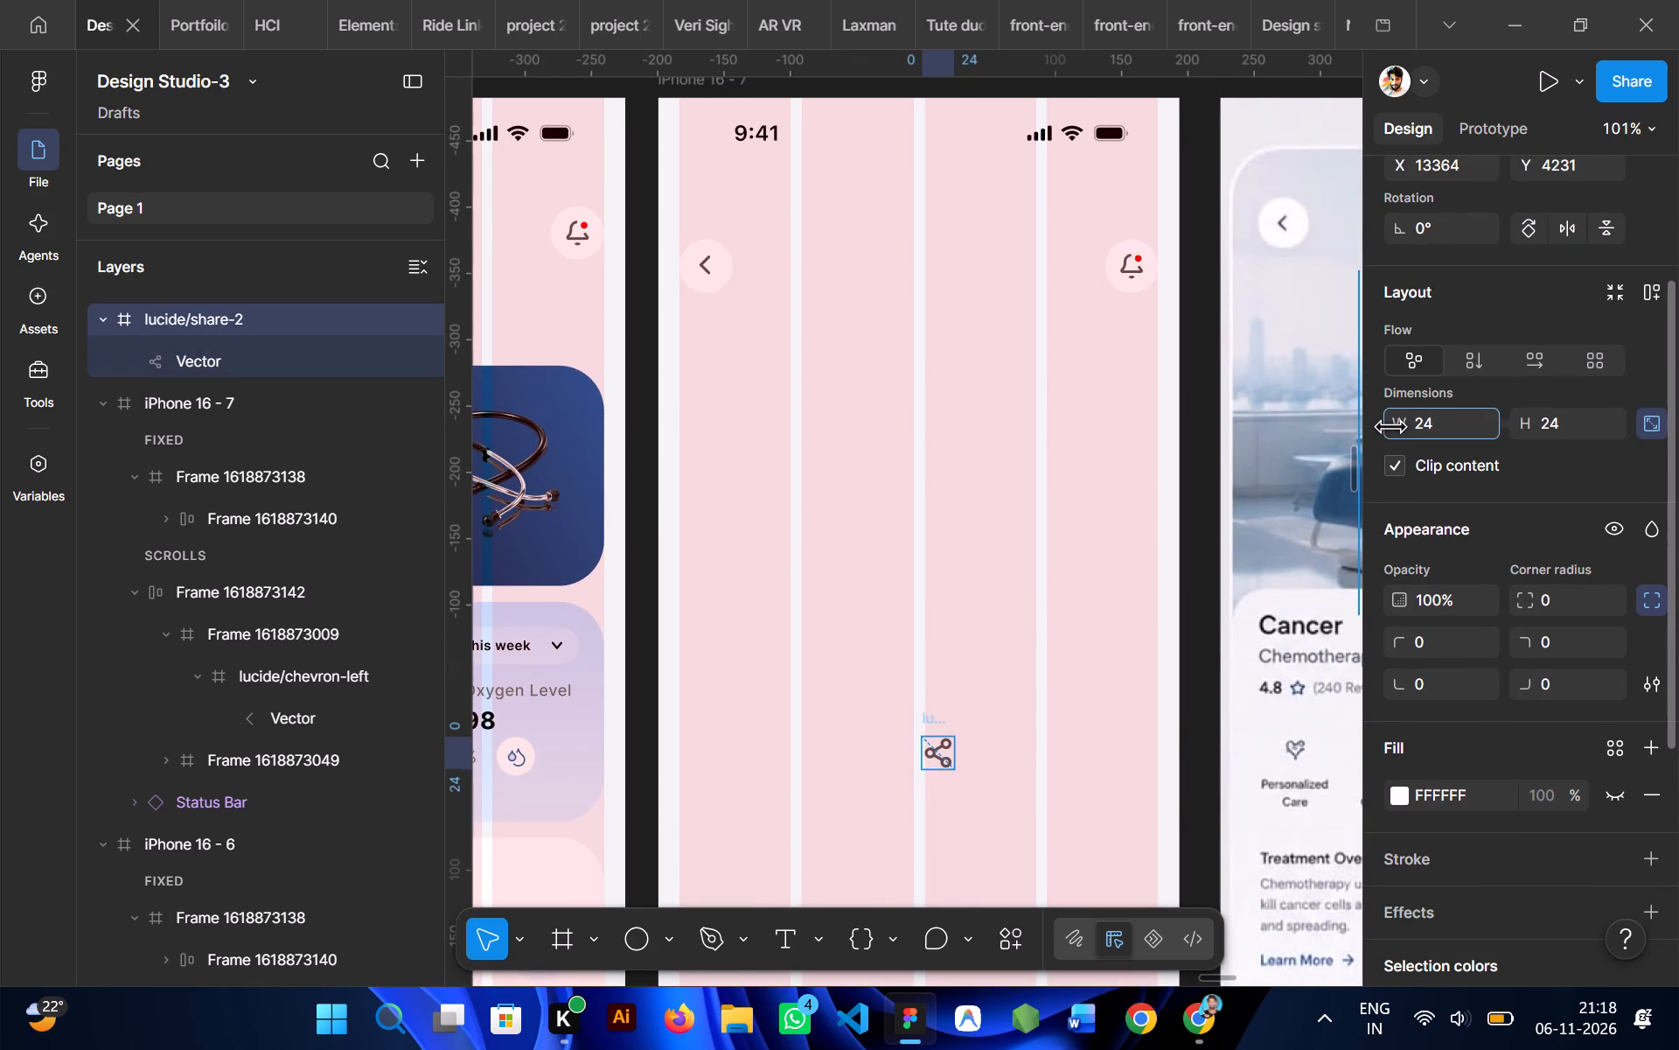
left_click_drag(1389, 426, 1387, 426)
left_click(1394, 425)
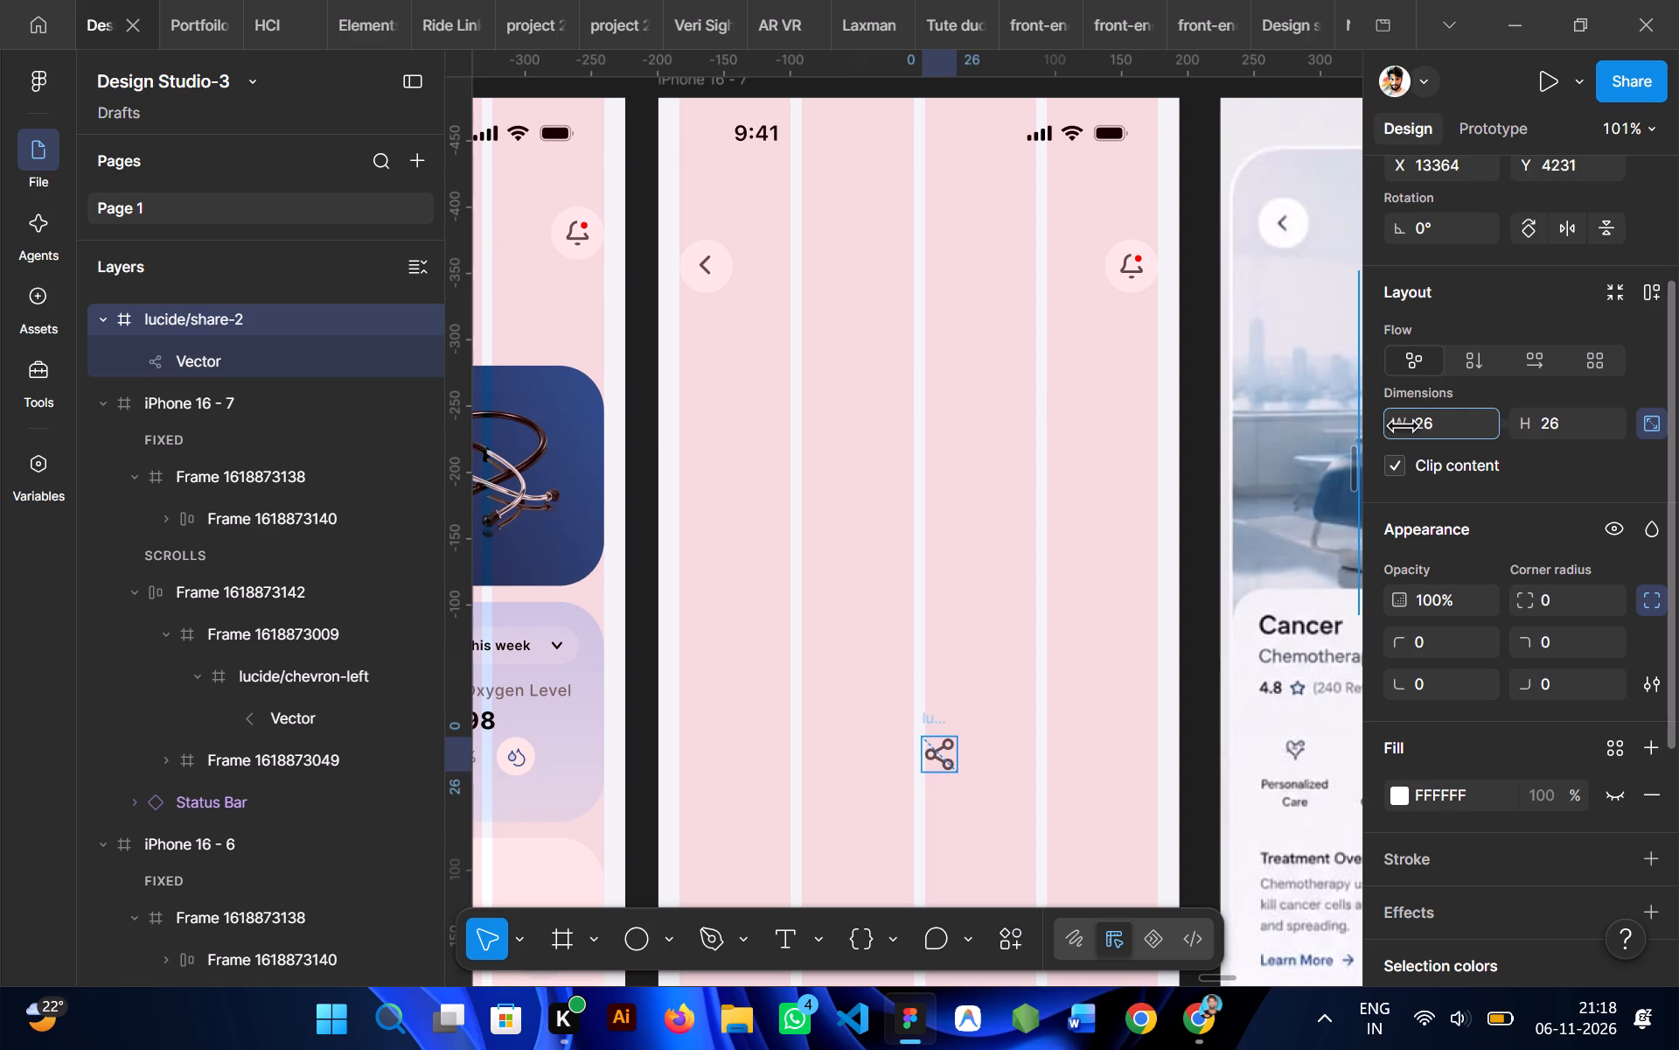
left_click(1057, 575)
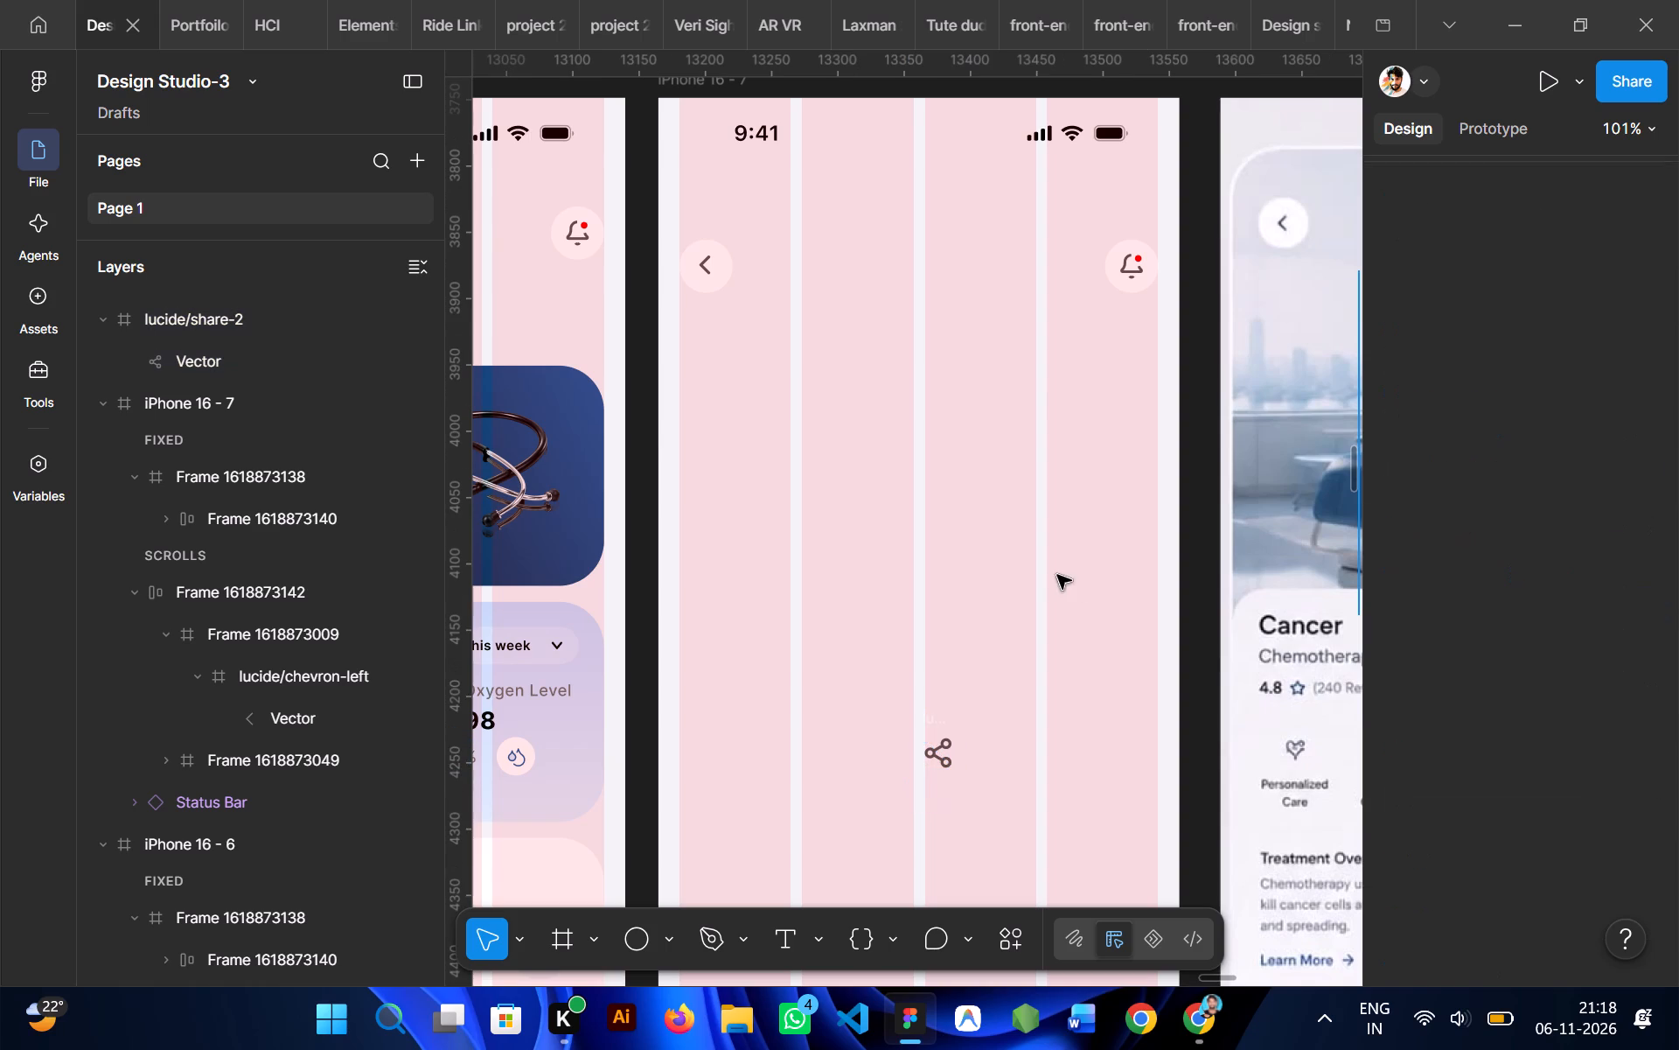
Move the share icon into the iPhone 16 - 7 header circle, replacing the notification bell icon.
left_click(934, 715)
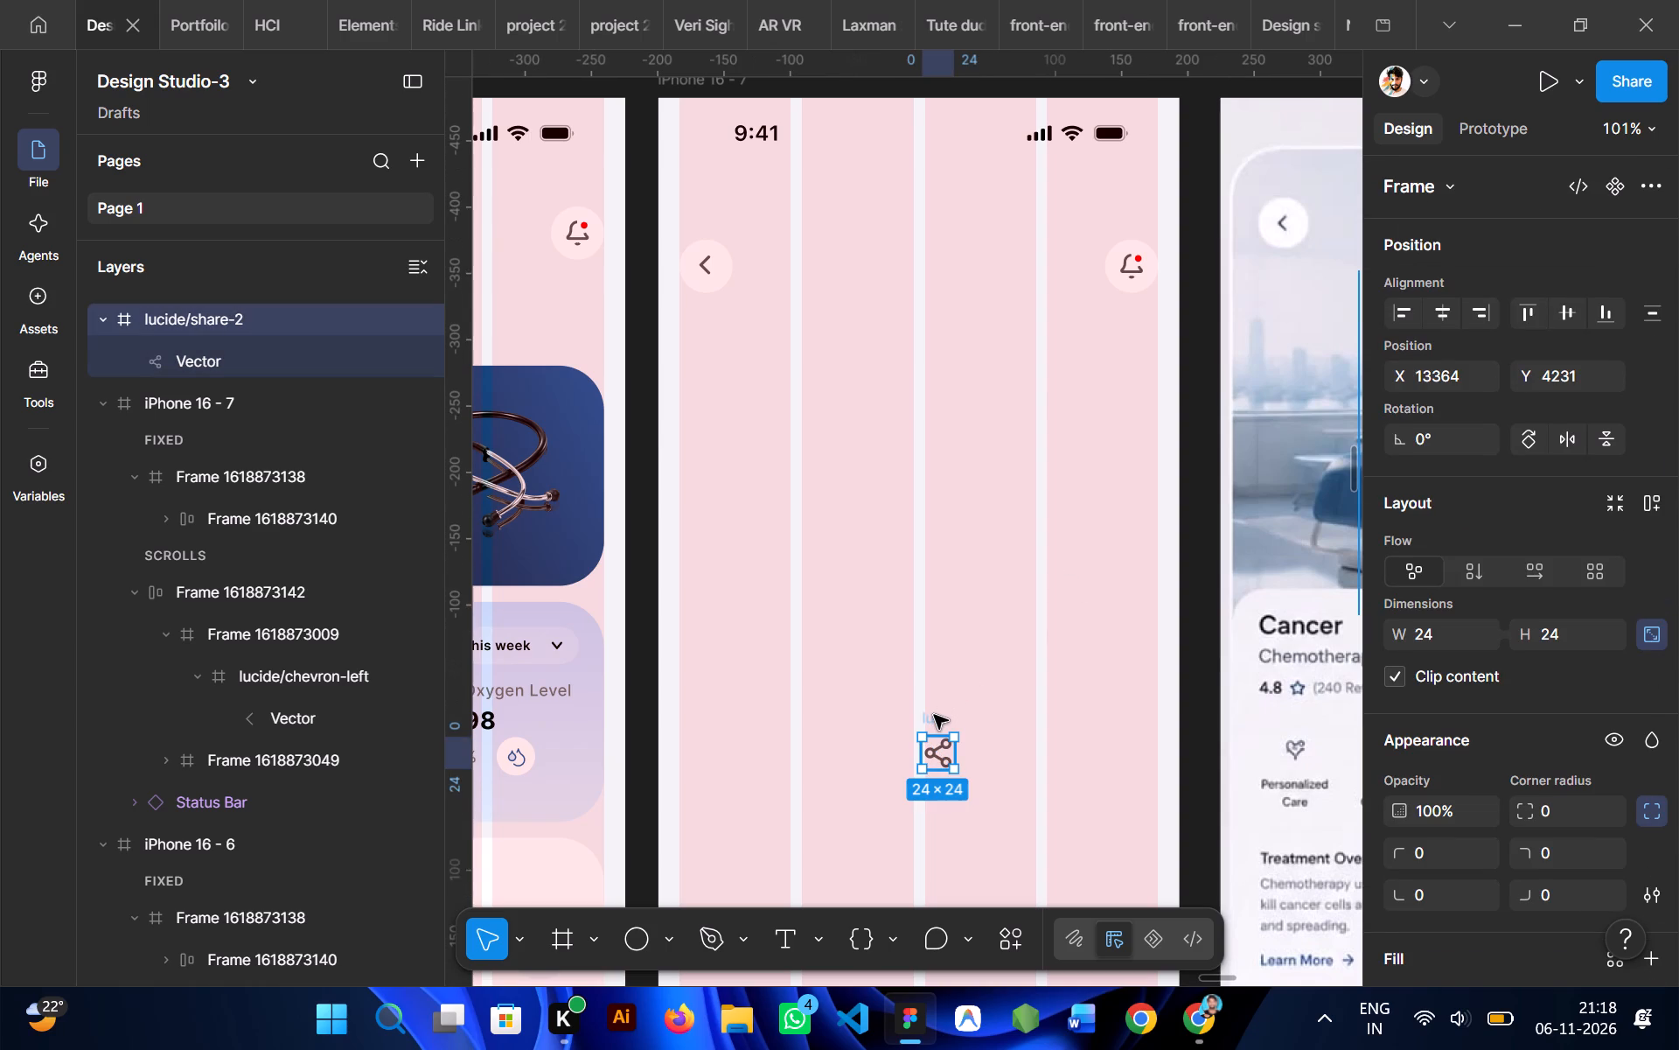
key("ctrl+c")
key("Delete")
scroll(934, 715, "up", 1)
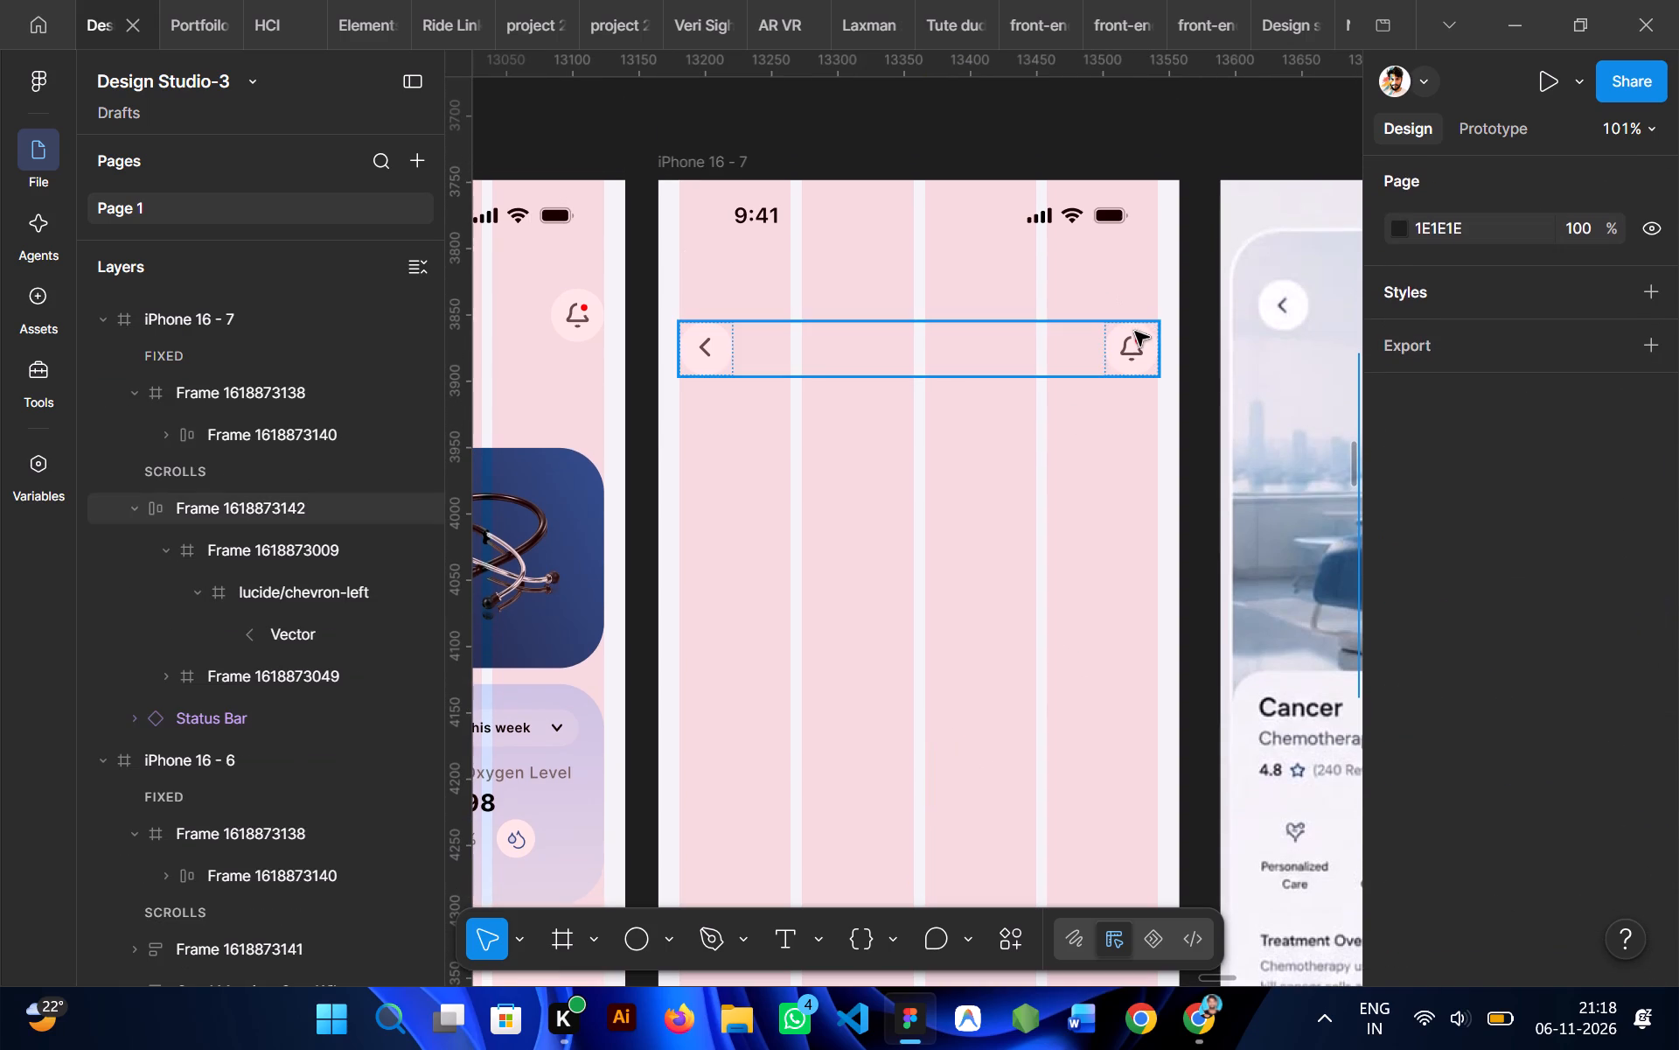
triple_click(1130, 338)
right_click(1130, 338)
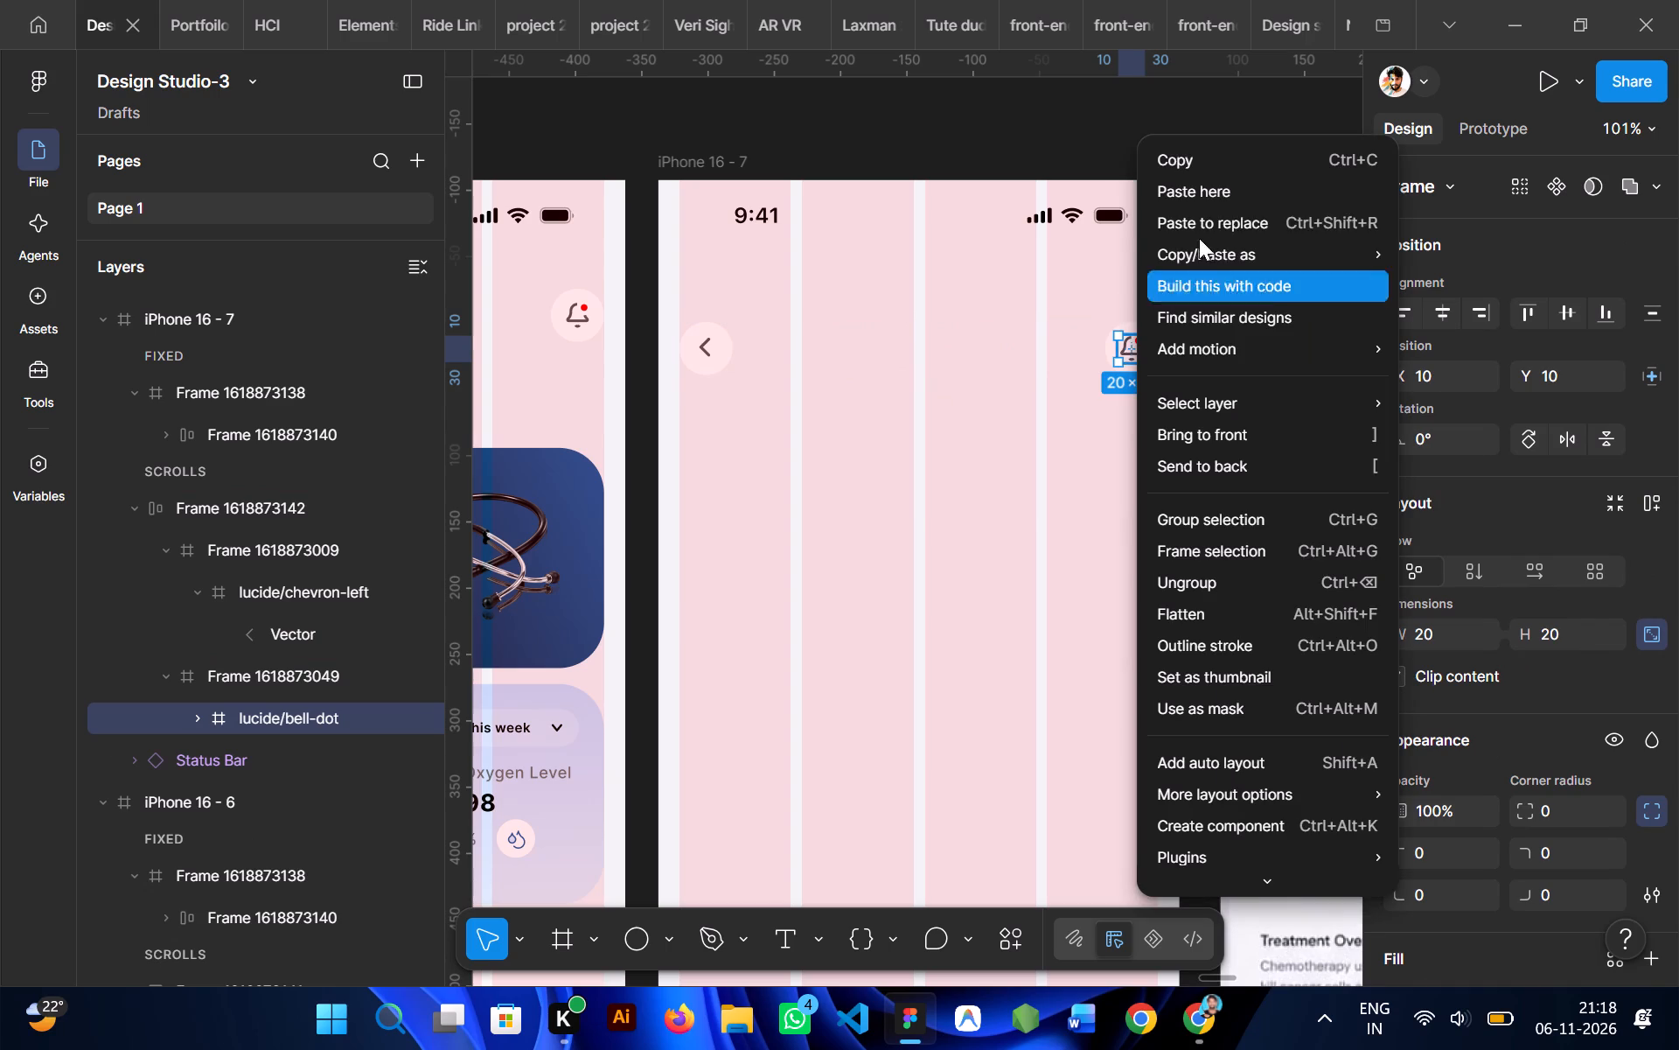
left_click(1211, 231)
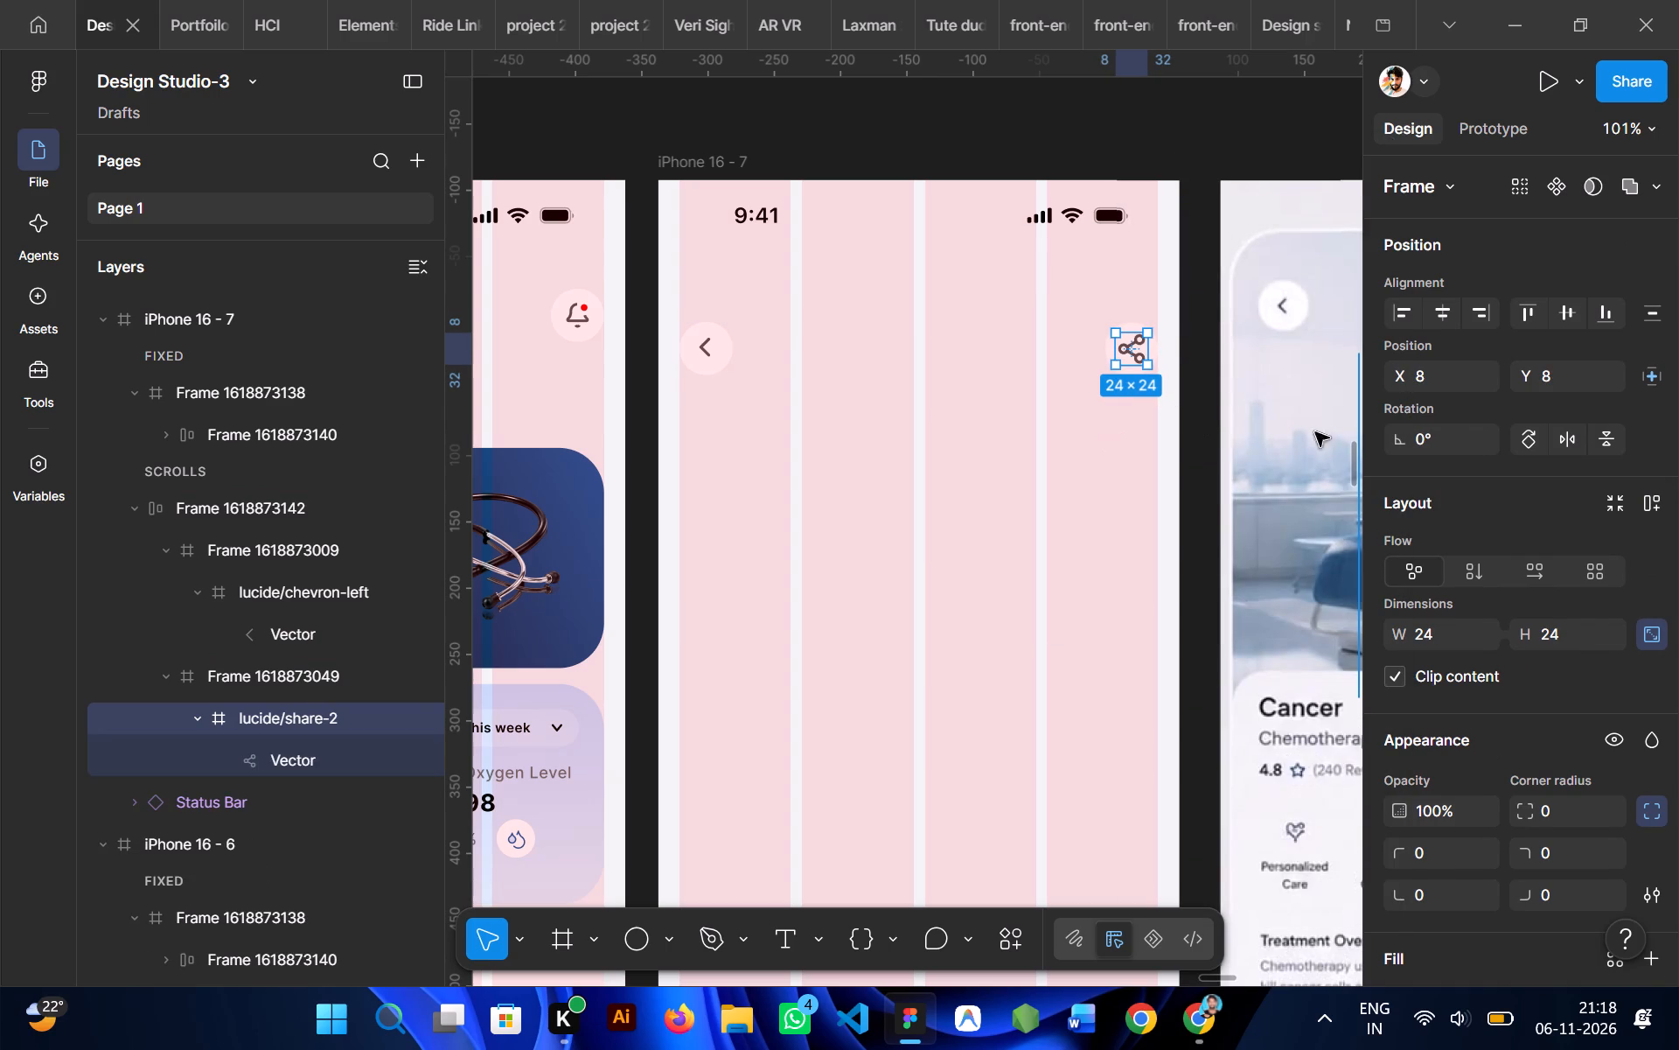
Set the stroke weight of the header share icon's vector to 1.5.
scroll(1515, 638, "down", 1)
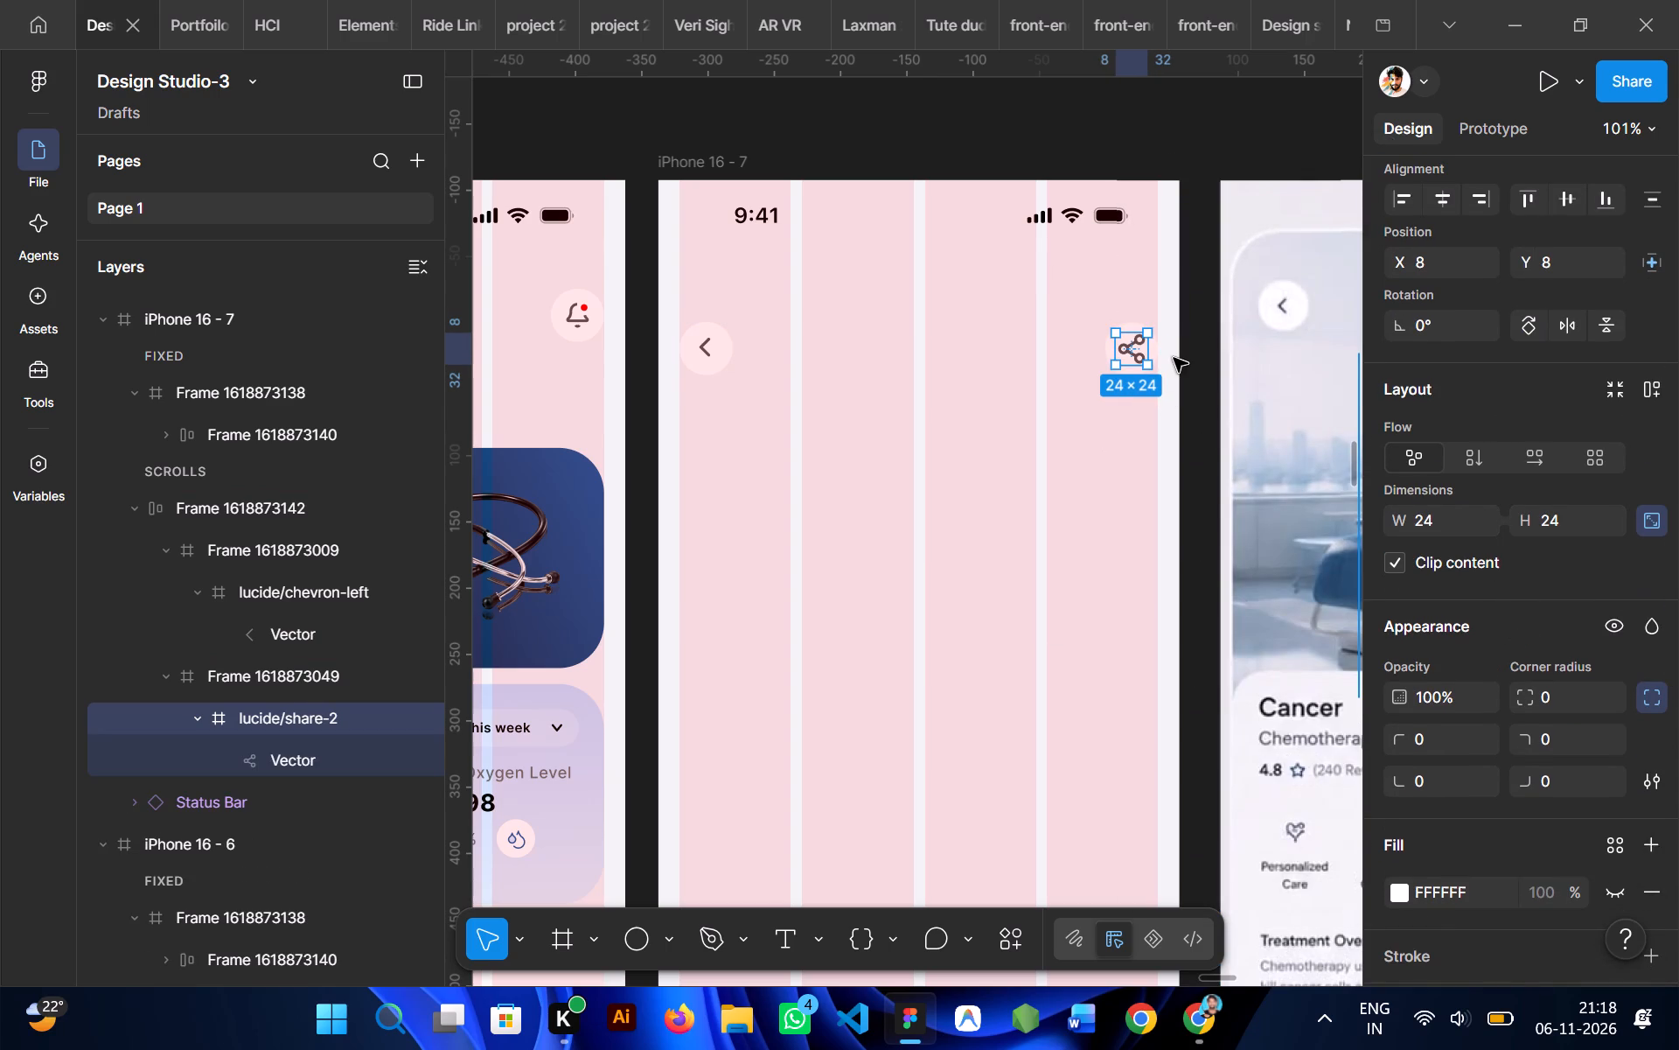
left_click(1133, 353, "ctrl")
scroll(1529, 710, "down", 3)
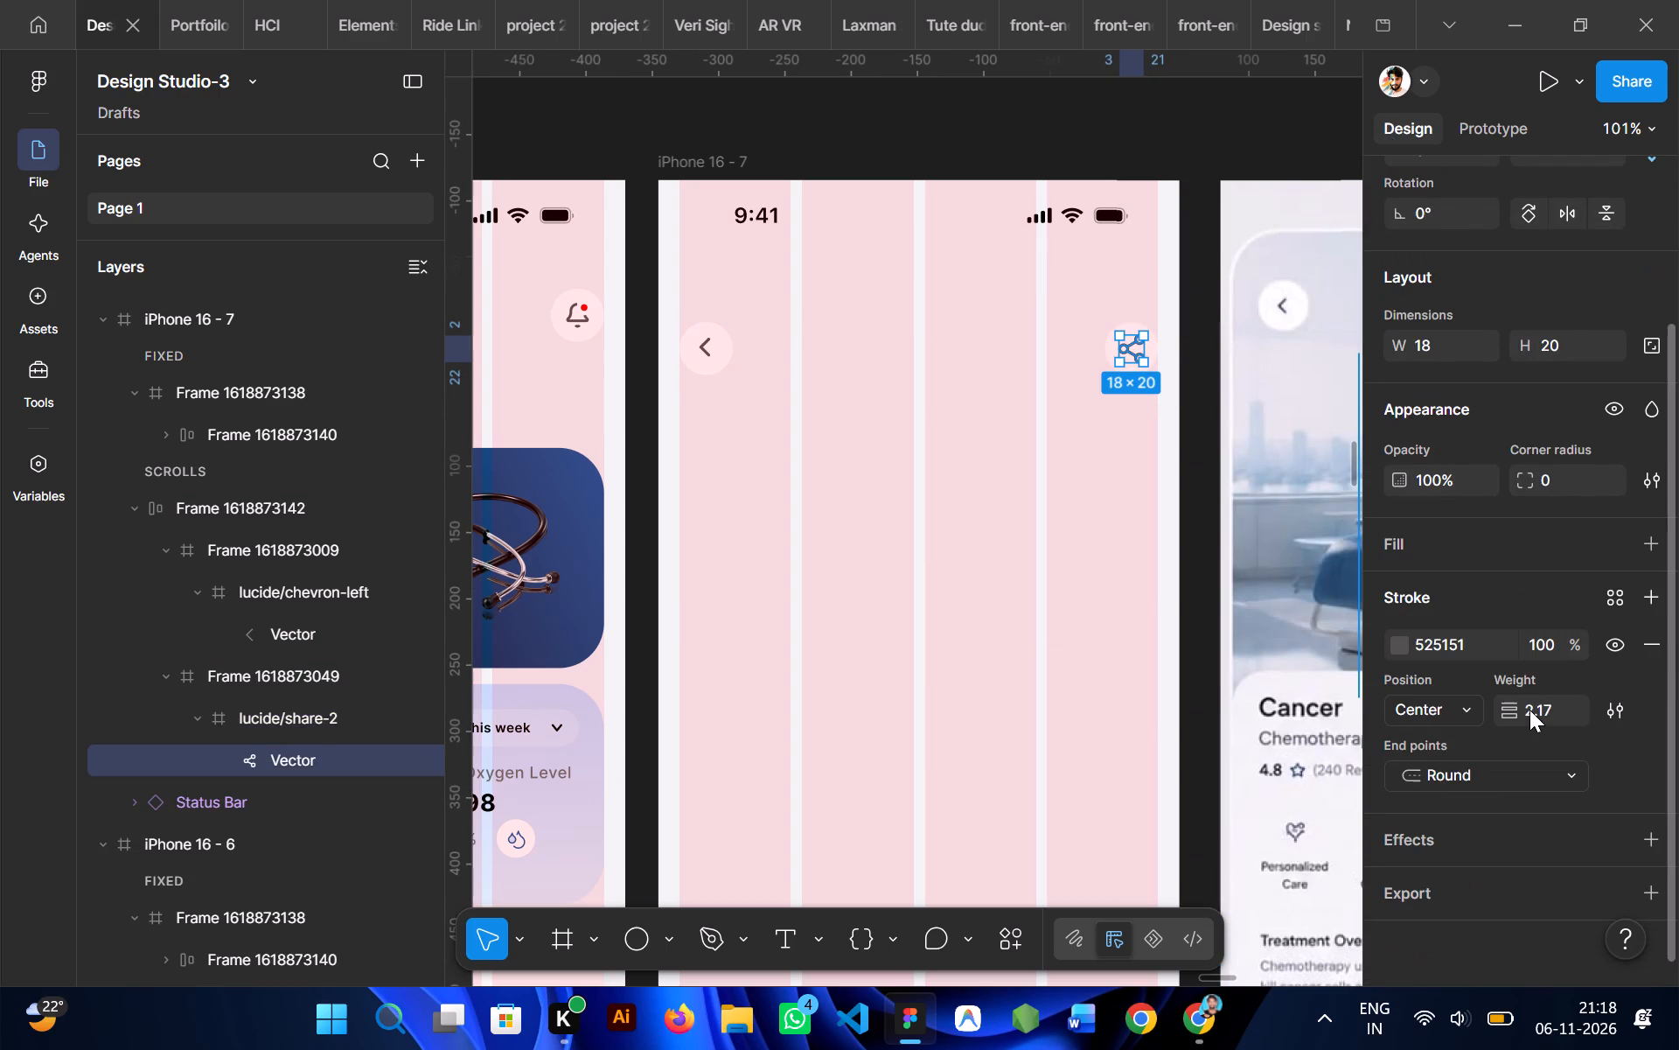
left_click(1533, 713)
key("1")
type(".5")
left_click(1090, 579)
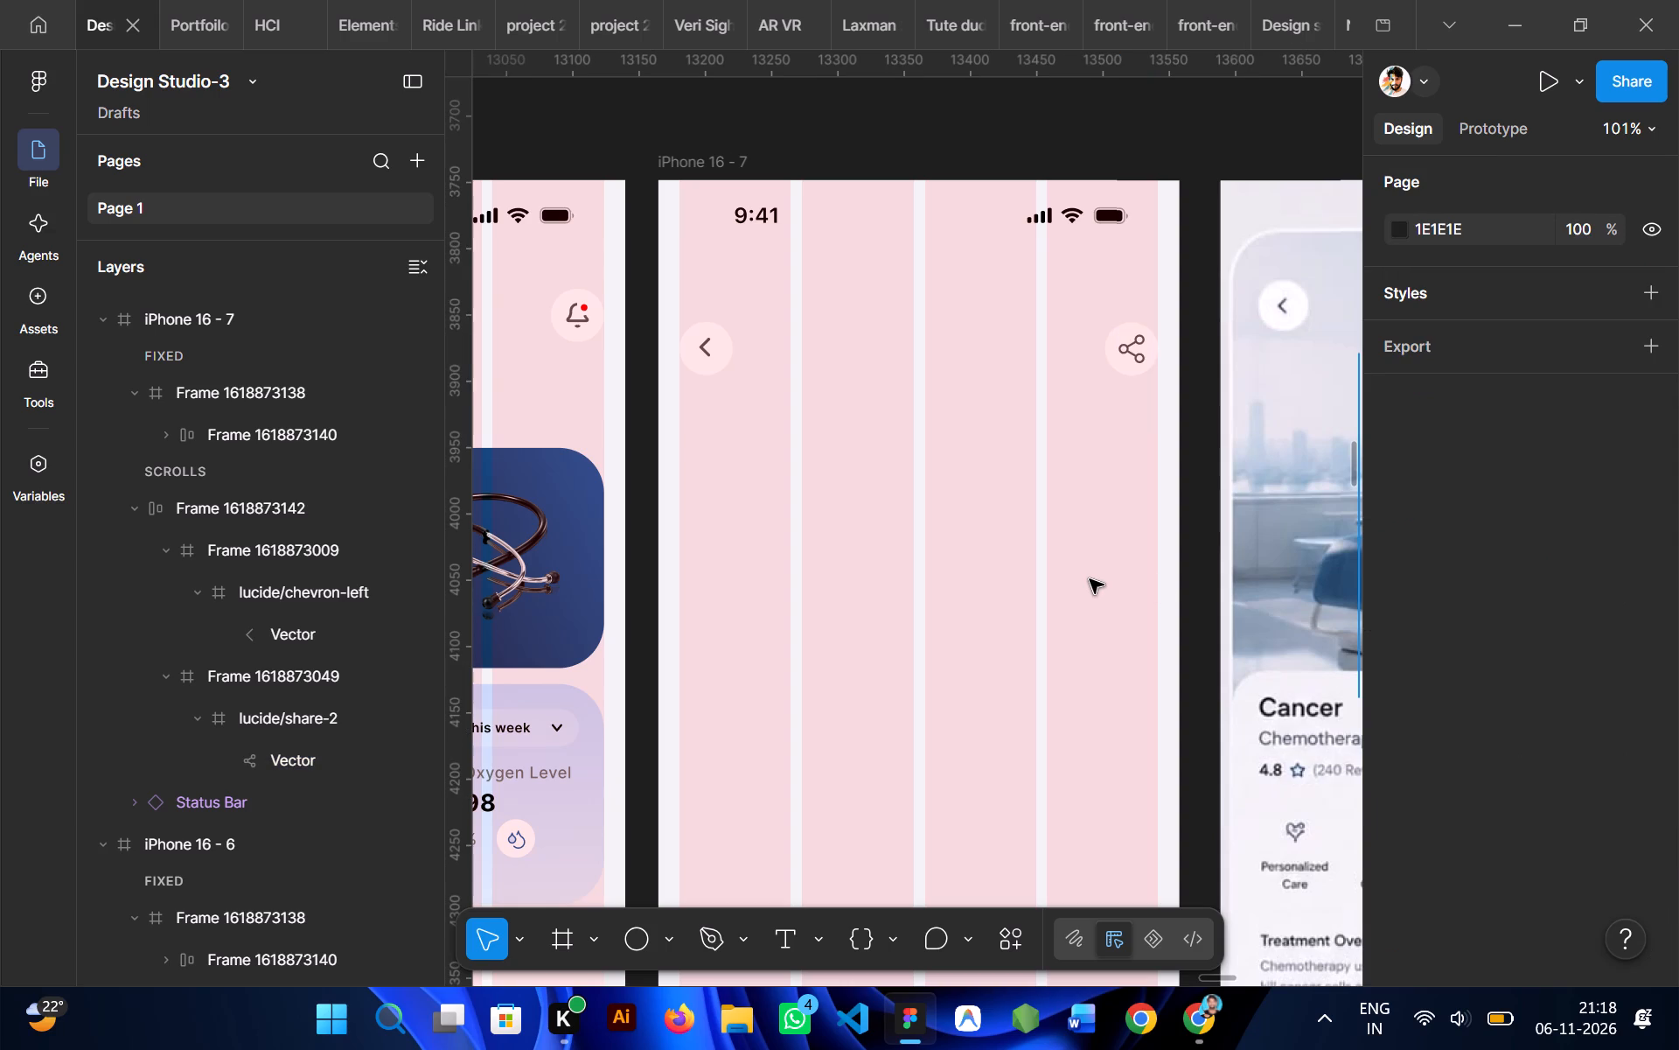
Enlarge the share icon's circle in the iPhone 16 - 7 header to 48 × 48.
triple_click(1133, 360)
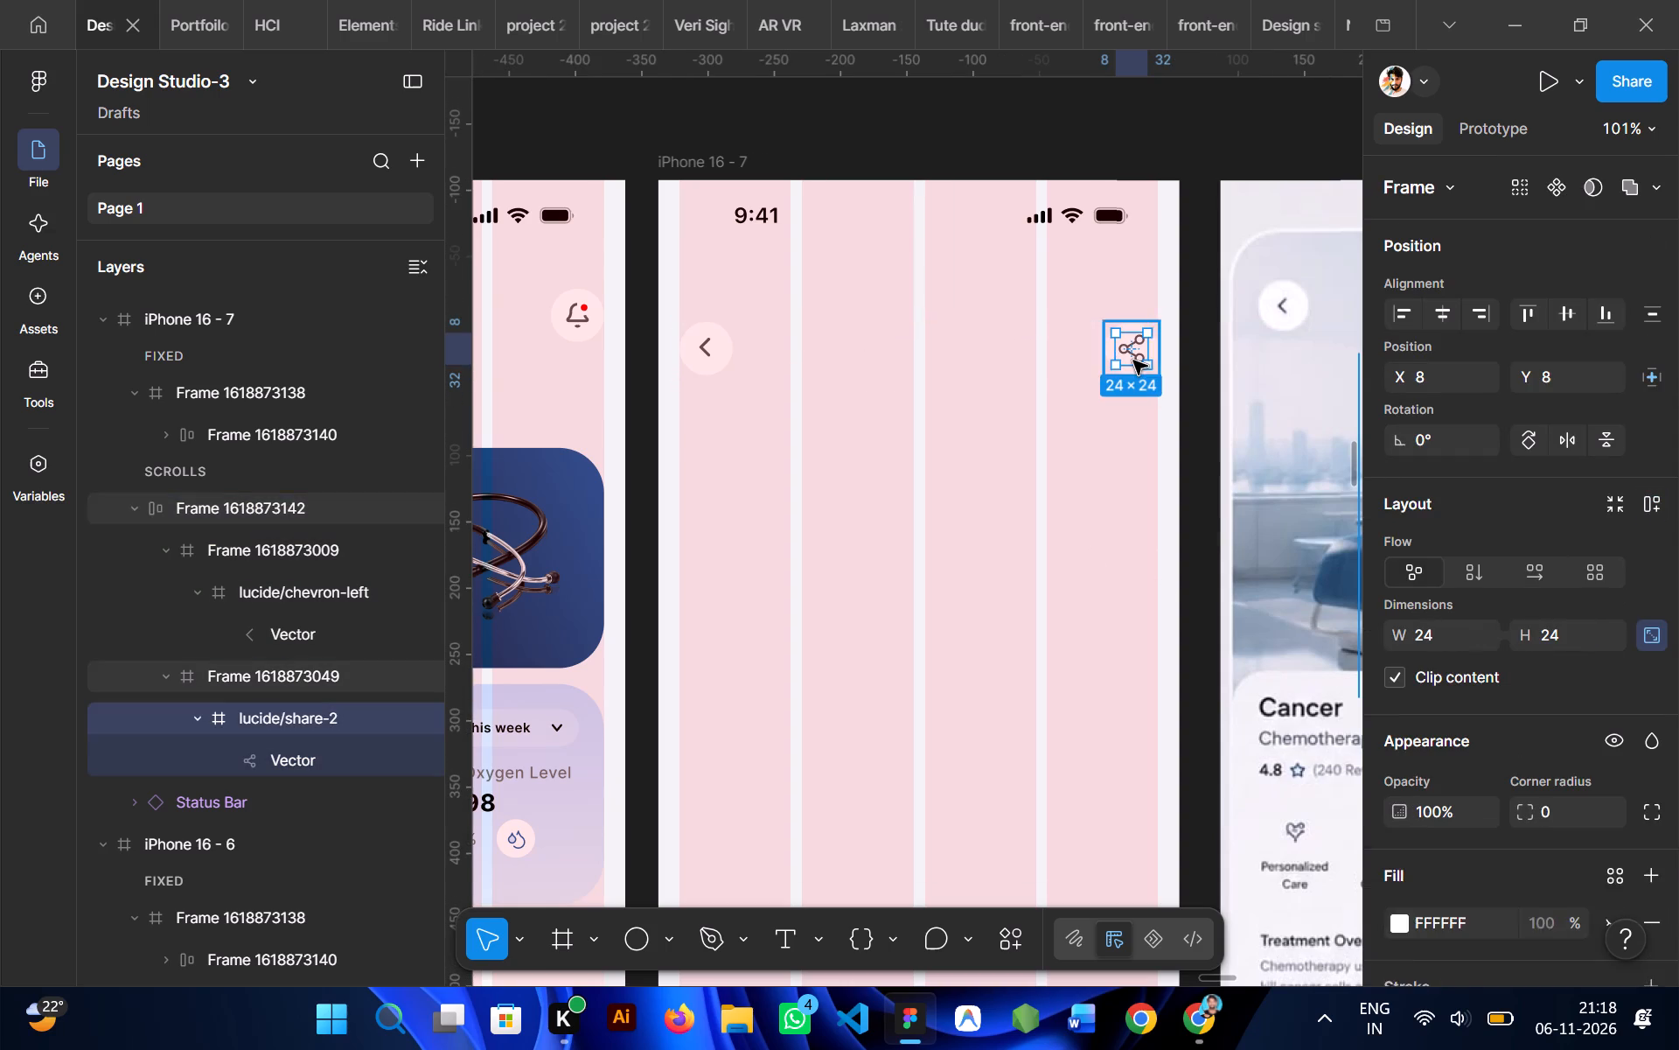
left_click(950, 509)
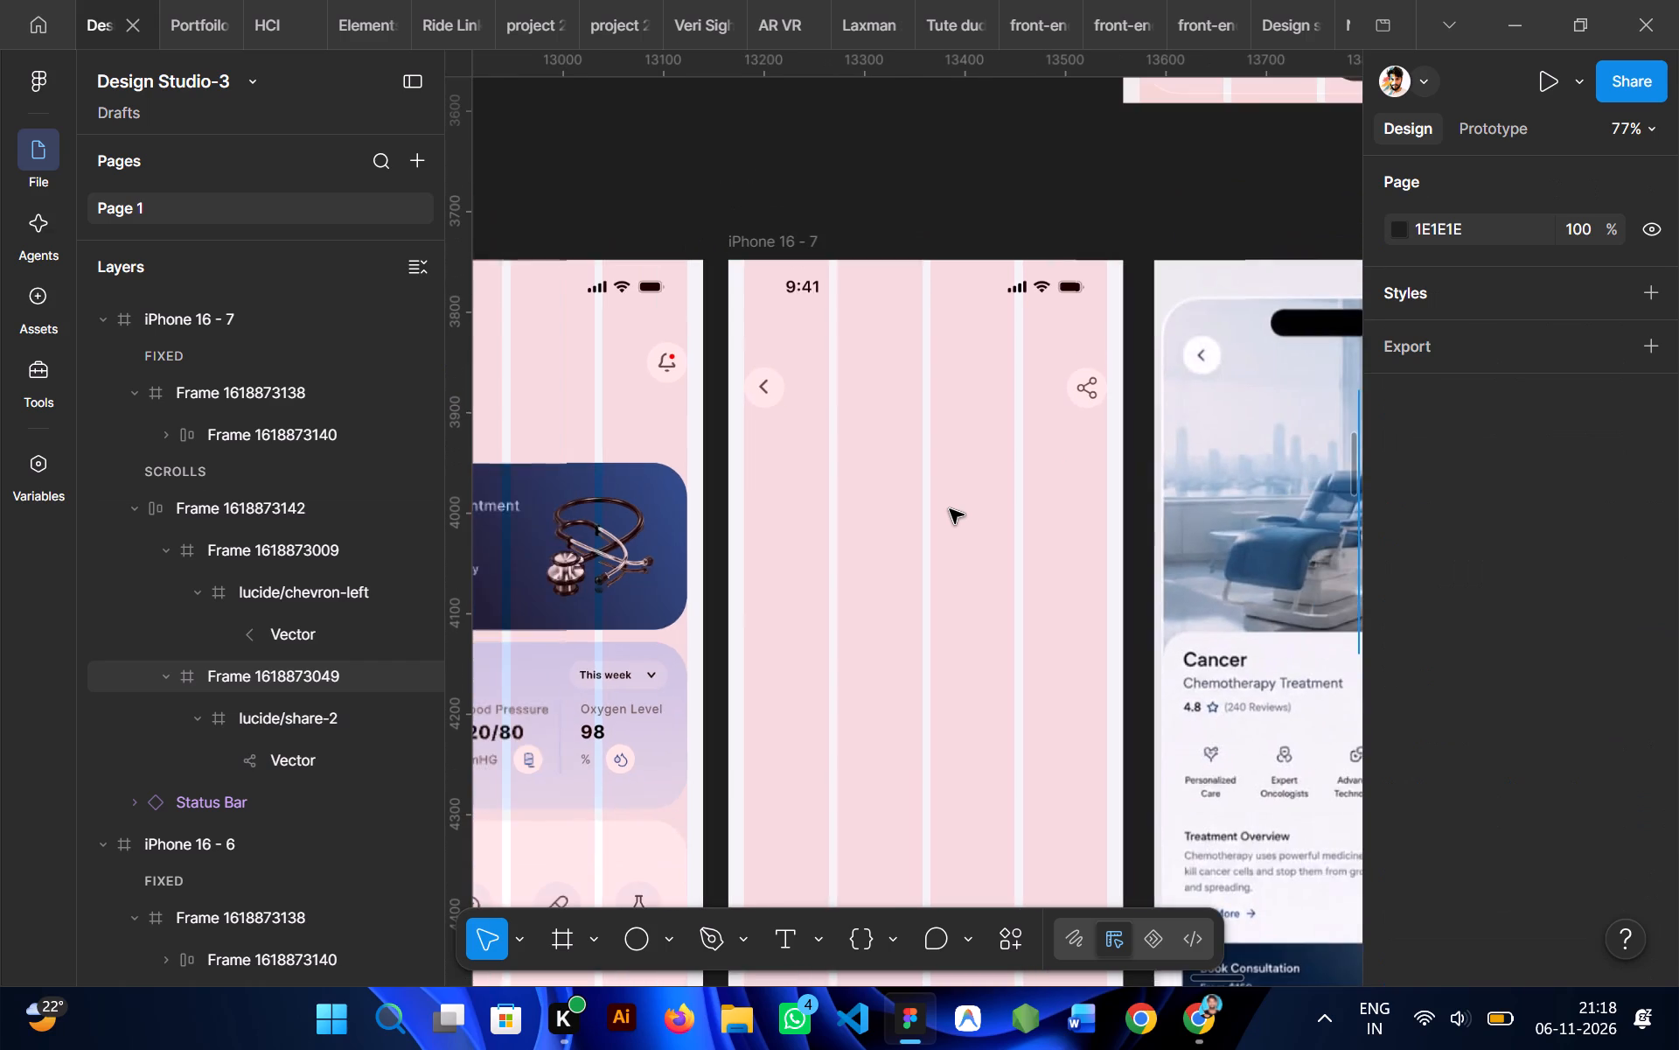
scroll(1073, 431, "left", 1)
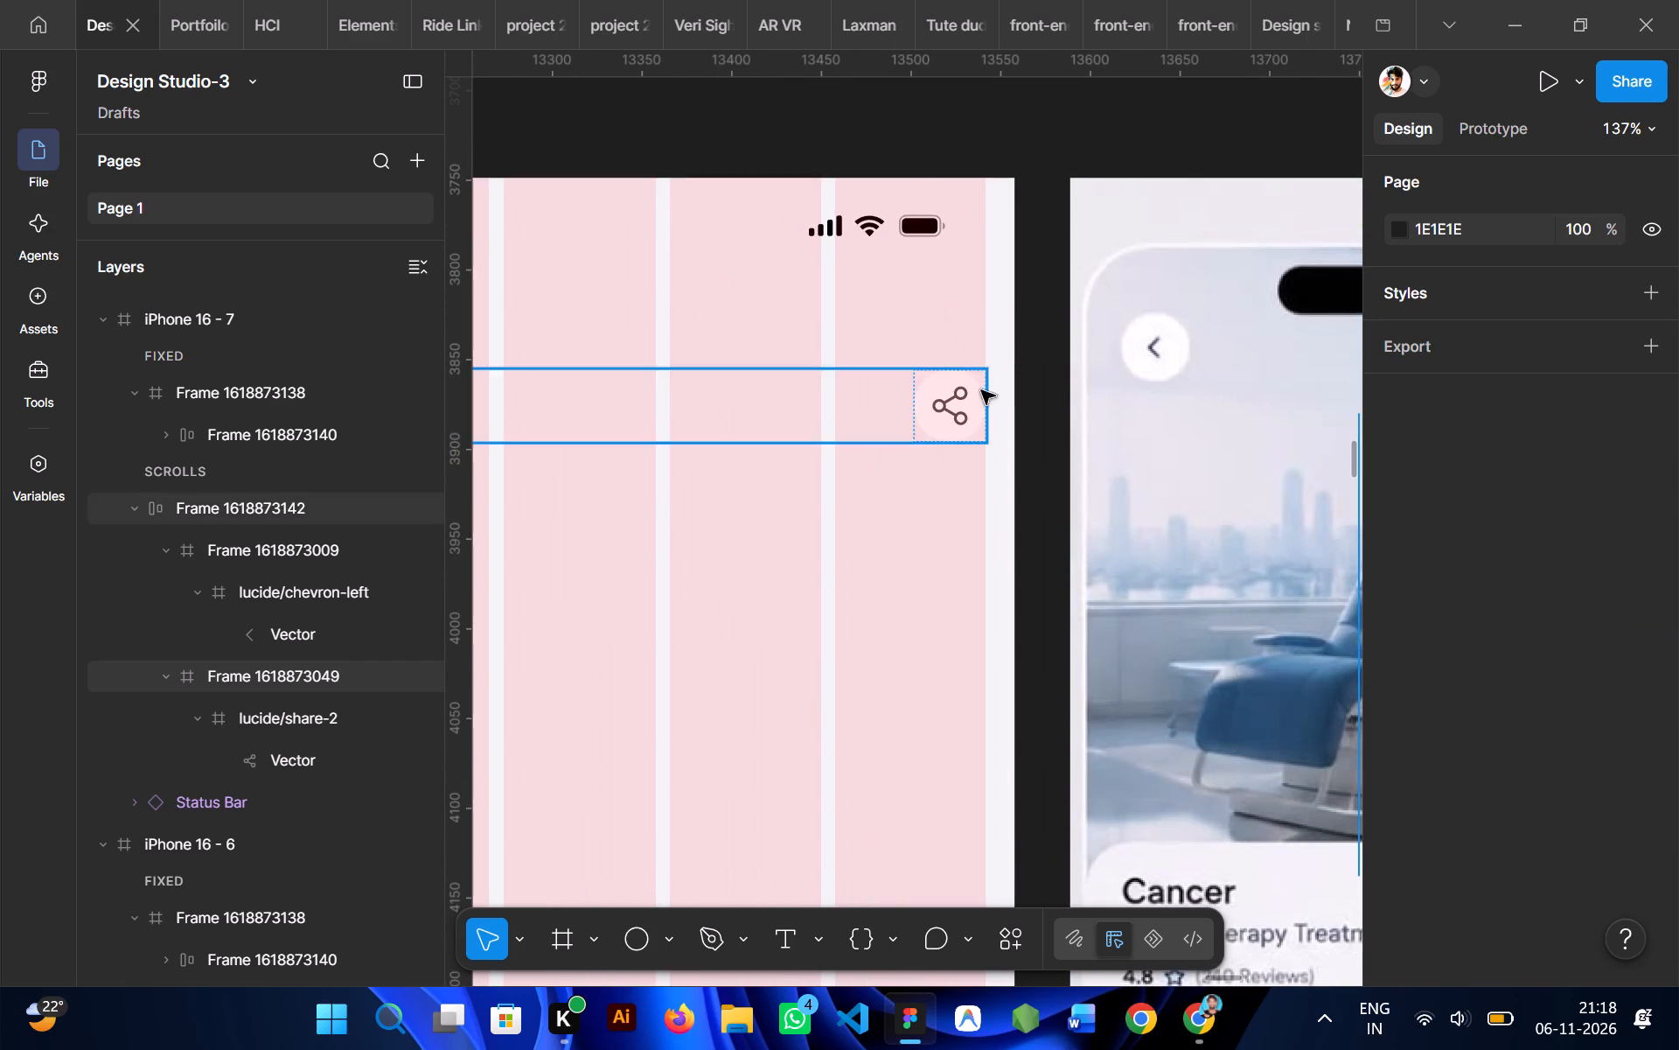
left_click(976, 401, "ctrl")
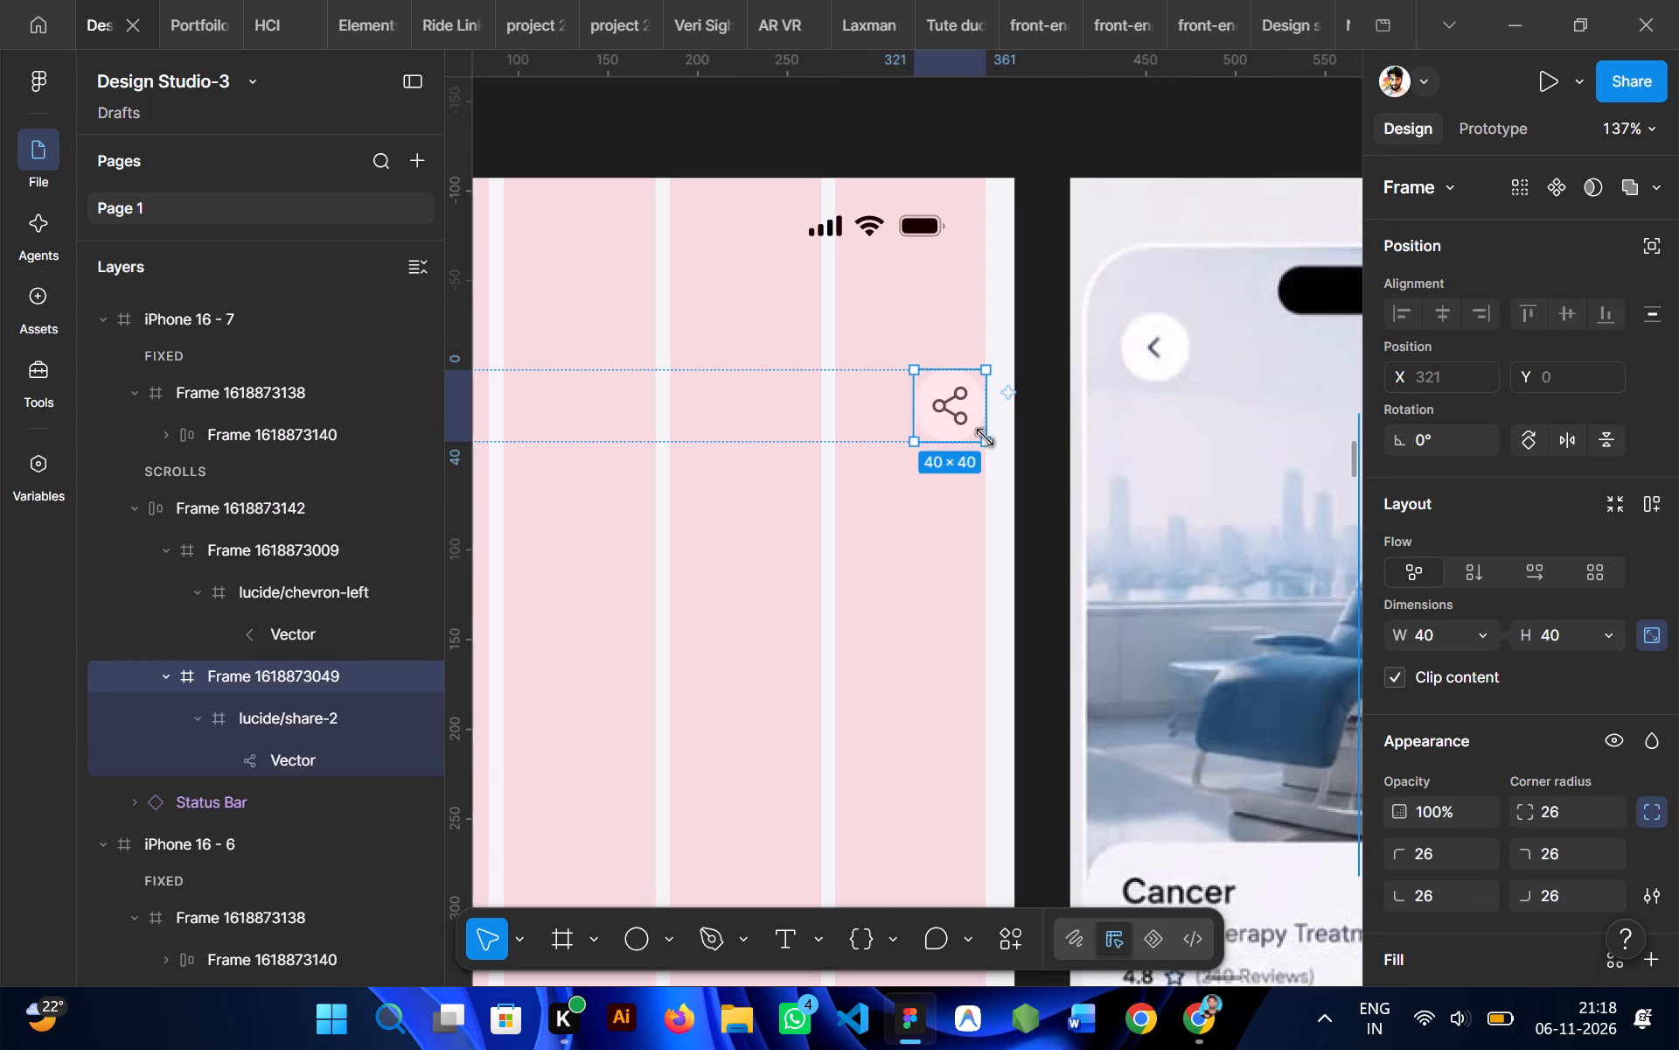
left_click_drag(986, 438, 992, 444, "shift")
left_click_drag(992, 444, 993, 444, "shift")
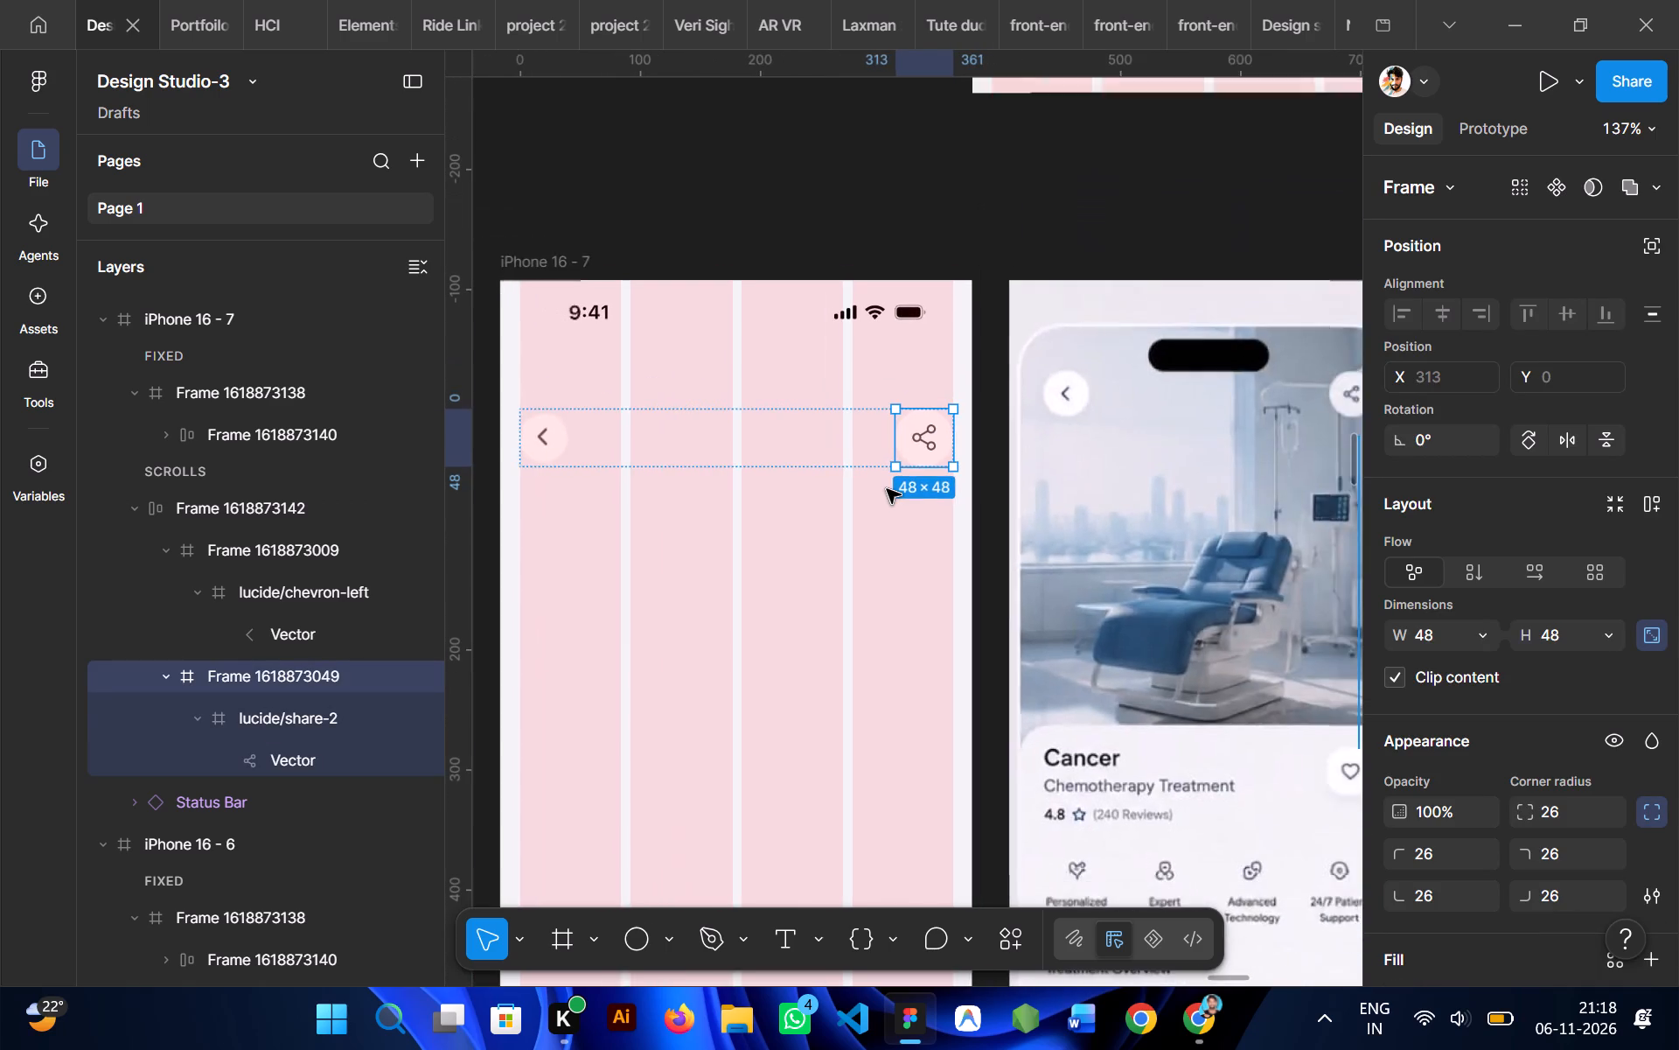
scroll(887, 489, "right", 1)
scroll(887, 489, "left", 1)
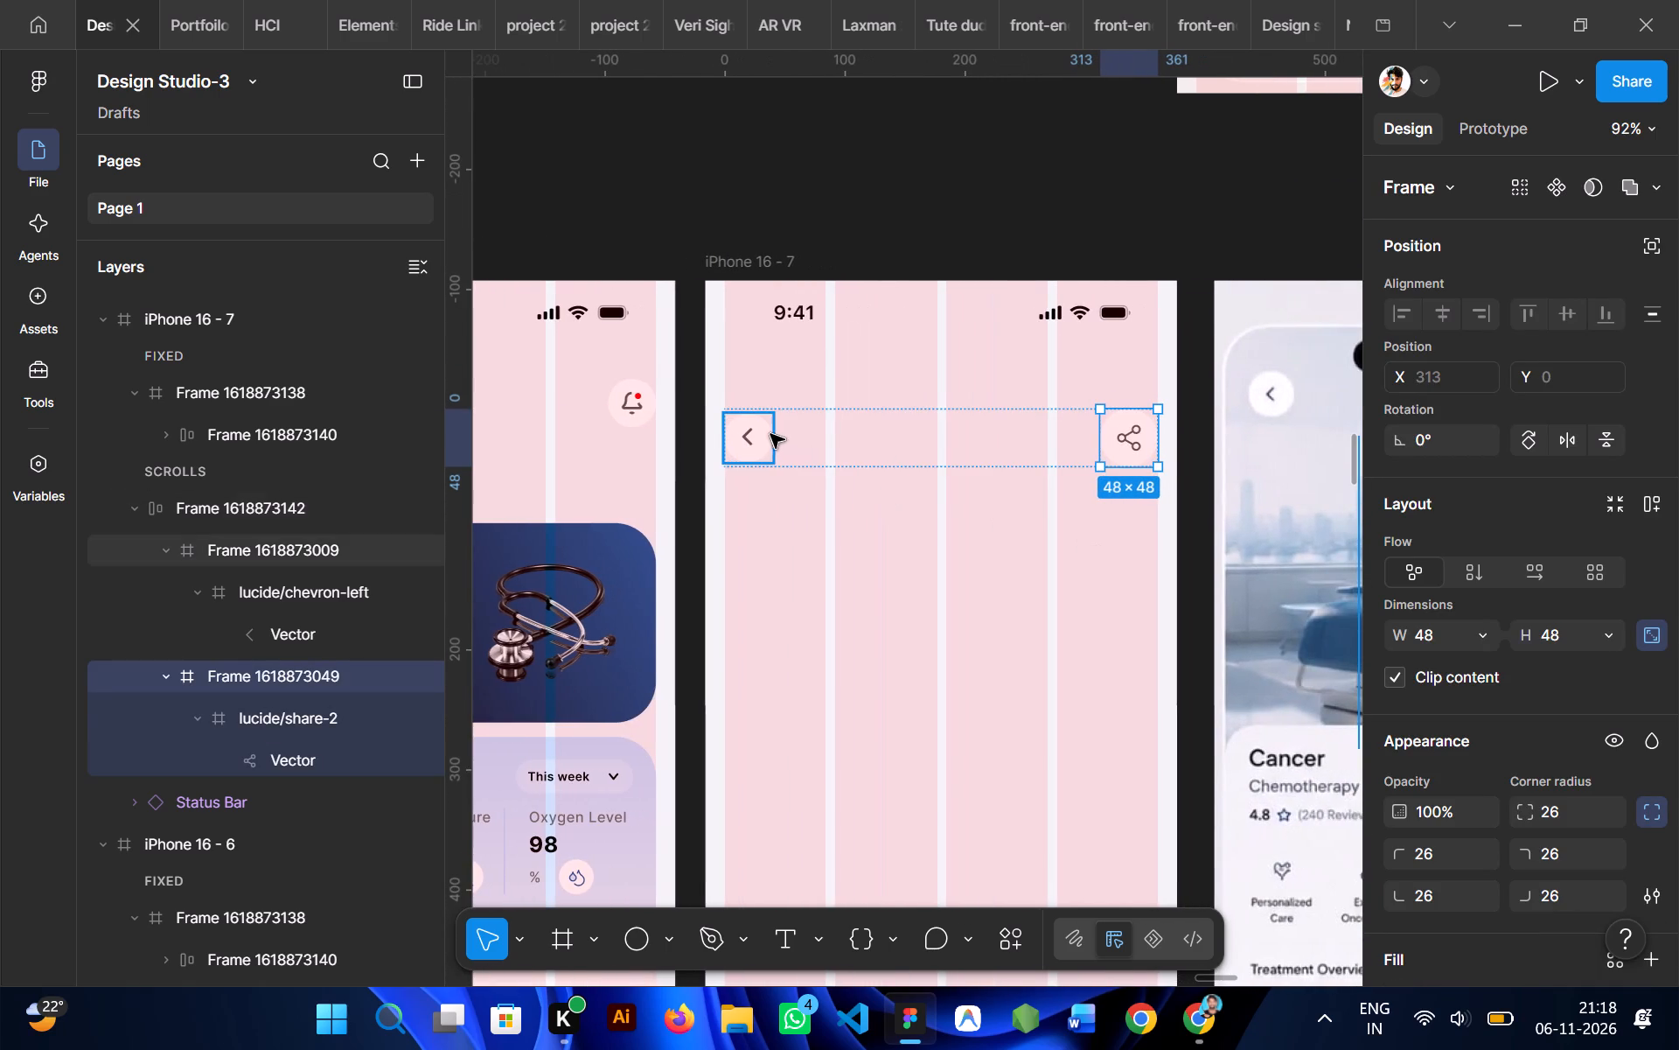
Resize the back button's circle in the iPhone 16 - 7 header to 48 × 48.
left_click(760, 429)
left_click(1431, 637)
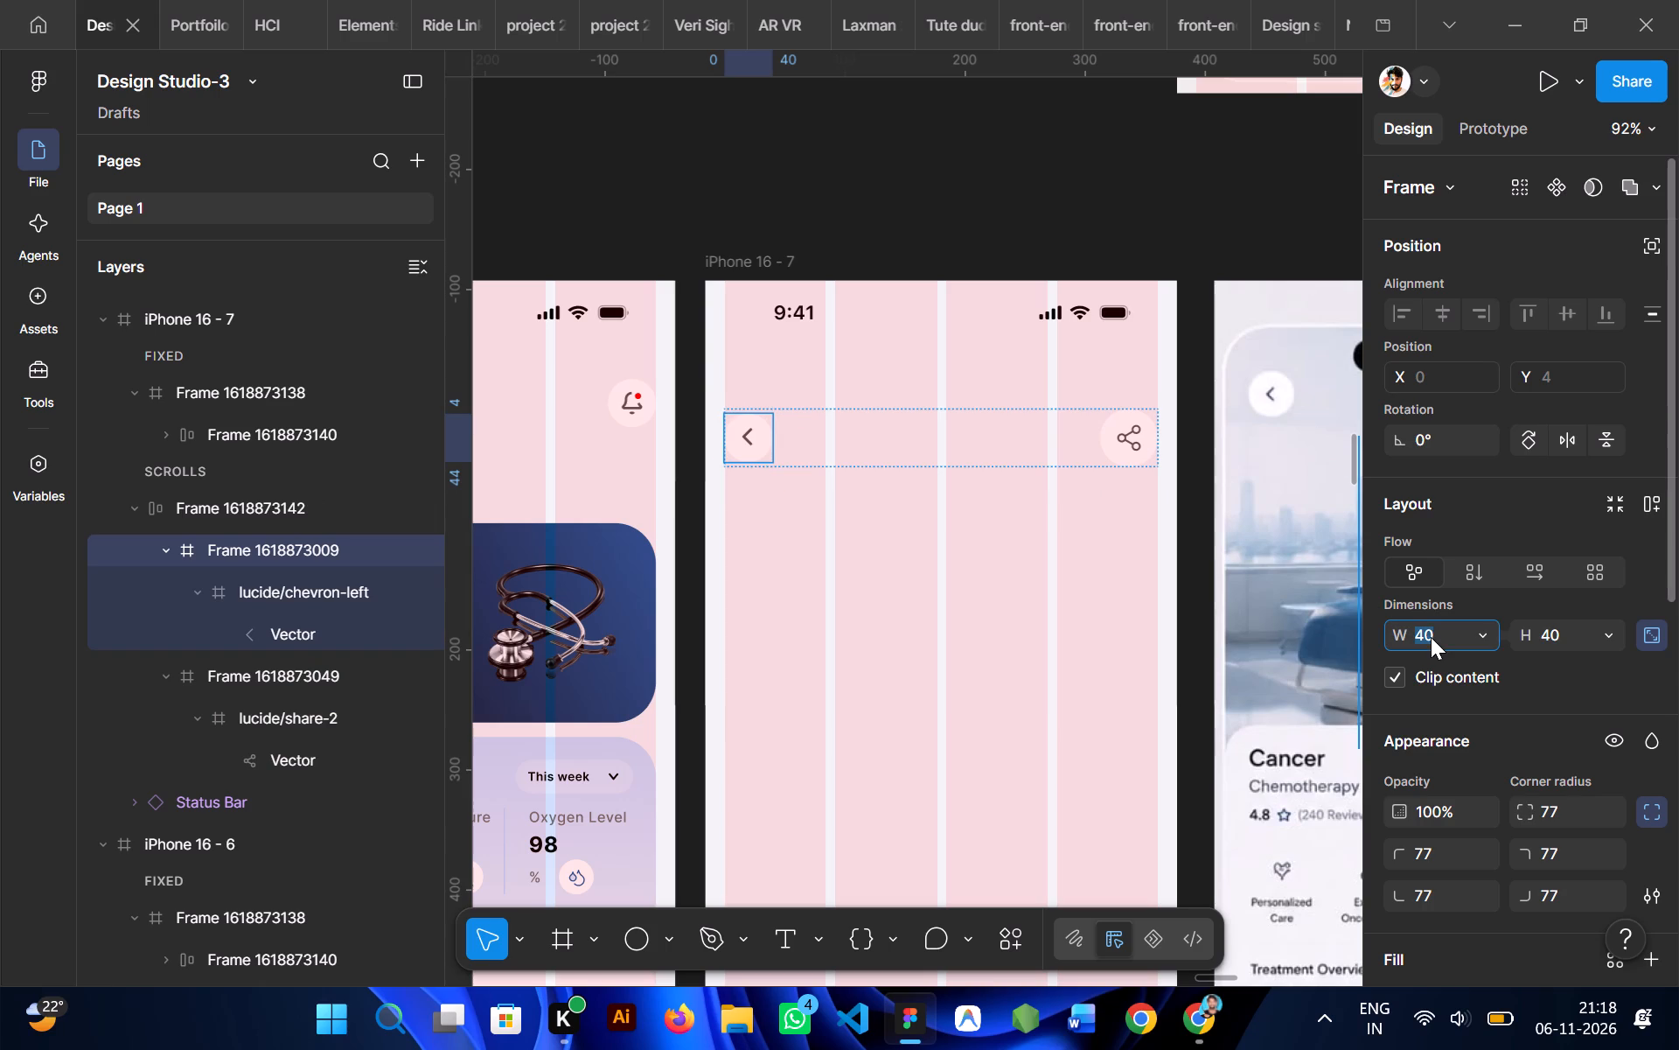
type("48")
key("Return")
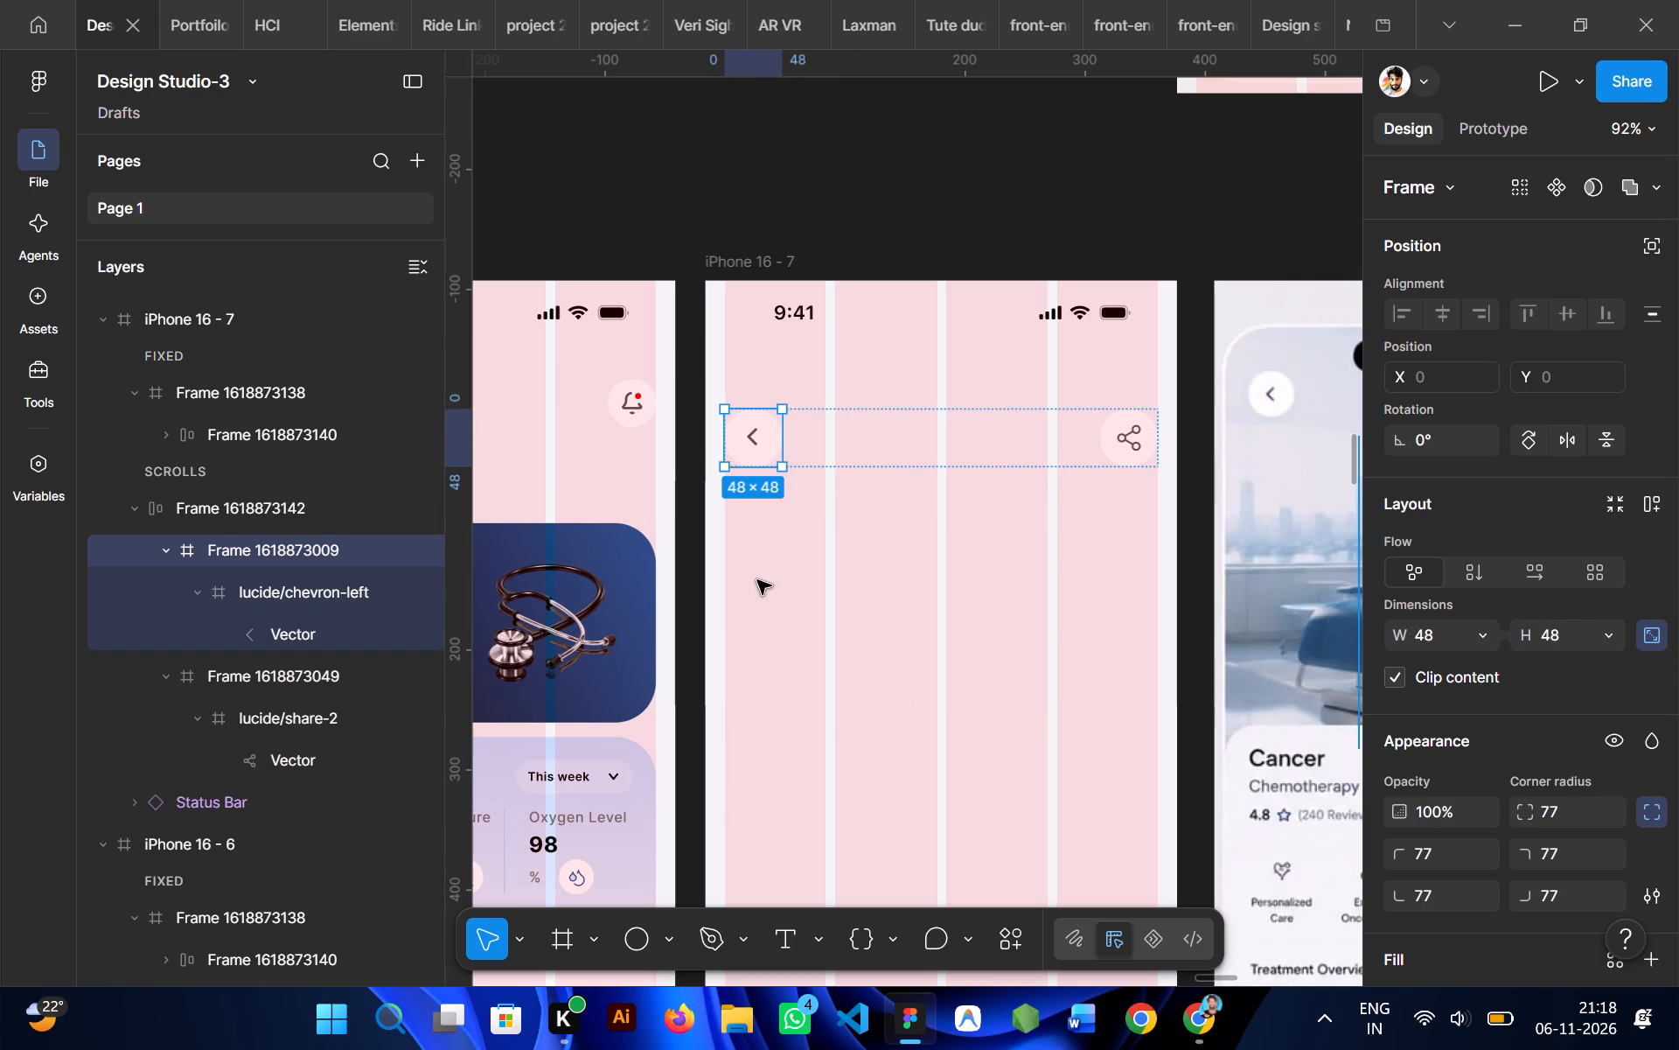
Check the share and chevron icons' sizes in the header and preview the iPhone 16 - 7 screen.
double_click(1136, 450)
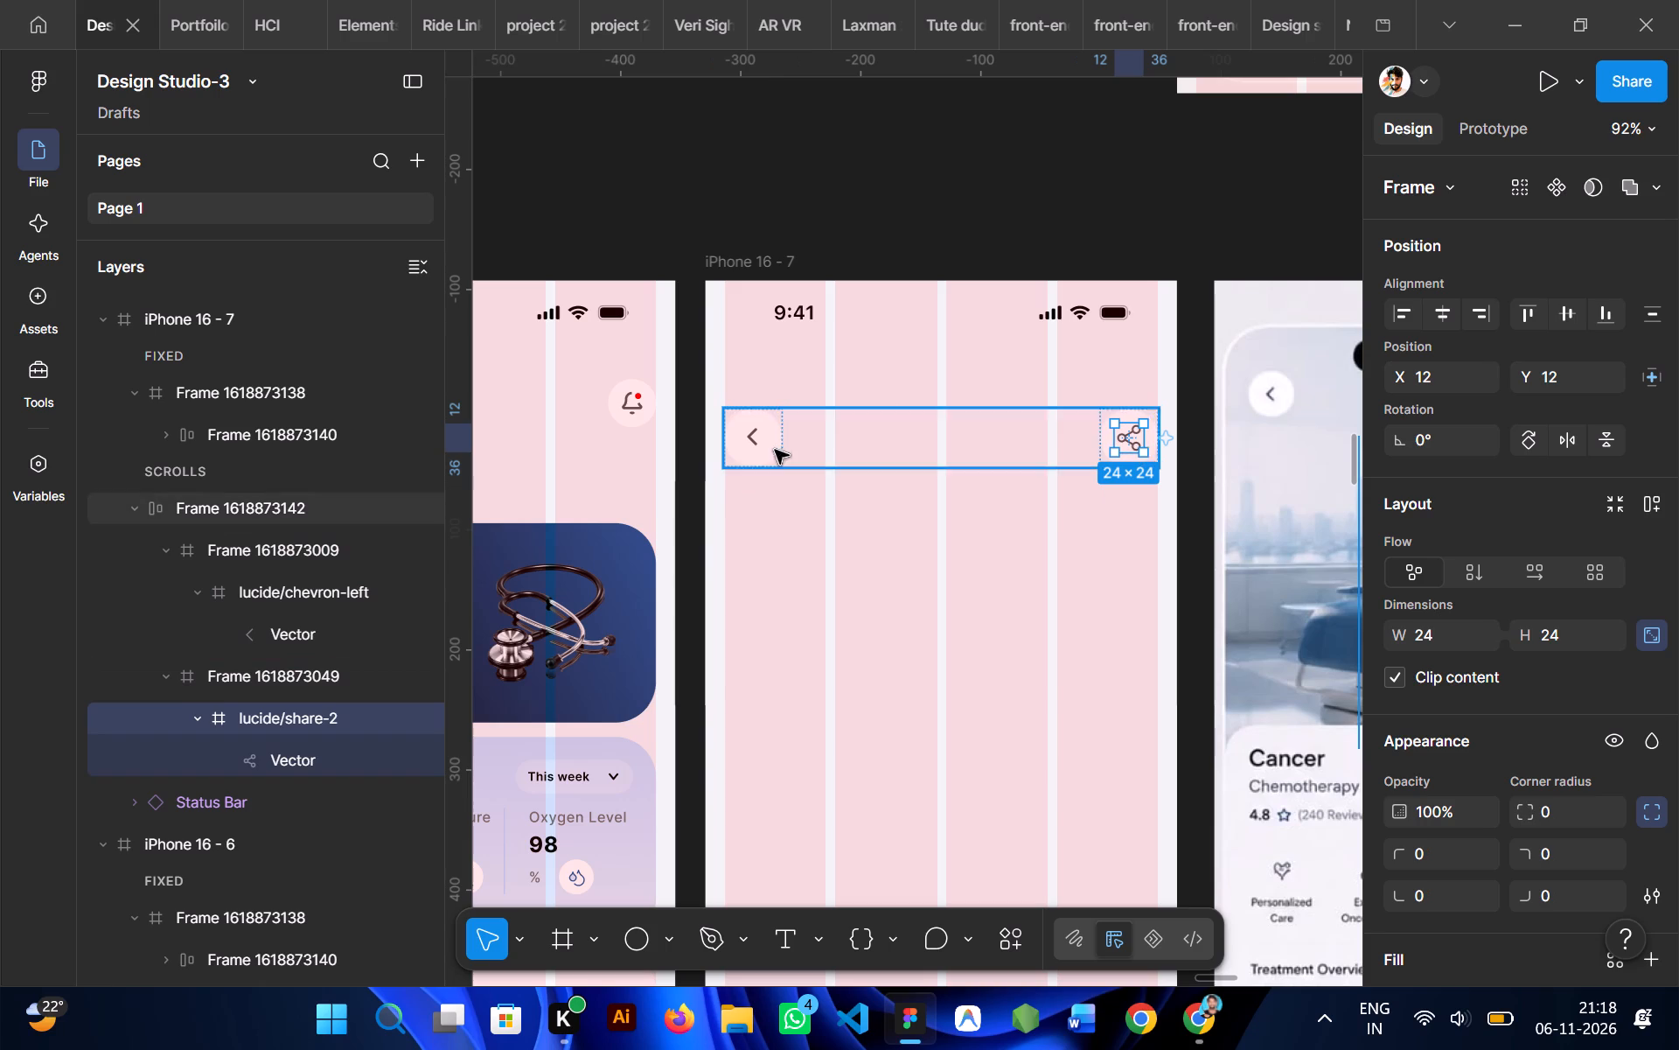
double_click(746, 438)
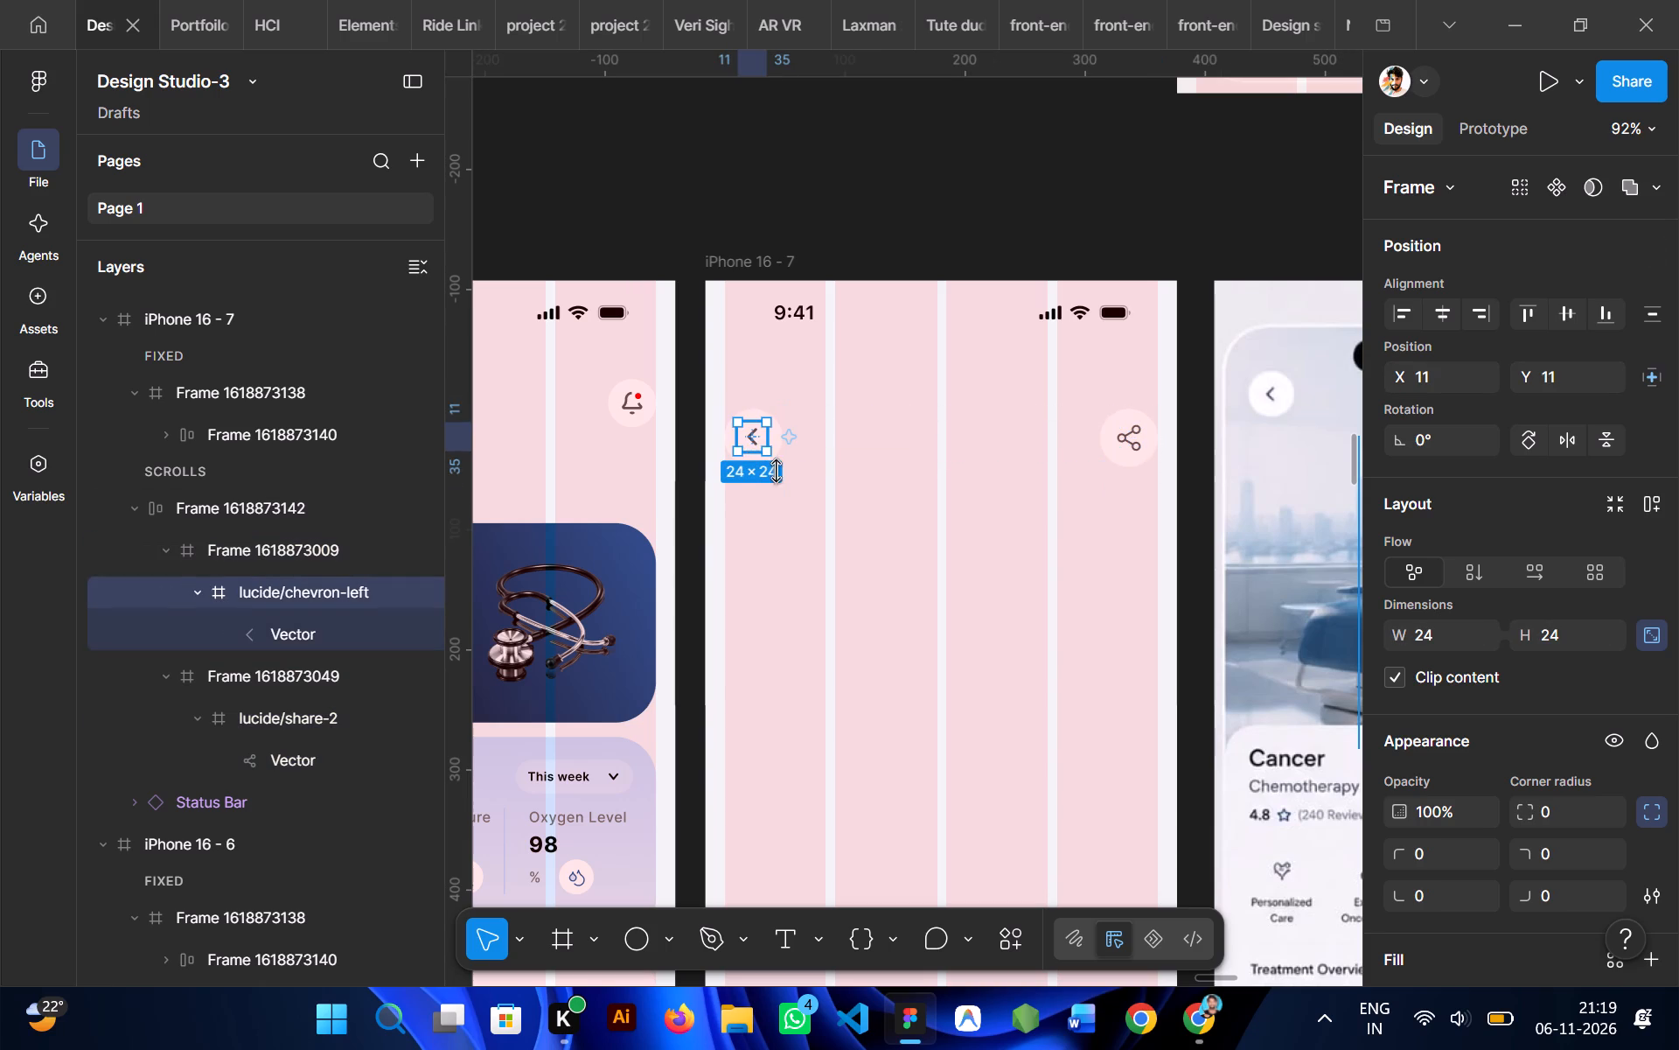
left_click(789, 514)
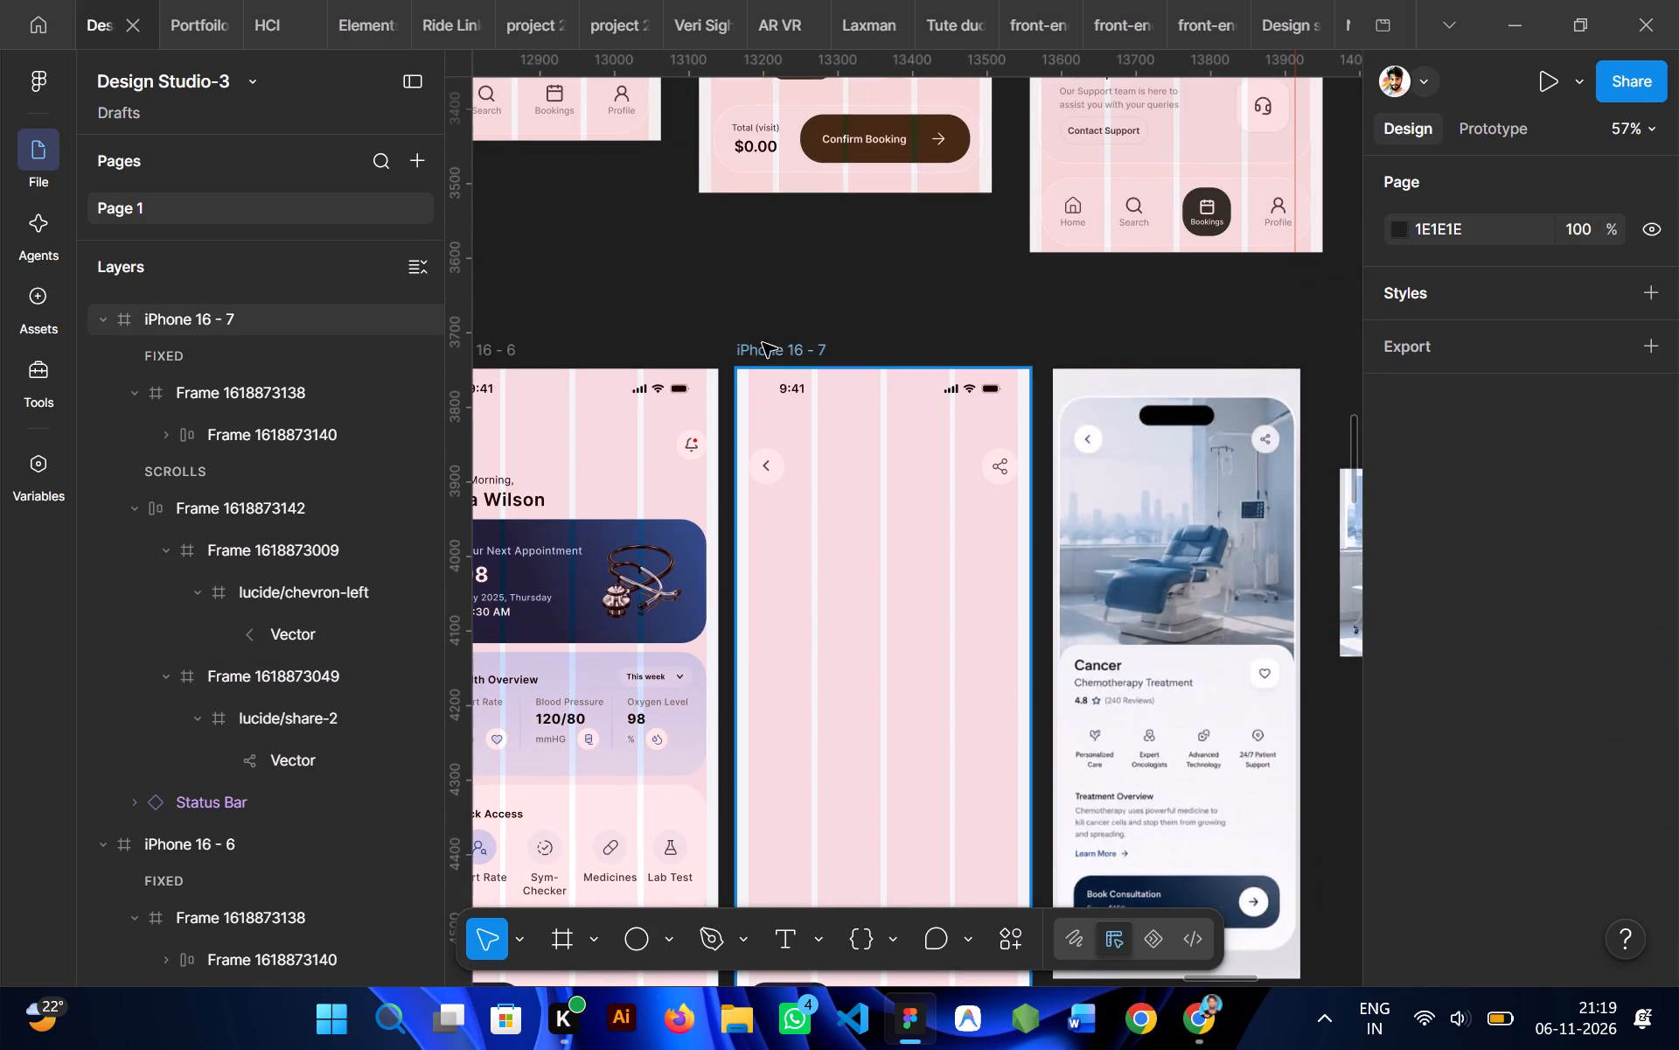
left_click(779, 346)
key("shift+space")
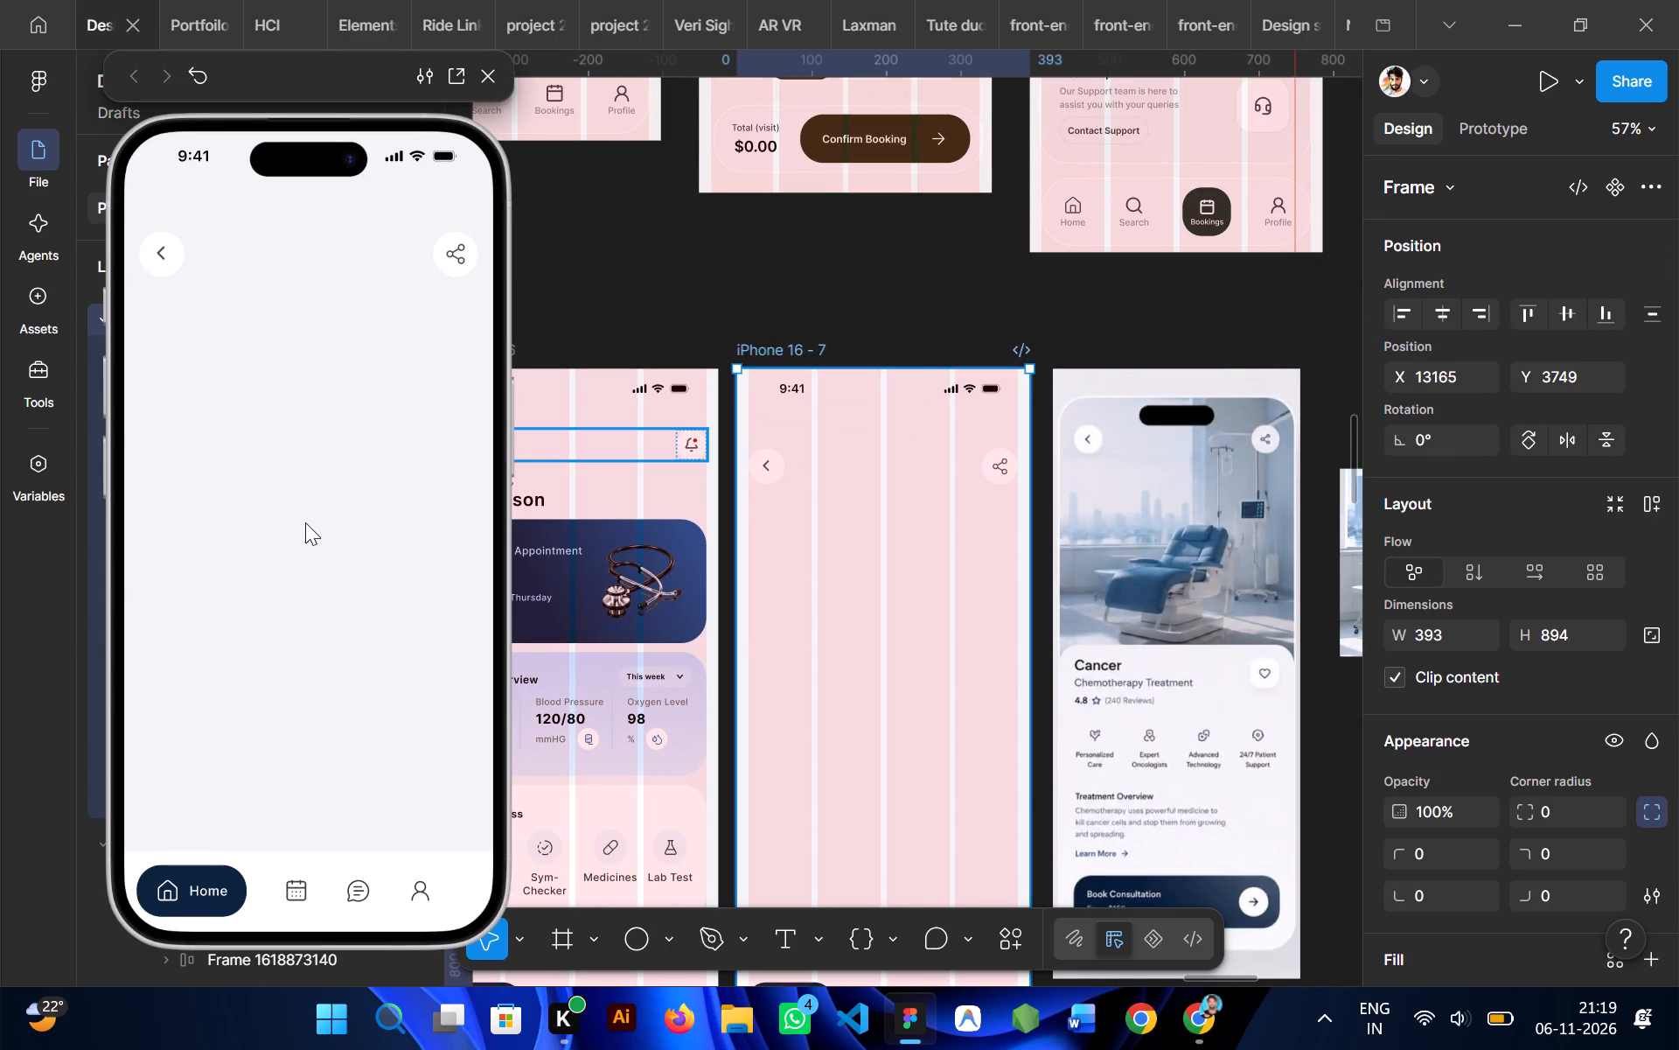
scroll(305, 522, "down", 1)
scroll(305, 522, "up", 2)
scroll(305, 522, "right", 1)
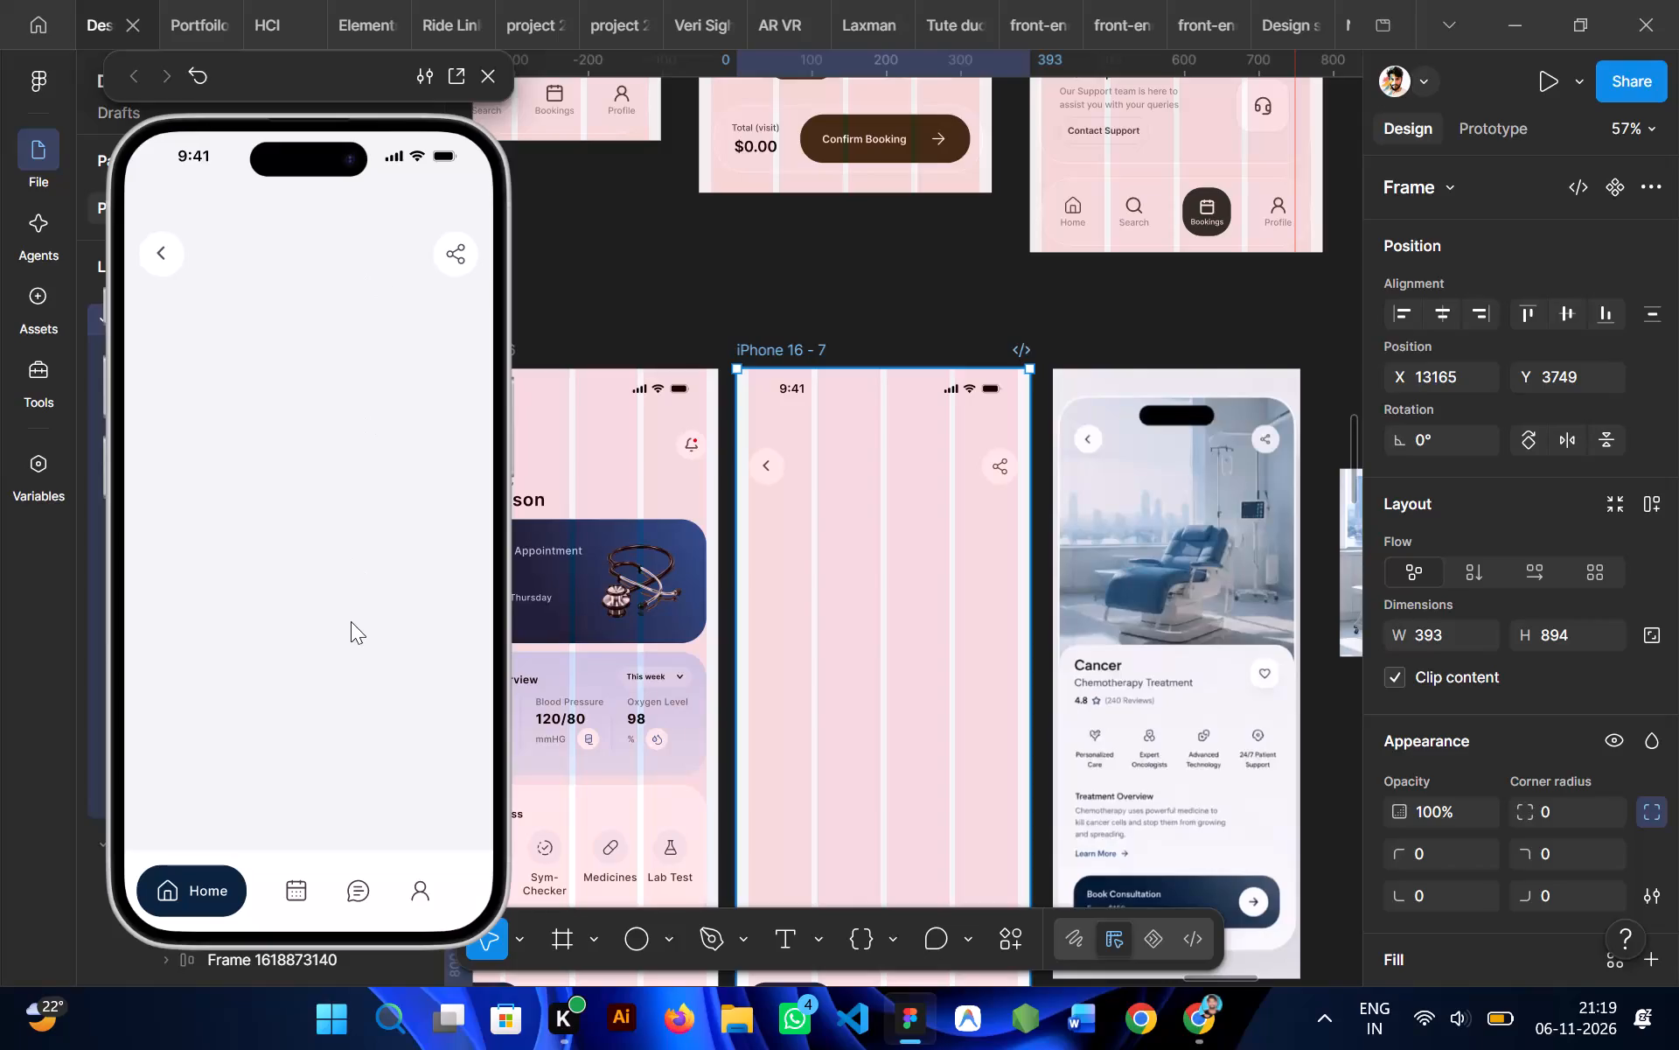
scroll(351, 621, "down", 2)
scroll(351, 621, "up", 2)
left_click(484, 78)
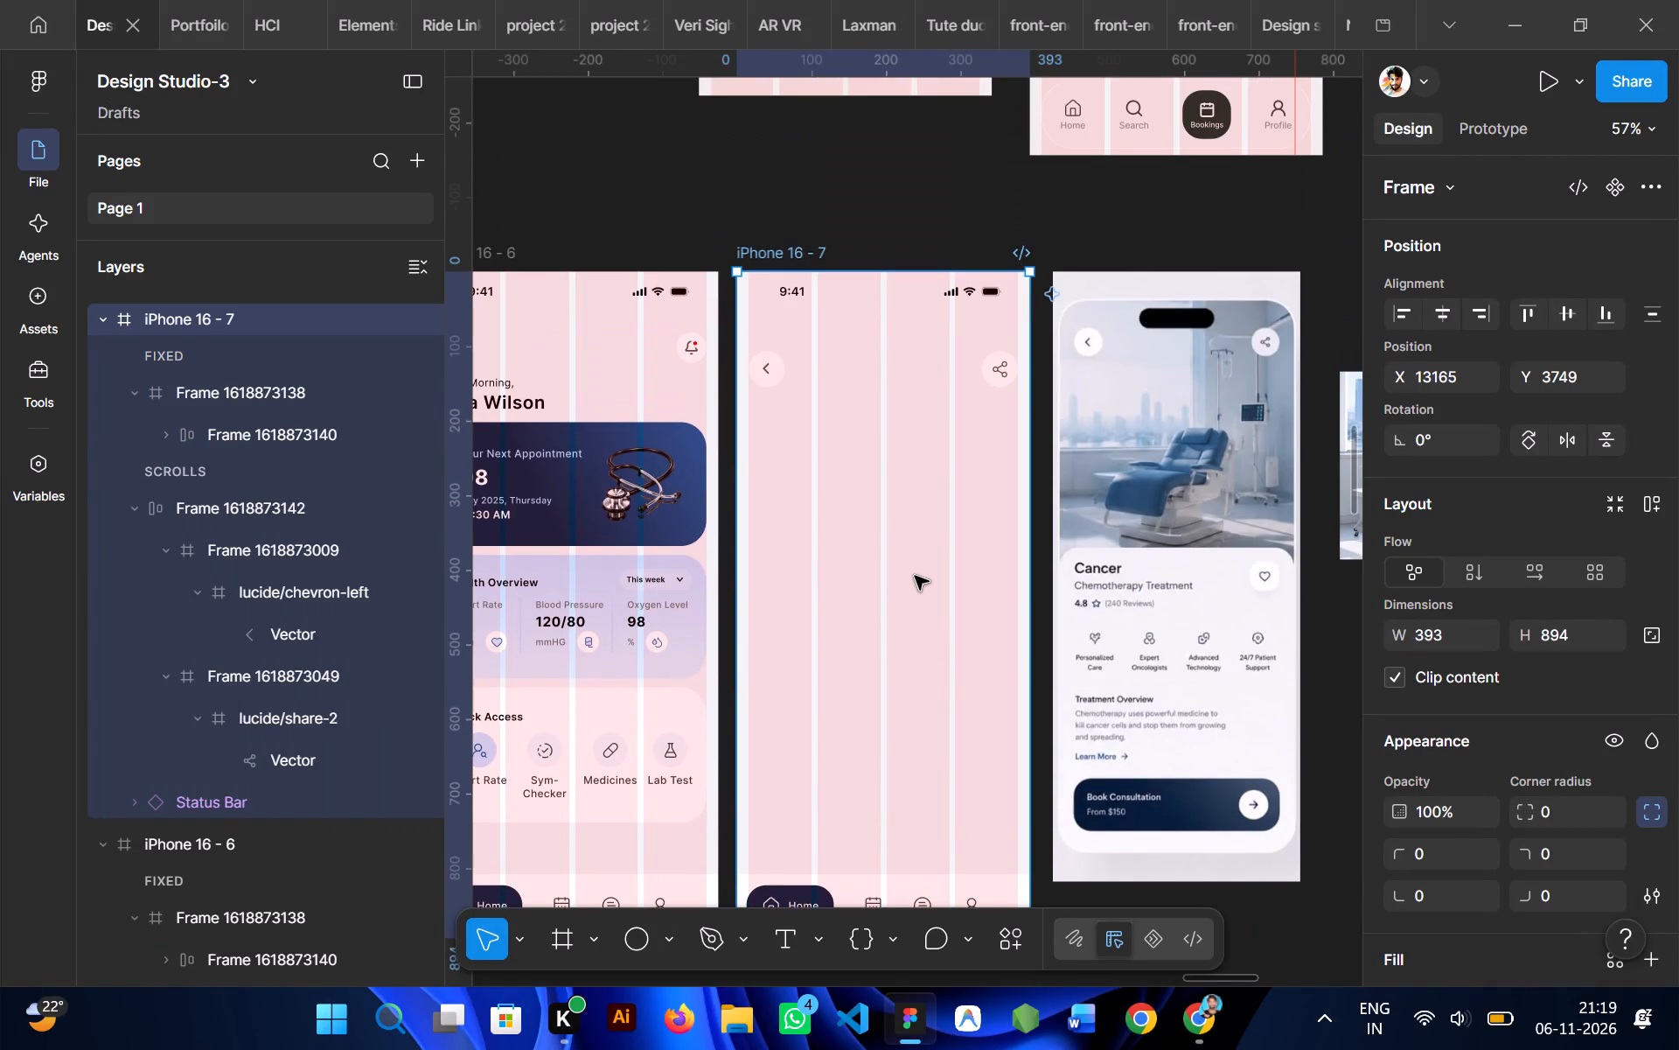
Move the blue treatment chair image into the iPhone 16 - 7 frame, below the header row at about X 21, Y 195.
scroll(915, 576, "left", 2)
left_click(894, 494)
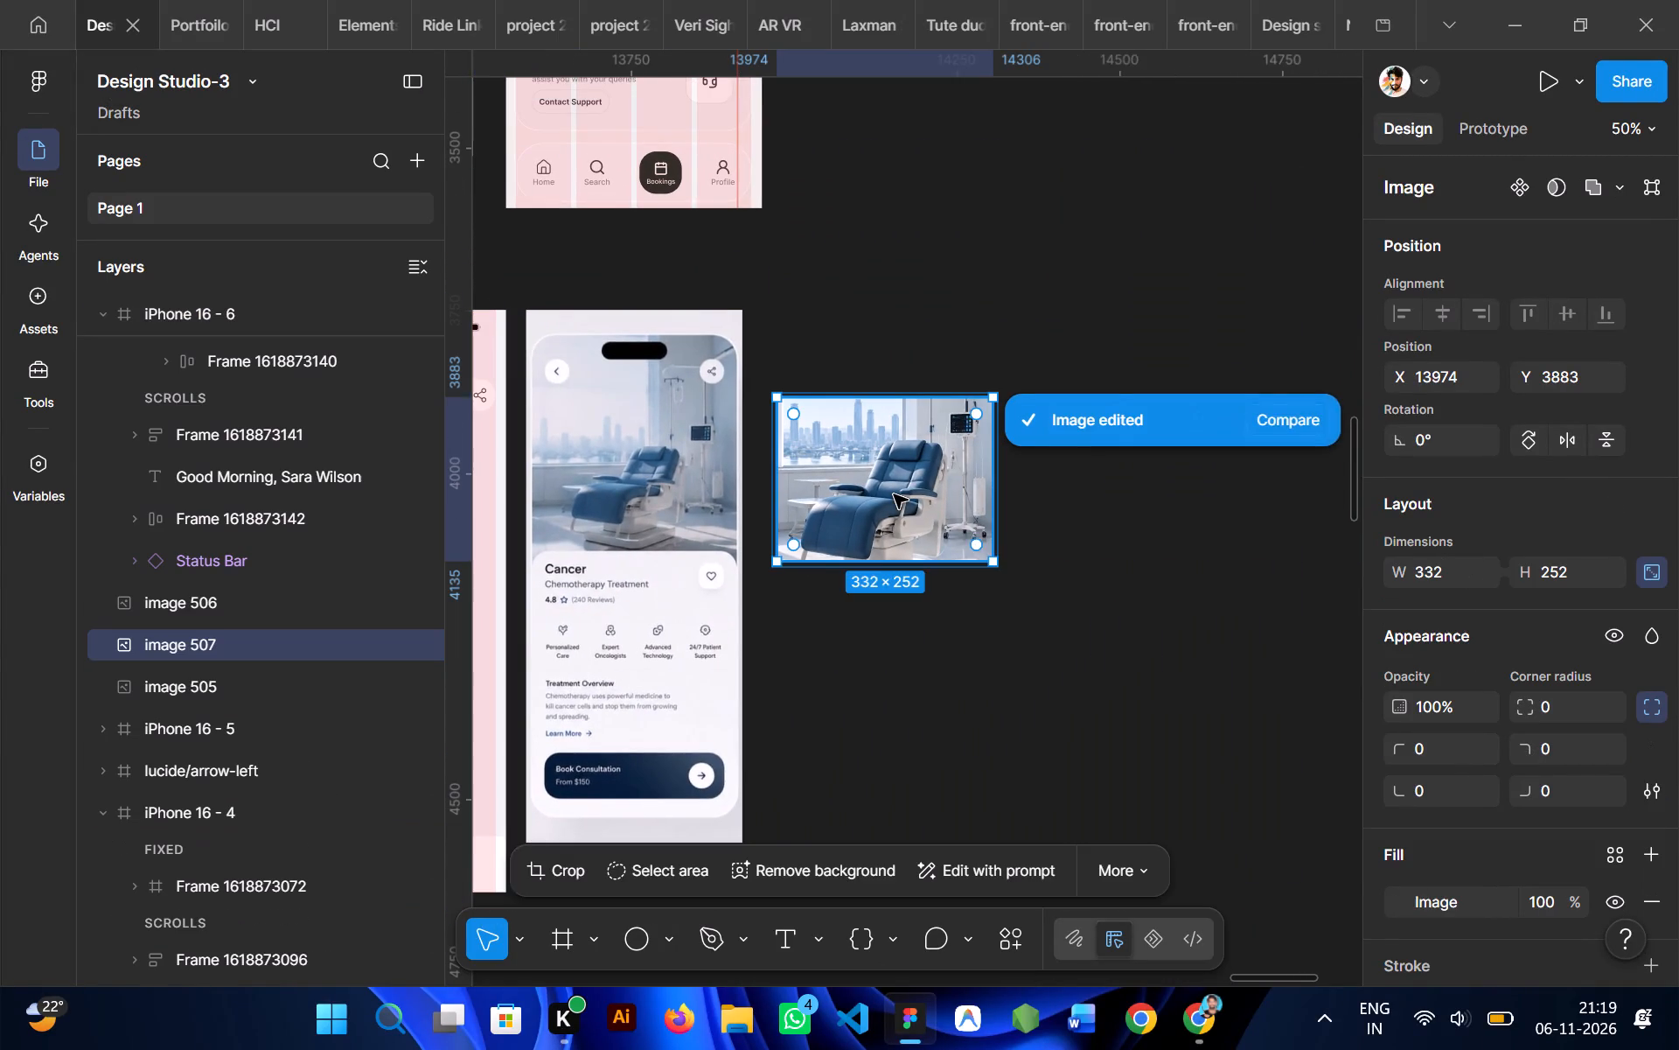
scroll(894, 494, "right", 1)
left_click(999, 626)
scroll(999, 626, "right", 1)
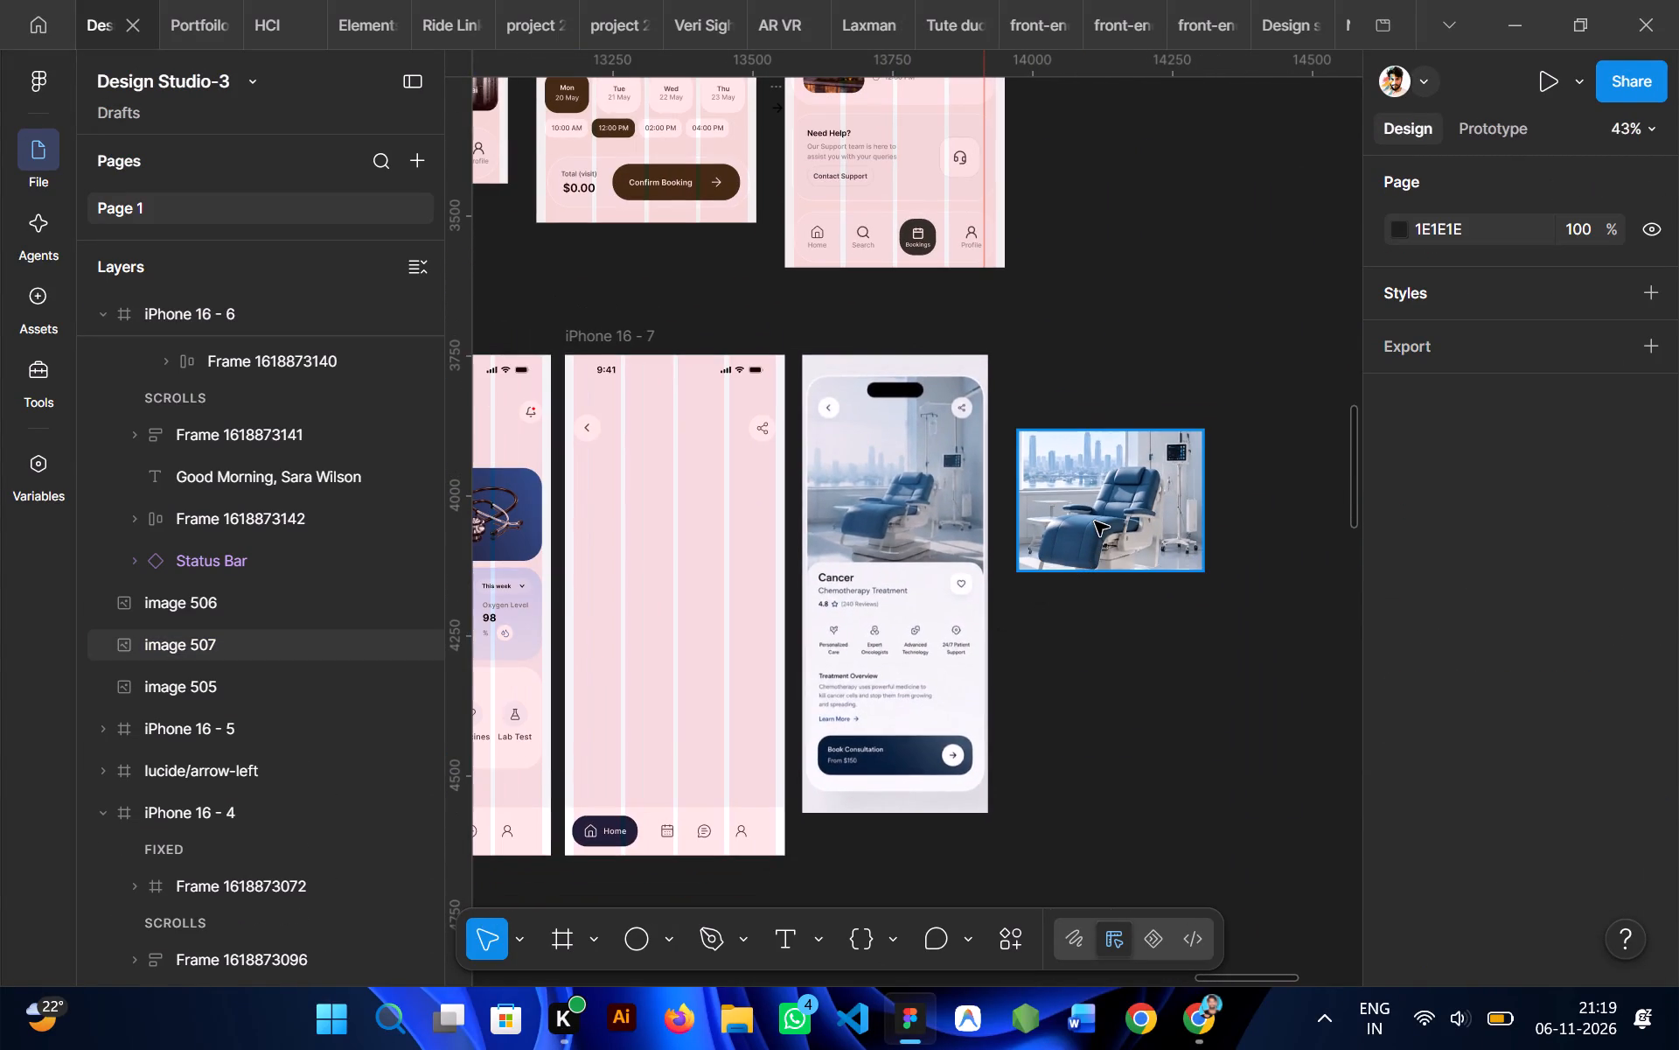
left_click_drag(1095, 521, 658, 503)
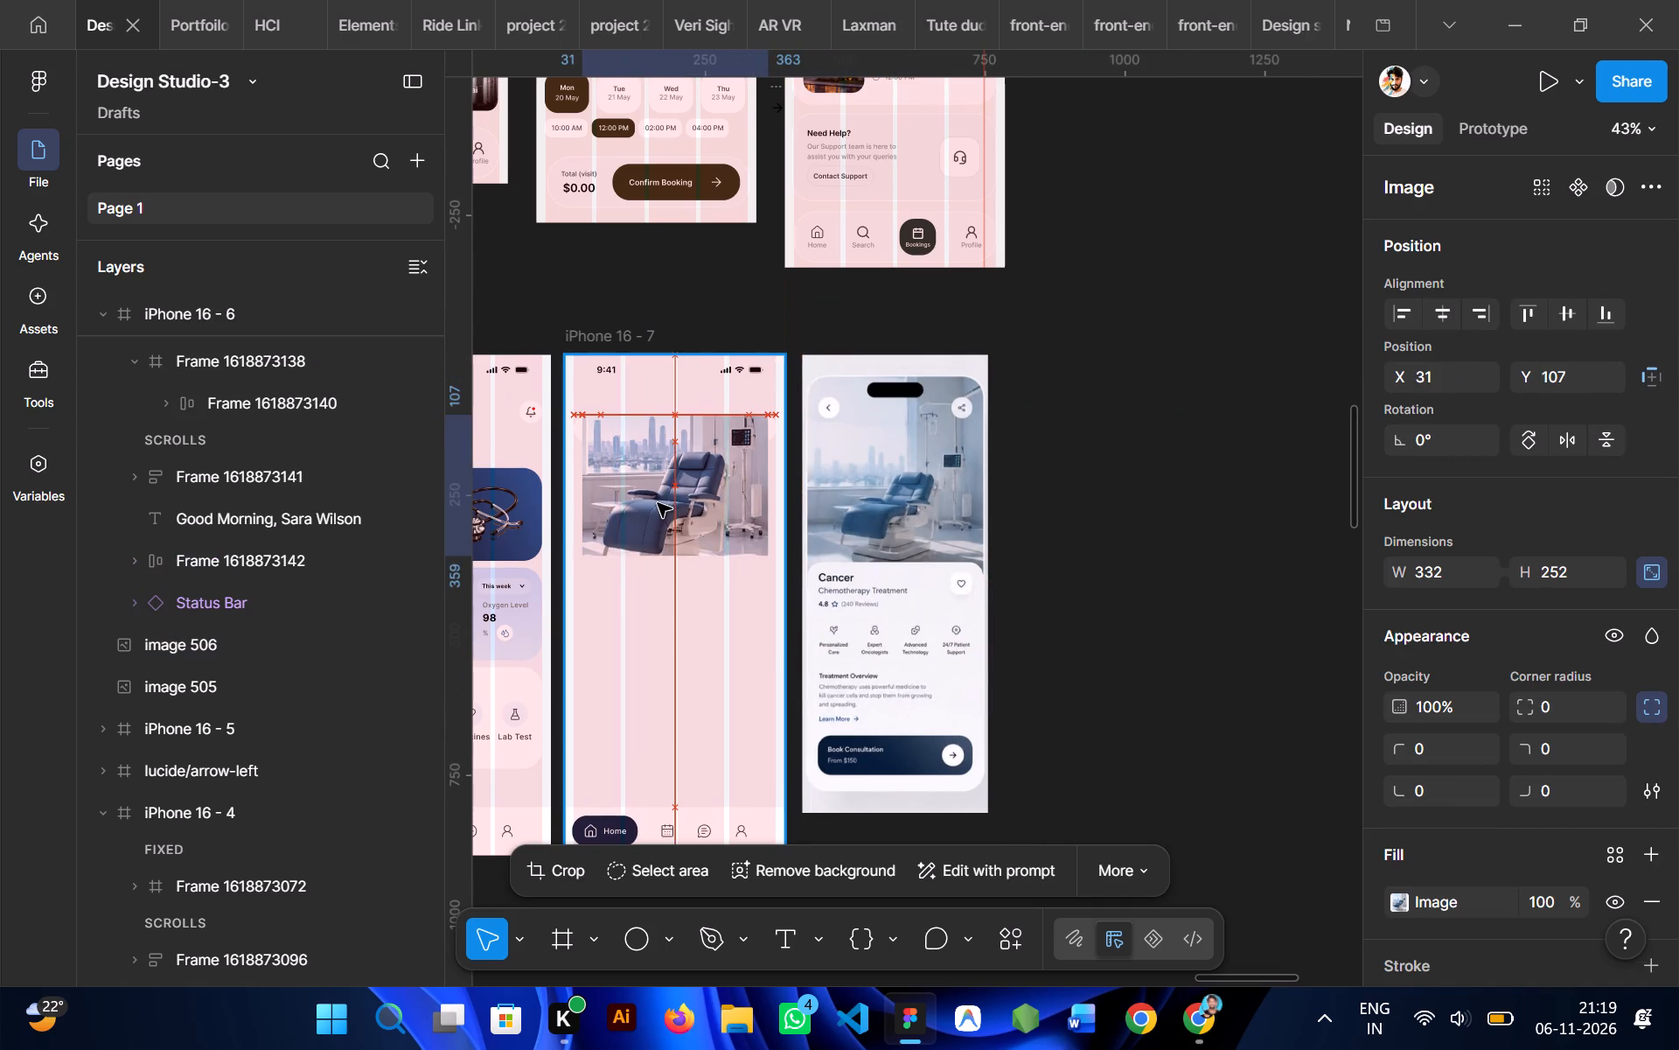
left_click_drag(658, 503, 655, 551)
scroll(655, 551, "right", 1)
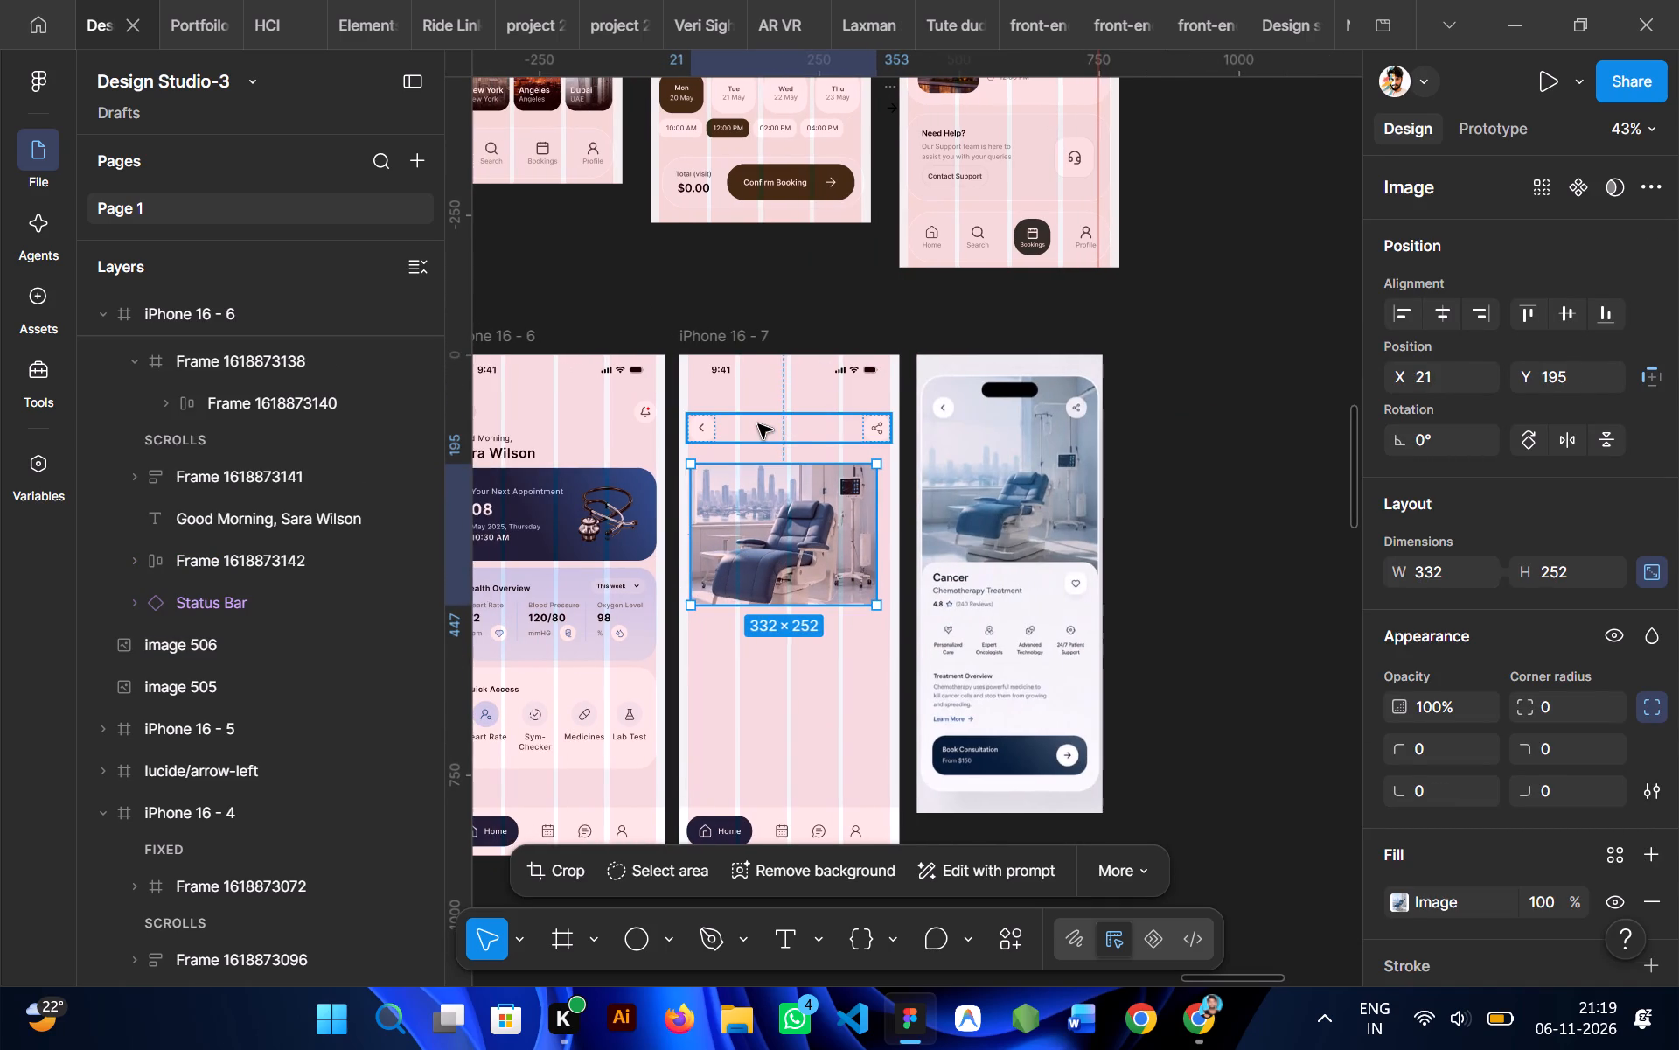
Move the iPhone 16 - 7 header row with the back and share buttons up to Y 67 and preview the screen.
left_click(758, 424)
key("shift+Up")
key("shift+Up")
key("shift+Up")
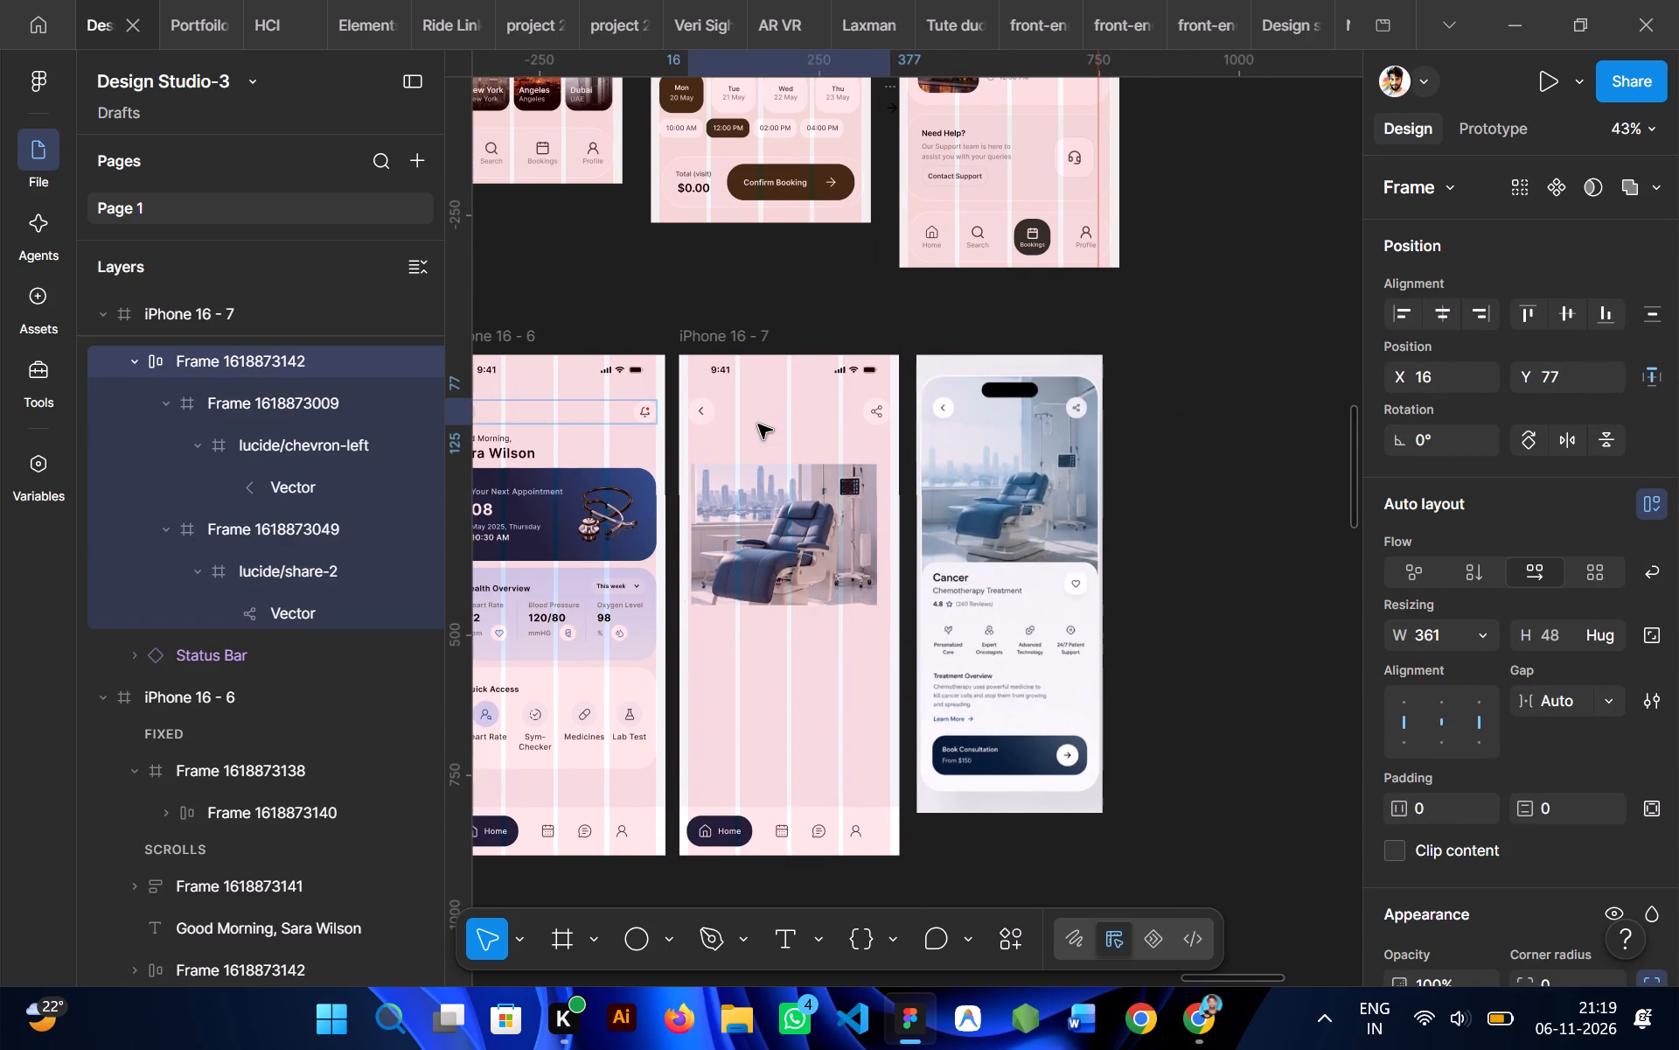
key("shift+Up")
key("shift+space")
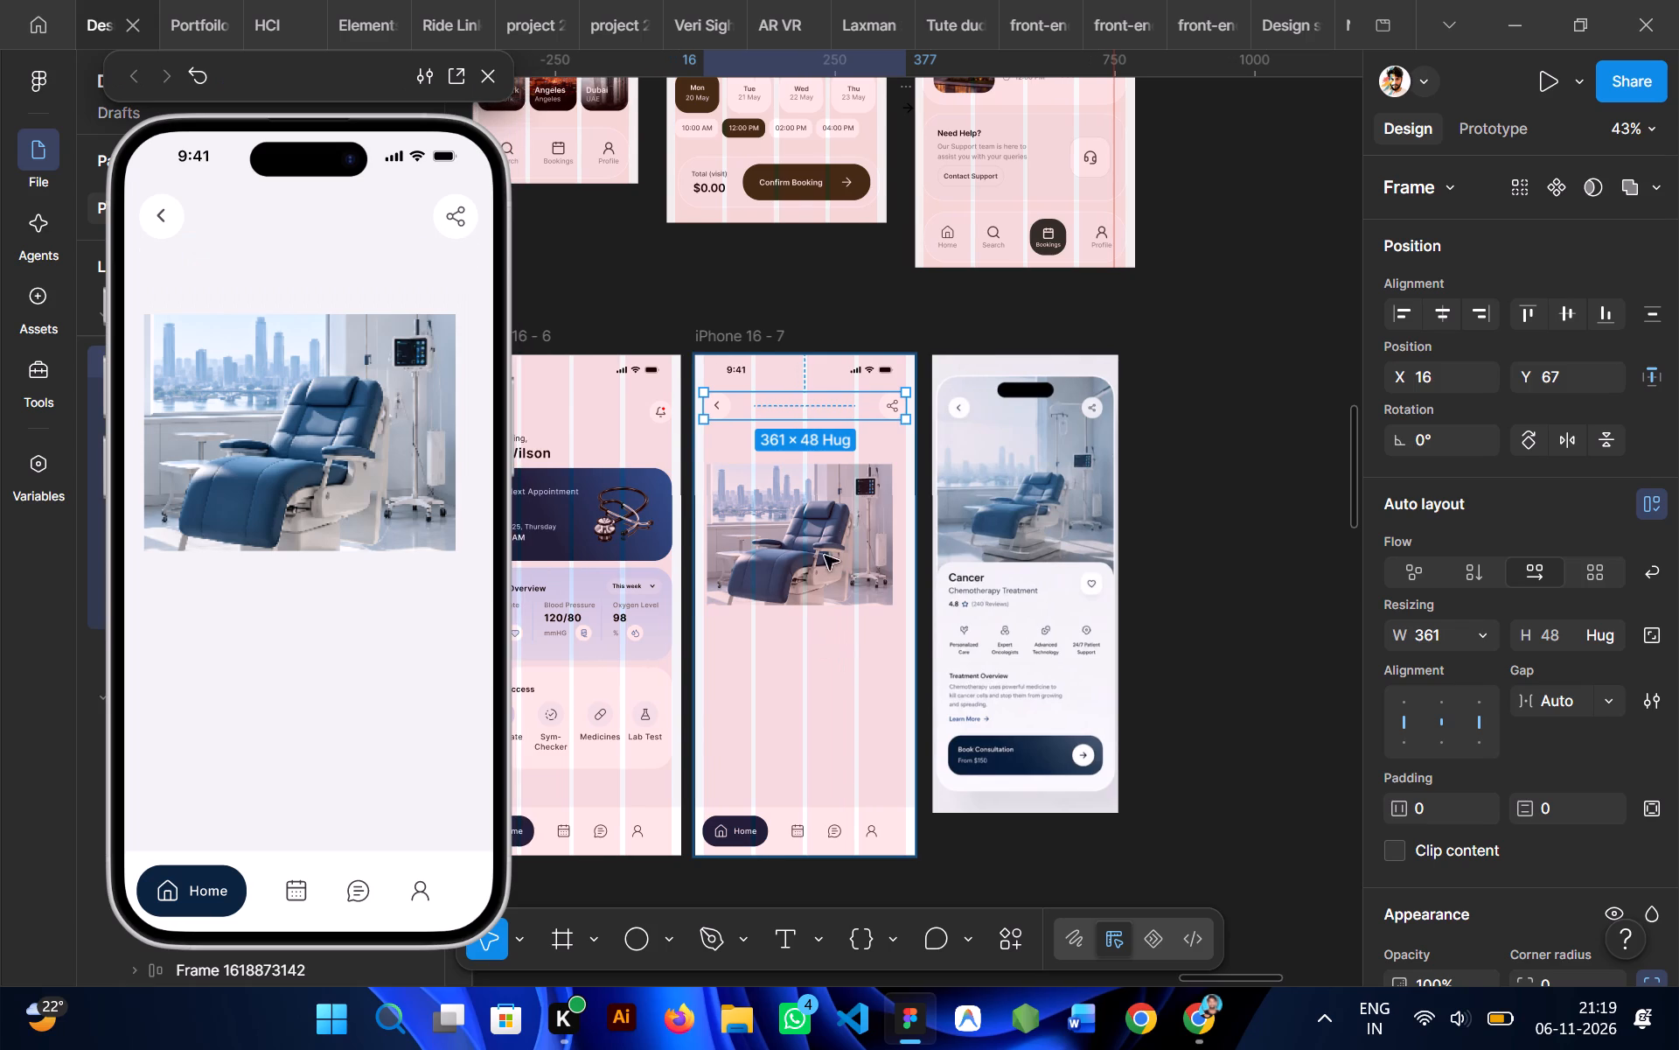
Move the chair image up over the header area and send it behind the header buttons and status bar.
left_click(828, 529)
left_click_drag(863, 533, 866, 431)
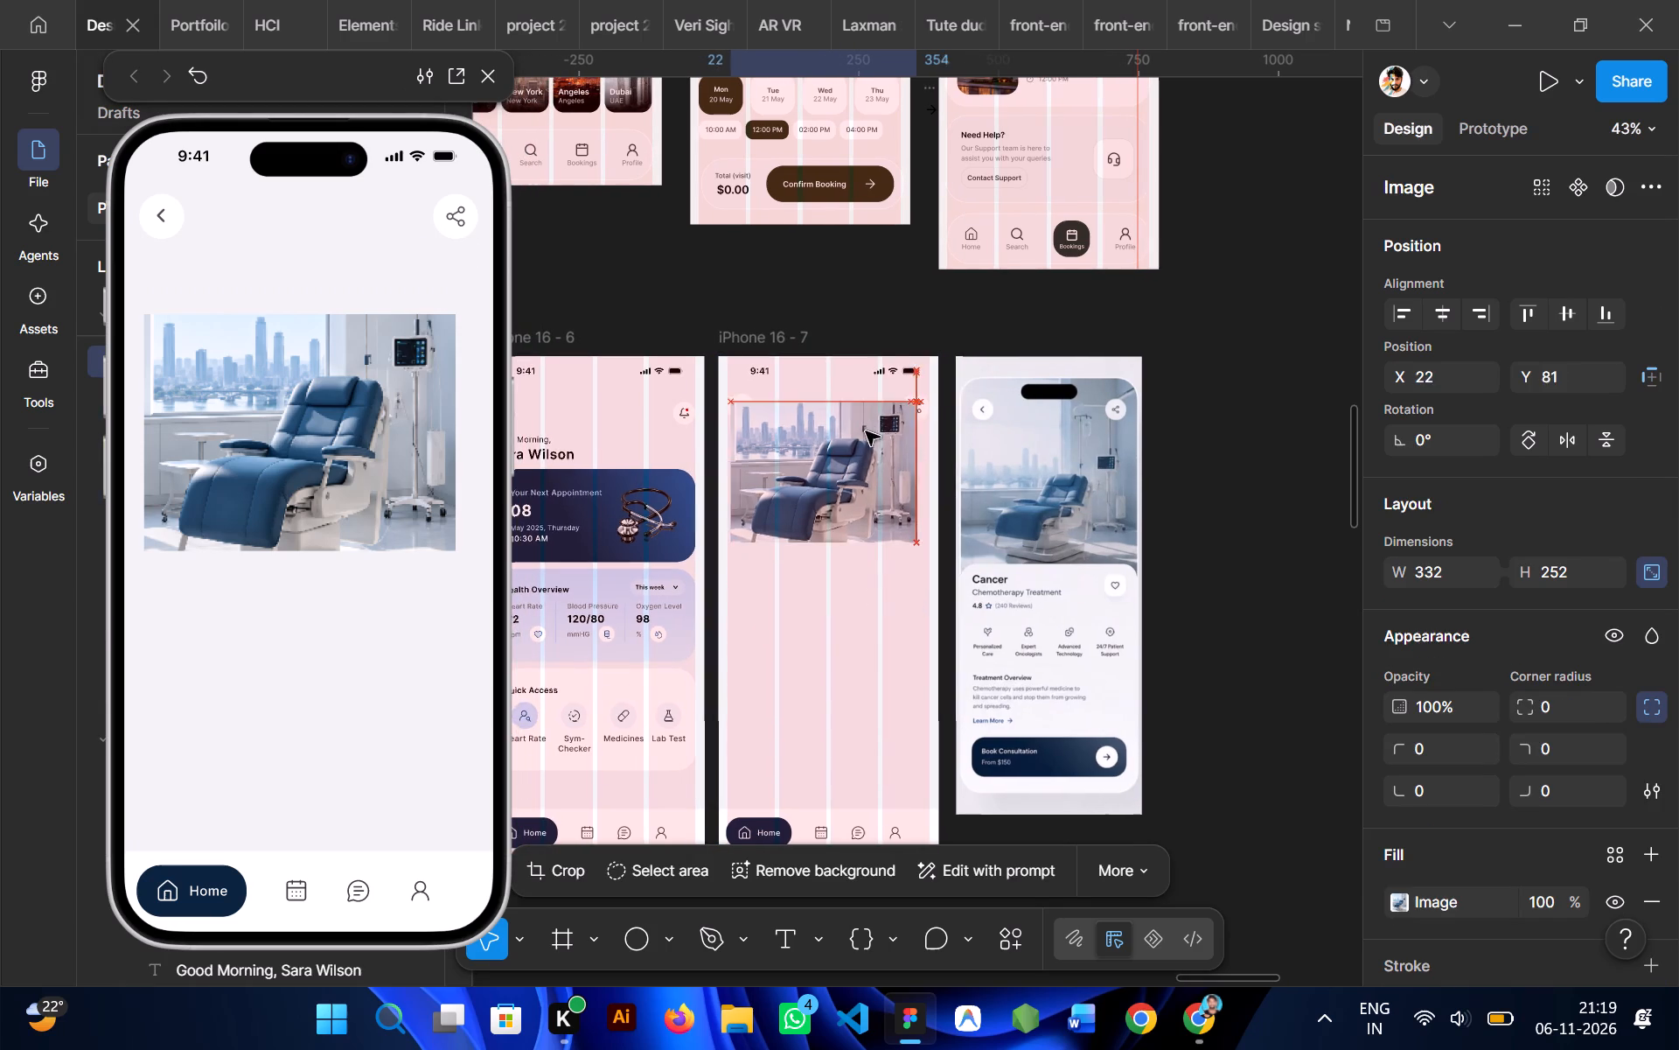
left_click_drag(866, 431, 865, 449)
key("ctrl+shift+bracketleft")
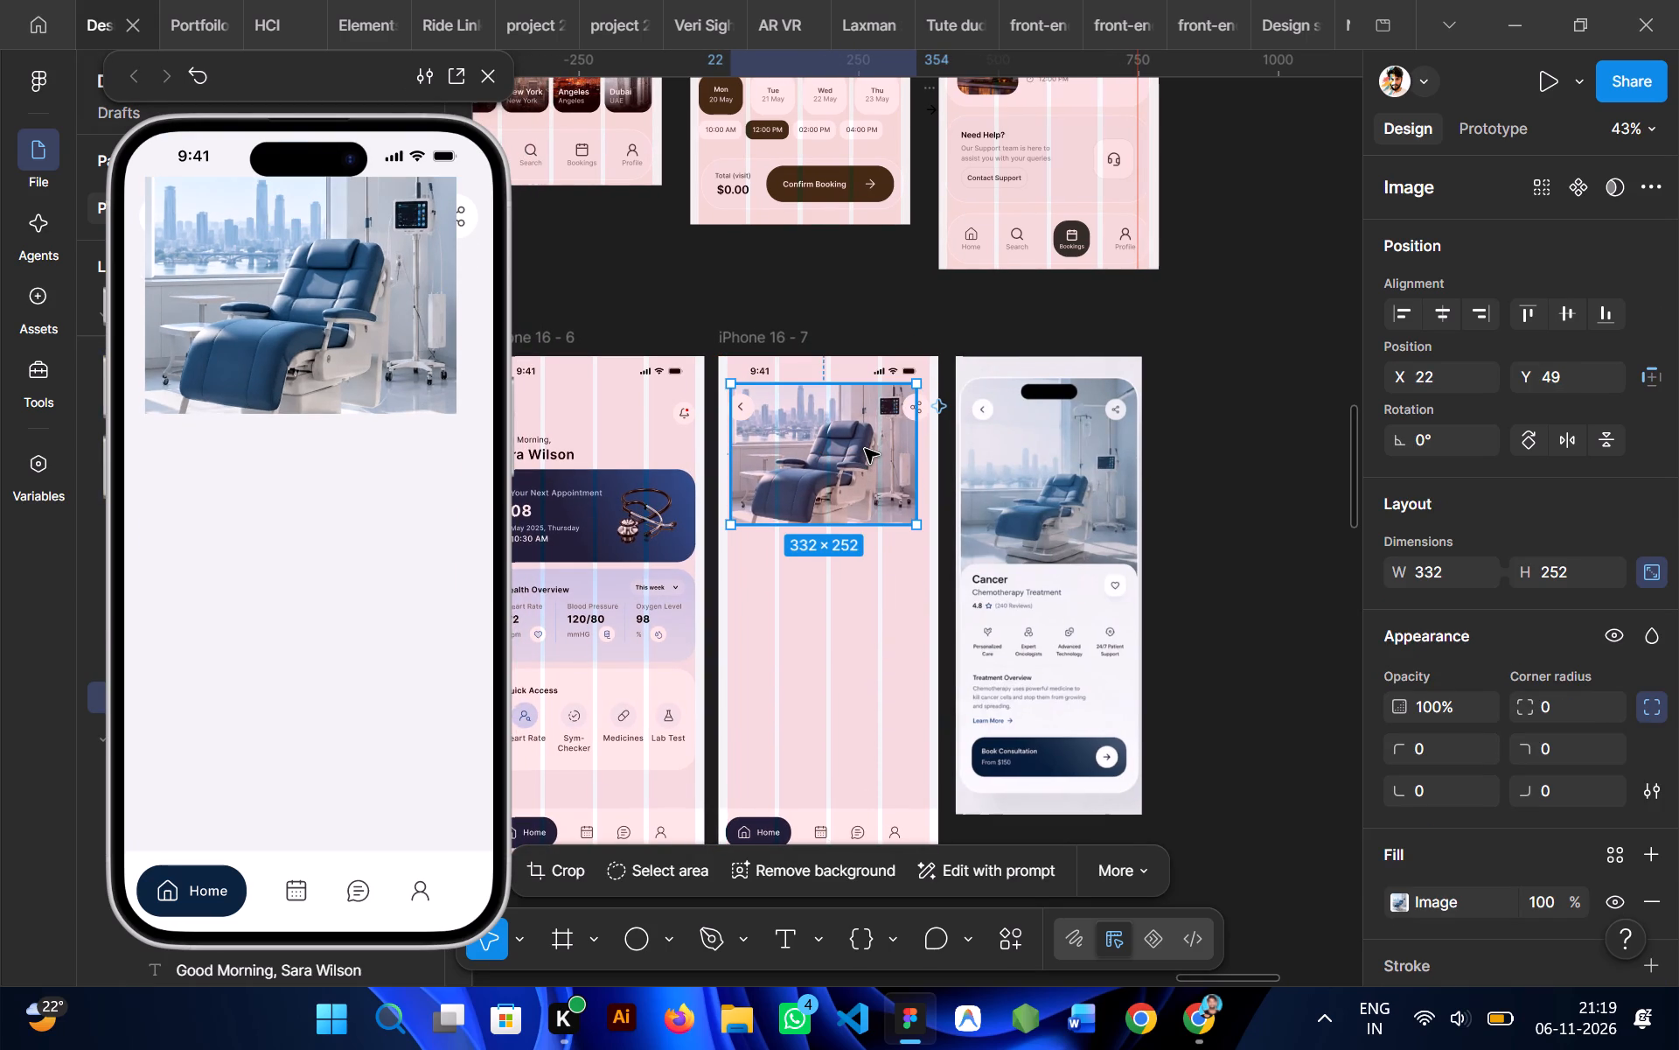
Enlarge the chair image to about 435 × 330 and place it at X -21, Y 0, covering the screen's top.
left_click_drag(874, 481, 867, 462)
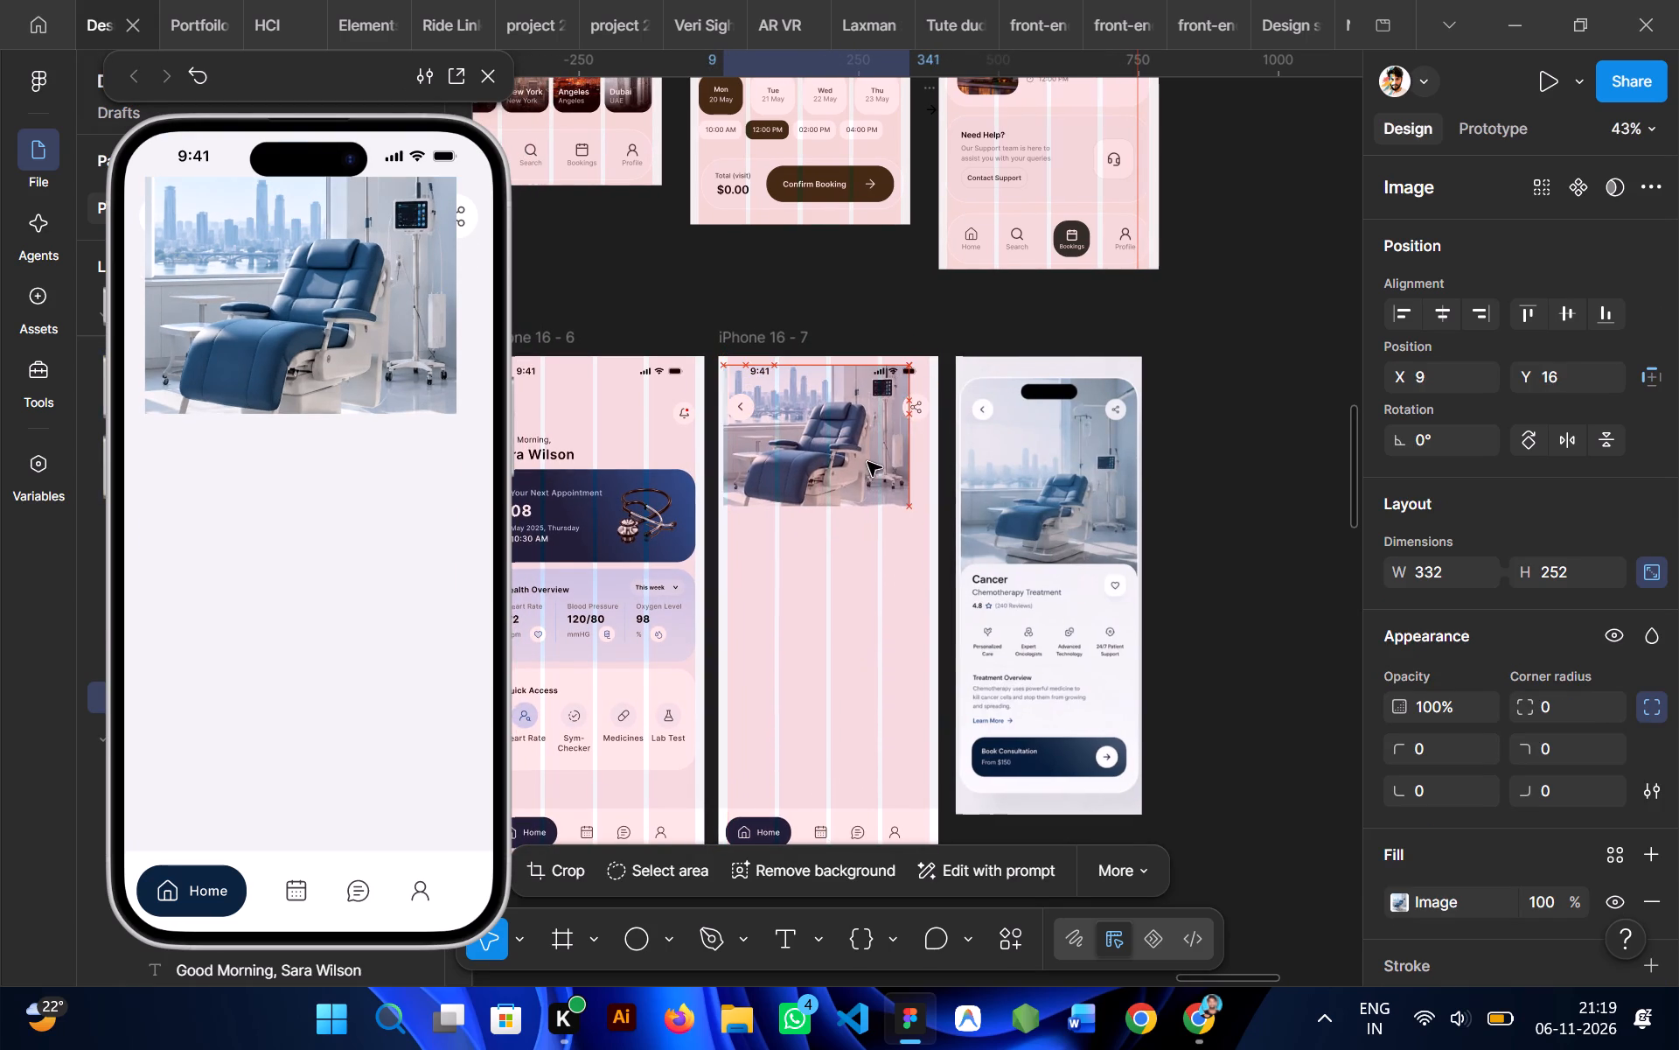
left_click_drag(867, 462, 863, 459)
left_click_drag(908, 506, 933, 550)
left_click_drag(874, 510, 863, 501)
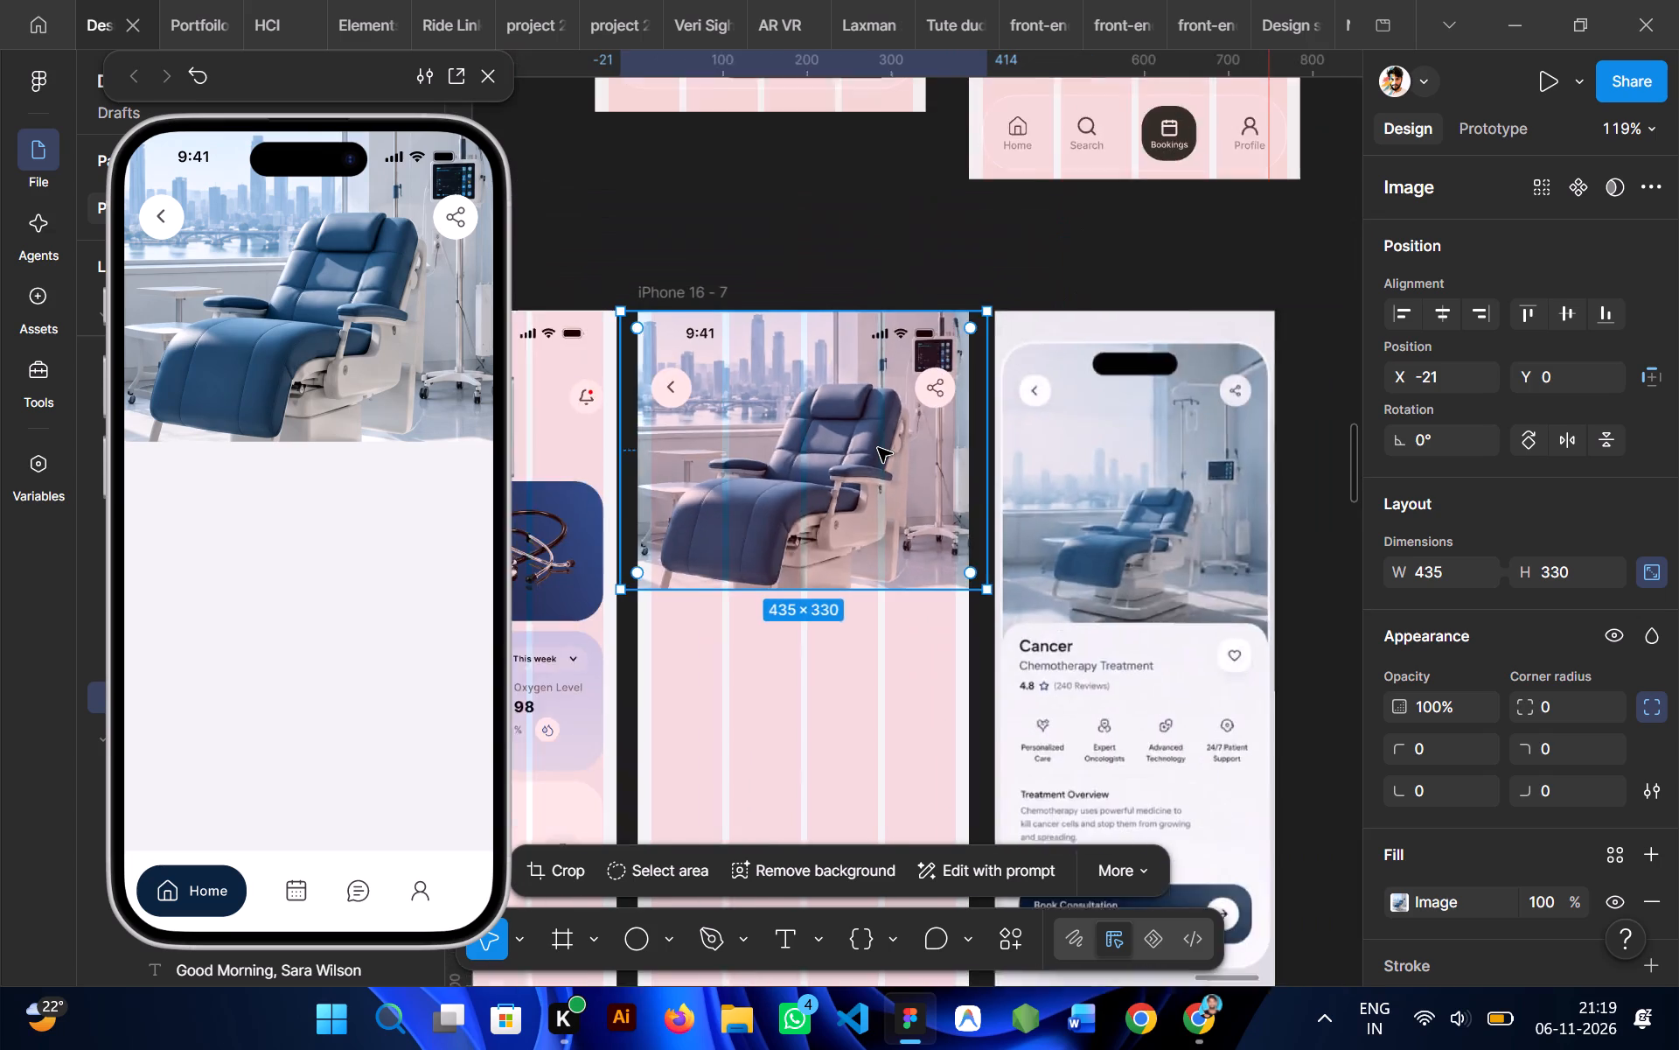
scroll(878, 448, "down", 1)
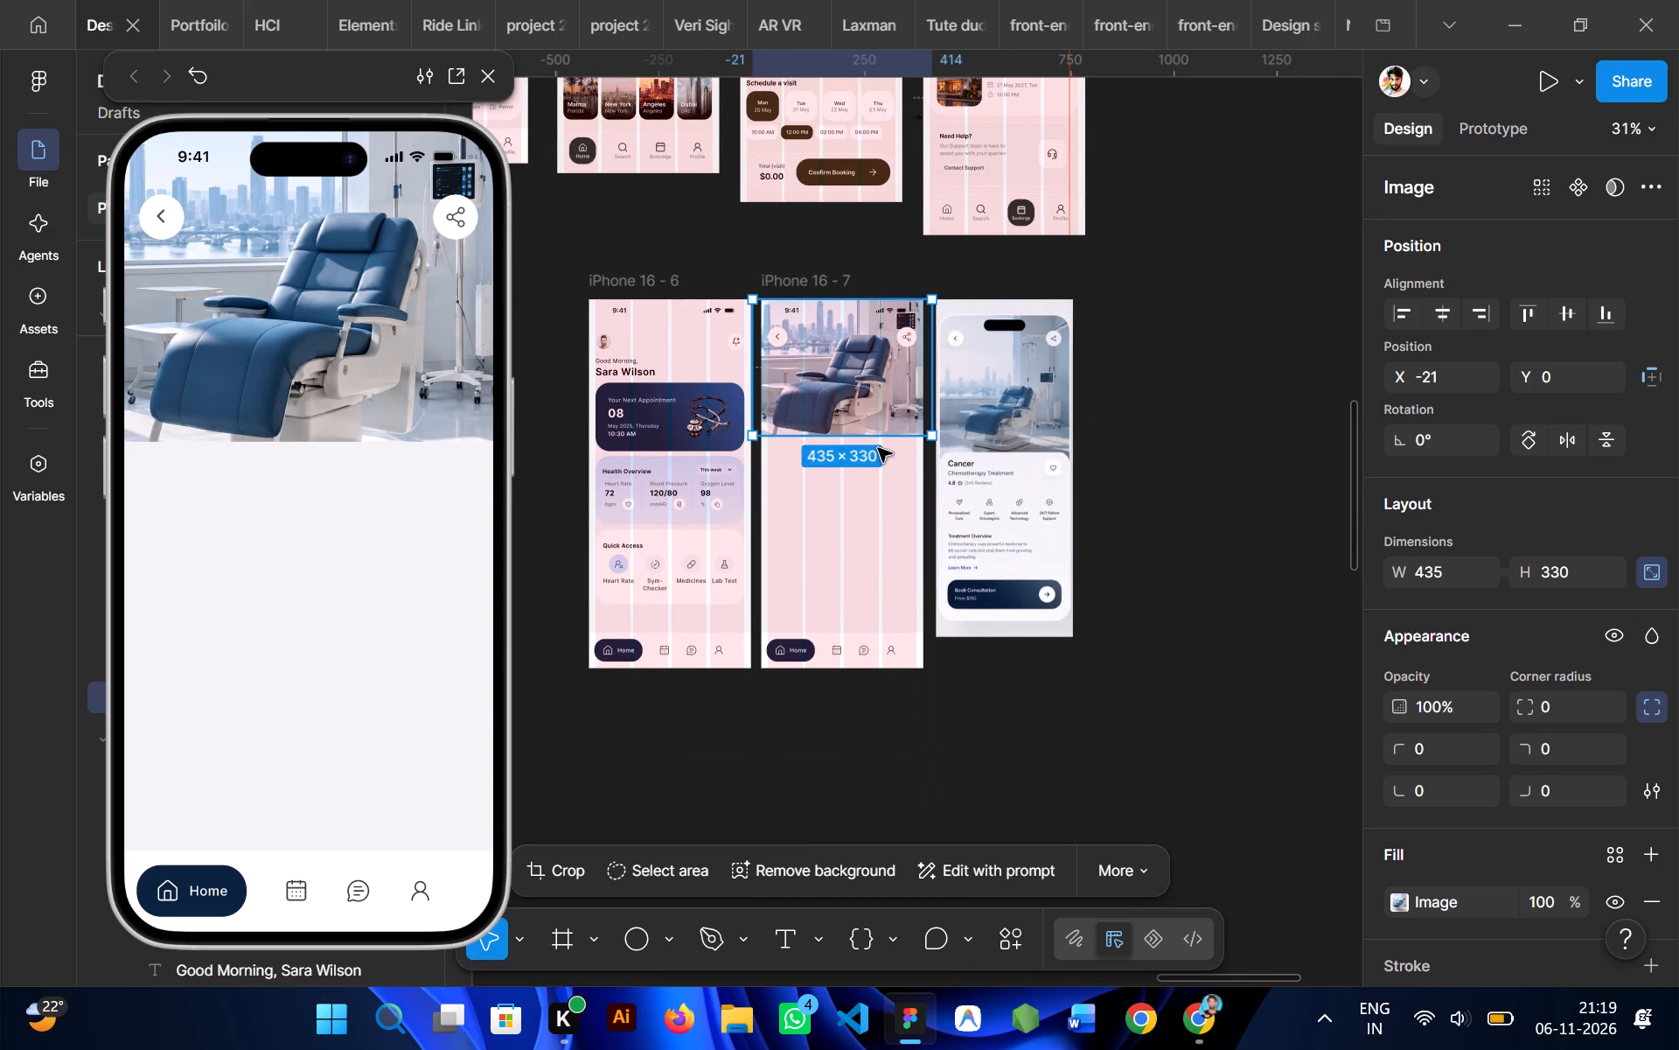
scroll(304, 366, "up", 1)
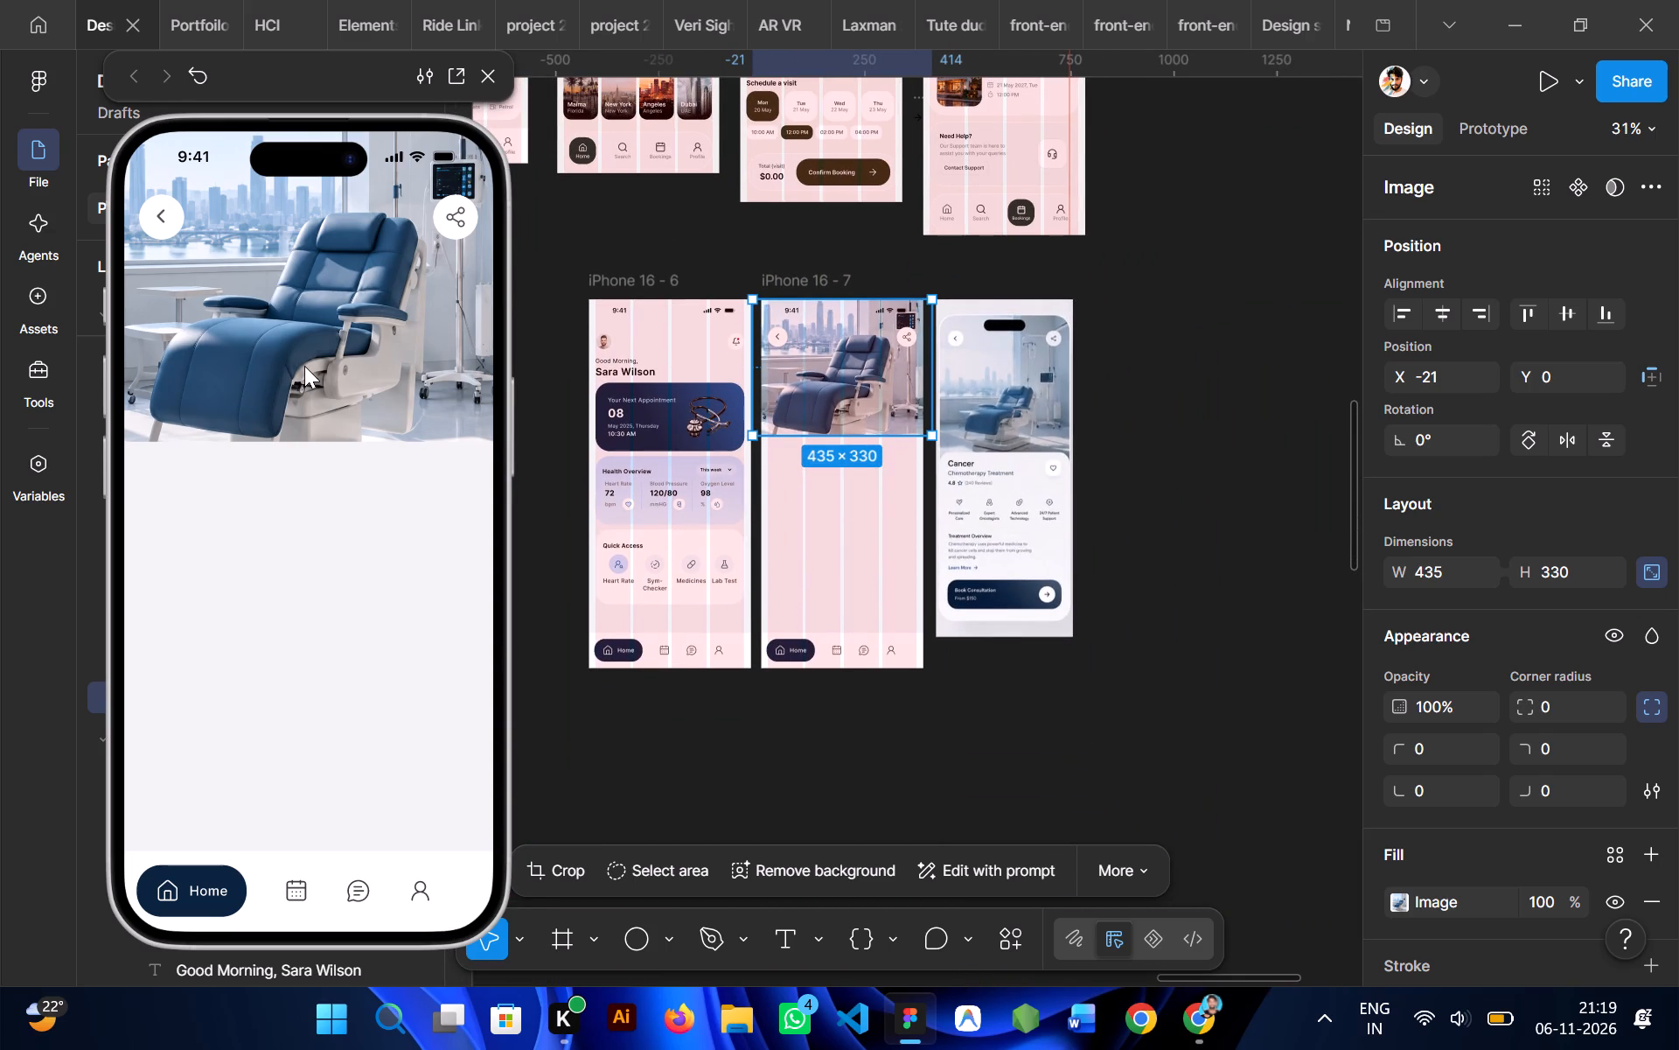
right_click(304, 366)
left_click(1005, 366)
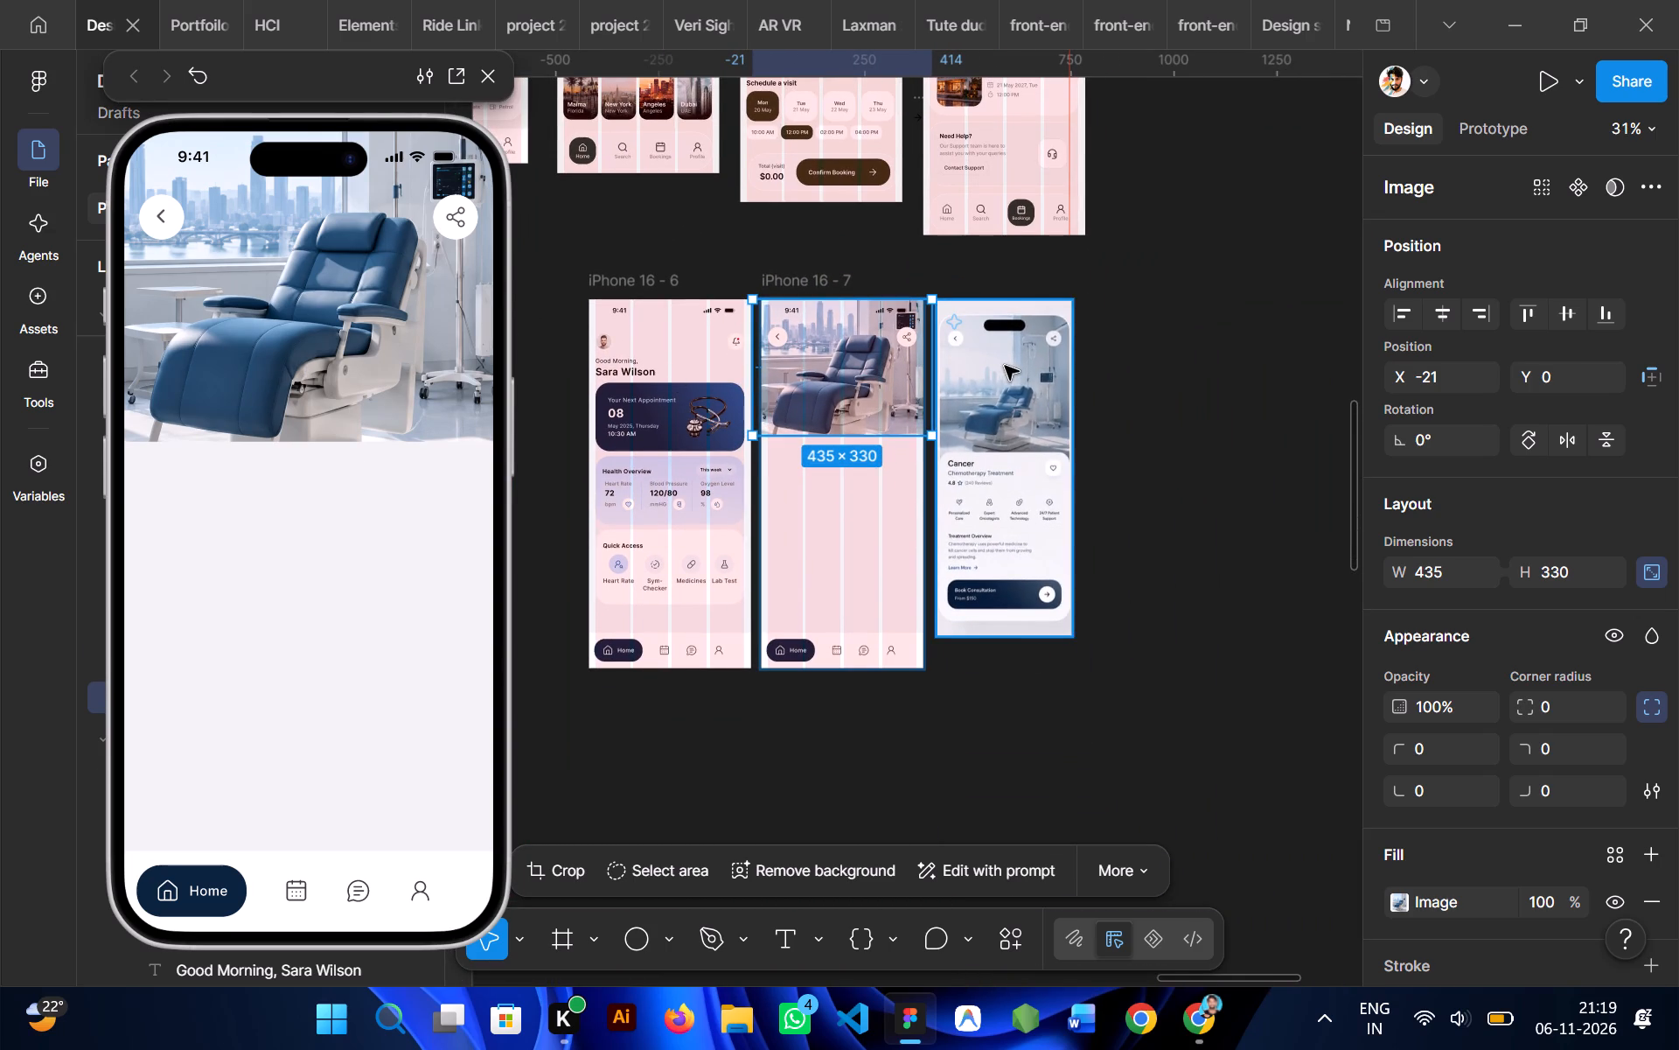
Duplicate the Cancer reference screenshot and place the copy beside the original at about X 14022, Y 3749.
scroll(1005, 366, "left", 1)
left_click_drag(916, 388, 1050, 387, "alt")
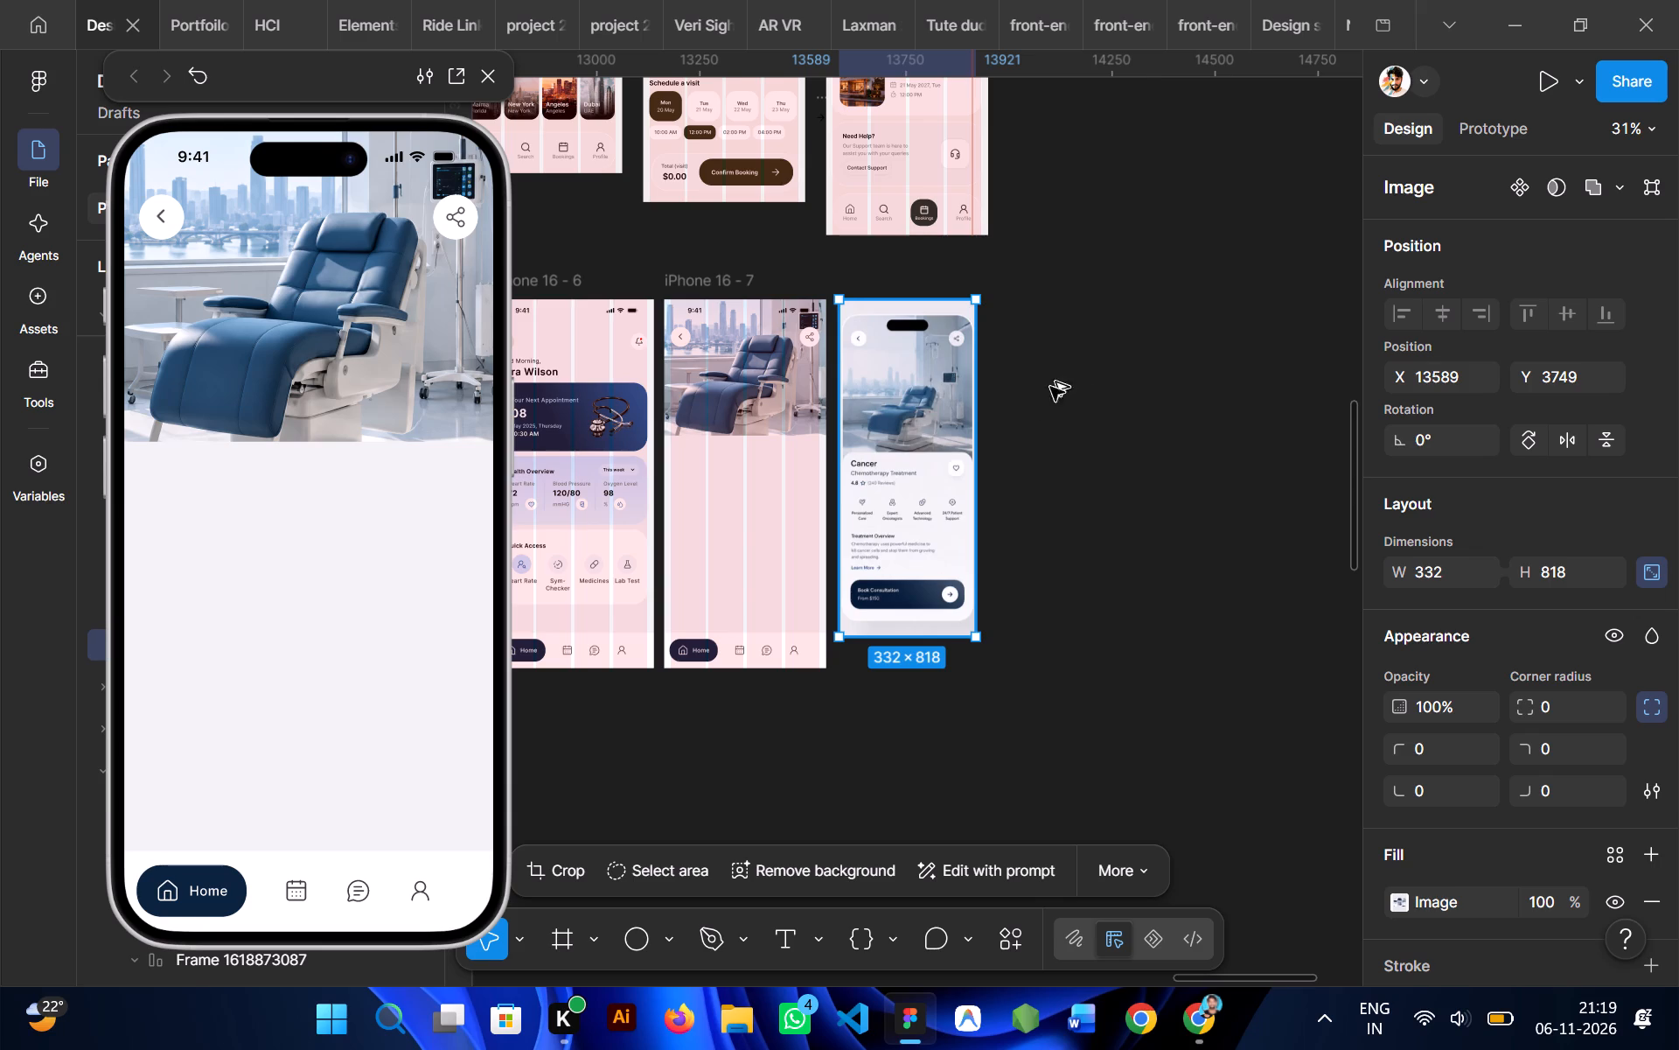
left_click_drag(1050, 387, 1096, 386, "alt")
Crop the top edge of the duplicated reference screenshot down to the phone screen's top, at about Y 3793.
double_click(1096, 386)
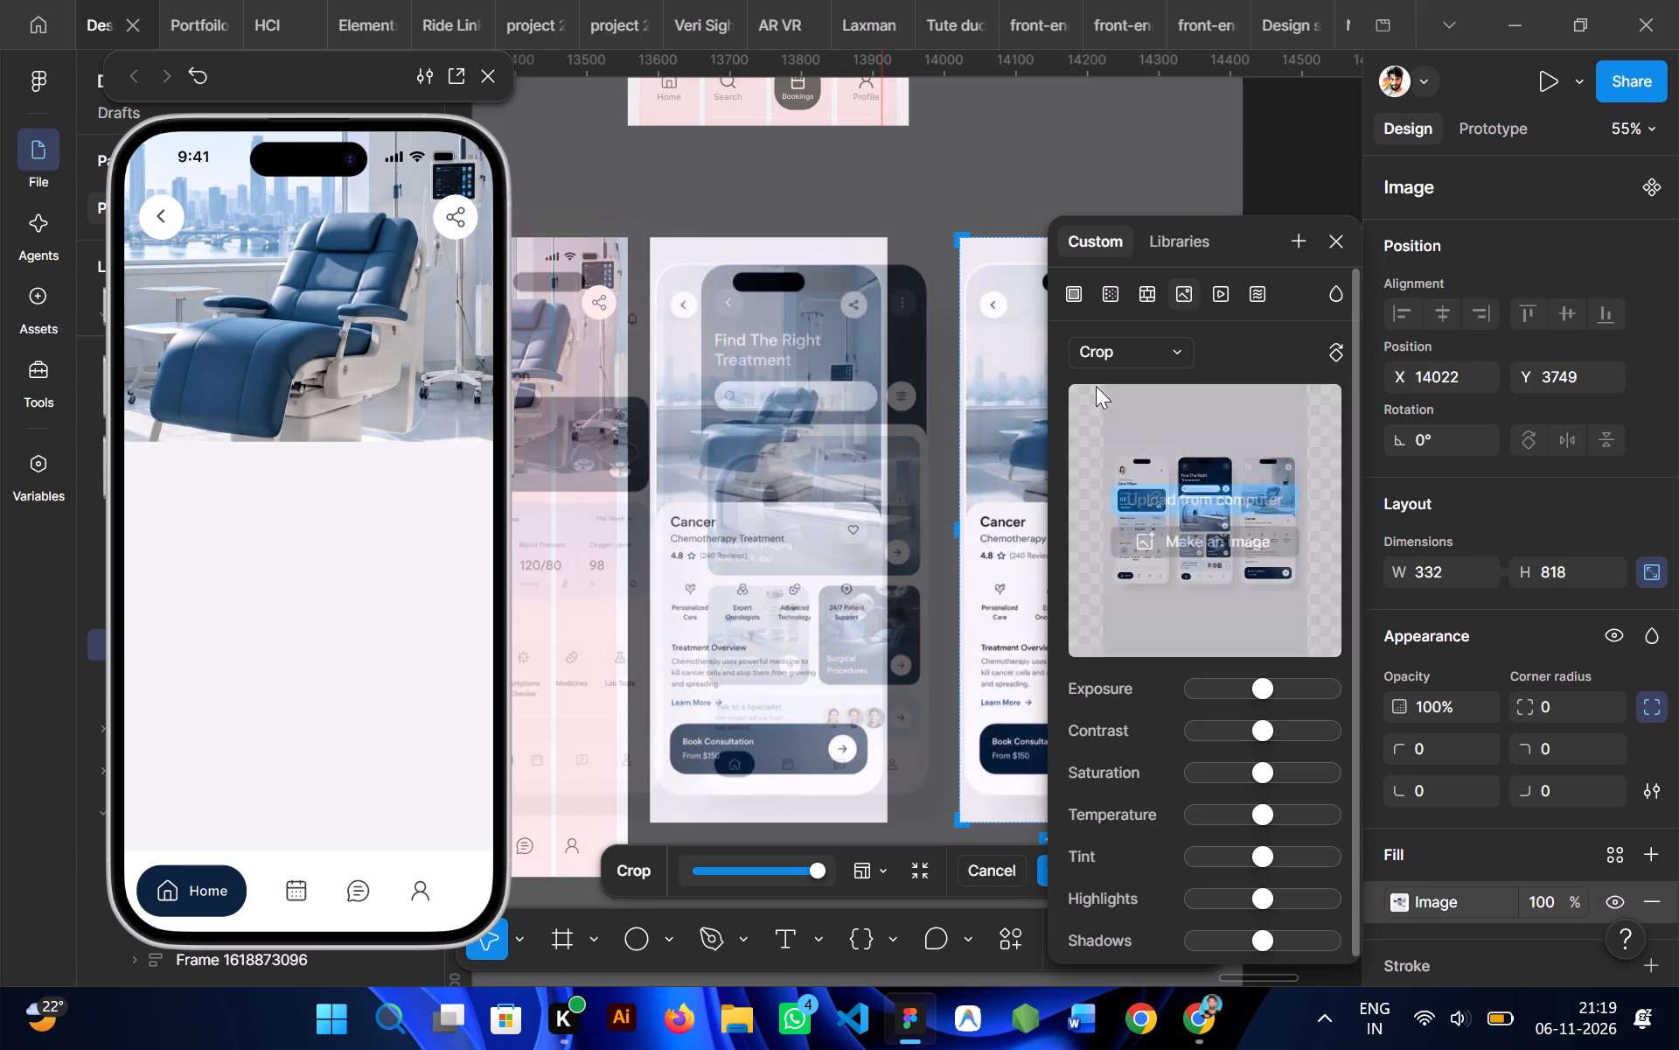
scroll(1096, 386, "left", 1)
scroll(1003, 374, "left", 1)
scroll(750, 289, "right", 1)
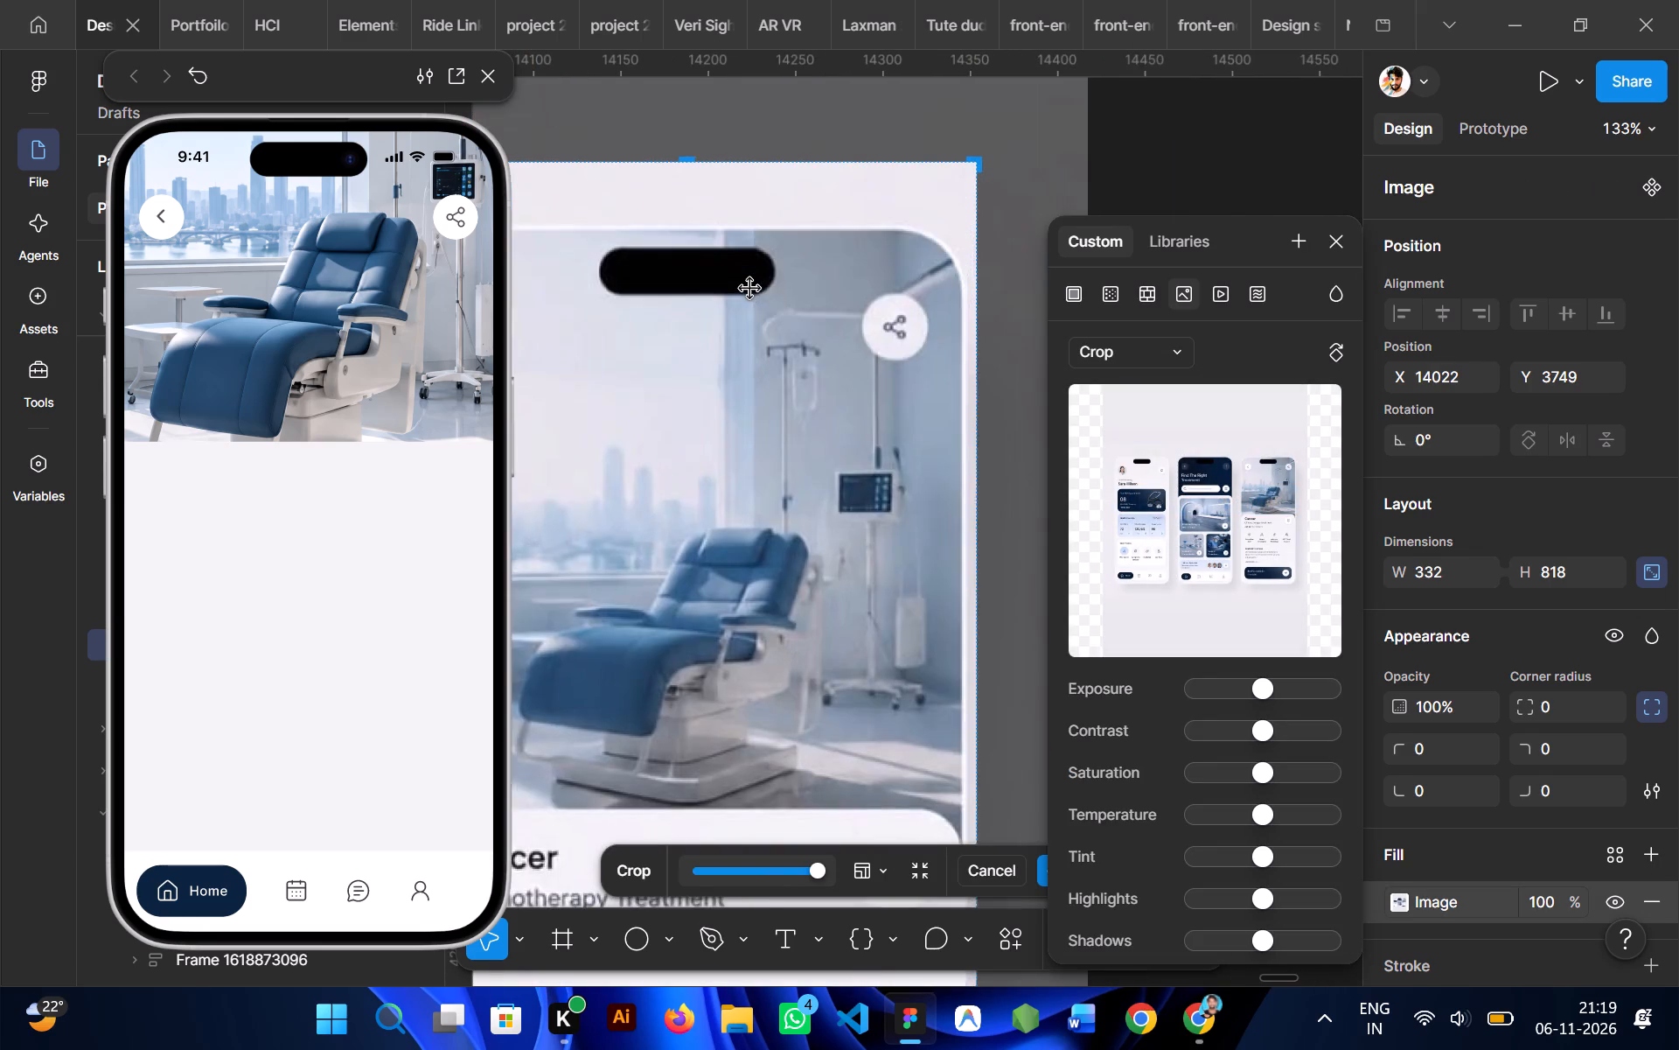
scroll(750, 289, "right", 1)
left_click_drag(823, 158, 833, 227)
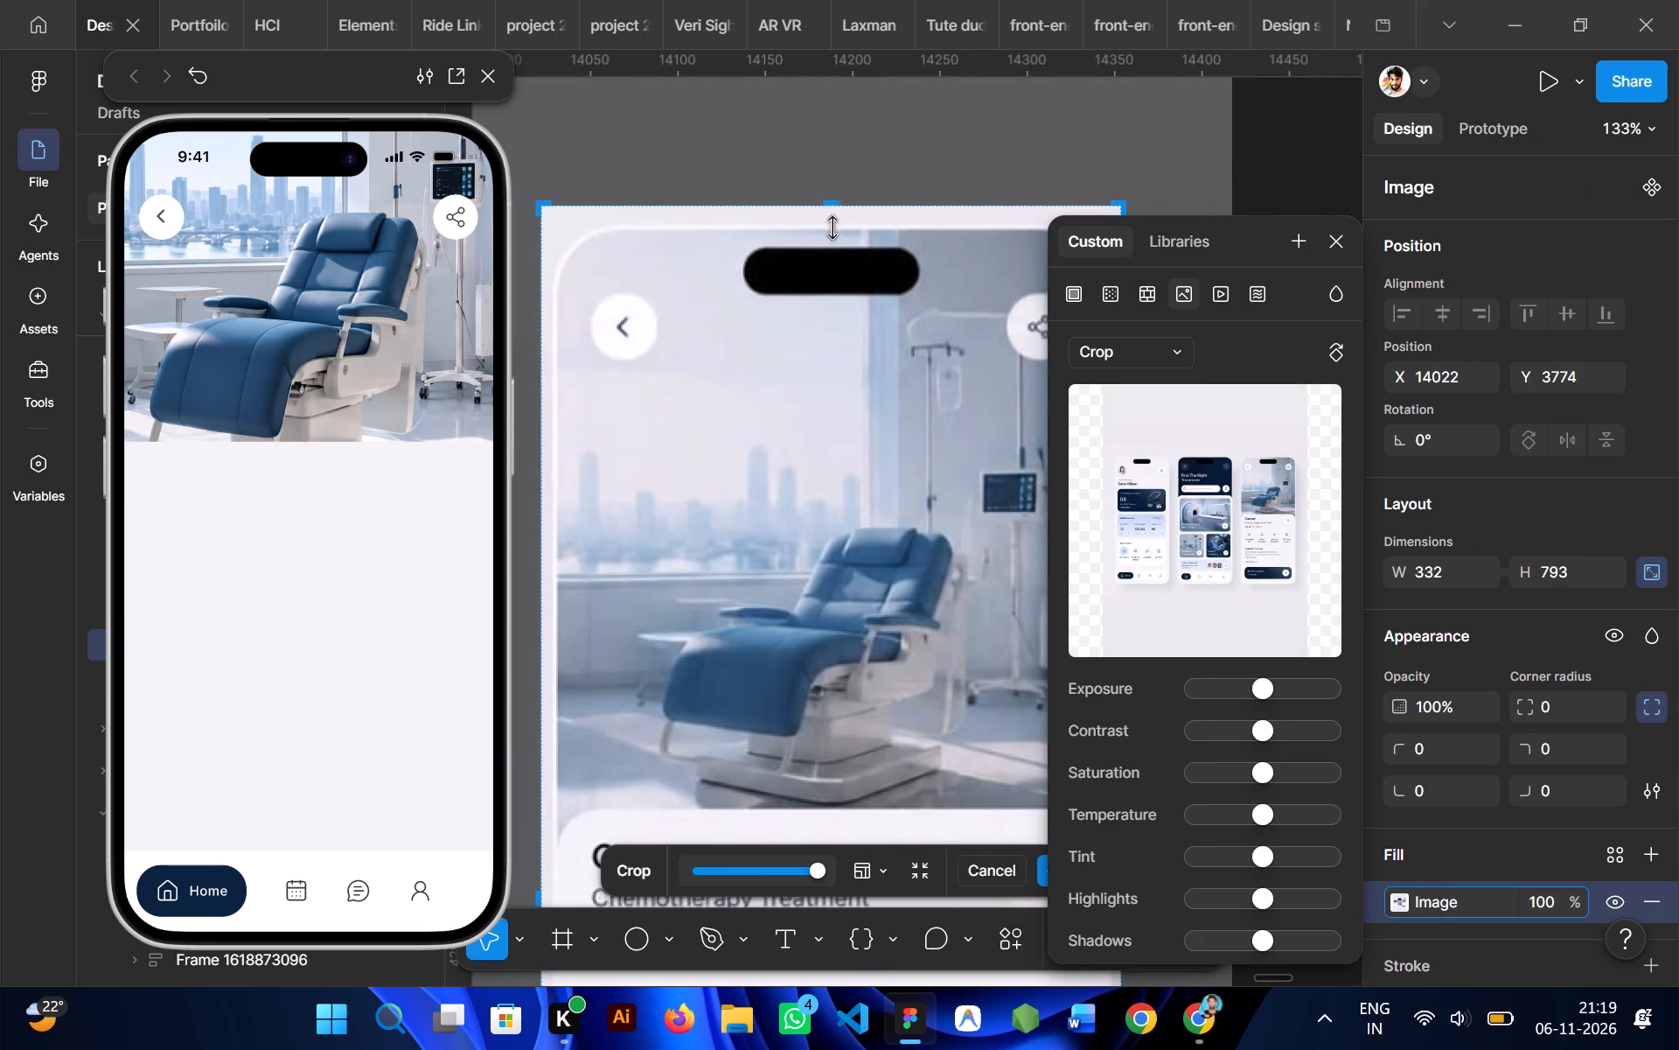
left_click_drag(833, 227, 833, 239)
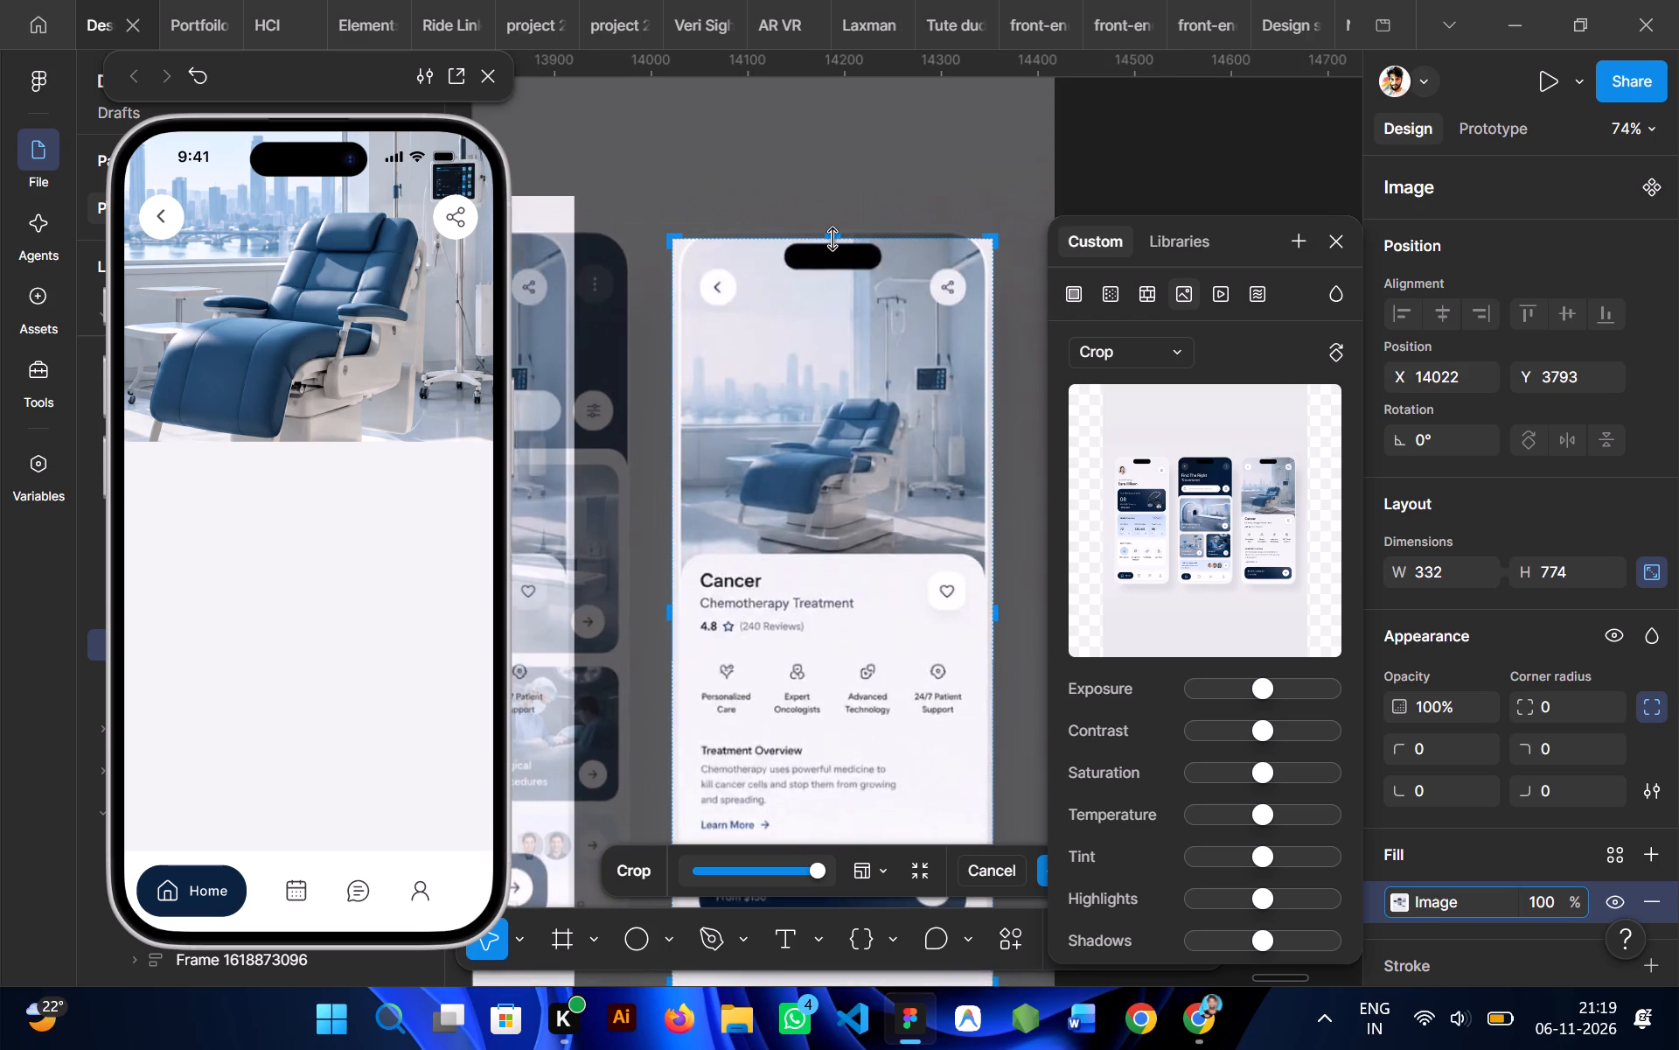
Crop the duplicated screenshot's bottom edge to just above the Cancer details card, leaving a 332 × 325 image.
scroll(831, 437, "down", 1)
left_click_drag(828, 559, 790, 129)
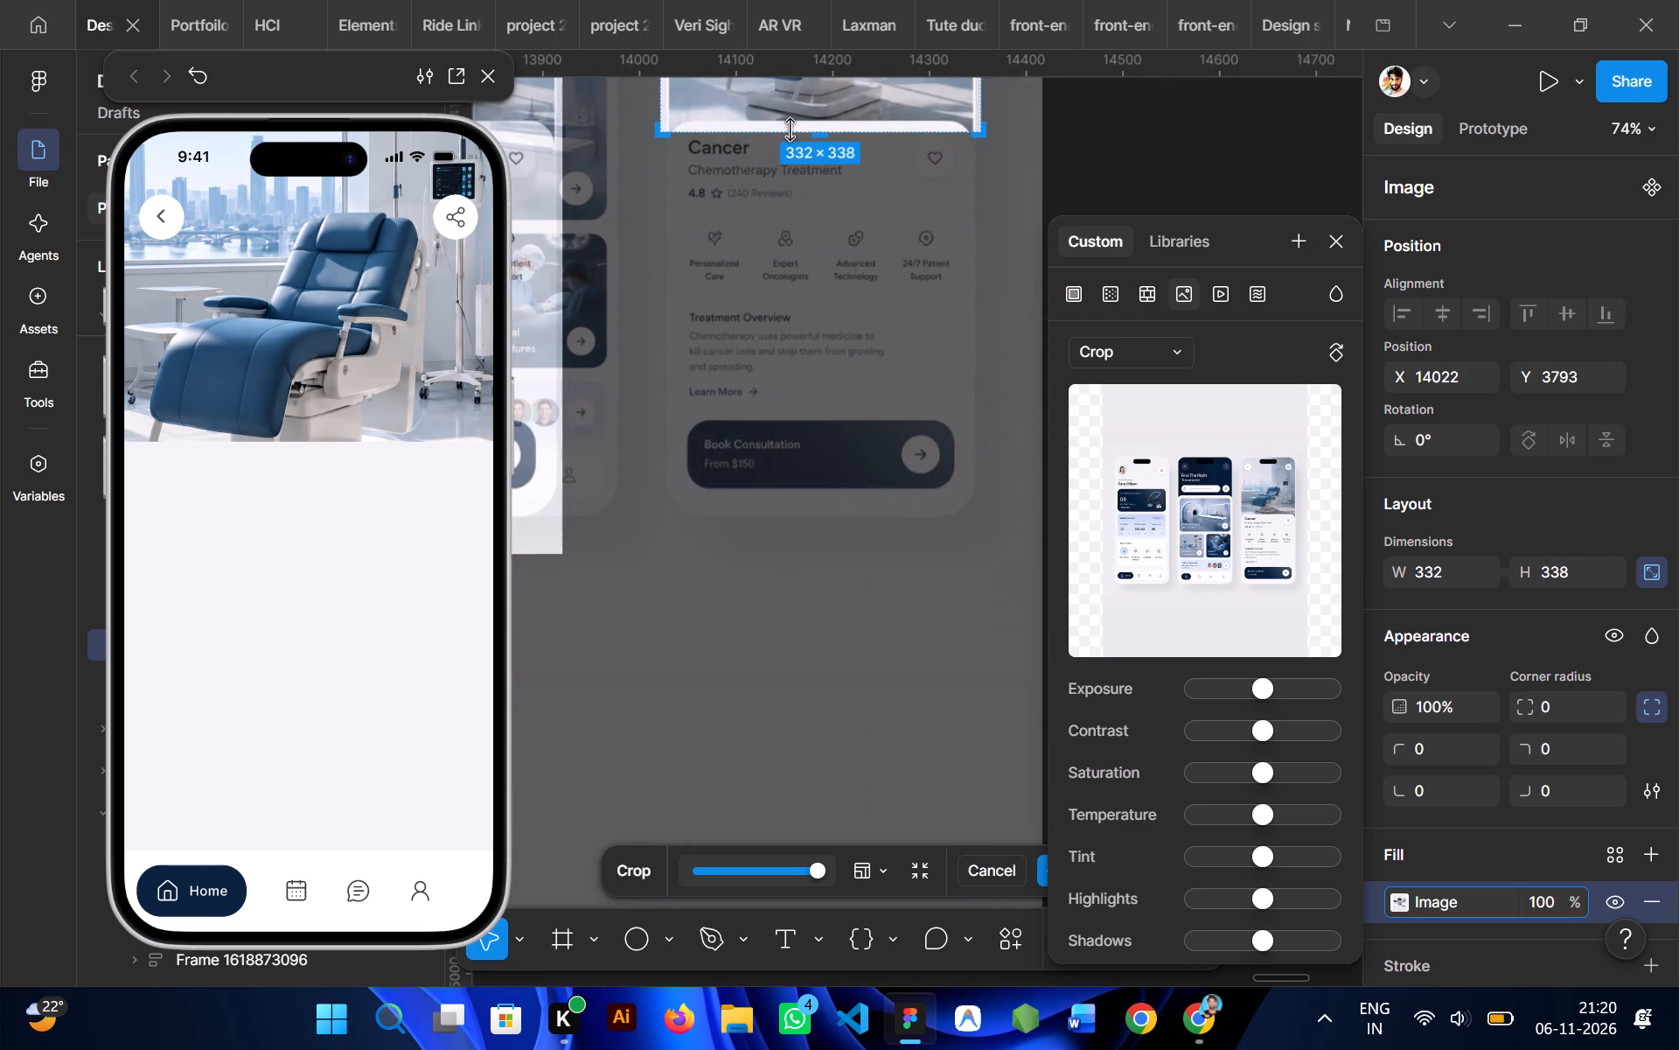
left_click_drag(790, 129, 785, 126)
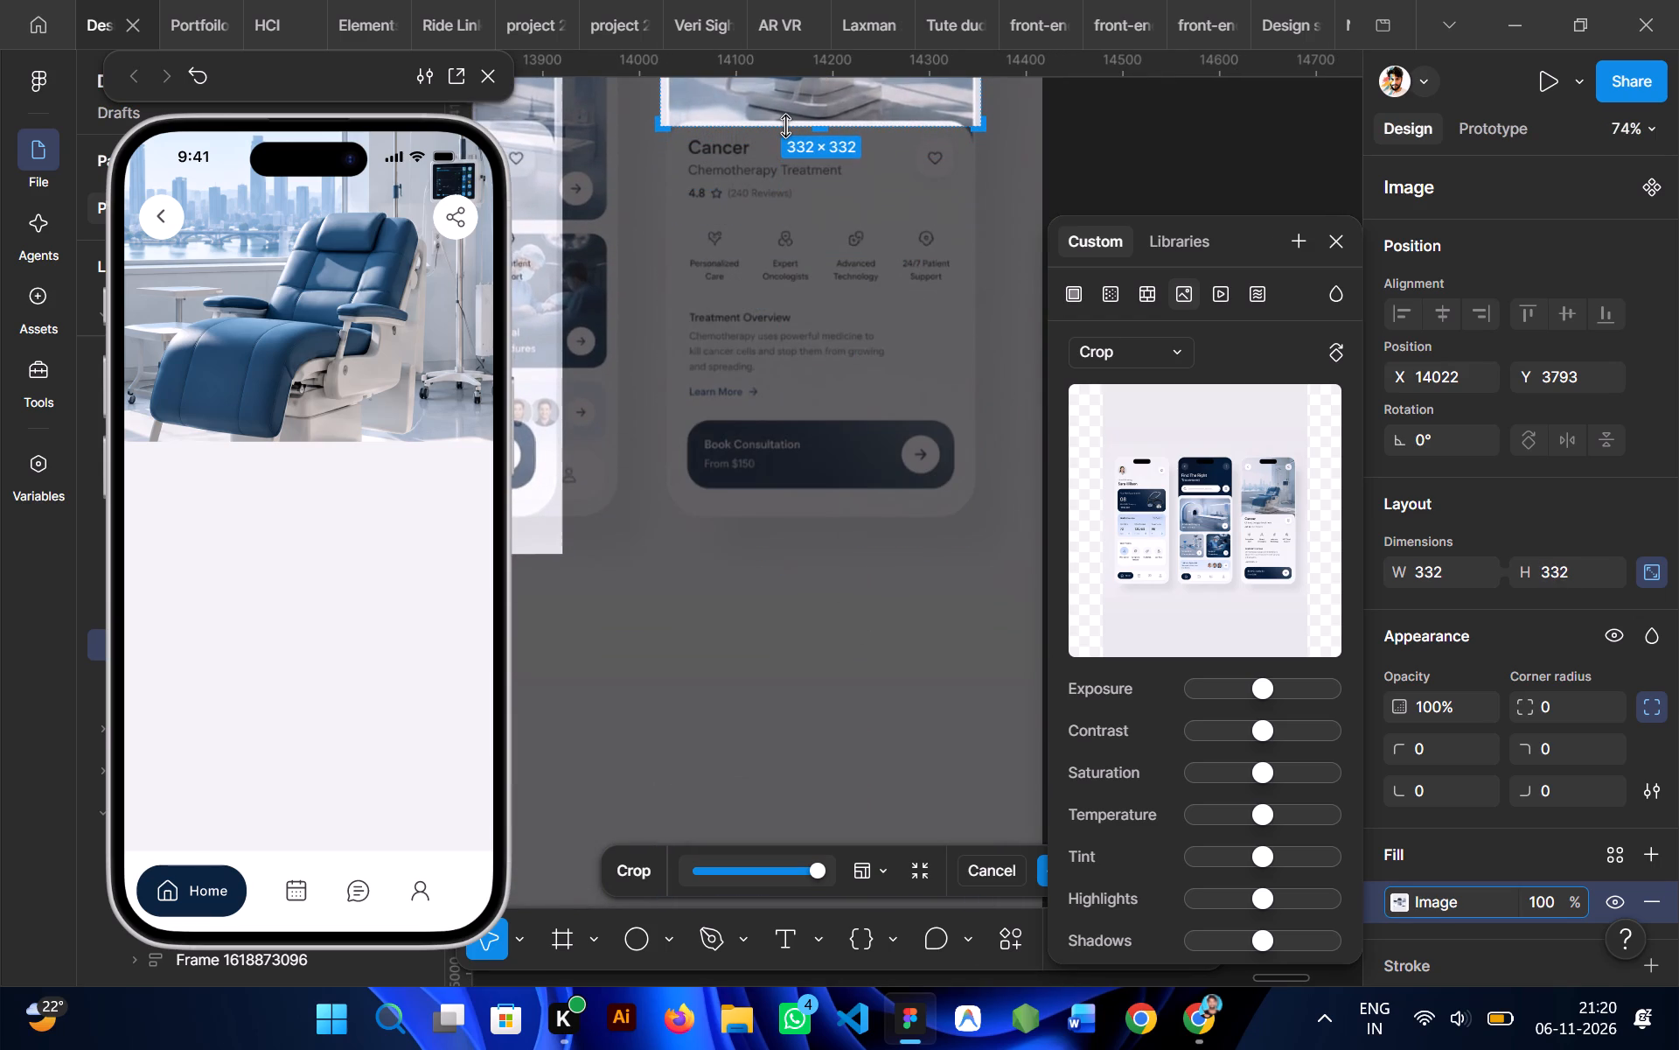
left_click_drag(785, 126, 785, 122)
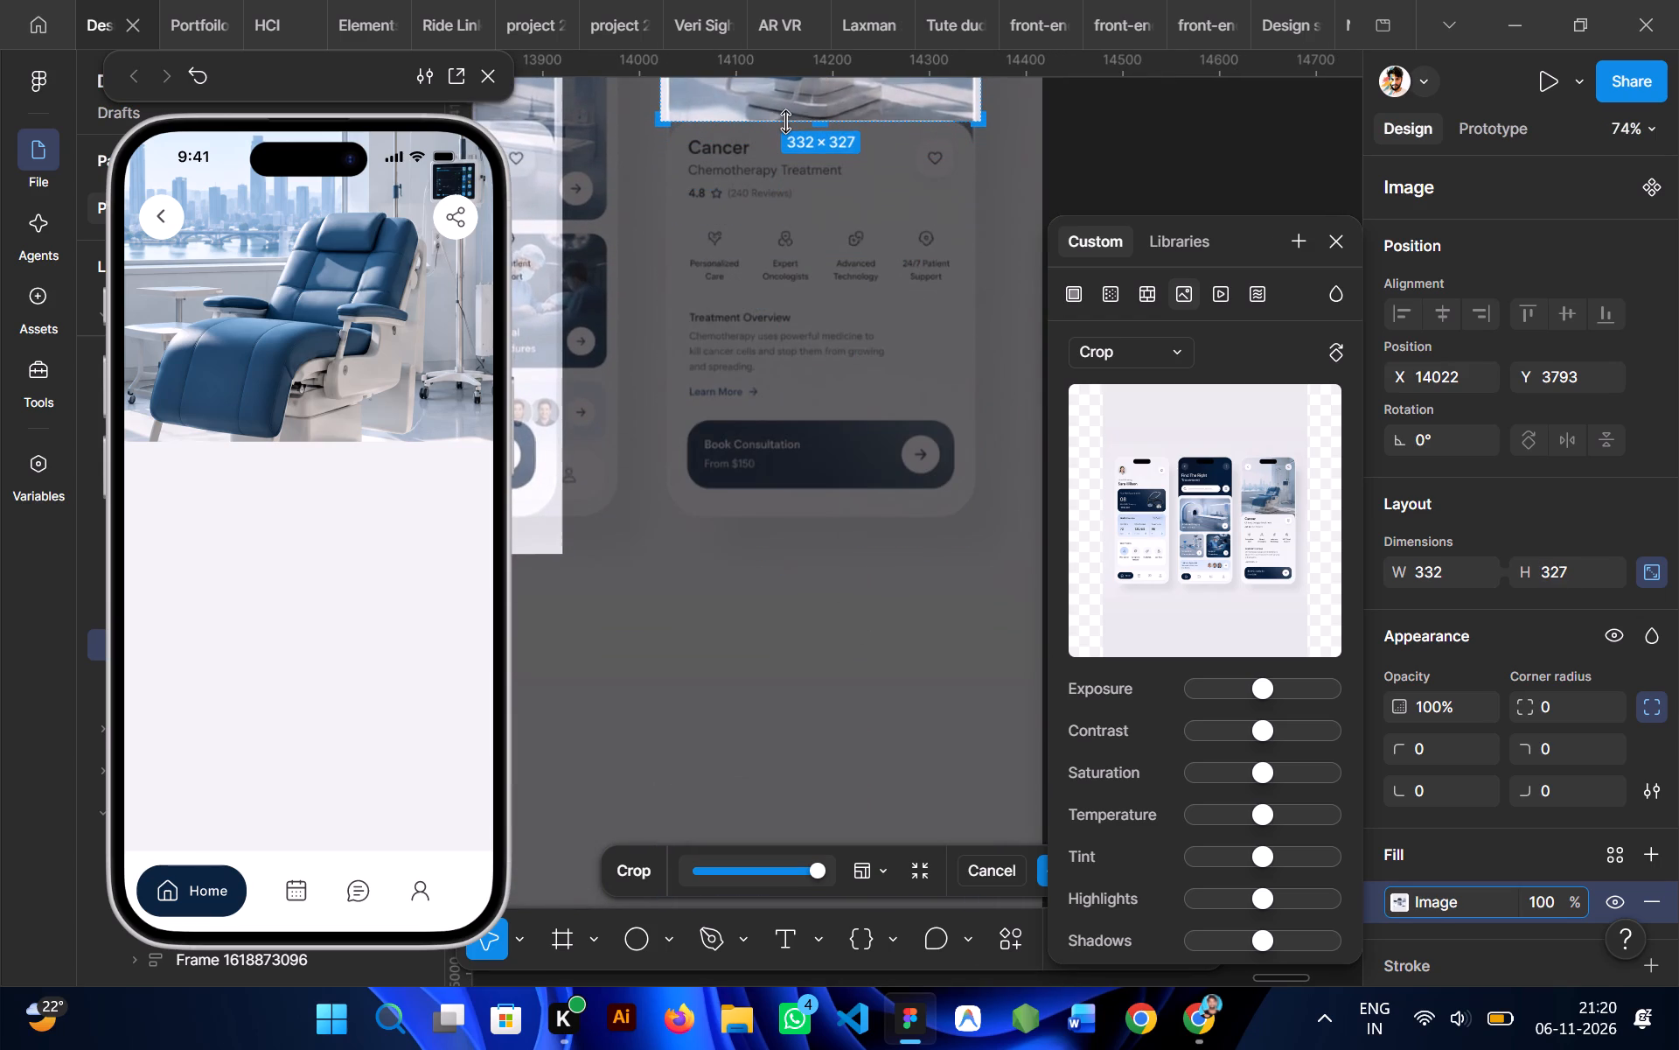
left_click_drag(785, 122, 785, 120)
scroll(785, 120, "up", 1)
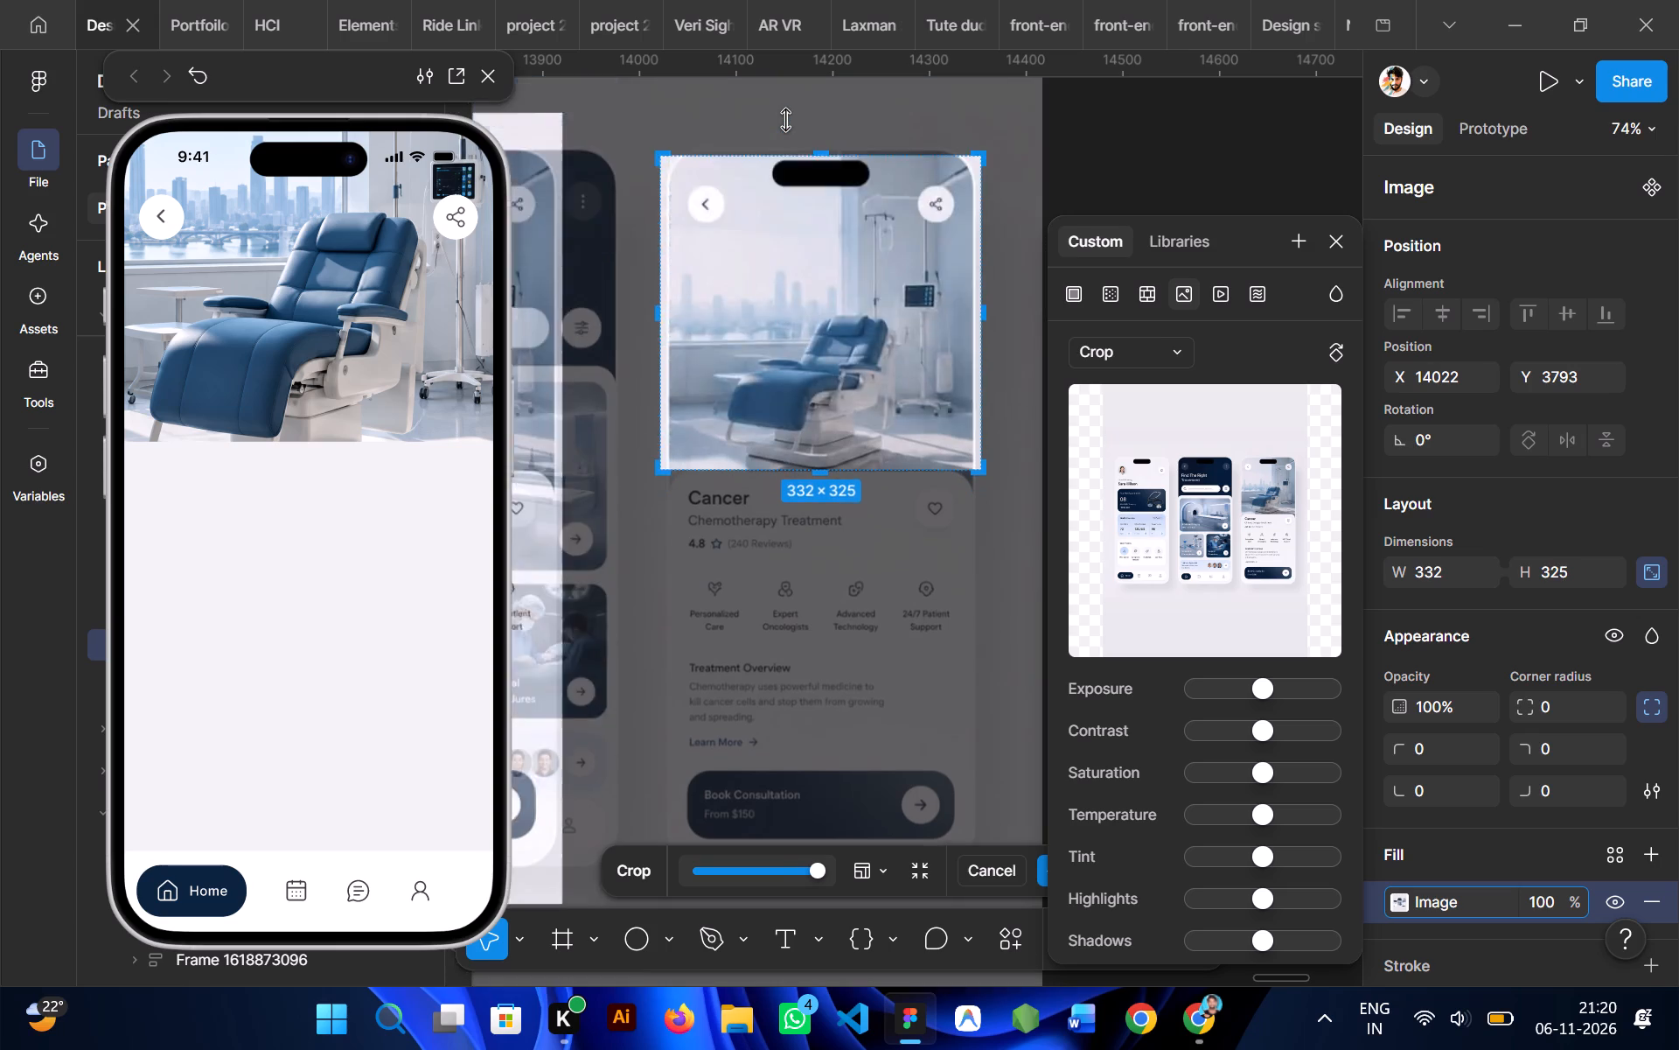
scroll(785, 120, "up", 1)
left_click(1012, 299)
left_click(1012, 299)
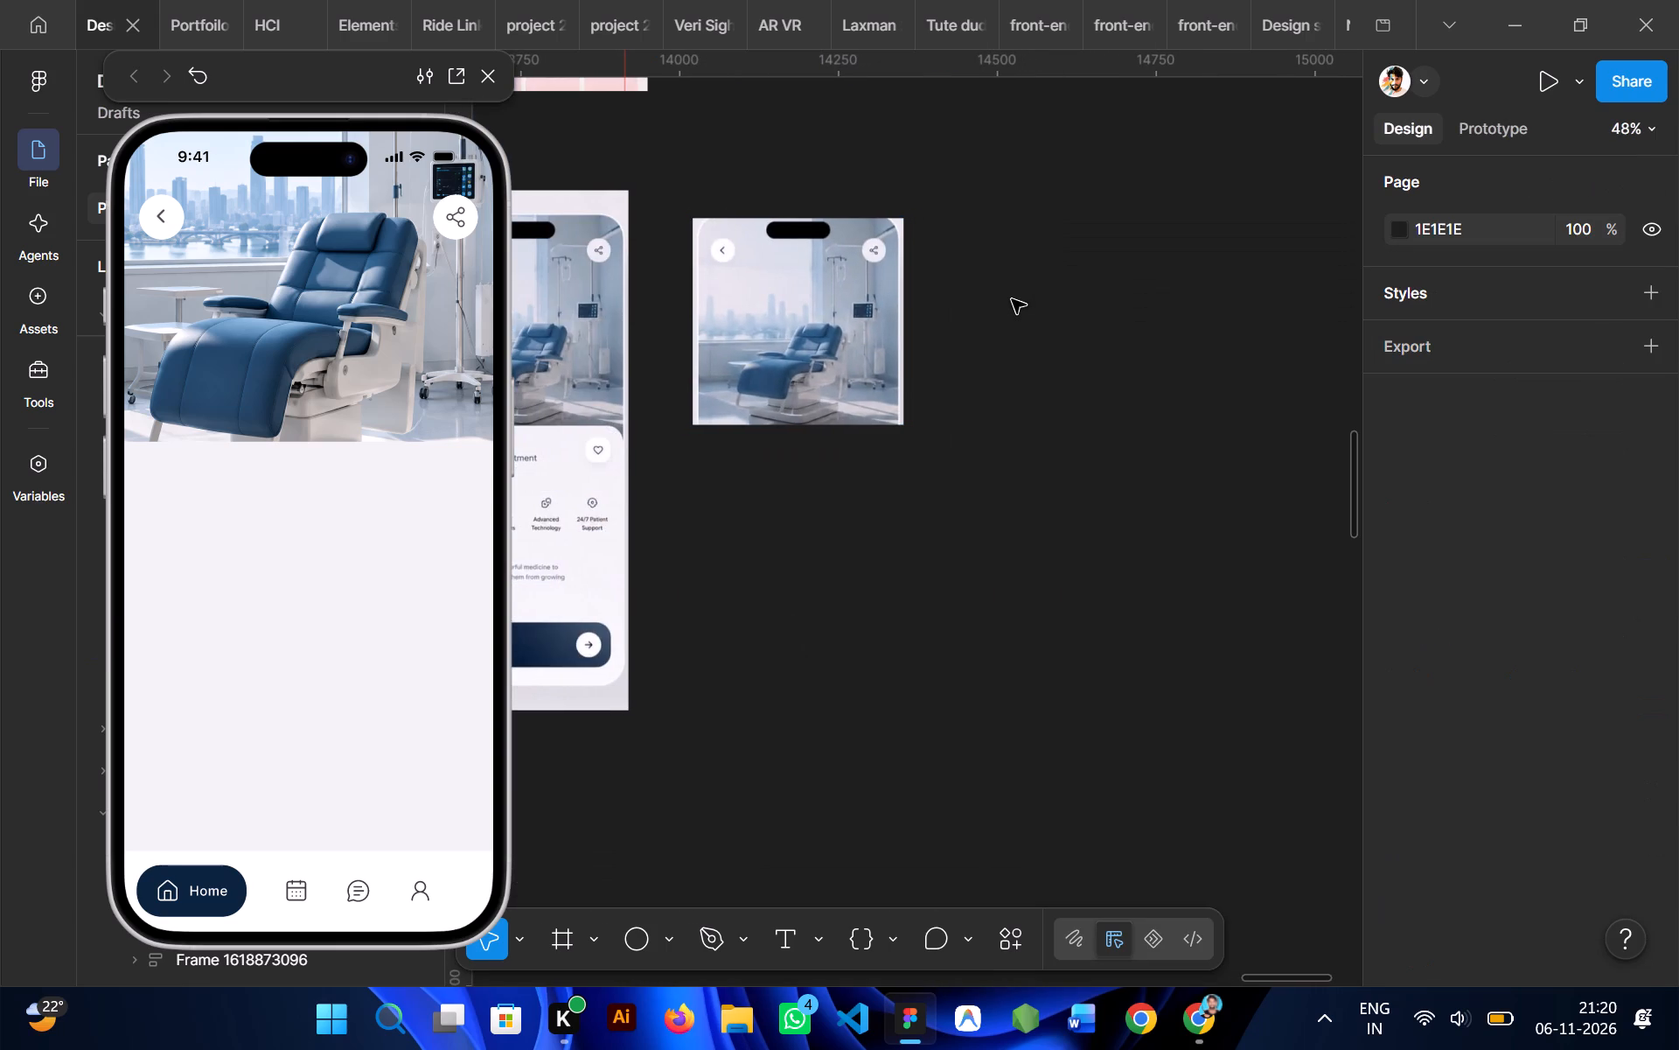
Edit the cropped chair image with the AI prompt "make it HD and and remove those icons".
left_click(836, 270)
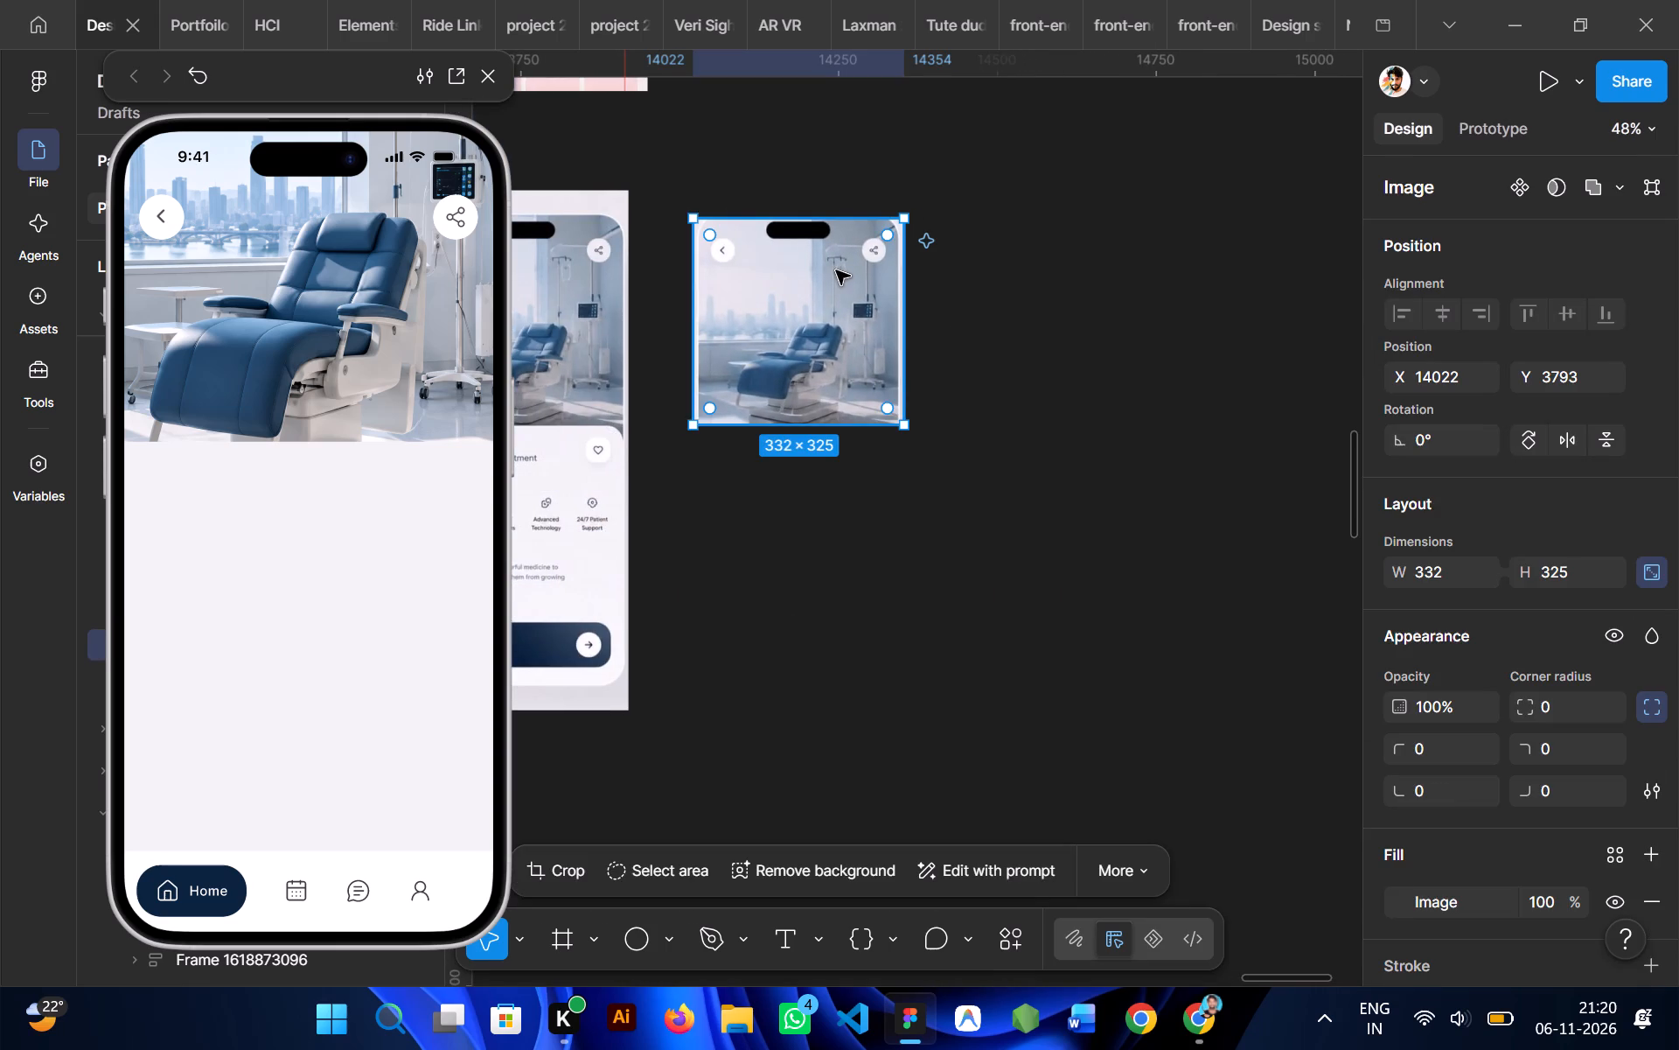
left_click(925, 239)
left_click(802, 307)
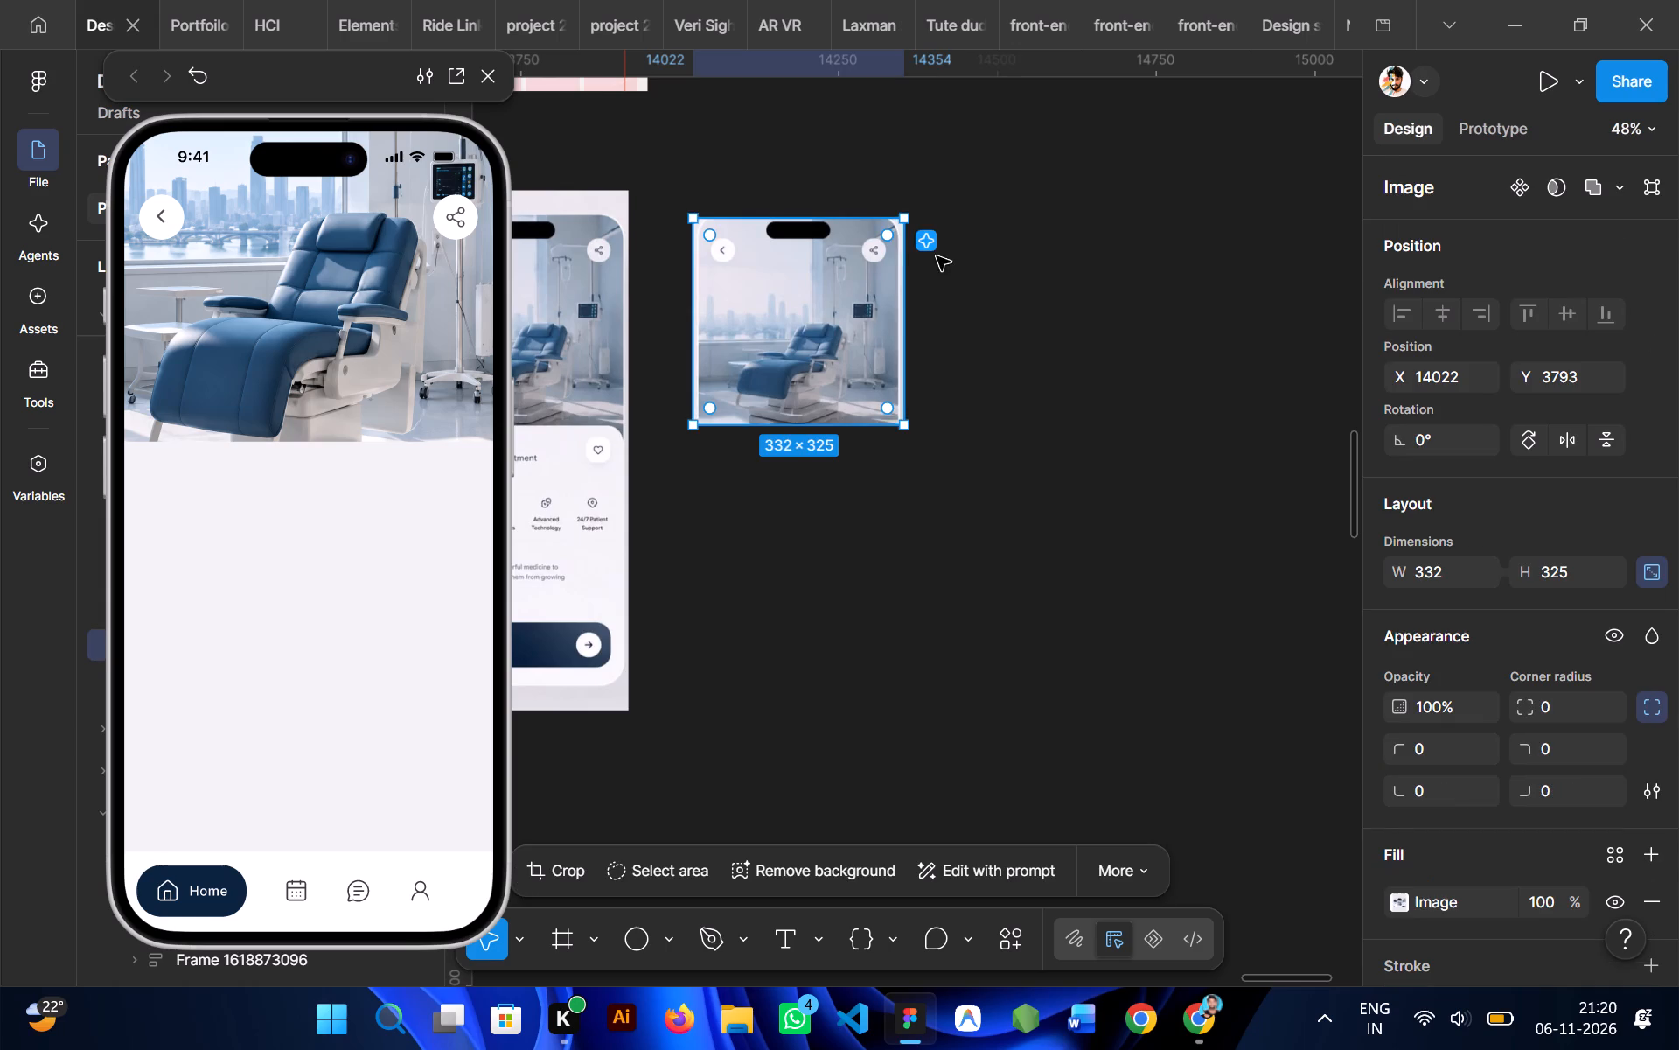
left_click(927, 245)
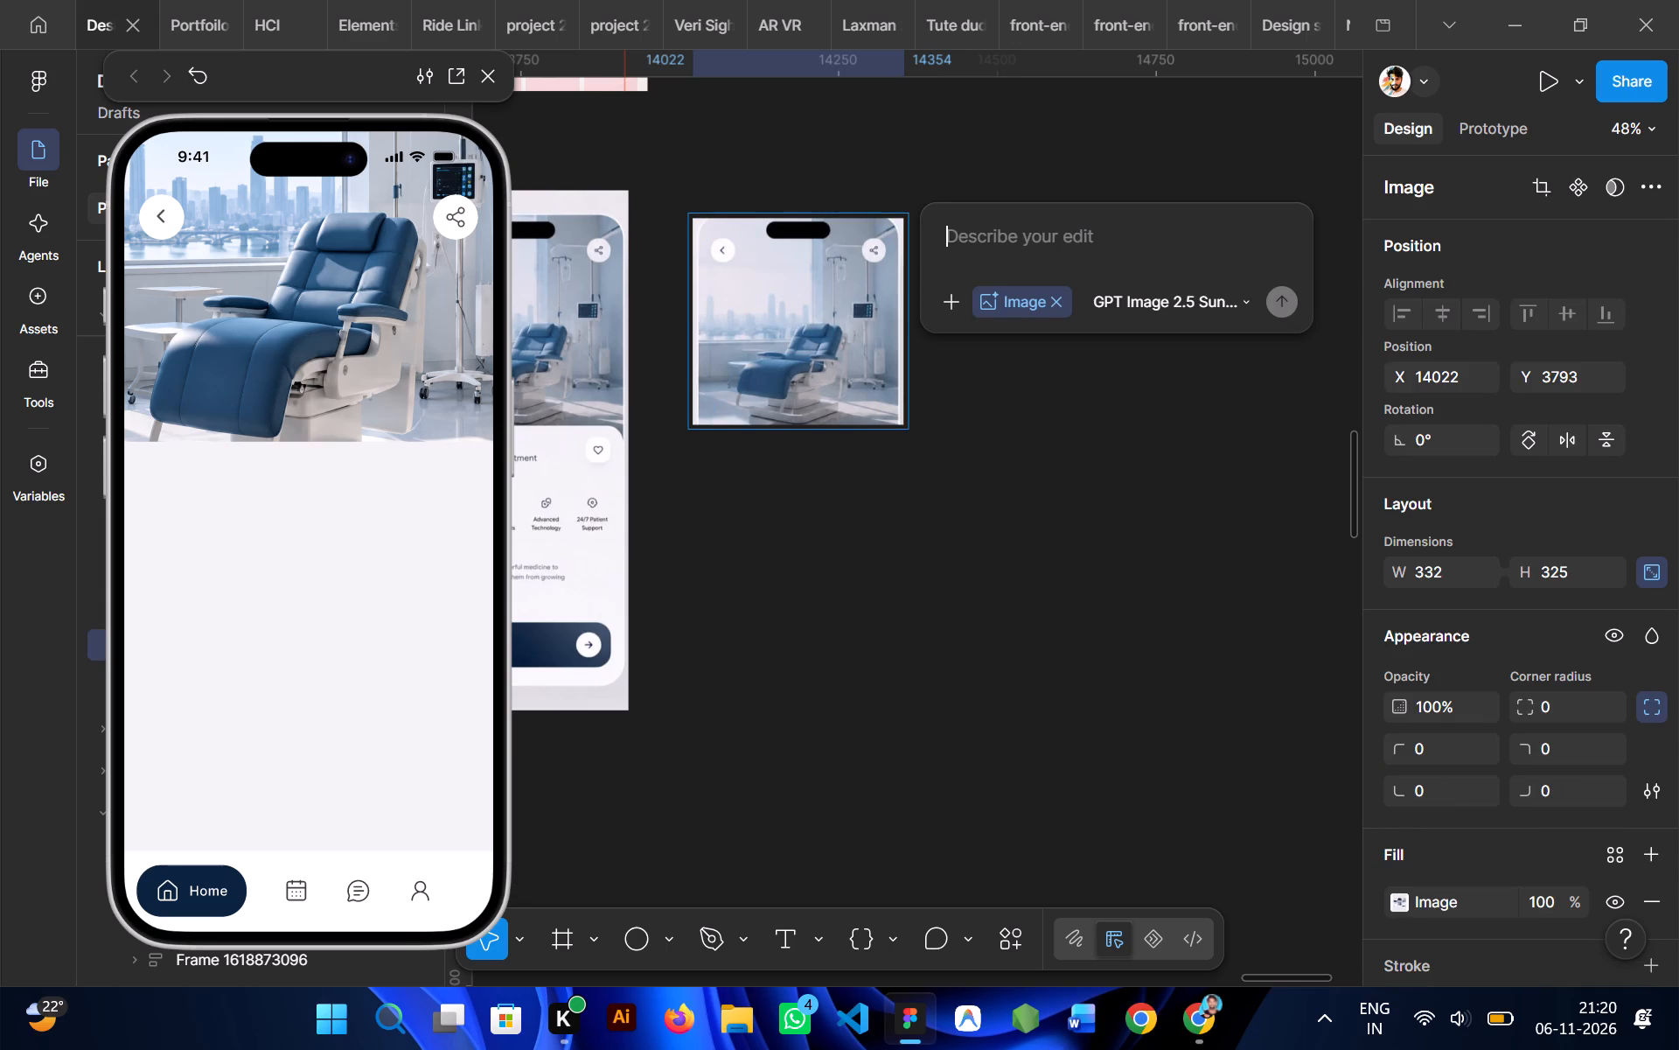
type("mak")
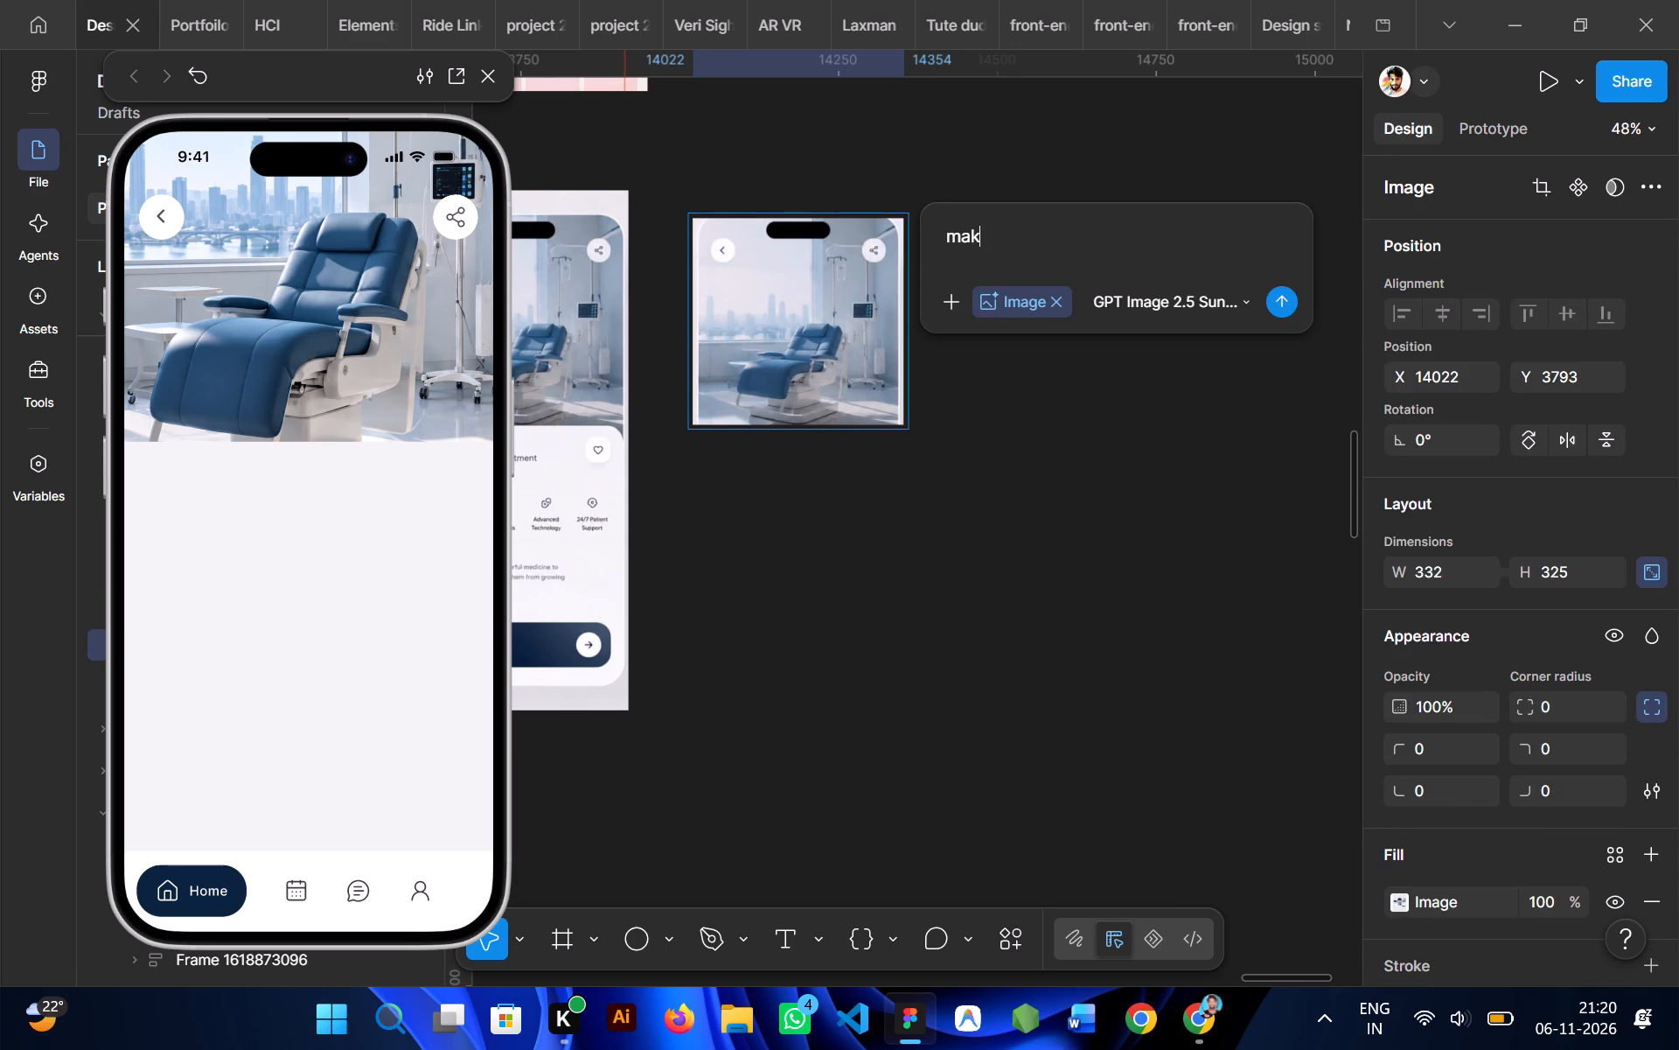
type("e it")
key("space")
type("HD and")
key("space")
type("and remove thos")
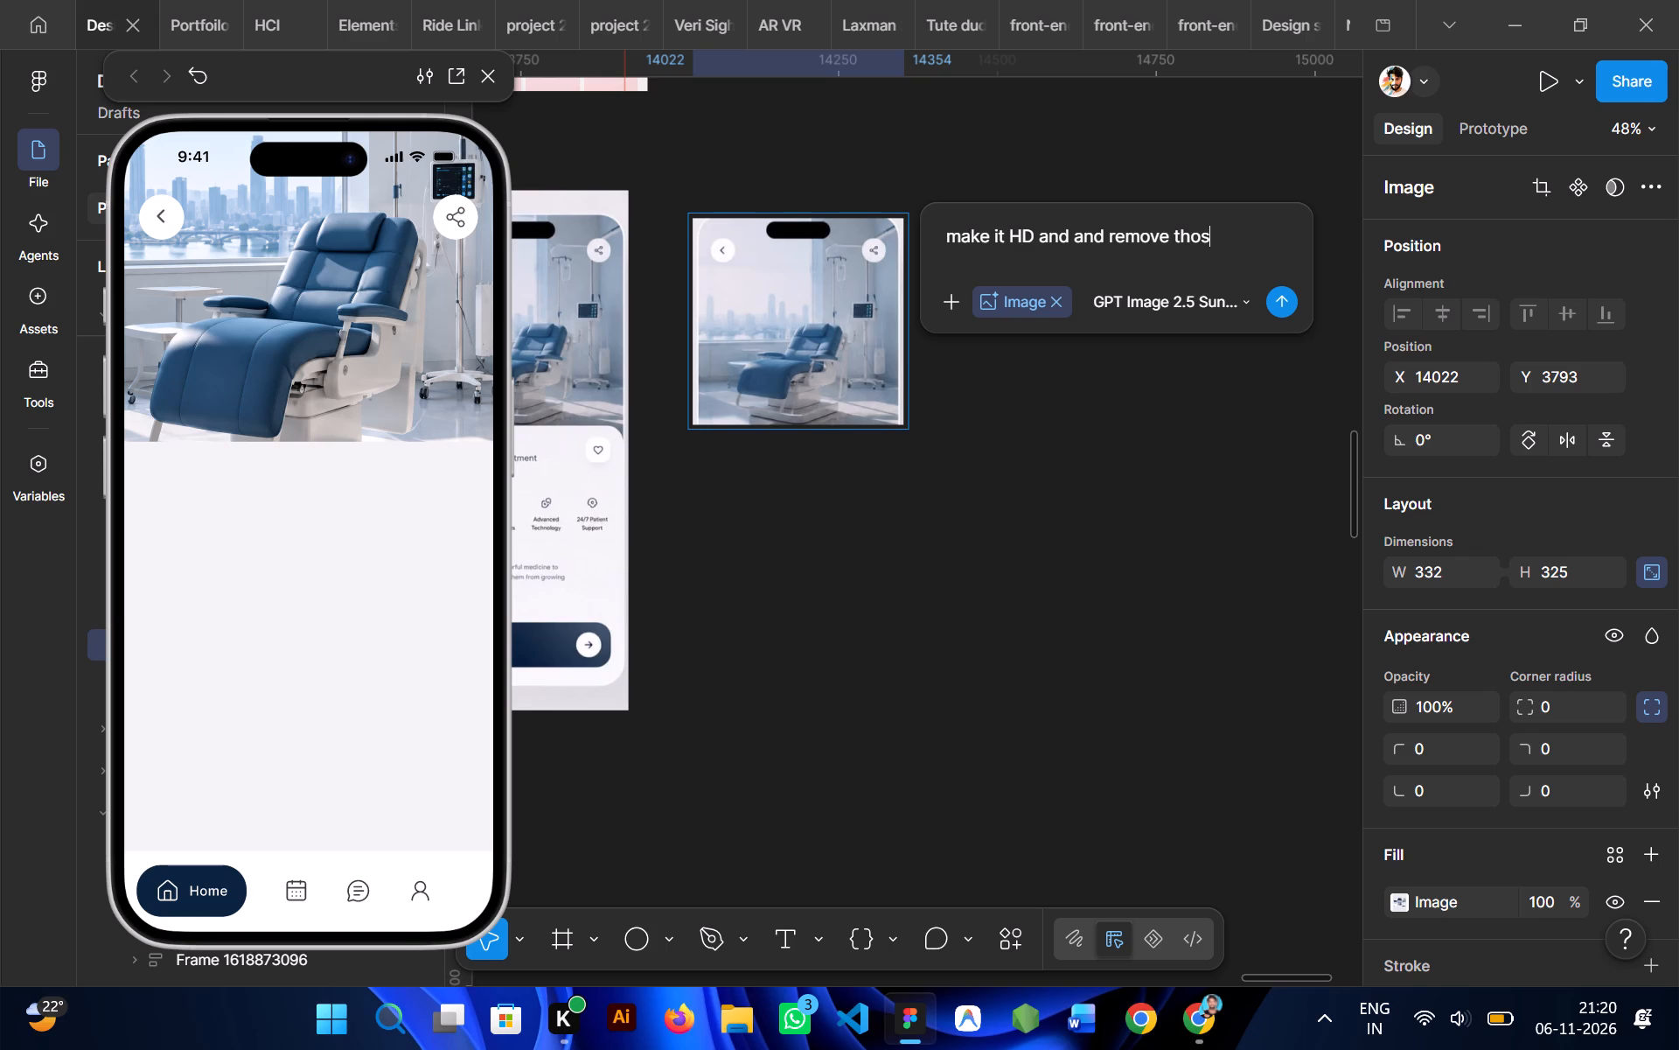
key("e")
key("space")
type("icons")
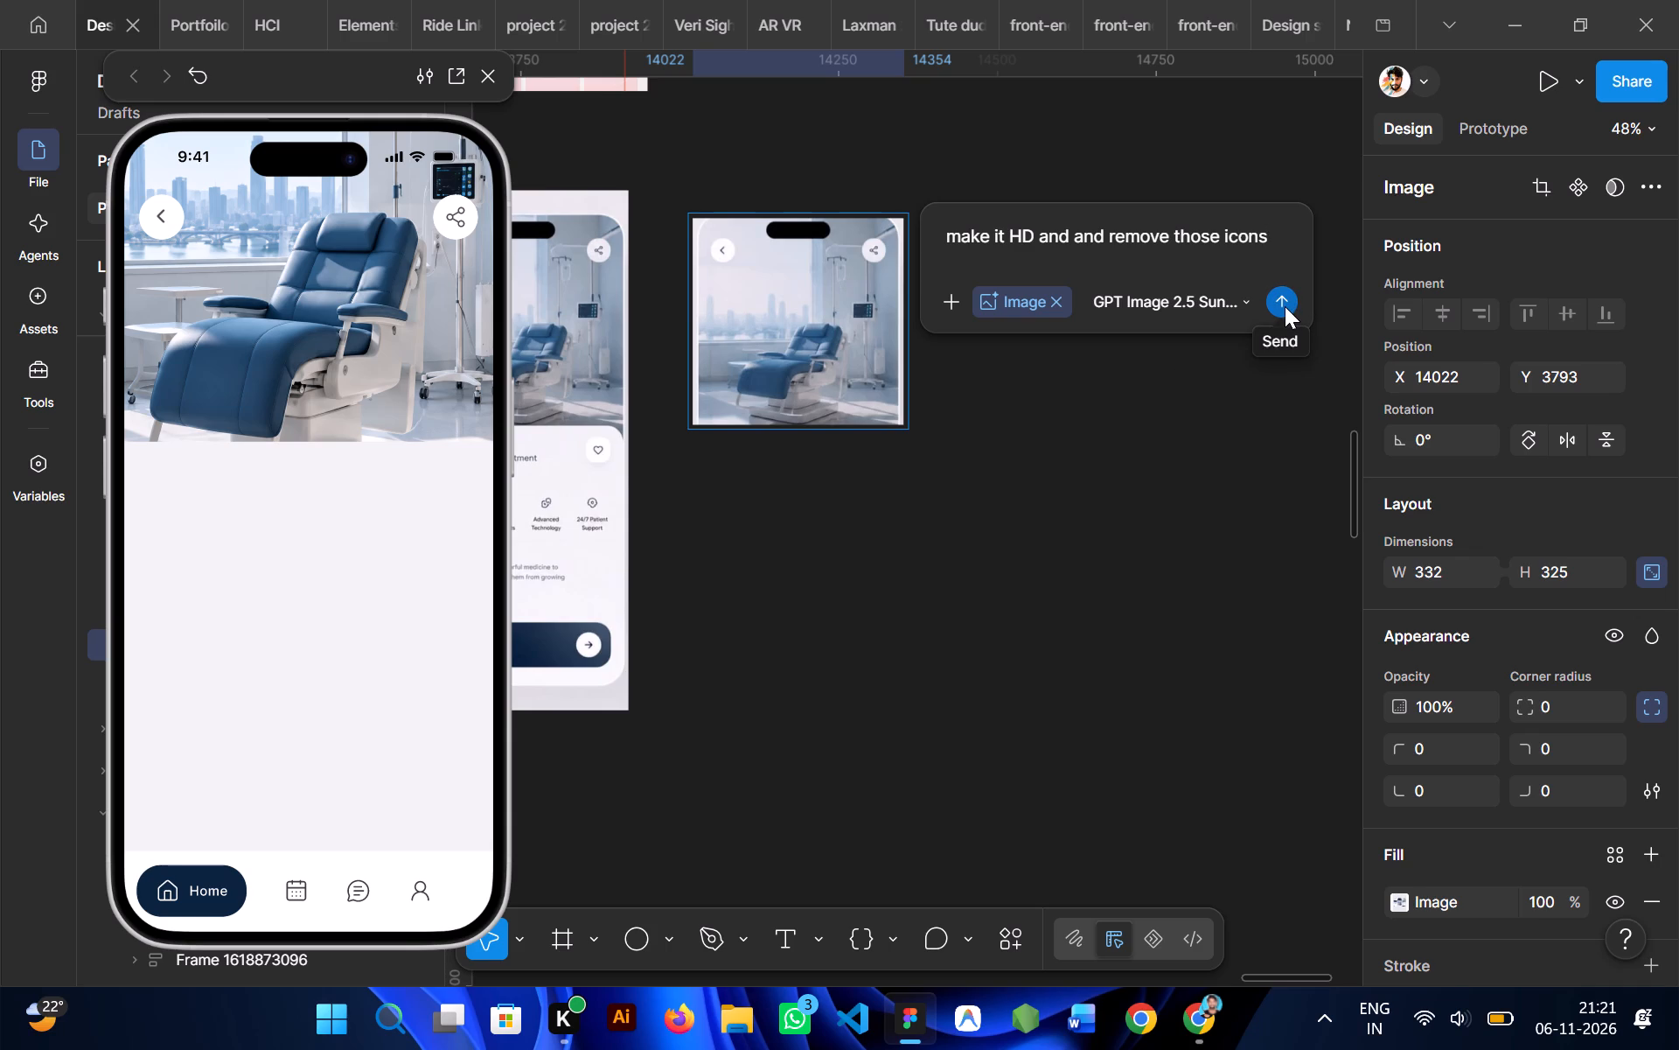
left_click(1285, 306)
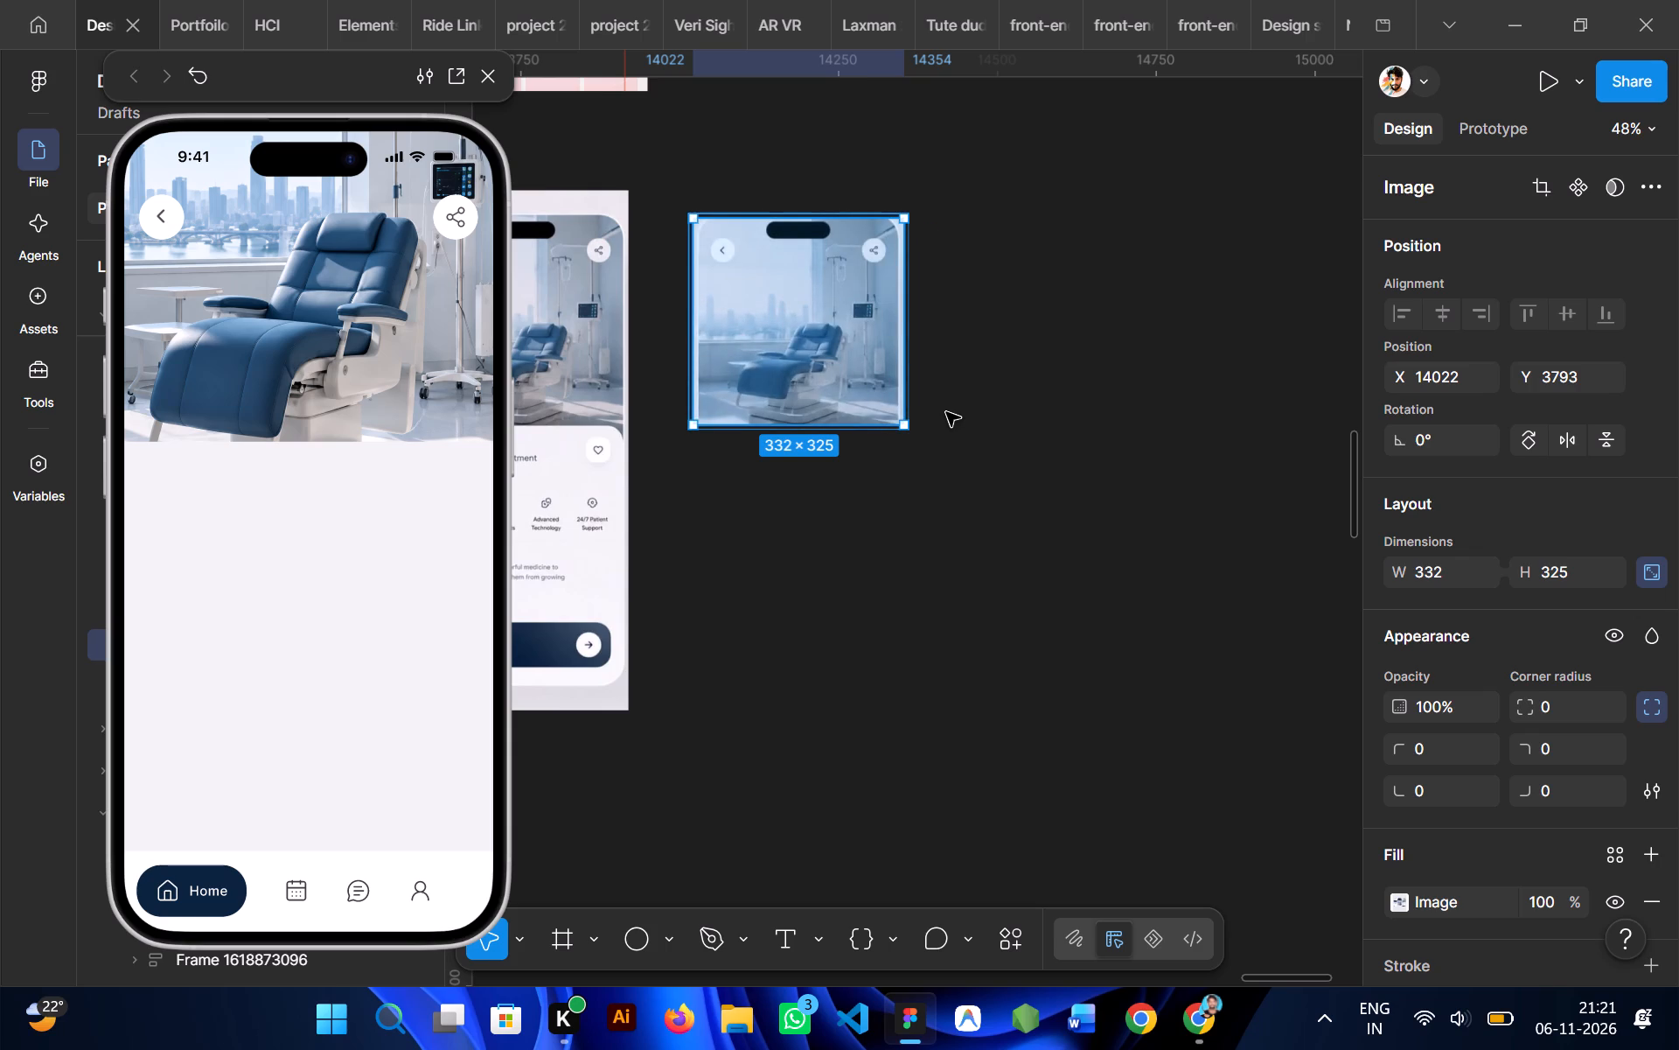
Move the AI-edited chair image to about X 14032, Y 3884, beside the reference screenshot.
scroll(946, 412, "right", 1)
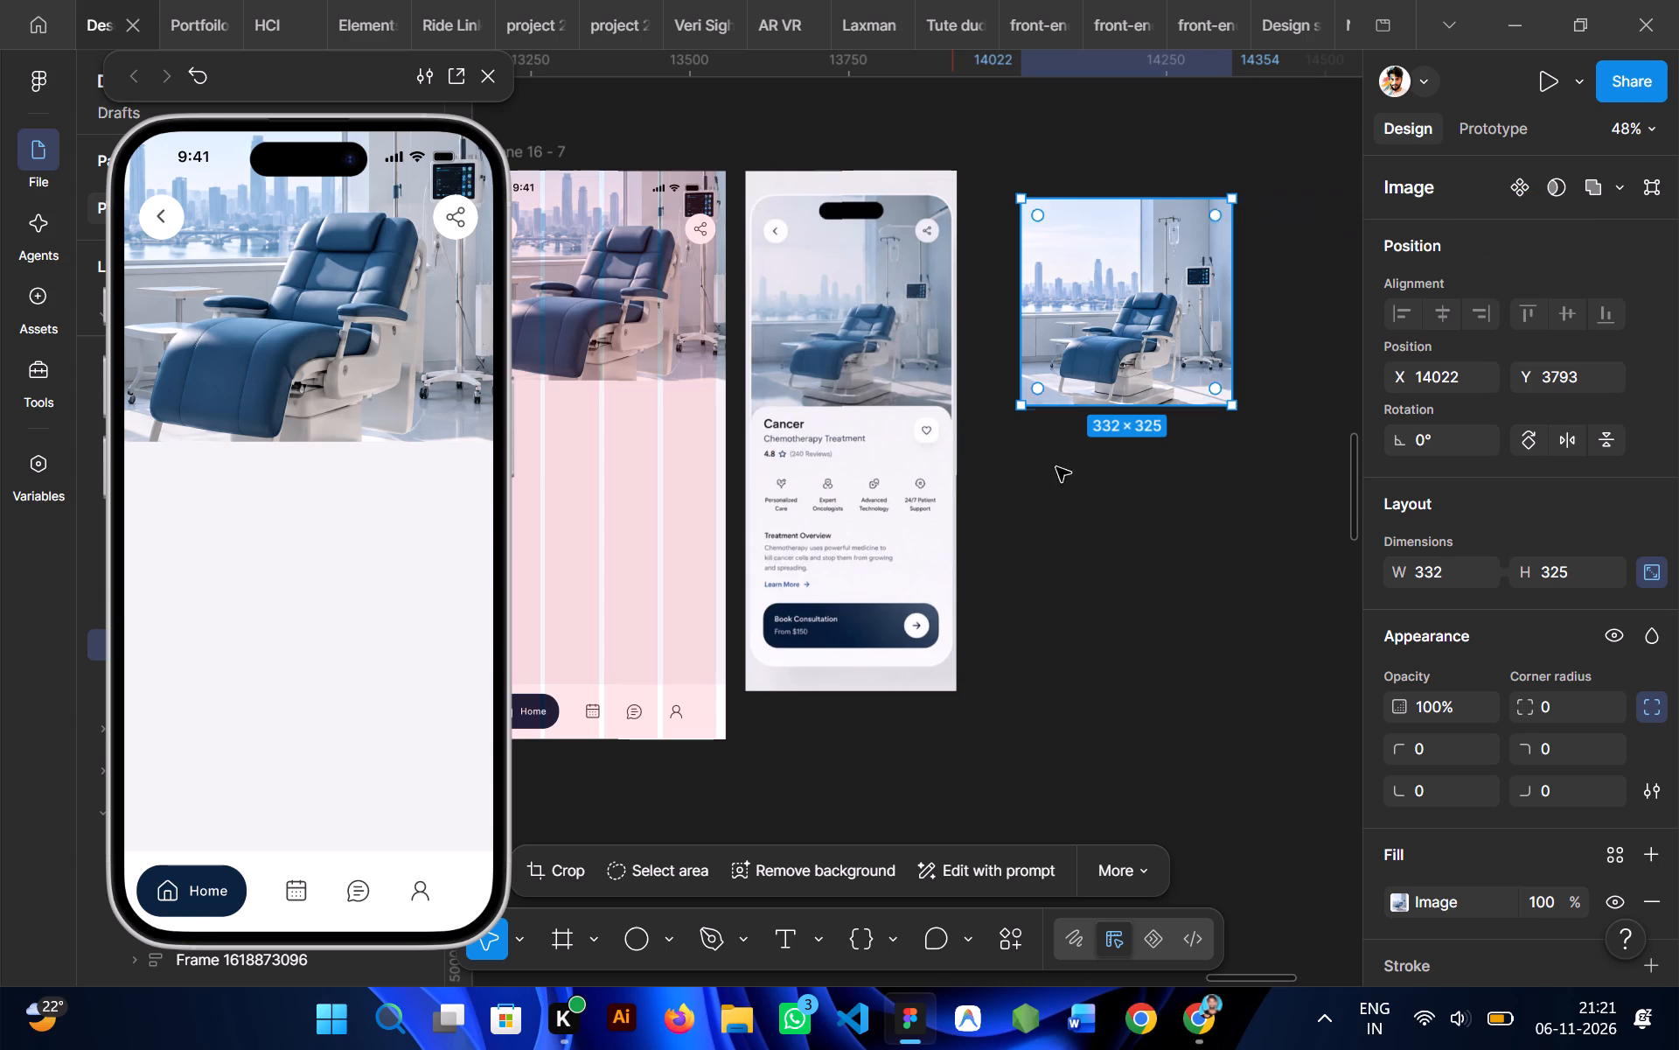
scroll(1028, 493, "right", 1)
left_click_drag(1212, 305, 1218, 364)
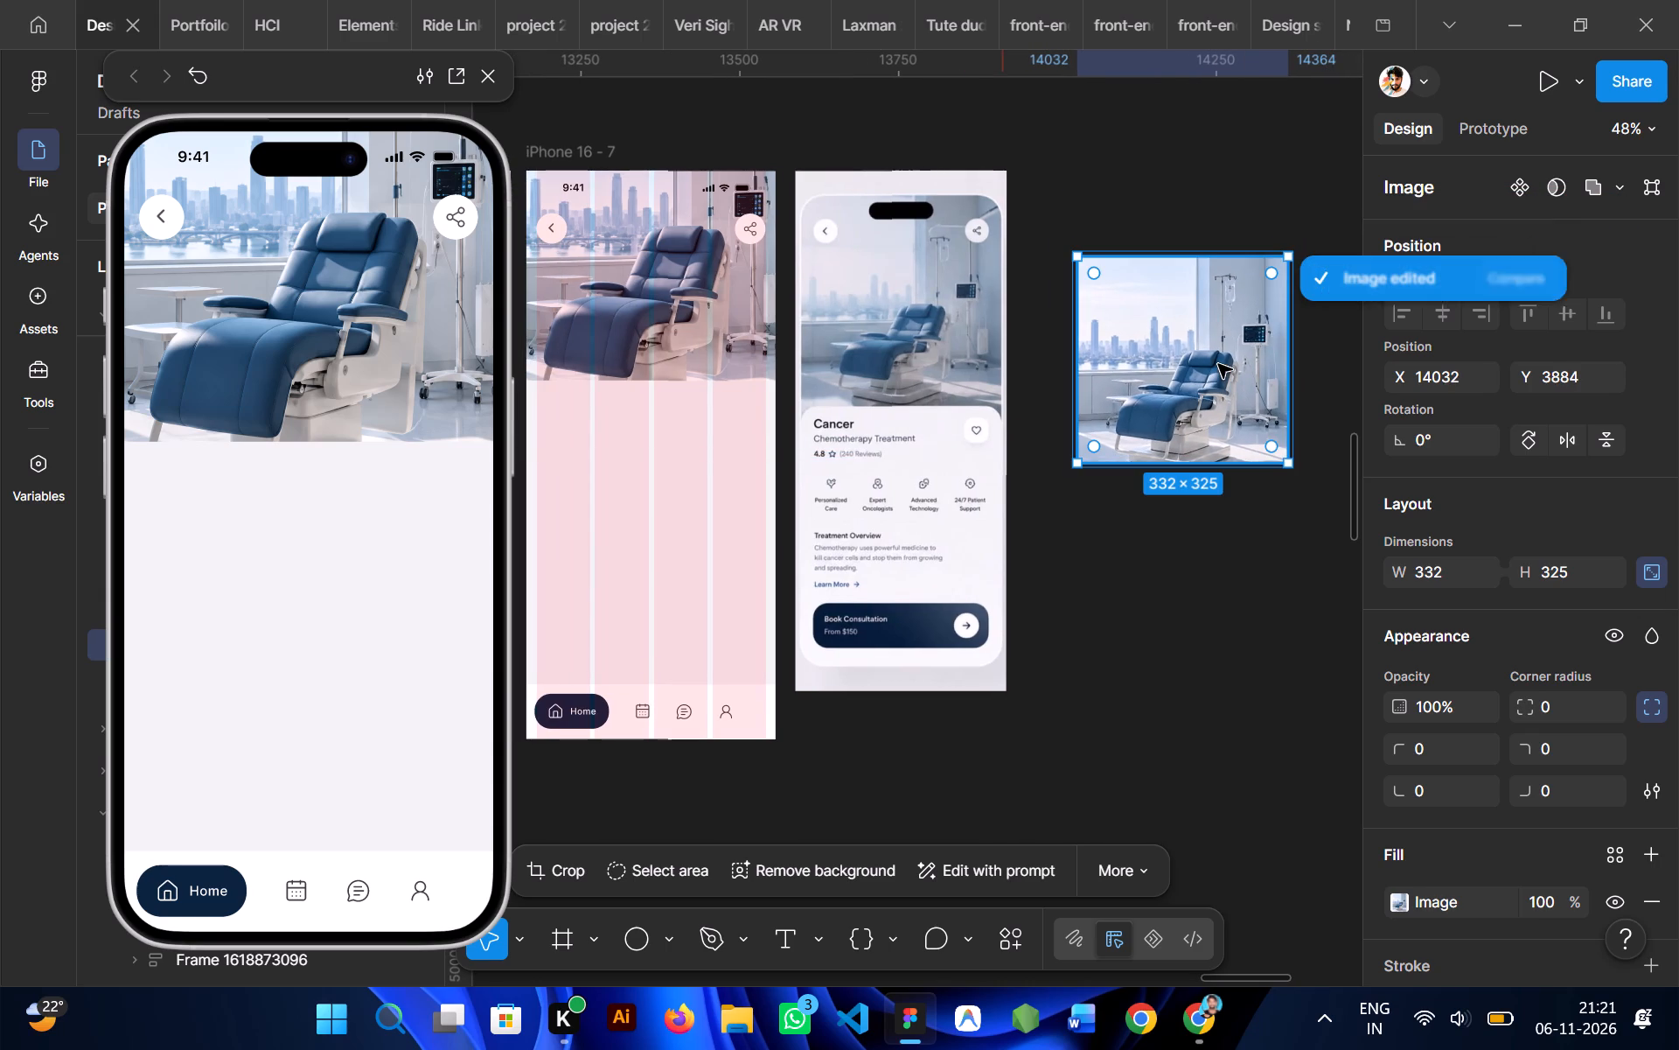
Copy the AI-edited chair image and use it to replace the existing chair hero image on iPhone 16 - 7.
right_click(1218, 364)
left_click(1256, 158)
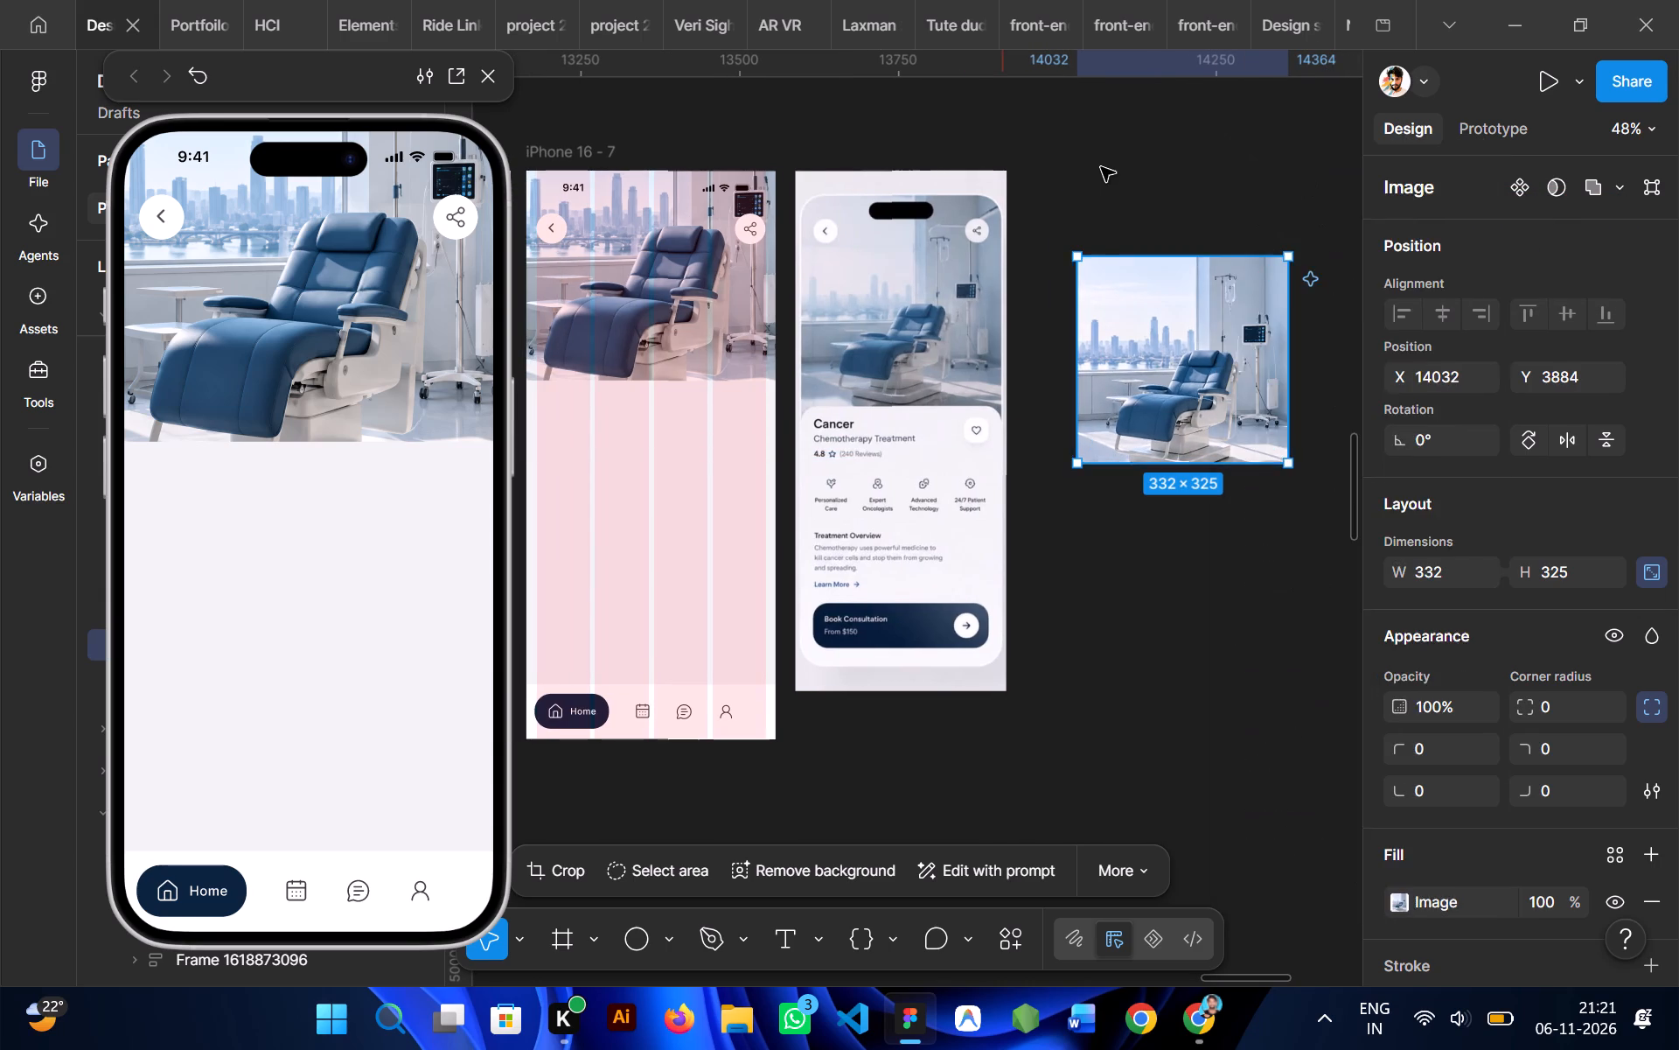
left_click(1103, 167)
scroll(1103, 167, "right", 1)
left_click(864, 225)
left_click(860, 285)
right_click(860, 285)
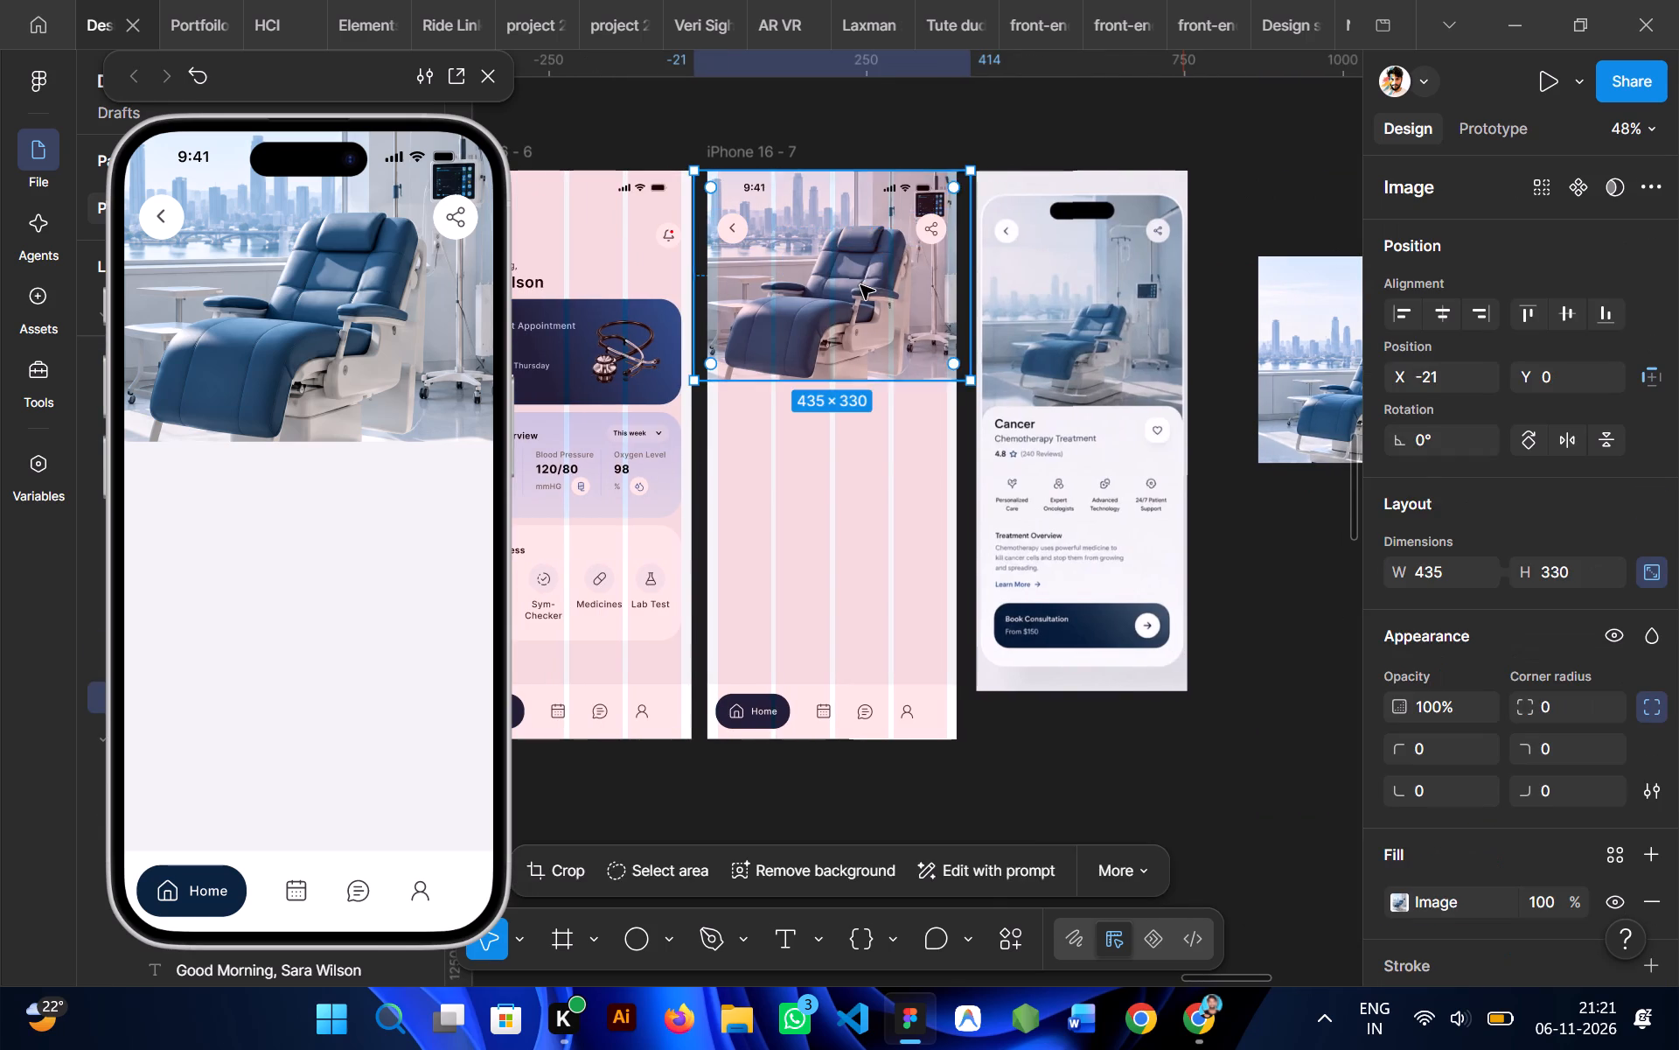
left_click(952, 225)
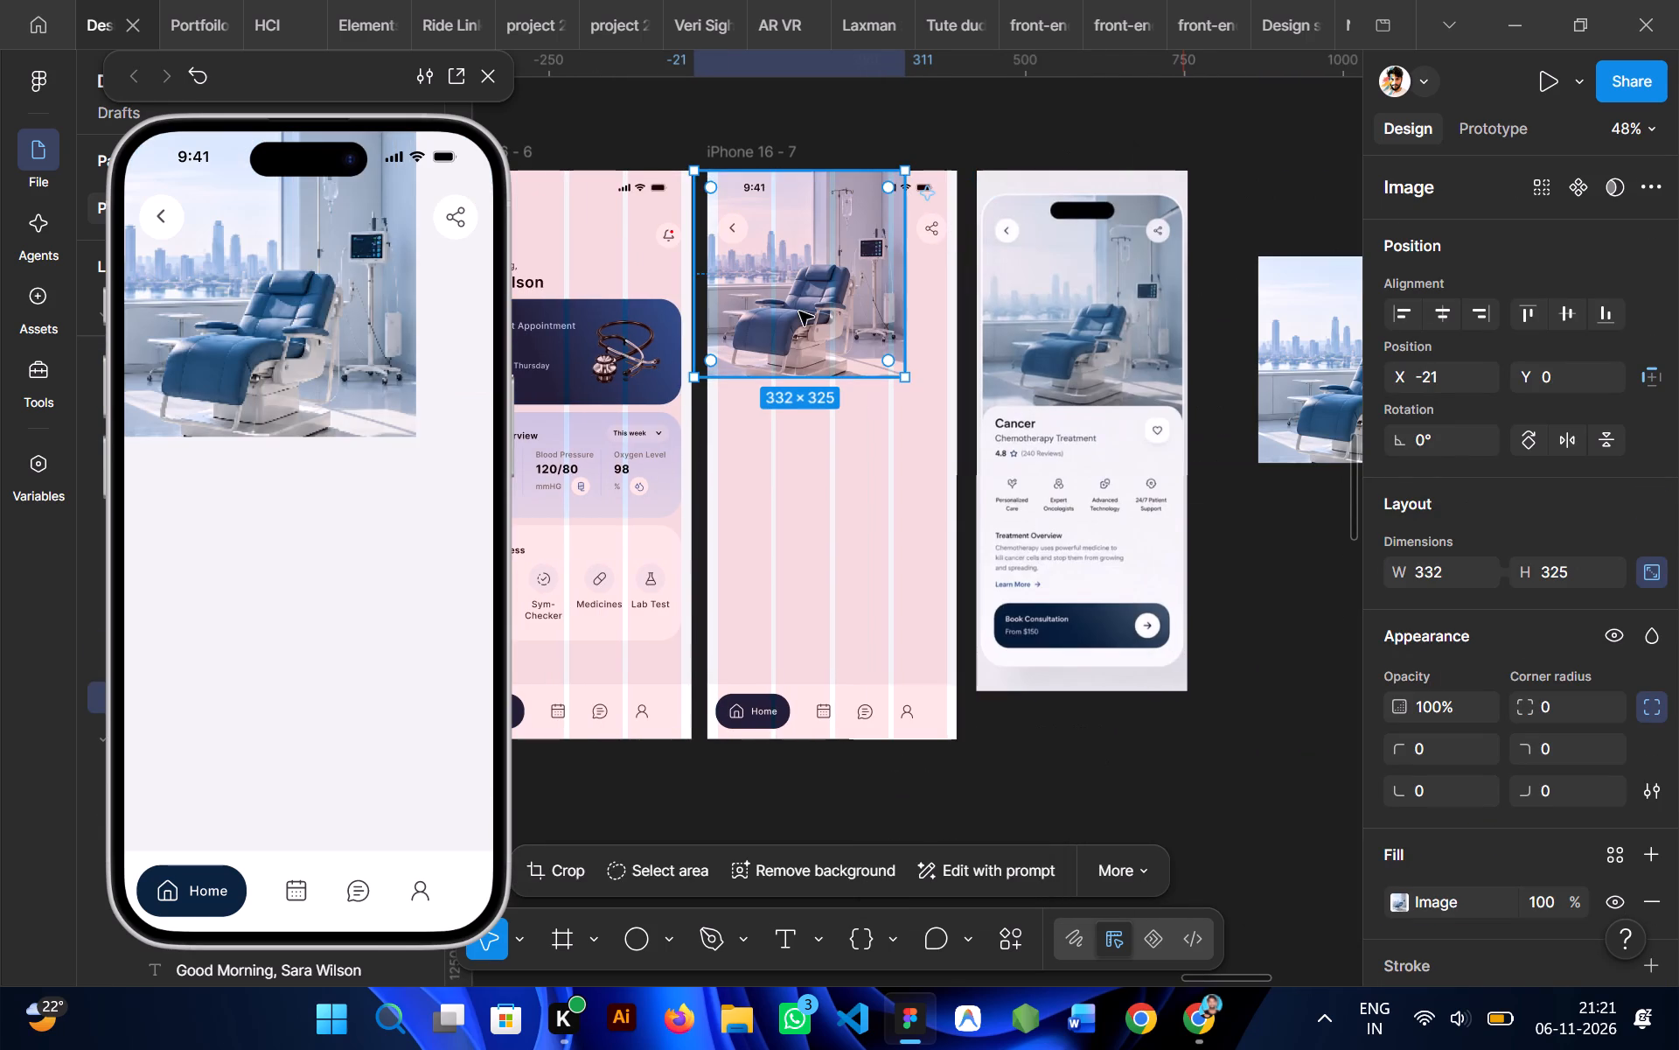
Resize the new hero image proportionally to about 394 × 386, spanning the screen's width at X -1.
left_click_drag(837, 401, 841, 426)
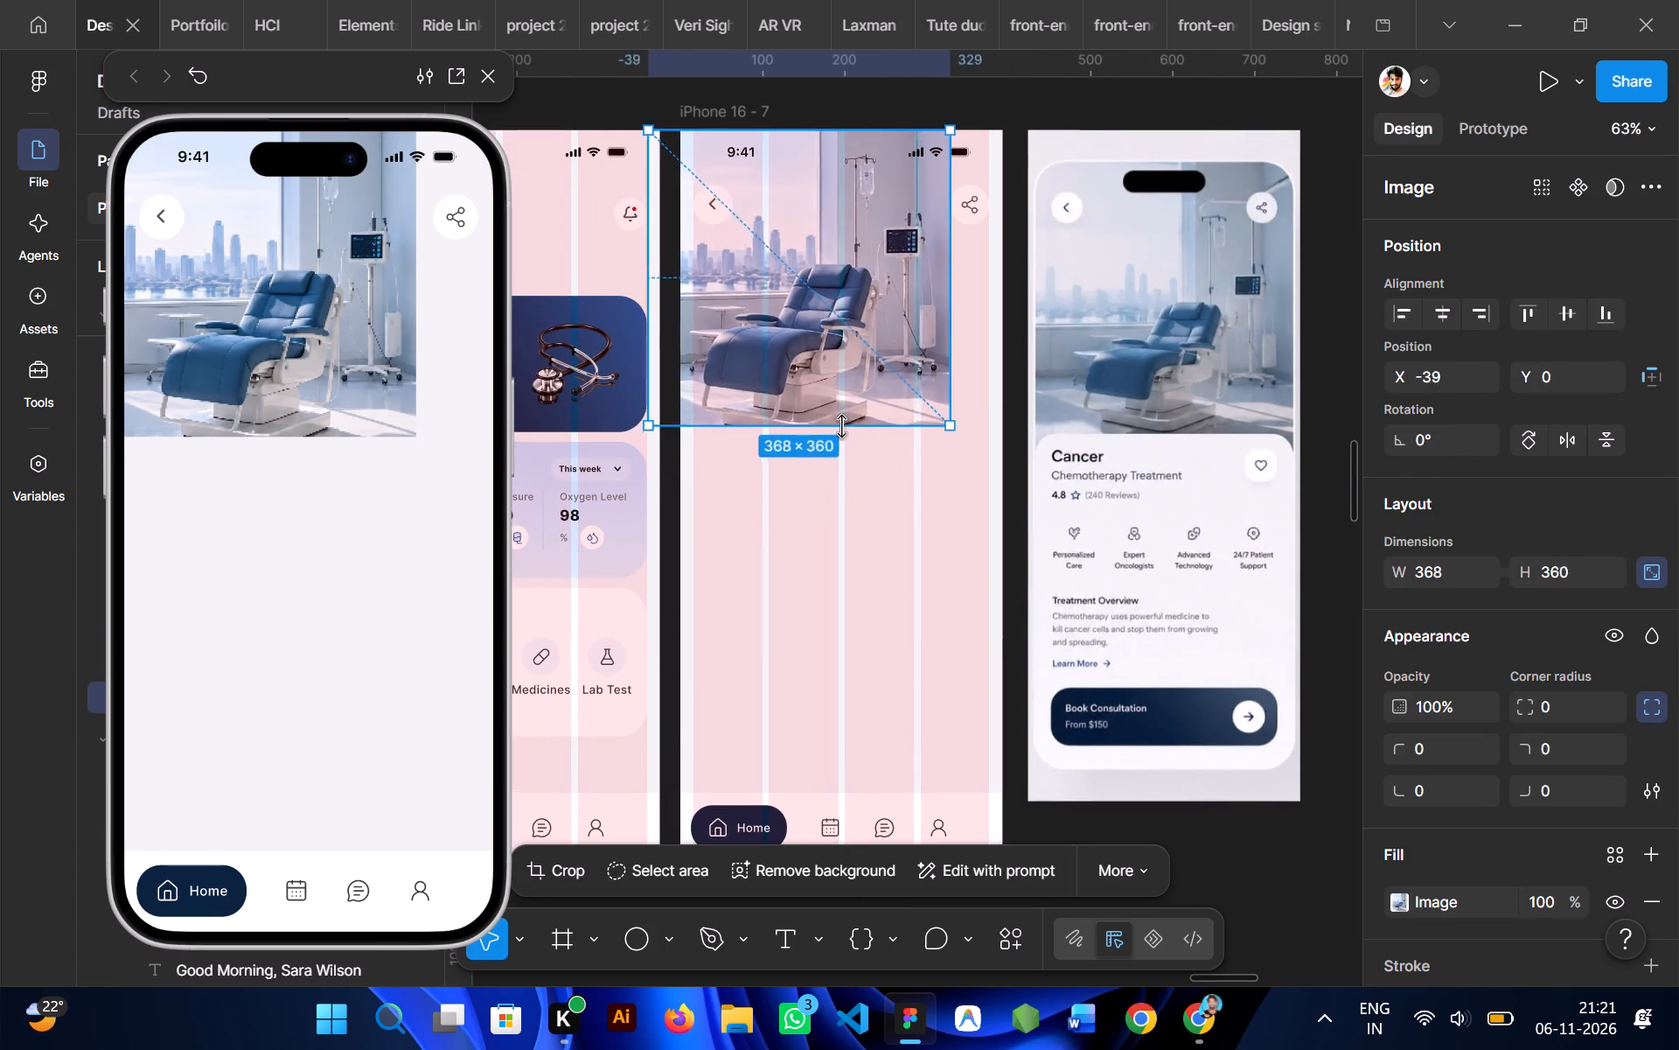
left_click_drag(841, 426, 889, 521)
left_click(1446, 314)
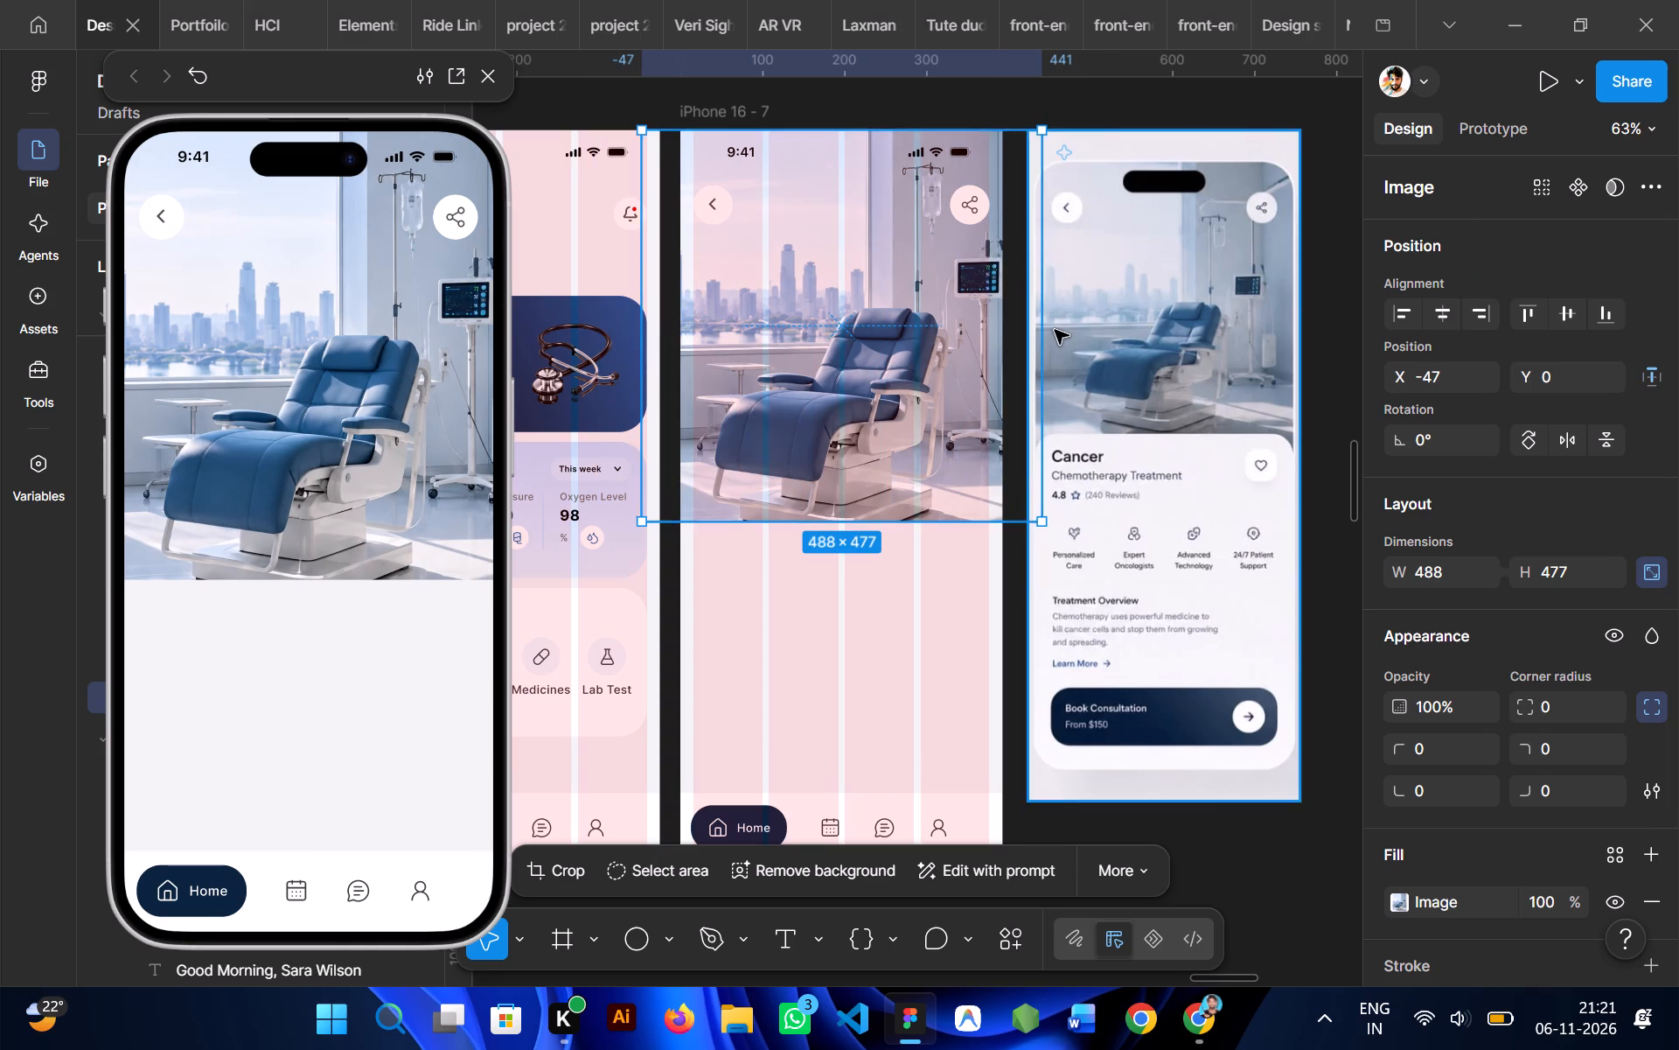
left_click_drag(1035, 340, 1010, 338)
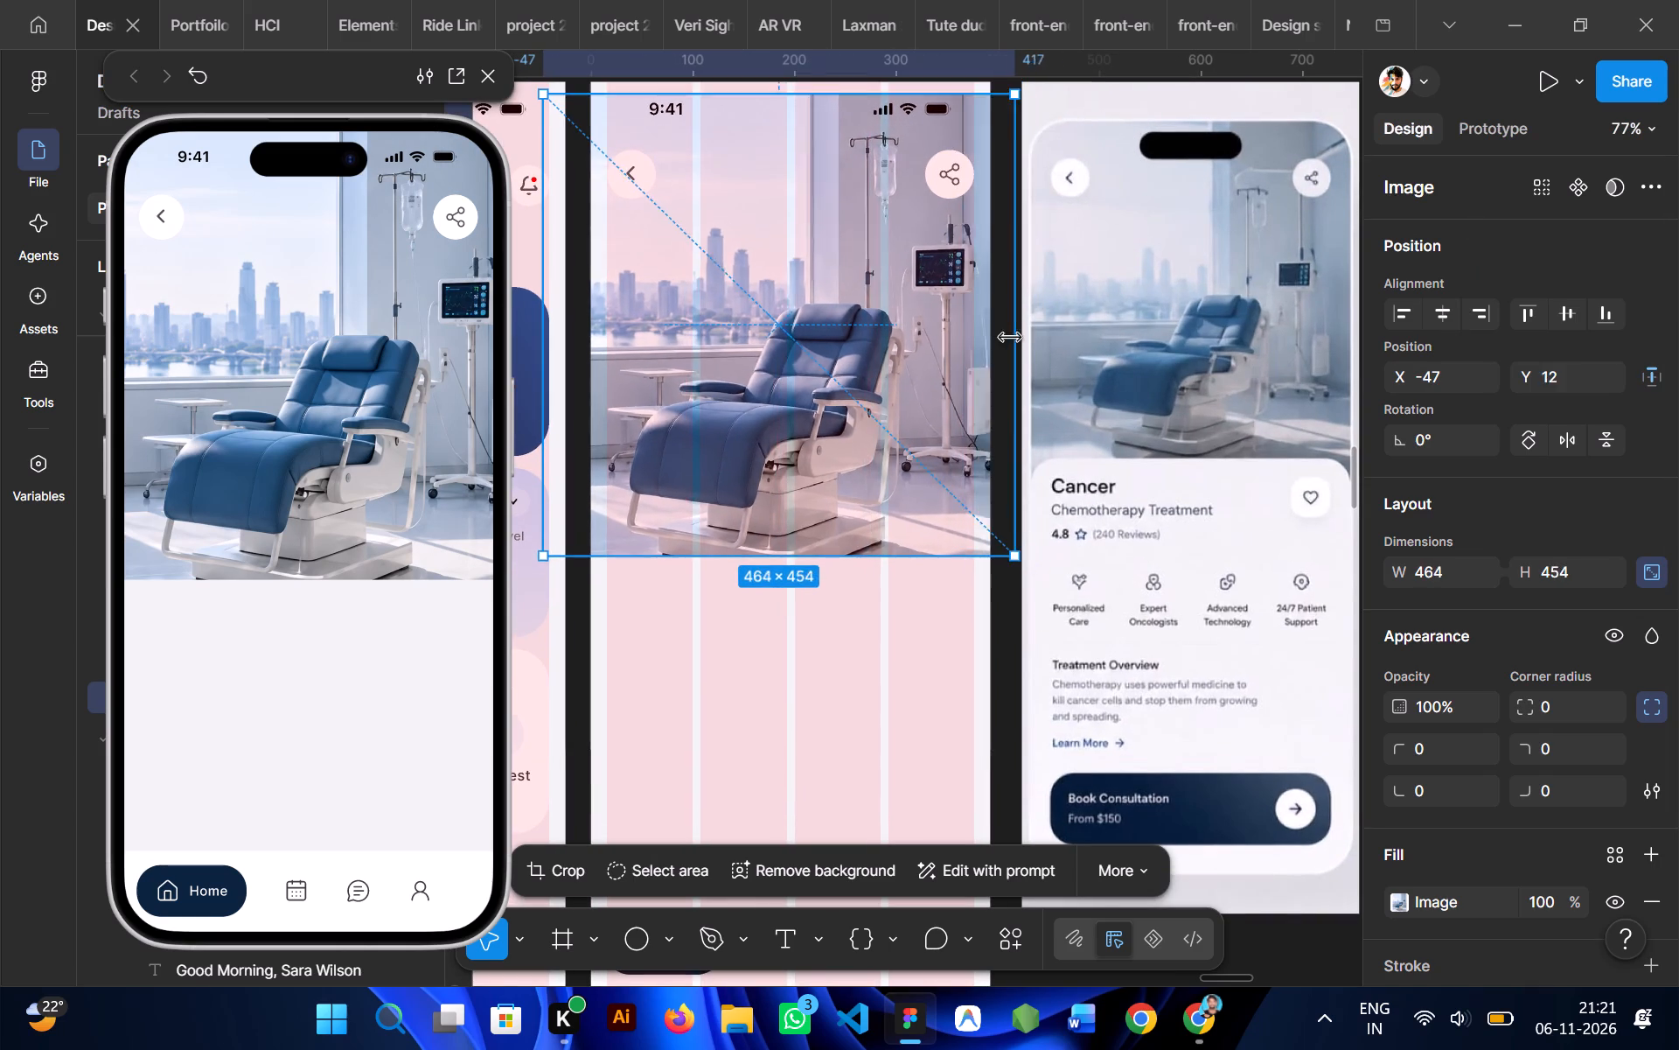
left_click_drag(1010, 338, 993, 338)
scroll(780, 344, "right", 1)
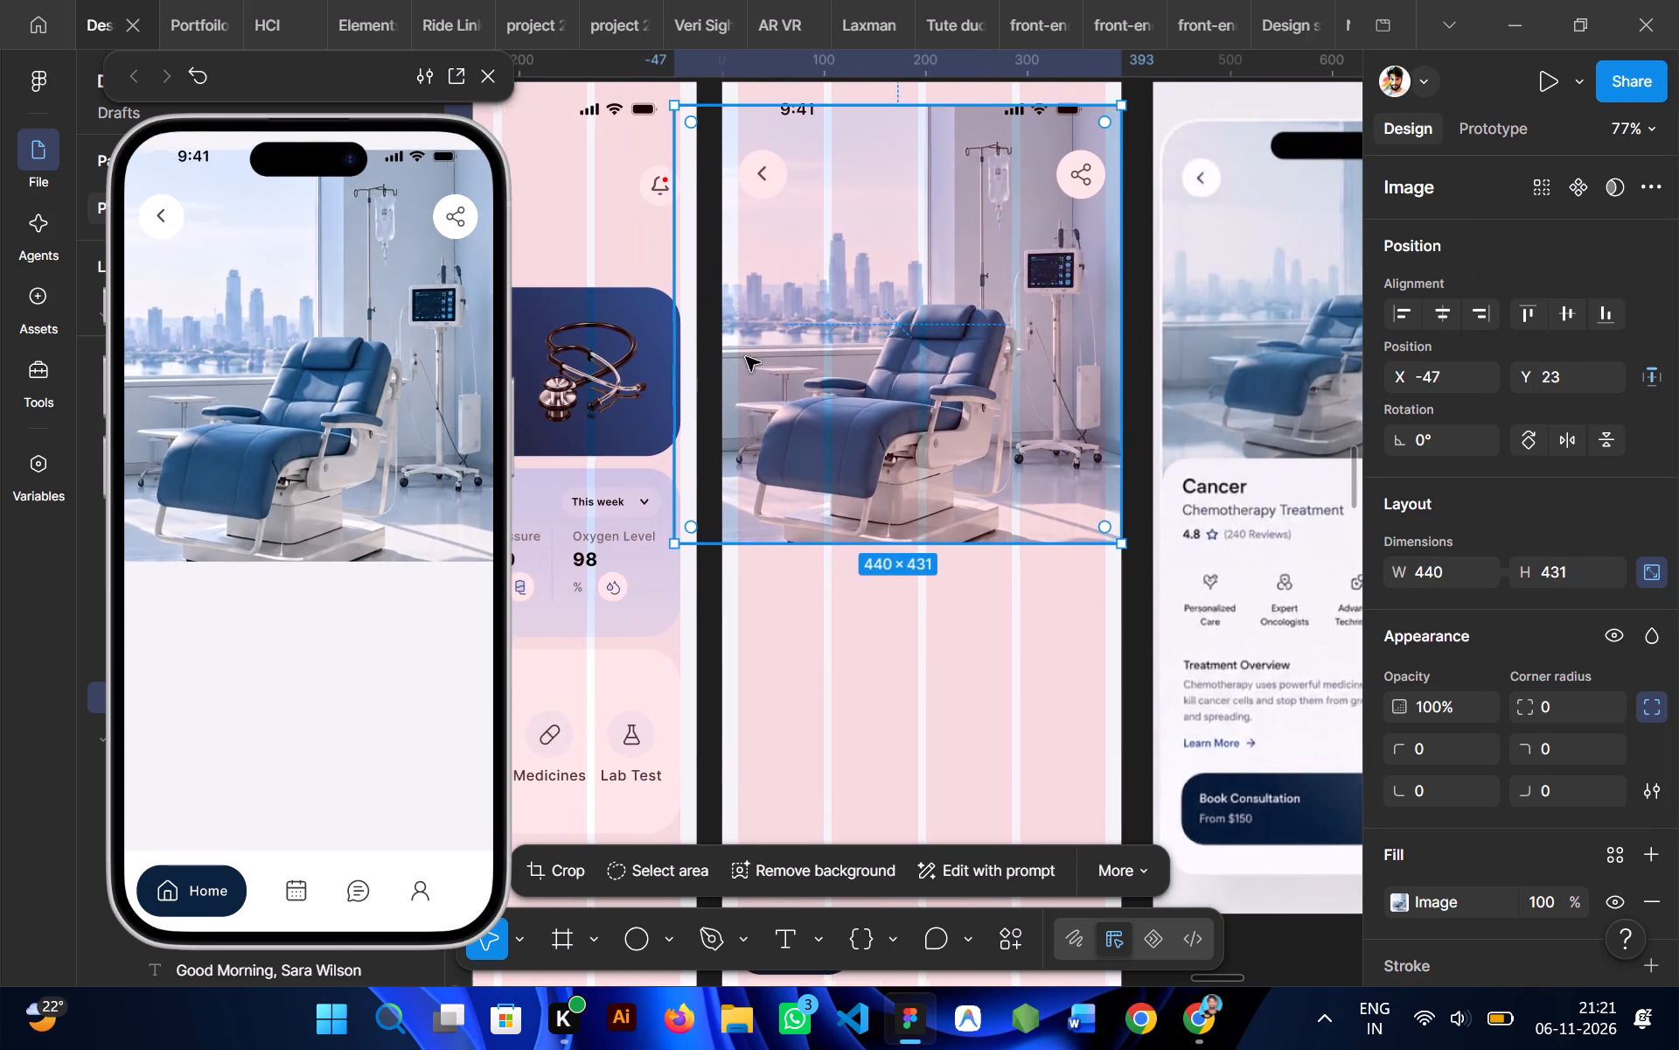
left_click_drag(674, 374, 717, 374)
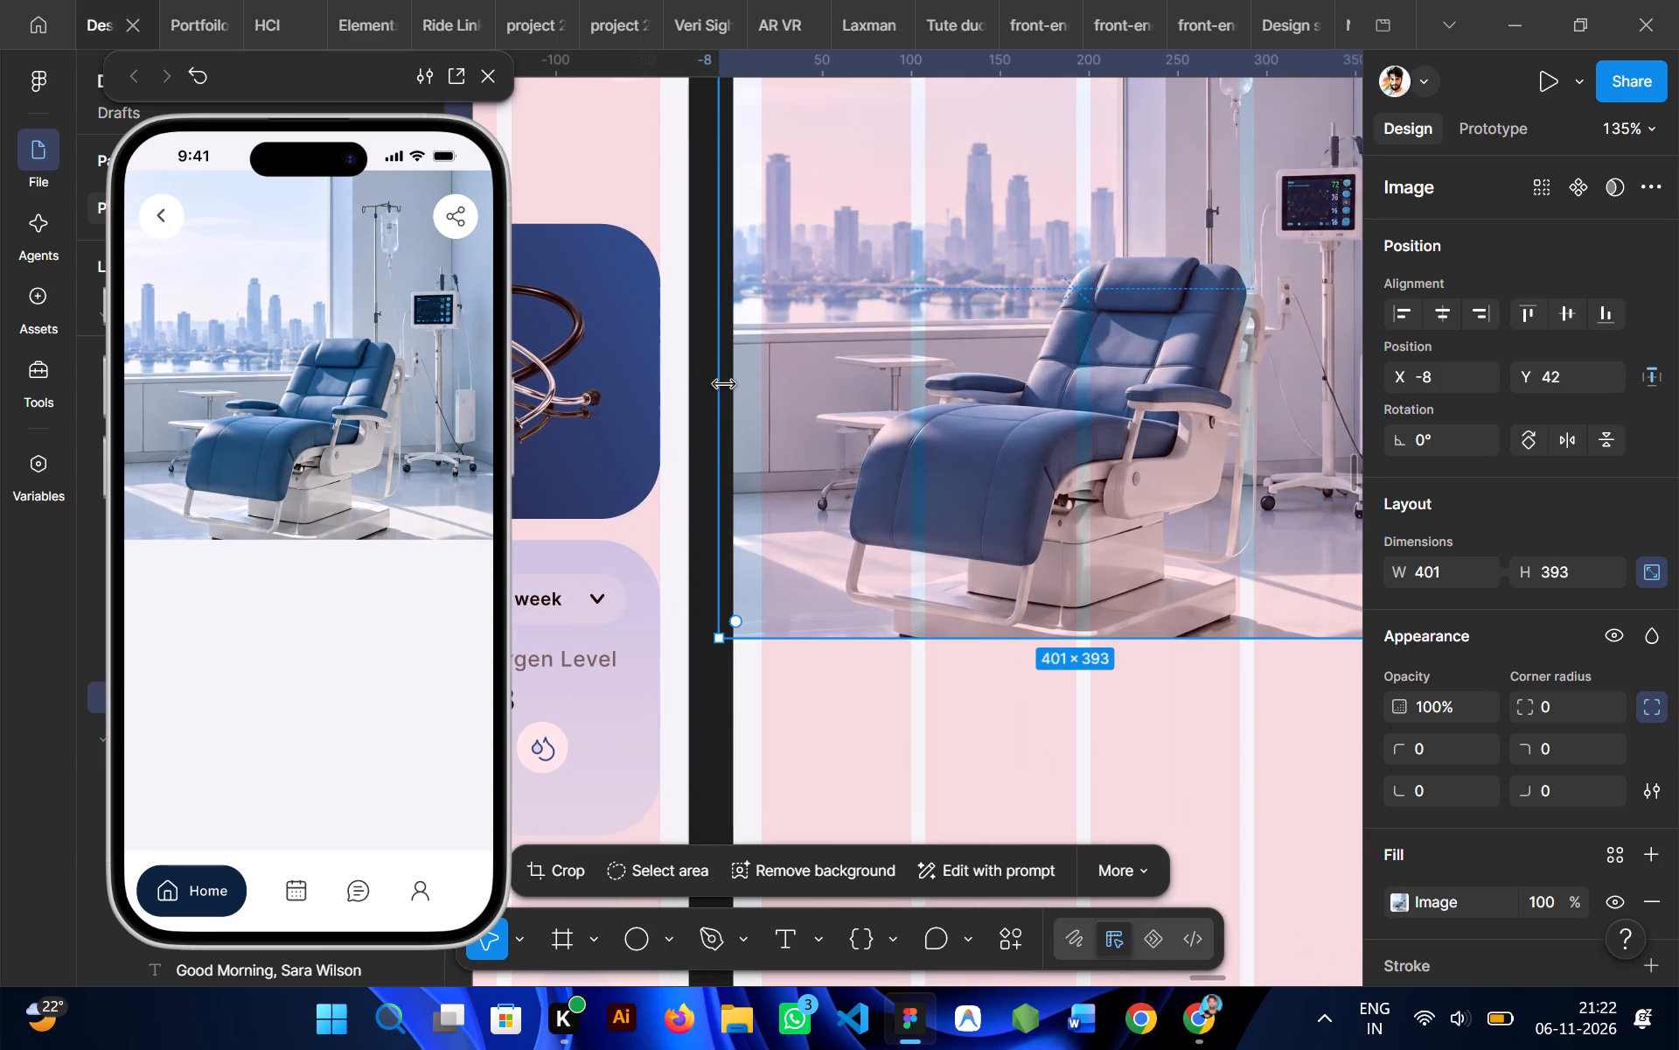
left_click_drag(722, 386, 731, 385)
Nudge the hero image up to Y 0 so it meets the screen's top edge.
key("shift+Up")
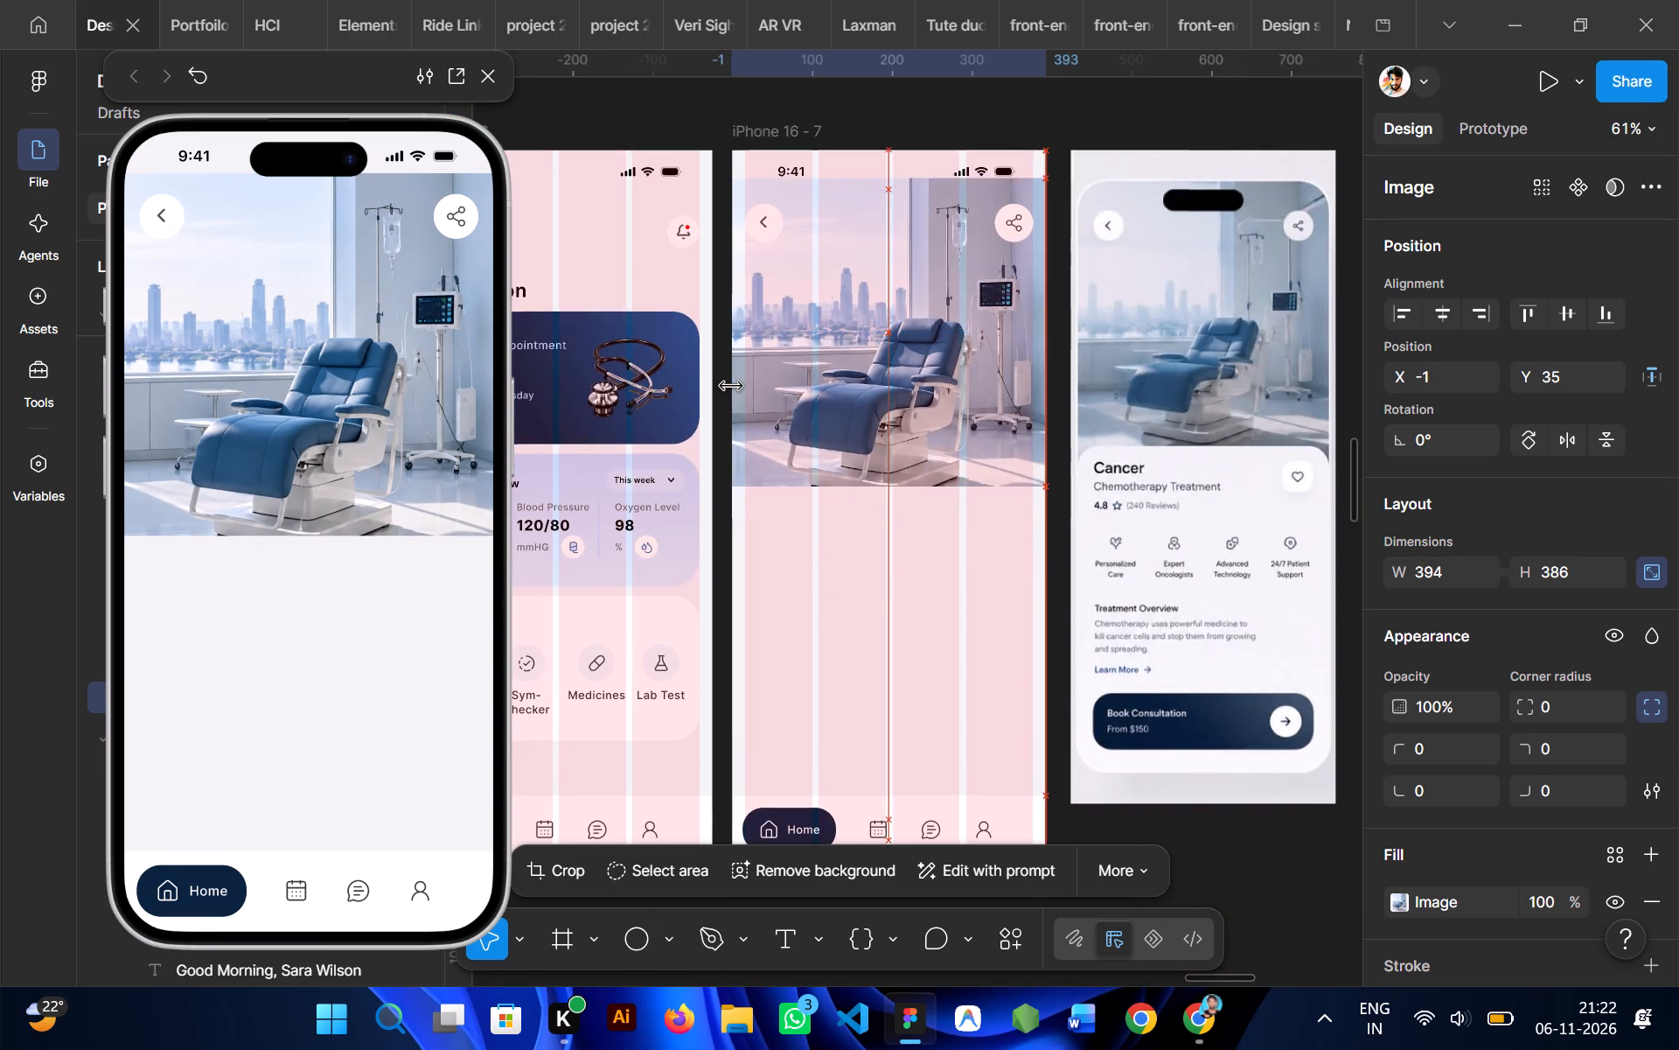
key("shift+Up")
key("shift+Up")
key("shift+Up")
key("Up")
key("Up")
key("Up")
key("Up")
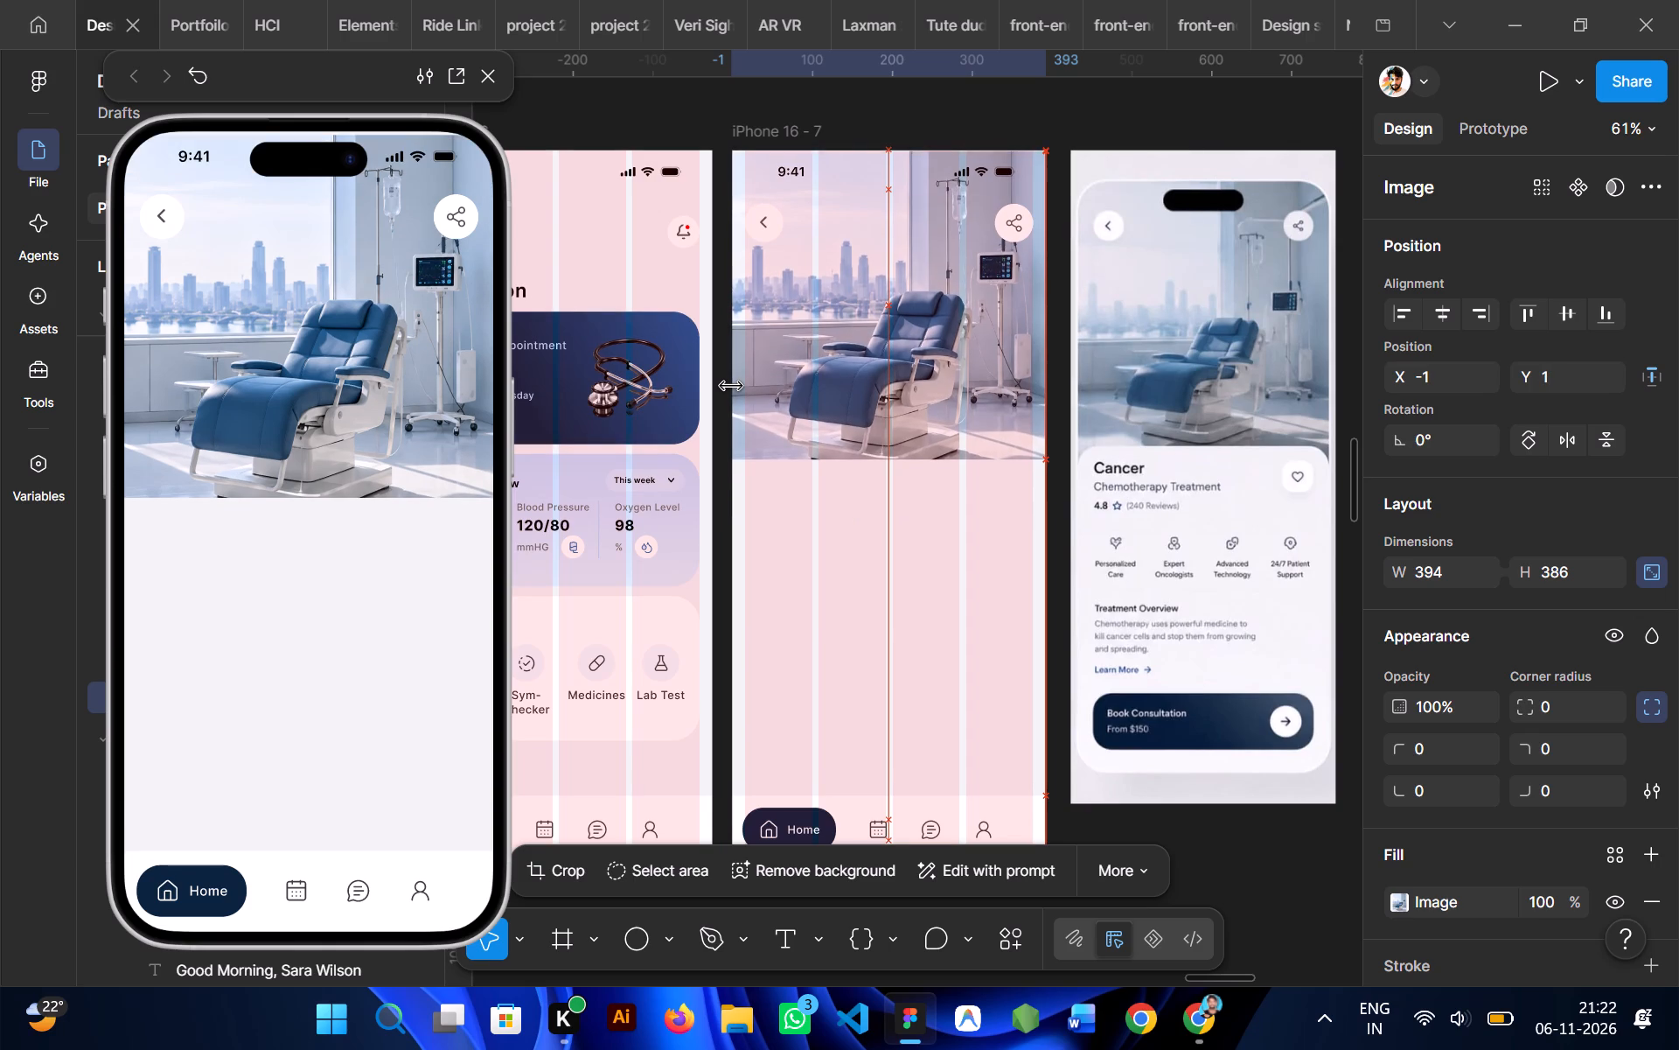
key("Up")
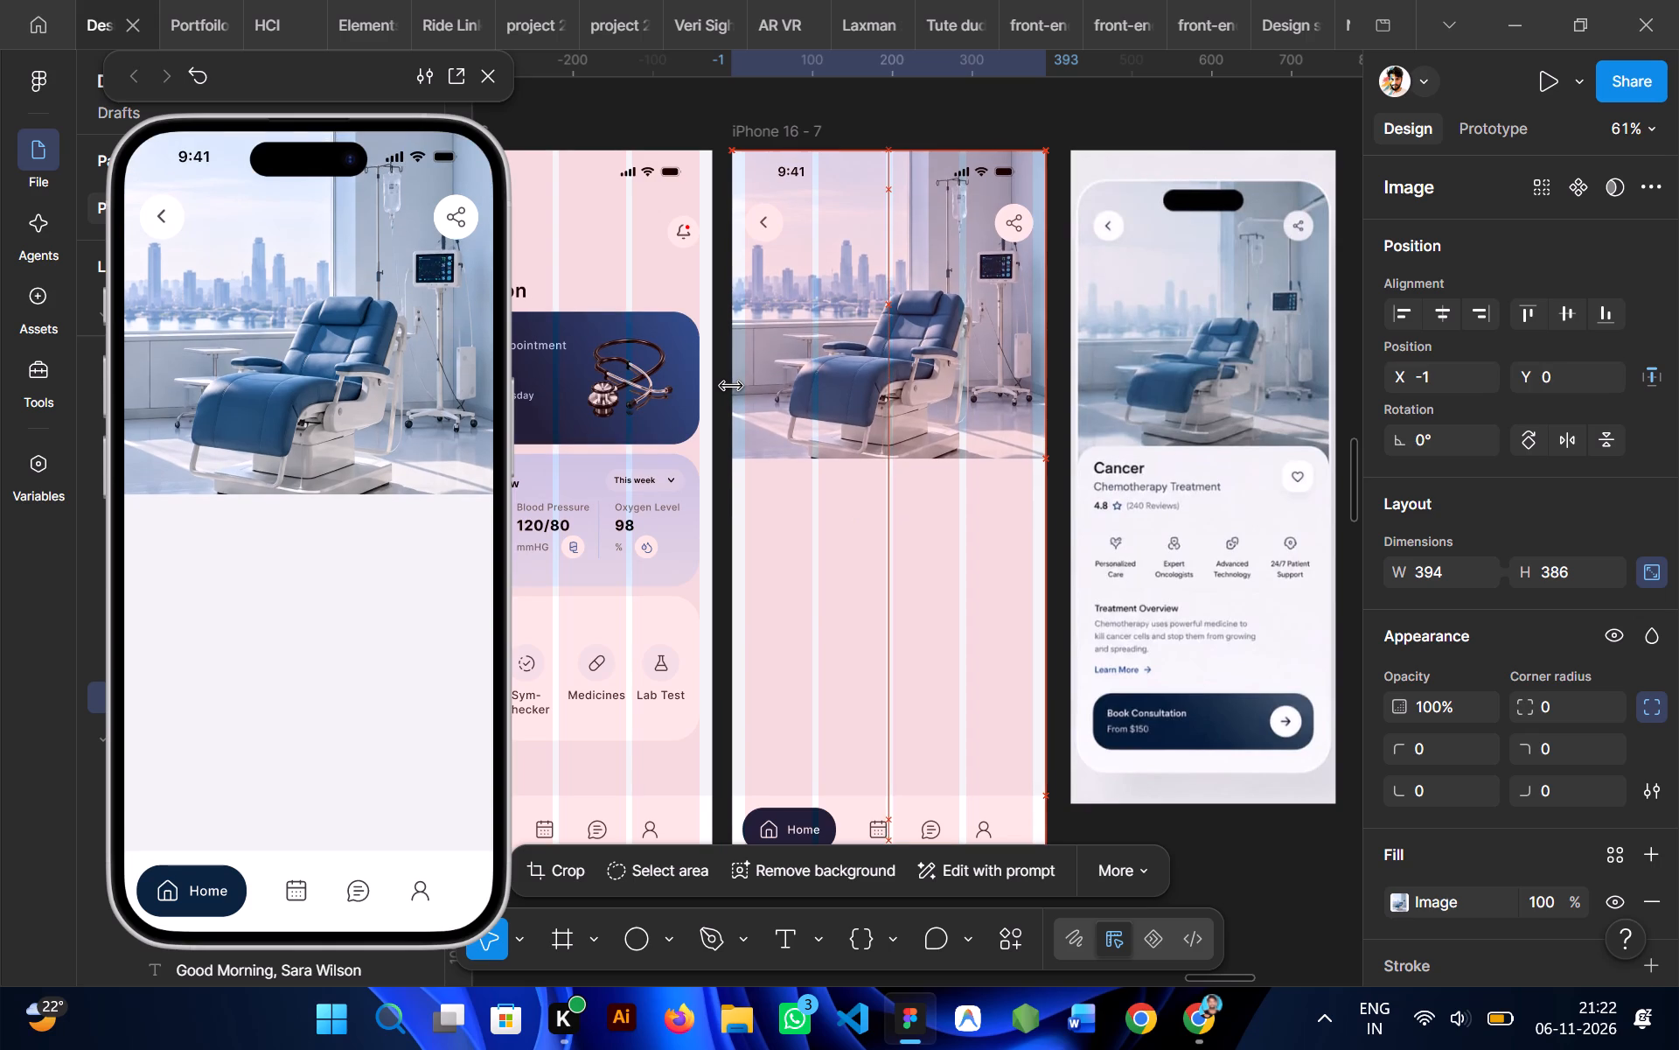
left_click(927, 594)
Draw a frame of about 361 × 391 at X 16, Y 363, overlapping the hero image's bottom edge.
scroll(927, 594, "down", 1)
scroll(888, 514, "up", 1)
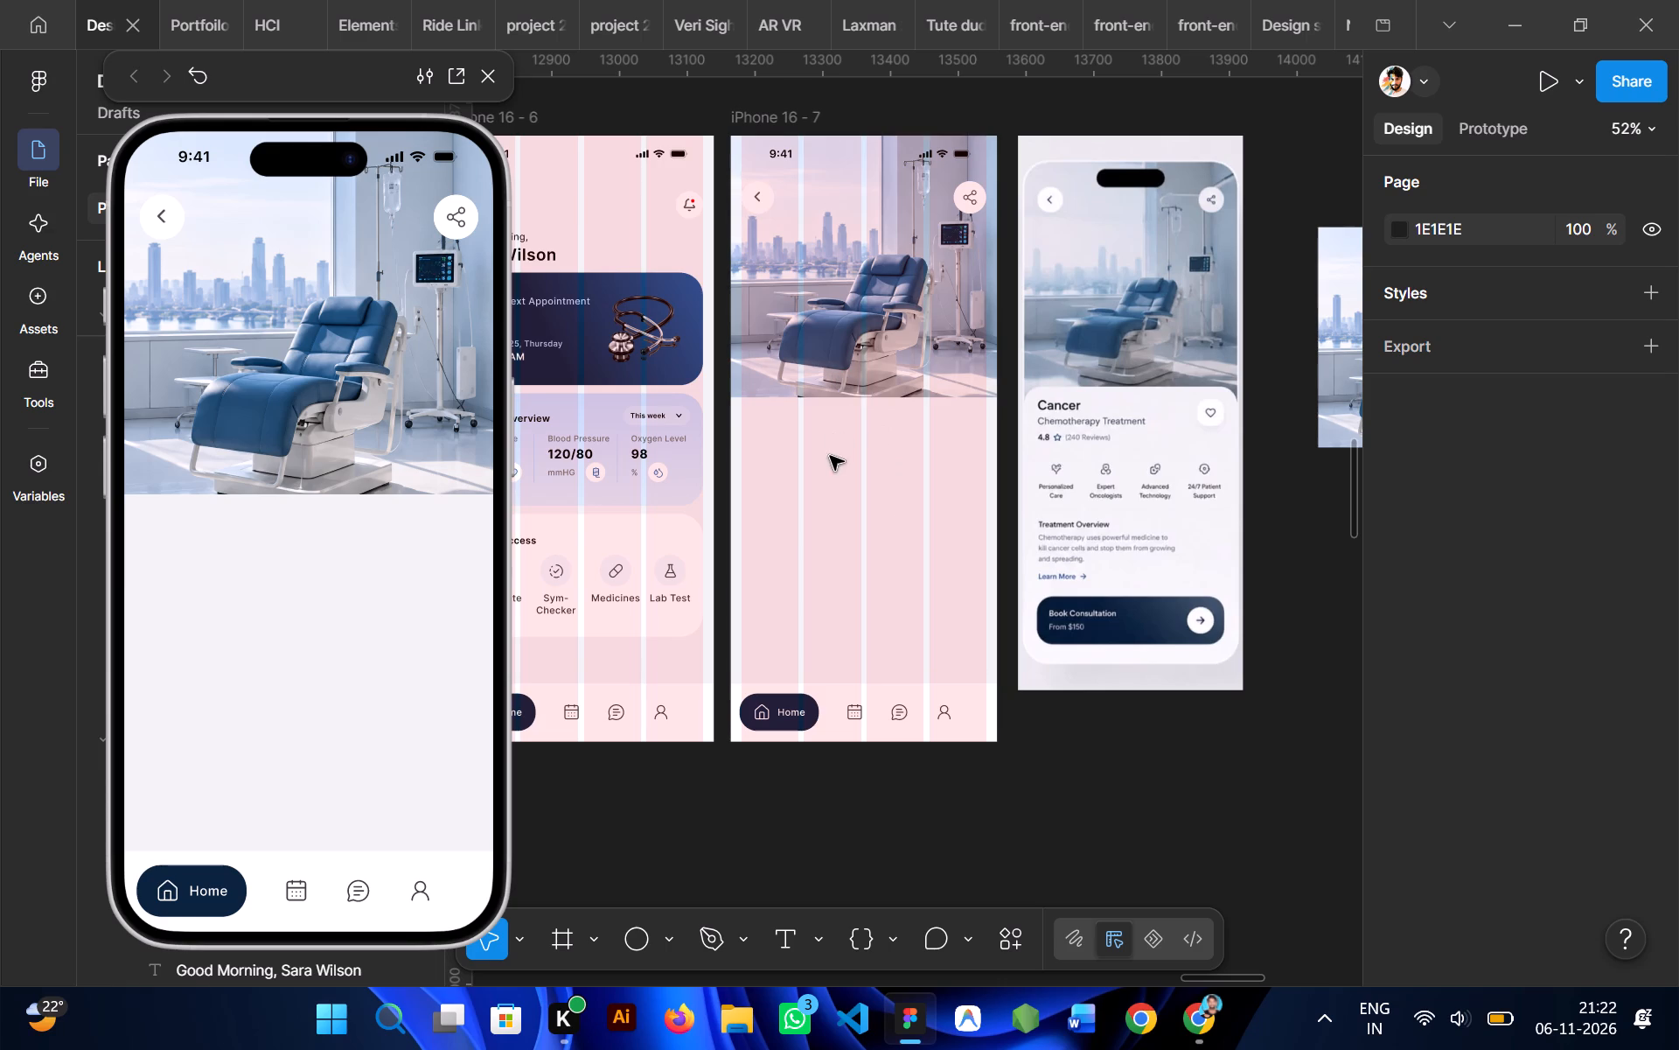
left_click(863, 497)
scroll(863, 497, "down", 1)
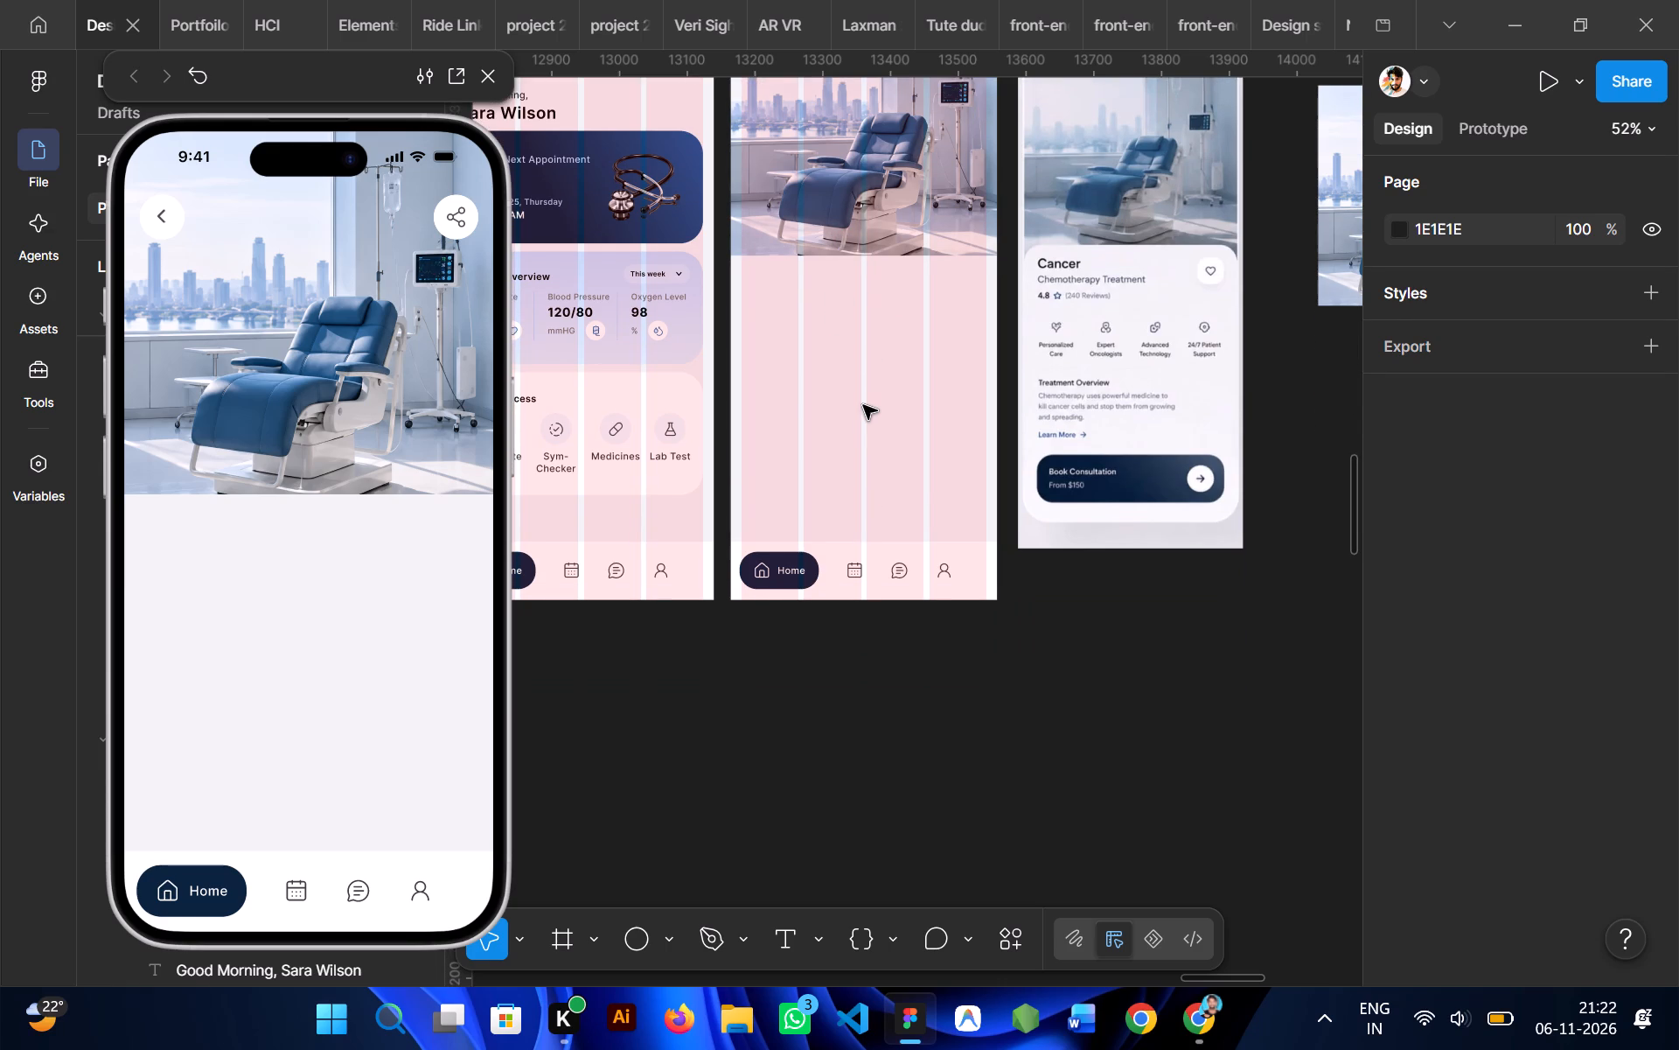
key("f")
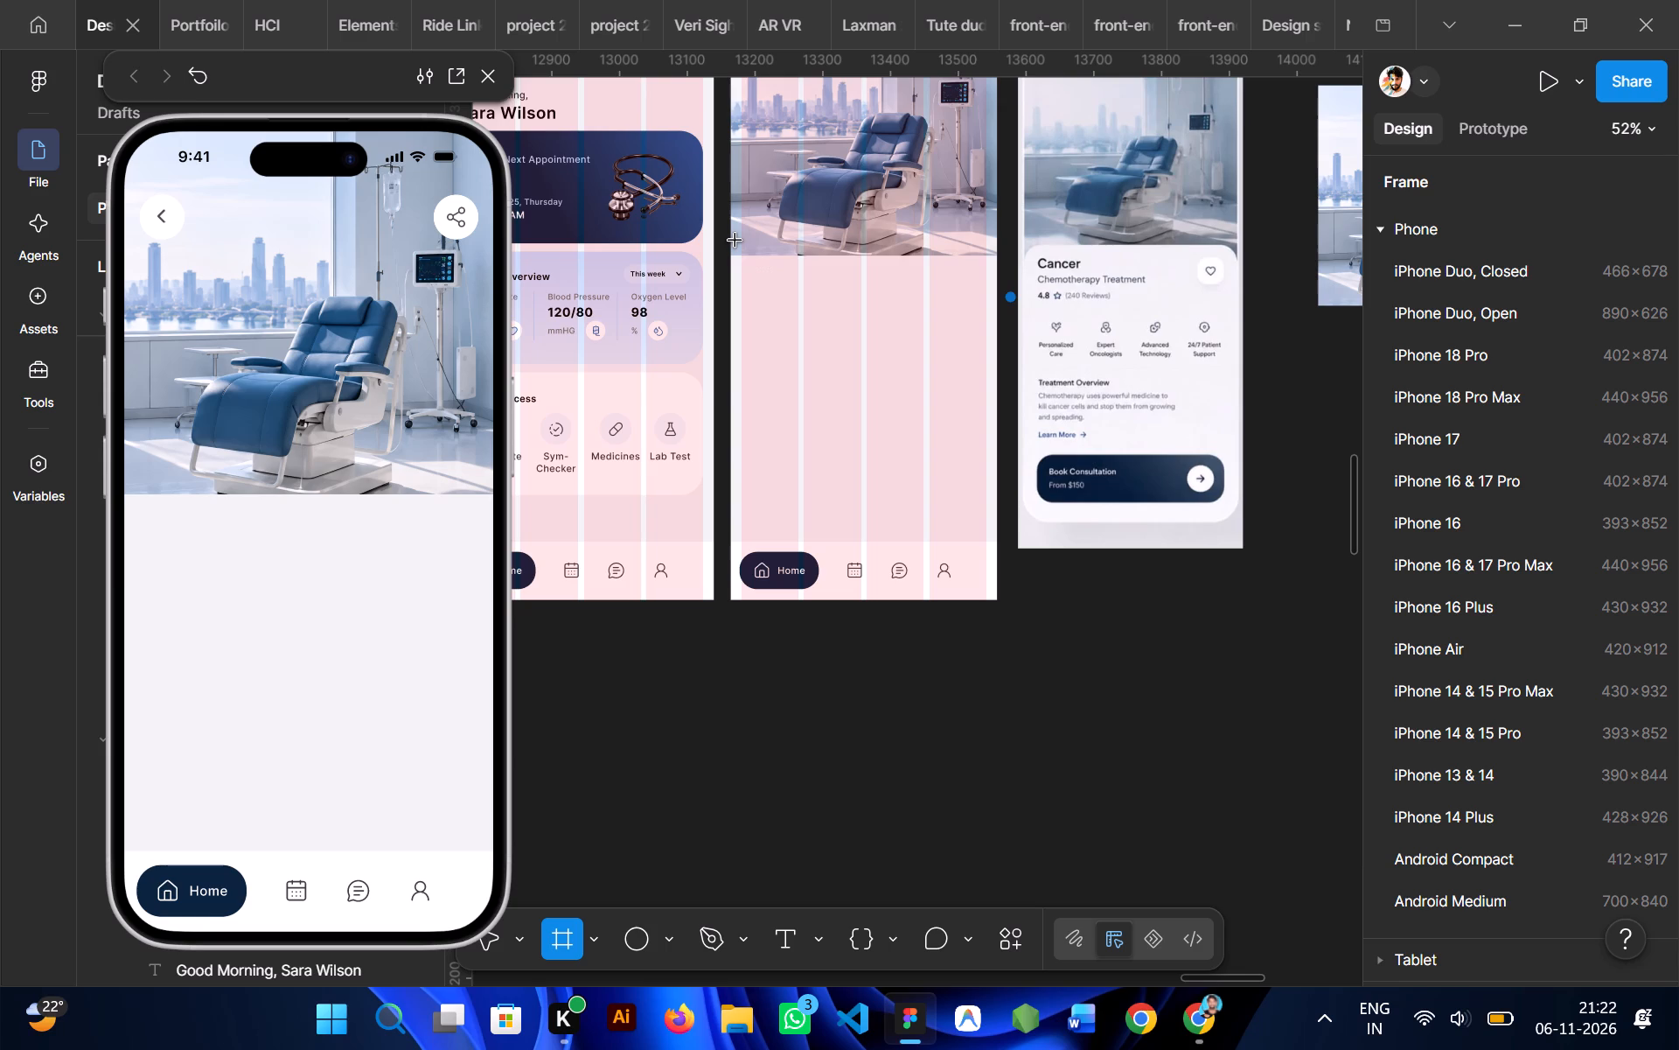
left_click_drag(735, 241, 988, 462)
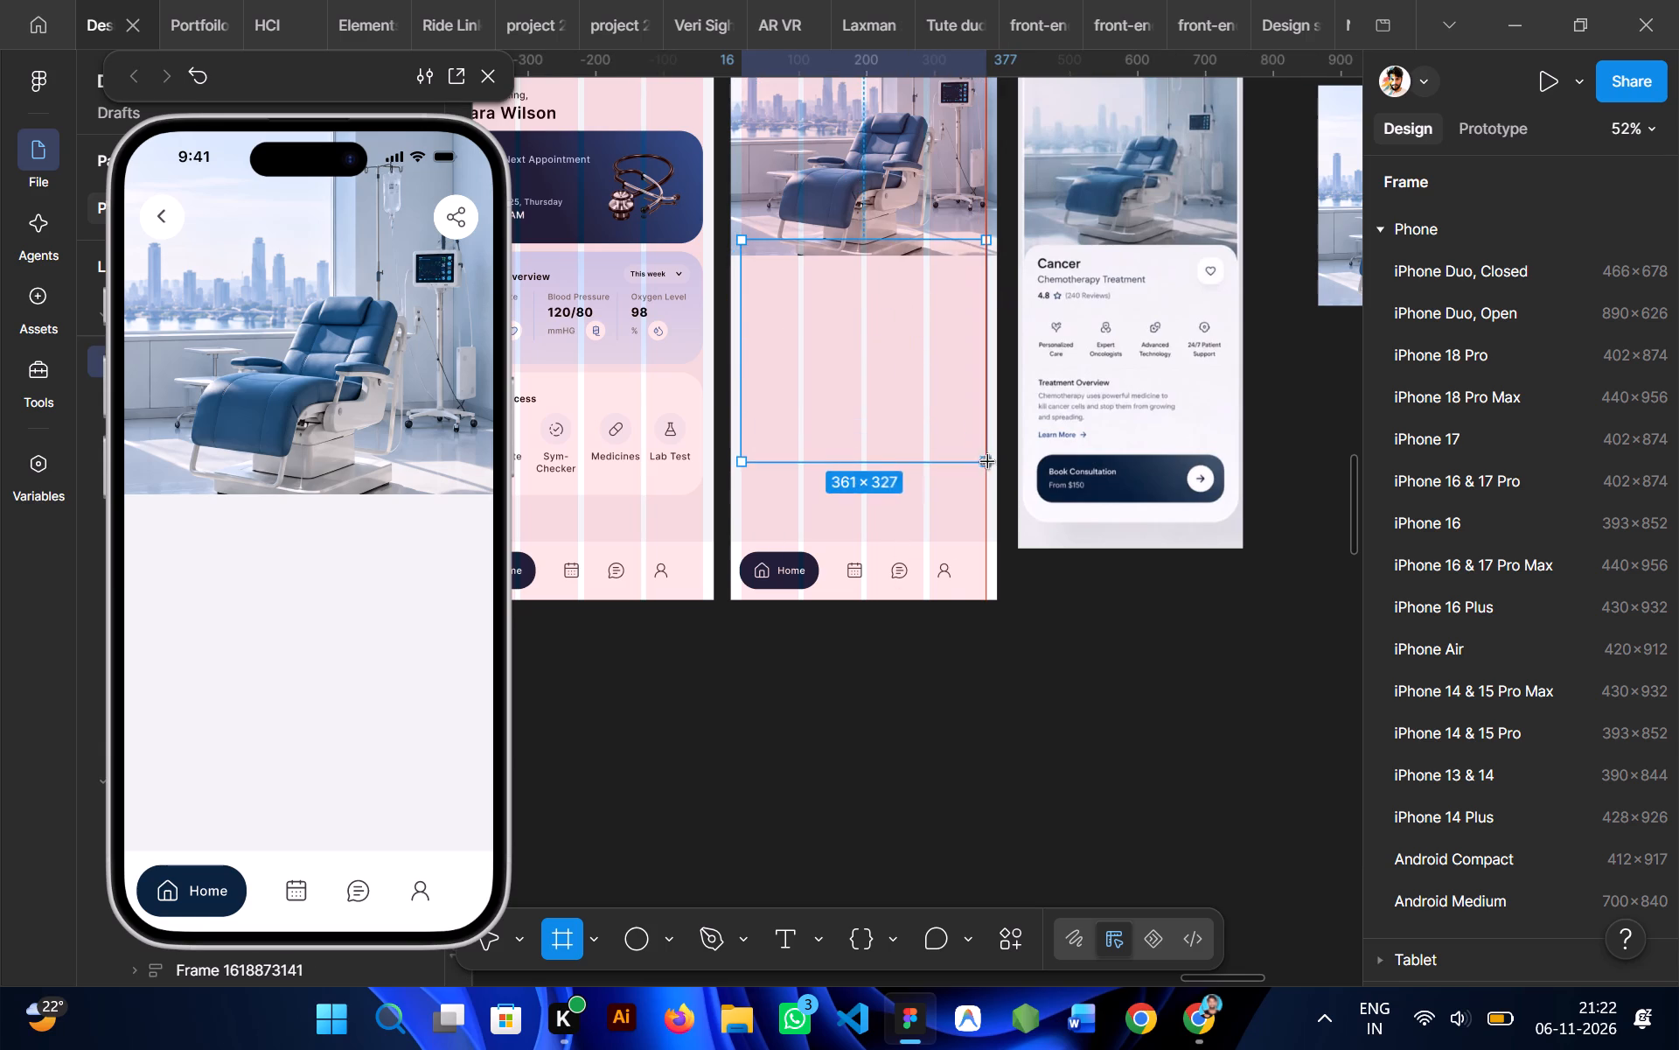
left_click_drag(988, 462, 988, 500)
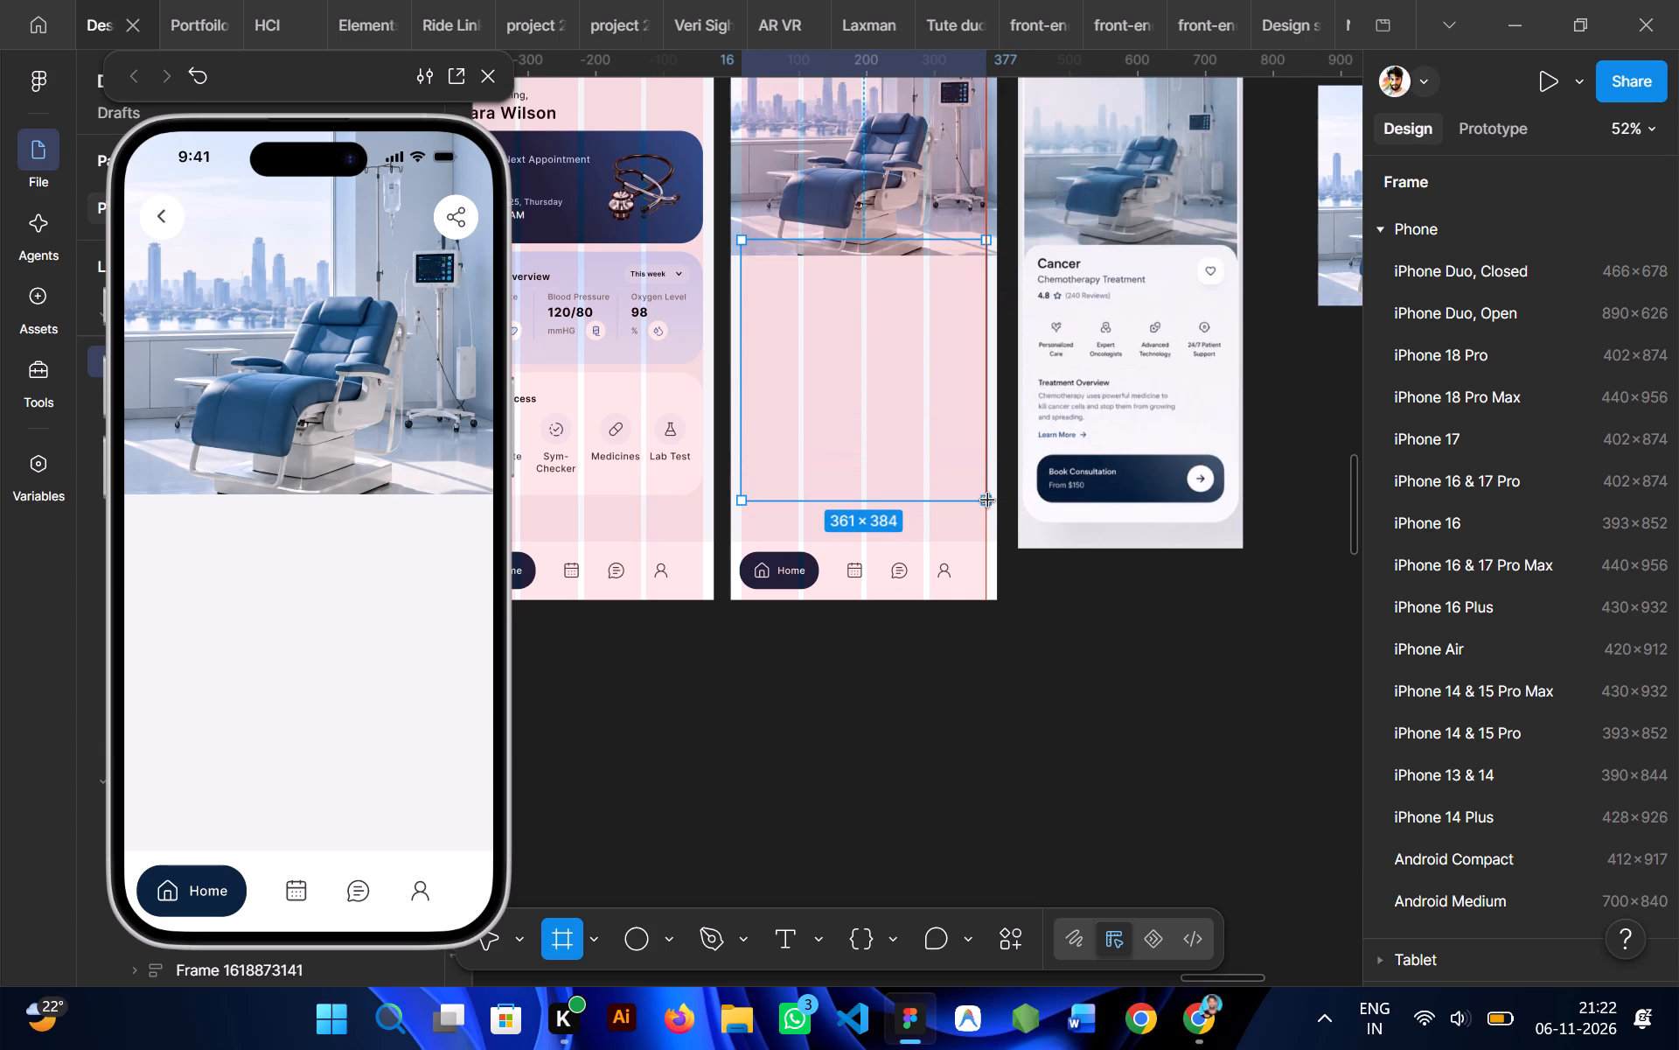
left_click_drag(988, 500, 988, 505)
left_click(979, 293)
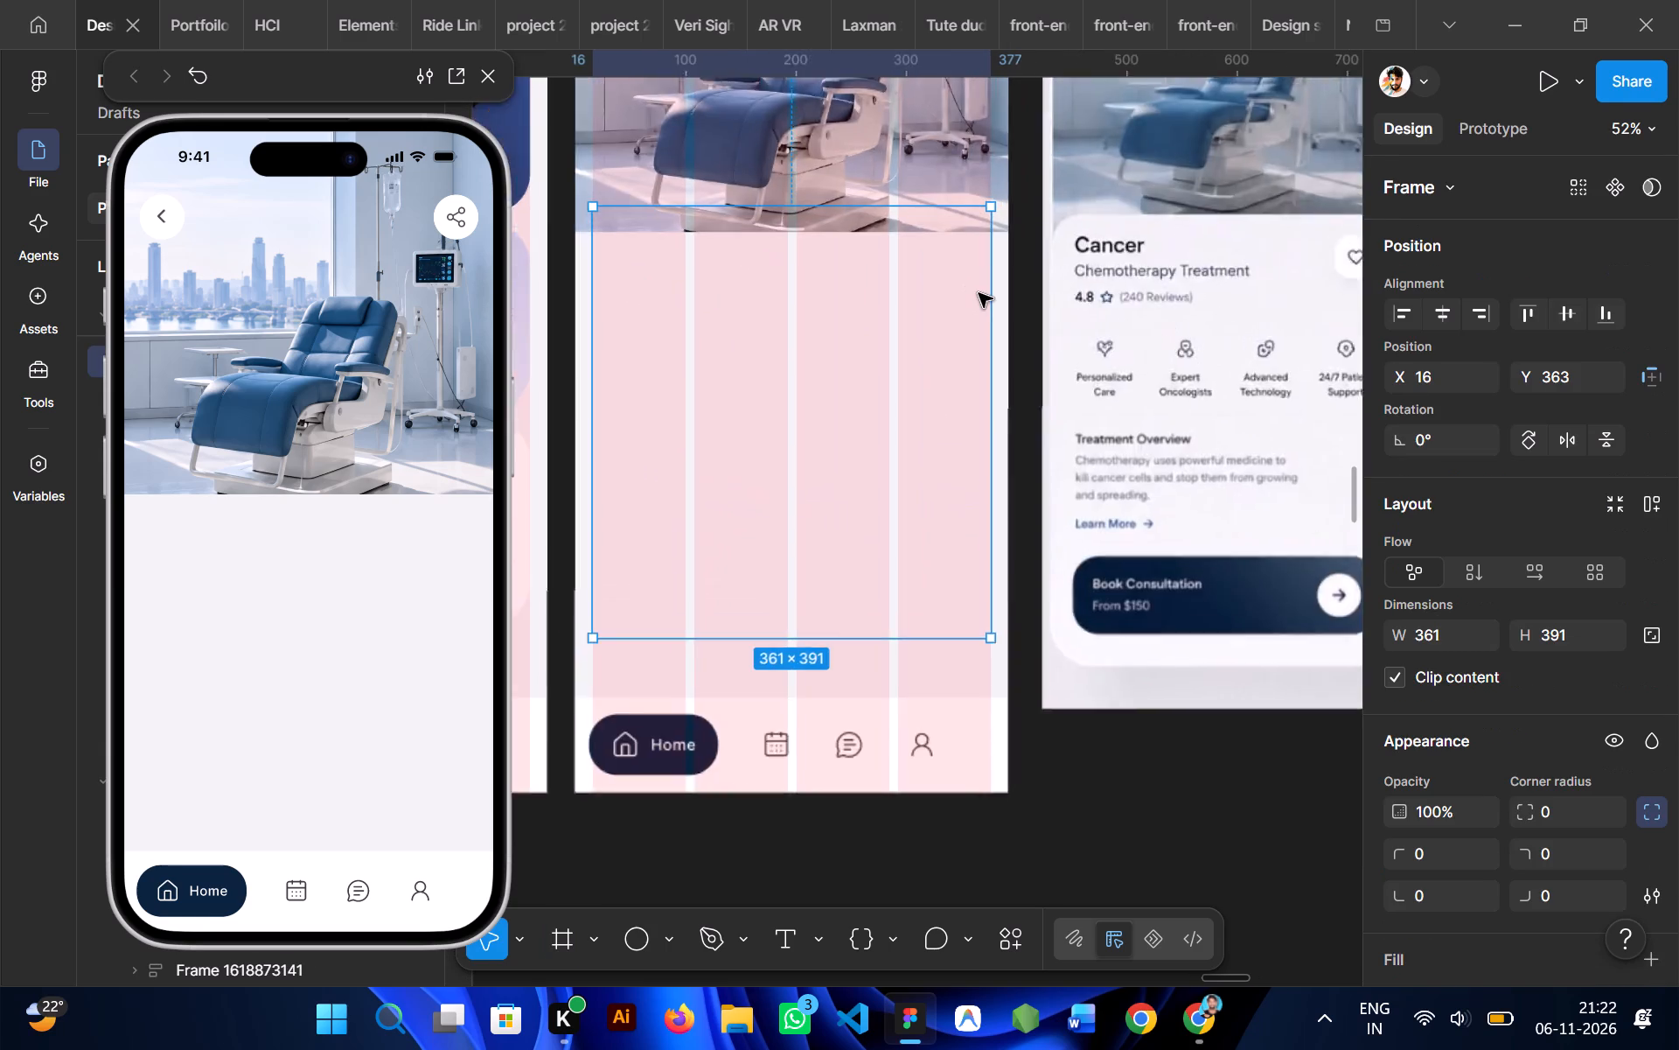
Widen the new frame to 393 at X 0 so it spans the full width of the screen.
left_click_drag(994, 294, 1015, 292)
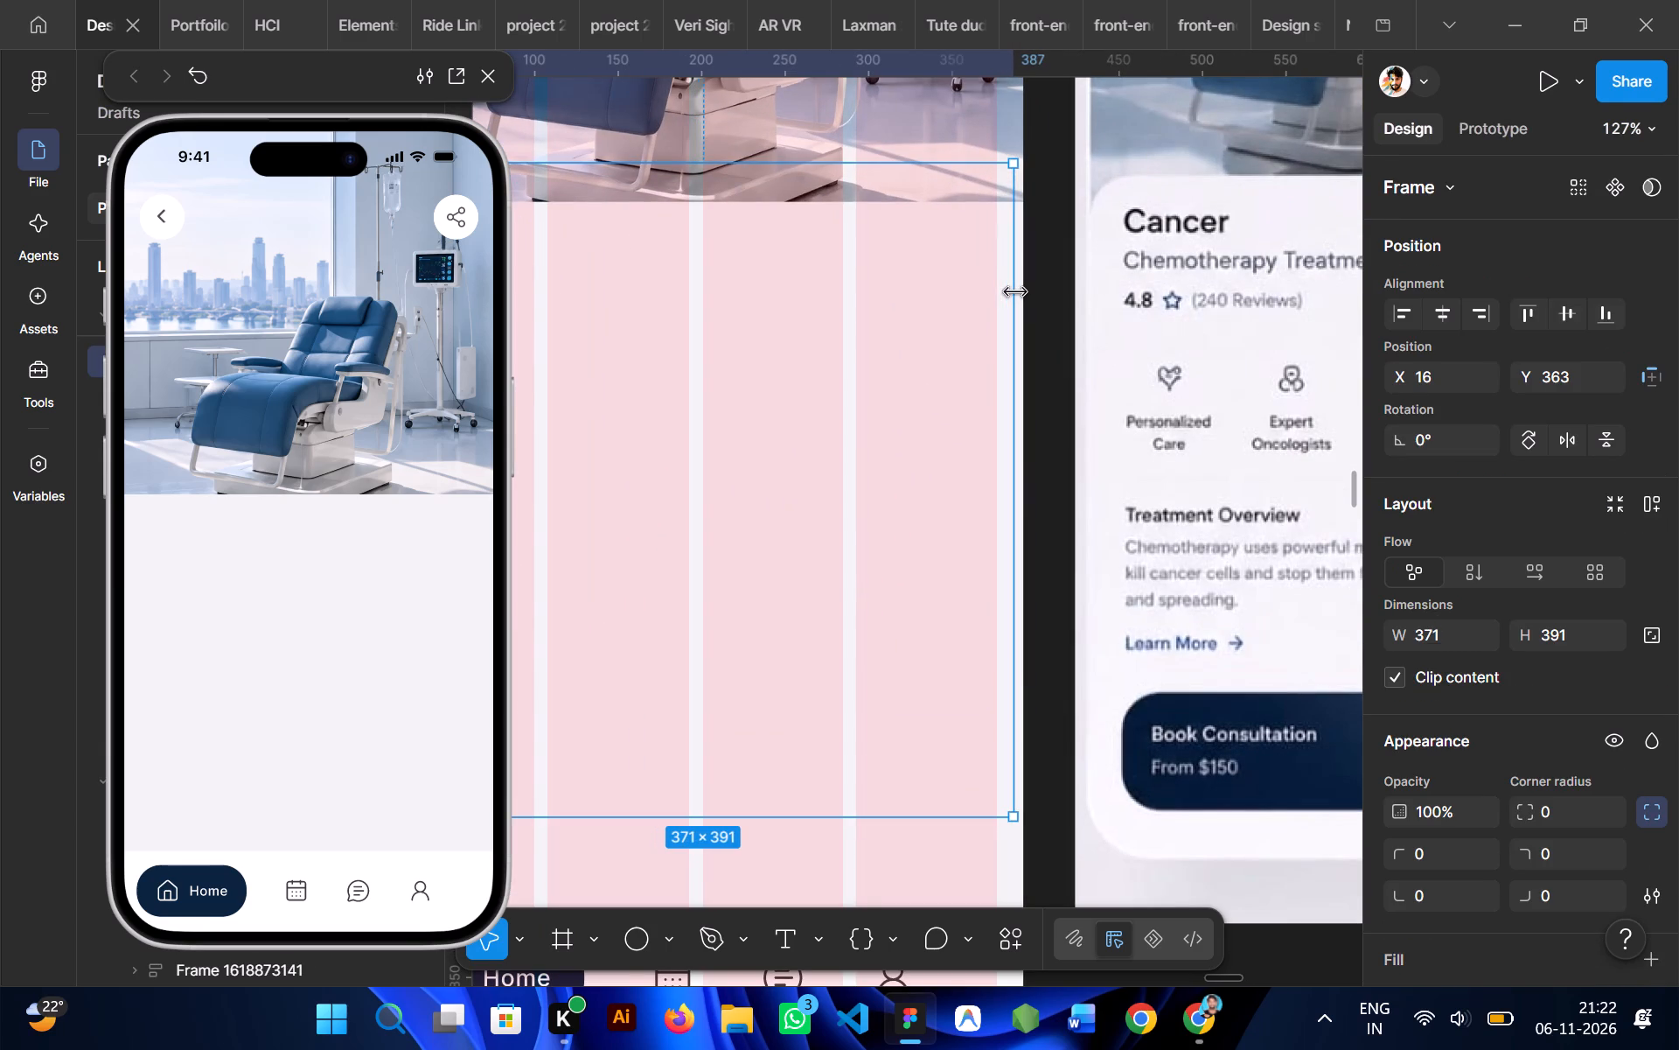
left_click_drag(1015, 292, 1020, 292)
scroll(1020, 292, "right", 1)
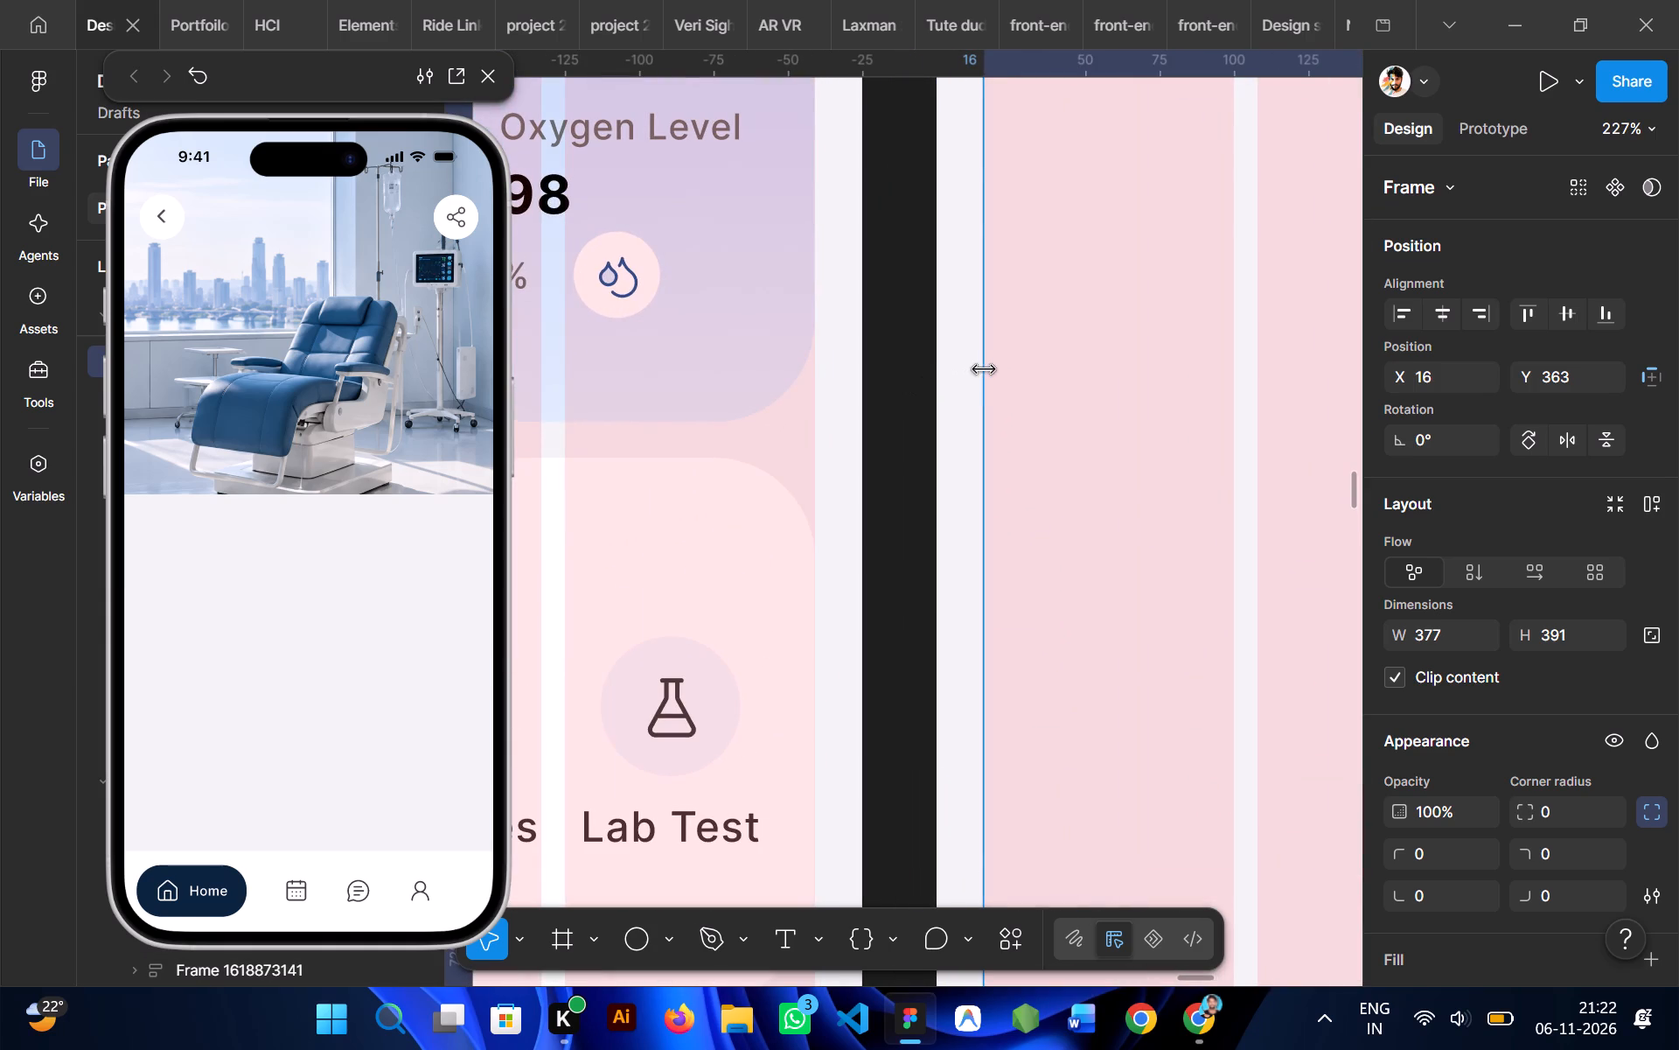
left_click_drag(986, 368, 933, 368)
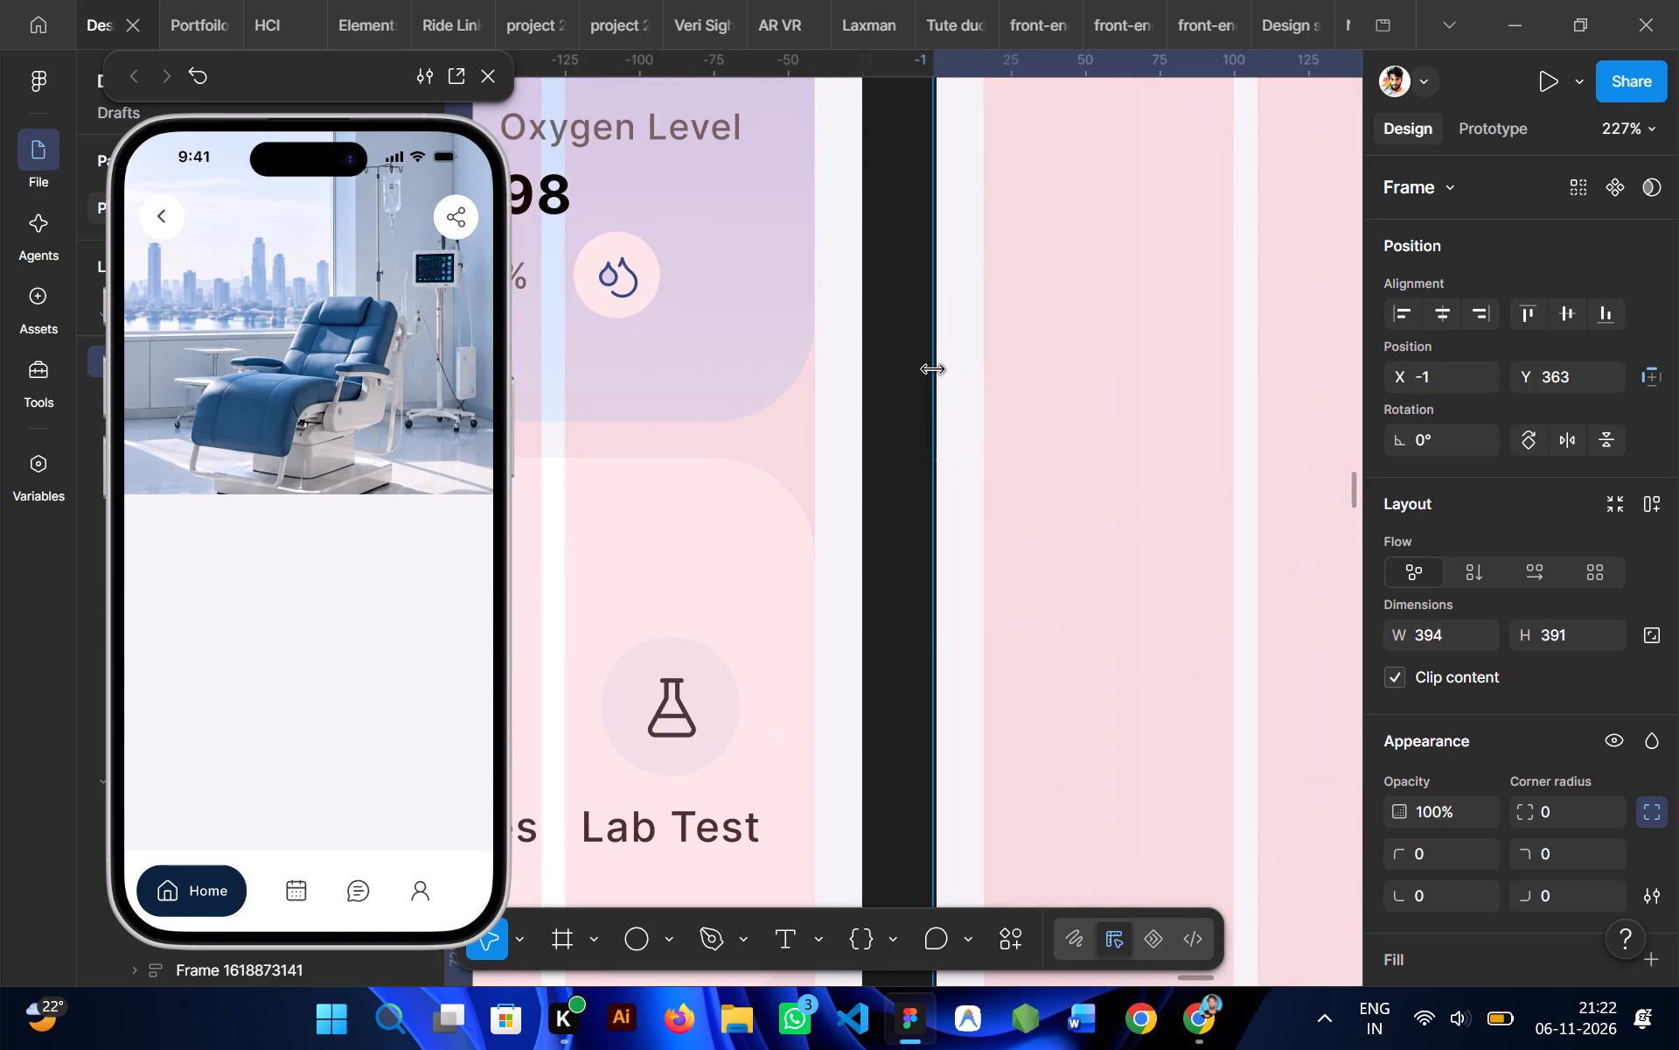
left_click_drag(933, 368, 936, 368)
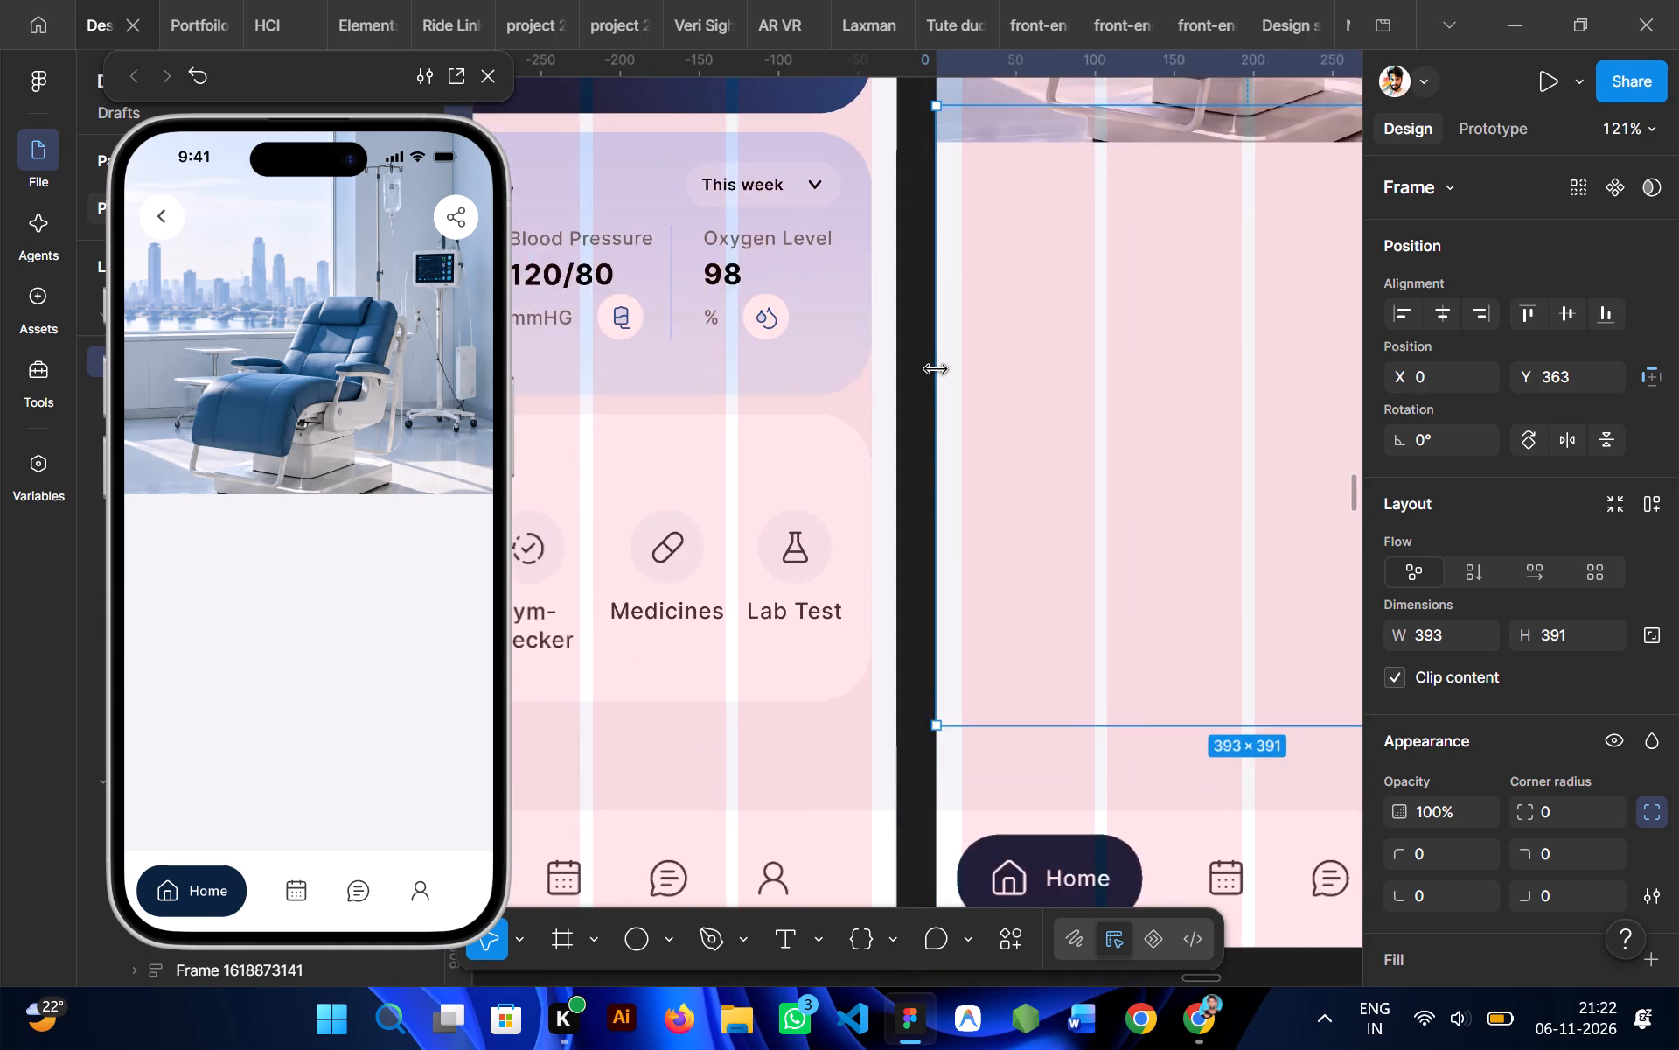
scroll(936, 368, "left", 1)
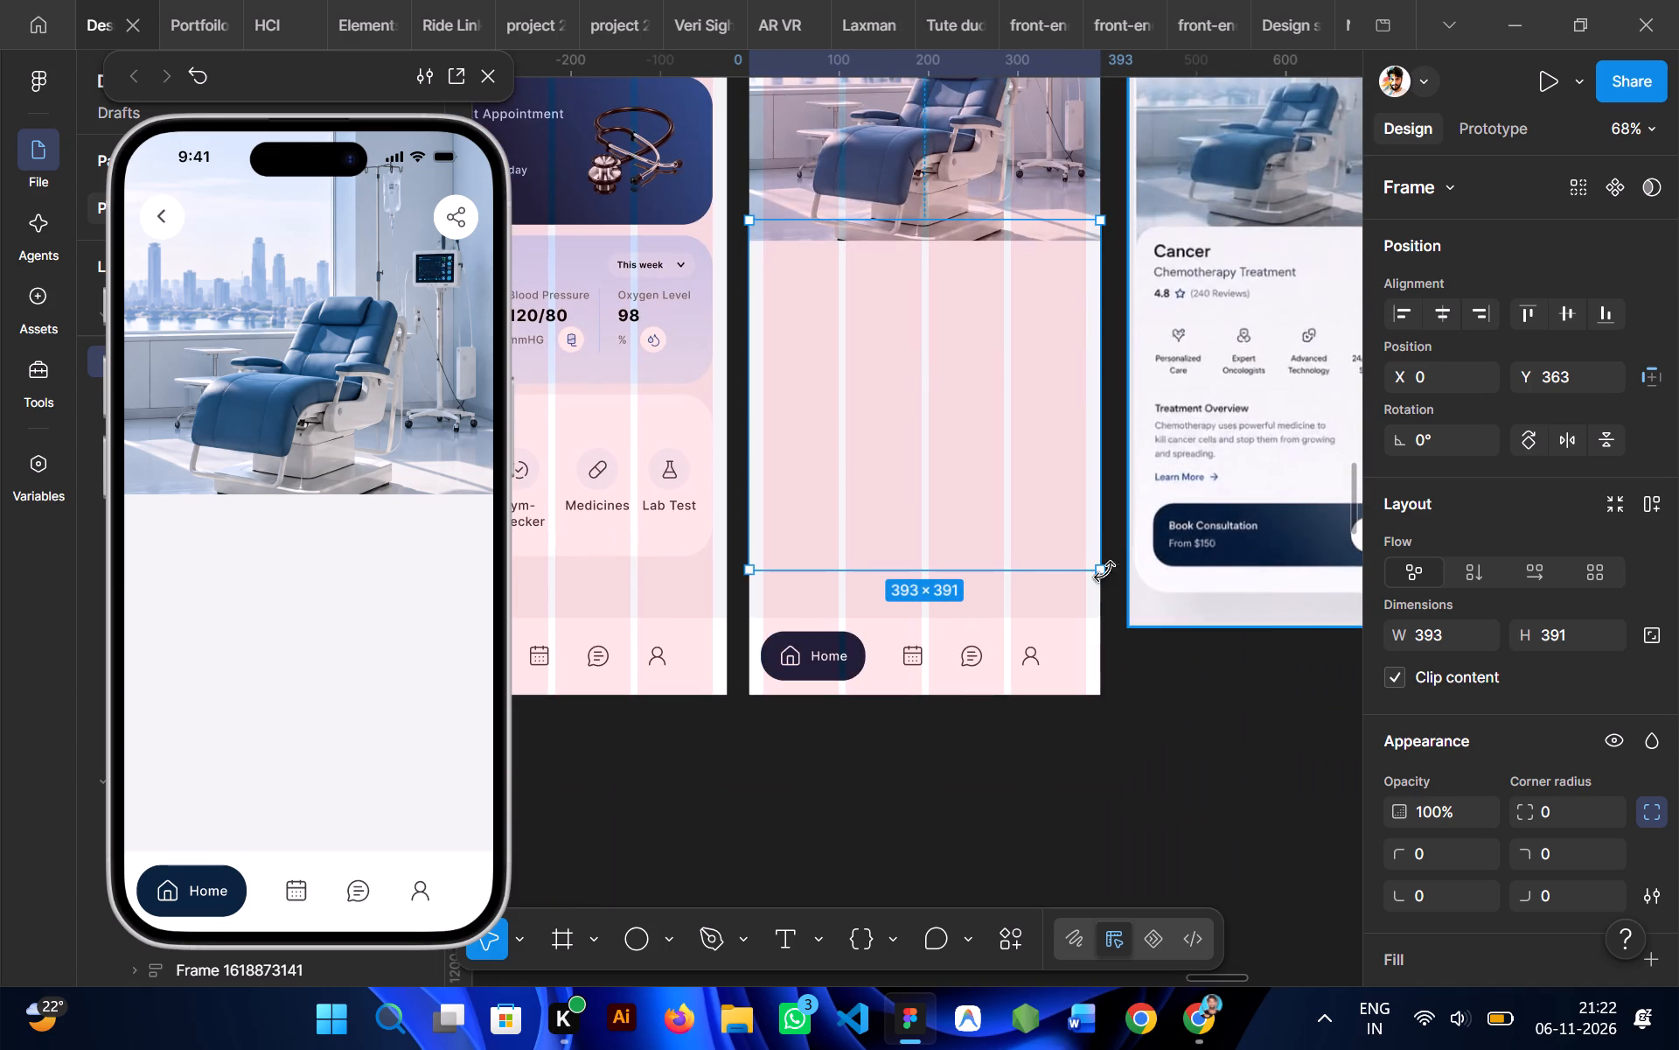
Fill the new full-width frame below the hero image with the sampled light grey #F3F3F5.
key("i")
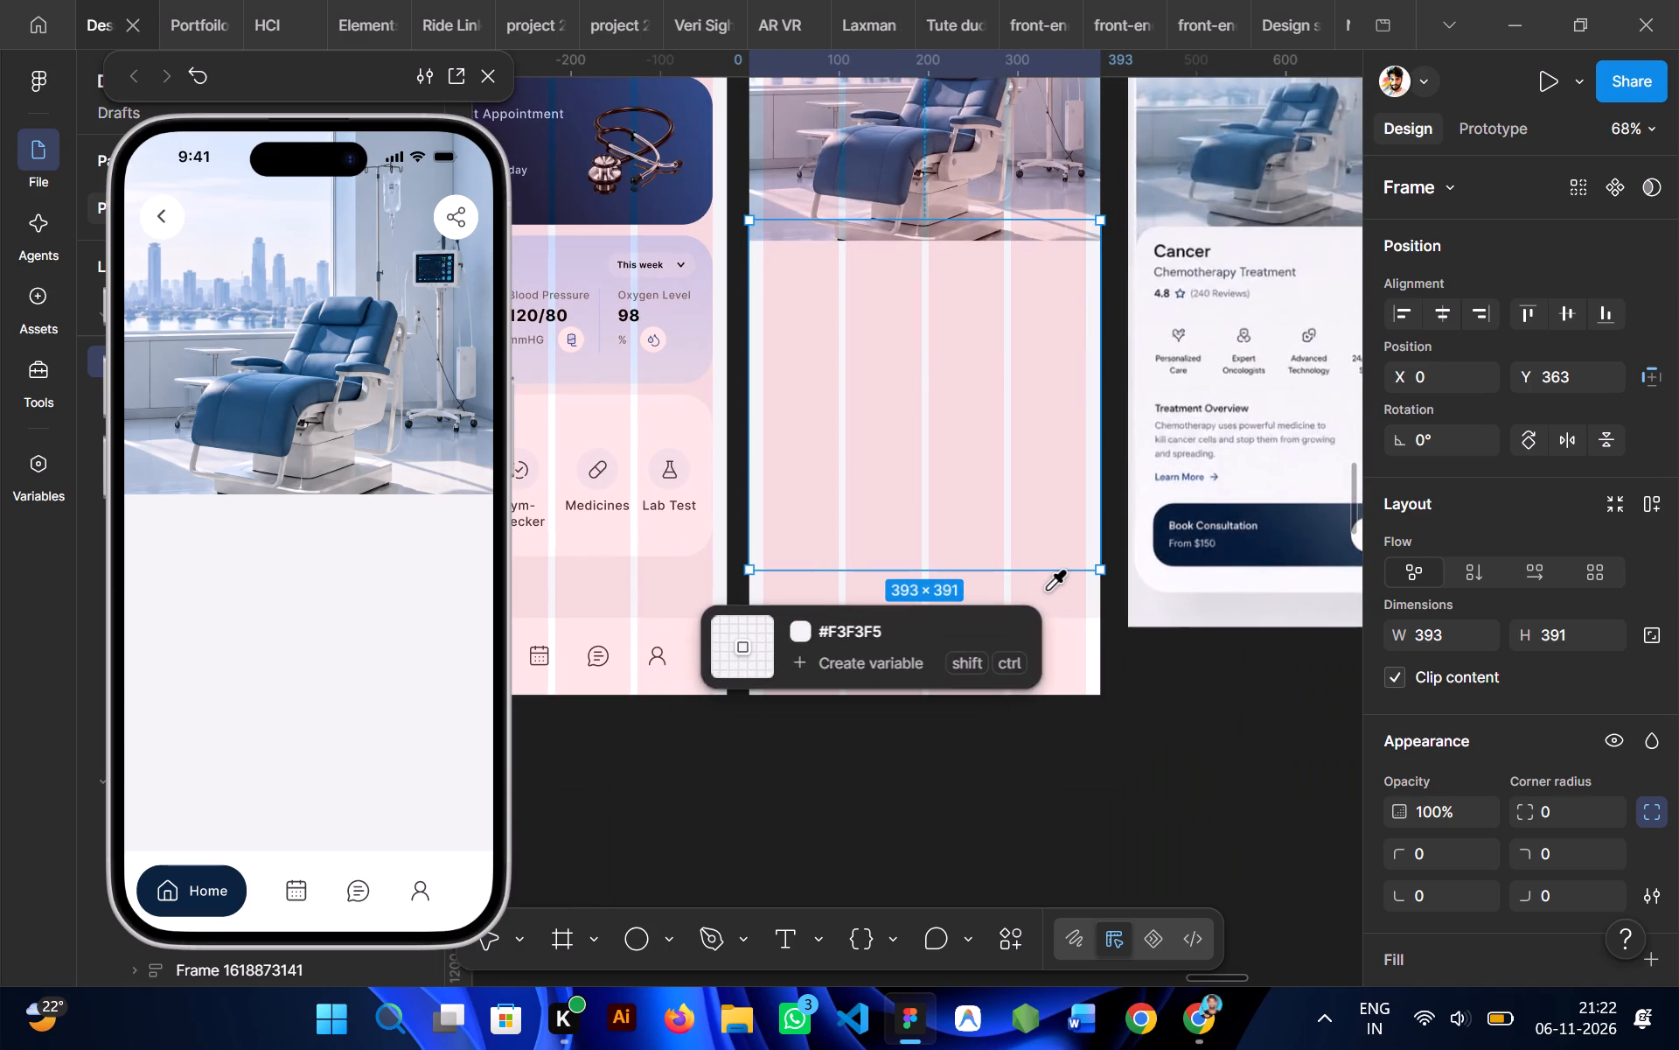
left_click(1048, 590)
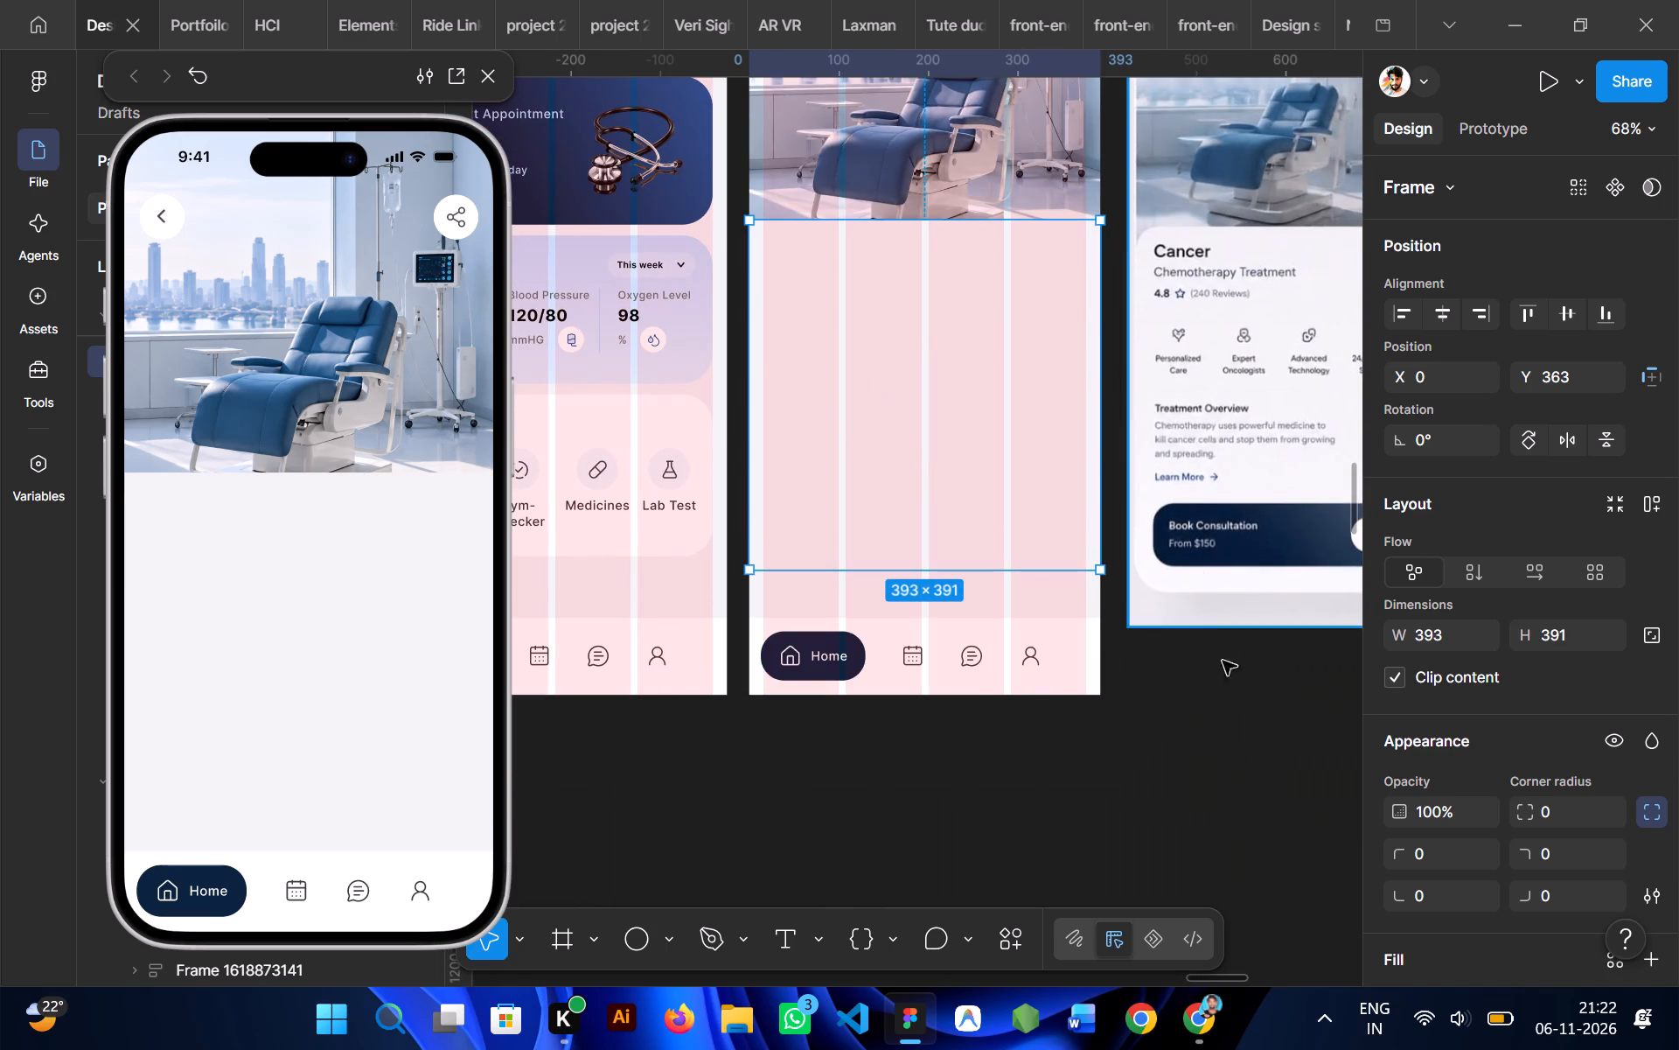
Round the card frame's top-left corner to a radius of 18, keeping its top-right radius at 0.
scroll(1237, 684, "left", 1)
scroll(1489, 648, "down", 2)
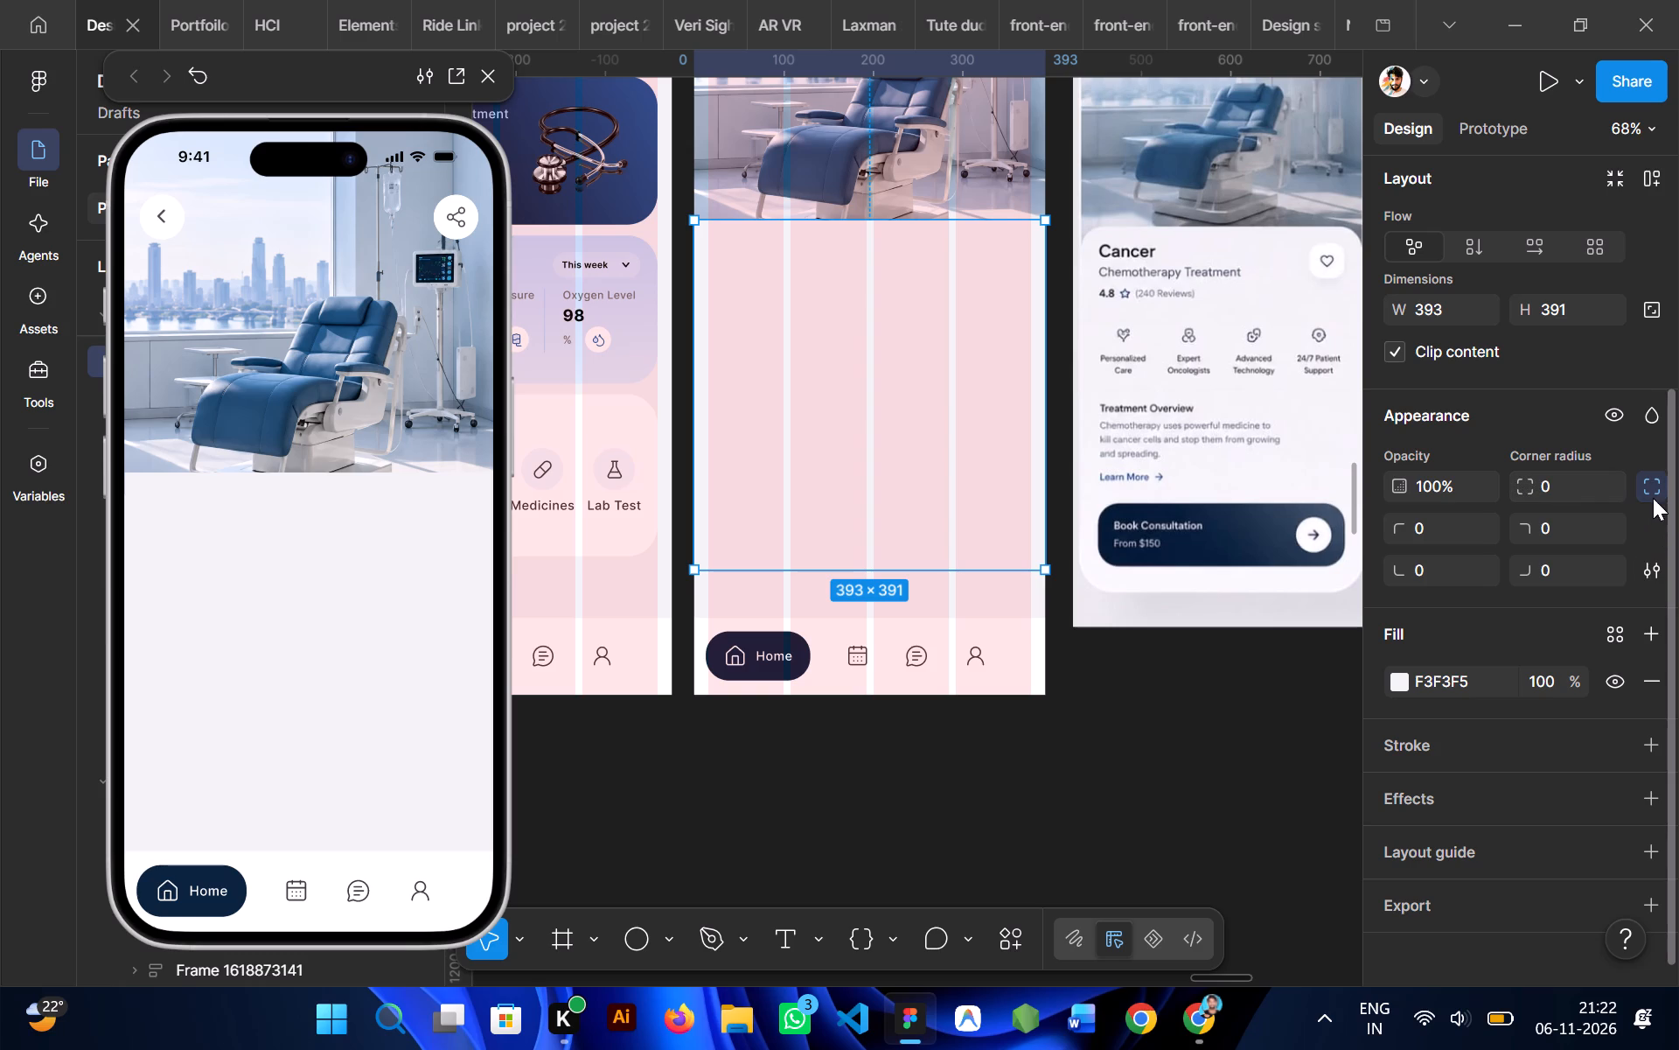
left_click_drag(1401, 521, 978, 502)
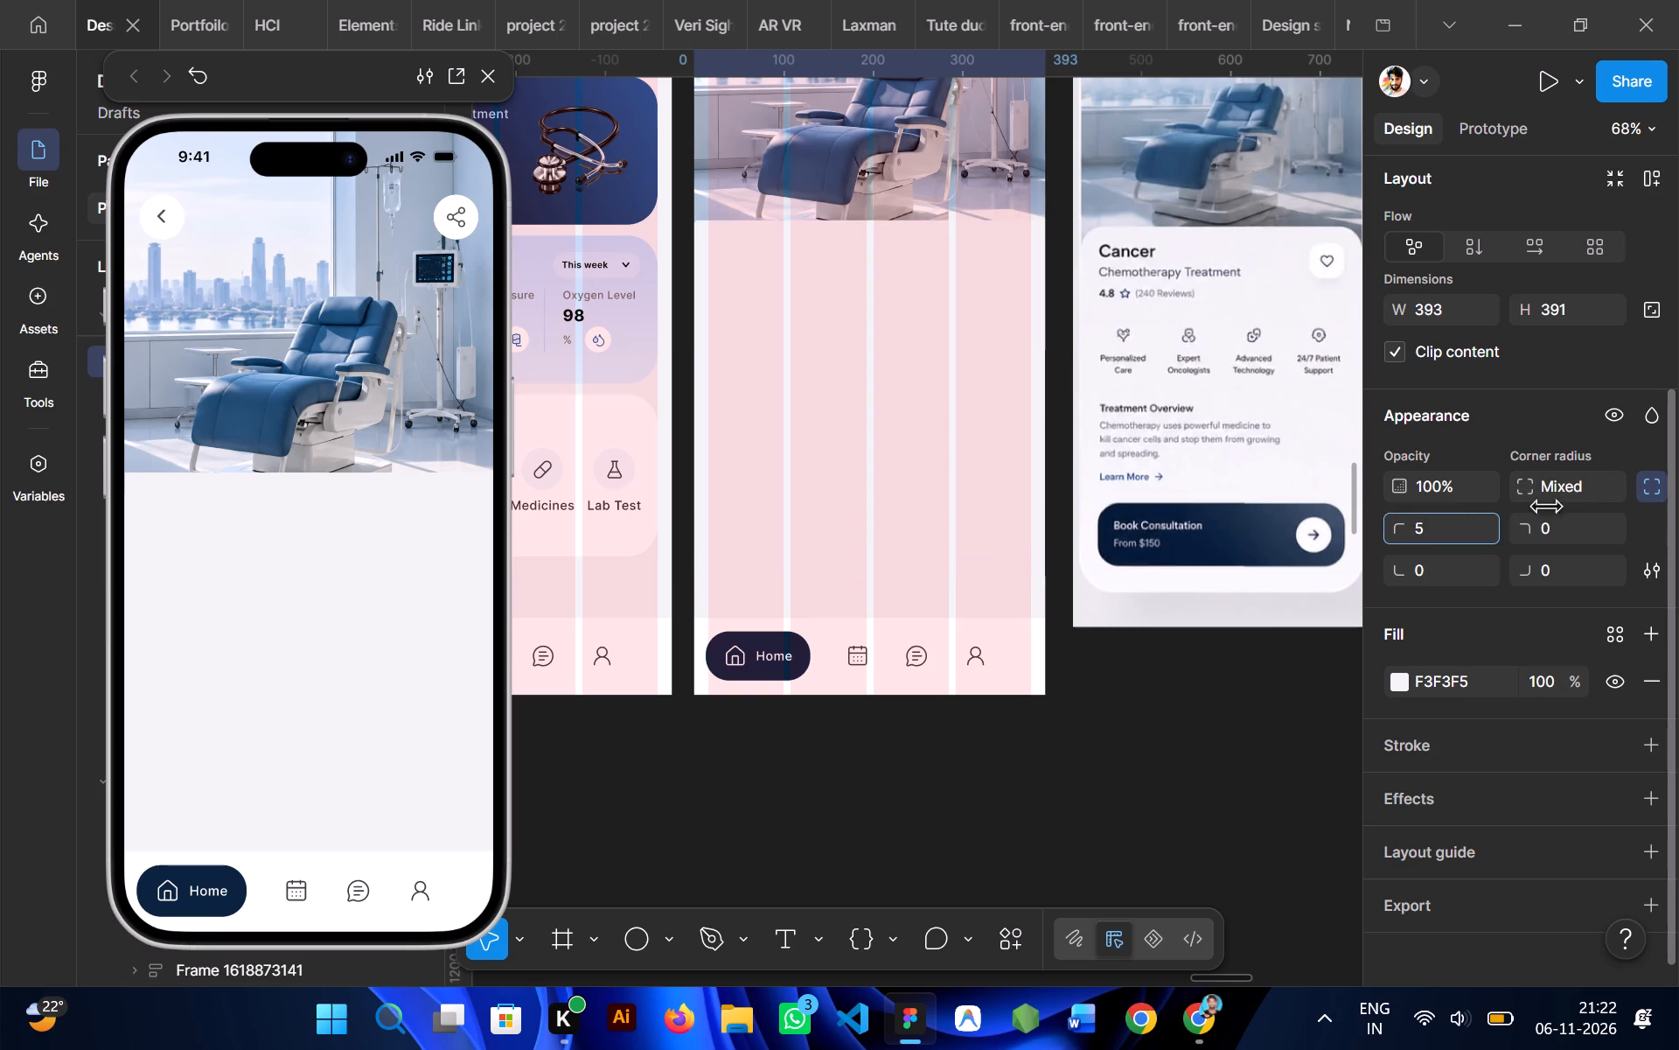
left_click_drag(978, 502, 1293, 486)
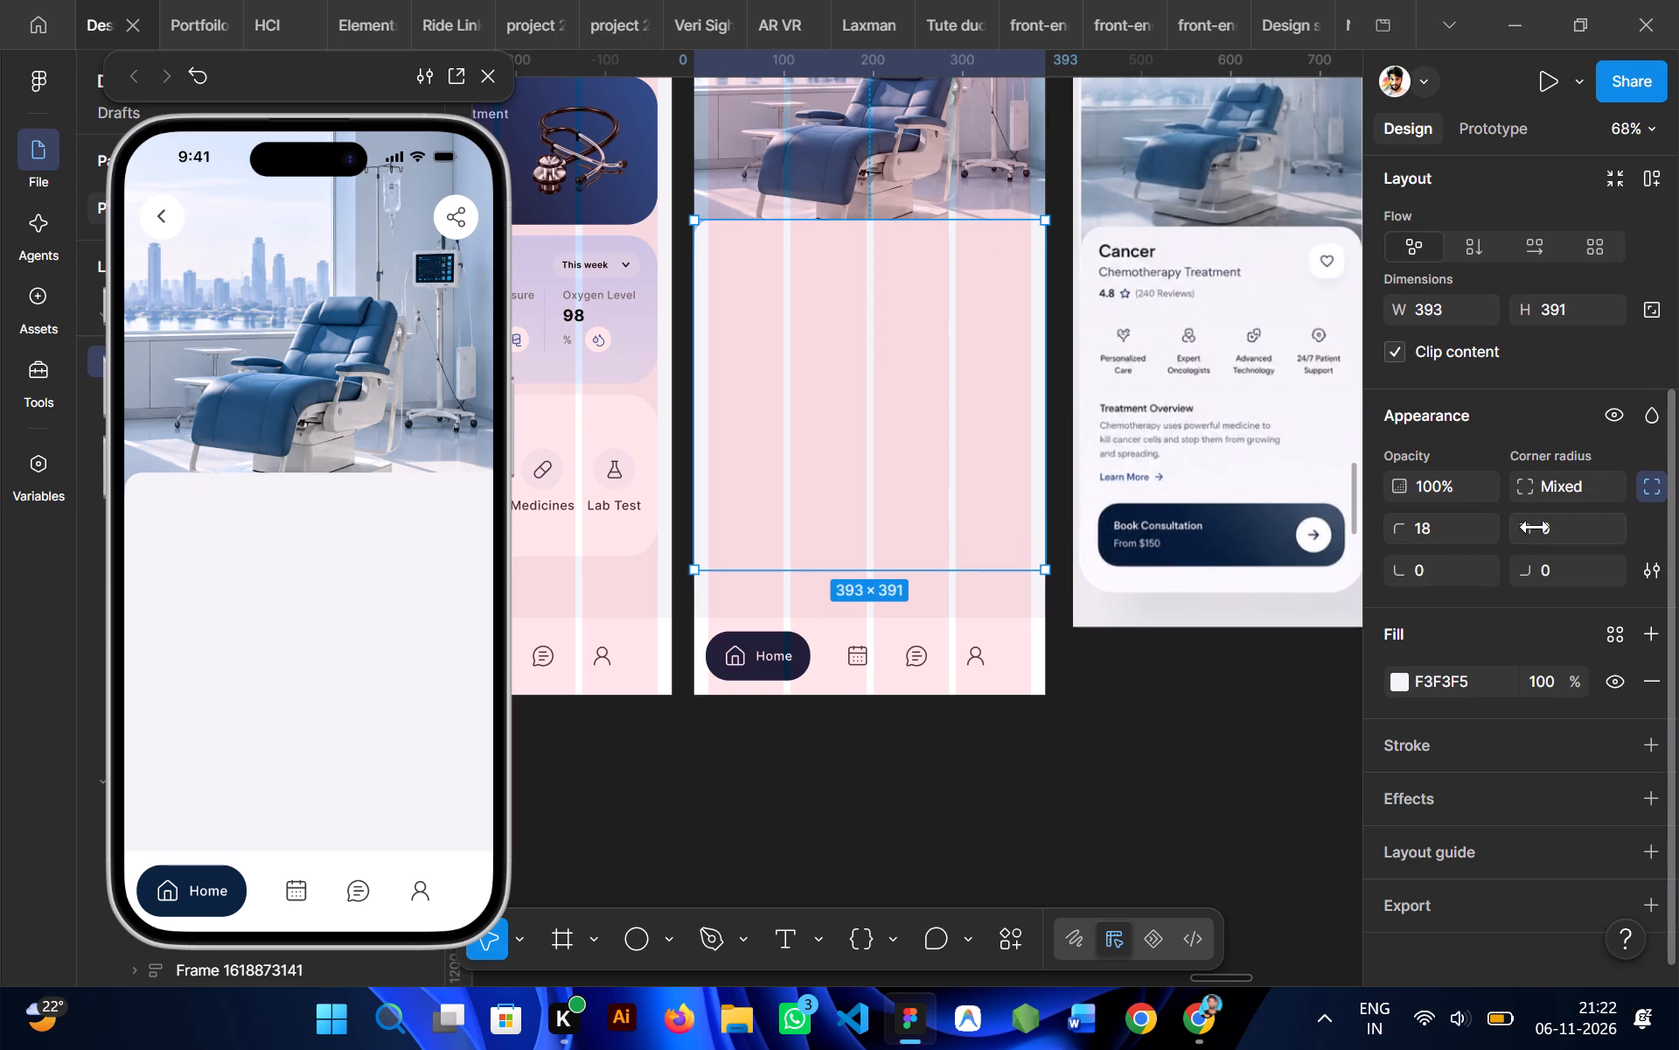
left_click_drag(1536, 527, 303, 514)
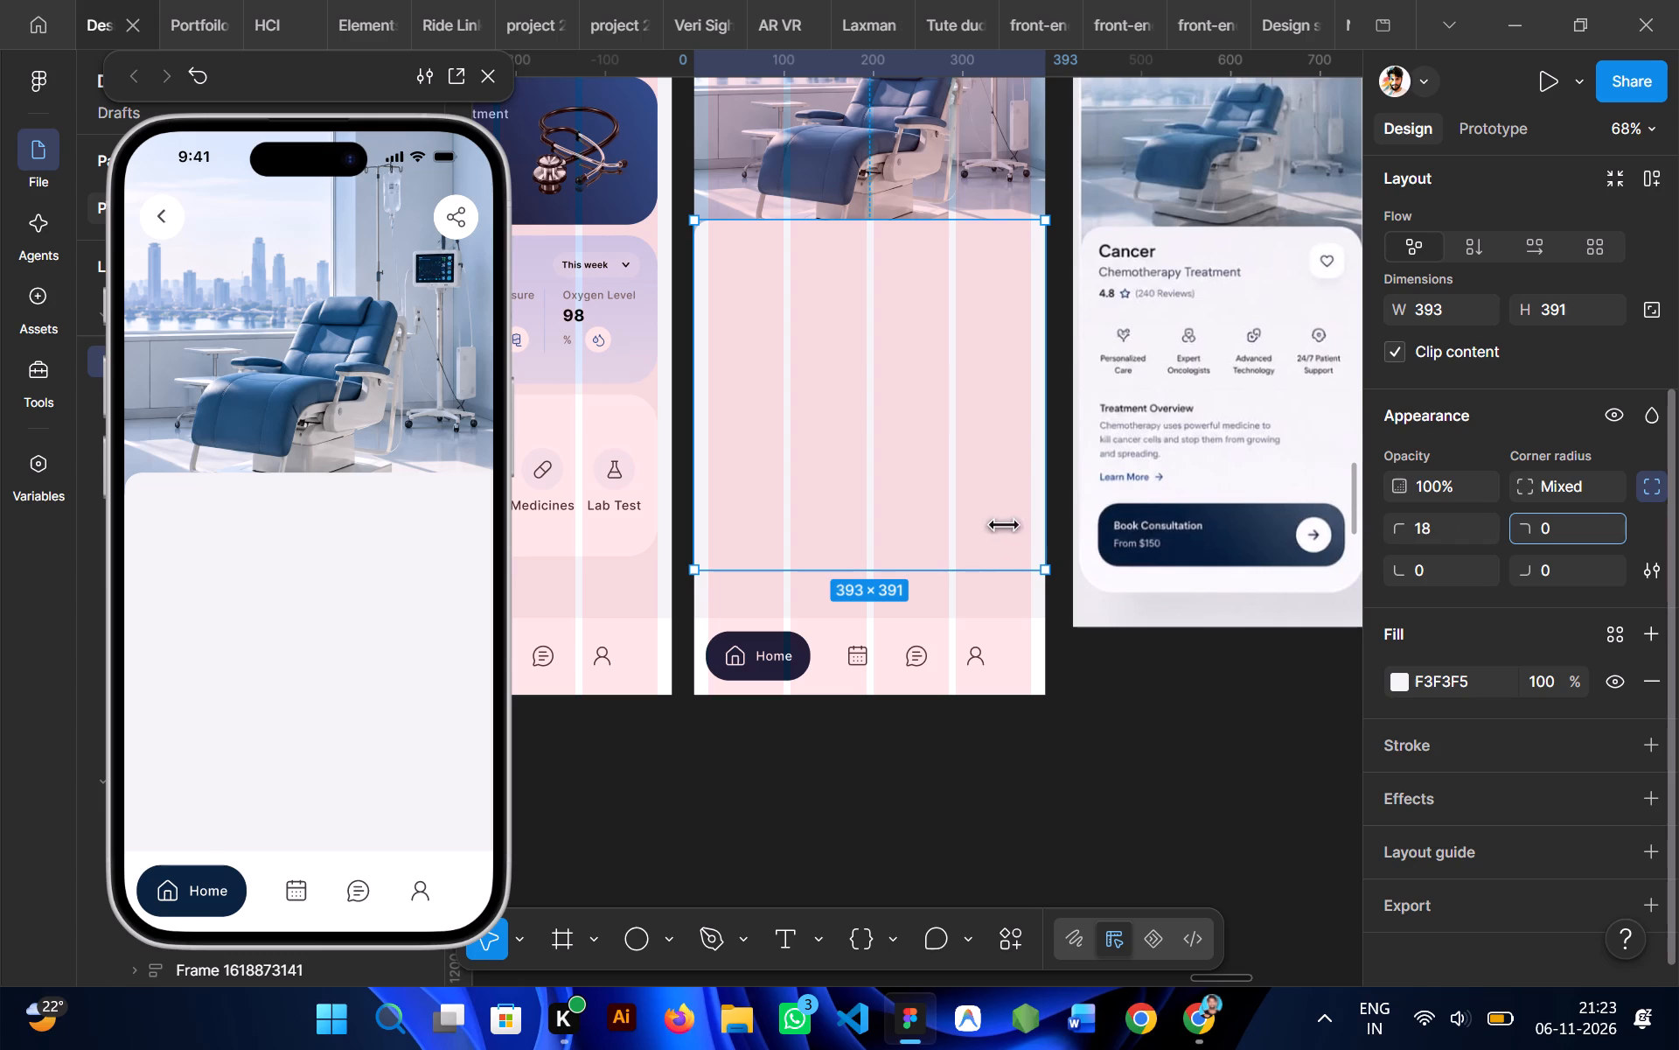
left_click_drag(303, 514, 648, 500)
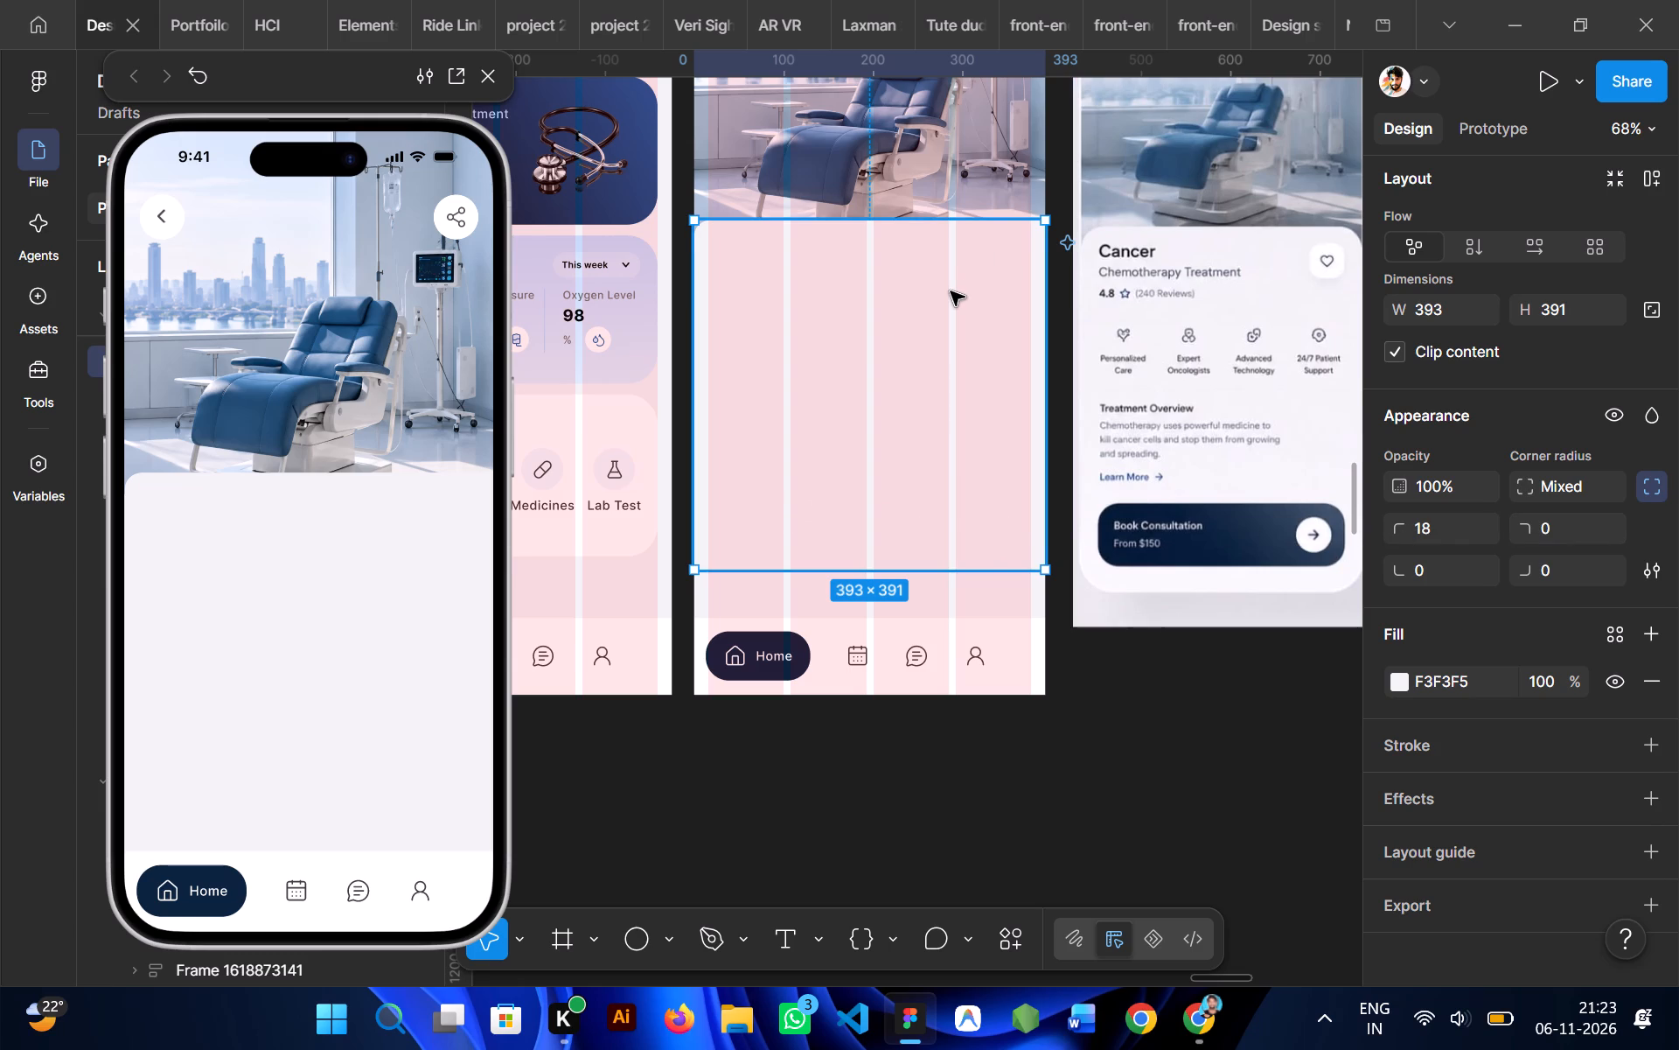
Nudge the card frame up to Y 347 so it overlaps more of the hero image.
key("Up")
key("Up")
key("Up")
key("Up")
key("Up")
key("Up")
key("Up")
key("Up")
key("Up")
key("Up")
key("Up")
key("Up")
key("Up")
key("Up")
key("Up")
key("Up")
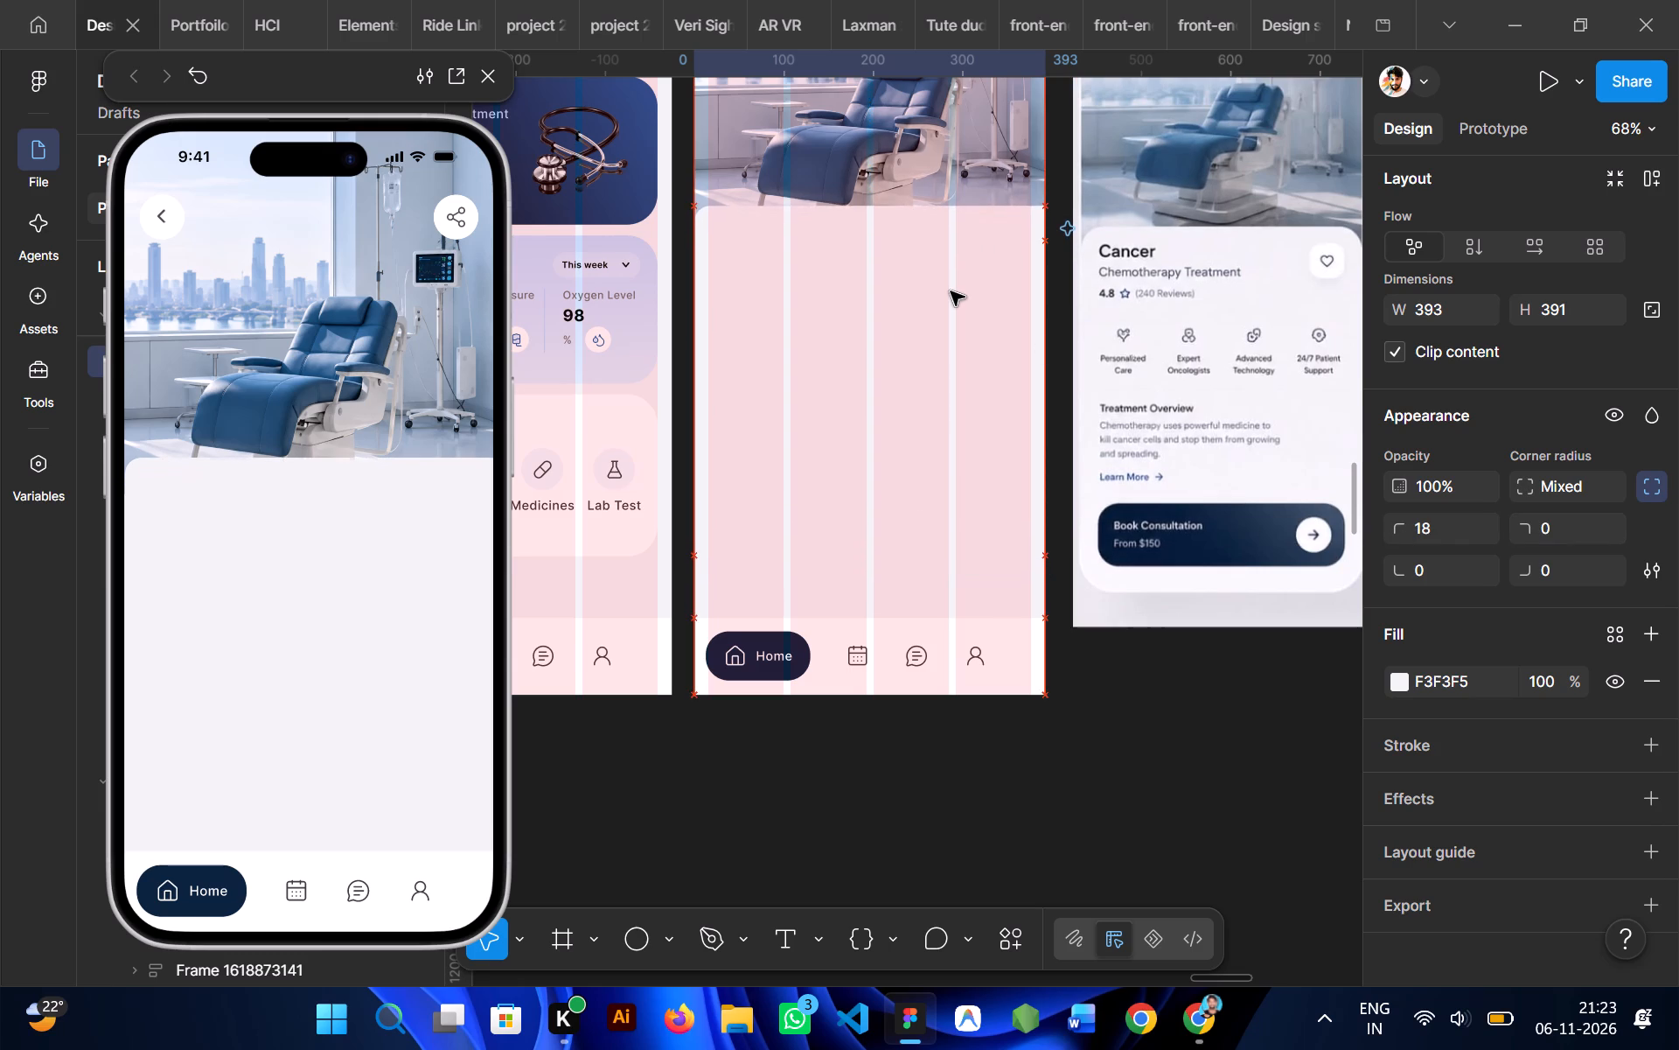
Set both top corner radii of the card frame to 45.
left_click_drag(1526, 531, 897, 510)
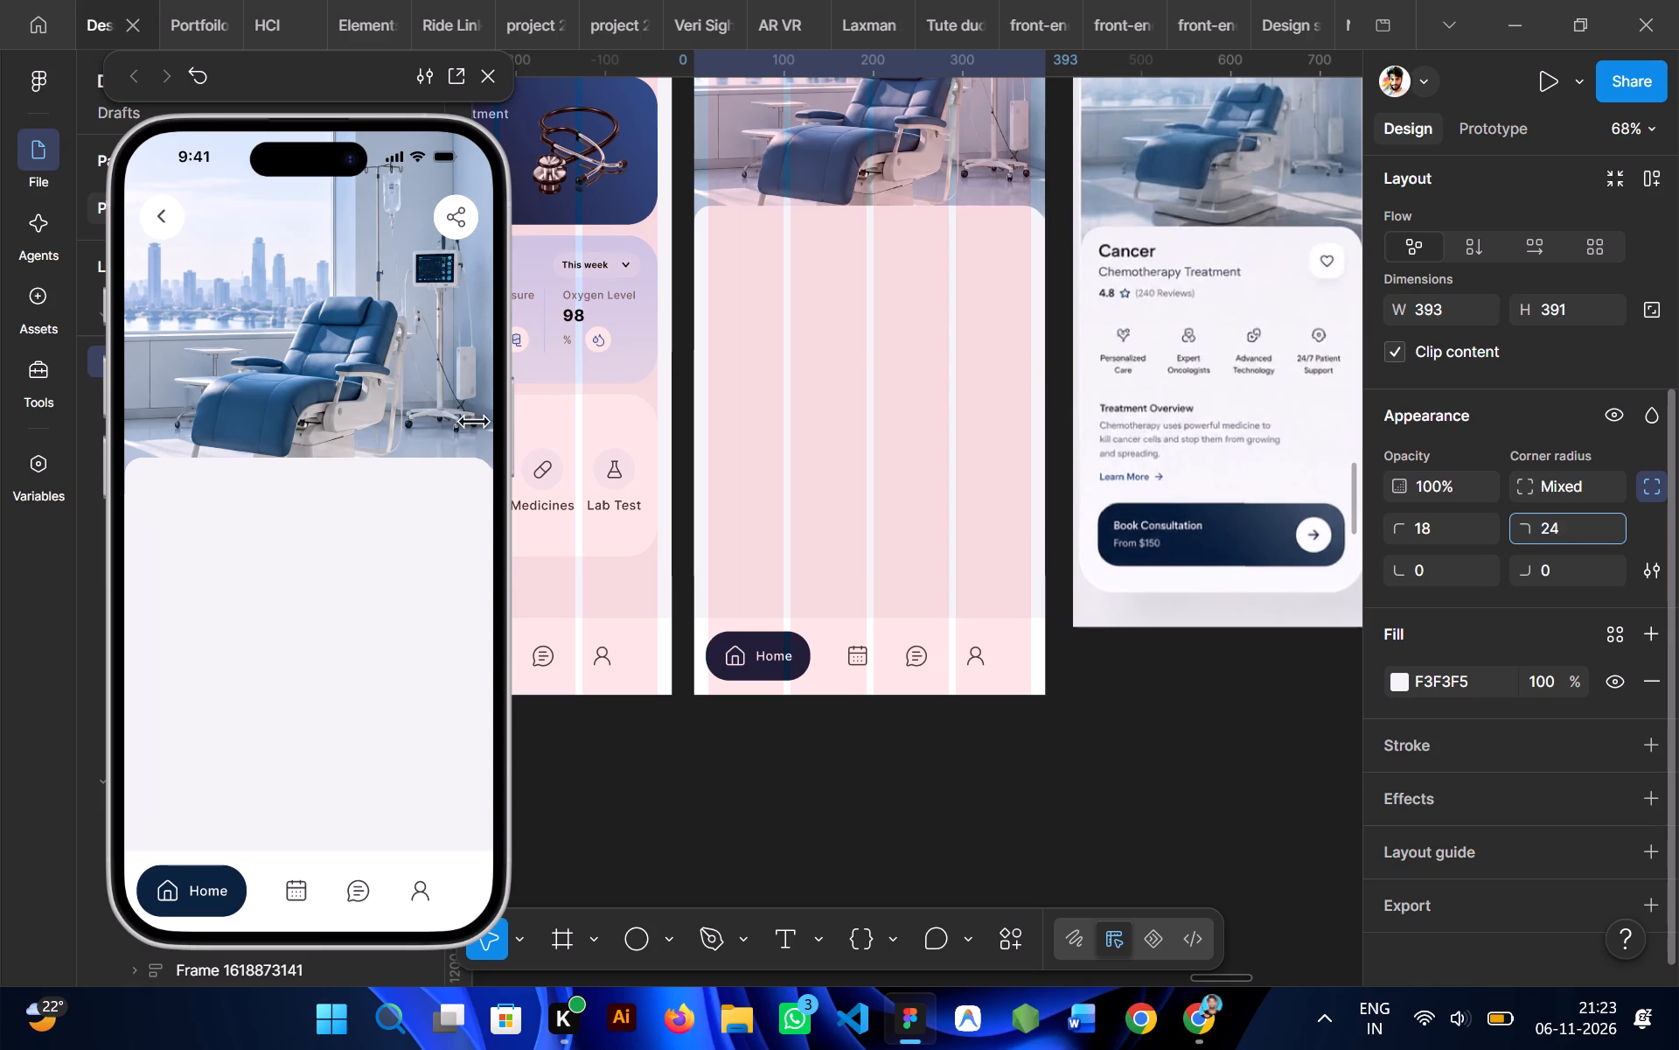
left_click_drag(897, 510, 893, 455)
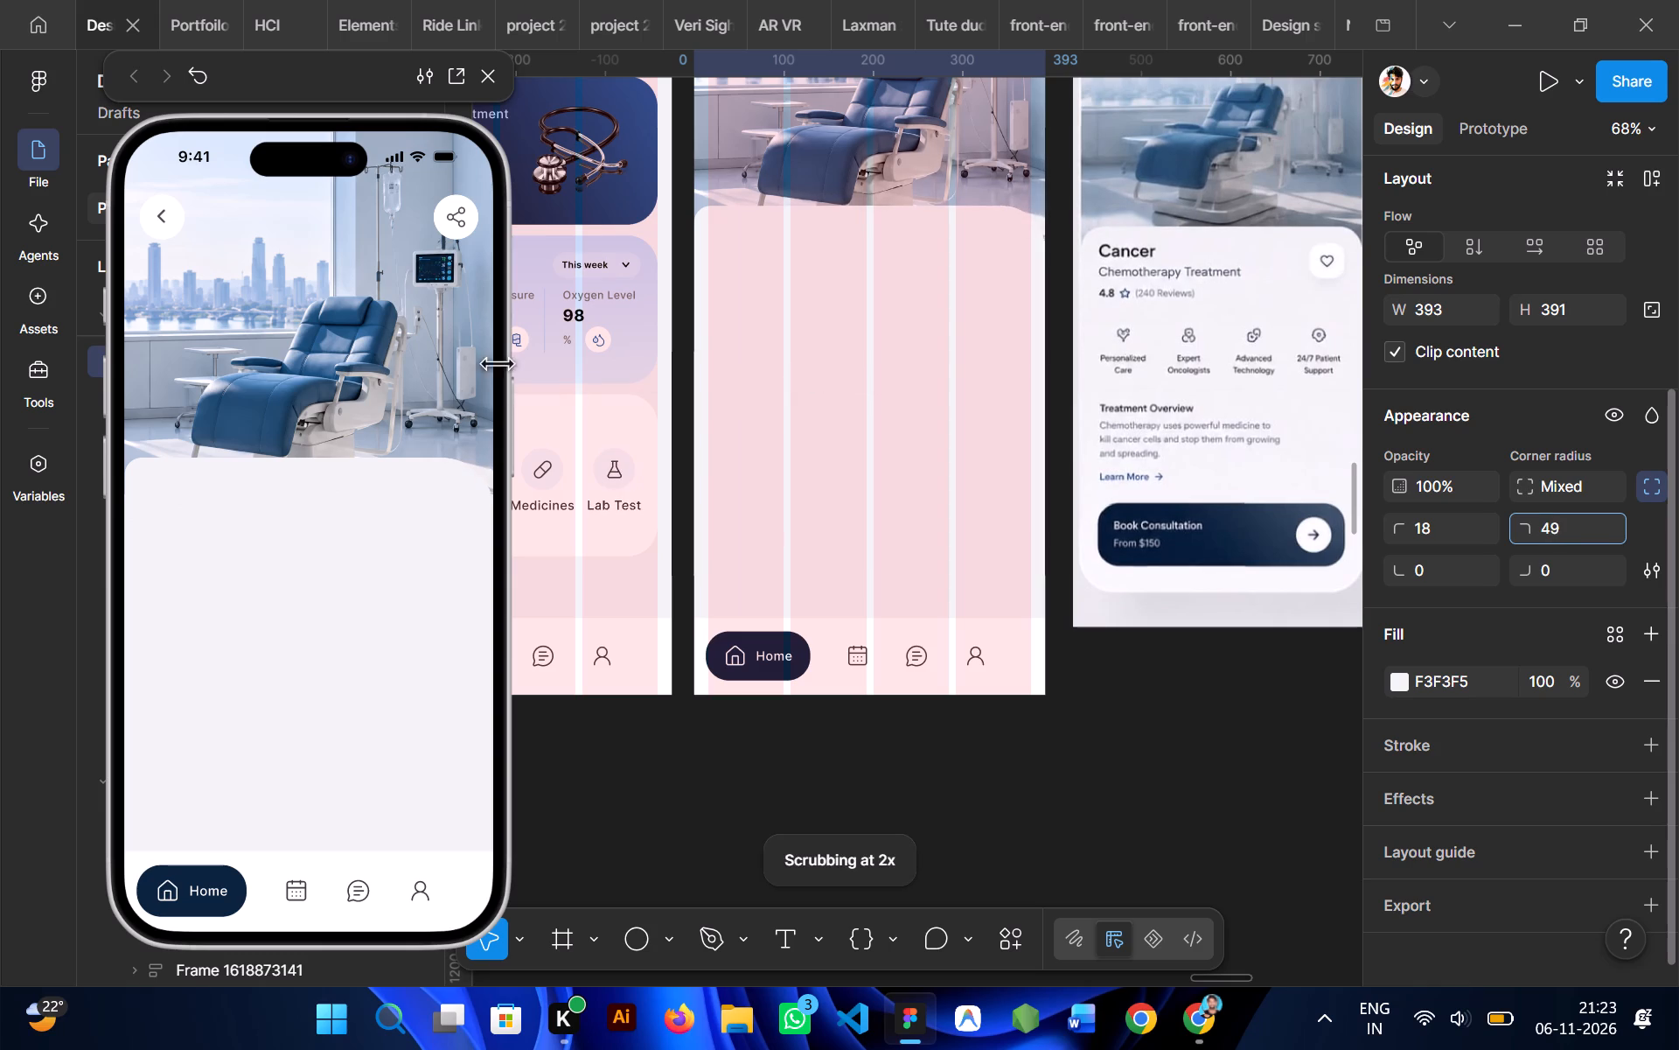
left_click_drag(893, 455, 847, 448)
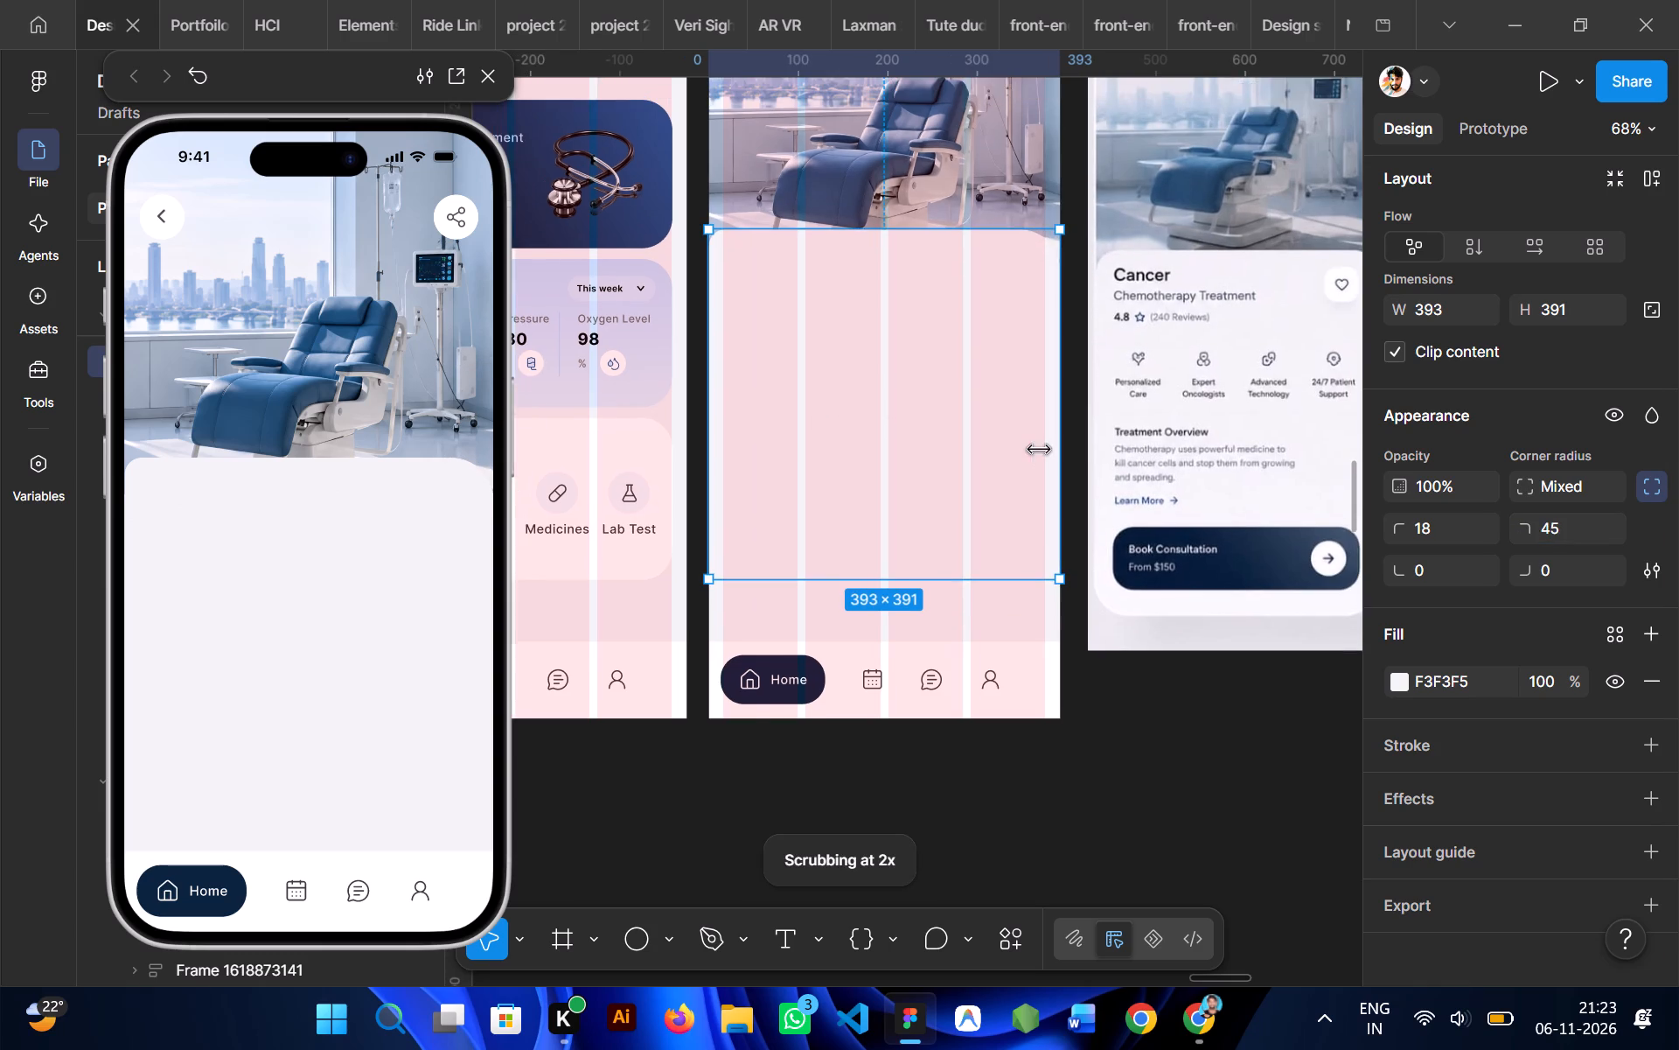
left_click_drag(1405, 529, 997, 498)
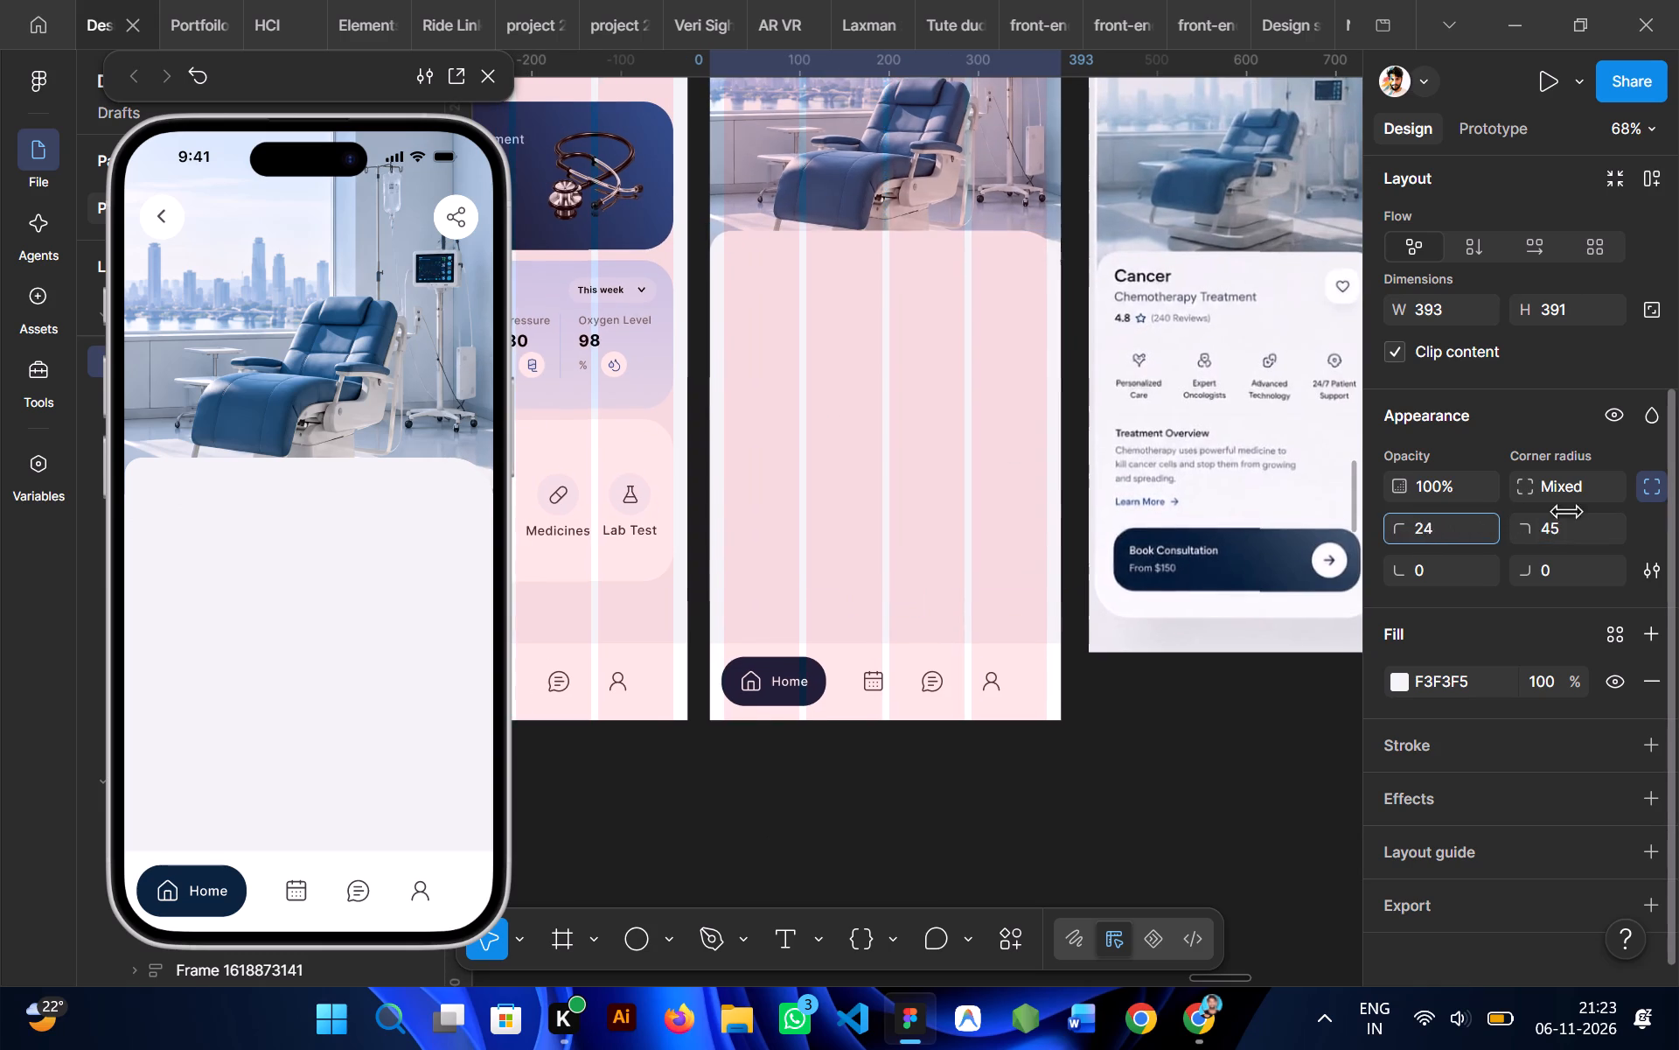
left_click_drag(997, 498, 1091, 482)
left_click(1448, 528)
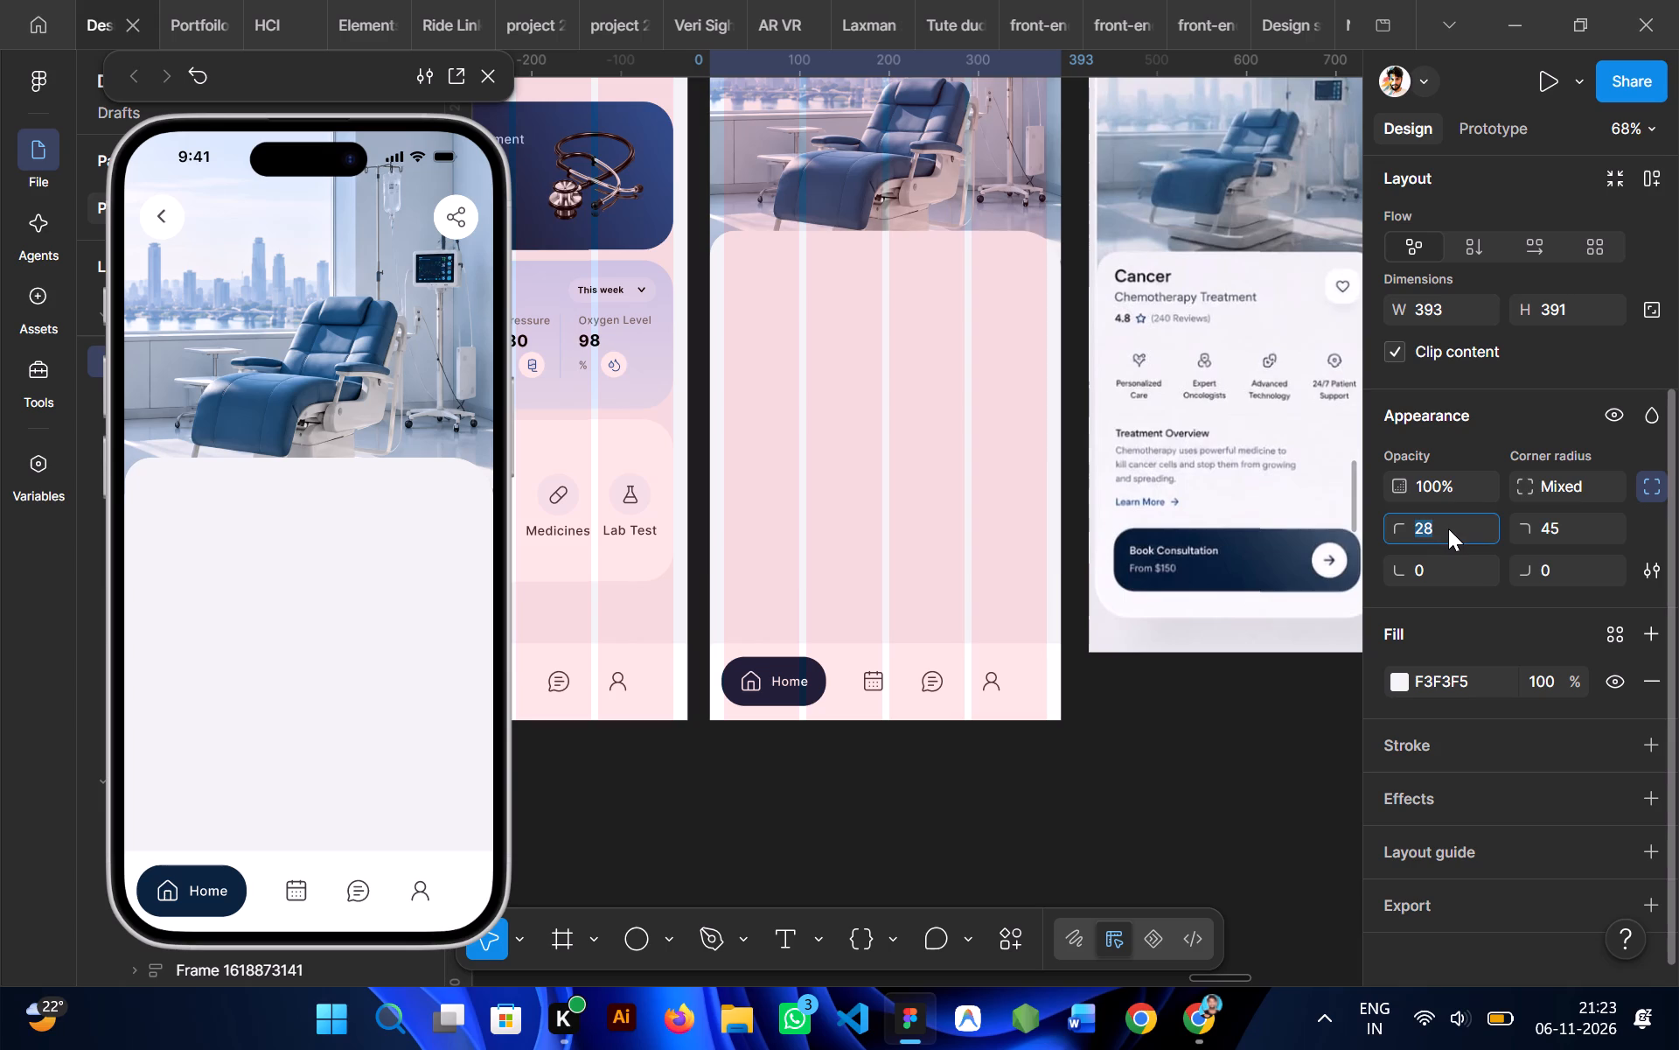
key("4")
key("5")
left_click(1187, 721)
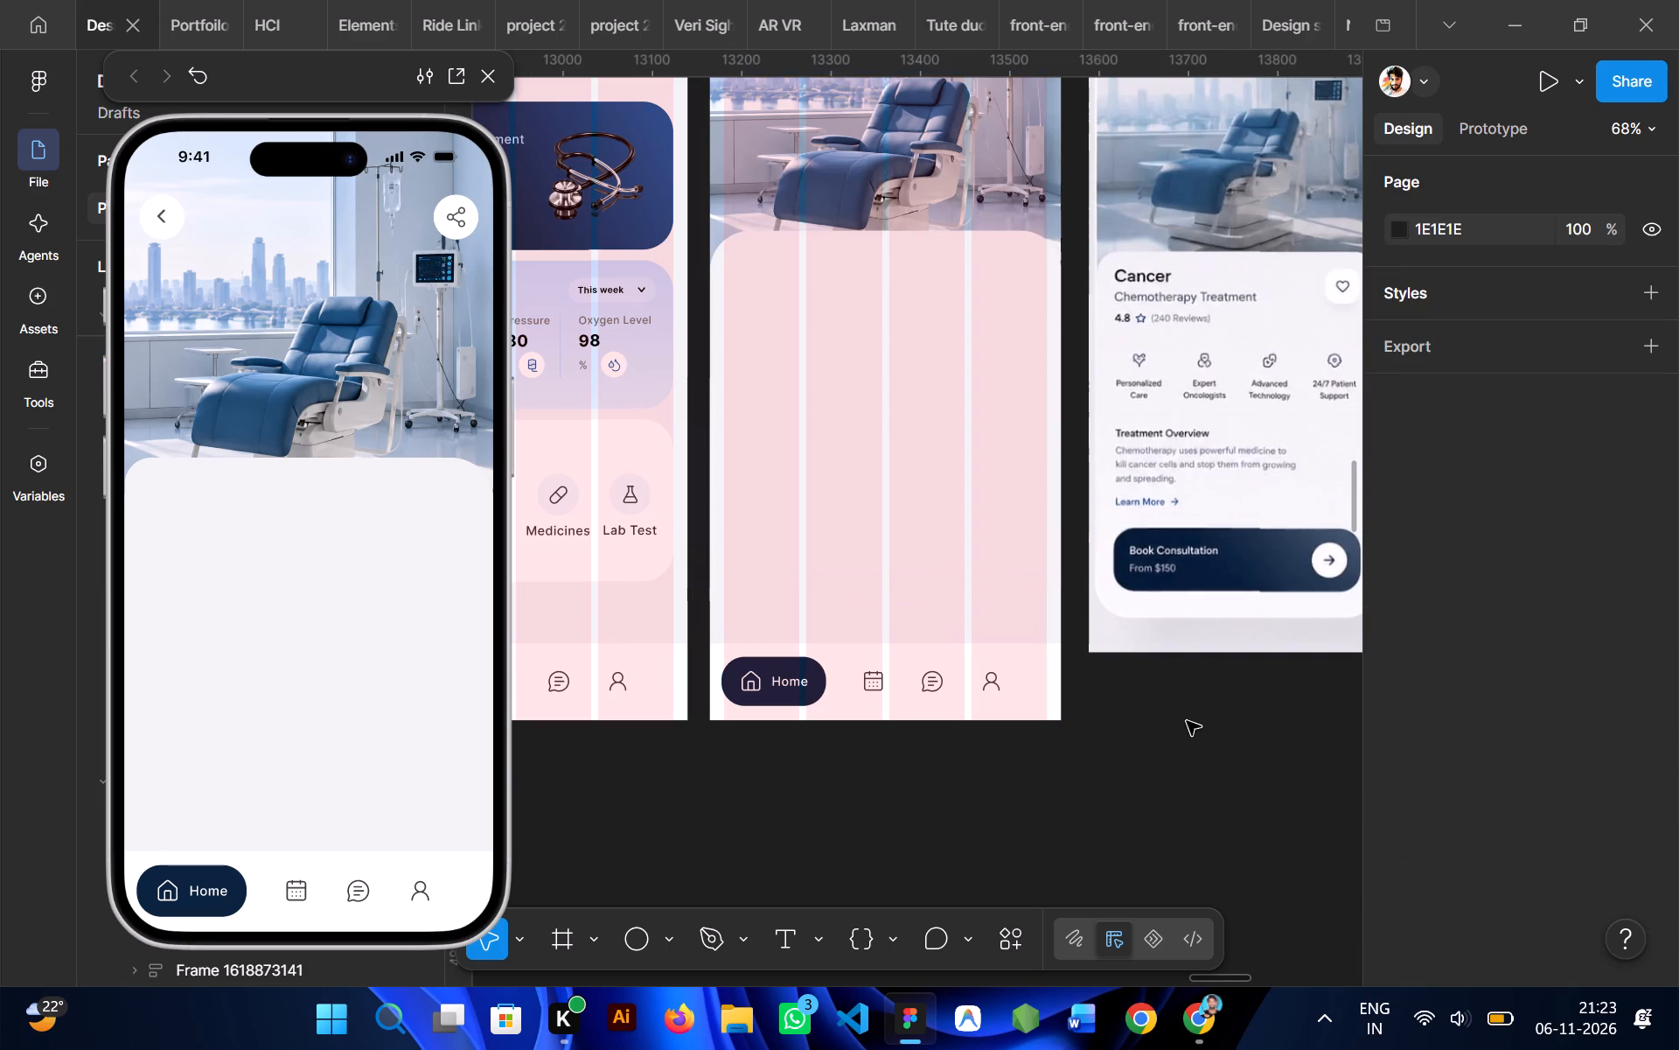
left_click(968, 405)
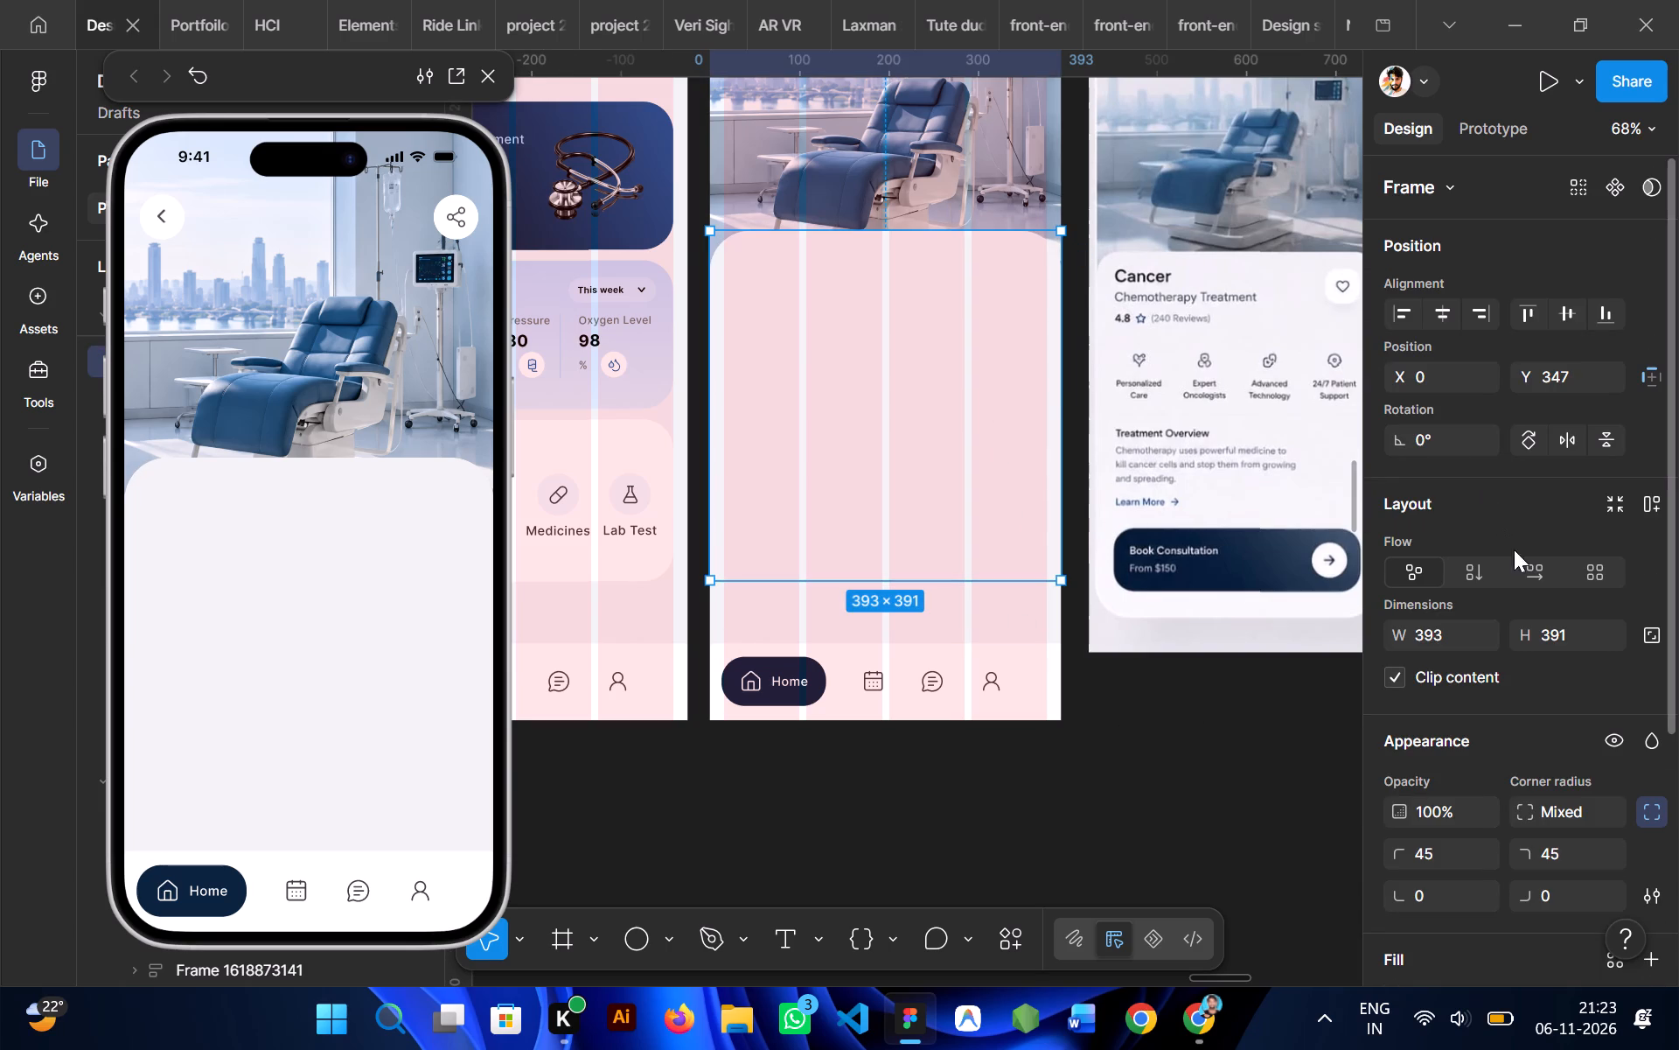
scroll(1606, 584, "down", 1)
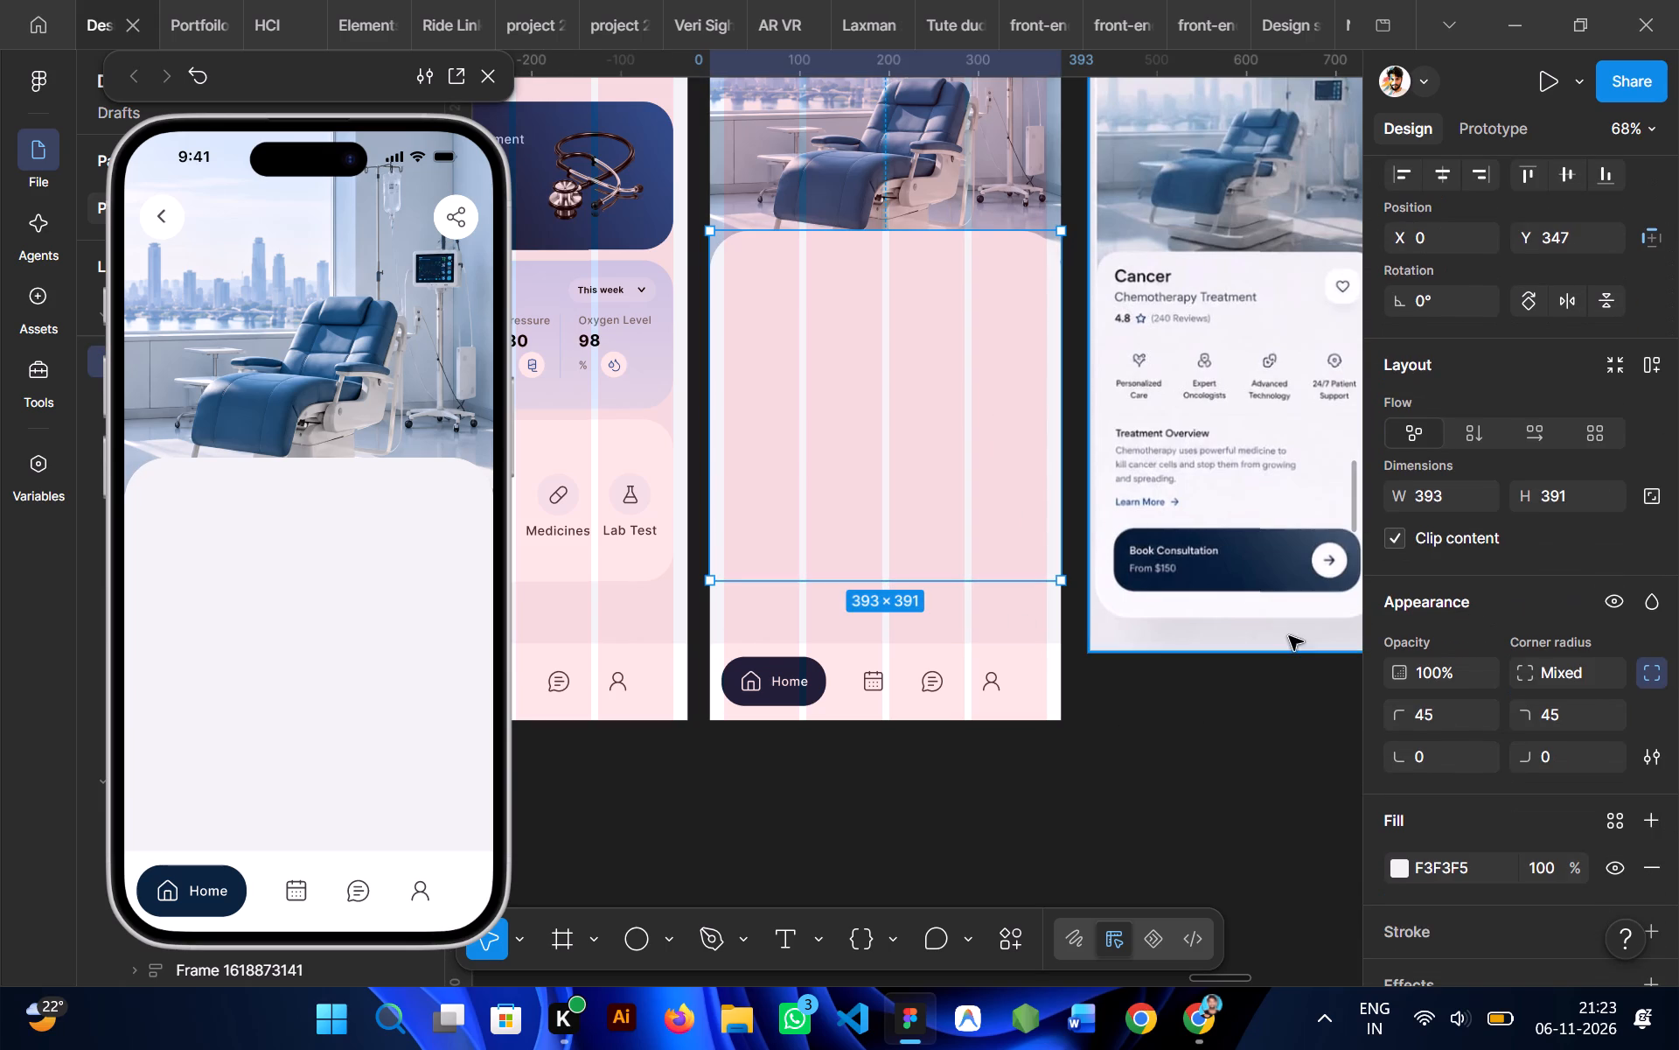
left_click(1151, 718)
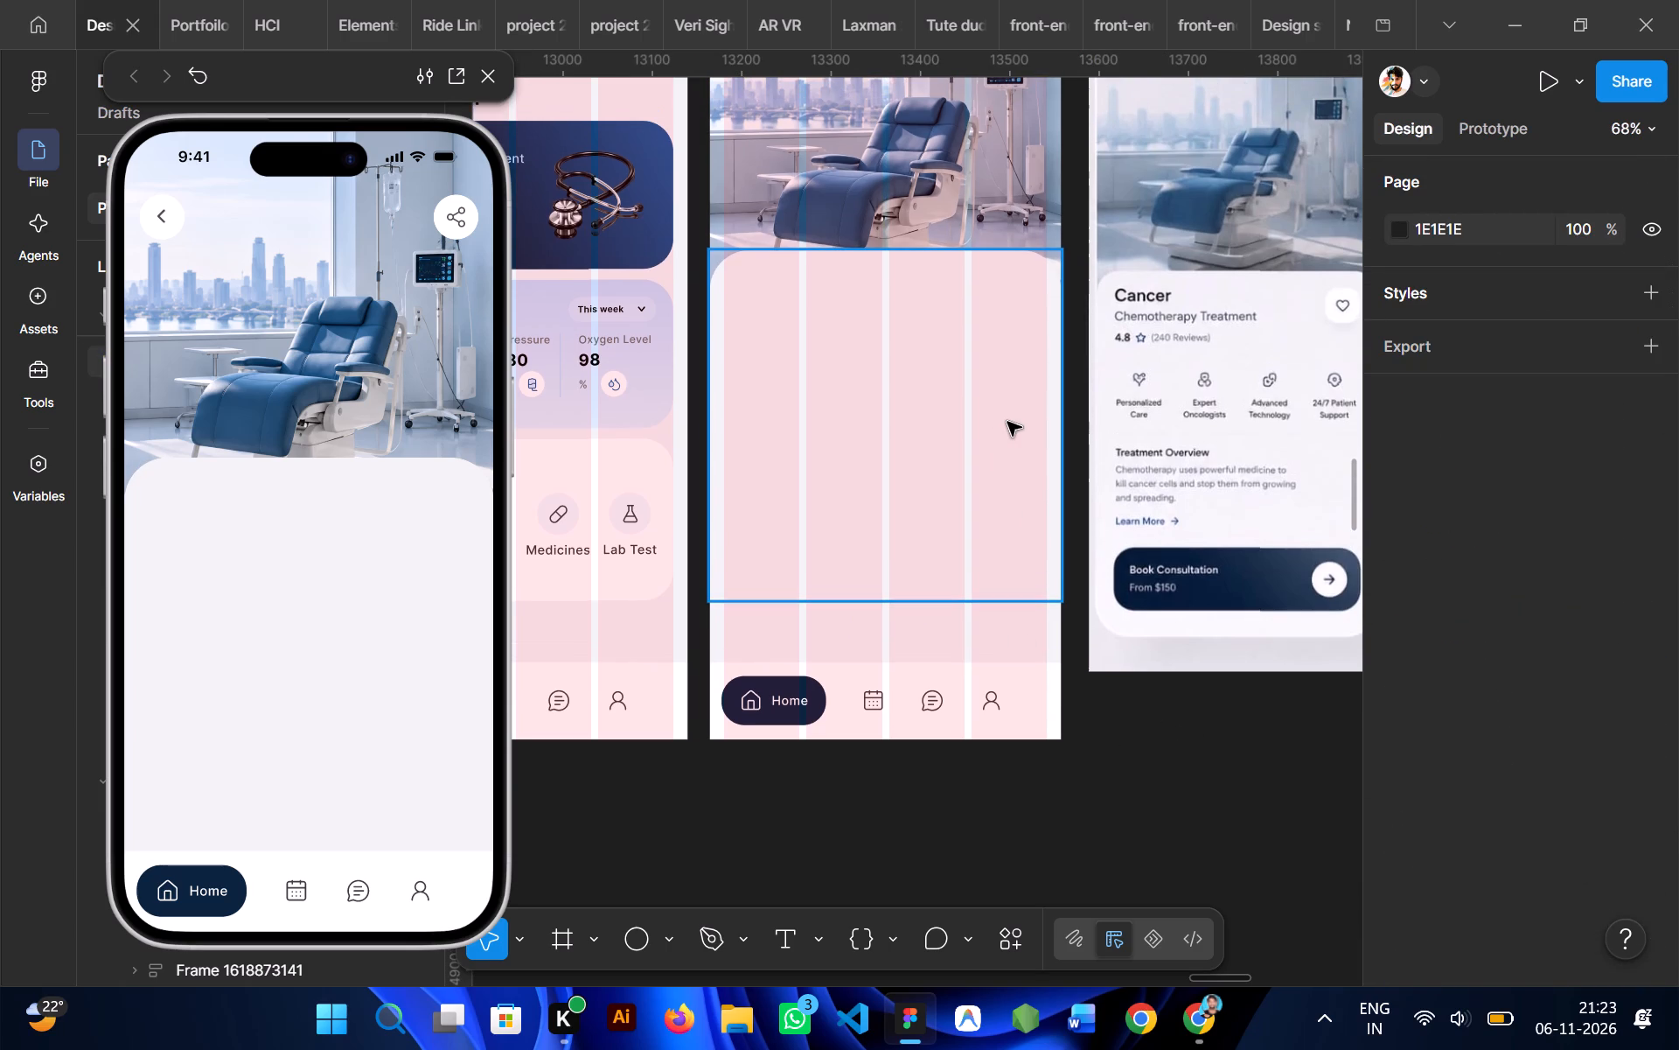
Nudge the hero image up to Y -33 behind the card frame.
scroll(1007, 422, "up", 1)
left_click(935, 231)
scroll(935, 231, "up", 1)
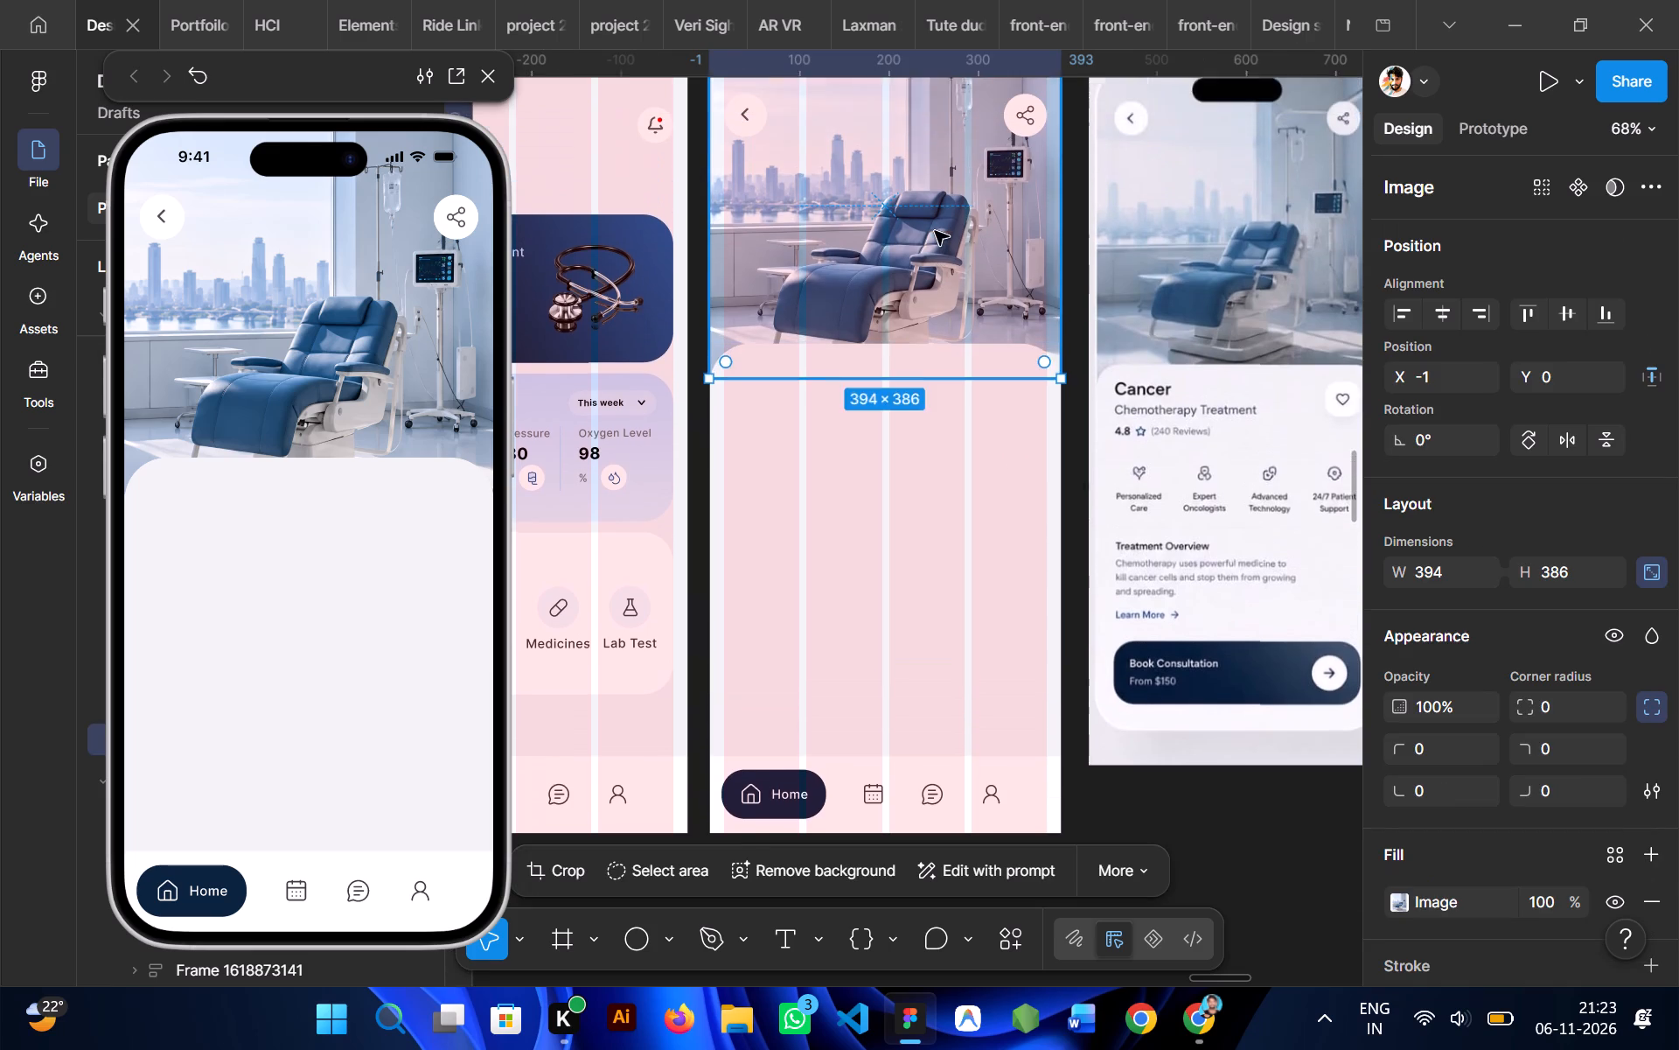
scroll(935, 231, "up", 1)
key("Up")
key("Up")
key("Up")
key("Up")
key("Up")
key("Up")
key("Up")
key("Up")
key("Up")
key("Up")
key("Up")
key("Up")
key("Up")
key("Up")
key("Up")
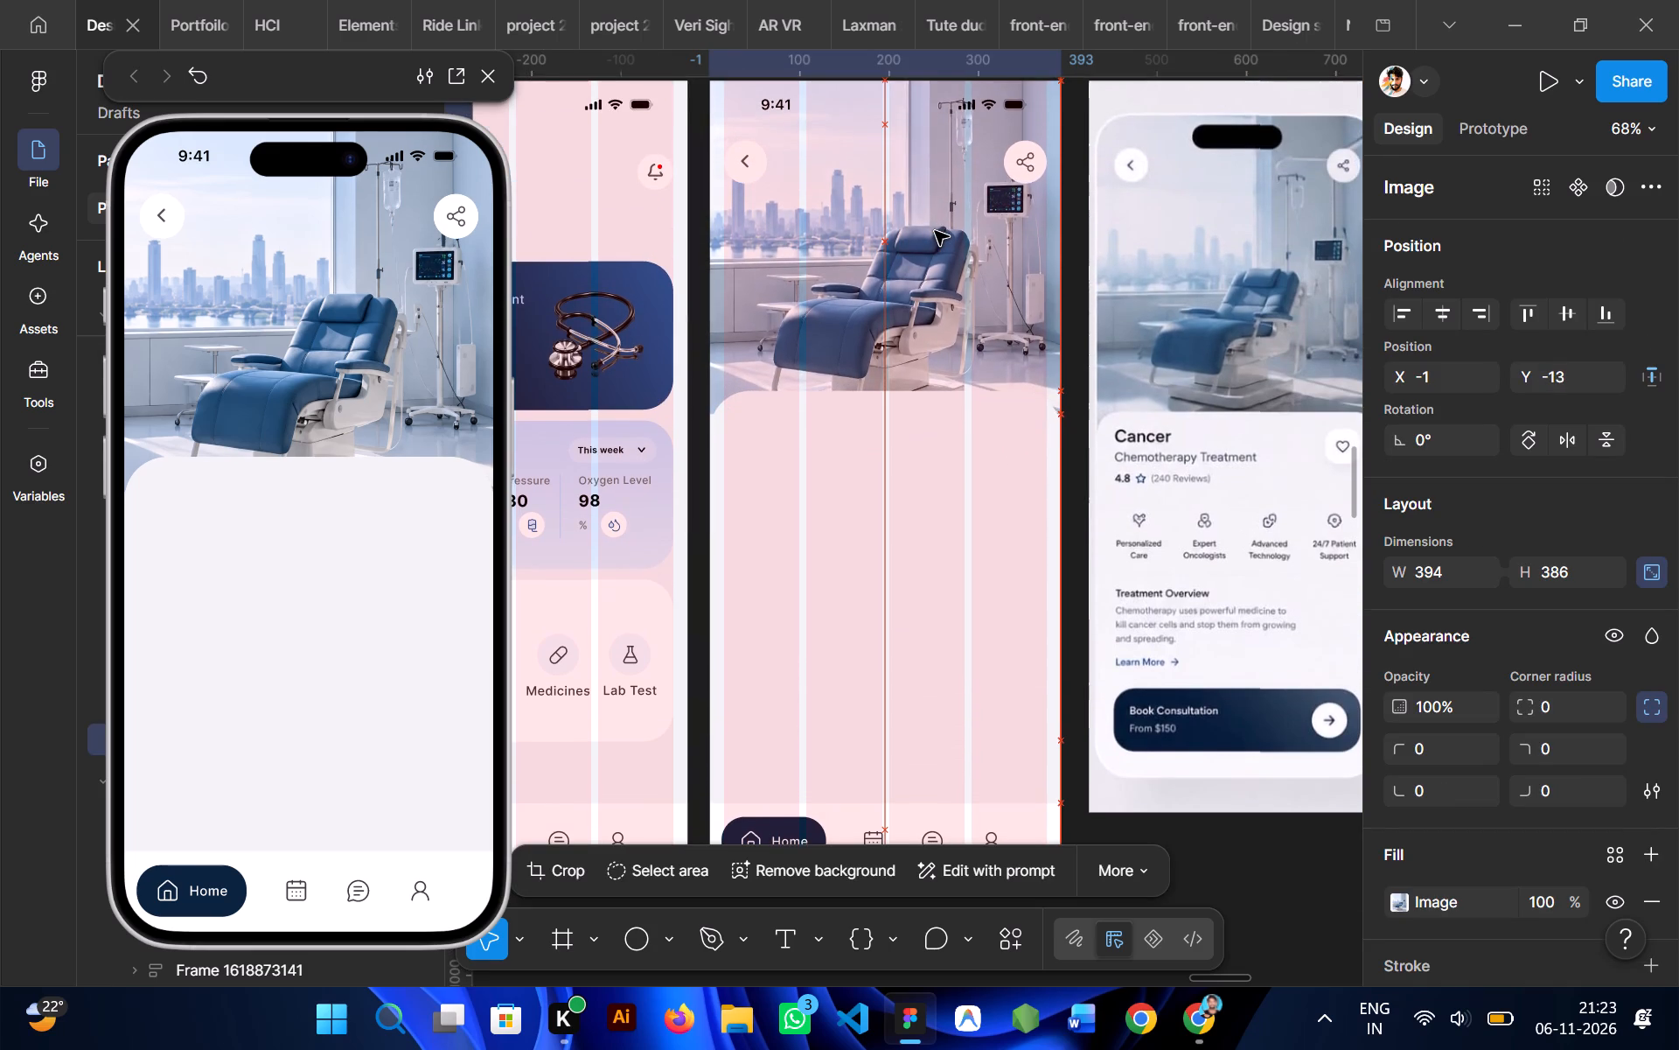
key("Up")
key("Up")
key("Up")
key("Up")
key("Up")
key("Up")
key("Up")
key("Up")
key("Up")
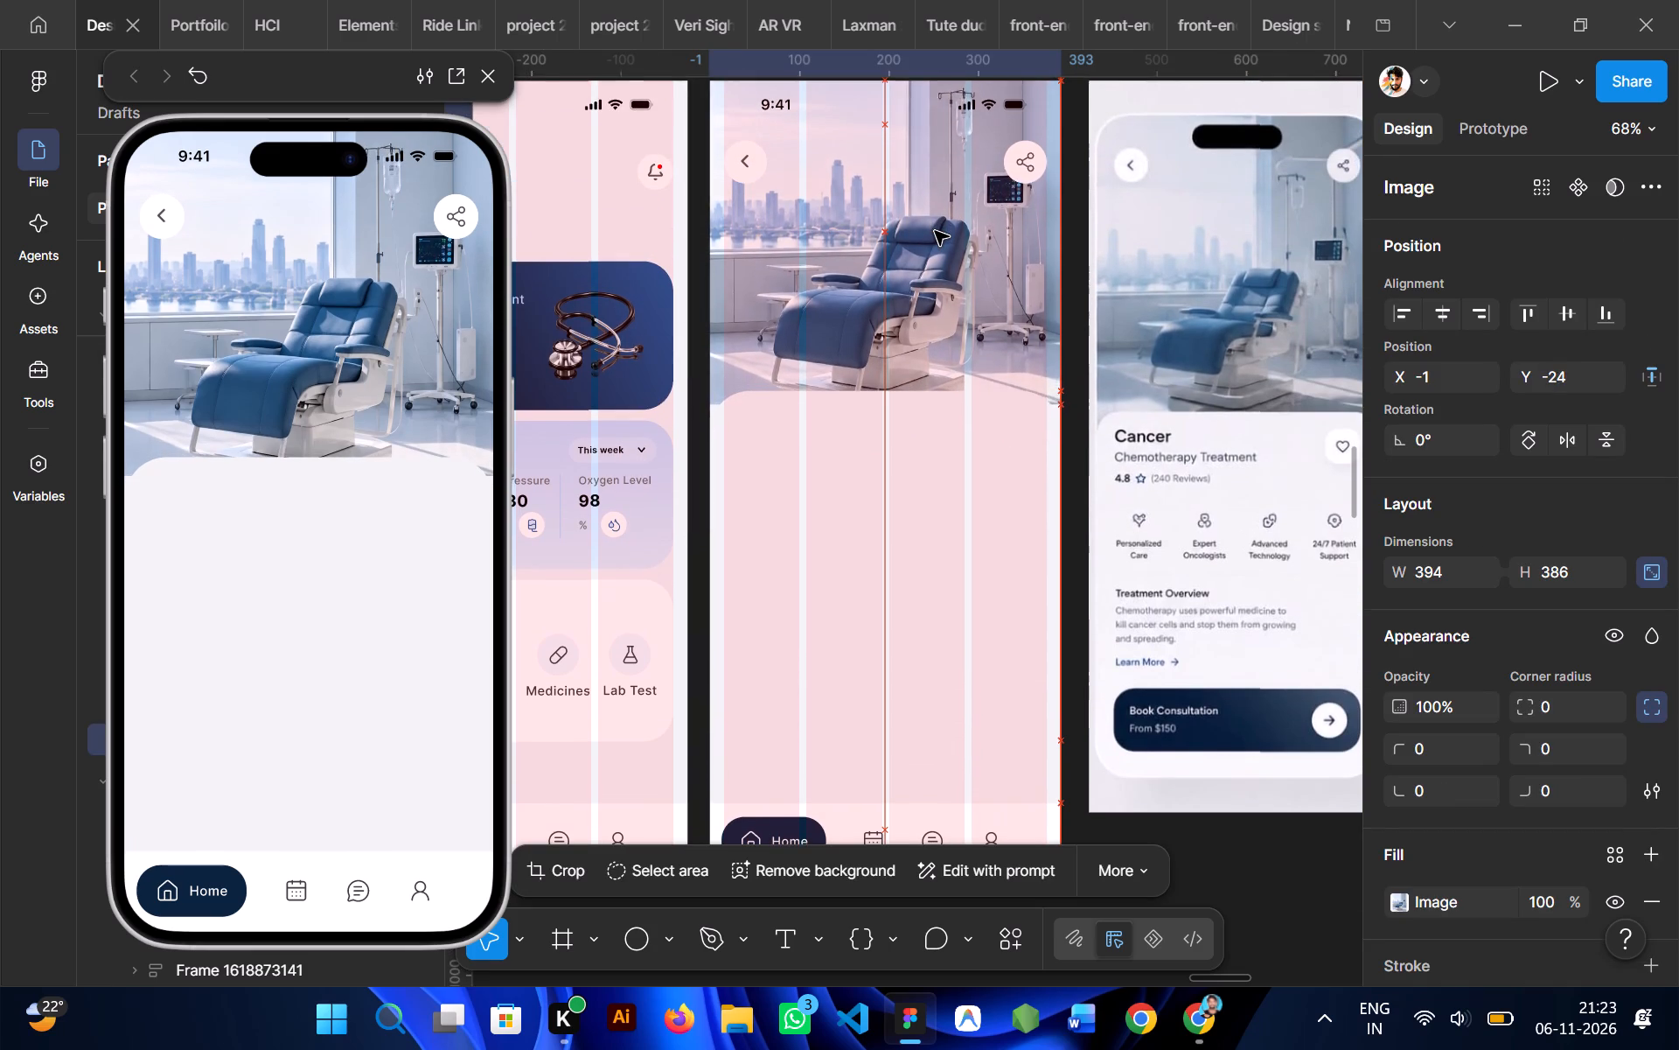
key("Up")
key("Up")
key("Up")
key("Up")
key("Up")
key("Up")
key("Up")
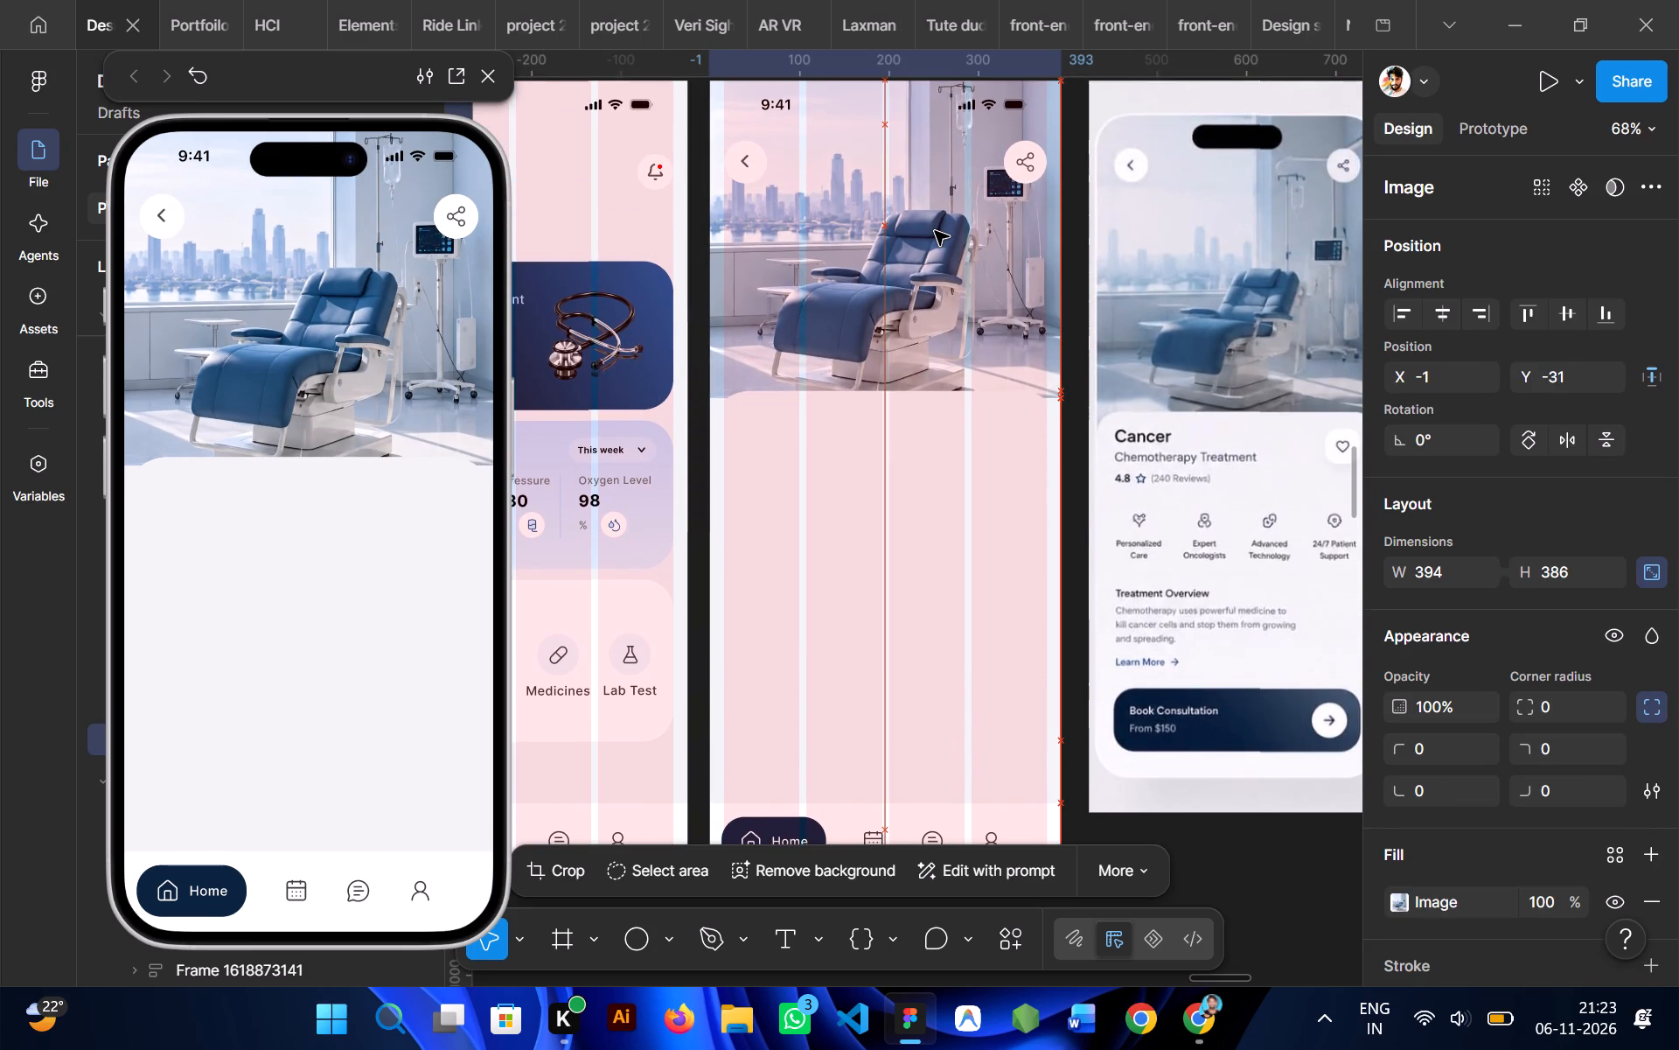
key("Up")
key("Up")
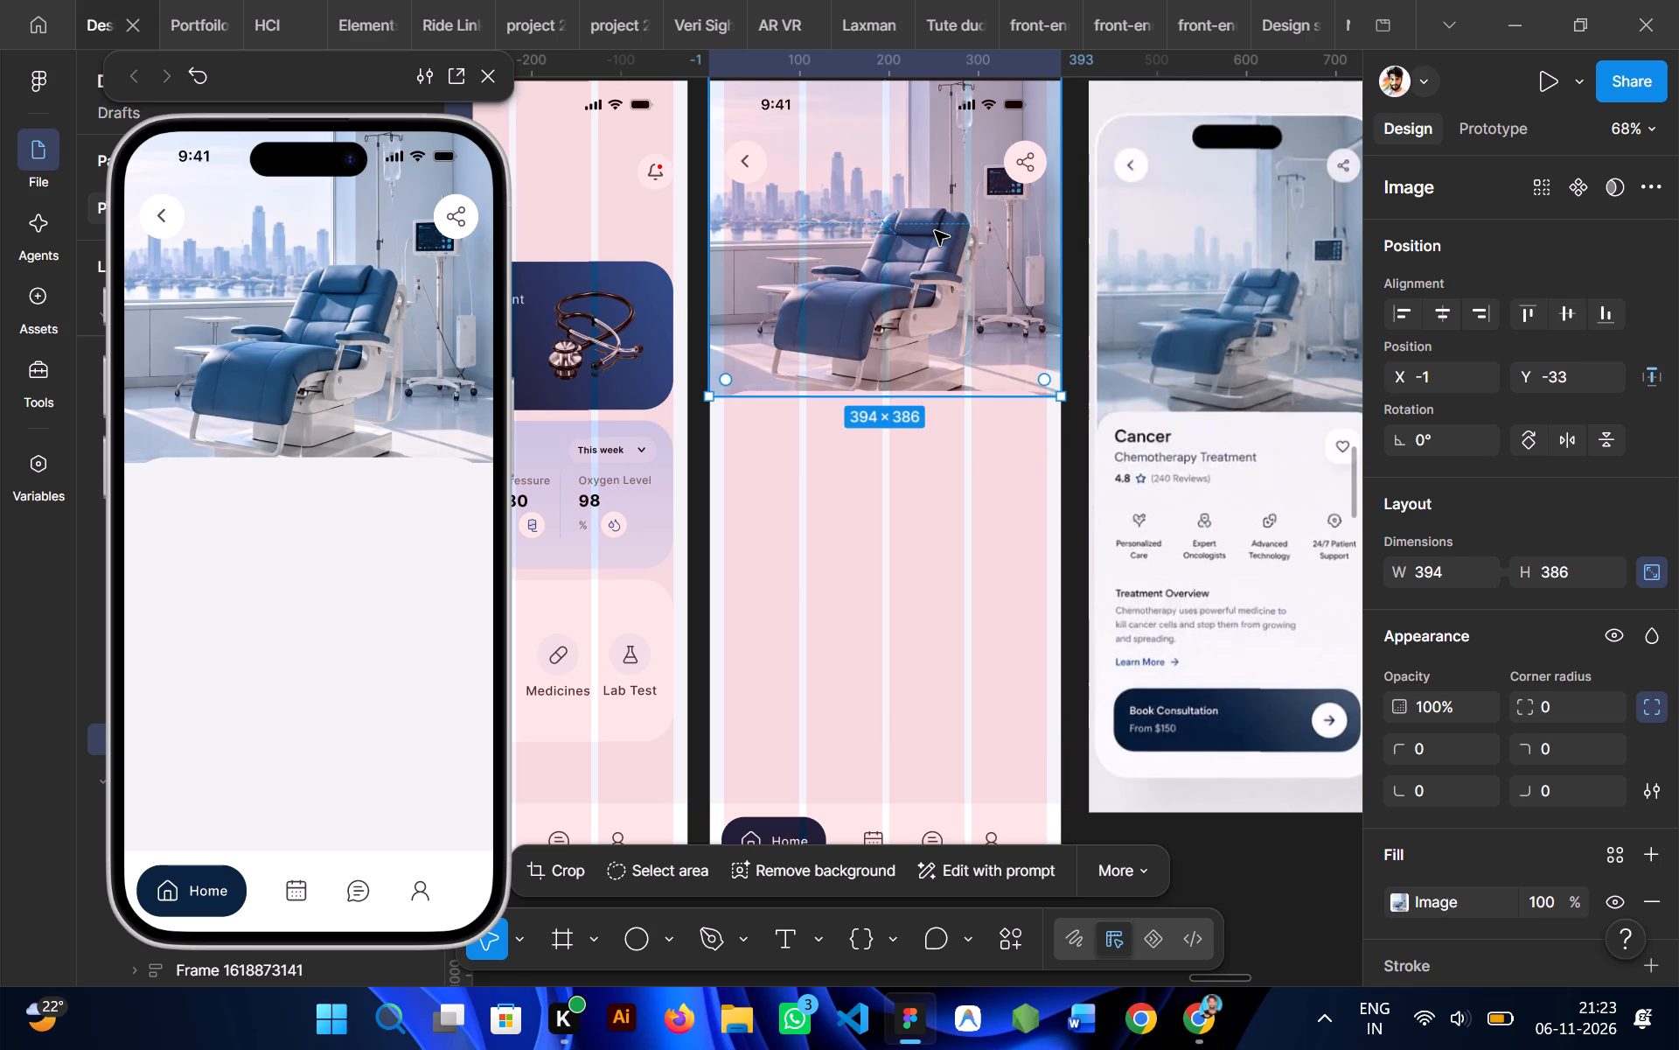
Nudge the hero image down to Y 17 so it fills the area behind the card's rounded corners.
key("Down")
key("Down")
key("Down")
key("Down")
key("Down")
key("Down")
key("Down")
key("Down")
key("Down")
key("Down")
key("Down")
key("Down")
key("Down")
key("Down")
key("Down")
key("Down")
key("Down")
key("Down")
key("Down")
key("Down")
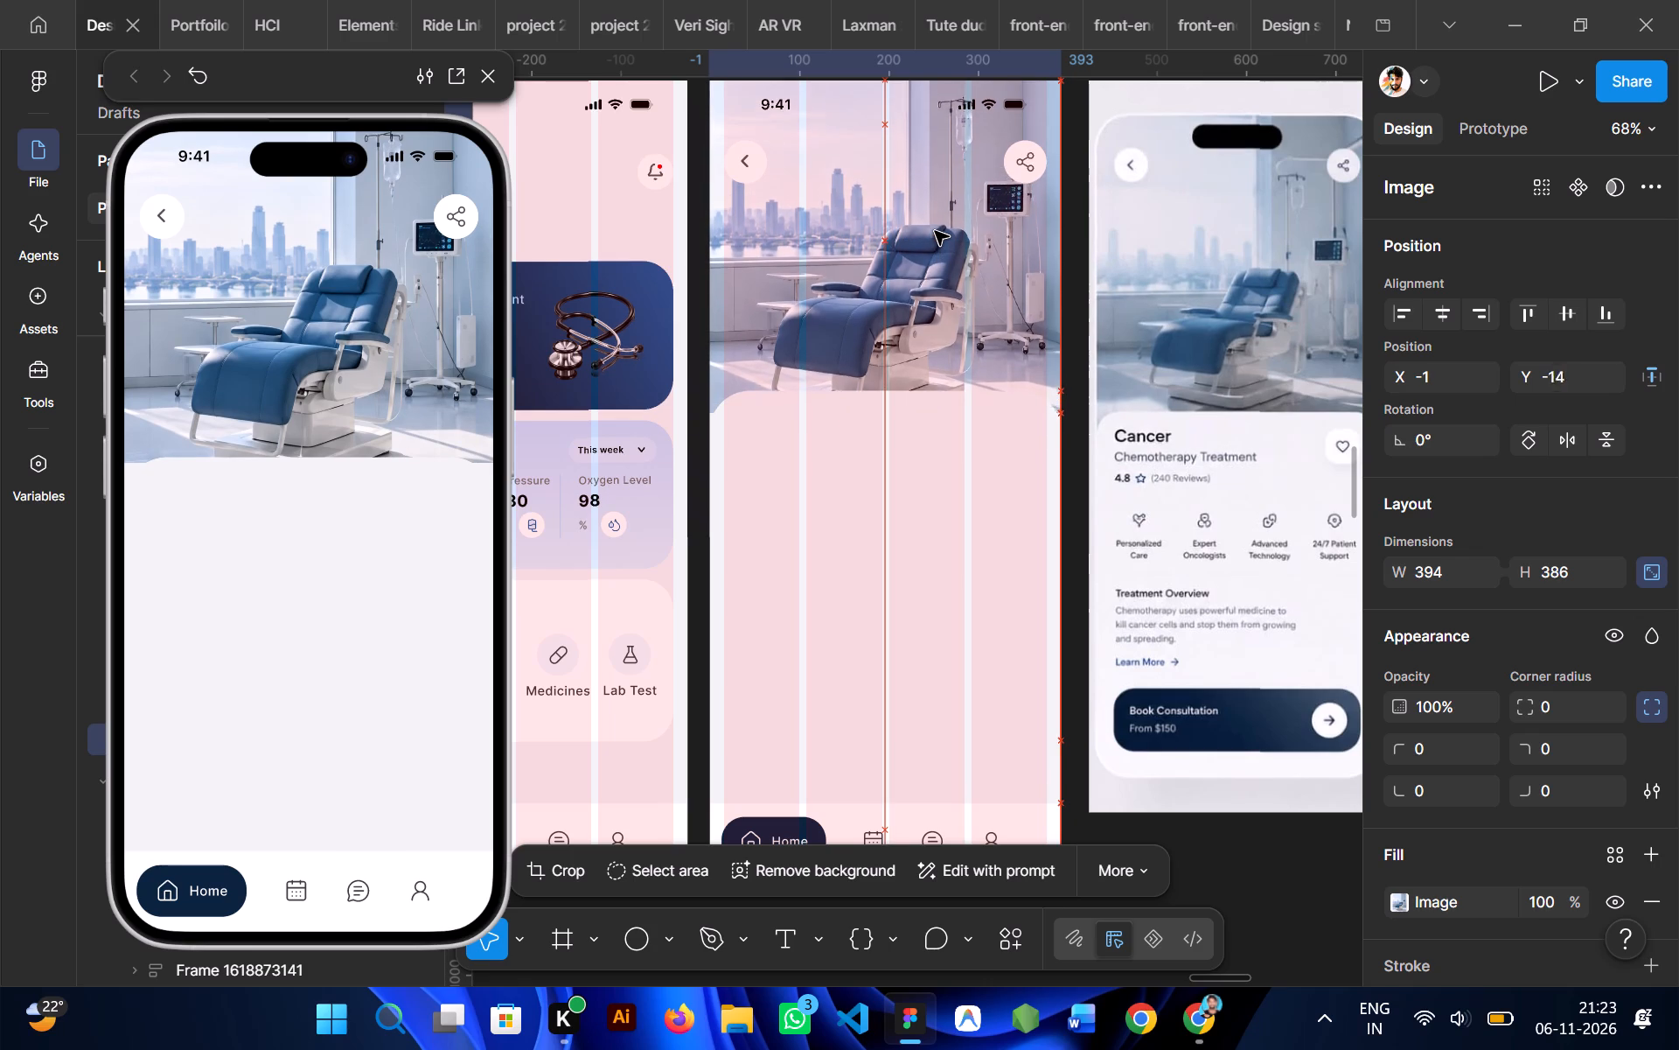
key("Down")
key("Down")
key("Down")
key("Down")
key("Down")
key("Down")
key("Down")
key("Down")
key("Down")
key("Down")
key("Down")
key("Down")
key("Down")
key("Down")
key("Down")
key("Down")
key("Down")
key("Down")
key("Down")
key("Down")
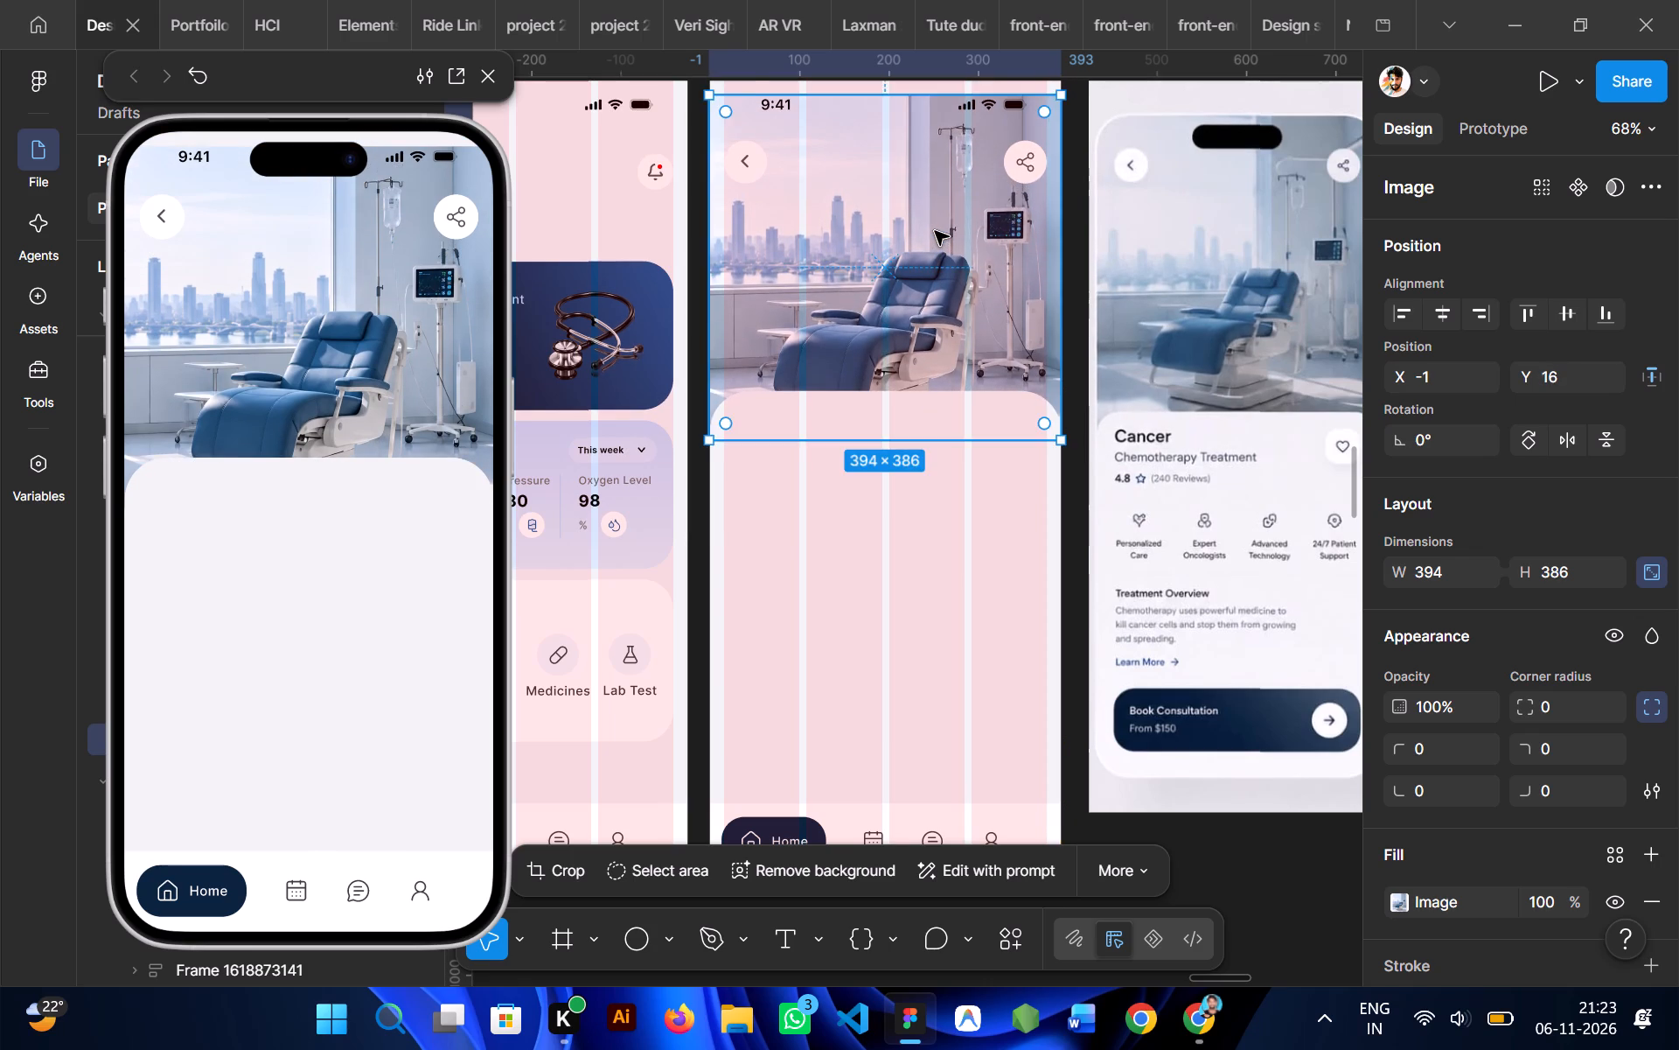
key("Down")
Enlarge the hero image proportionally from its top edge to about 426 × 418, at X -17, Y -15.
scroll(935, 231, "up", 1)
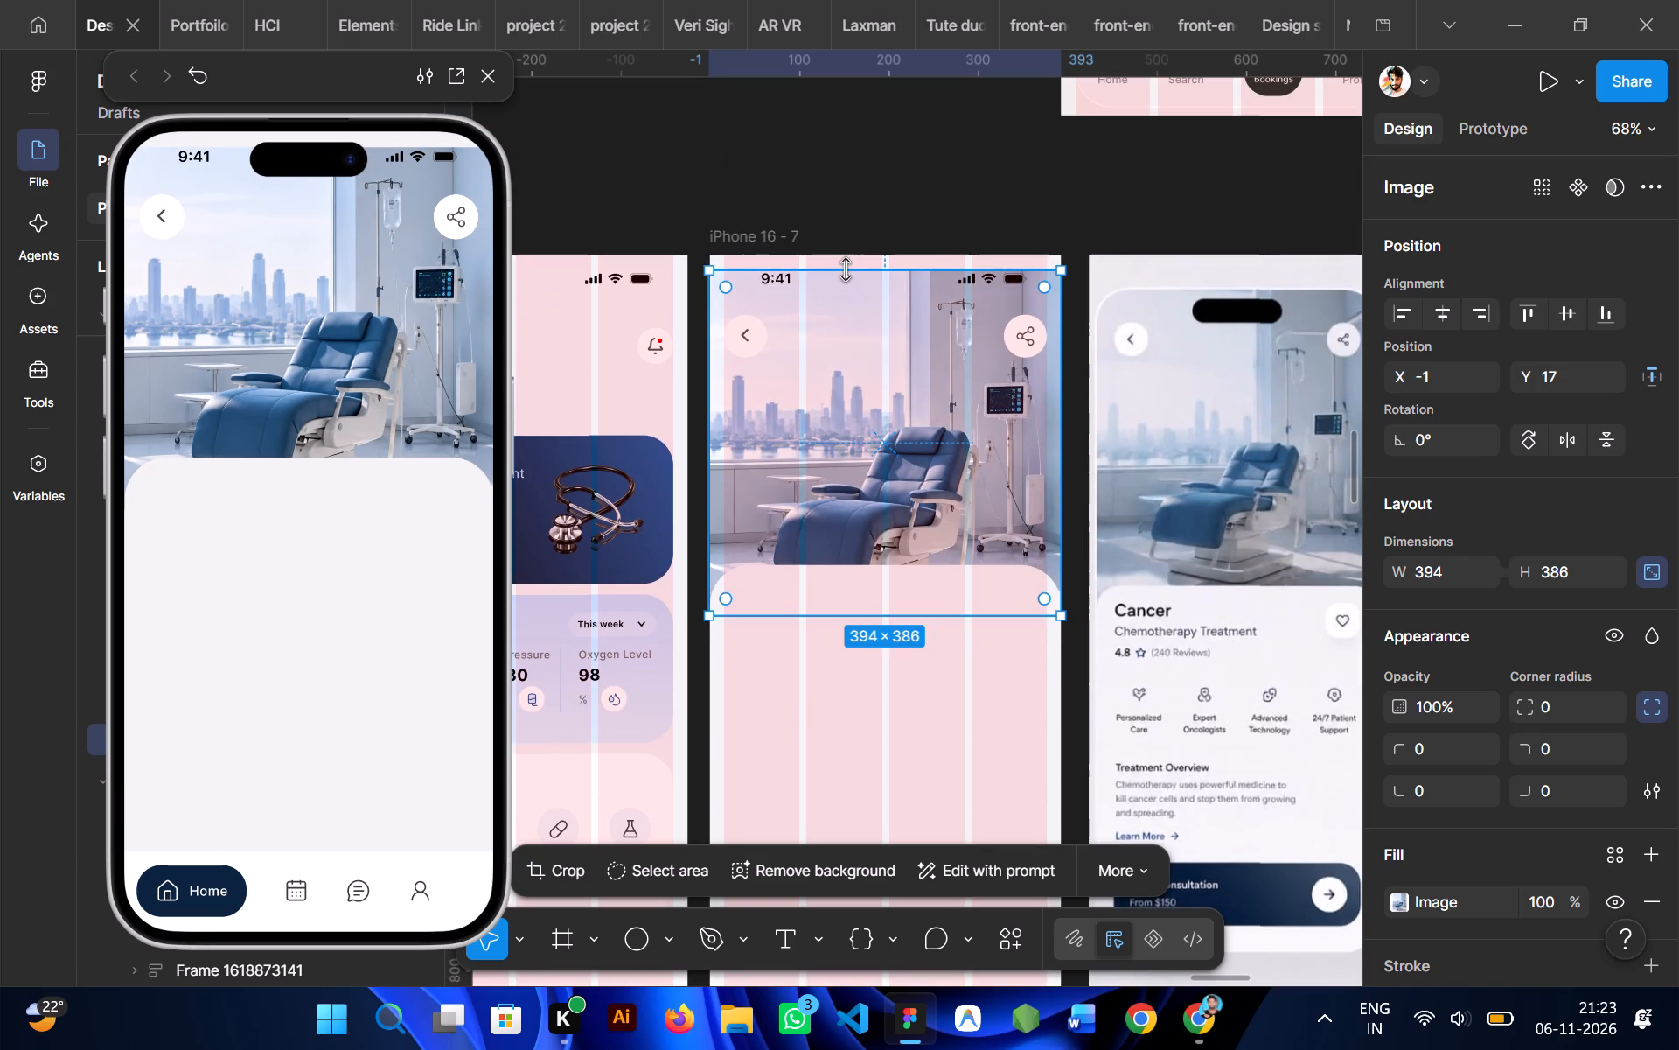
left_click_drag(842, 264, 844, 239)
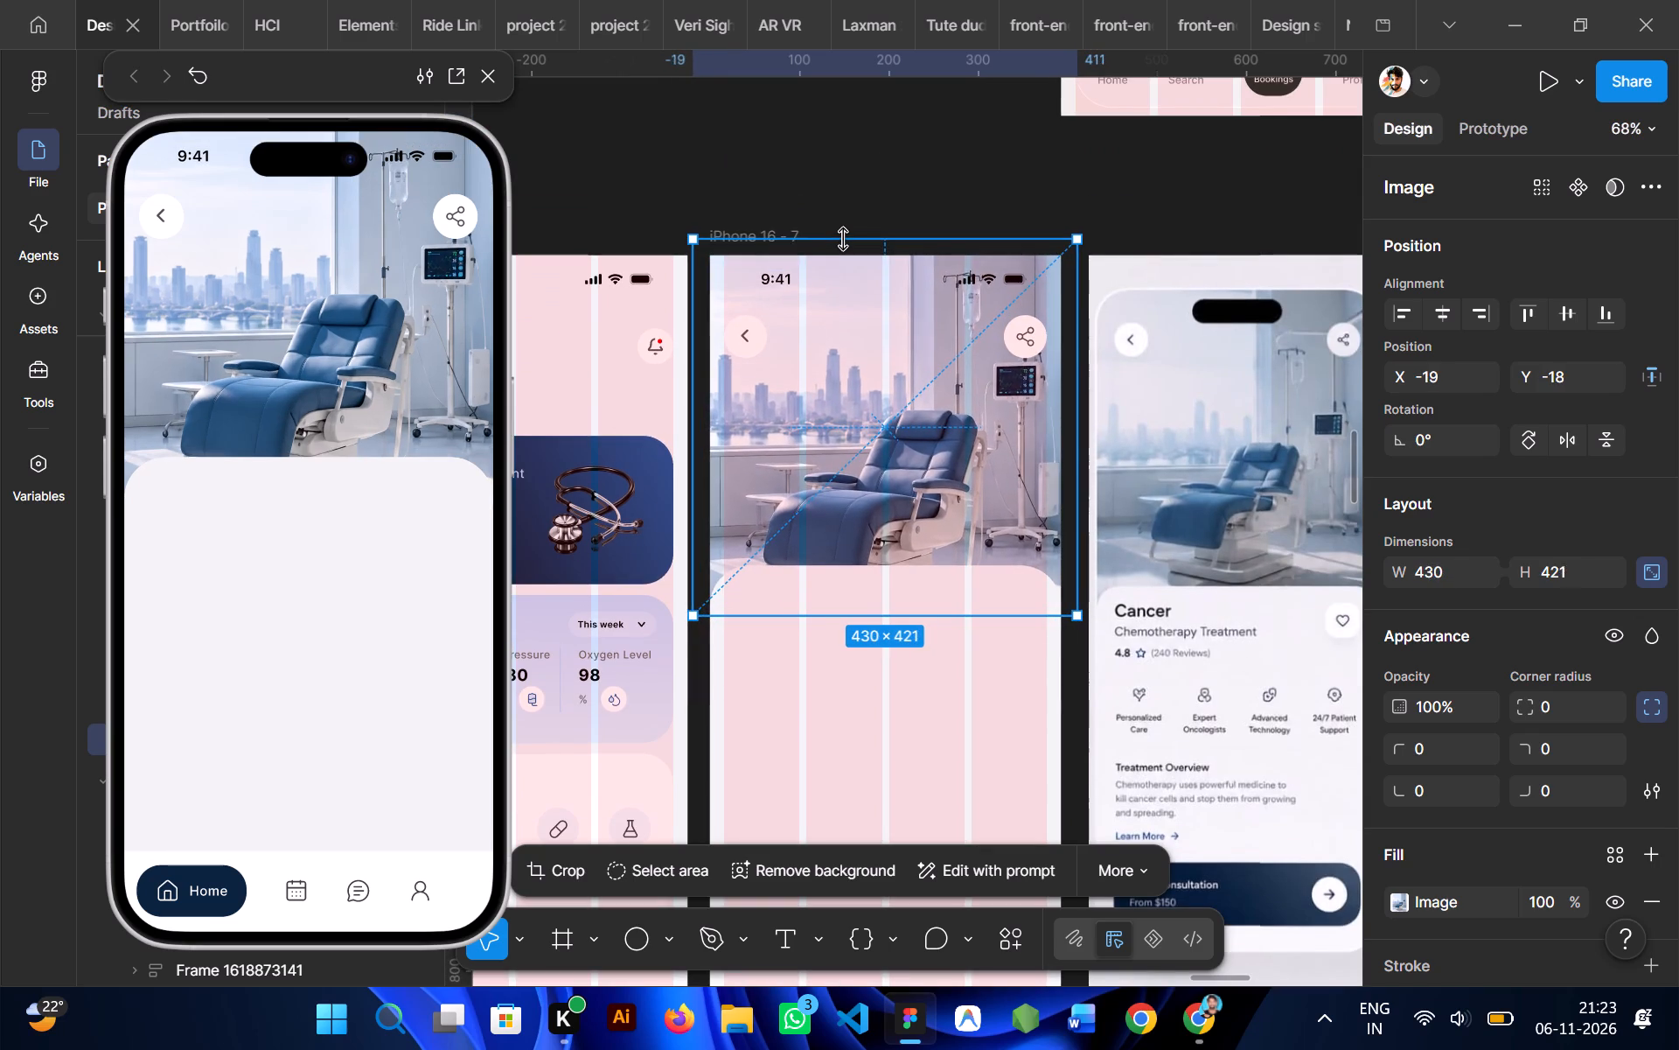
left_click_drag(844, 239, 844, 241)
scroll(844, 241, "down", 1)
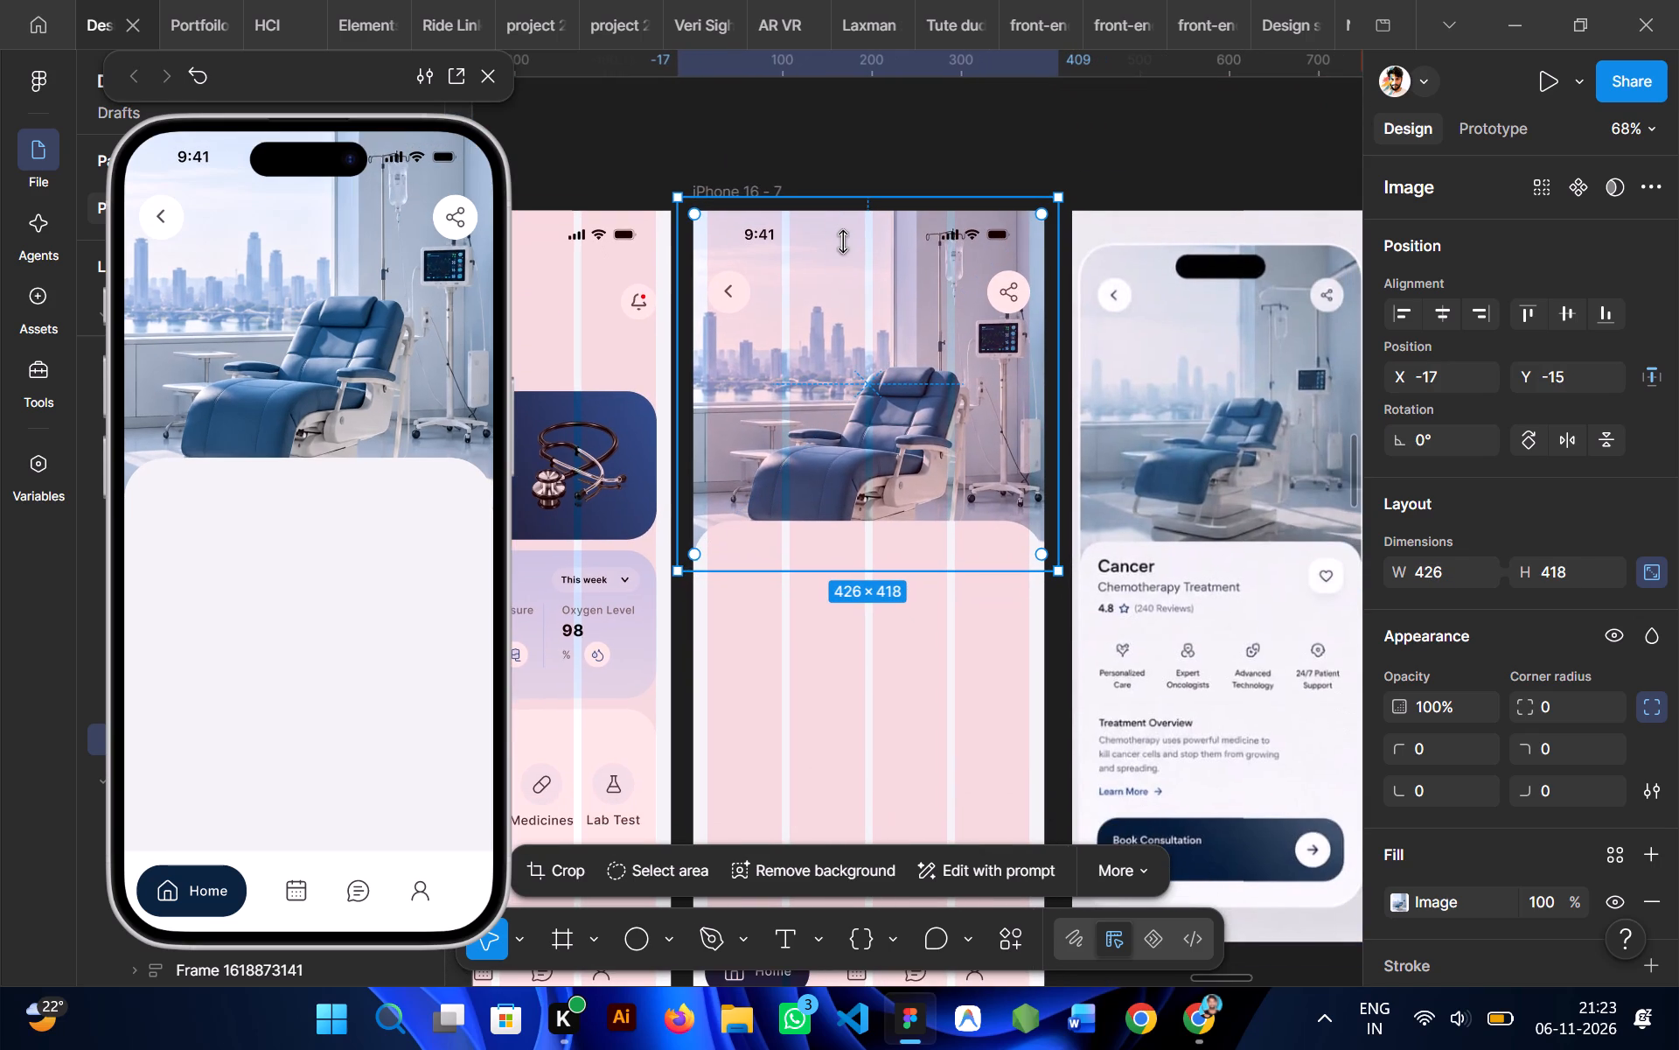
Nudge the enlarged hero image up to Y -27.
key("Up")
key("Up")
key("Up")
key("Up")
key("Up")
key("Up")
key("Up")
key("Up")
key("Up")
key("Up")
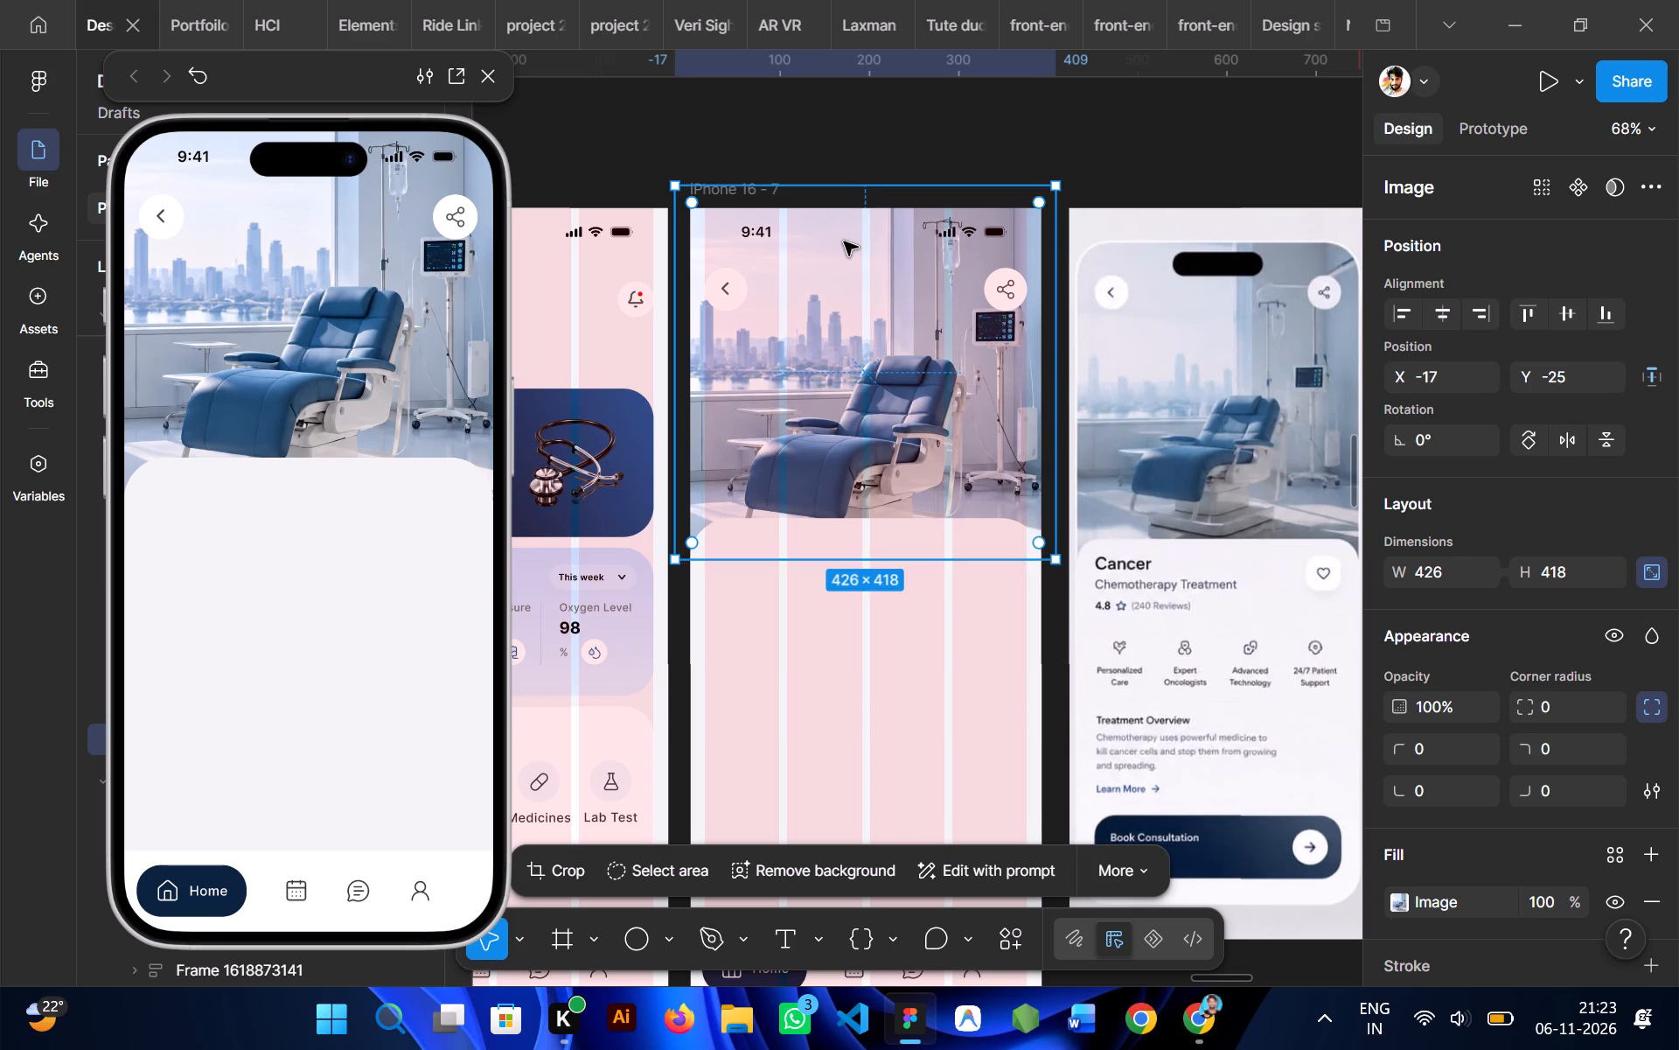
key("Up")
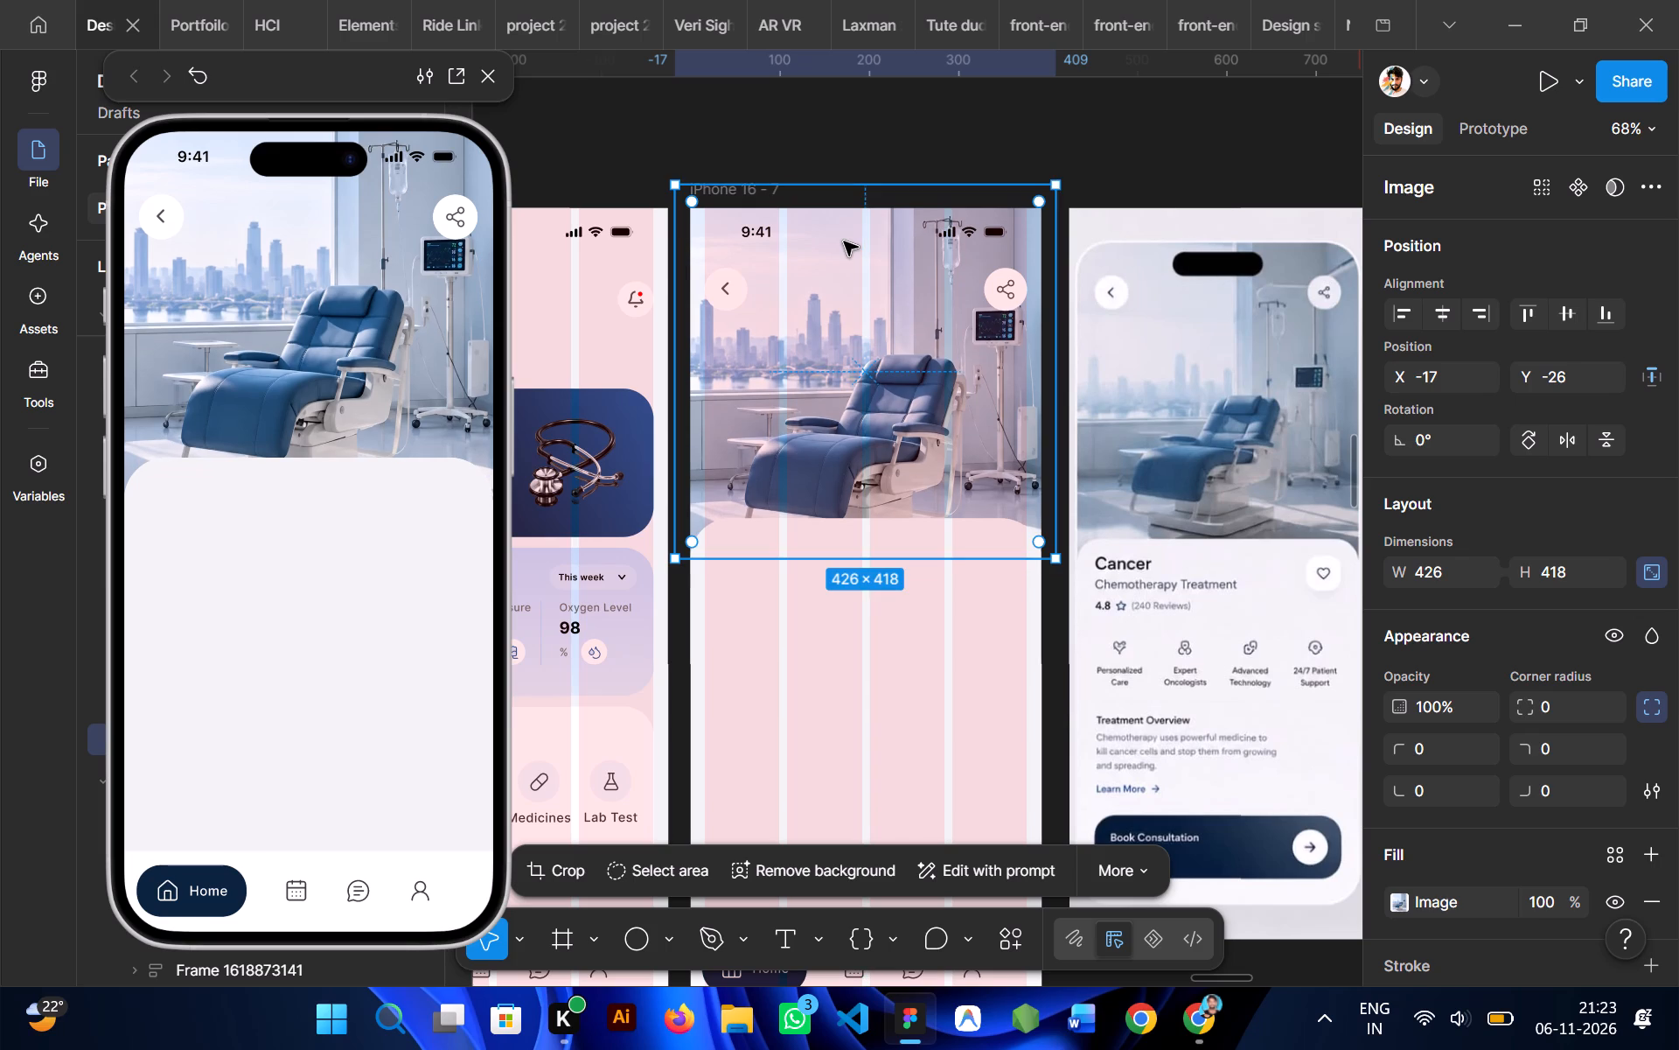
key("Up")
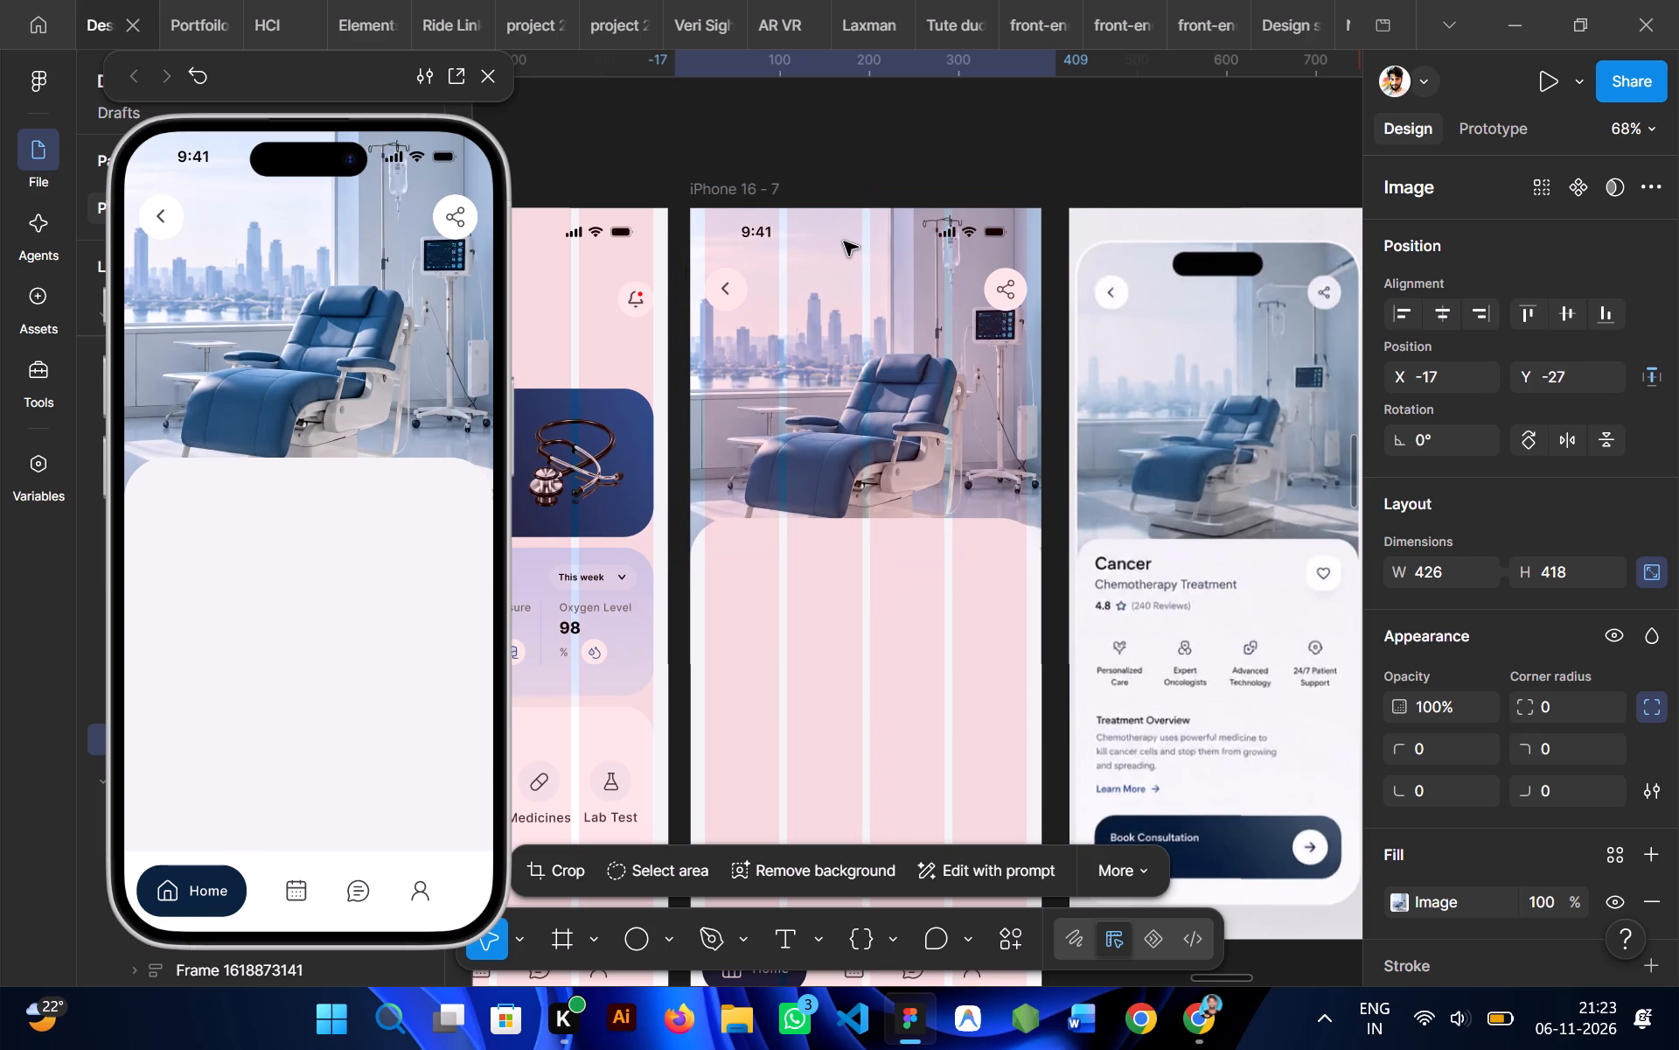
Reduce both top corner radii of the details card below the hero image to 22.
scroll(1491, 706, "down", 1)
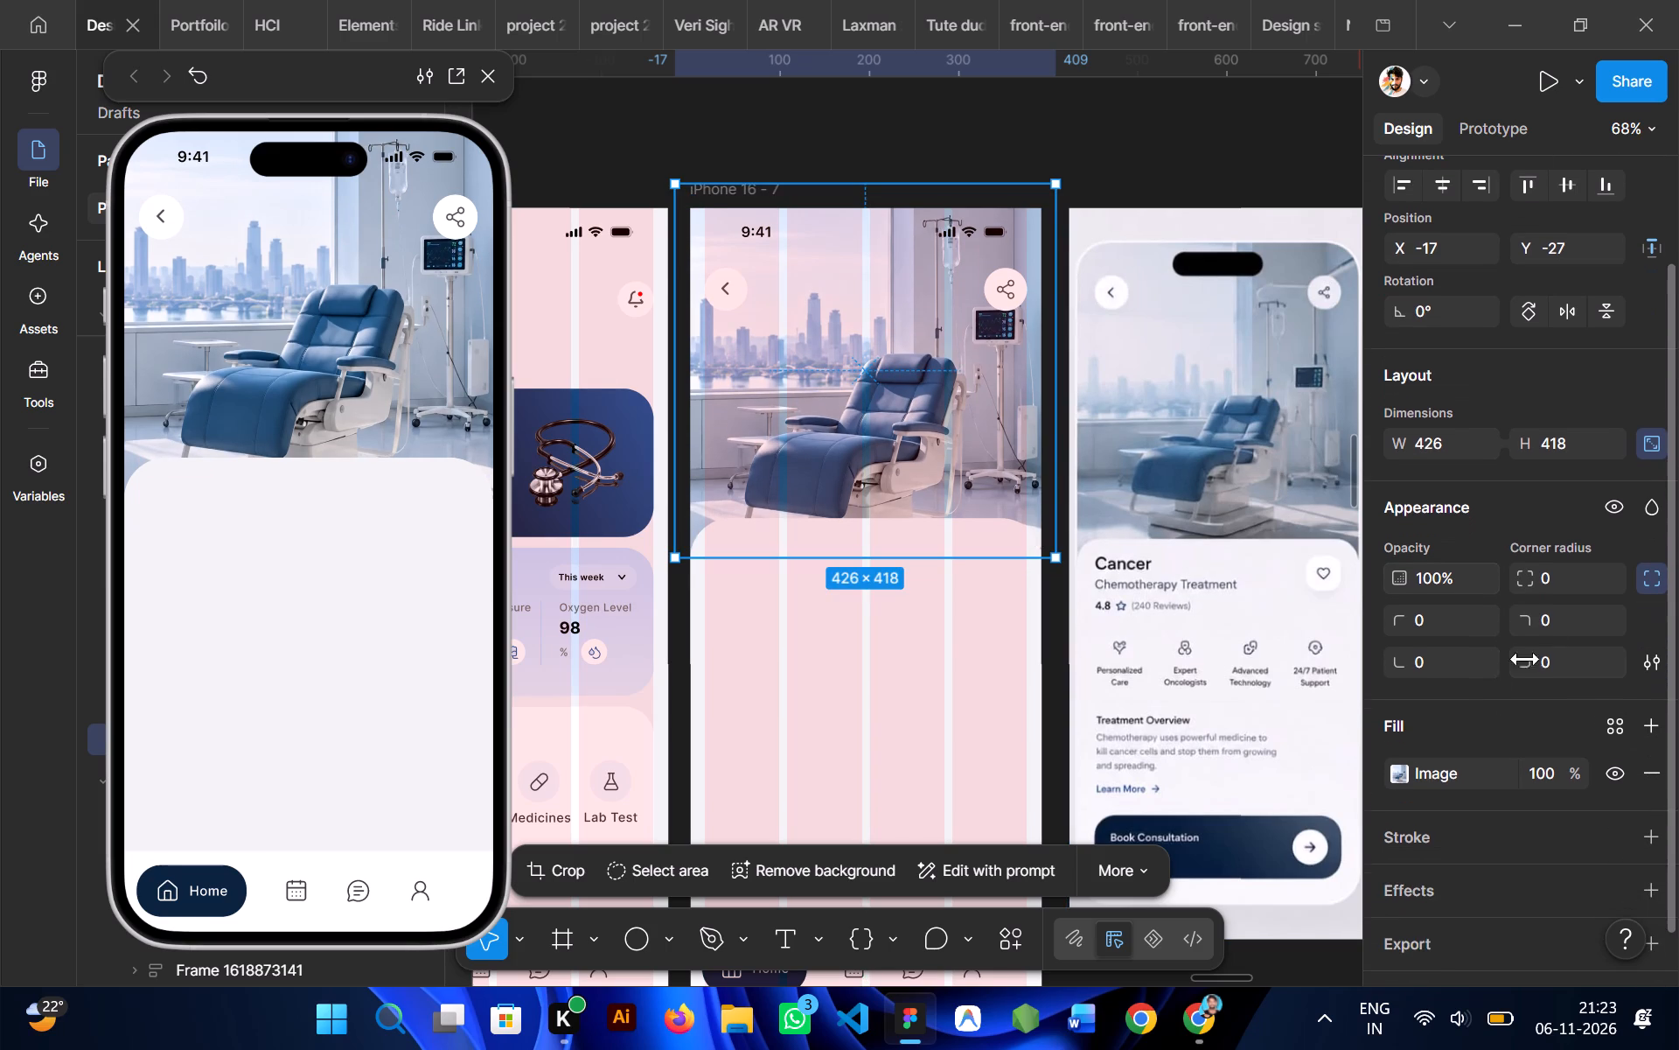
left_click(867, 639)
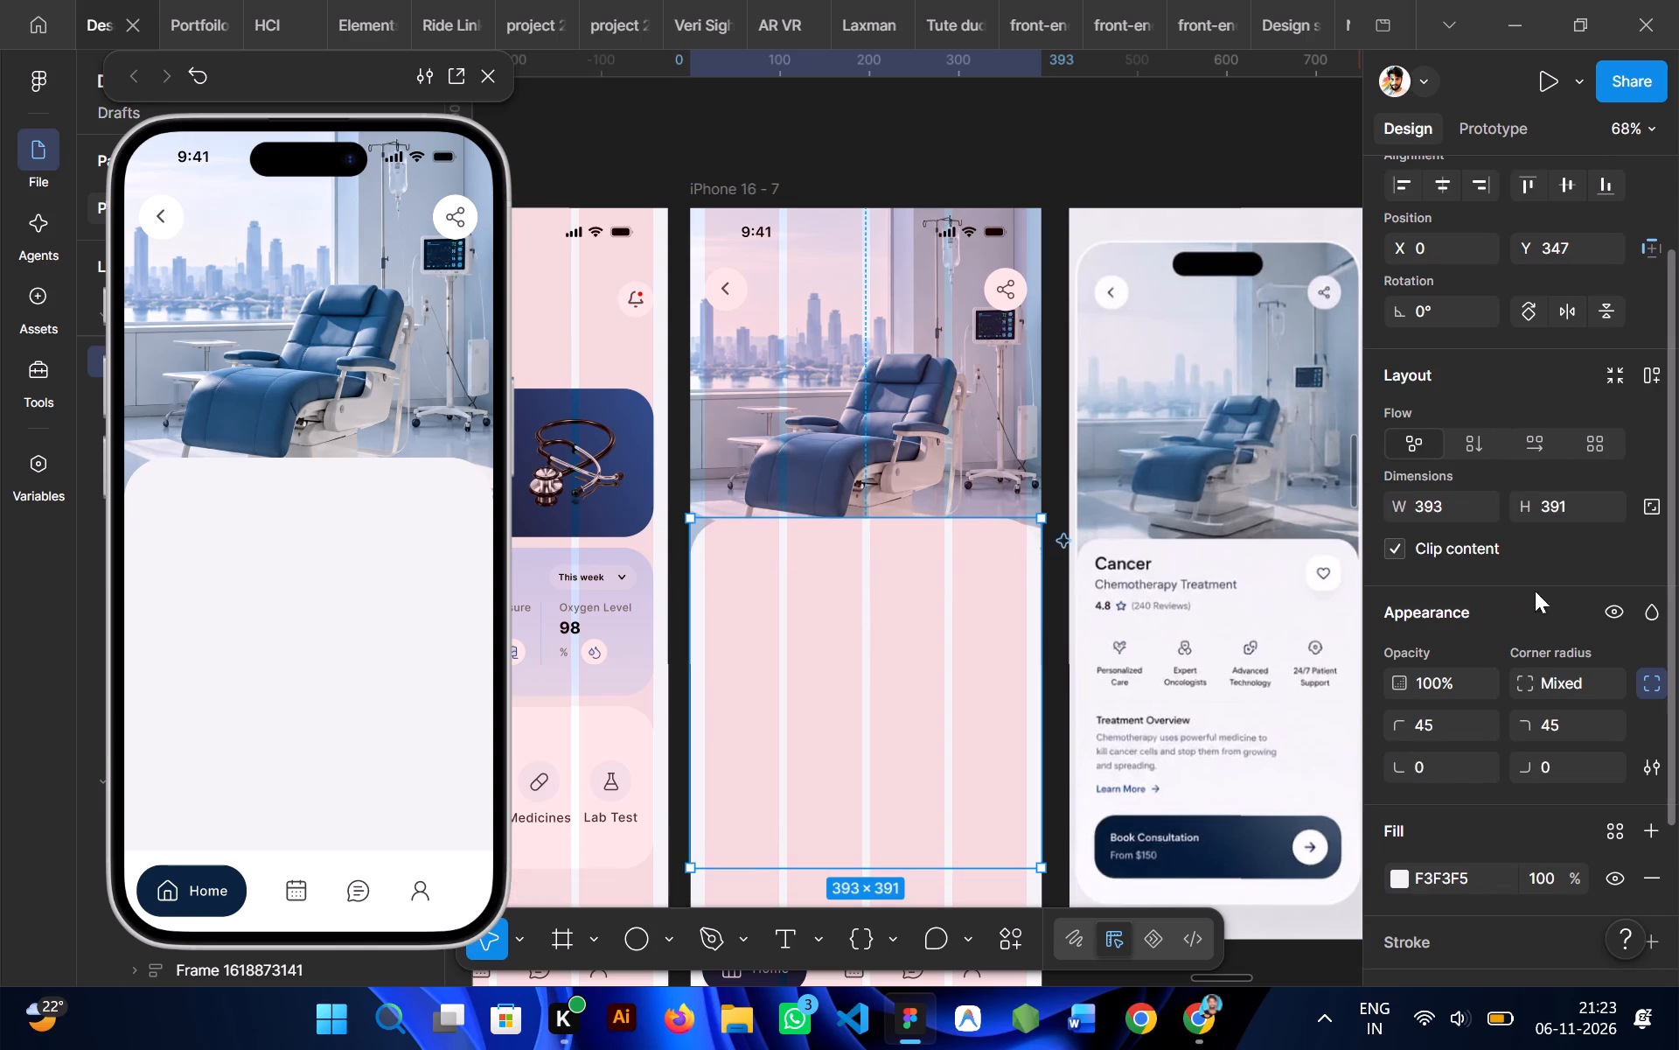
left_click_drag(1524, 731, 542, 478)
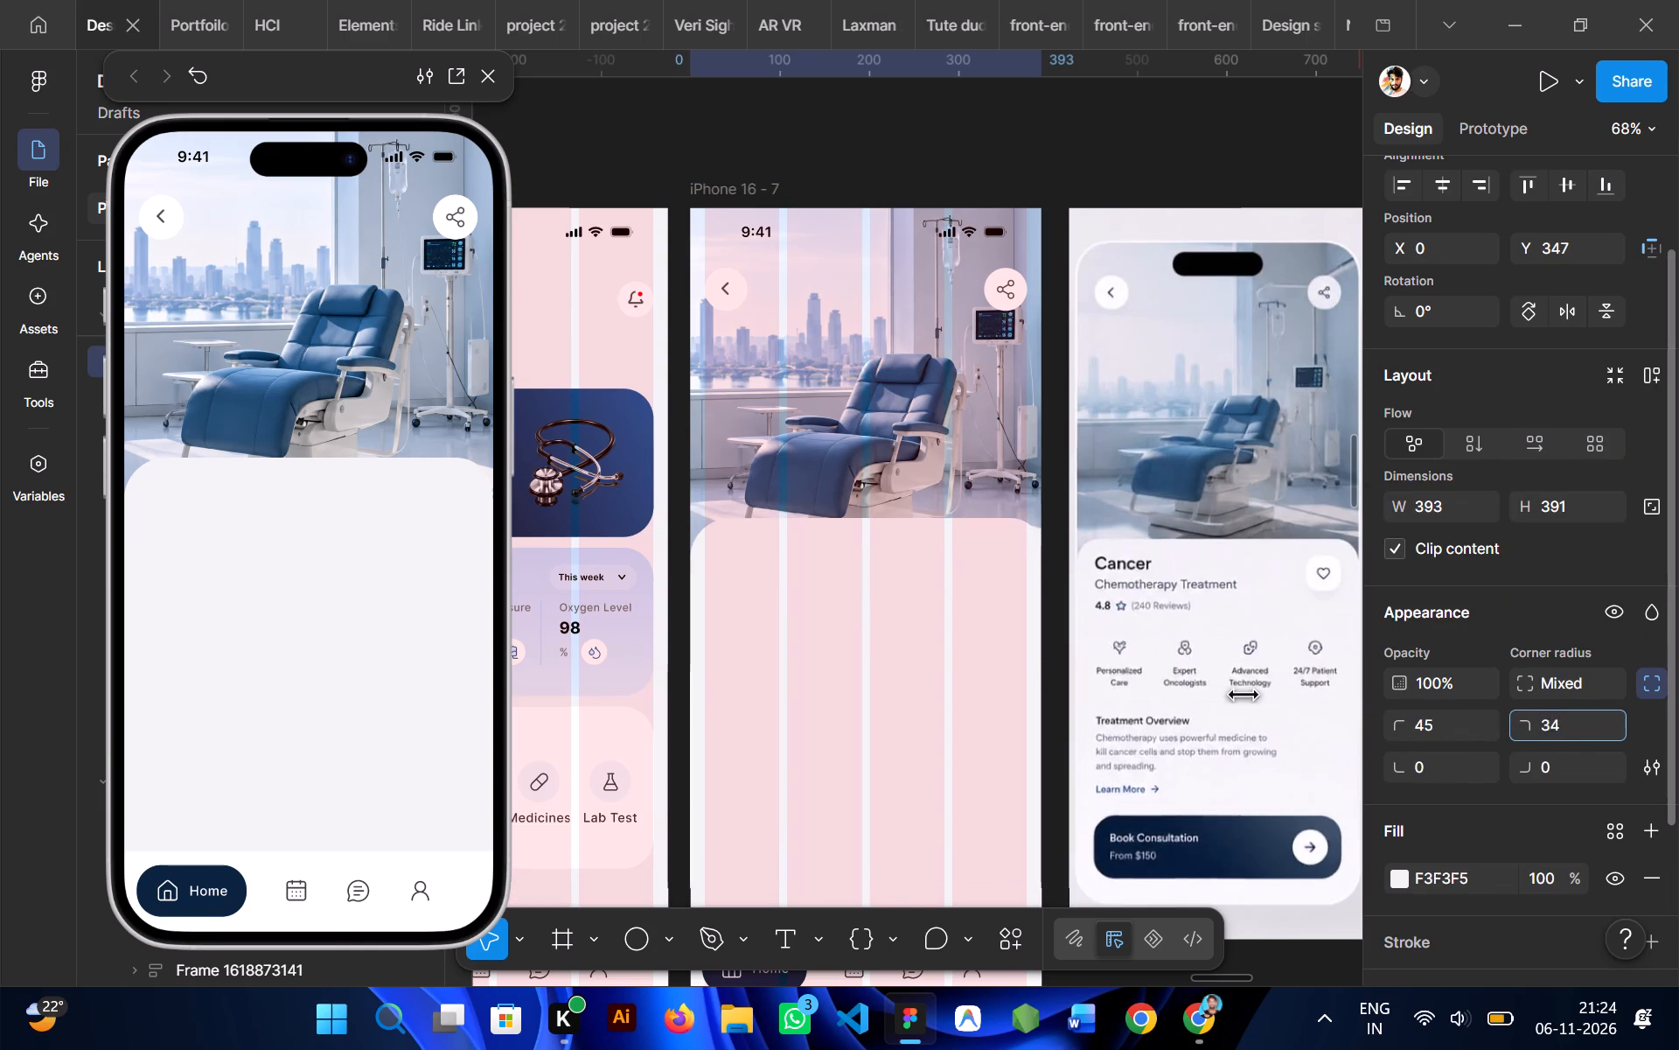
left_click_drag(542, 478, 812, 515)
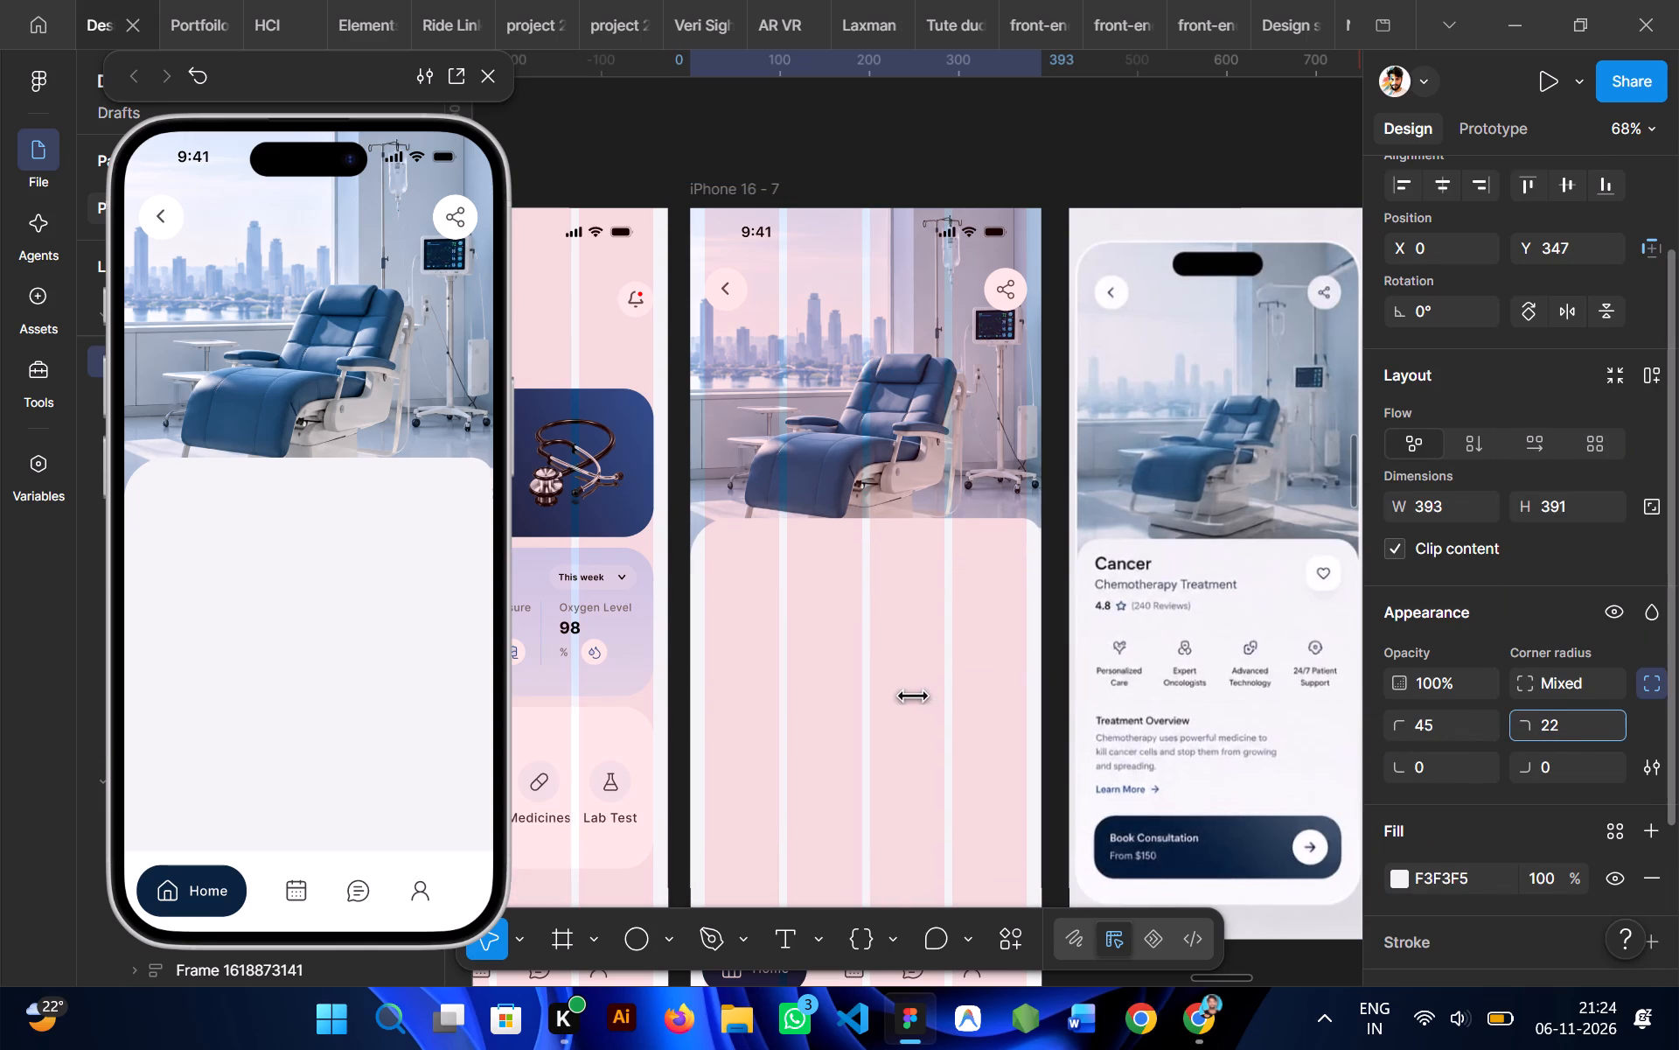
left_click_drag(812, 515, 812, 512)
left_click(1437, 731)
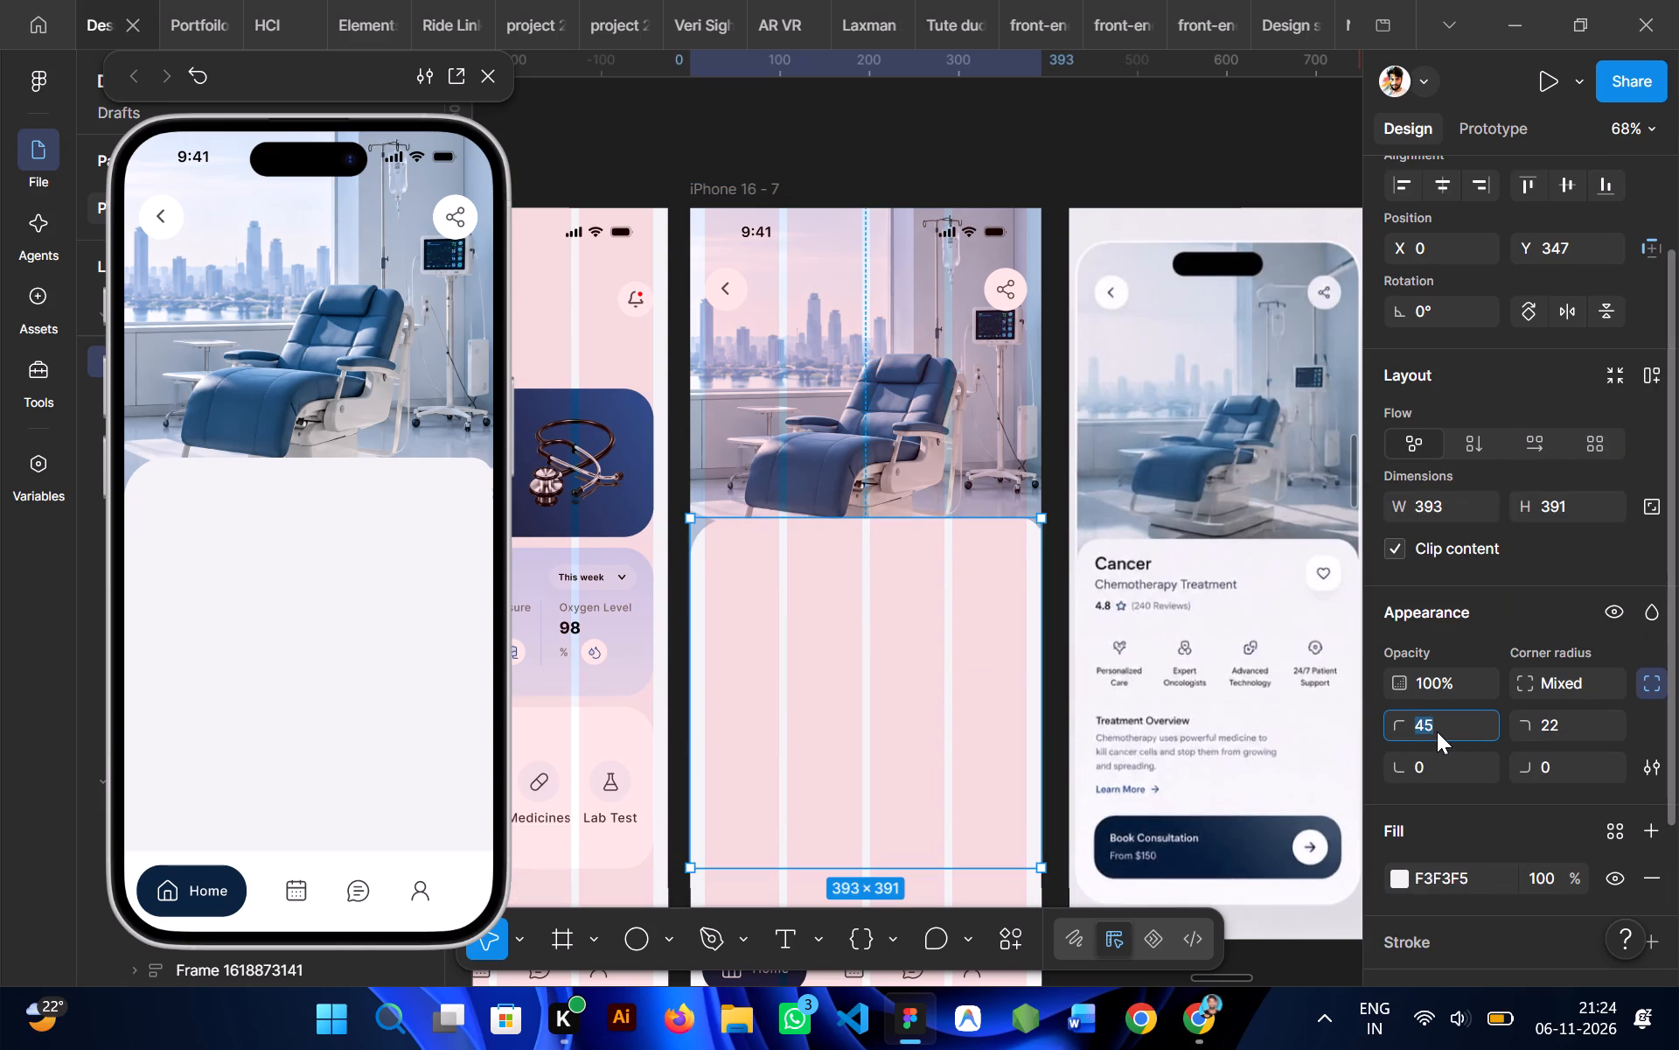
type("22")
left_click(1038, 155)
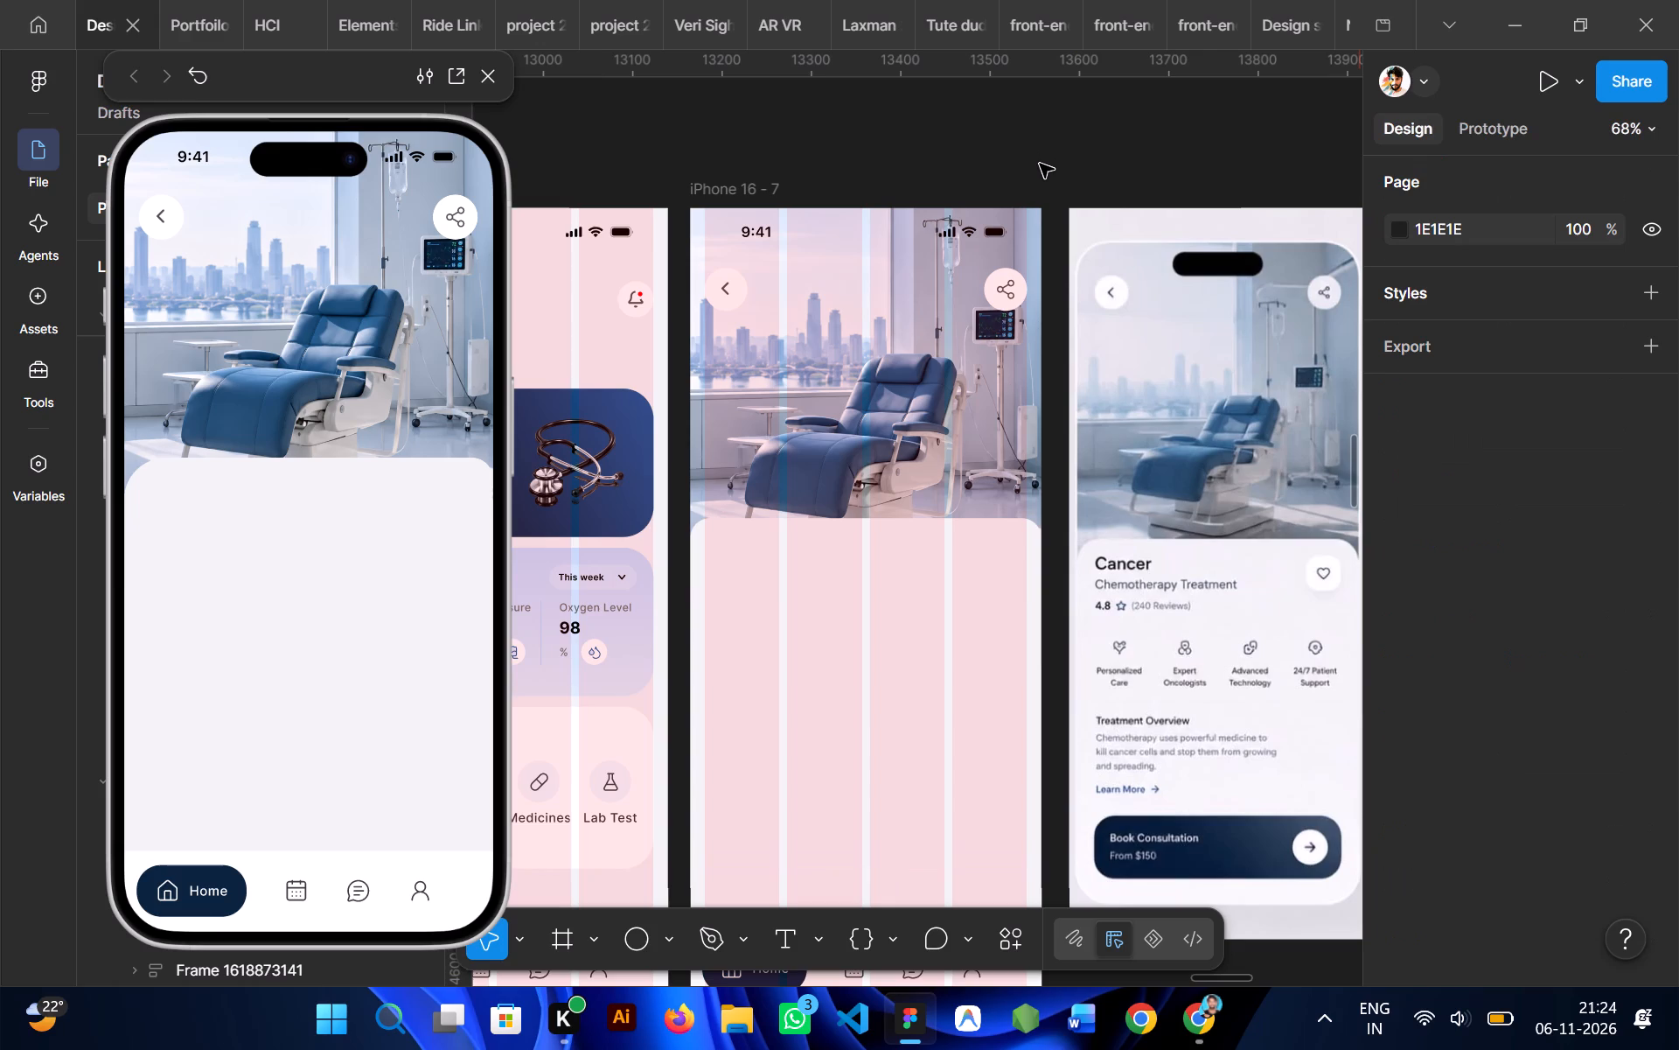
Nudge the hero image up behind the details card to about Y -73.
left_click(929, 397)
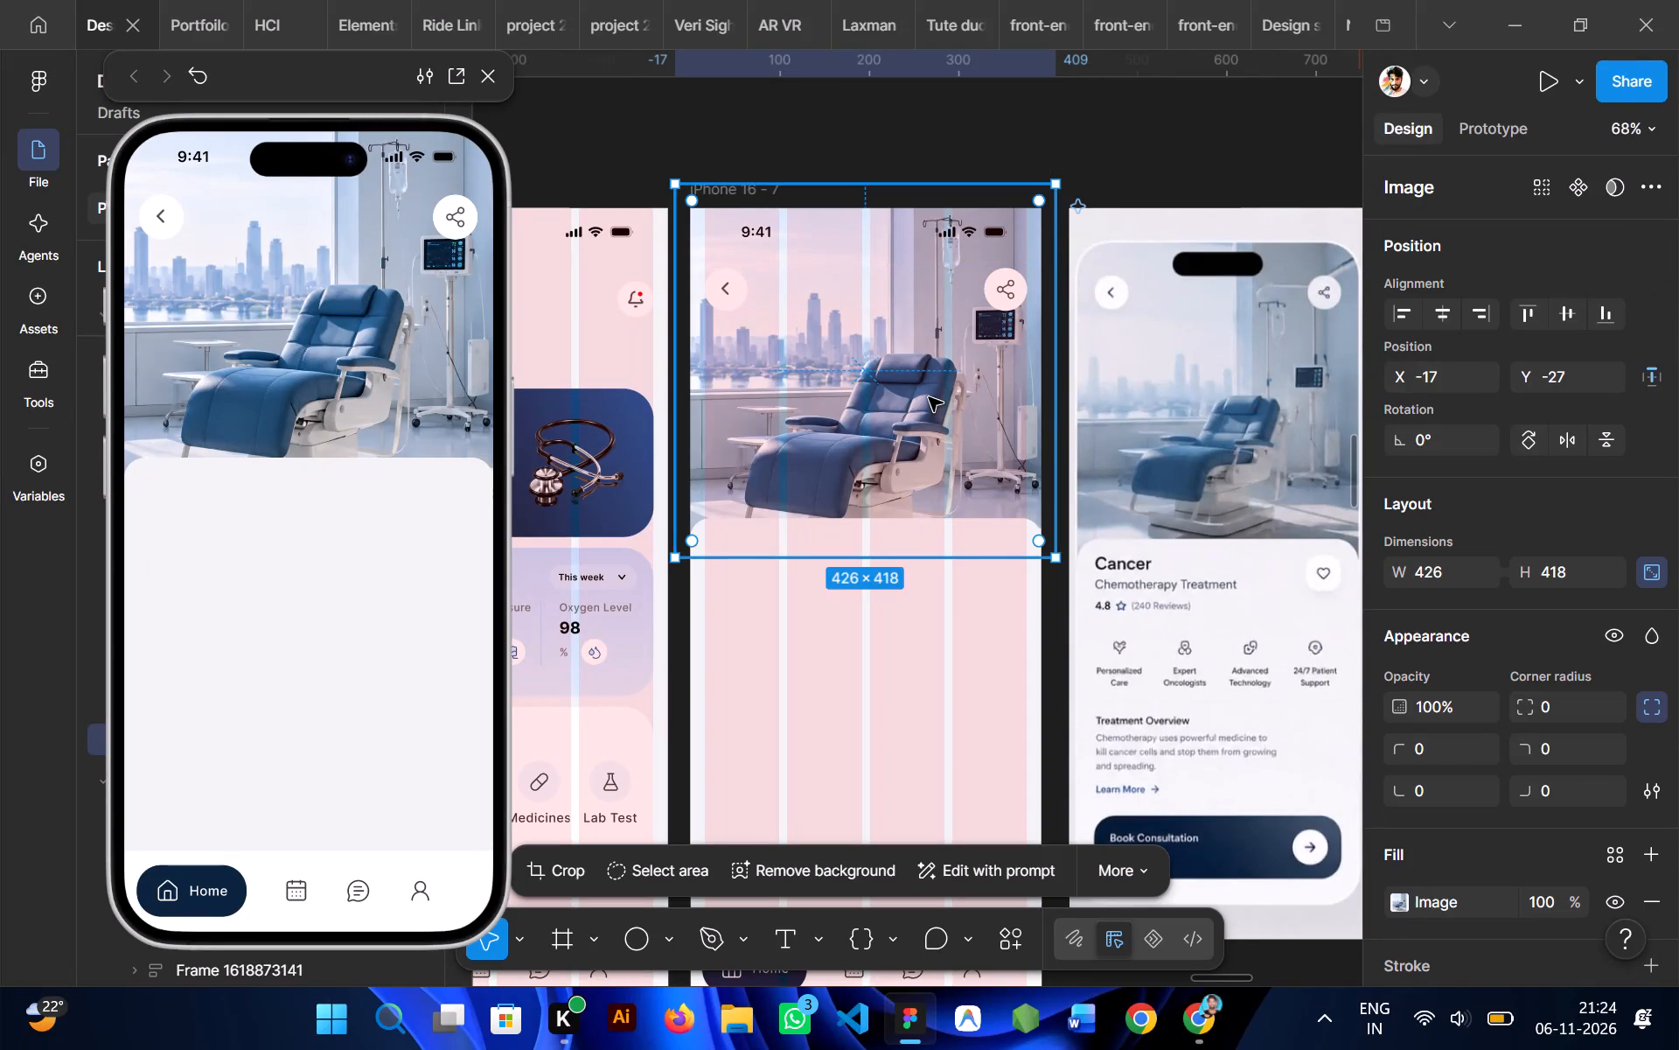
key("Up")
key("Up")
key("Up")
key("Up")
key("Up")
key("Up")
key("Up")
key("Up")
key("Up")
key("Up")
key("Up")
key("Up")
key("Up")
key("Up")
key("Up")
key("Up")
key("Up")
key("Up")
key("Up")
key("Up")
key("Up")
key("Up")
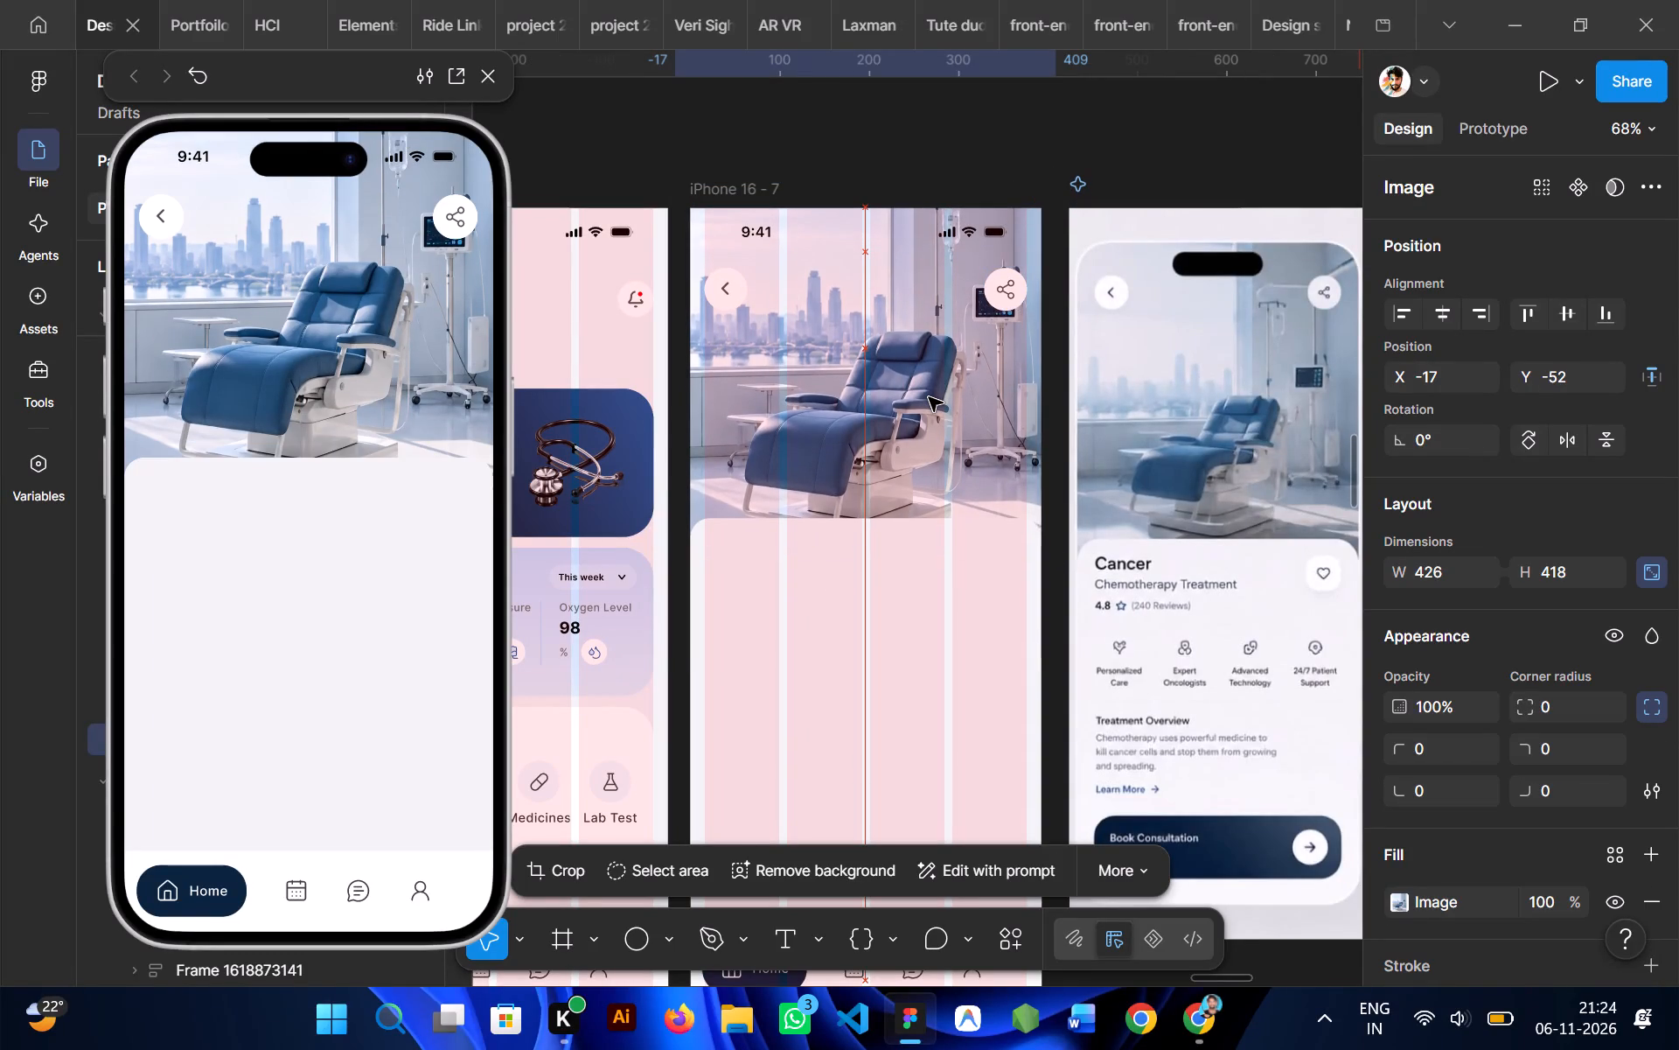
key("Up")
key("Up")
key("Up")
key("Up")
key("Up")
key("Up")
key("Up")
key("Up")
key("Up")
key("Up")
key("Up")
key("Up")
key("Up")
key("Up")
key("Up")
key("Up")
key("Up")
key("Up")
key("Up")
key("Up")
key("Up")
key("Up")
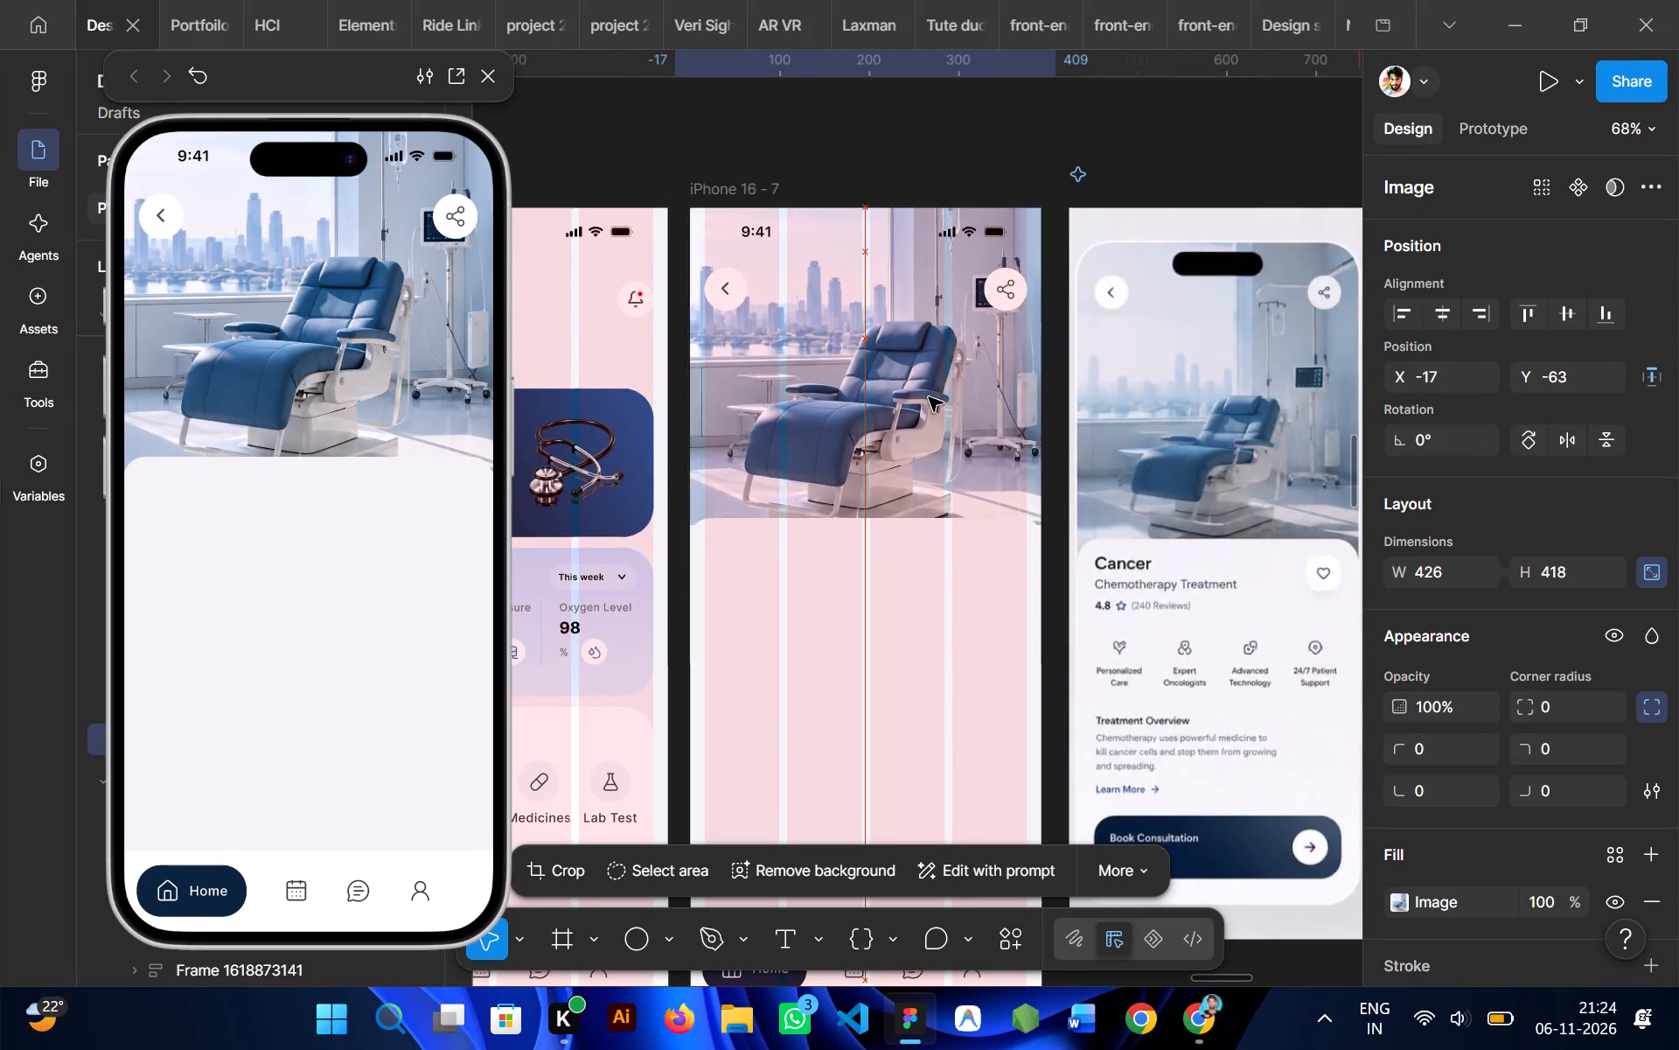
Nudge the hero image back down to Y -55 so it fills behind the card's rounded top corners.
key("Down")
key("Down")
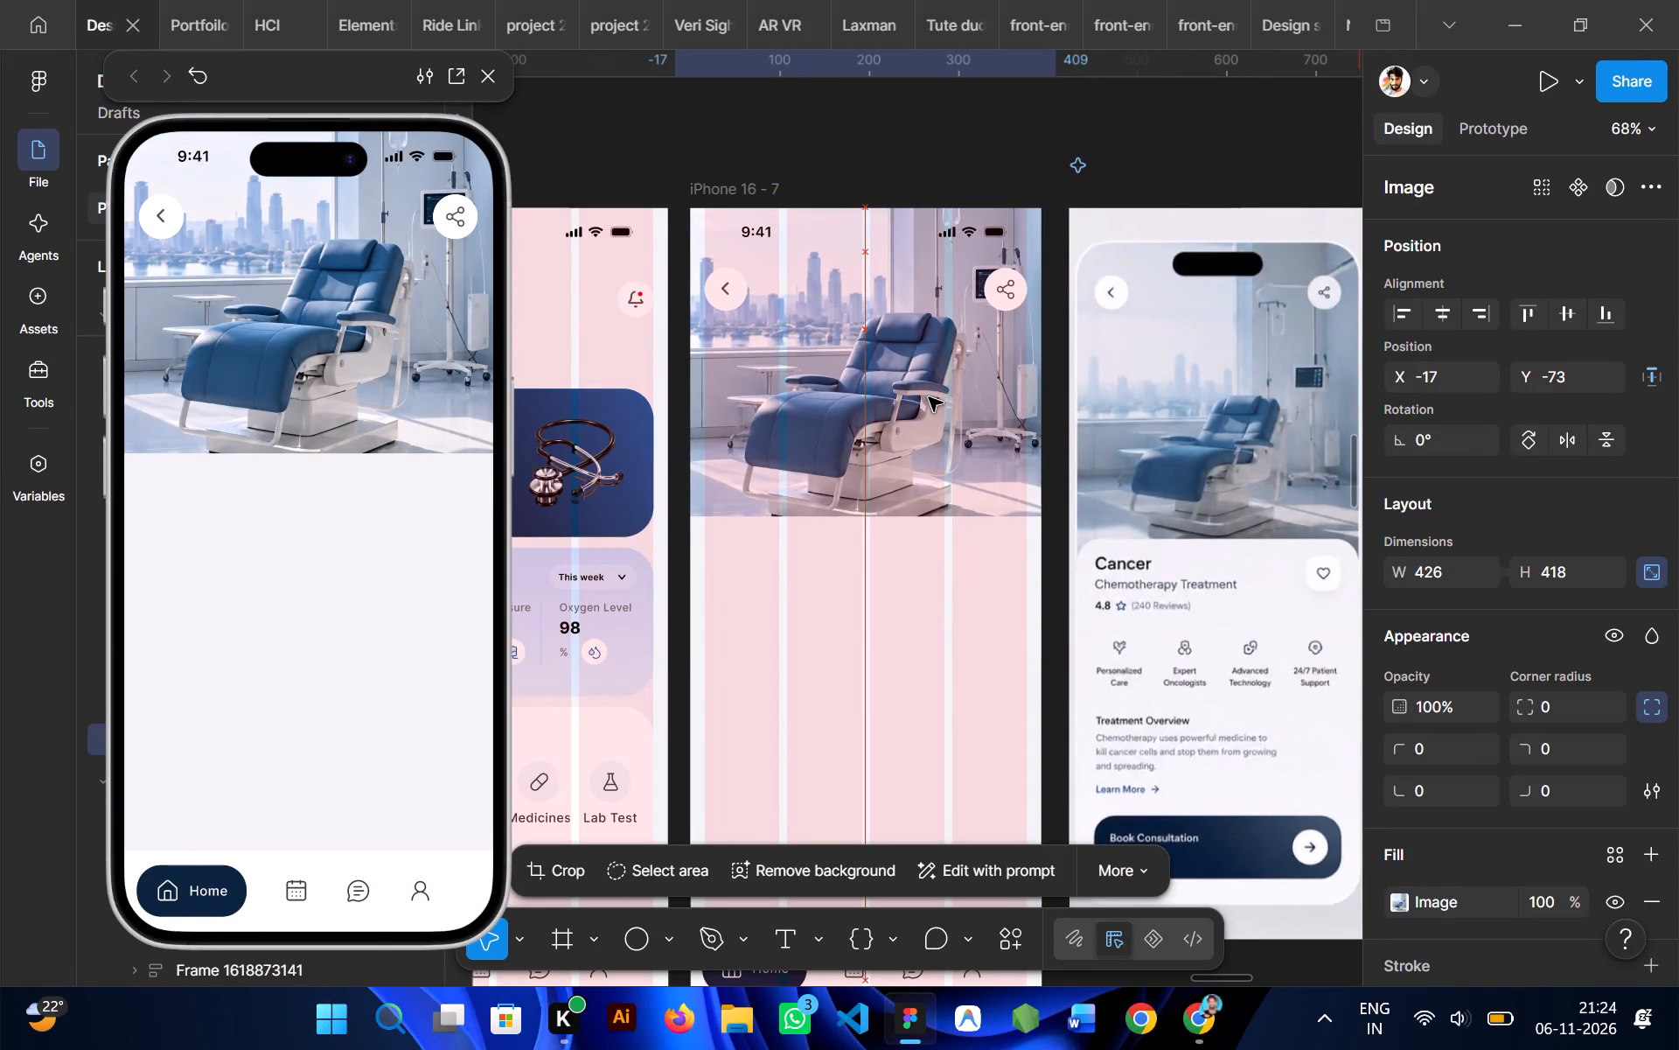
key("Down")
key("Down")
key("Down")
key("Down")
key("Down")
key("Down")
key("Down")
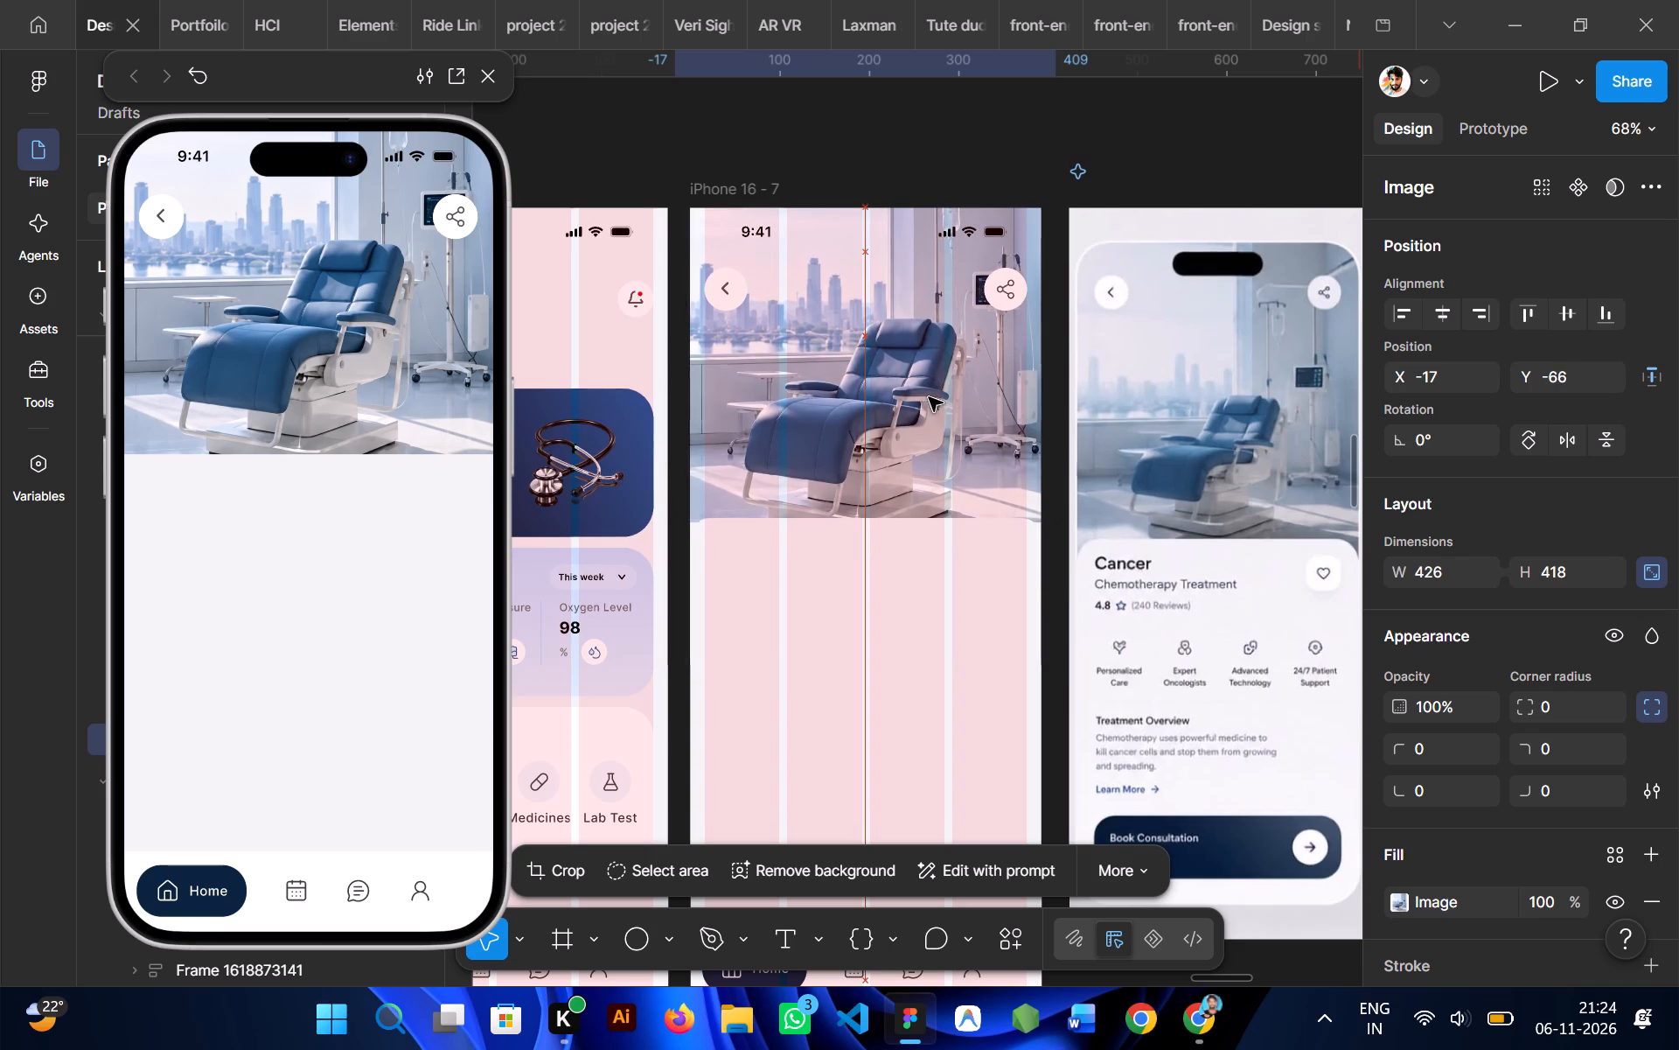
key("Down")
key("Down")
key("Down")
key("Down")
key("Down")
key("Down")
key("Down")
key("Down")
key("Down")
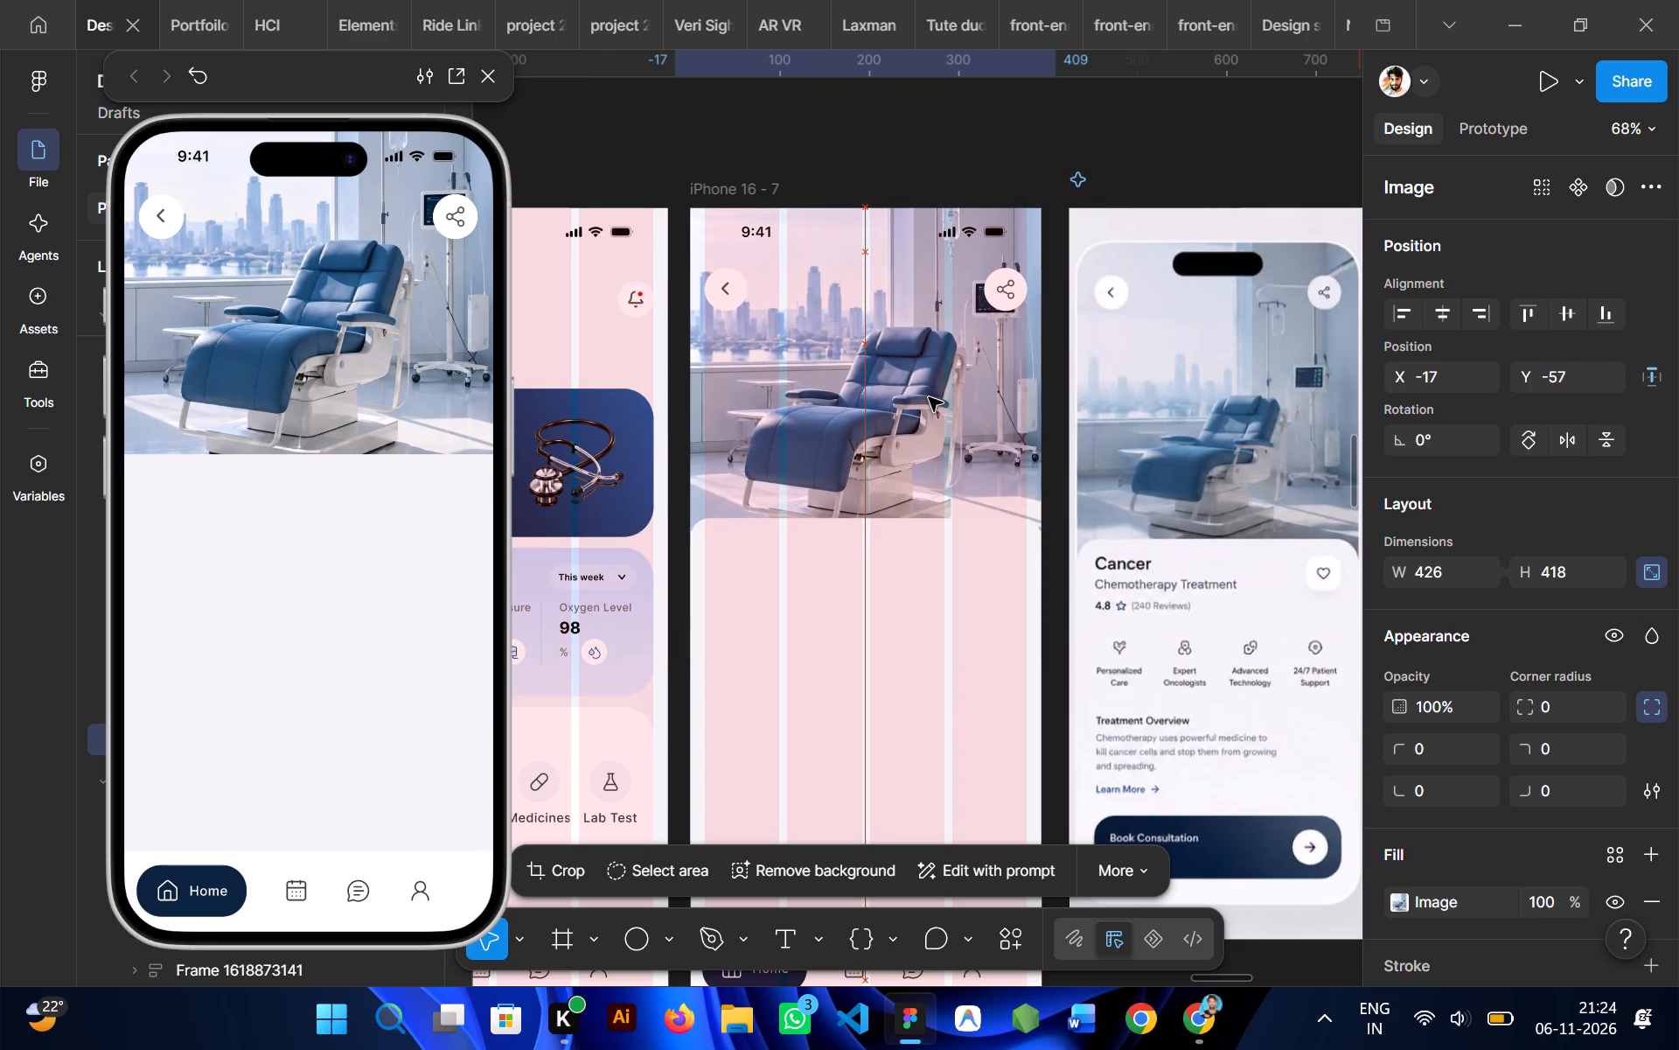
key("Down")
key("Down")
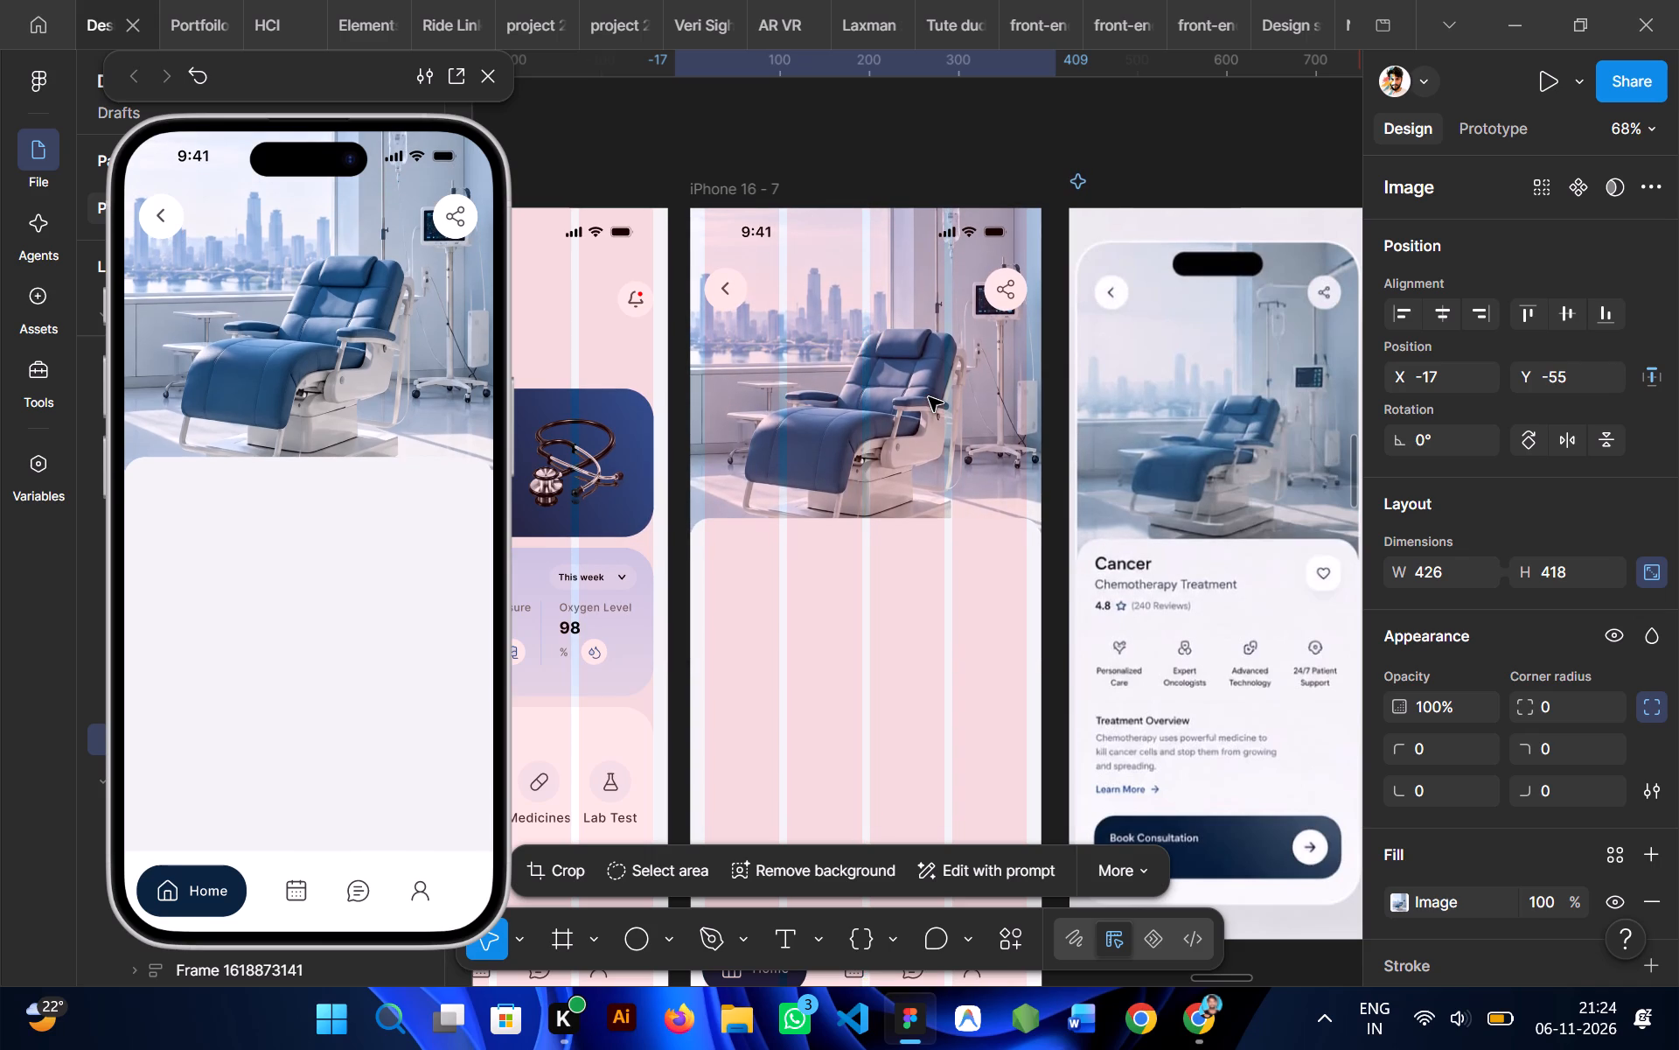
Set the details card's top-right corner radius to 30.
left_click(954, 668)
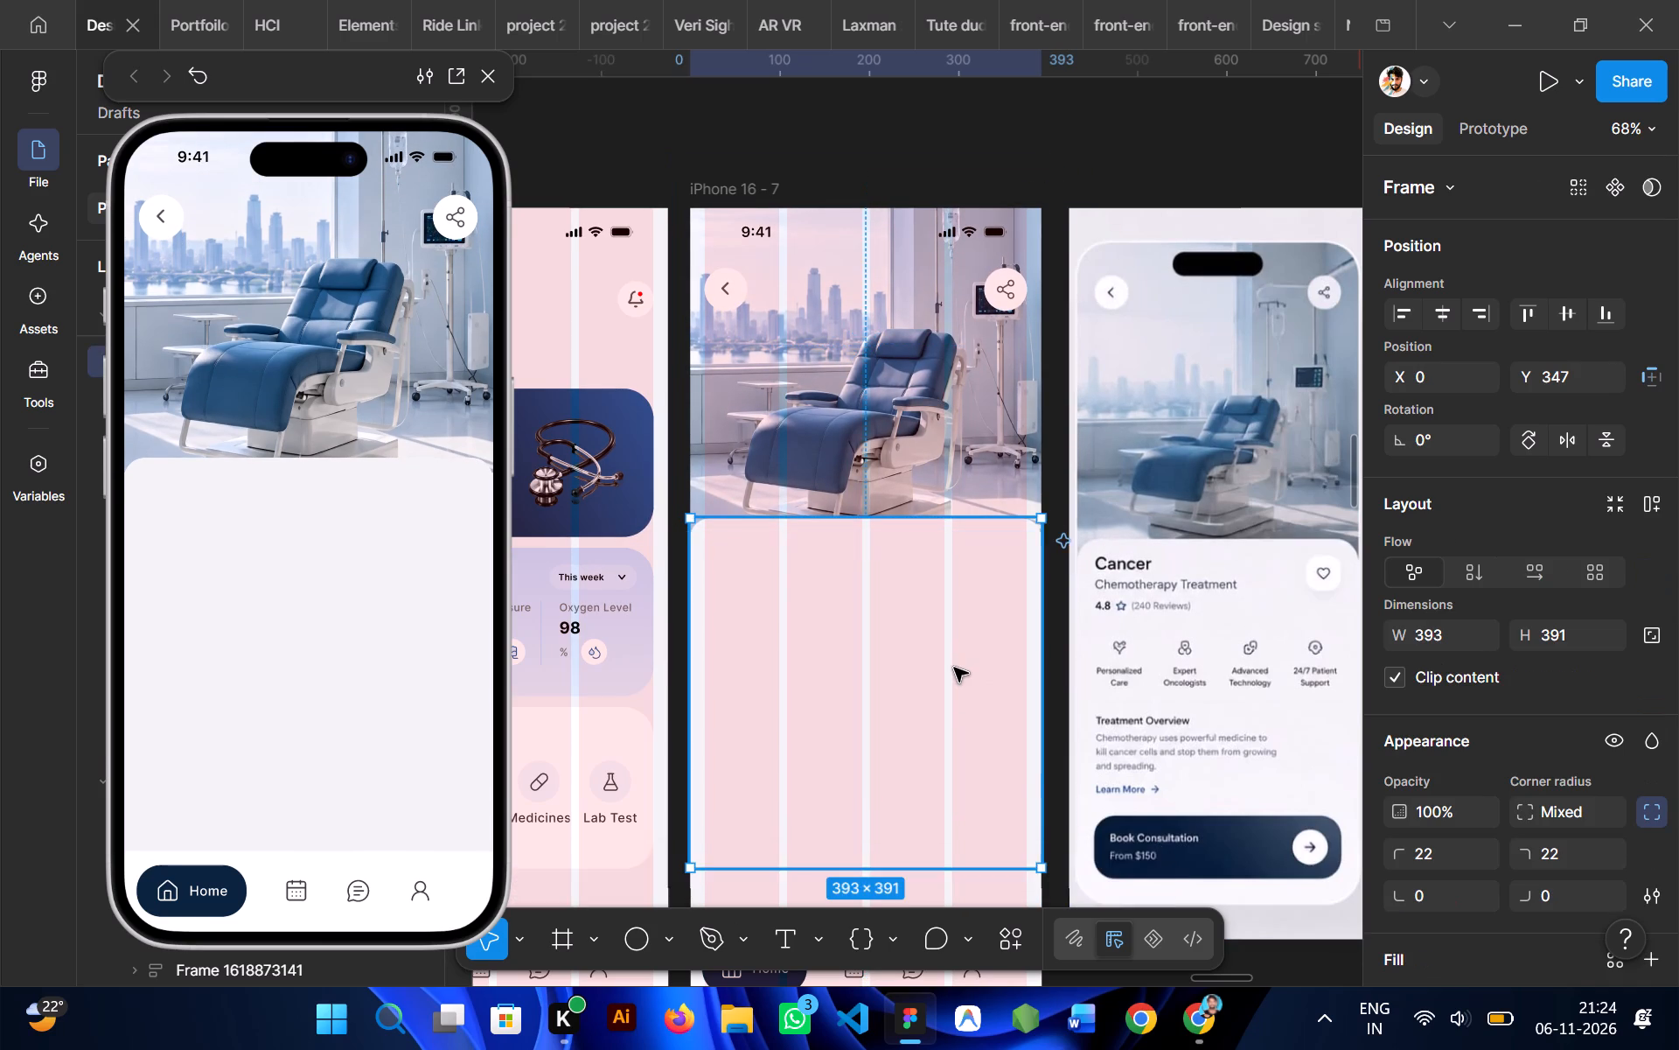
scroll(954, 668, "down", 1)
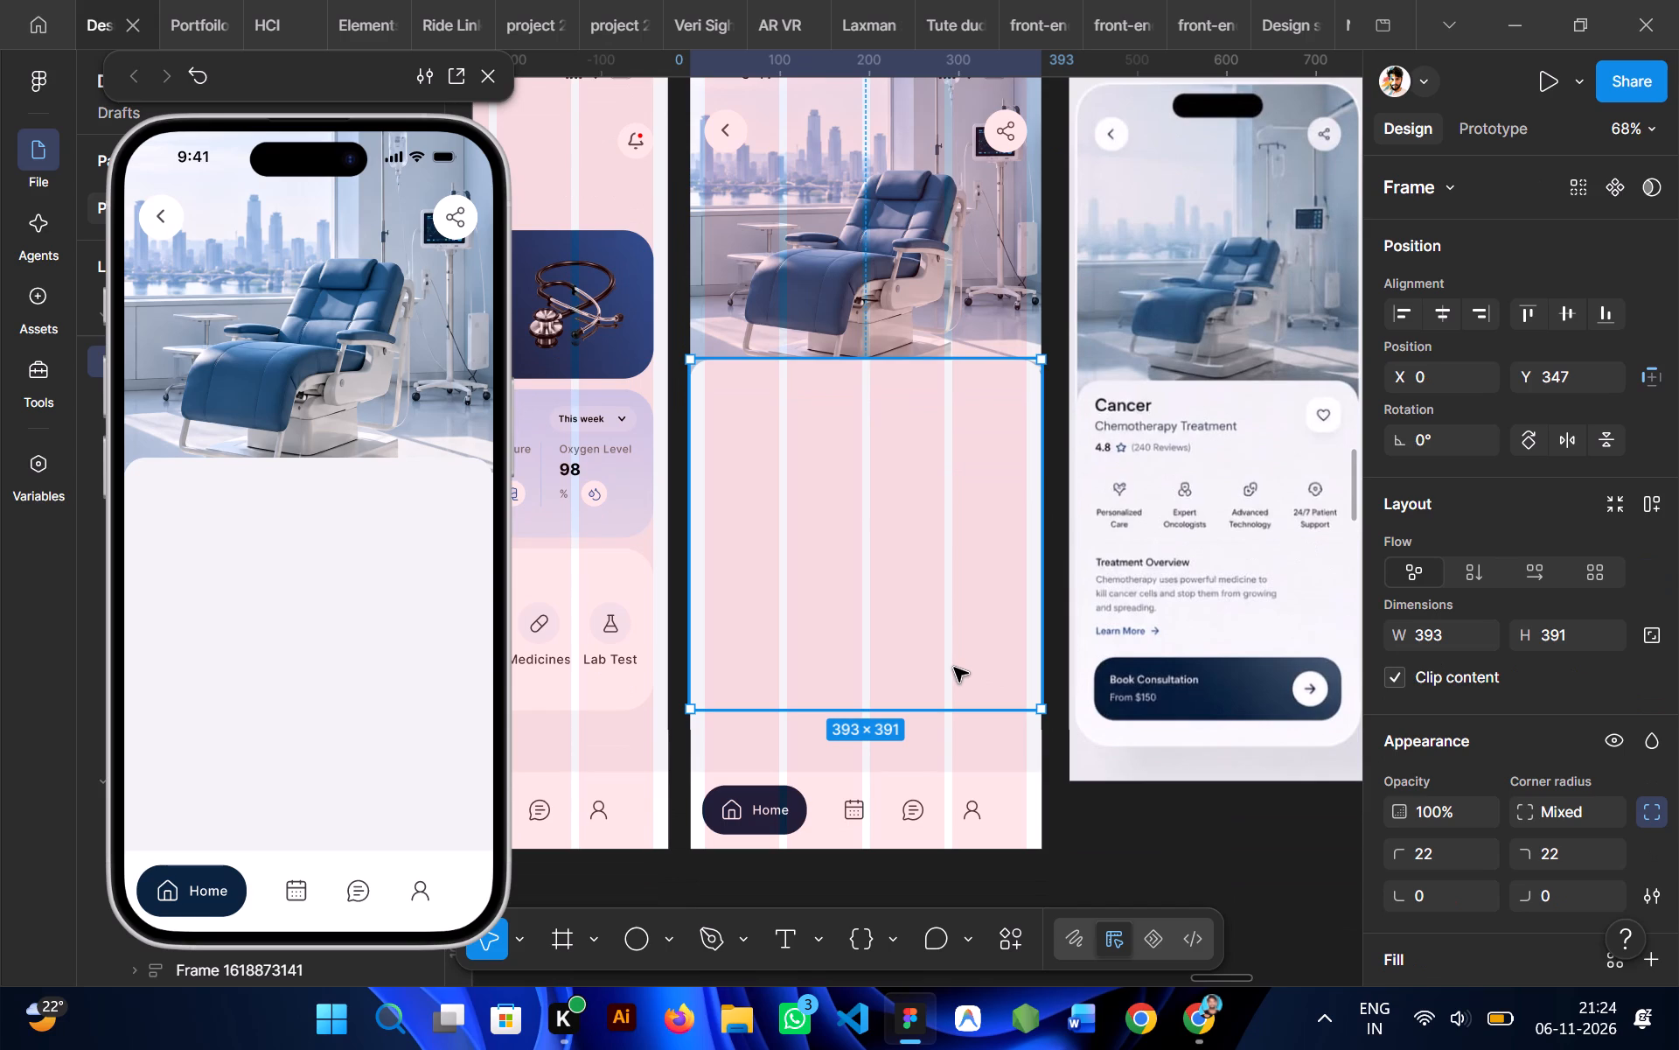
scroll(1501, 799, "down", 1)
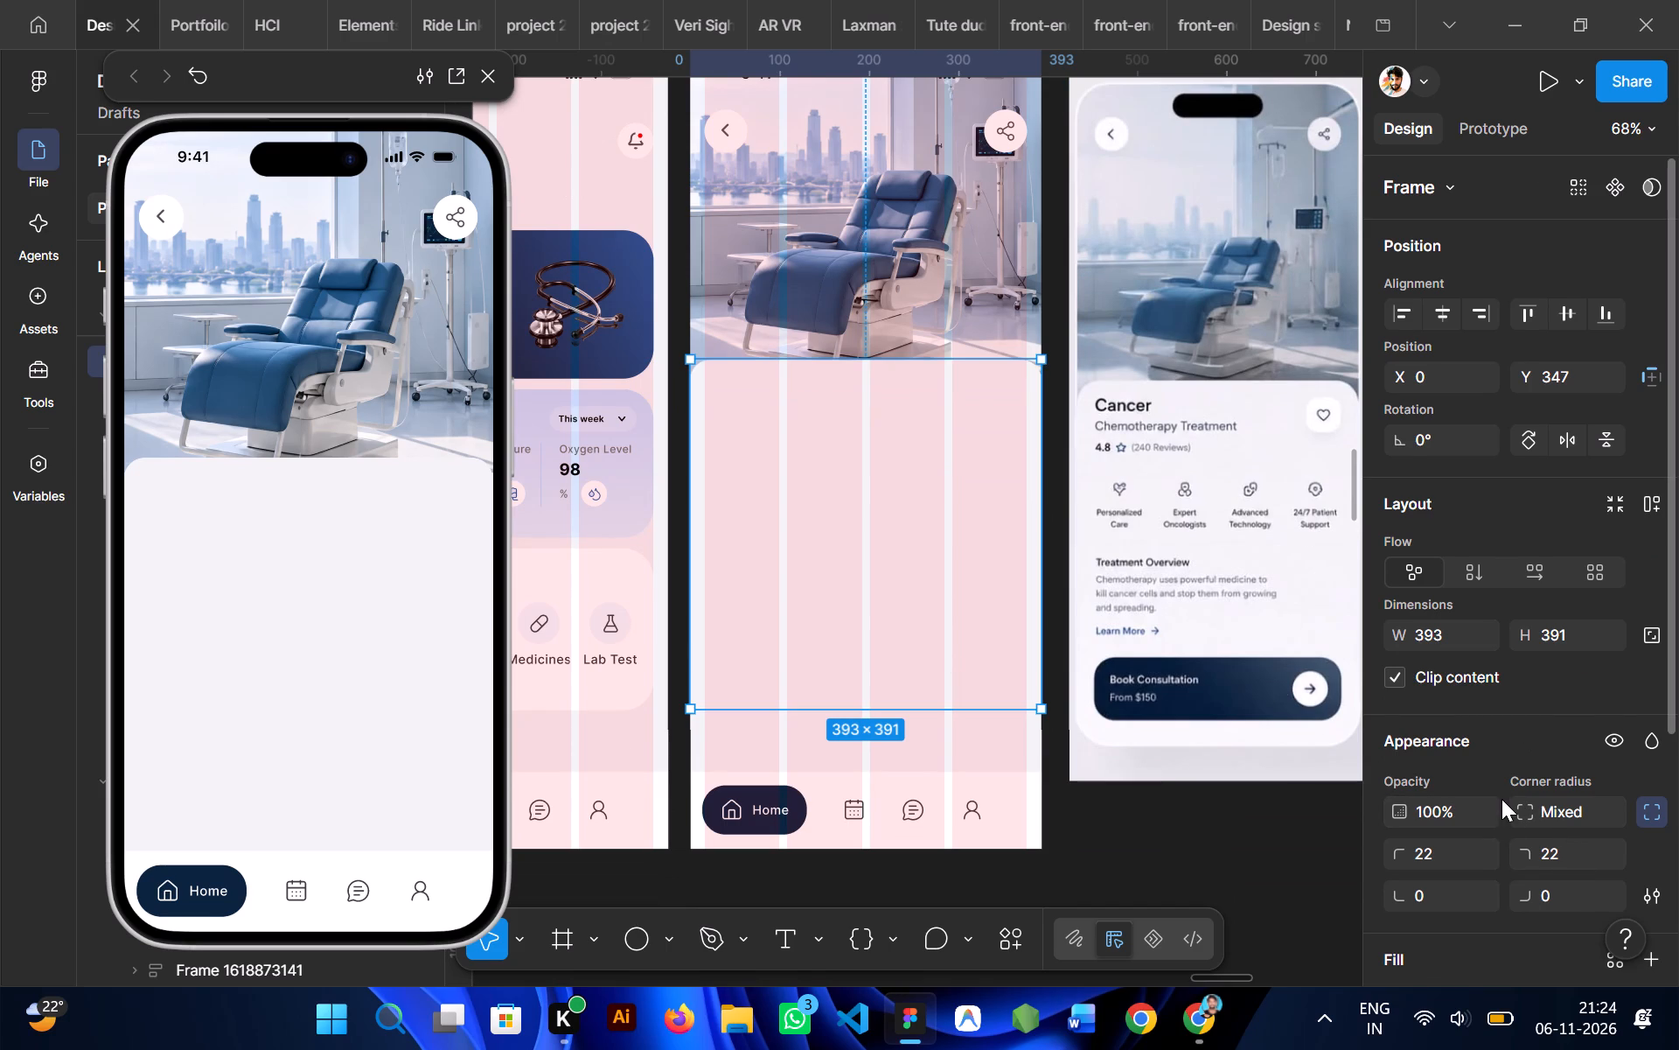
scroll(1501, 799, "down", 1)
left_click_drag(1533, 654, 878, 515)
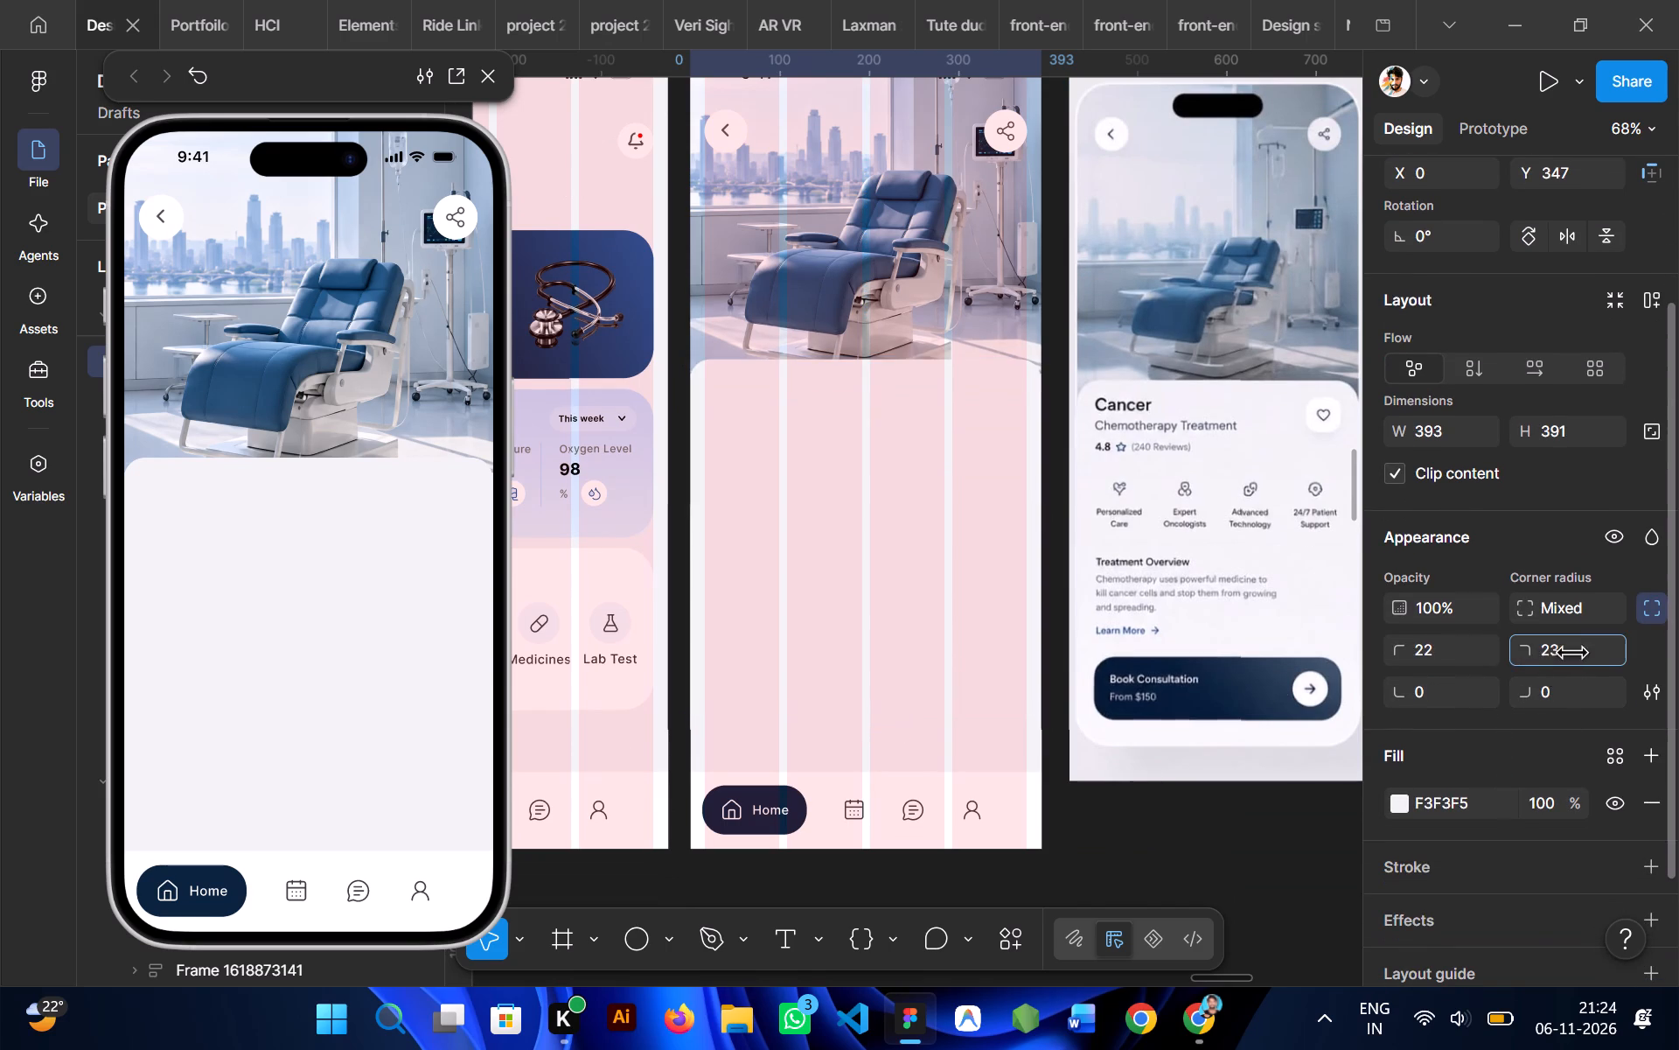
left_click_drag(878, 515, 1055, 509)
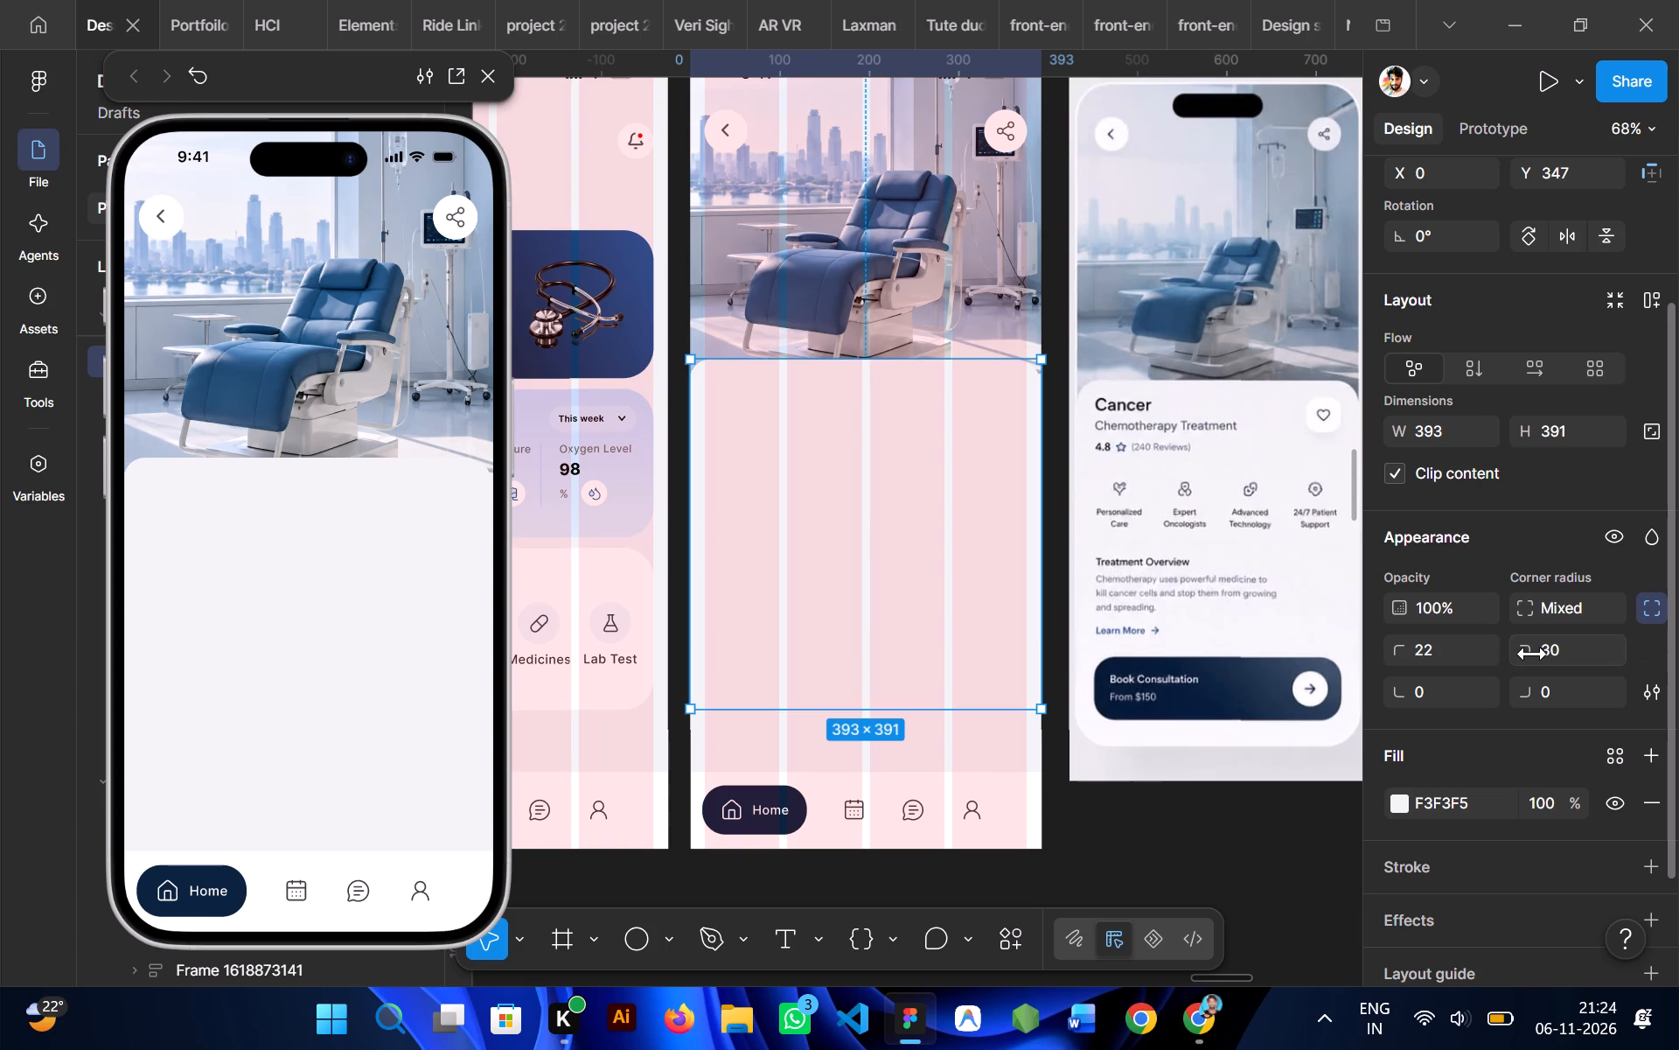
scroll(1086, 633, "down", 1)
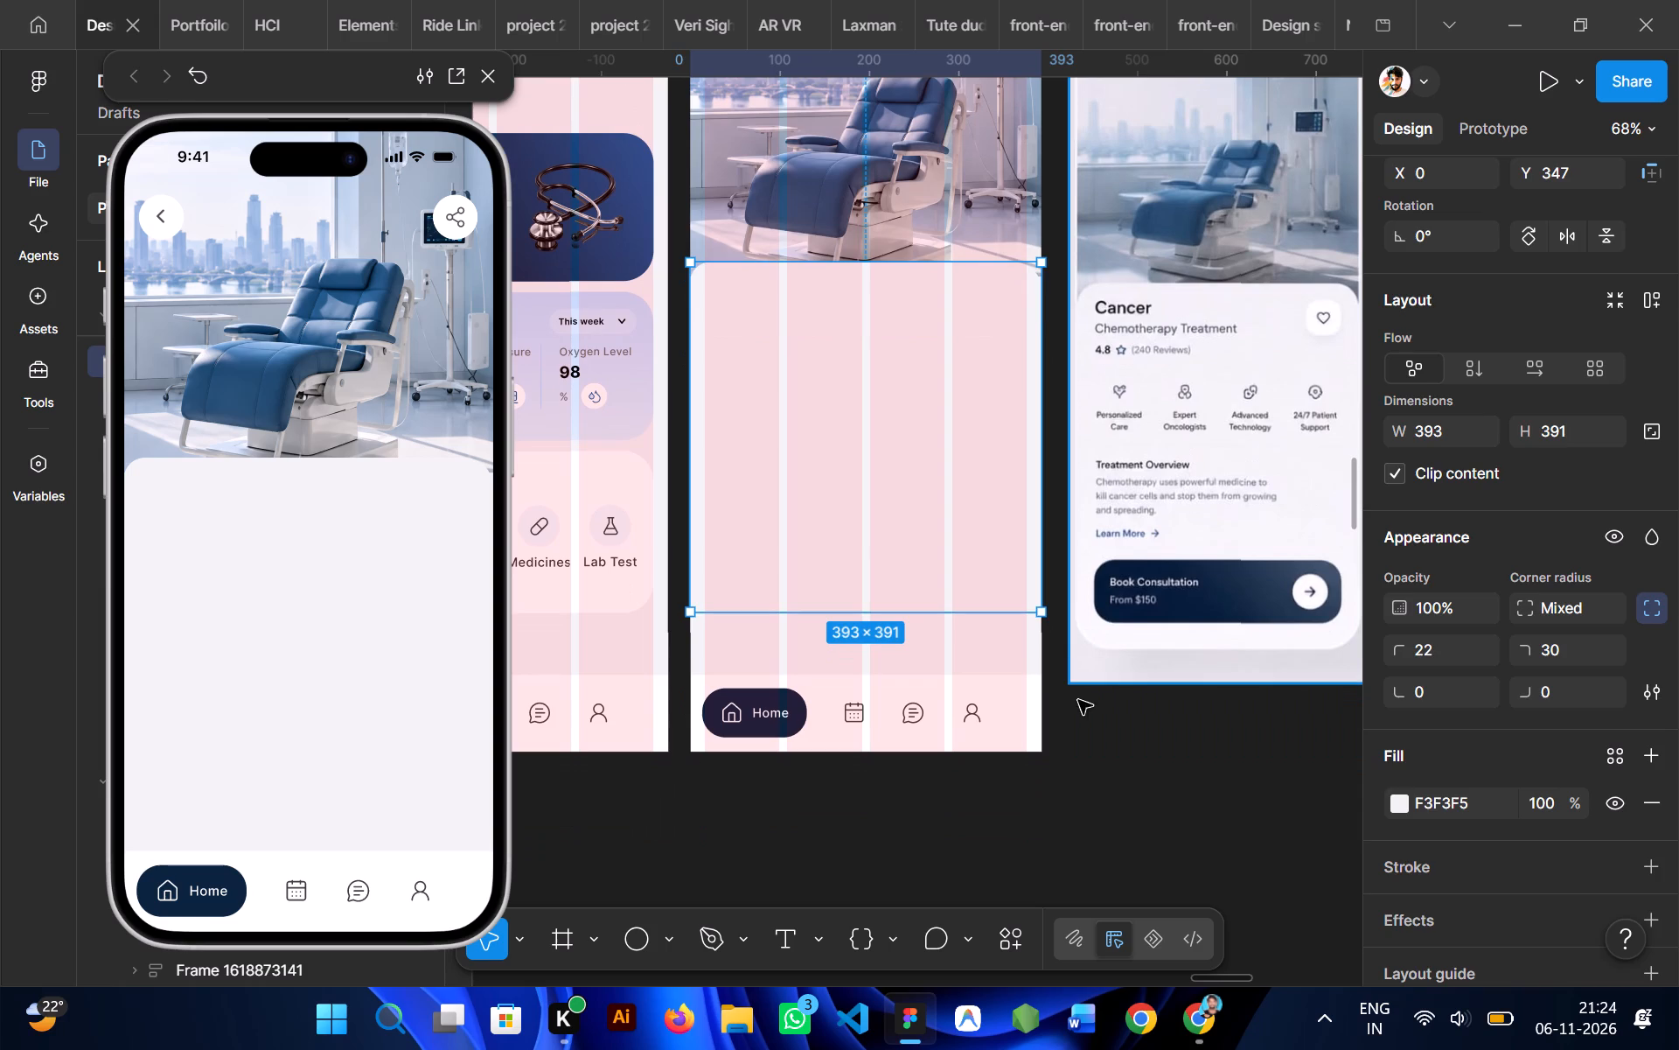
left_click(1082, 712)
Add the text "Cancer" near the top-left corner of the details card, at about X 35, Y 24.
left_click(832, 380)
scroll(832, 380, "up", 1)
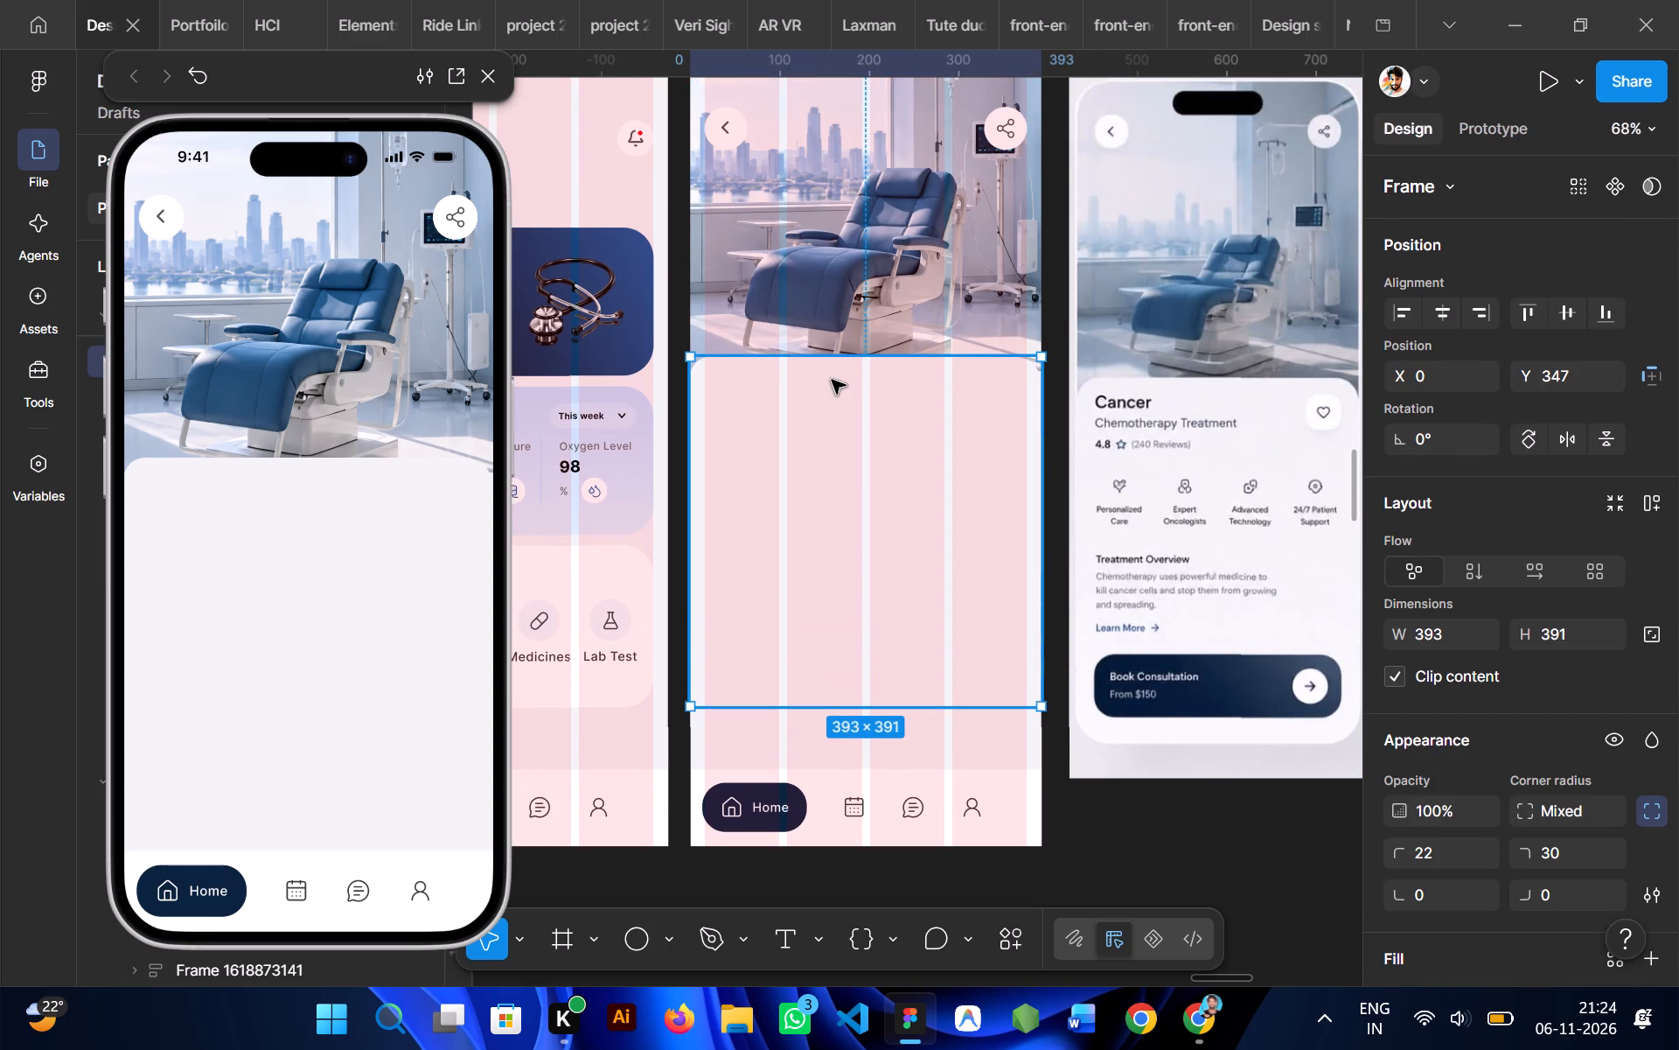
scroll(832, 380, "up", 1)
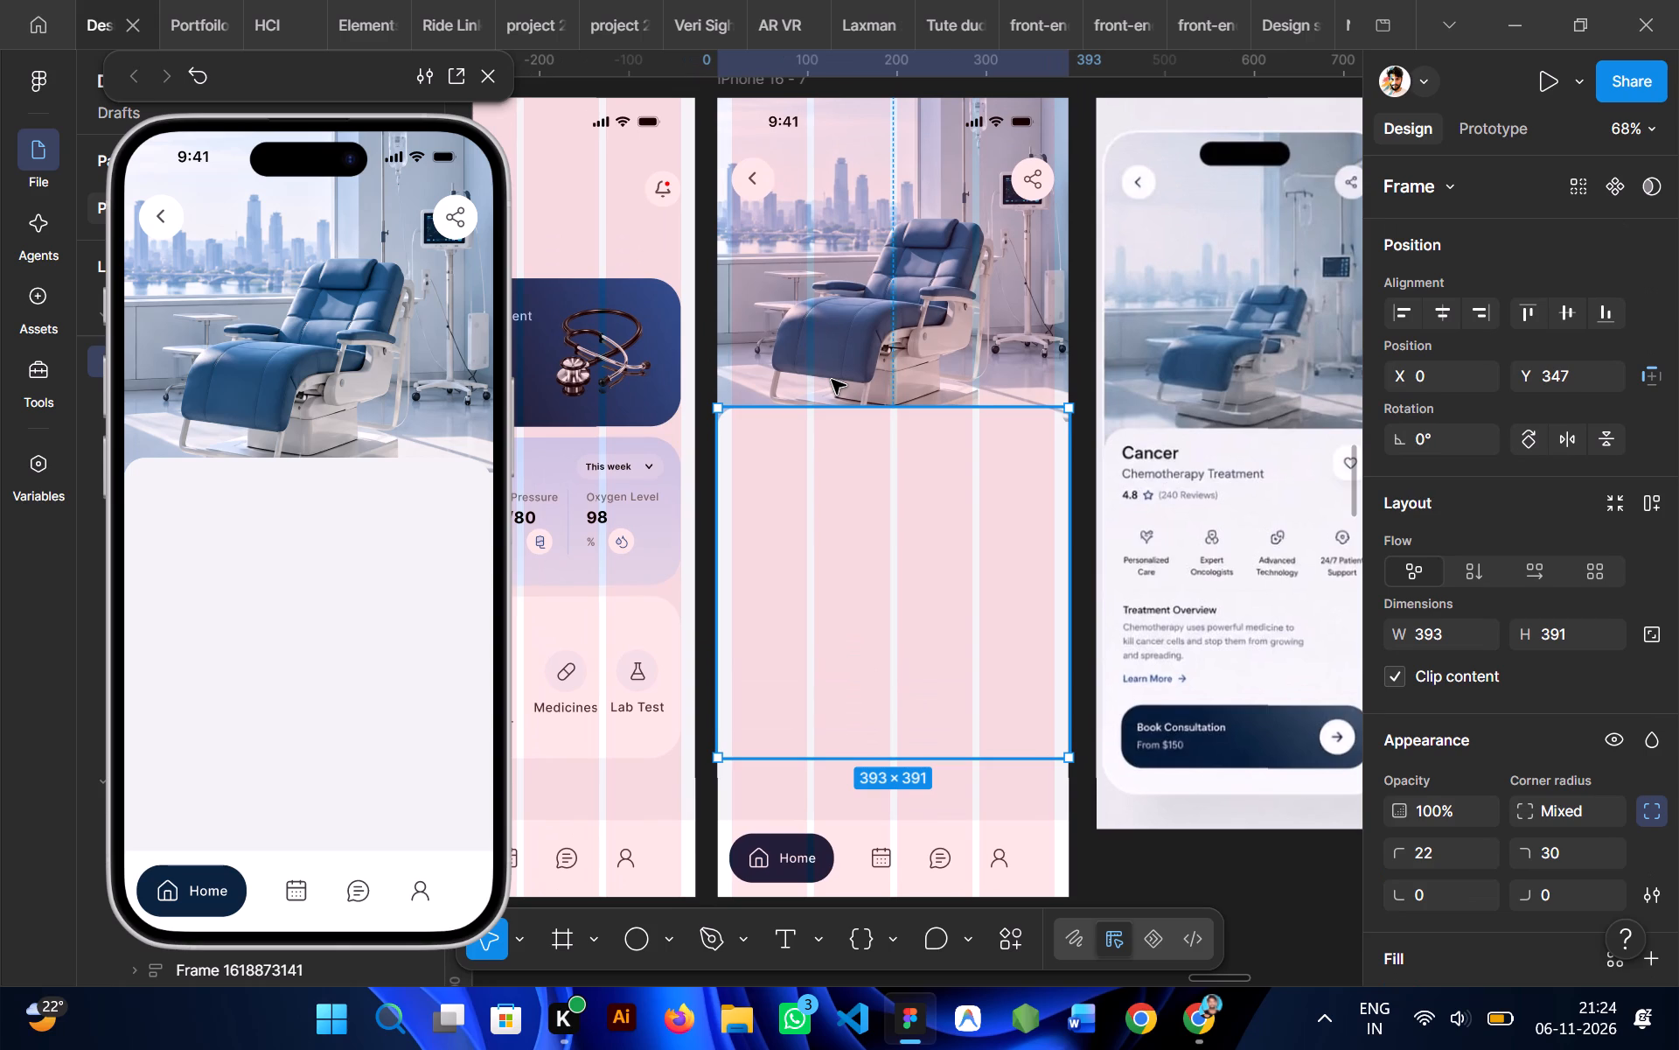
scroll(832, 380, "down", 1)
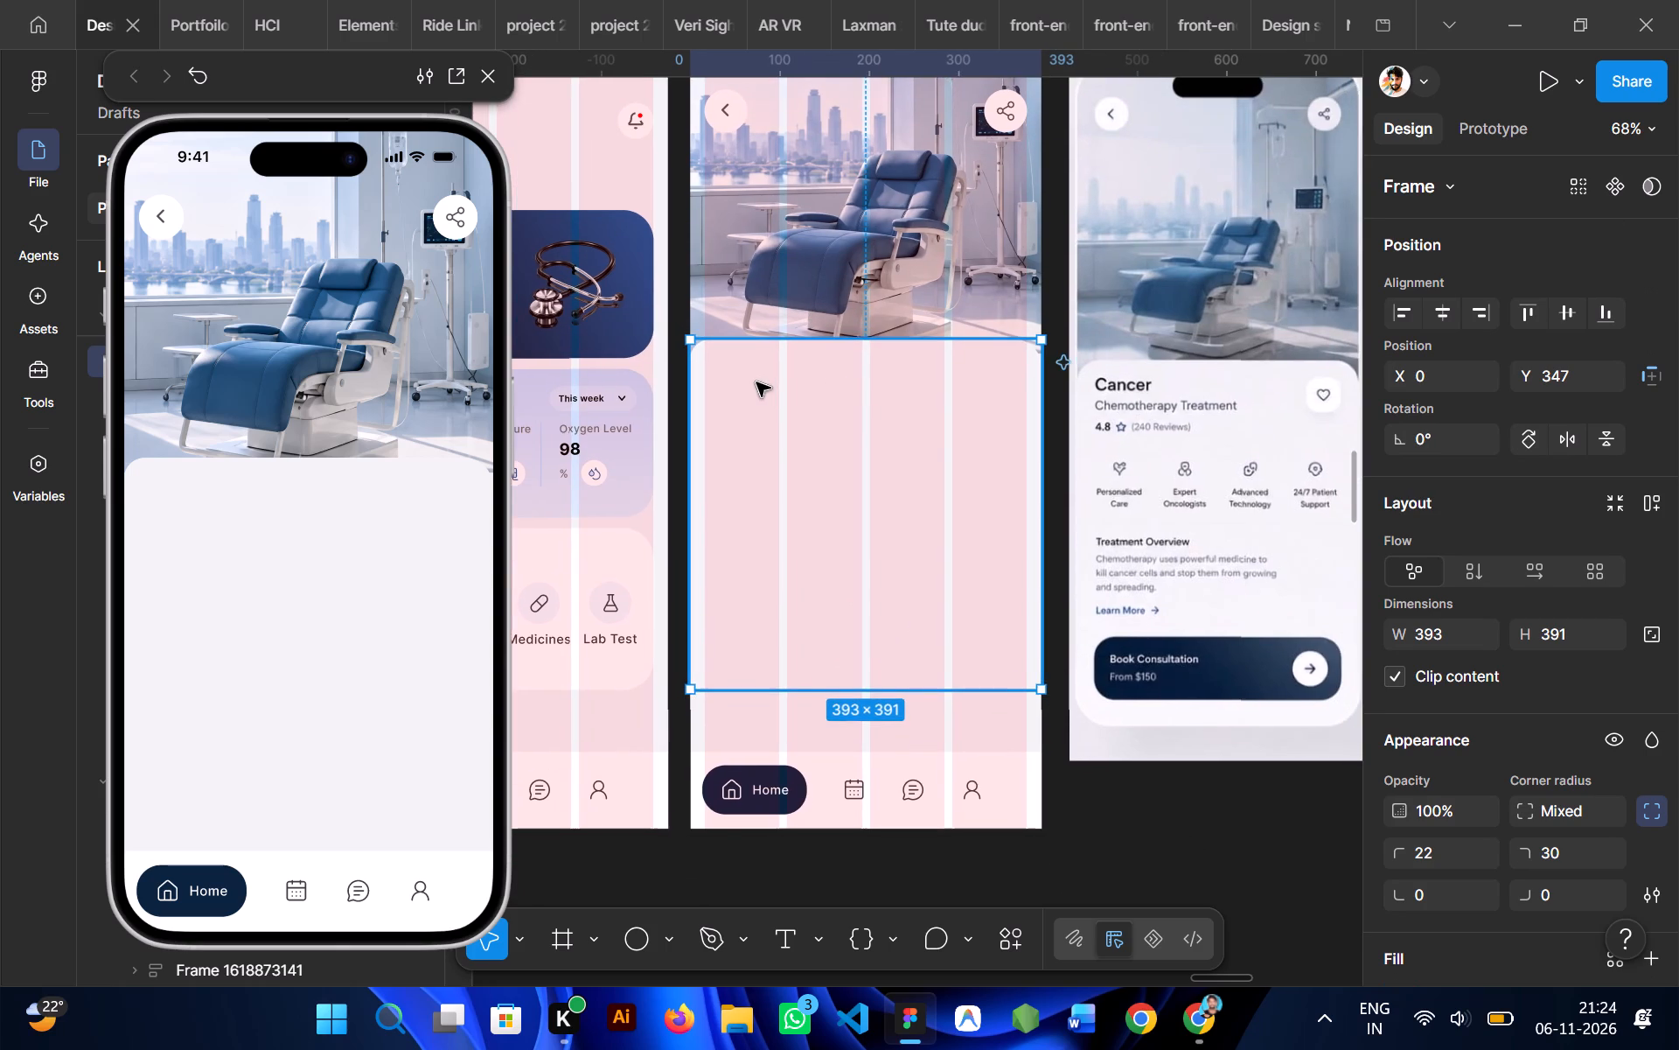
scroll(756, 382, "right", 1)
key("t")
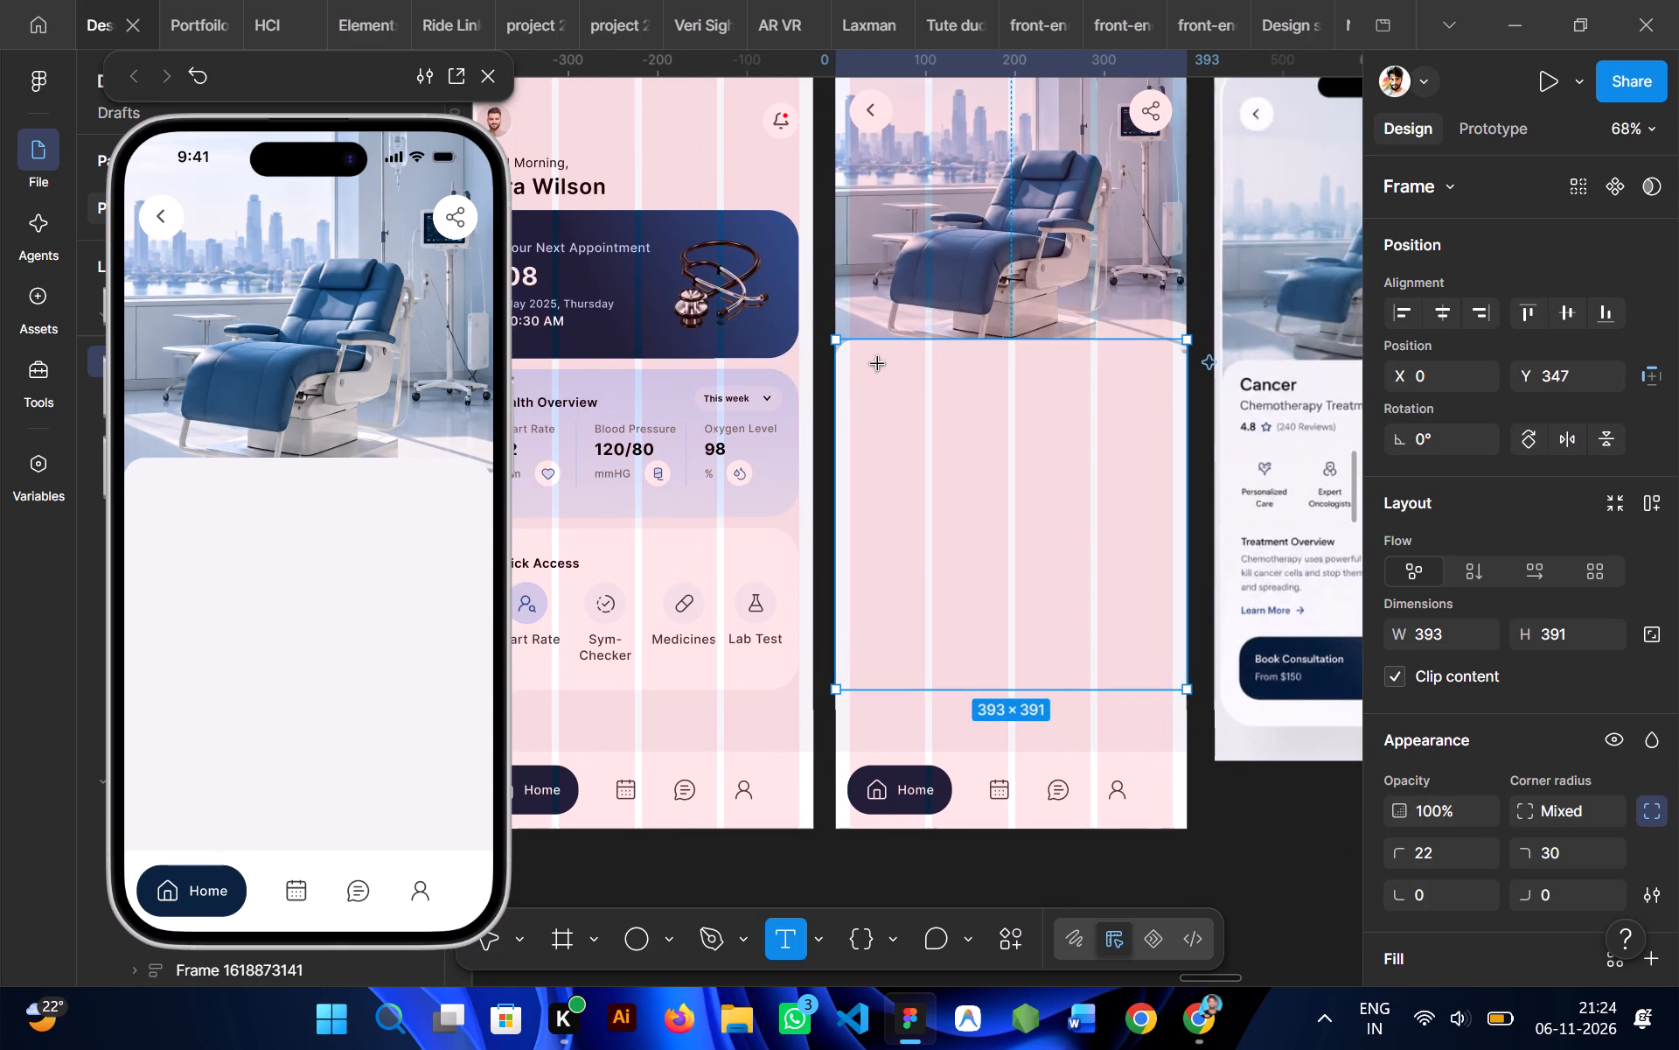
left_click(867, 360)
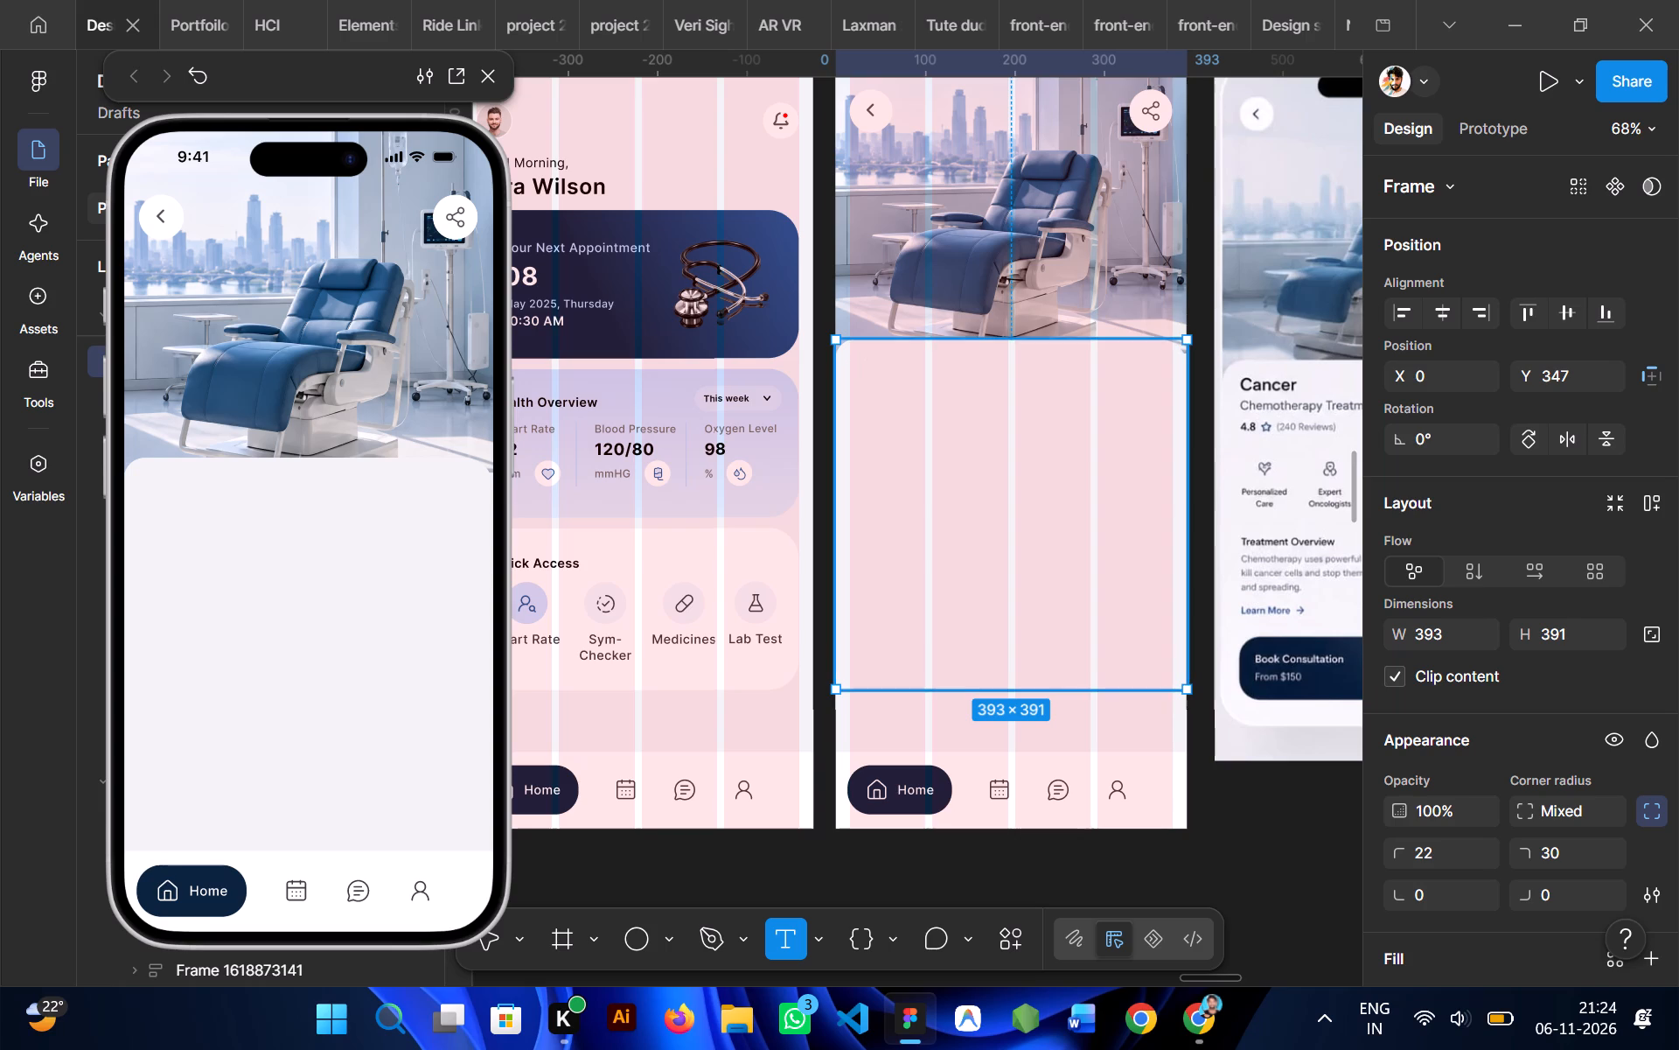
scroll(886, 441, "left", 1)
type("Cancer")
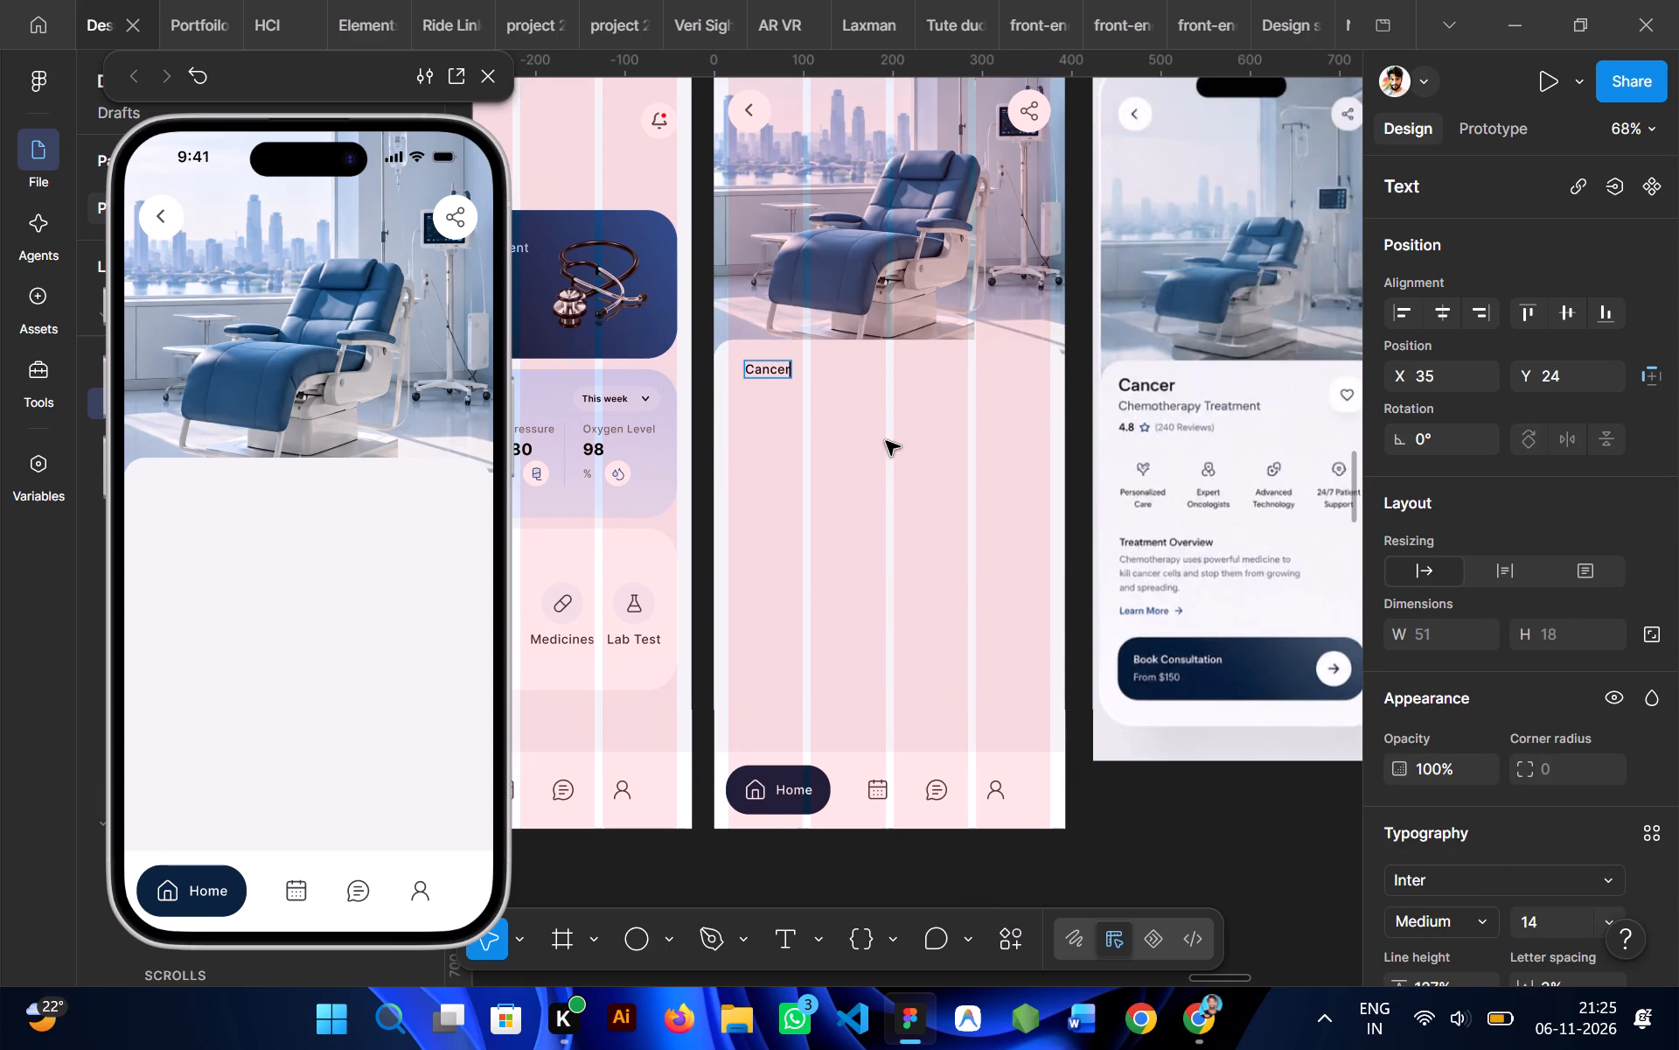
left_click(883, 472)
Style the "Cancer" title as Semi Bold at font size 22.
scroll(1532, 664, "down", 4)
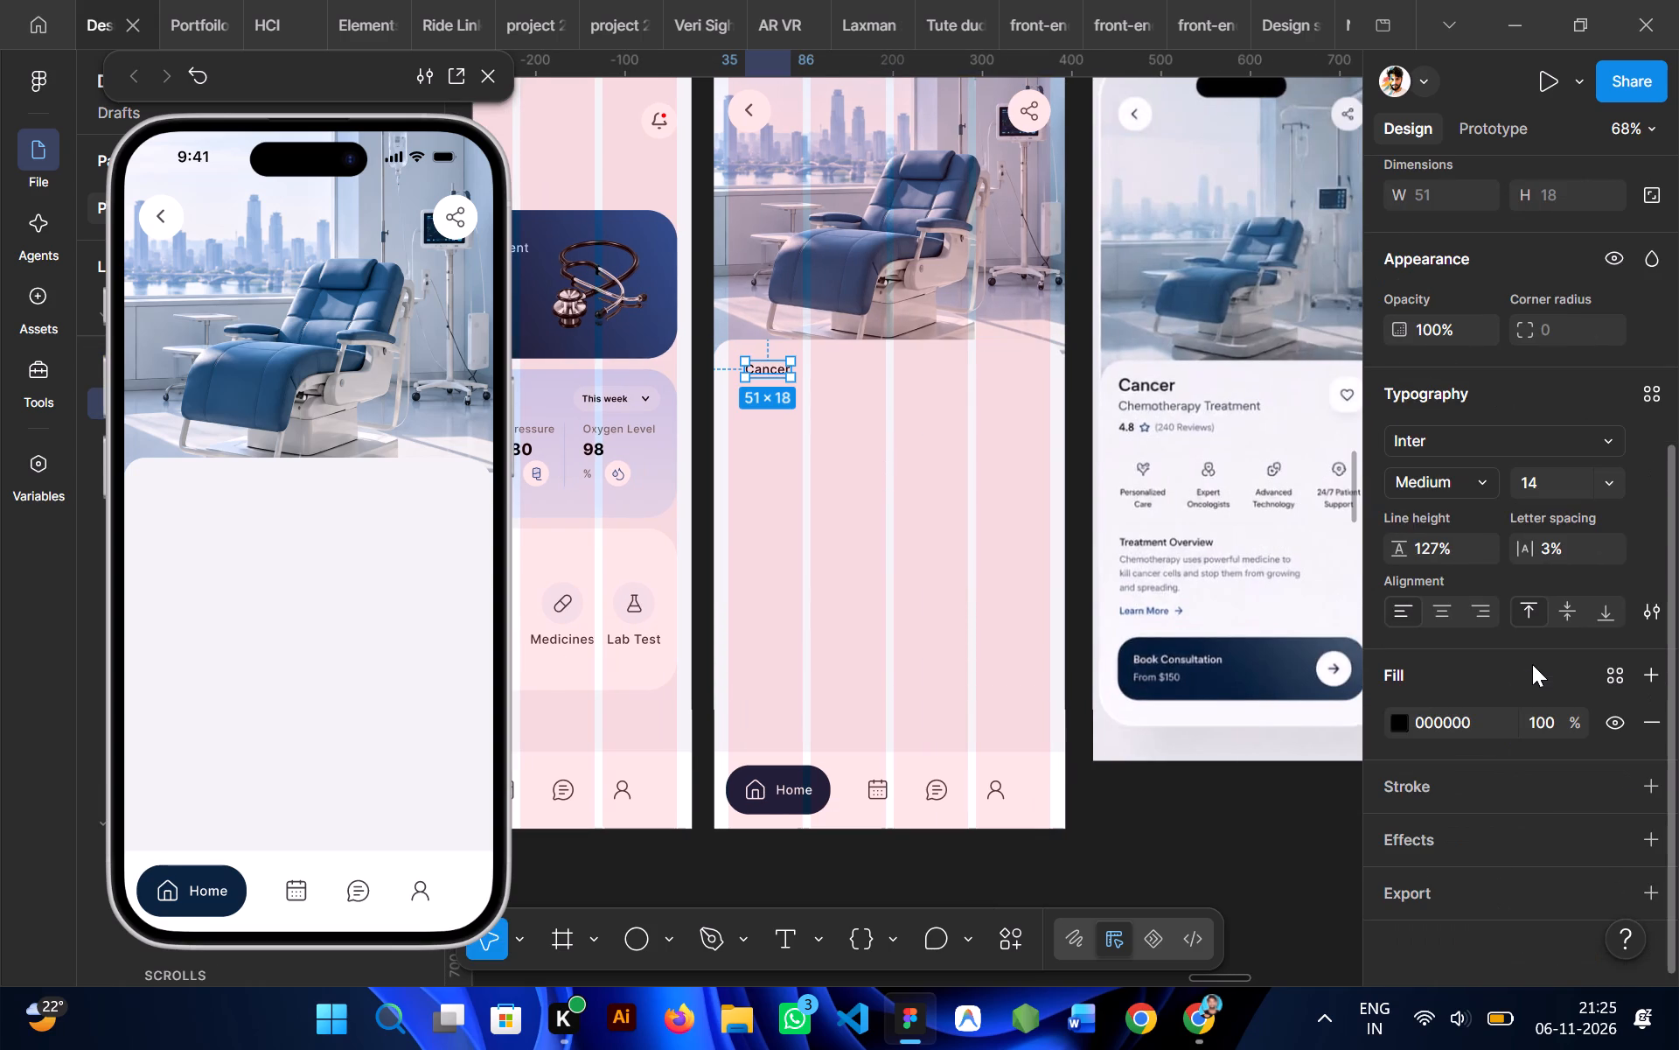
left_click(1471, 484)
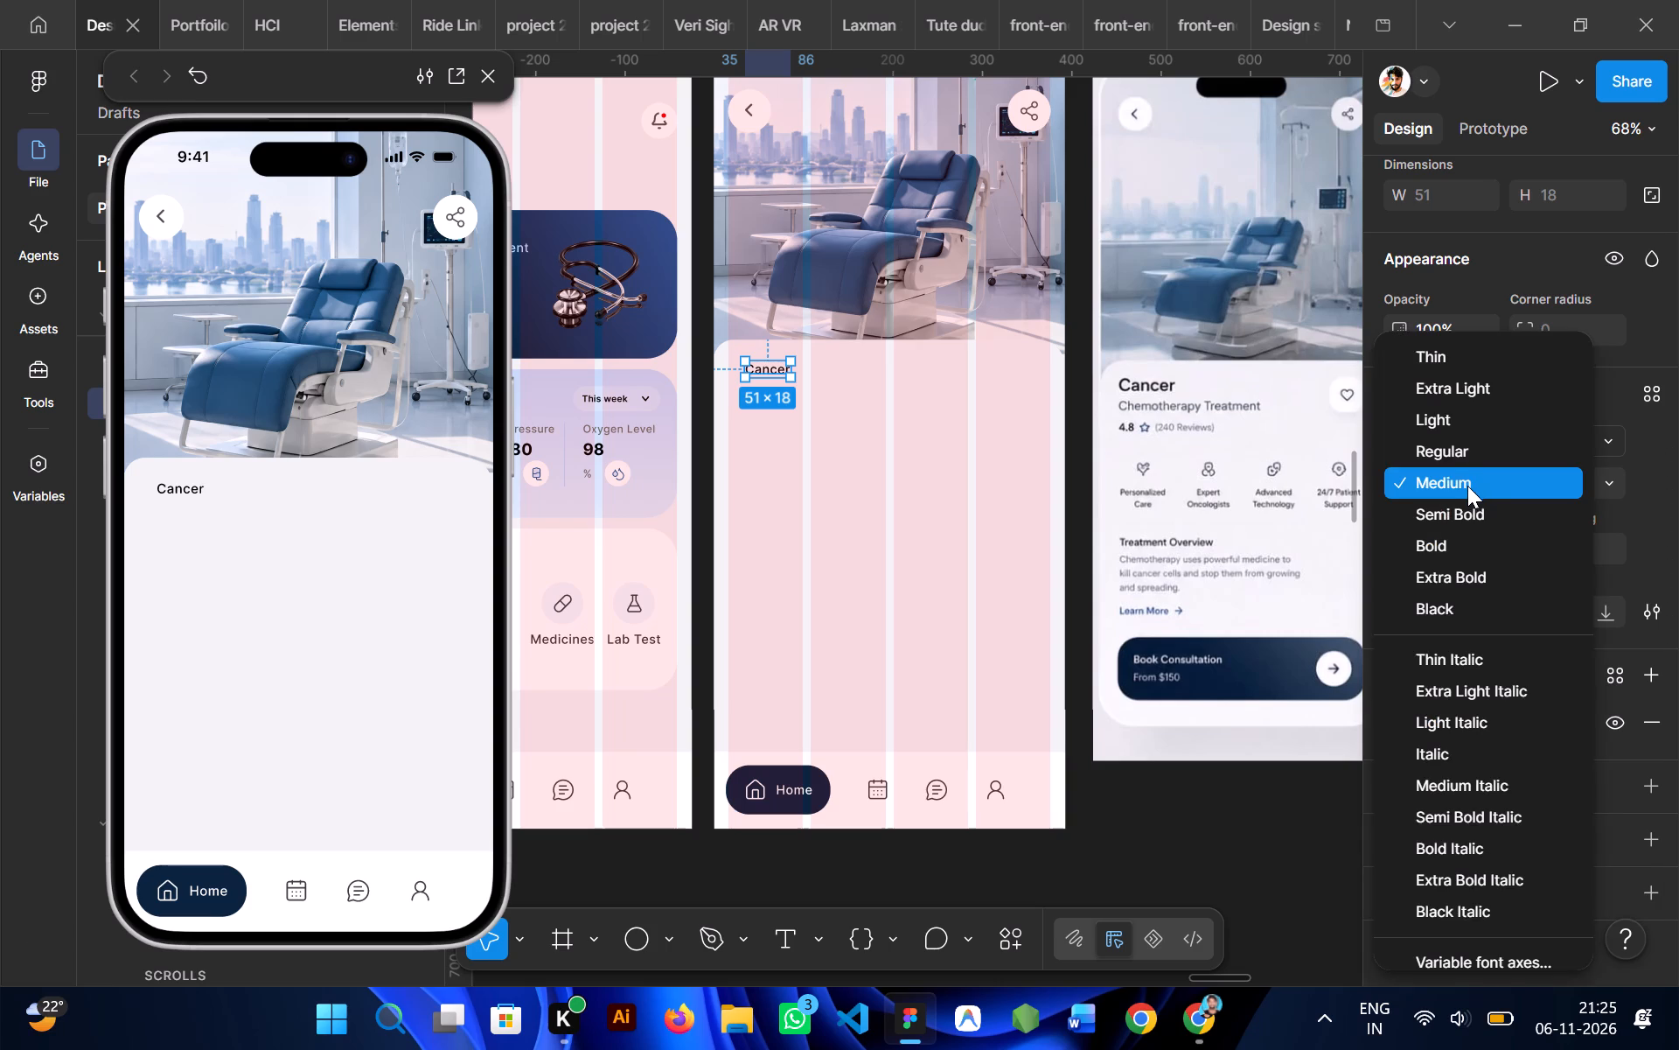
left_click(1457, 507)
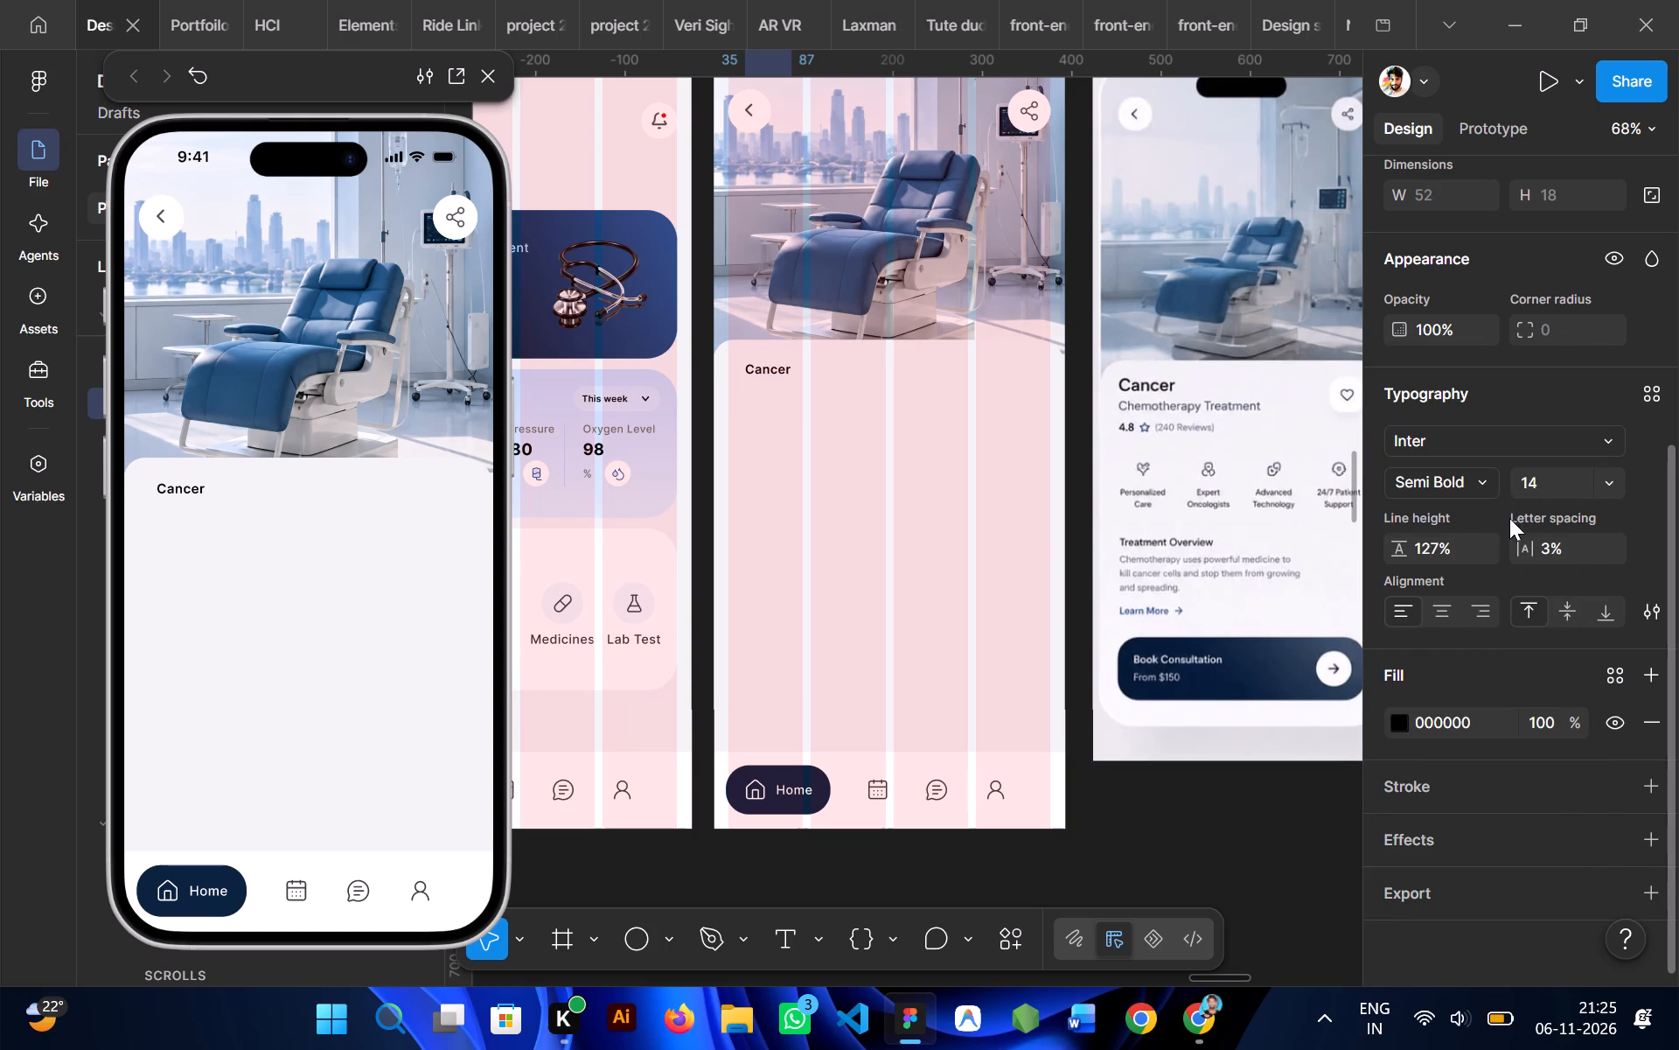
left_click(1561, 483)
type("22")
key("Return")
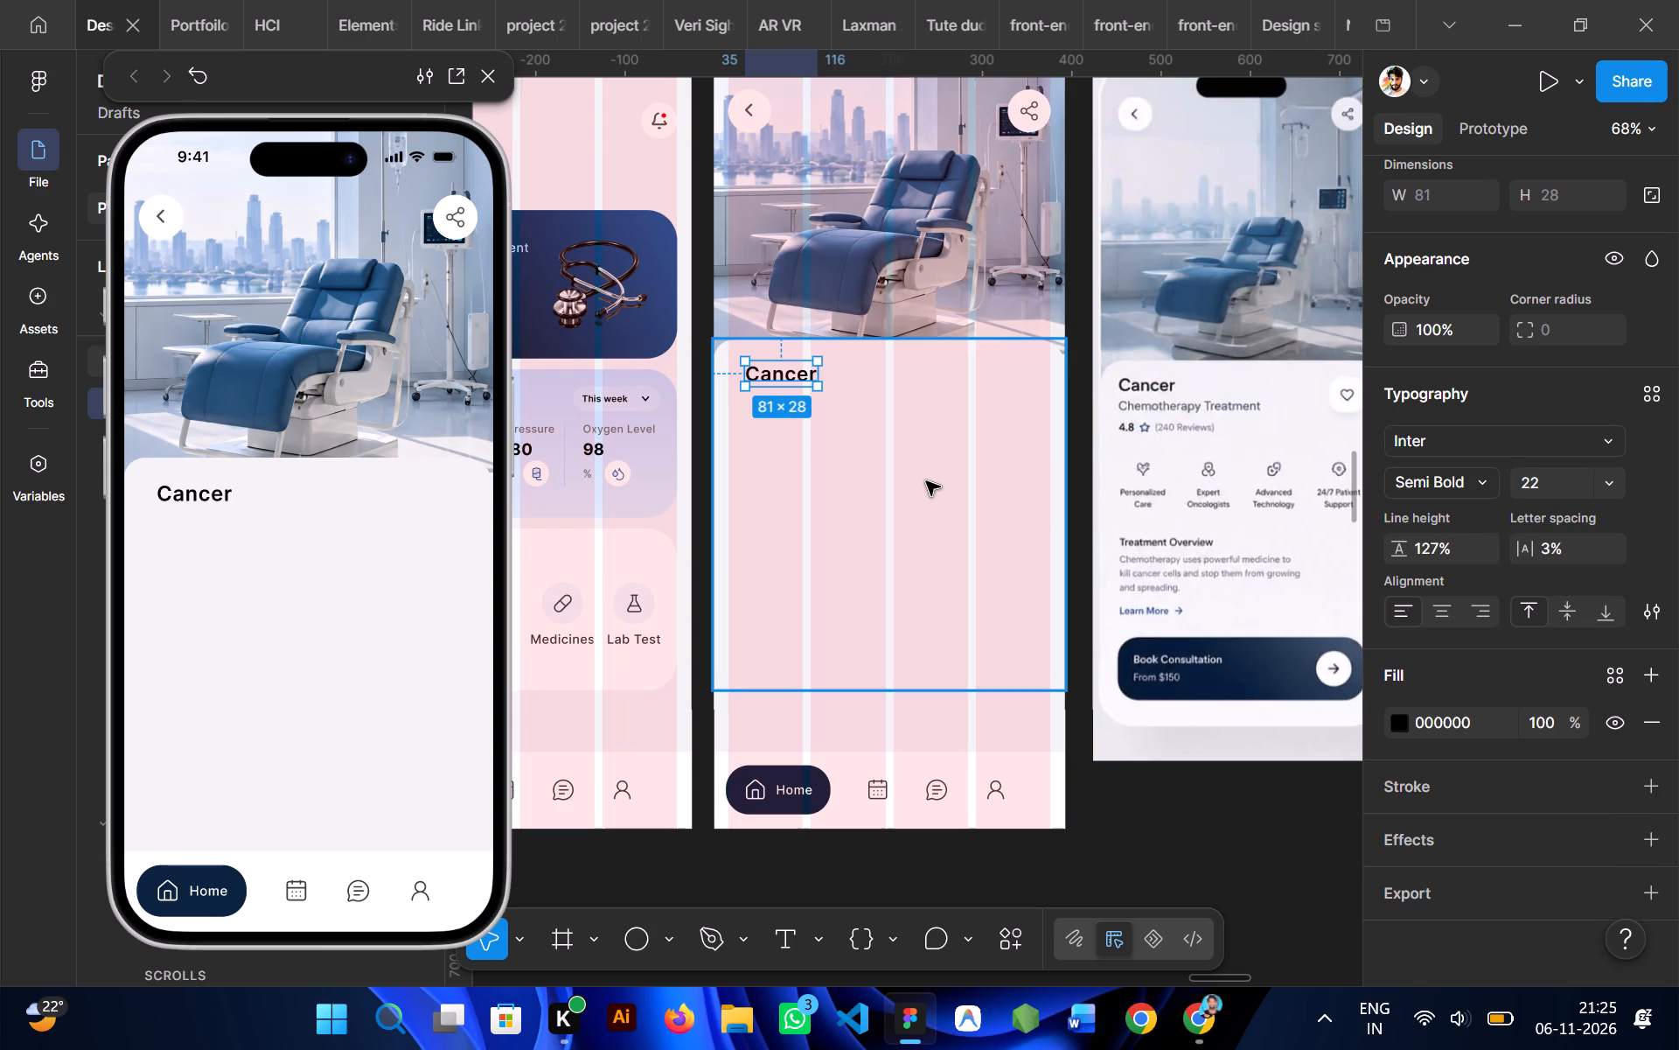
Set the "Cancer" title's font size to 18.
left_click(1537, 494)
key("1")
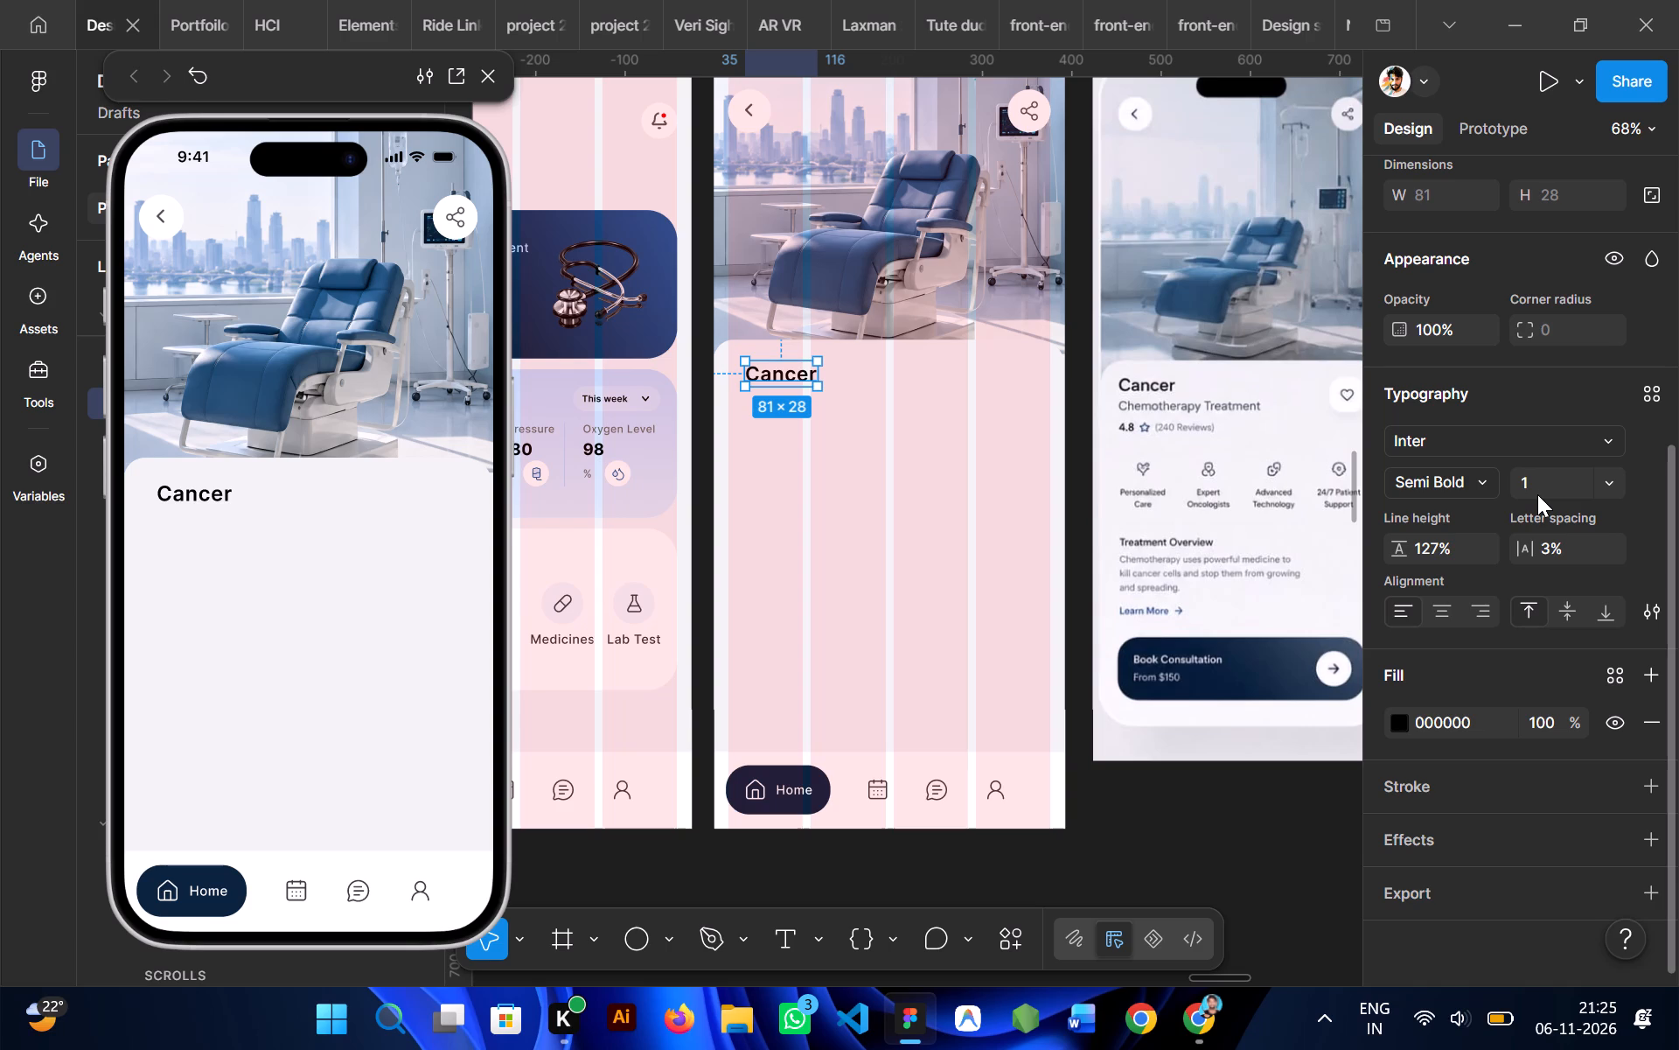
key("6")
key("BackSpace")
key("8")
key("Return")
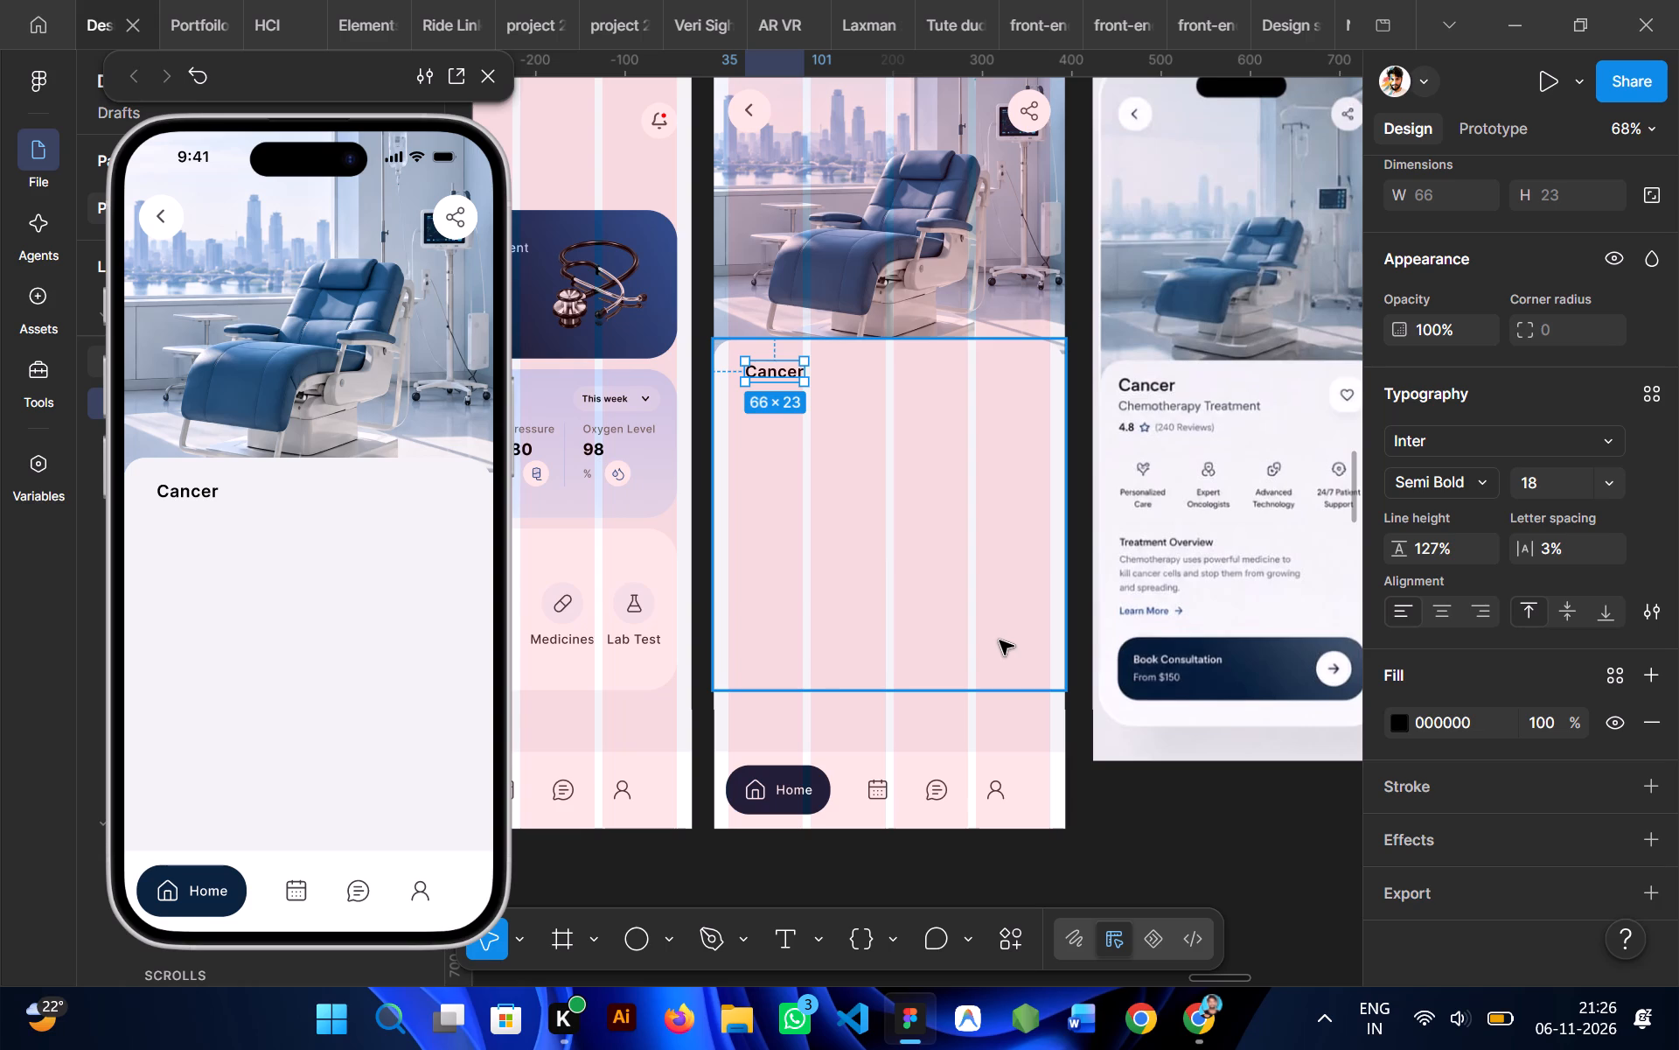
Duplicate the "Cancer" title just below itself on the details card and change the copy's text to "Chemotherapy Treatment".
scroll(1007, 654, "down", 1)
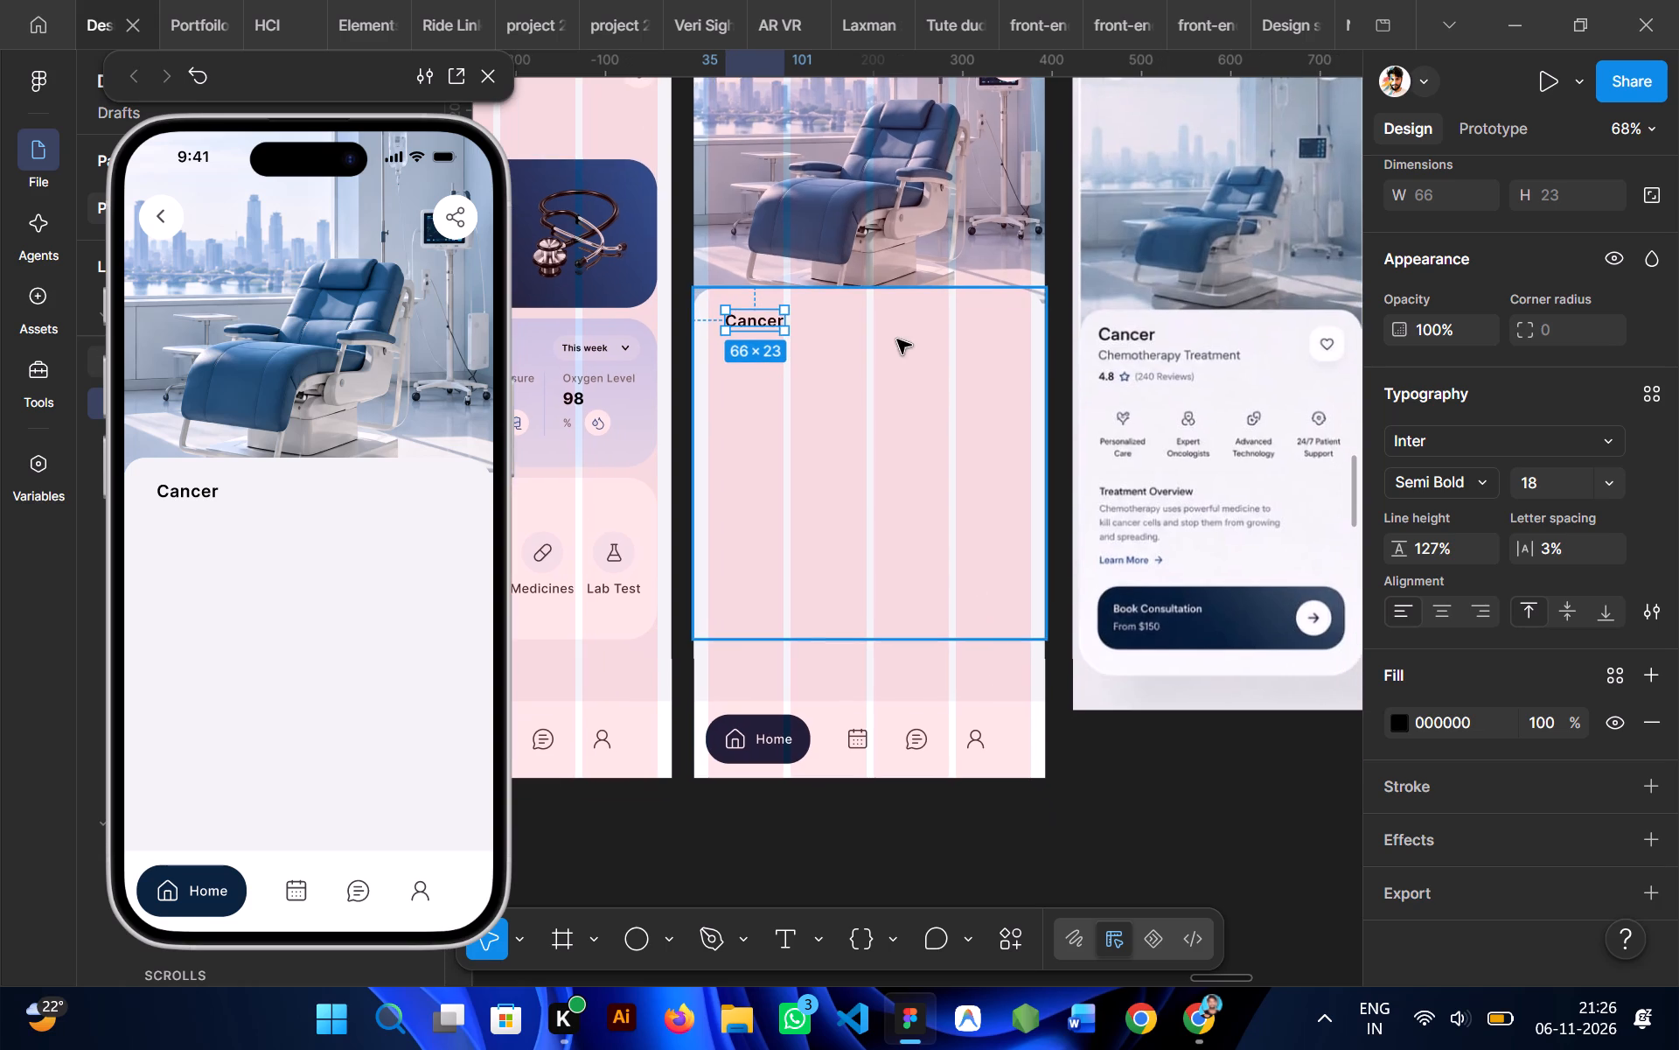
left_click_drag(753, 321, 758, 371, "alt")
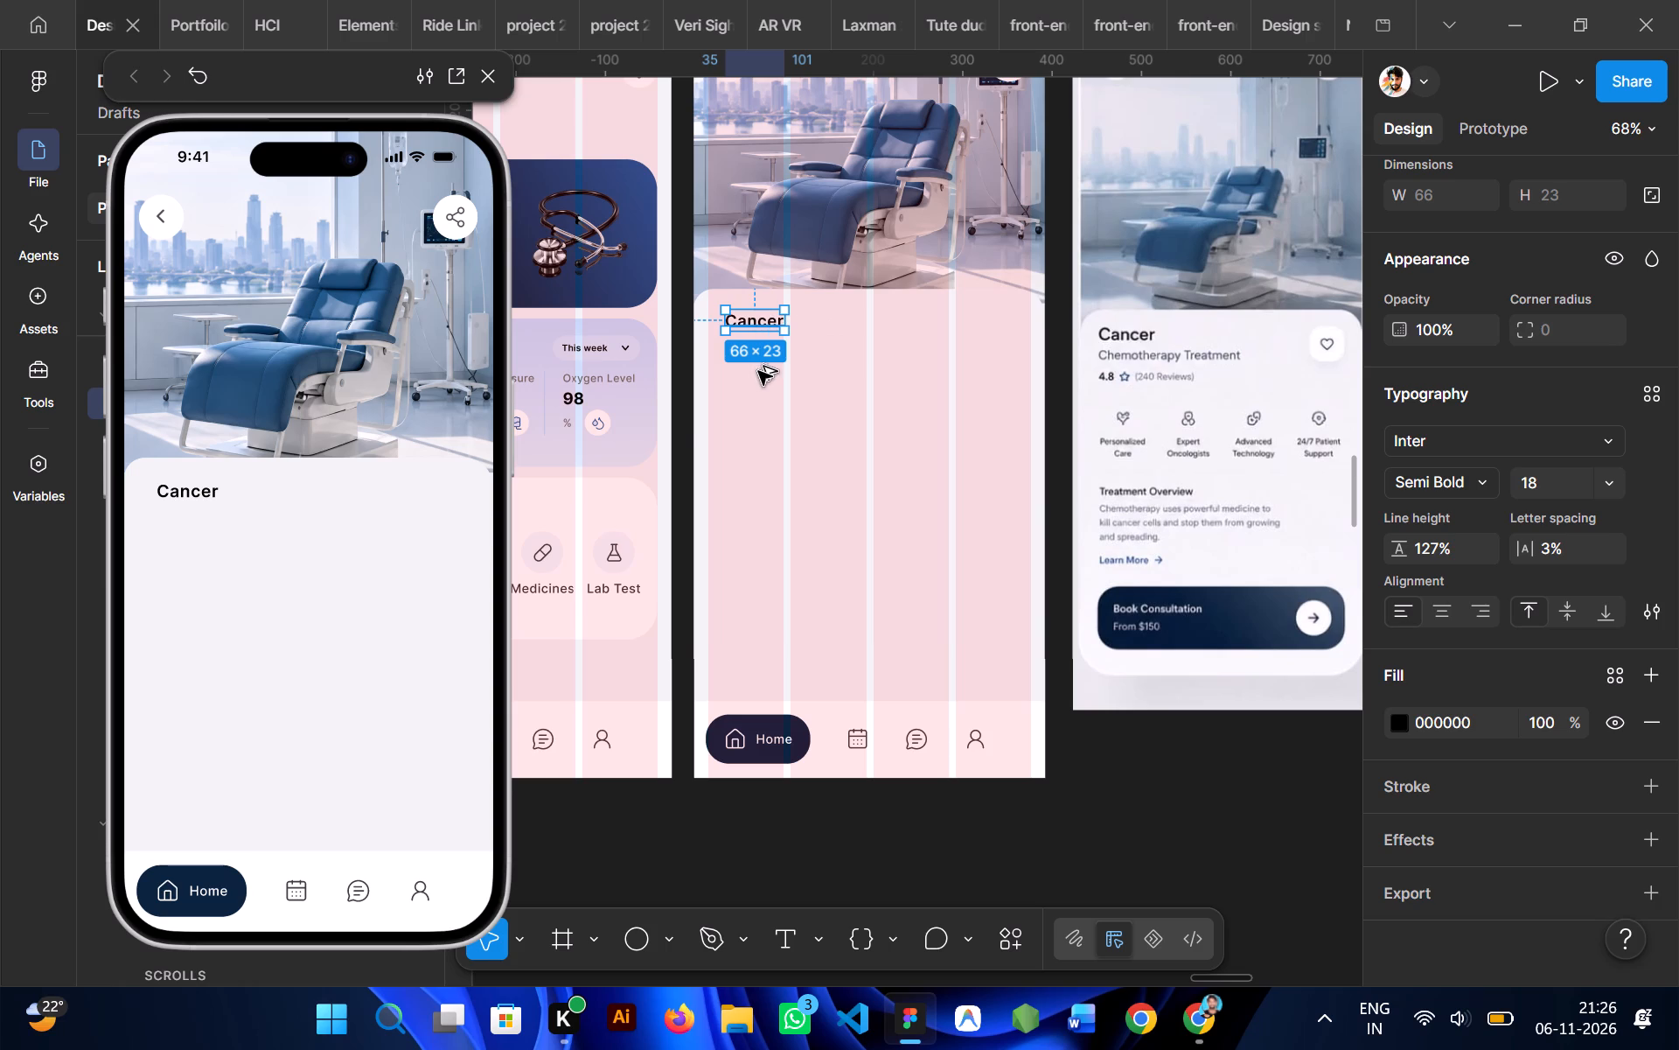
left_click_drag(758, 371, 757, 372, "alt")
double_click(757, 372)
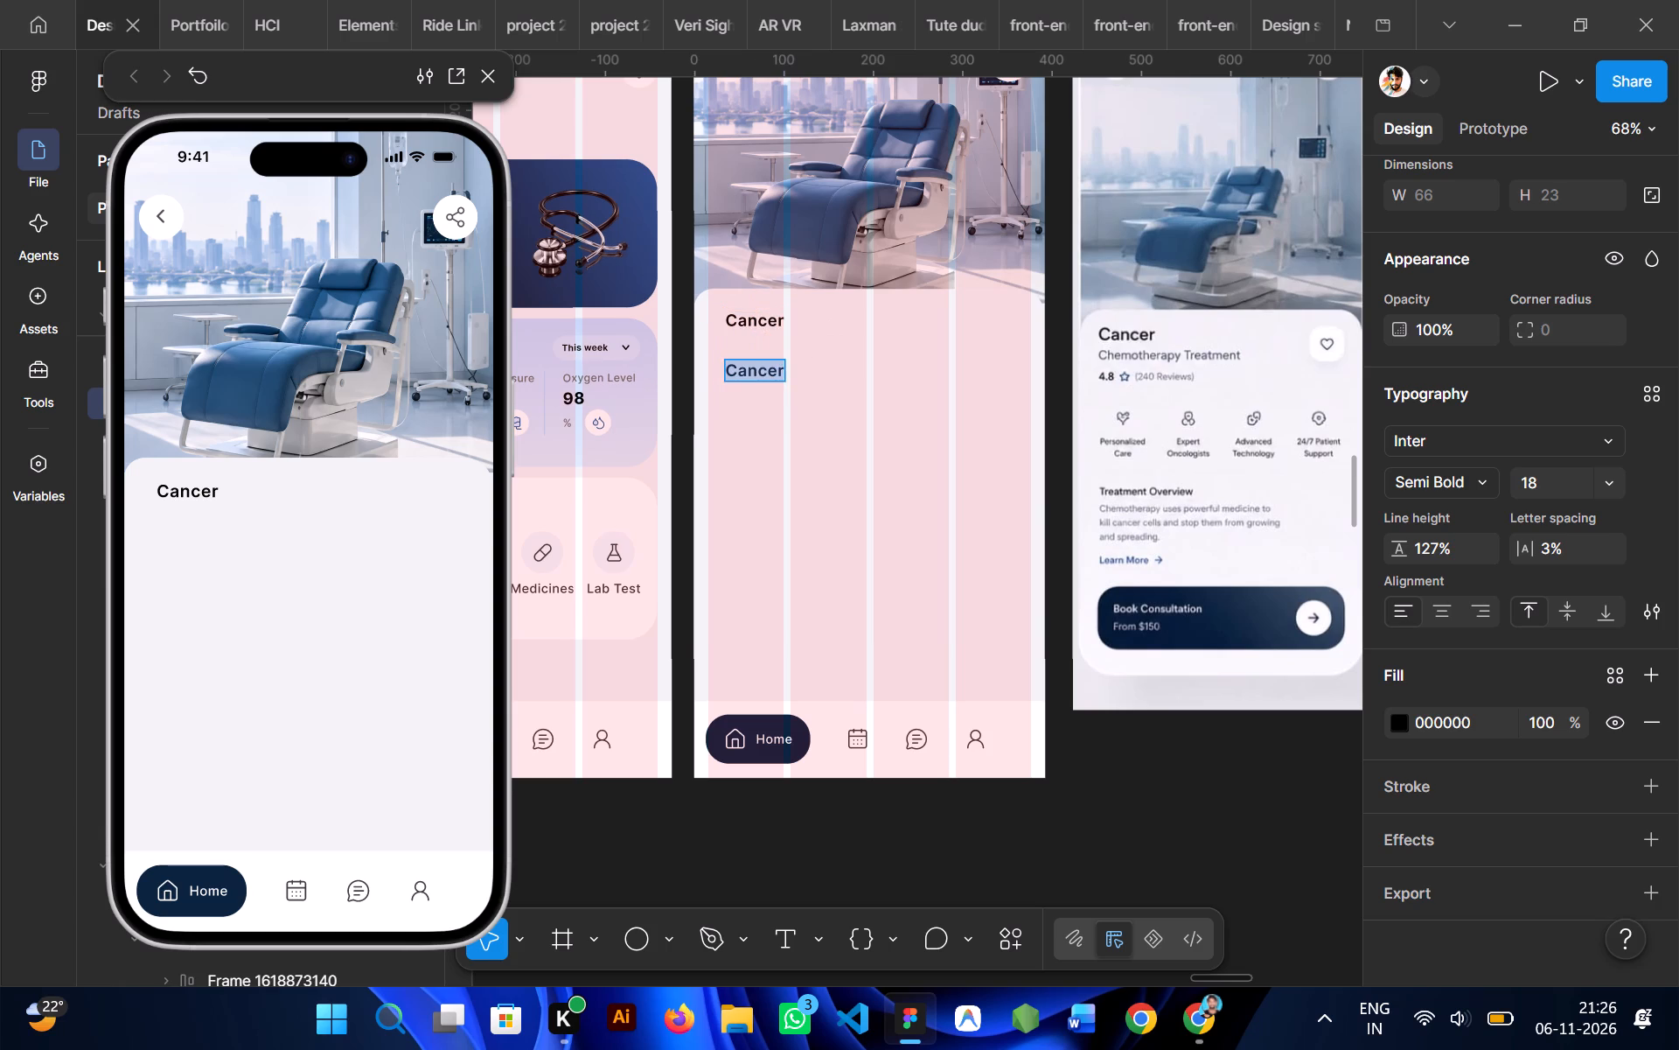
type("Che")
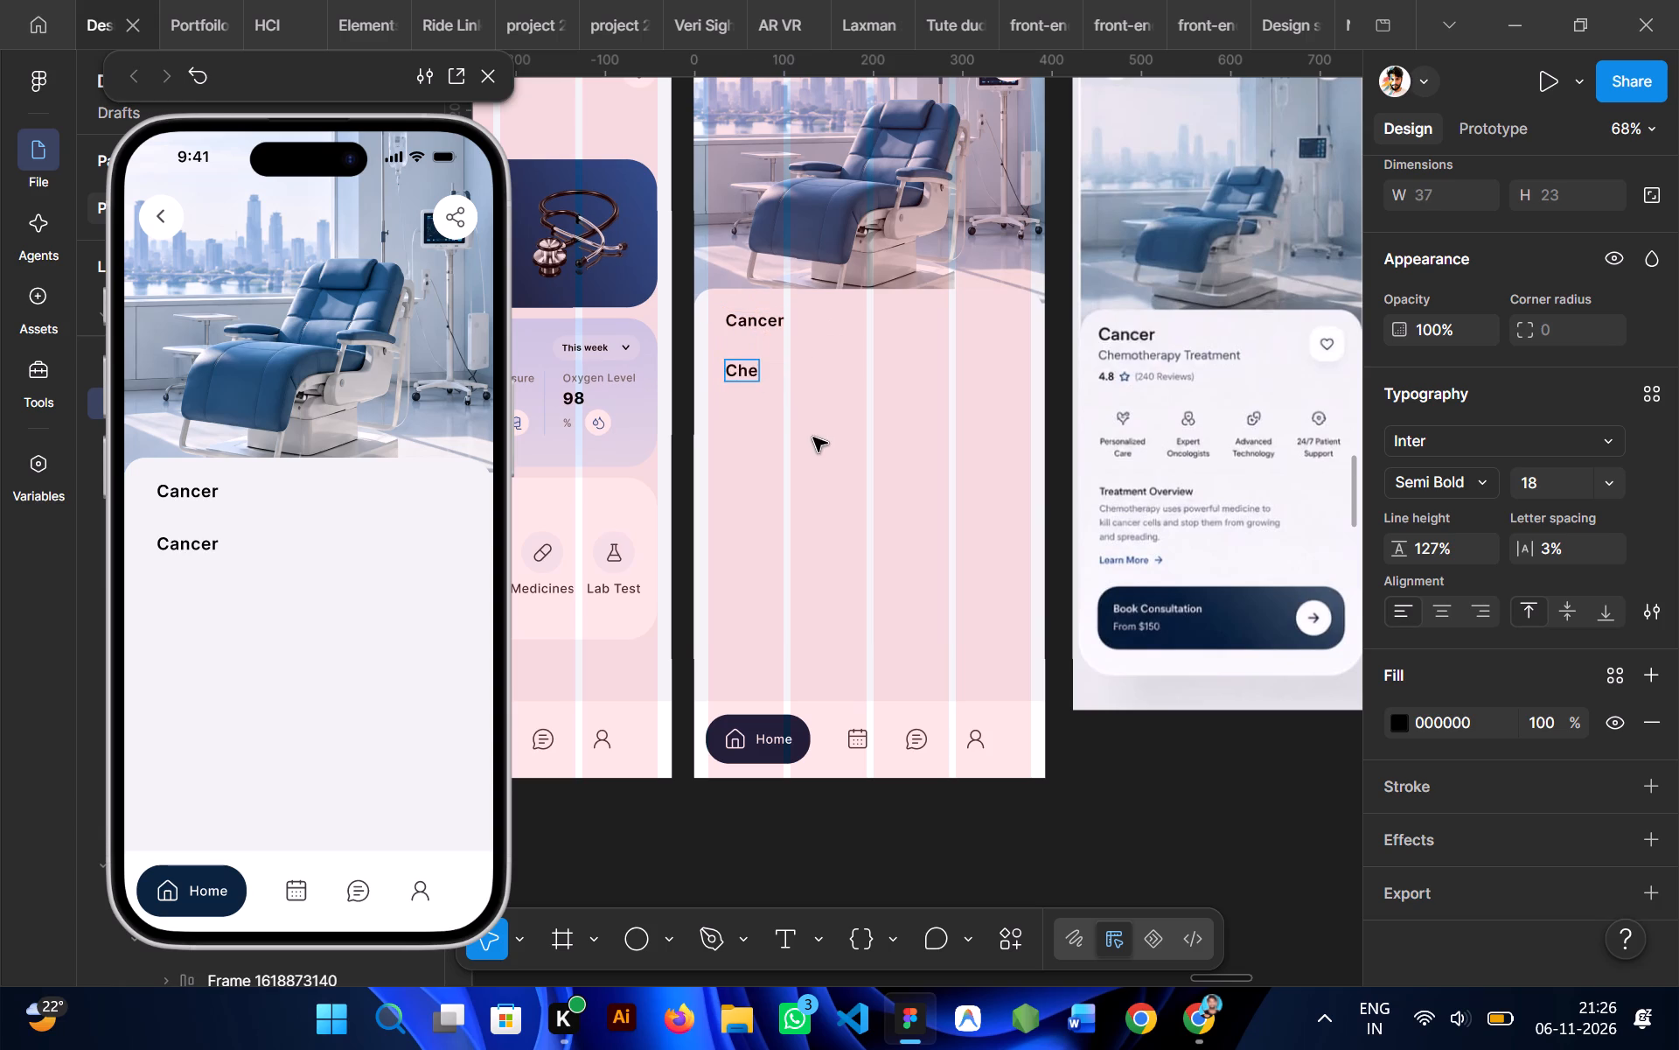
scroll(818, 442, "left", 2)
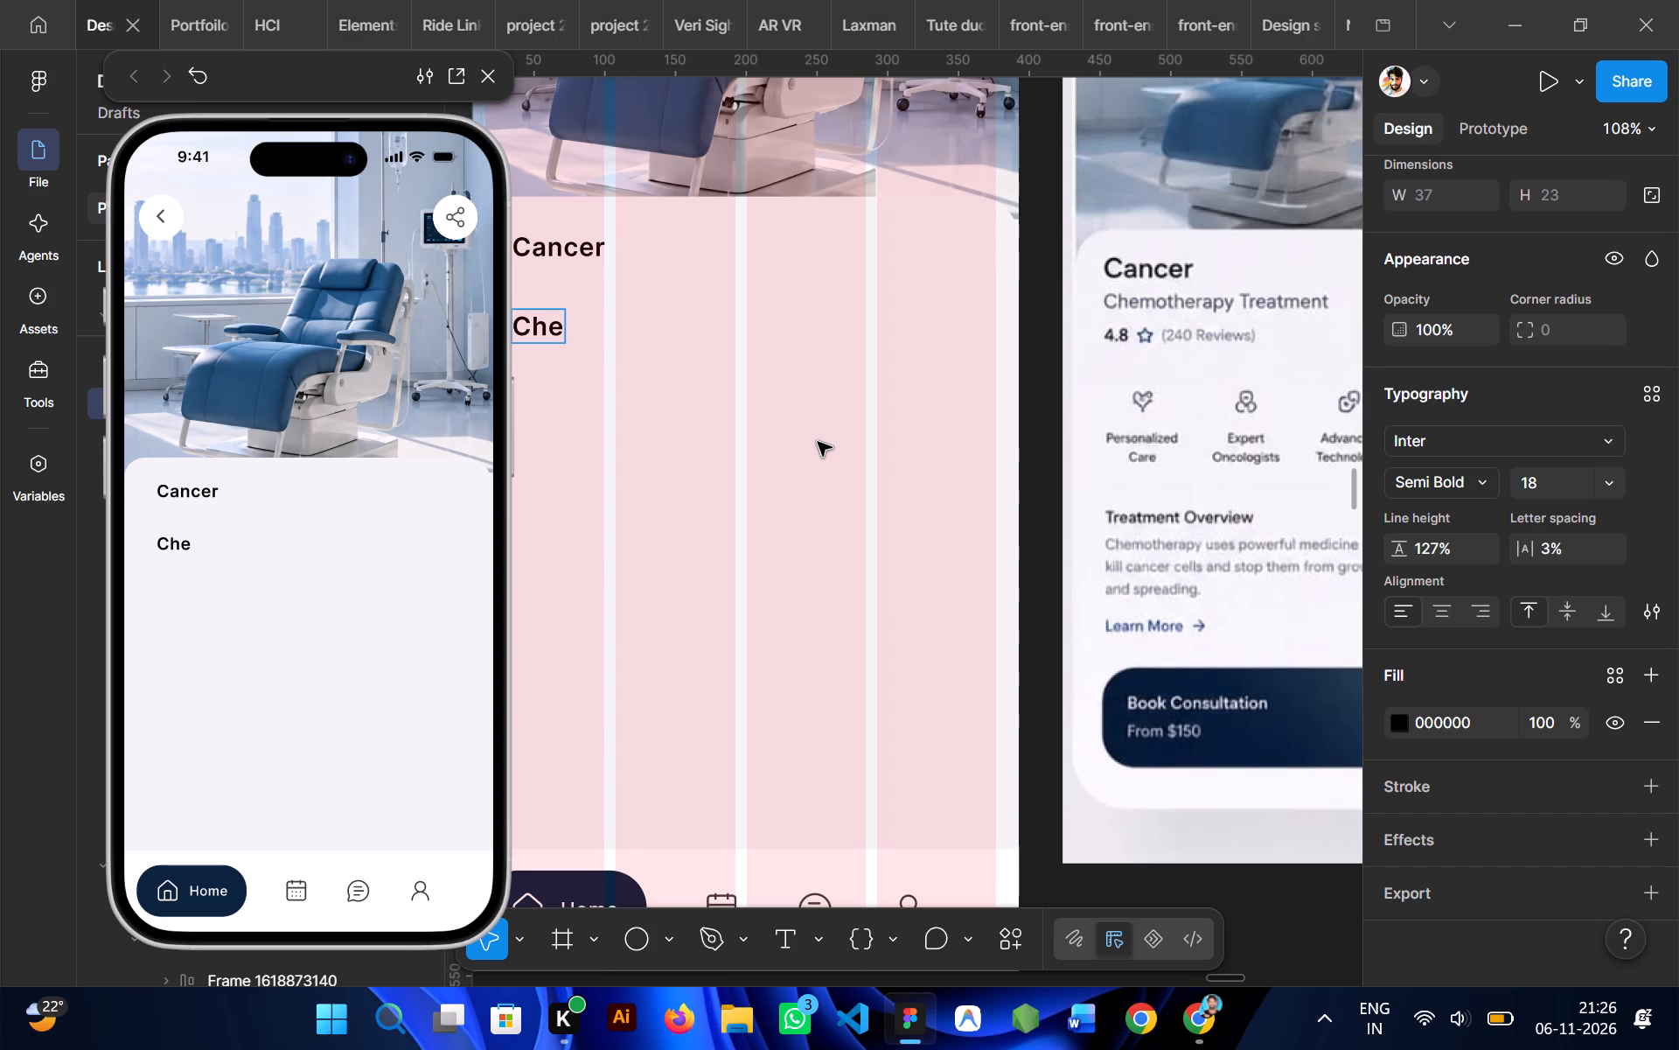
type("mo")
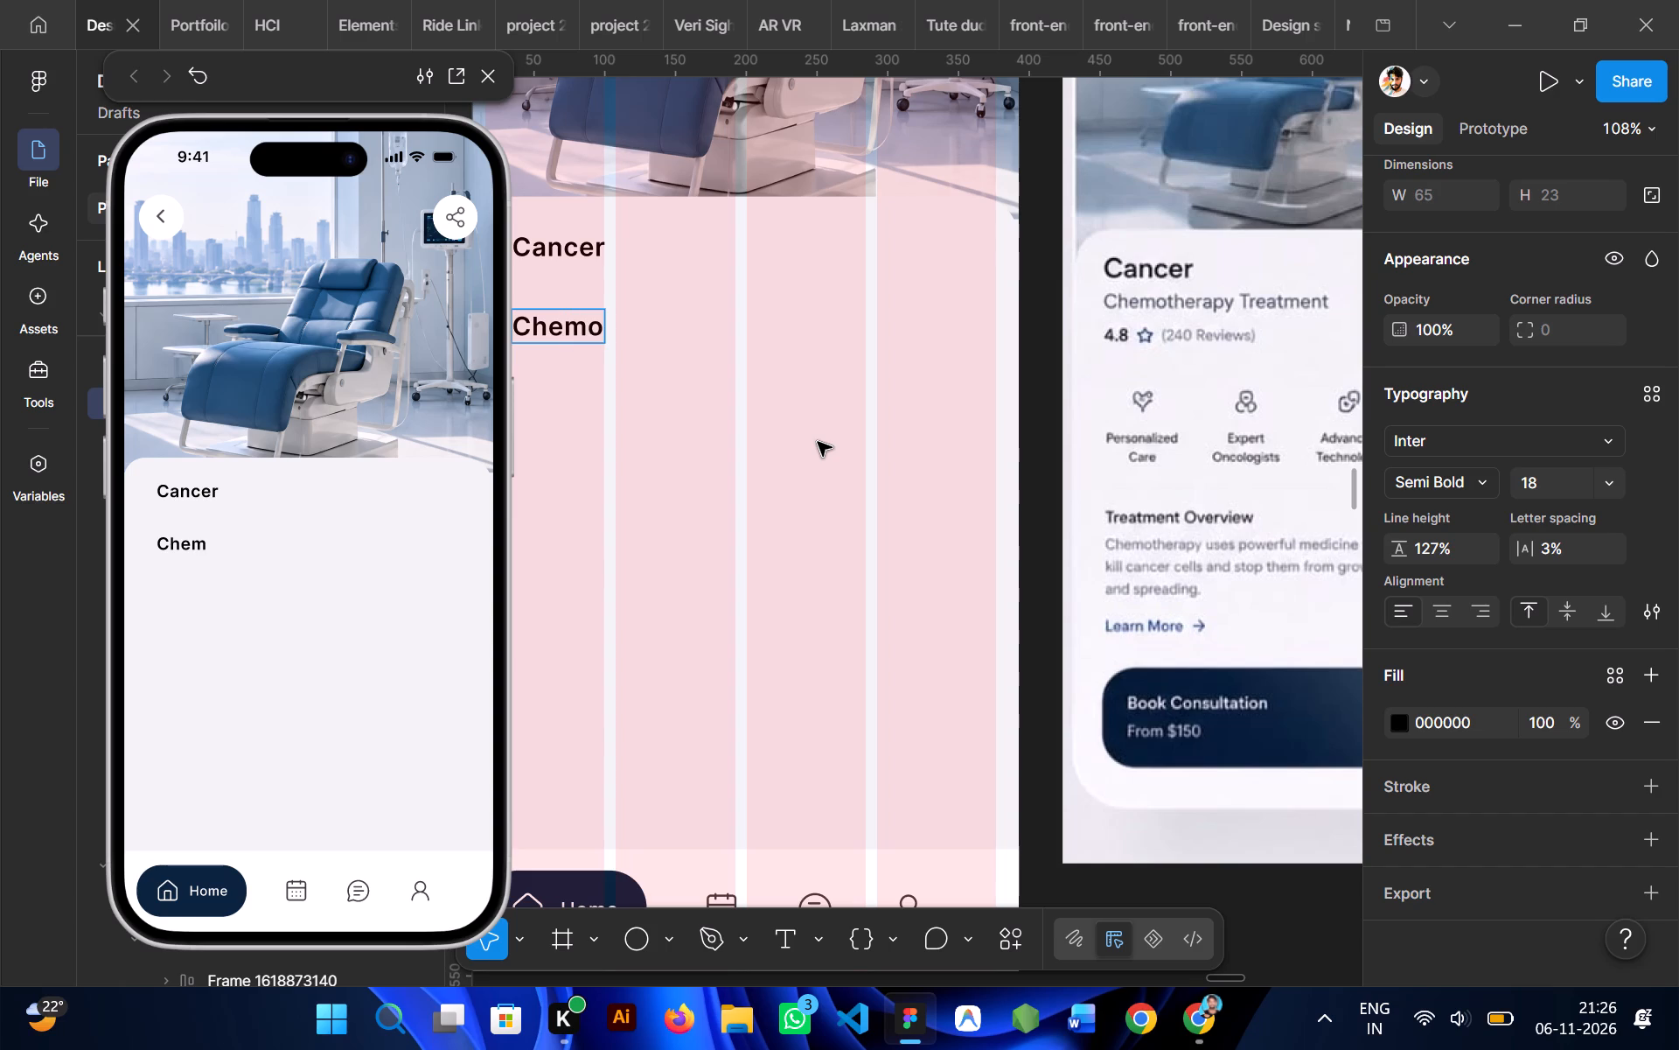
type("the")
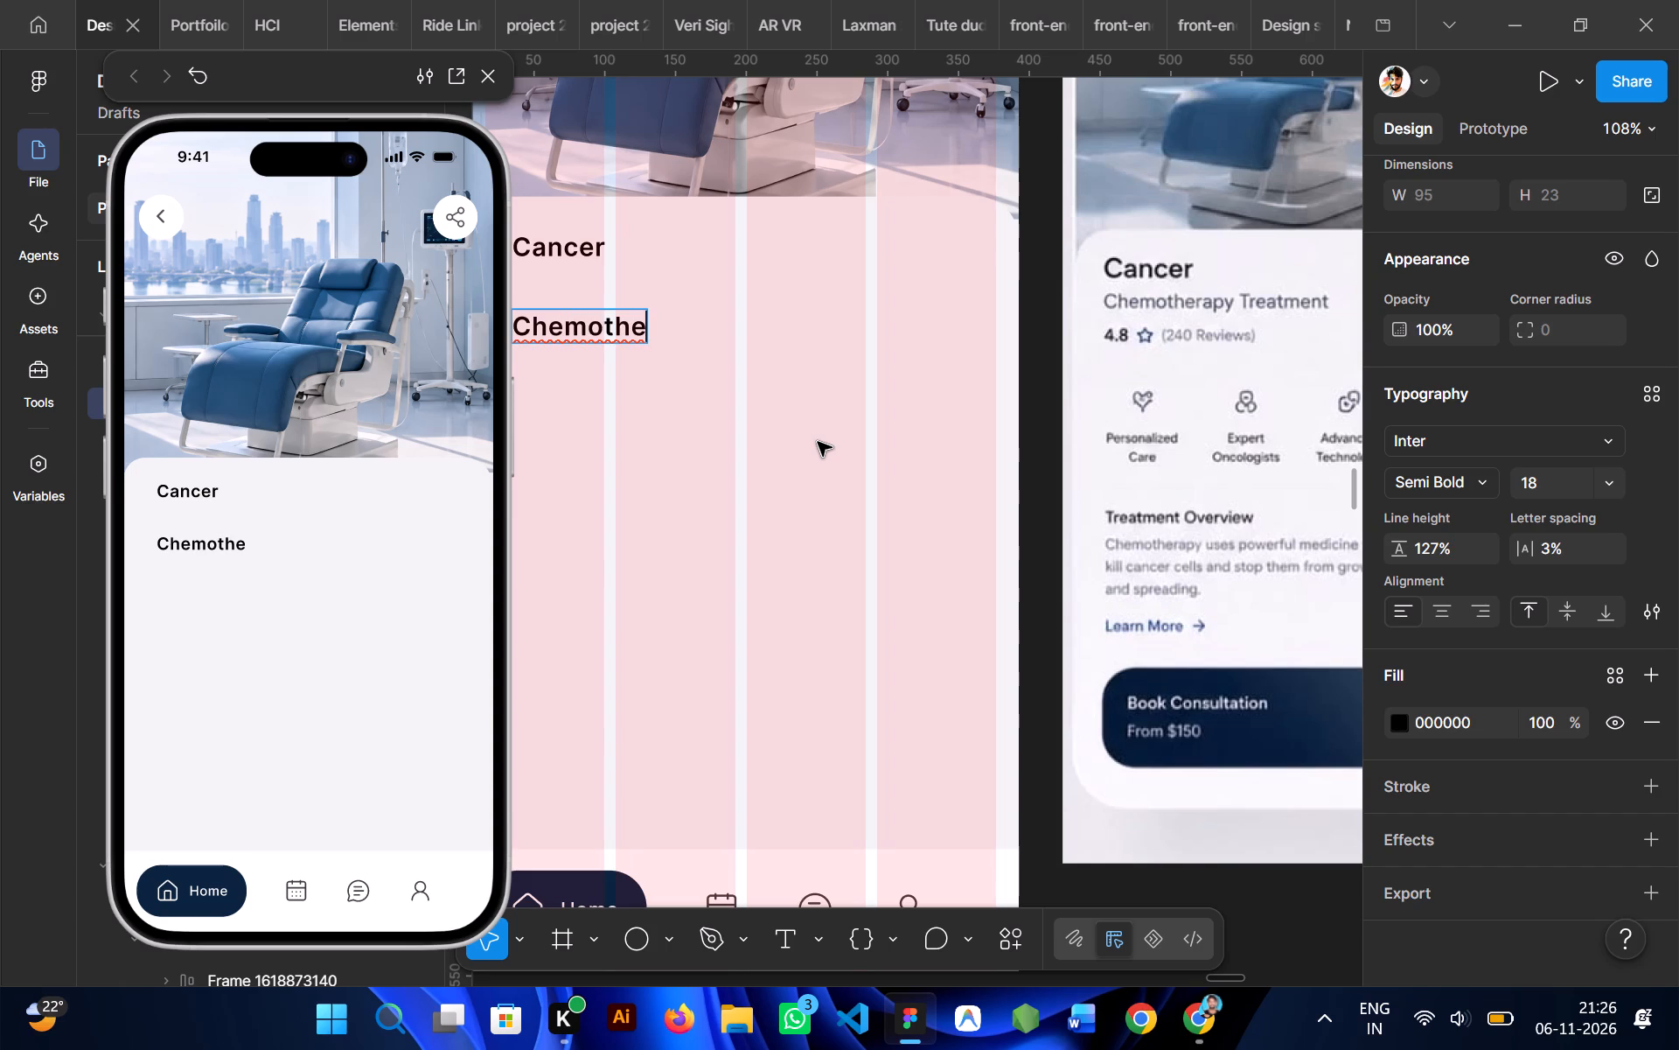
type("rap")
key("y")
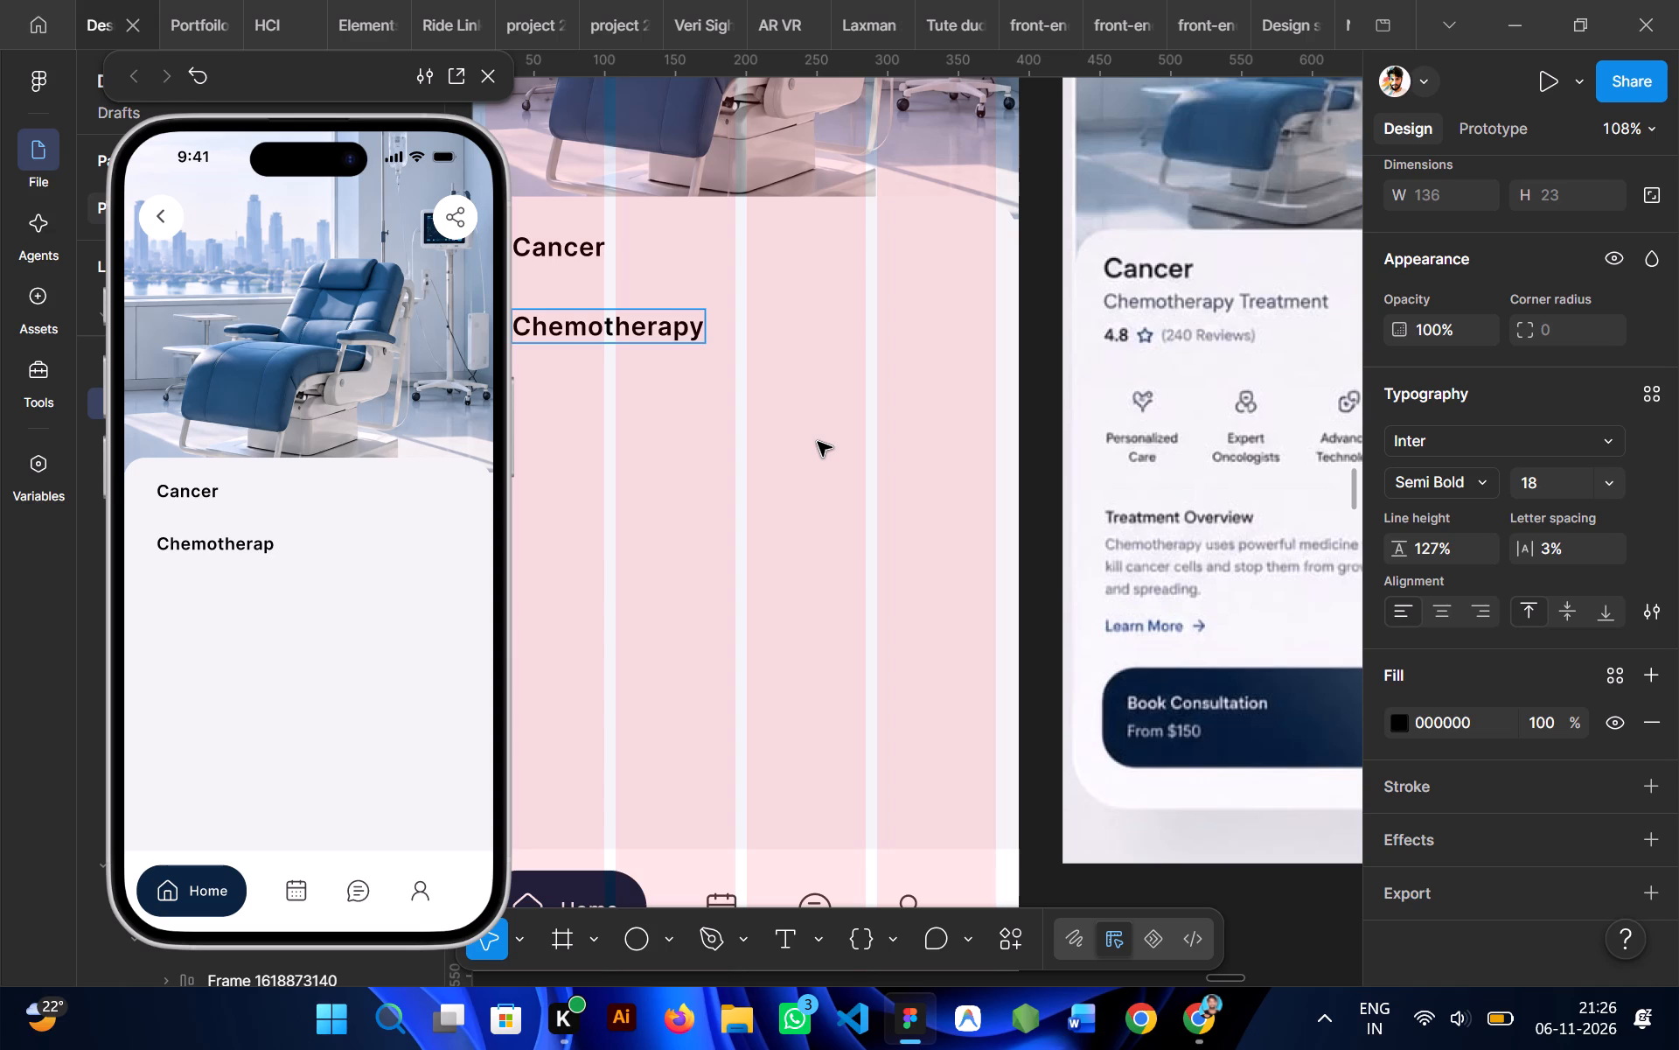
key("space")
key("shift+t")
type("reat")
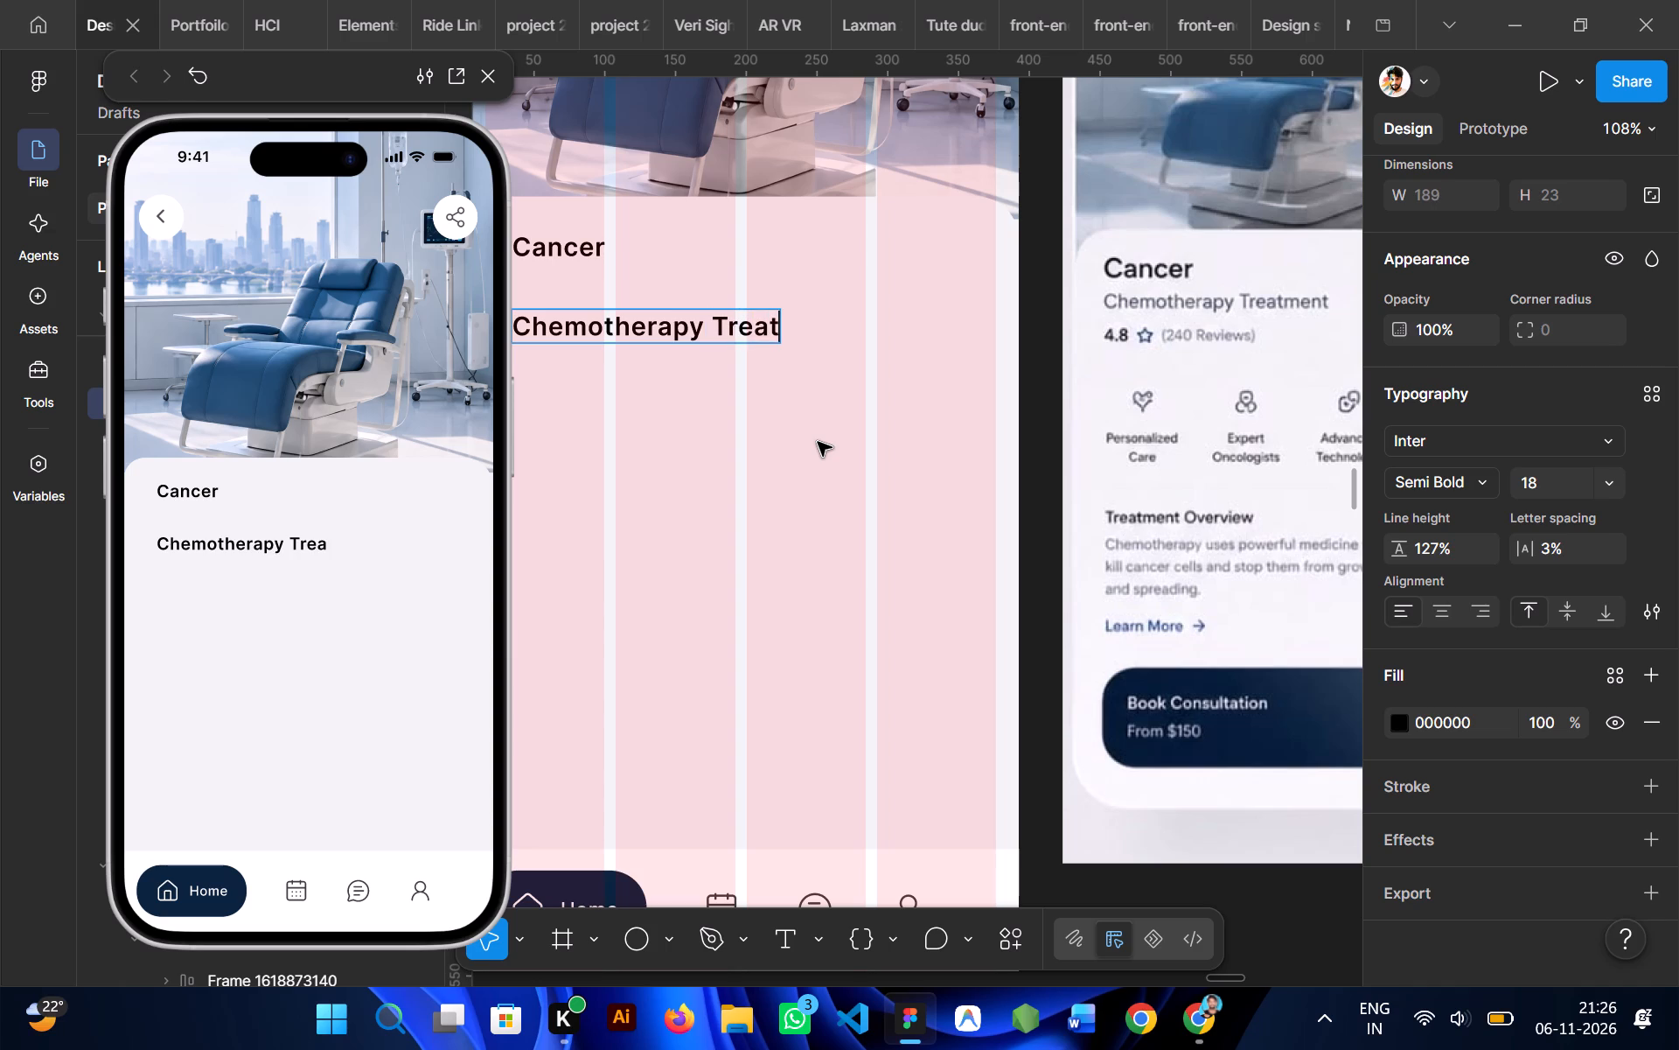
type("ment")
left_click(761, 478)
Style the "Chemotherapy Treatment" subtitle as Medium at font size 16.
scroll(761, 478, "right", 1)
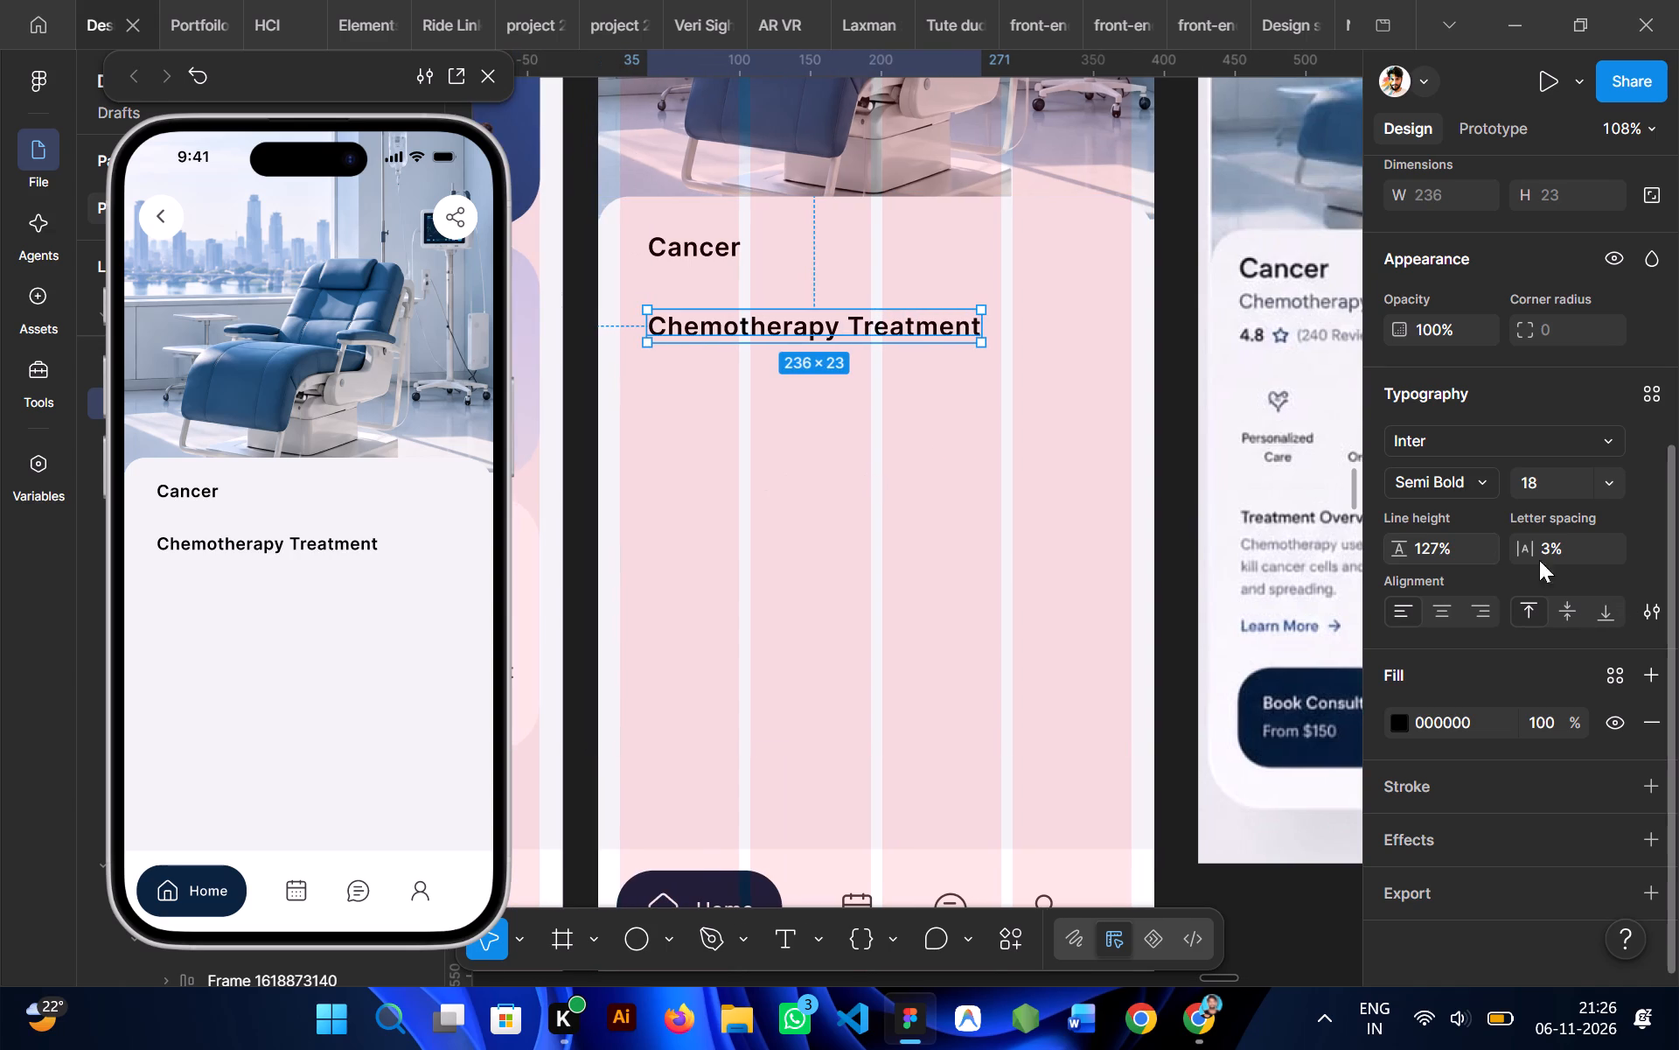
left_click(1469, 463)
left_click(1480, 479)
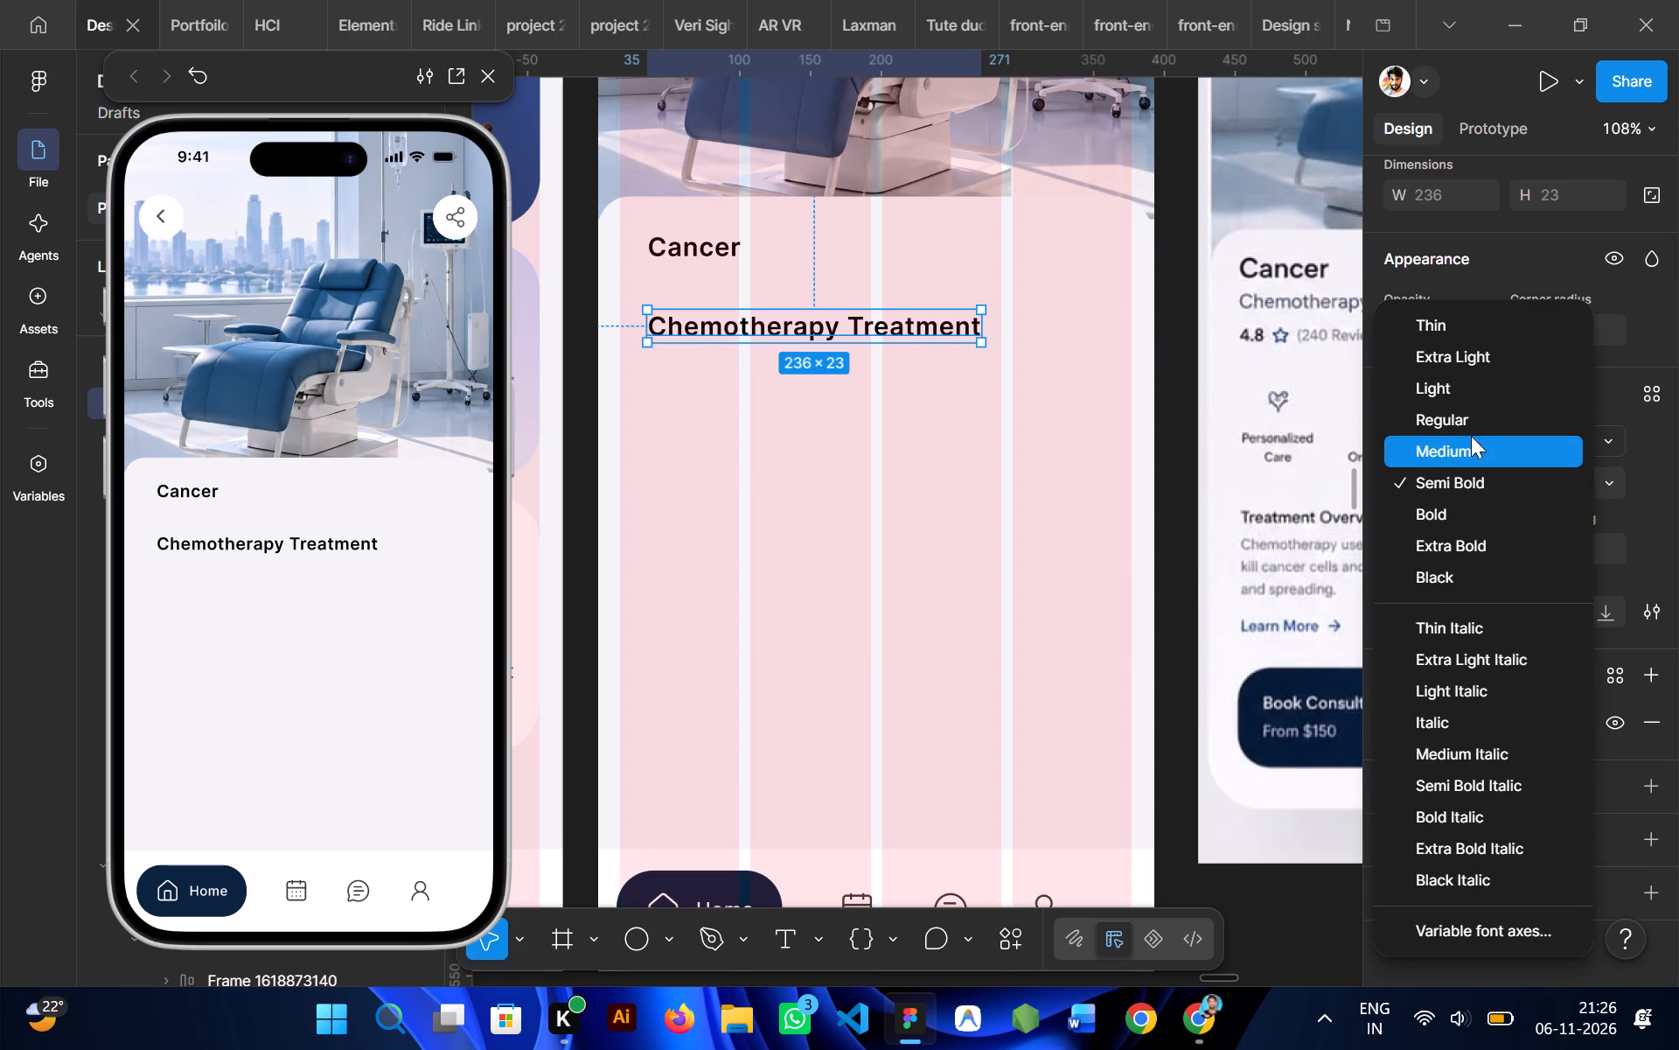
left_click(1460, 449)
left_click(1529, 468)
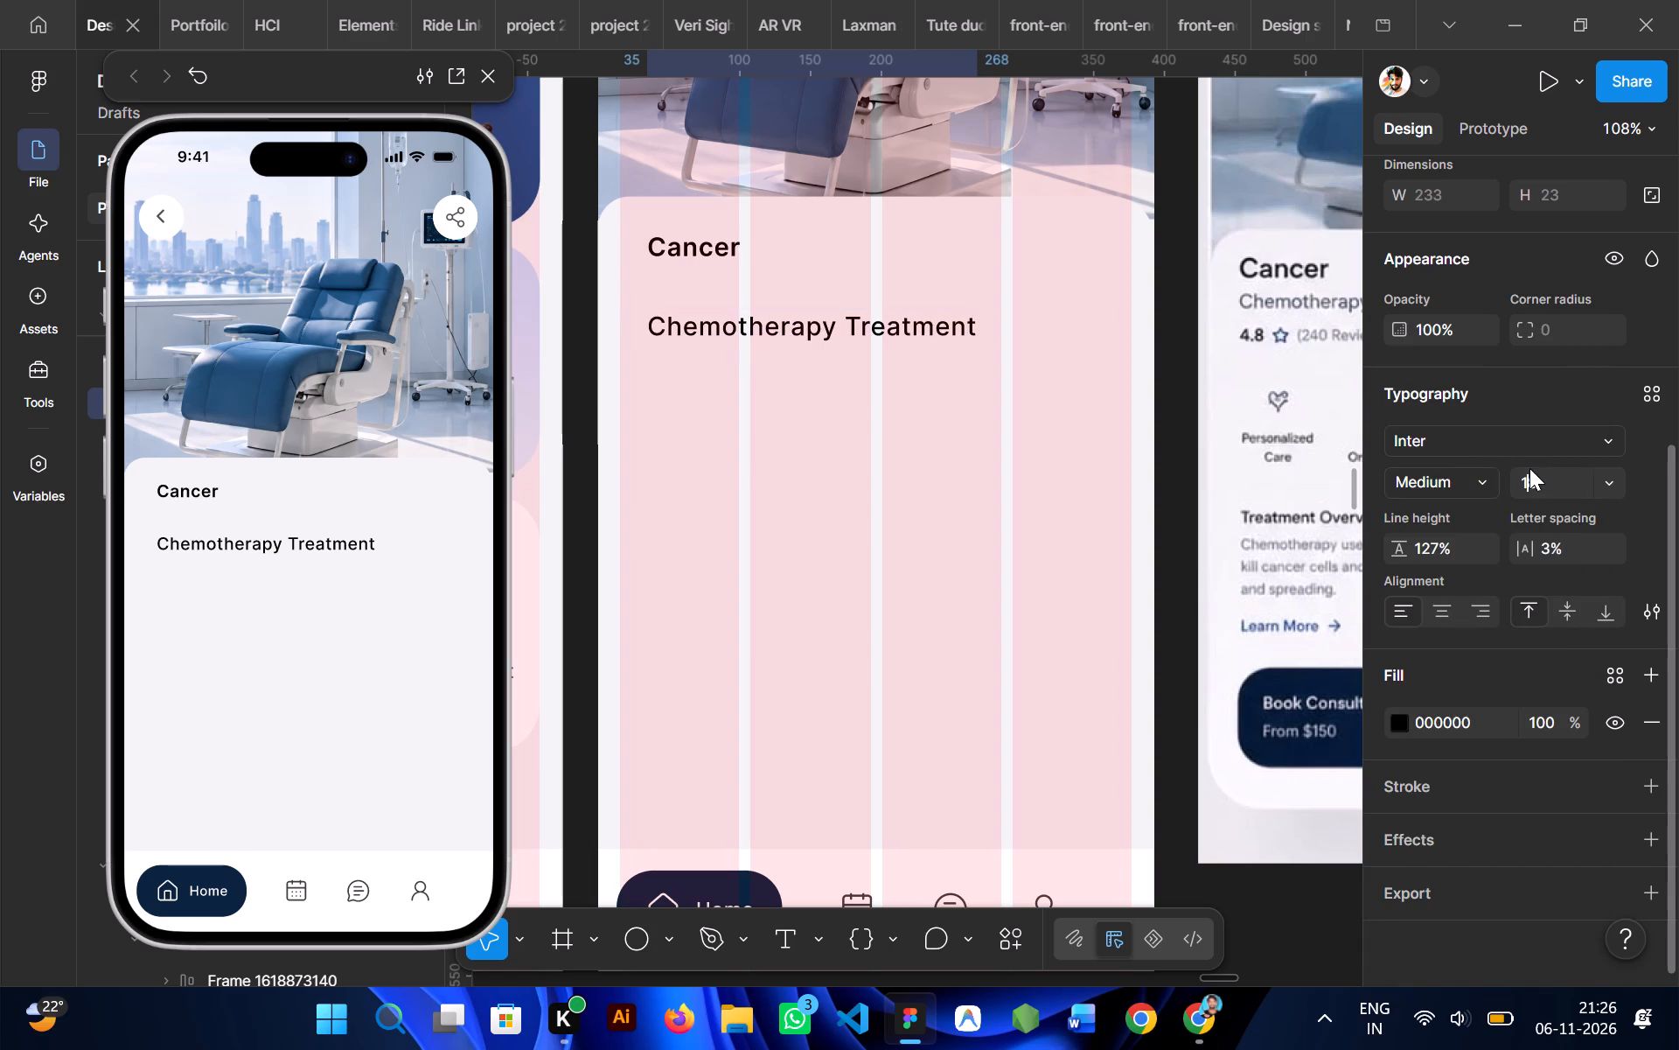
key("1")
key("6")
key("Return")
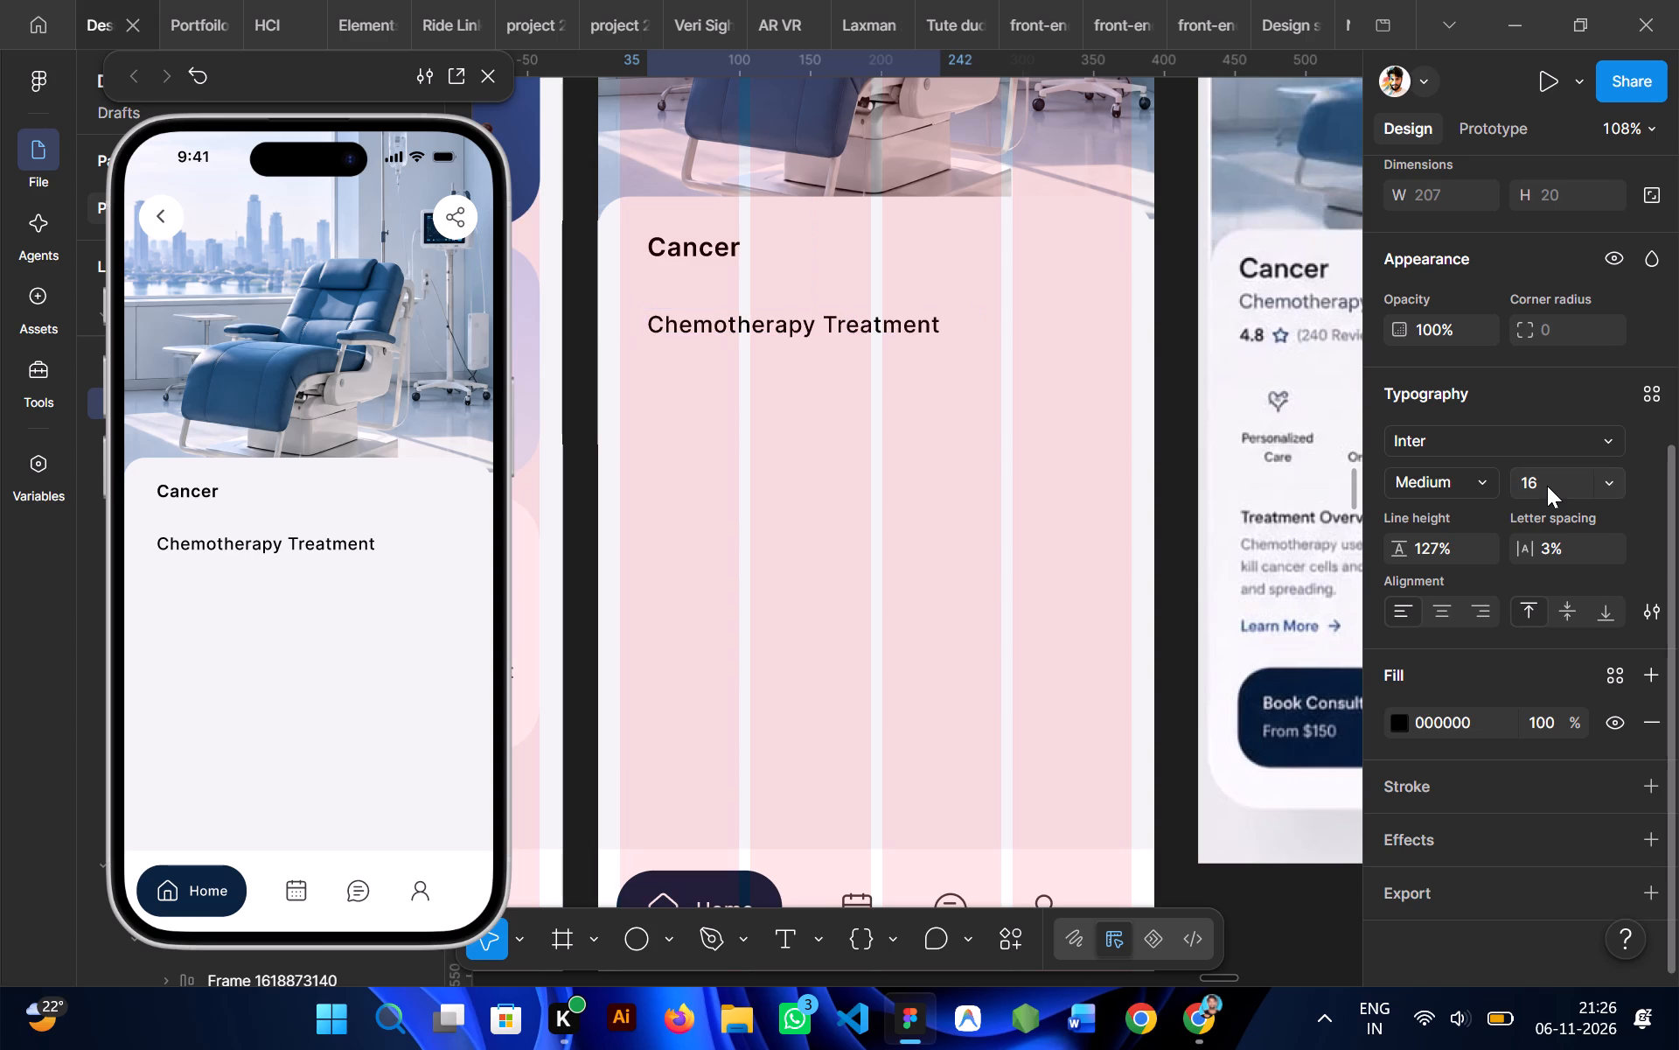
Style the "Cancer" title as Bold at font size 20.
scroll(1124, 499, "left", 1)
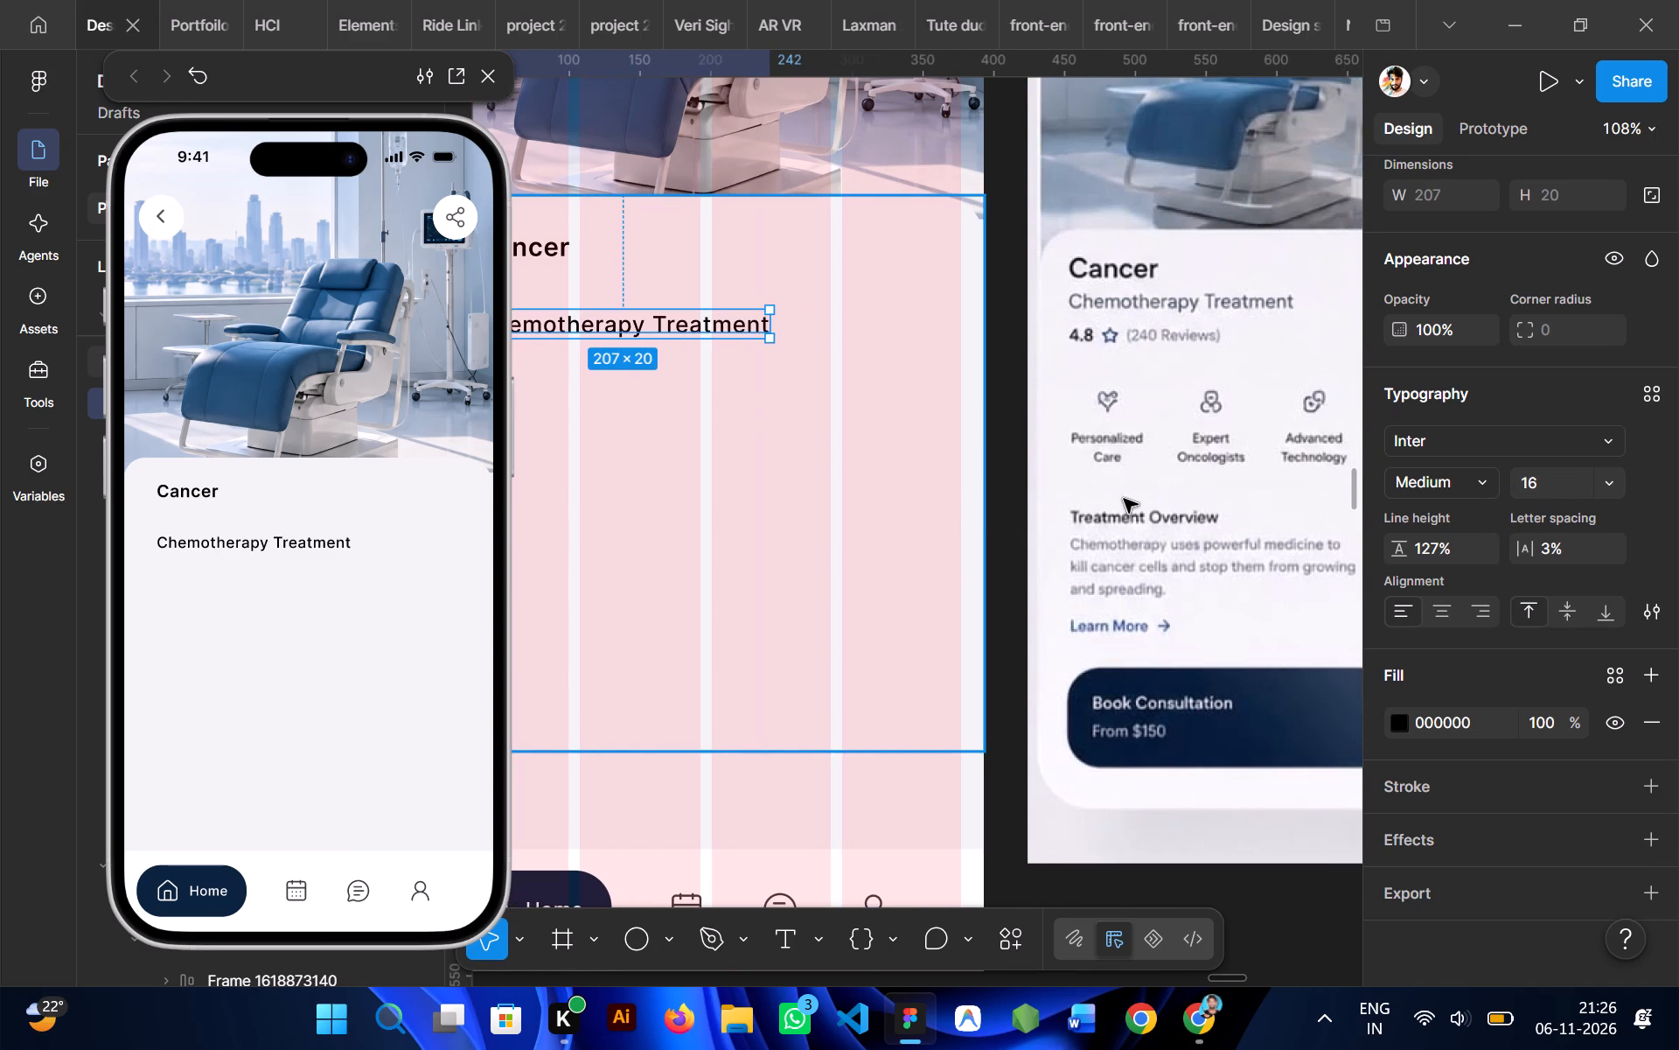
scroll(1124, 499, "left", 1)
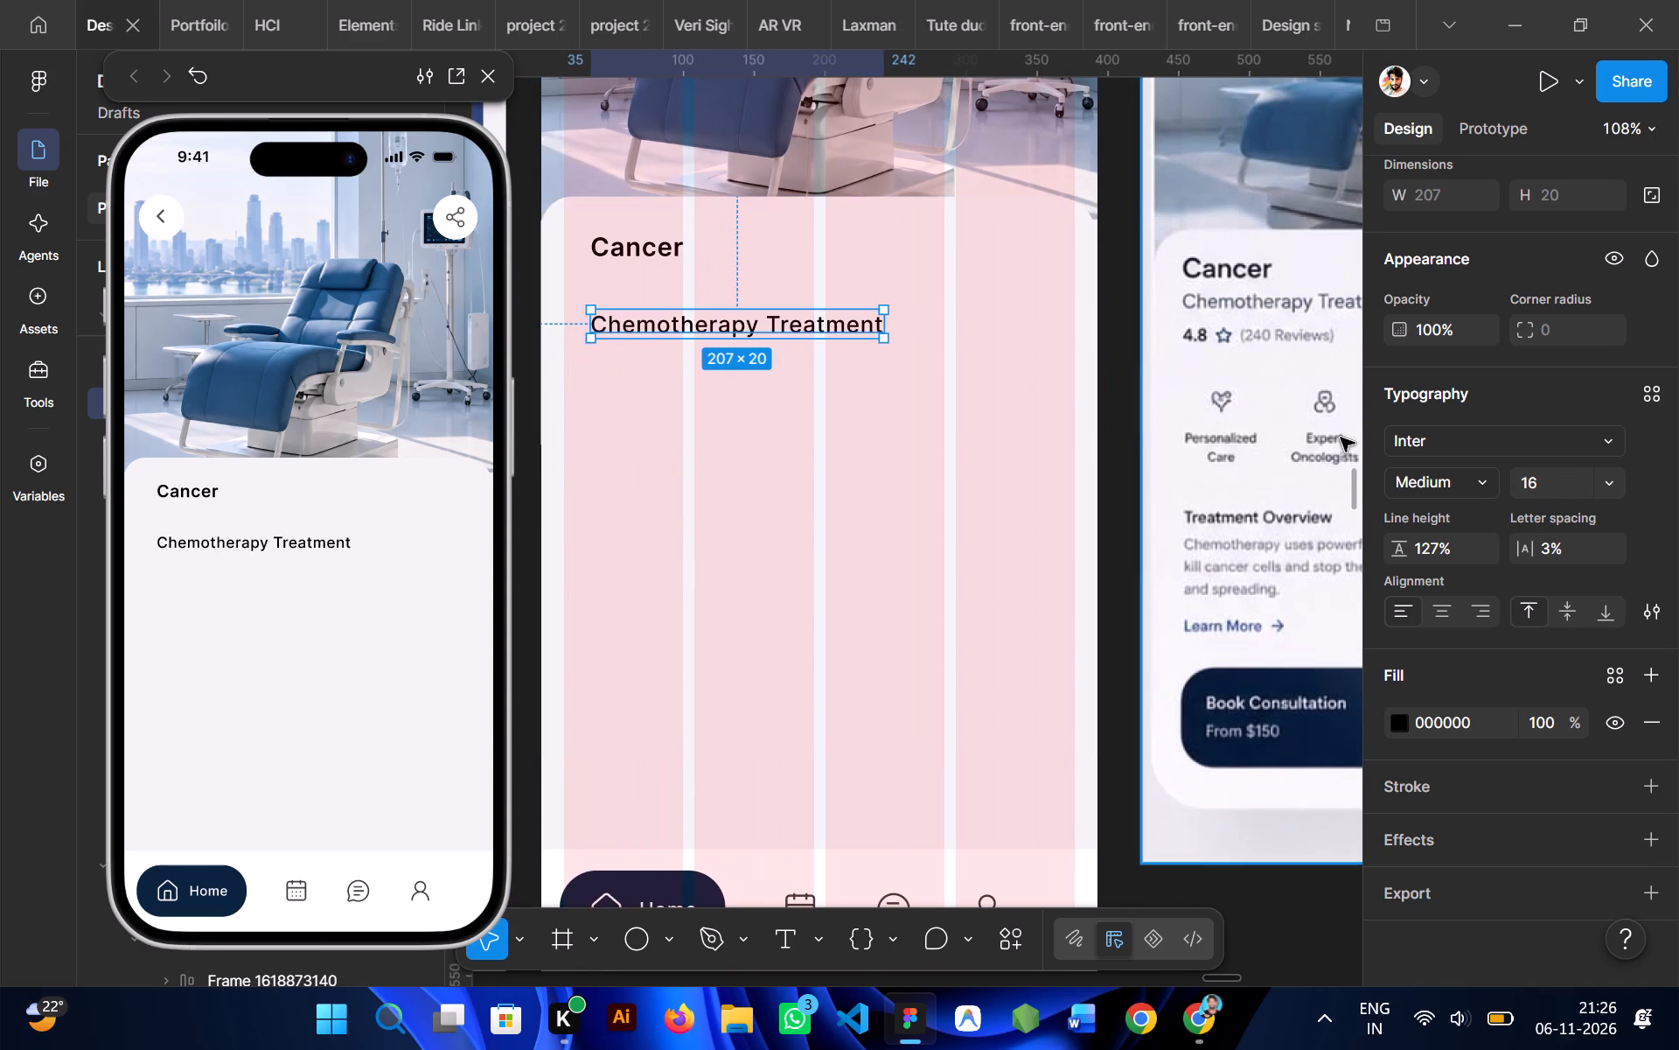
scroll(941, 379, "right", 1)
left_click(721, 237)
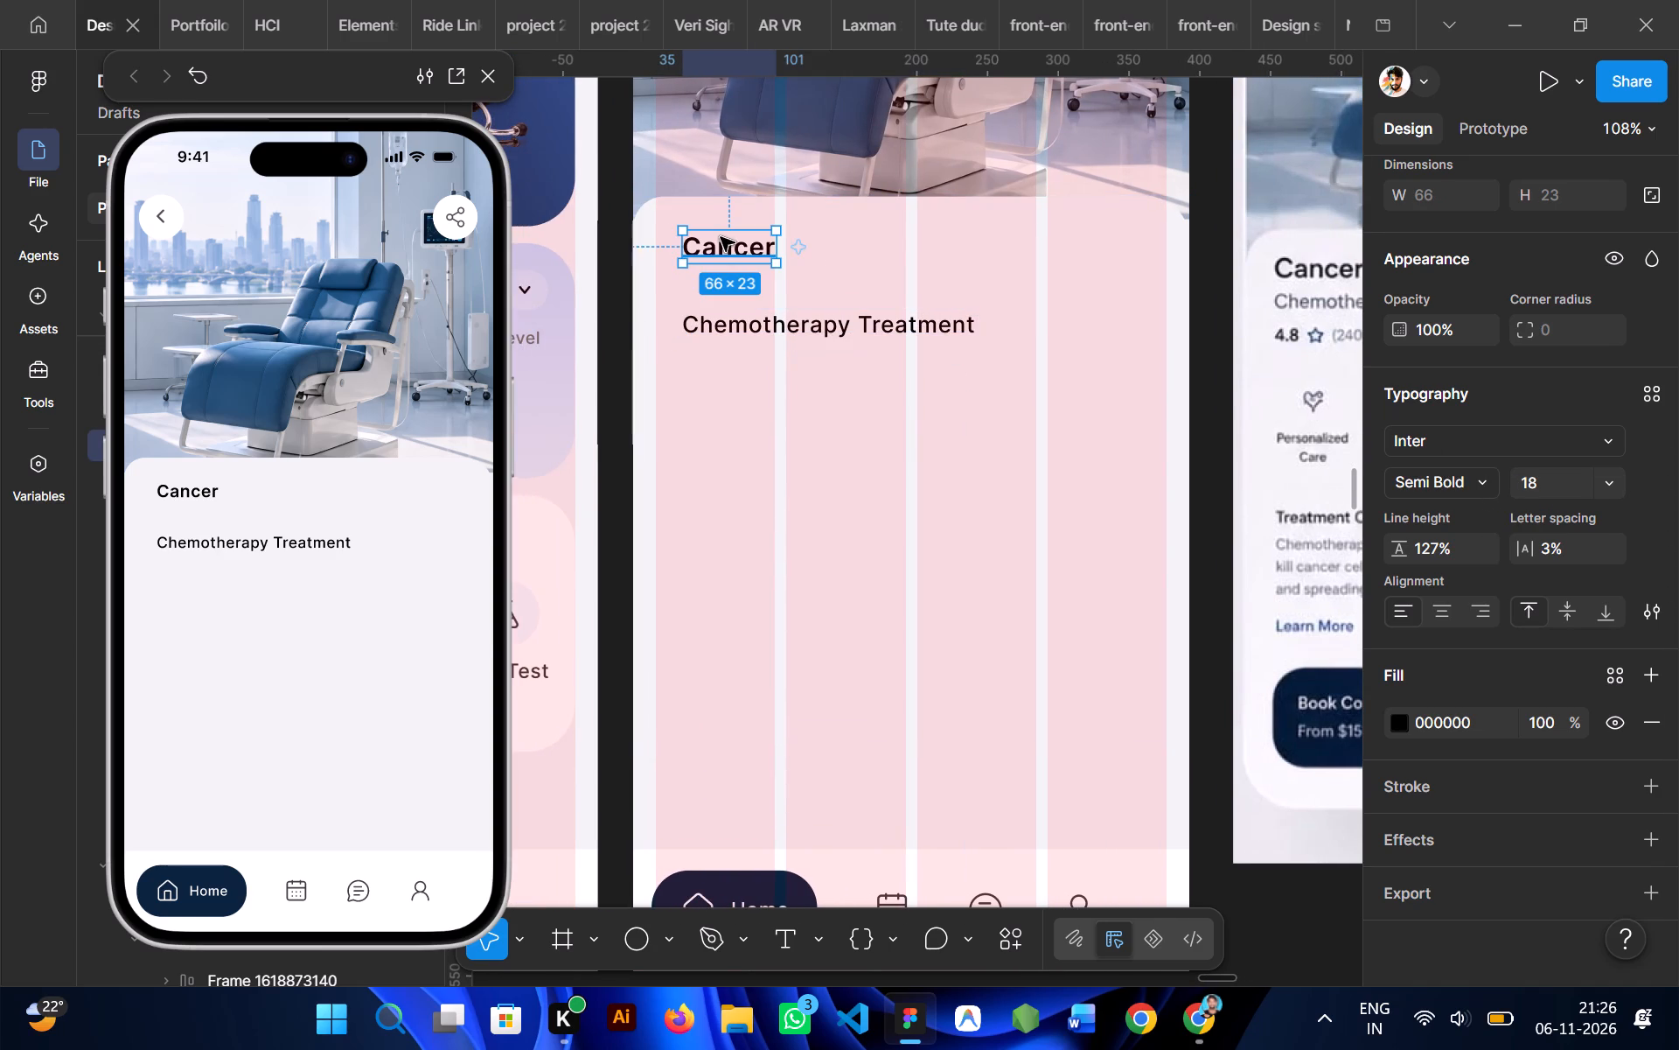
left_click(1540, 479)
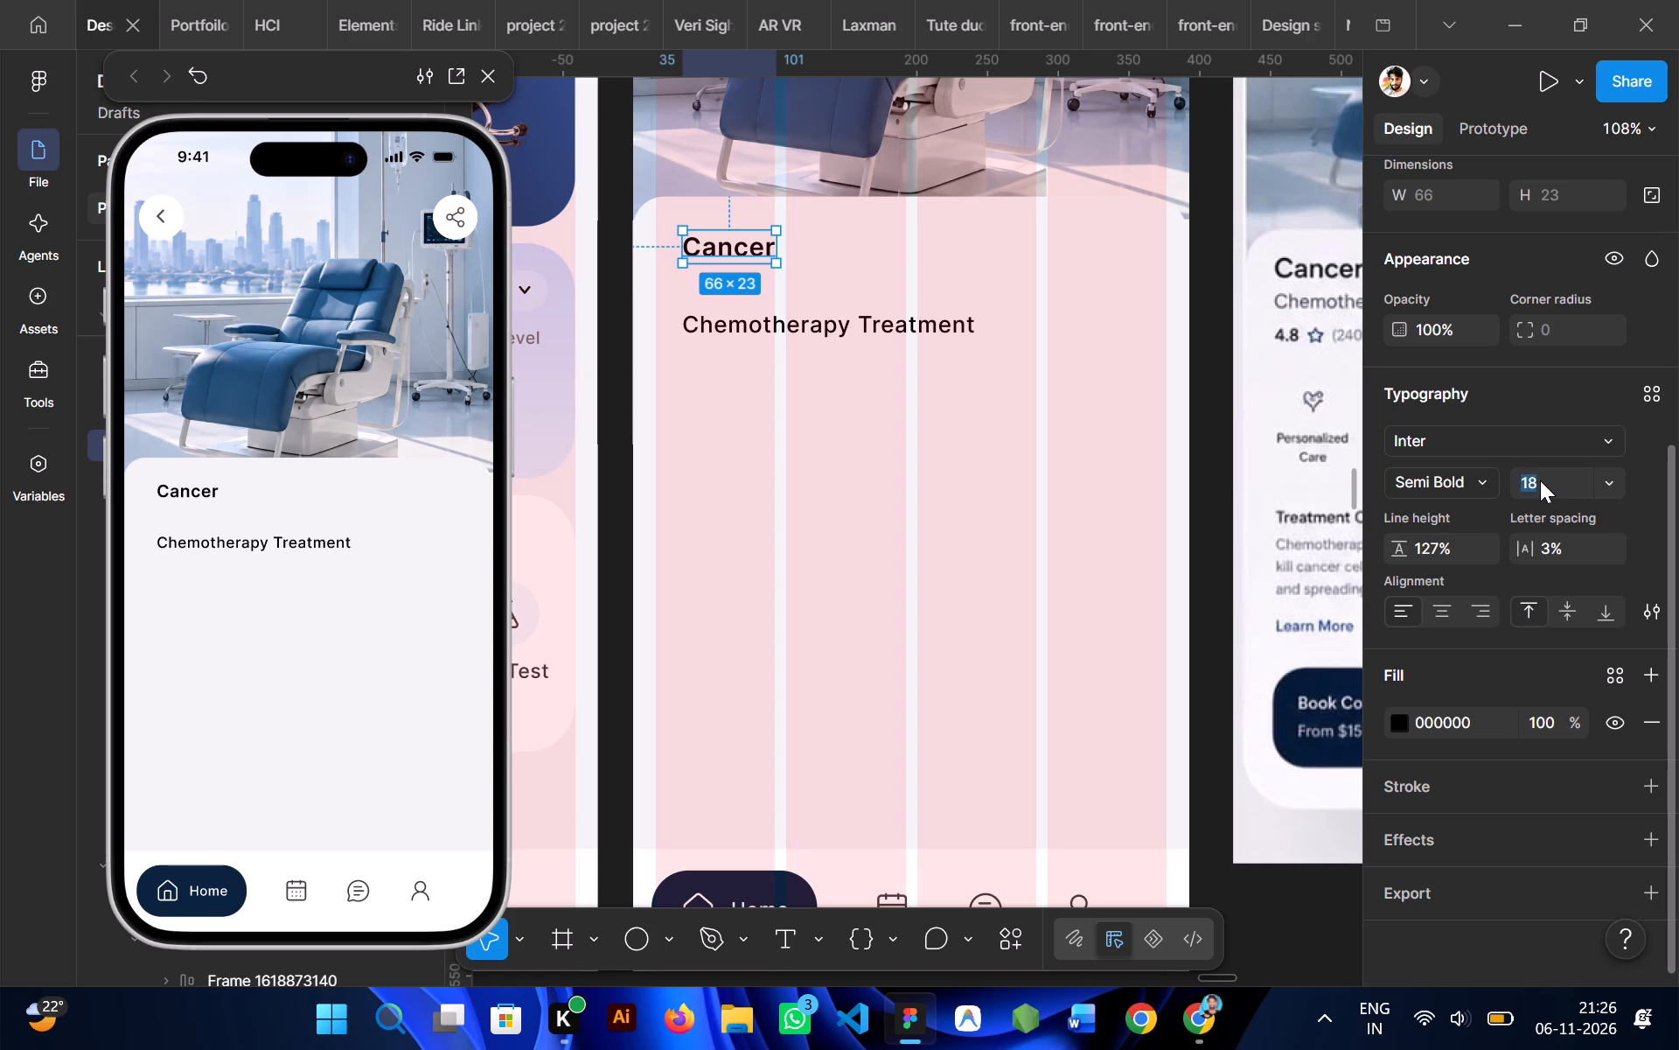
type("28")
key("BackSpace")
key("0")
key("Return")
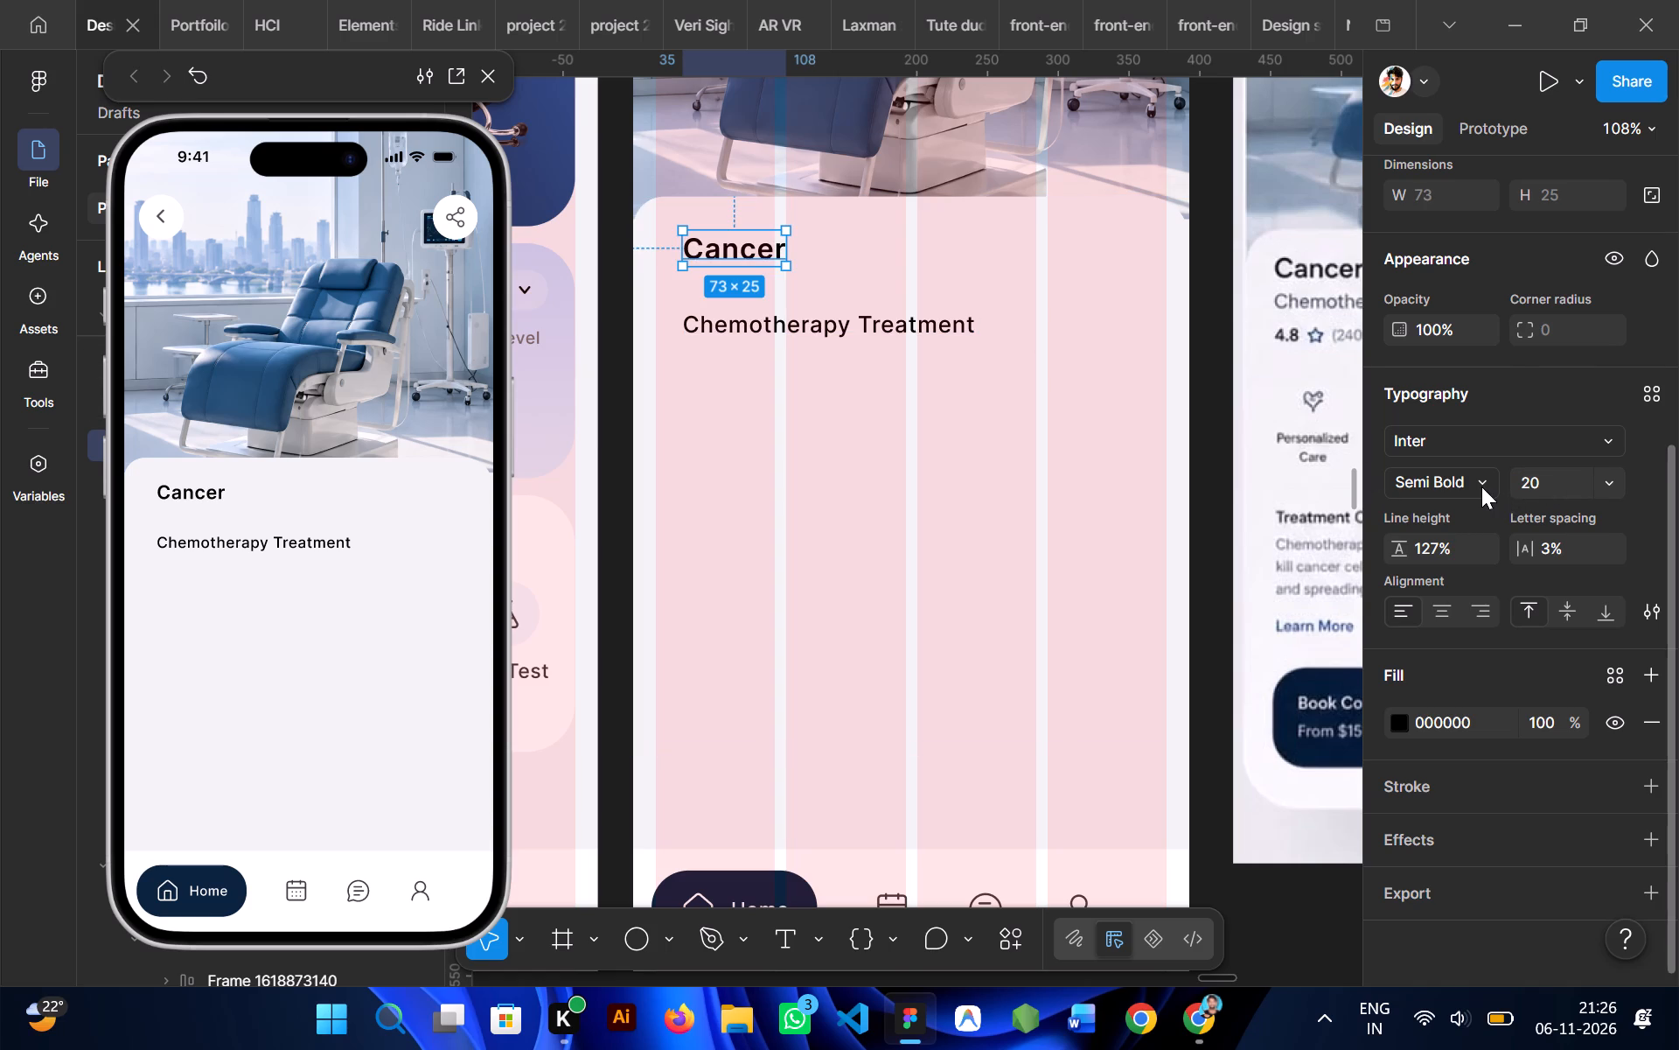
left_click(1479, 483)
left_click(1453, 504)
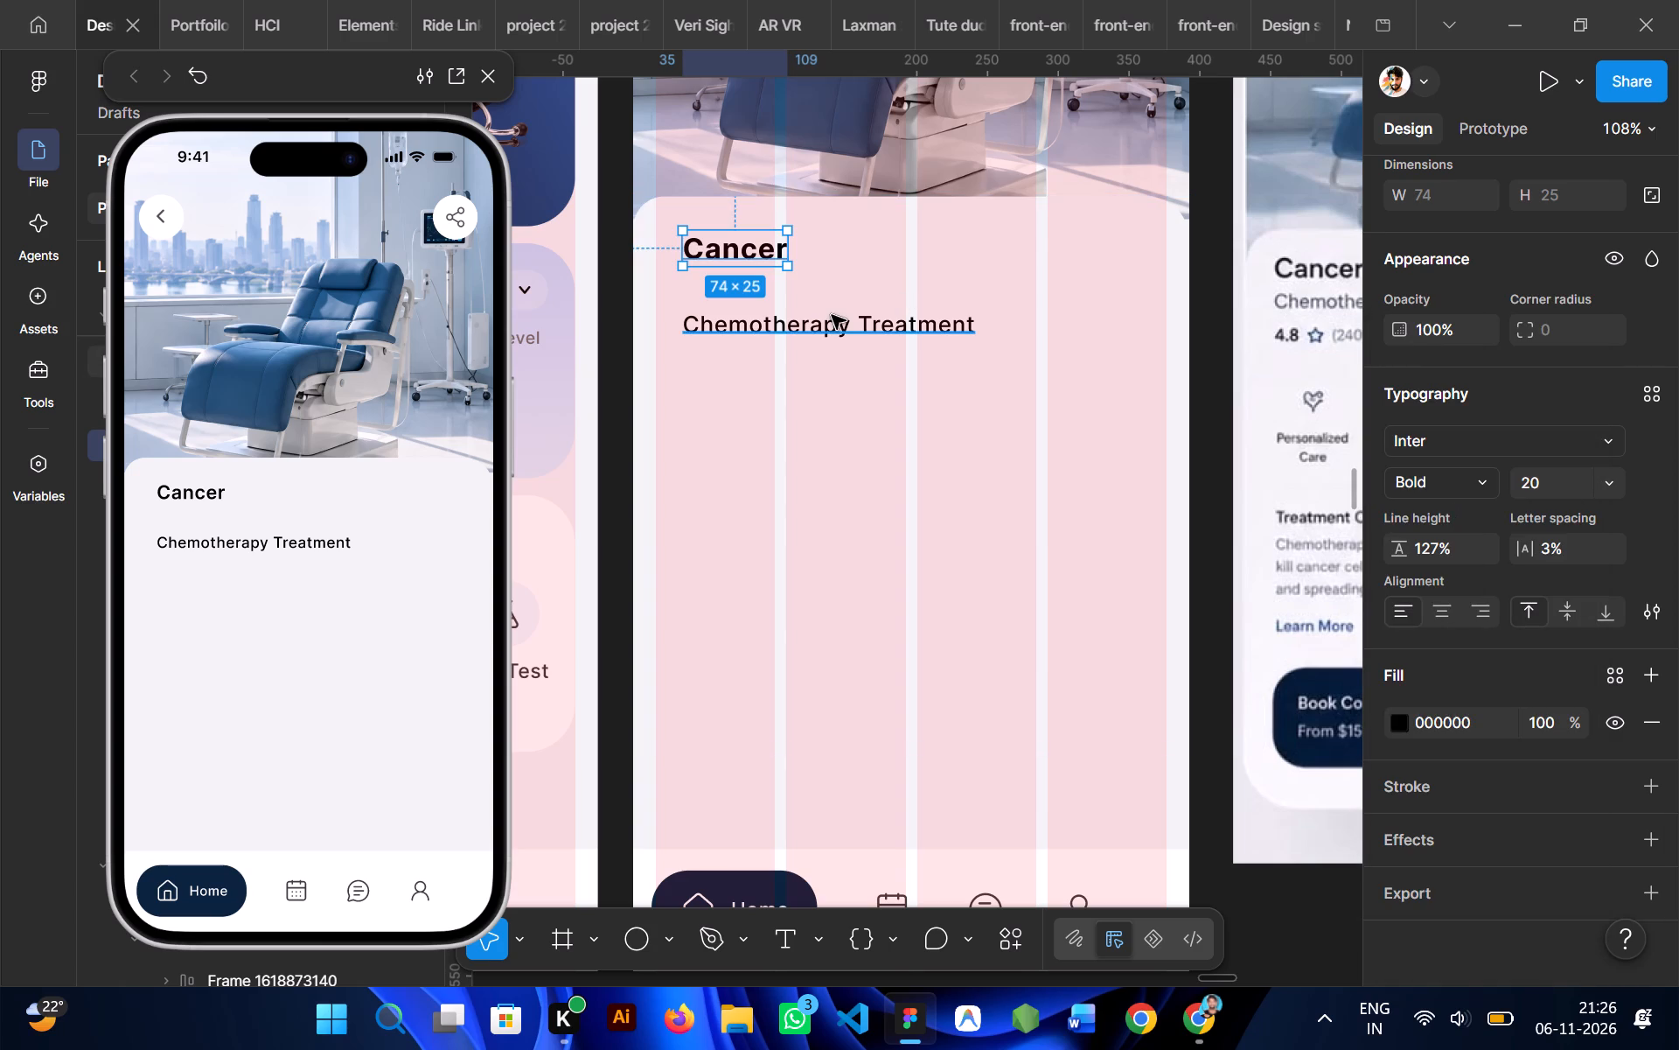
Move the "Chemotherapy Treatment" subtitle up close beneath the "Cancer" title, keeping their left edges aligned.
left_click_drag(774, 320, 772, 289)
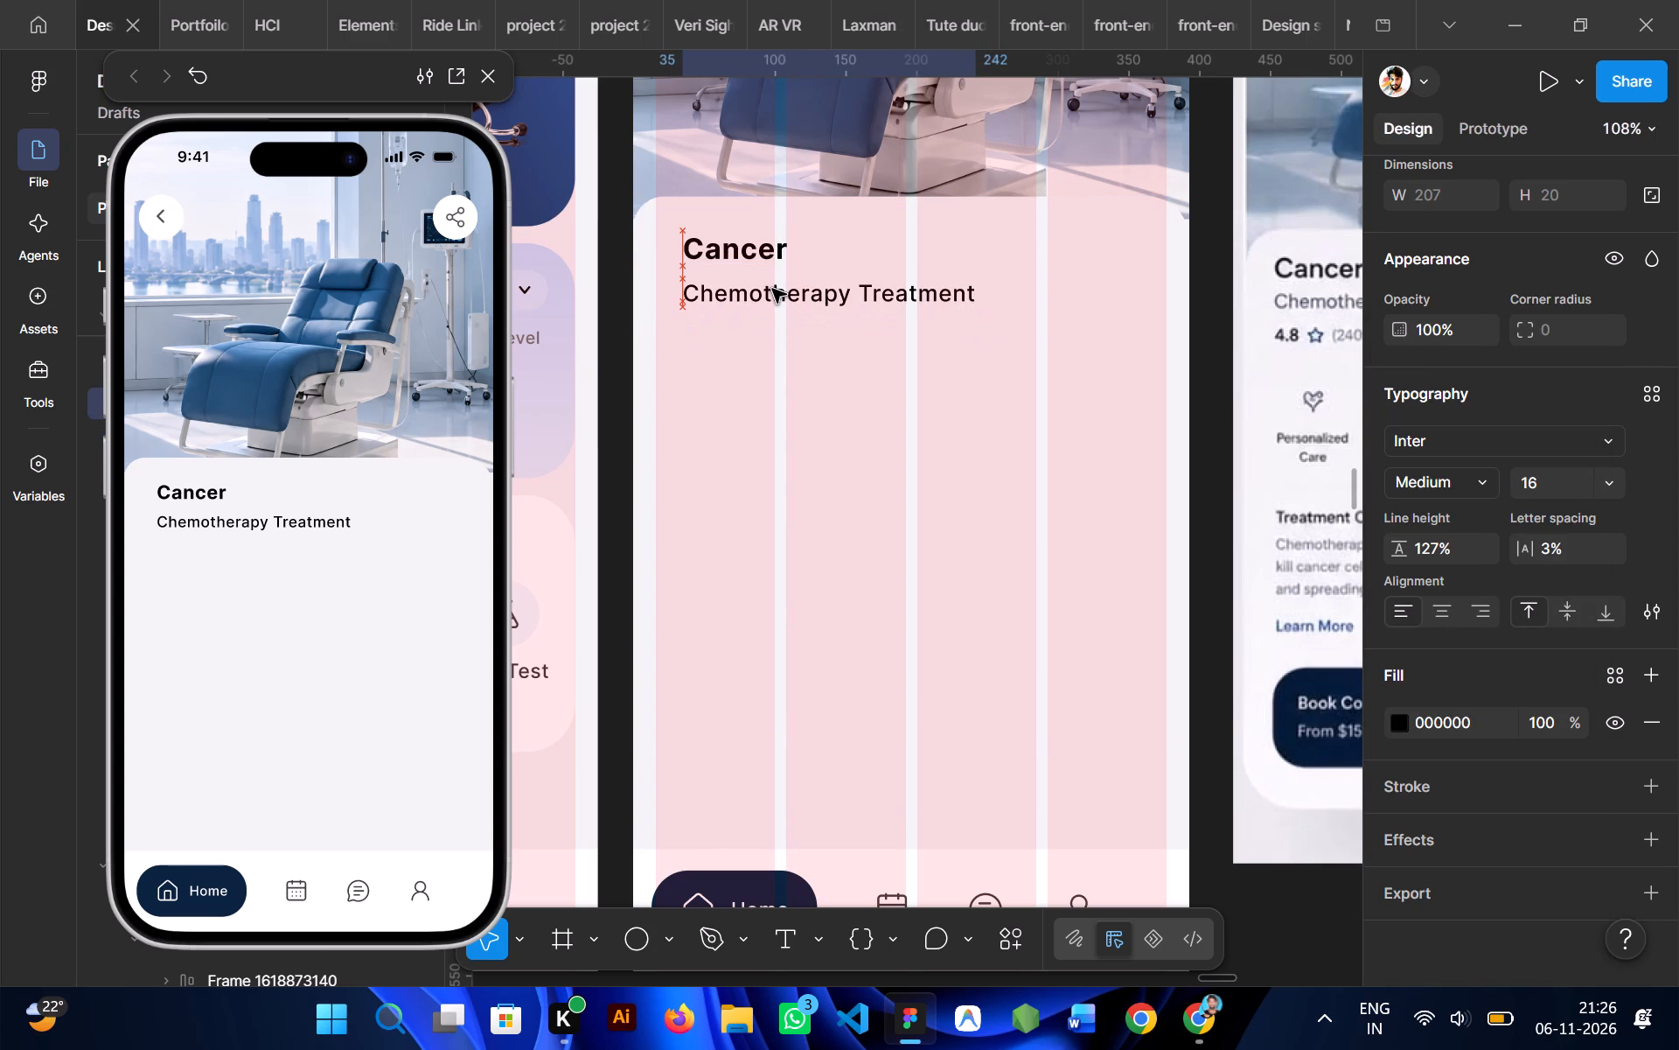
left_click_drag(772, 289, 772, 287)
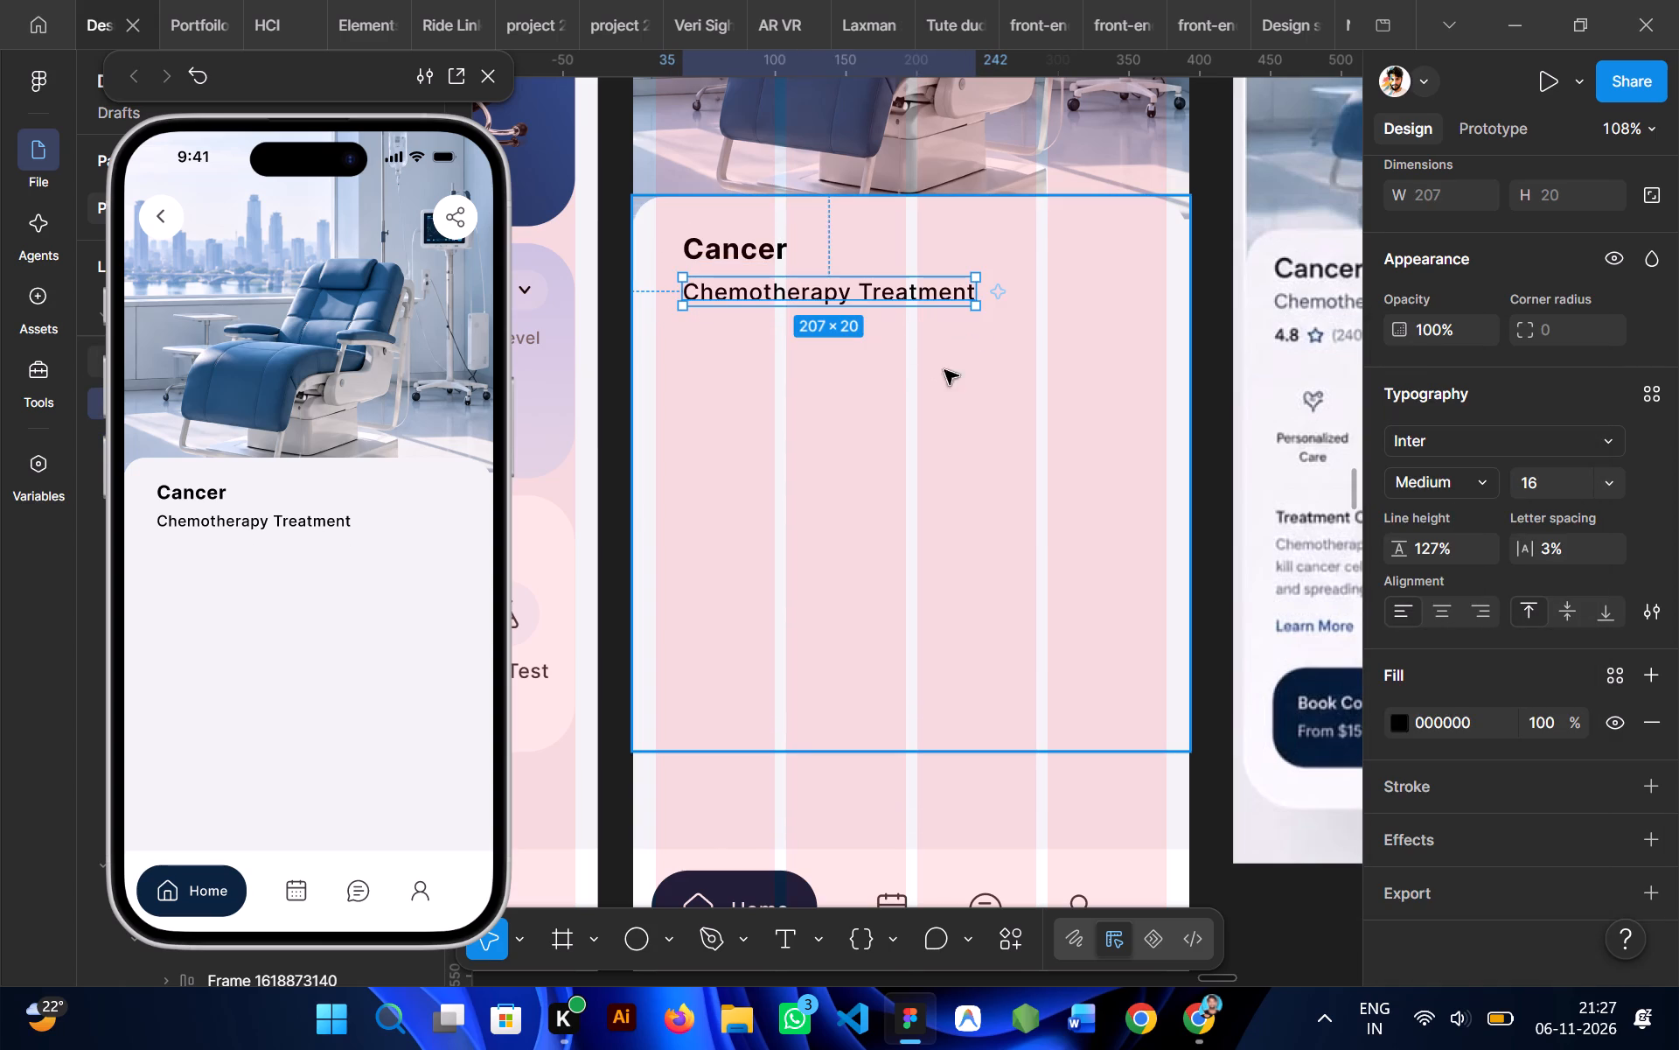
Set the "Chemotherapy Treatment" subtitle's font size to 14.
left_click(1537, 478)
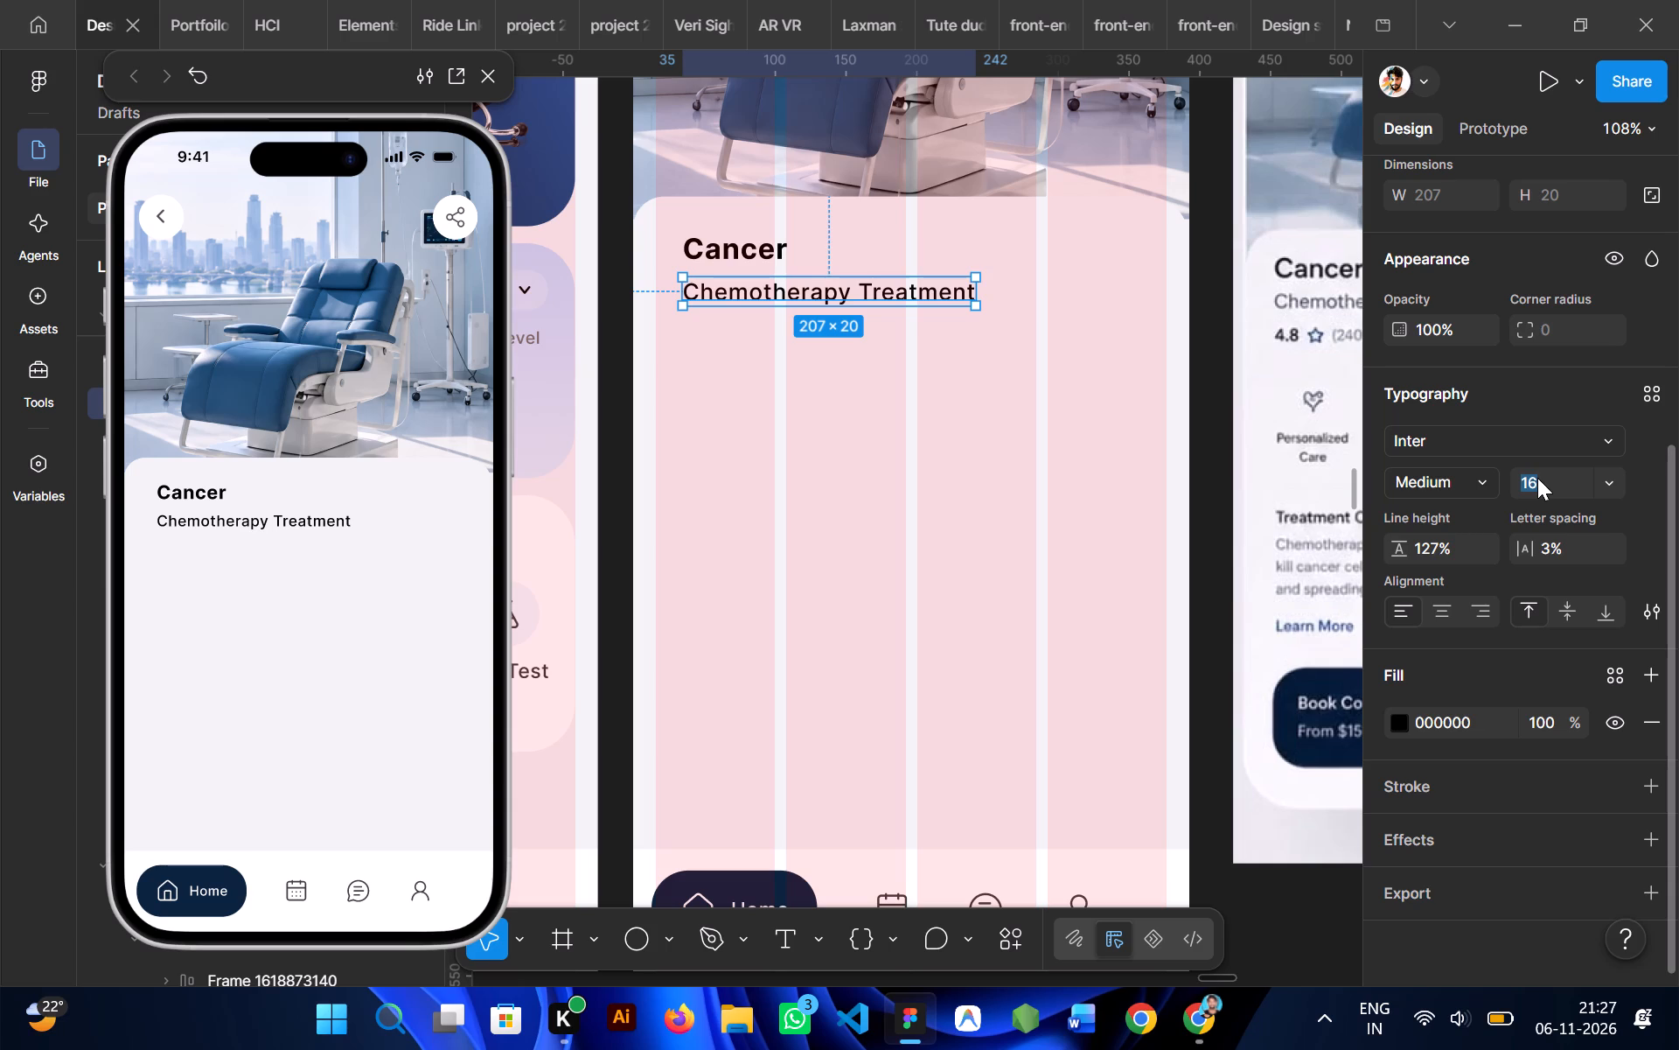
type("14")
key("Return")
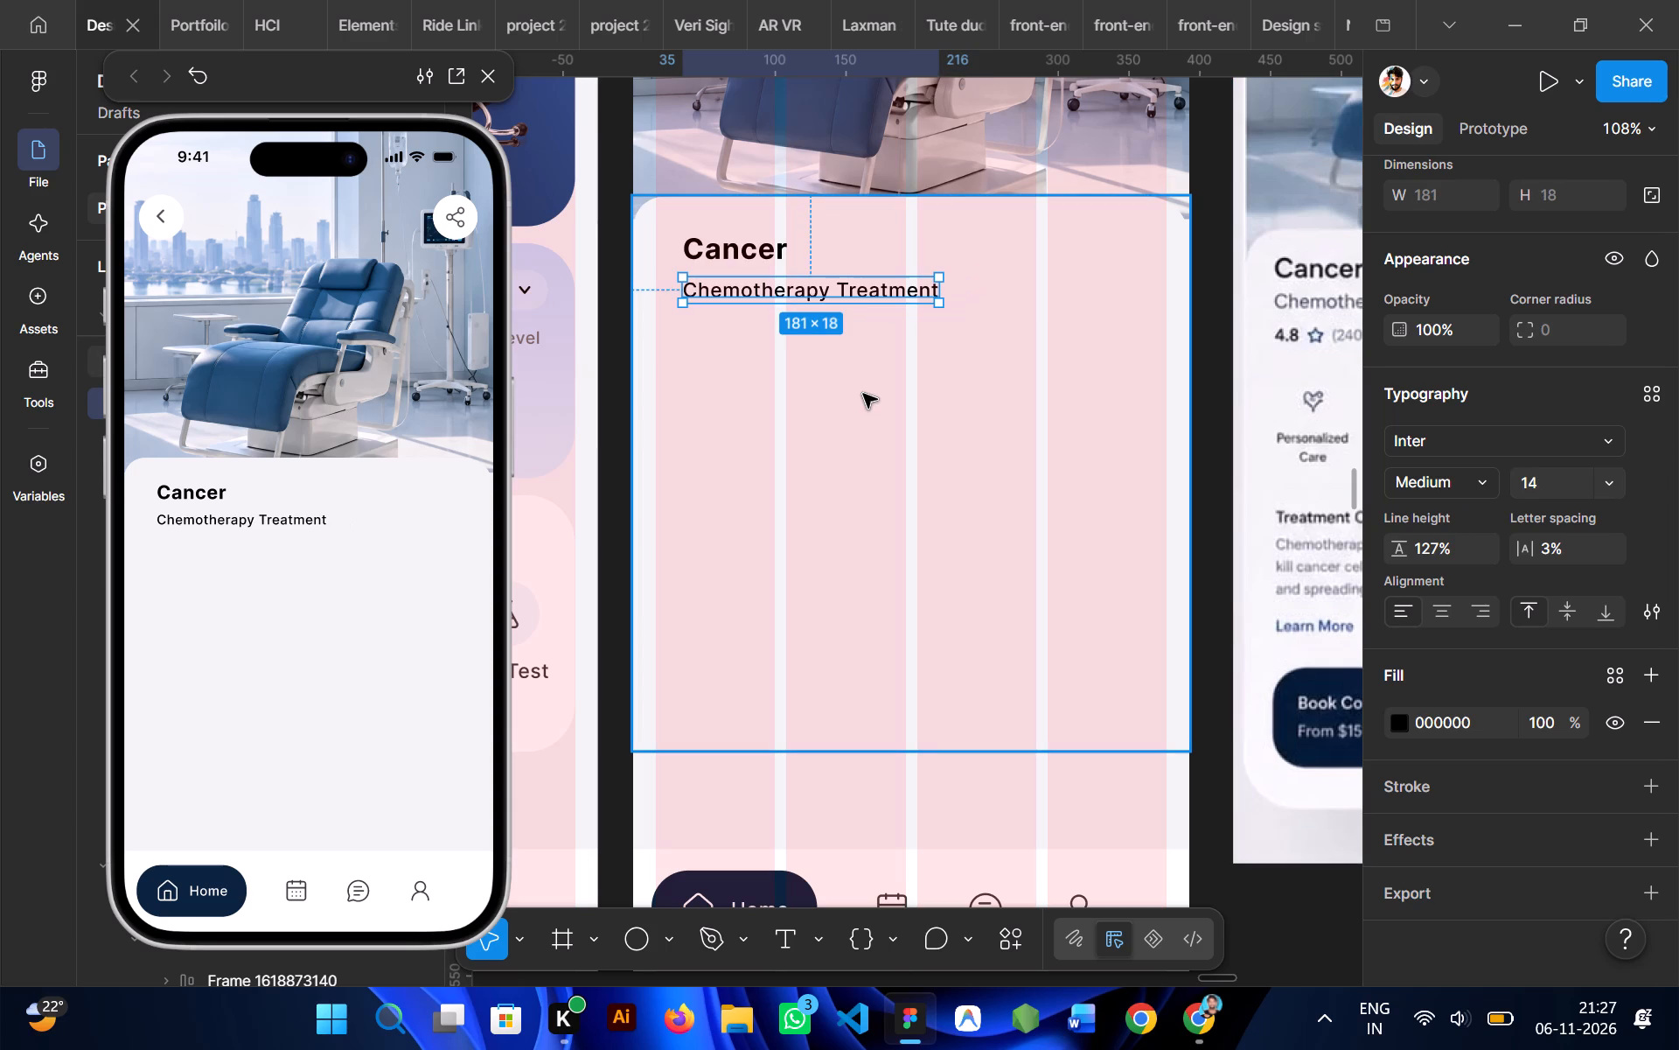
Fill the subtitle with the grey 81838F sampled from the "Chemotherapy Treatment" text in the reference image.
scroll(863, 394, "left", 1)
scroll(863, 394, "right", 1)
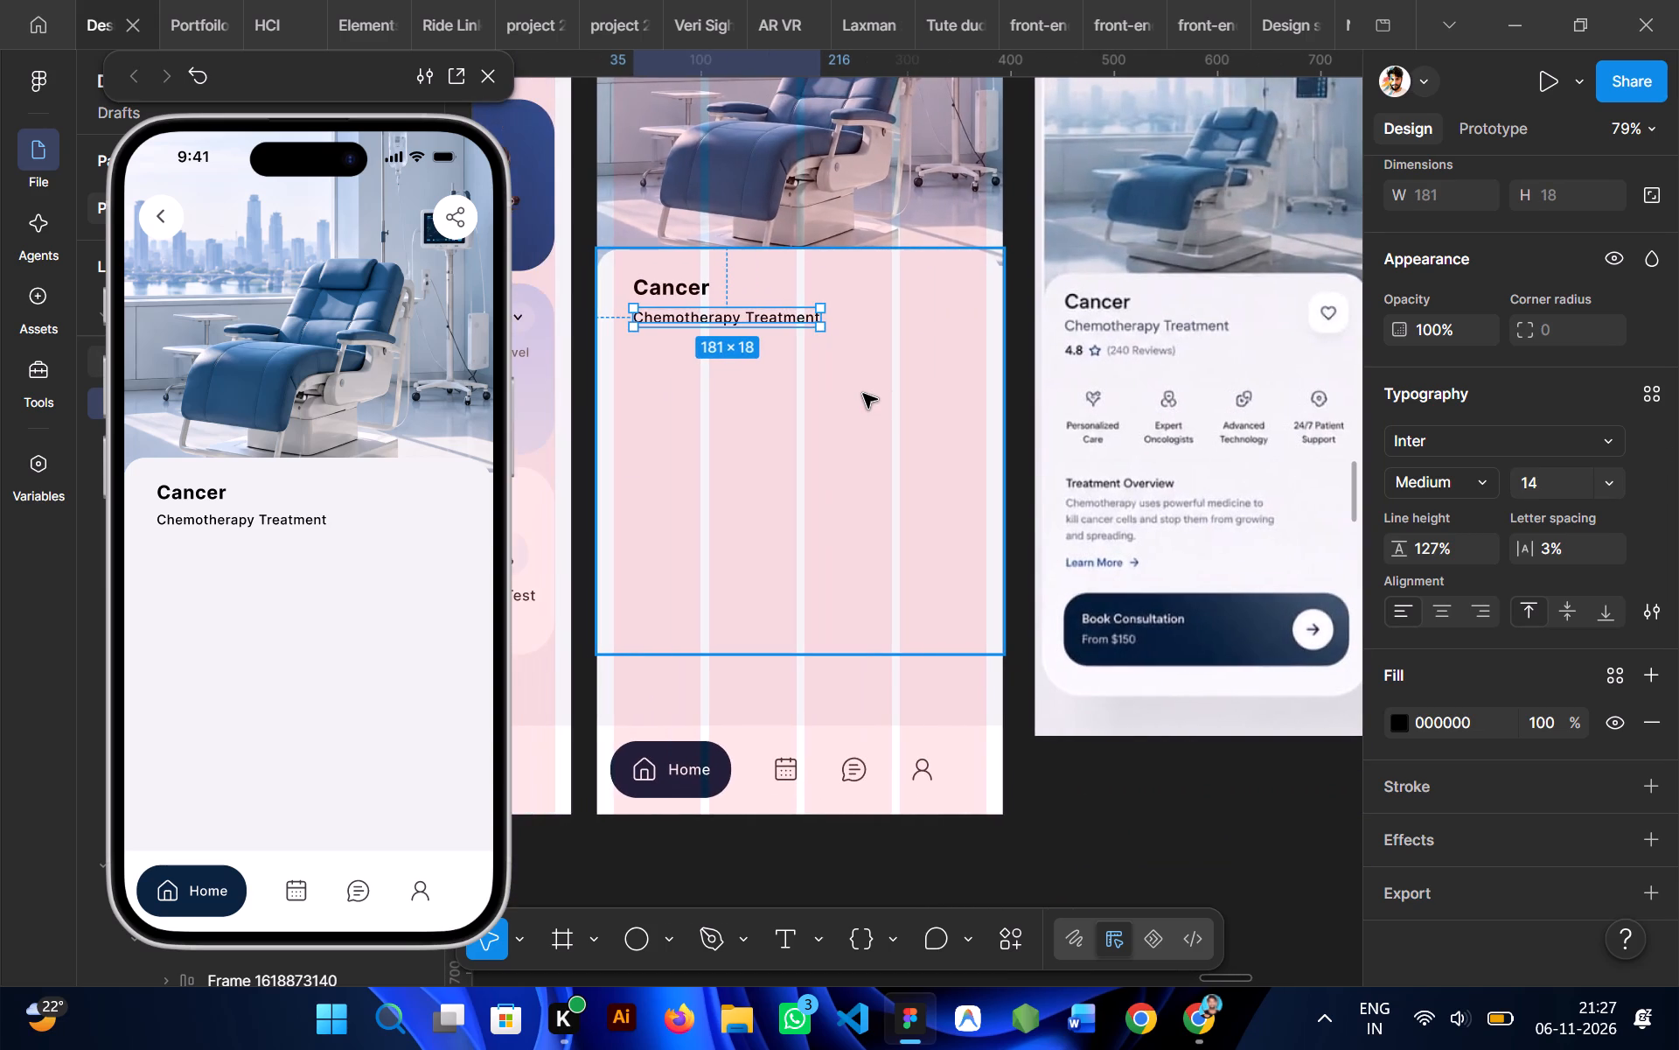
scroll(863, 394, "right", 1)
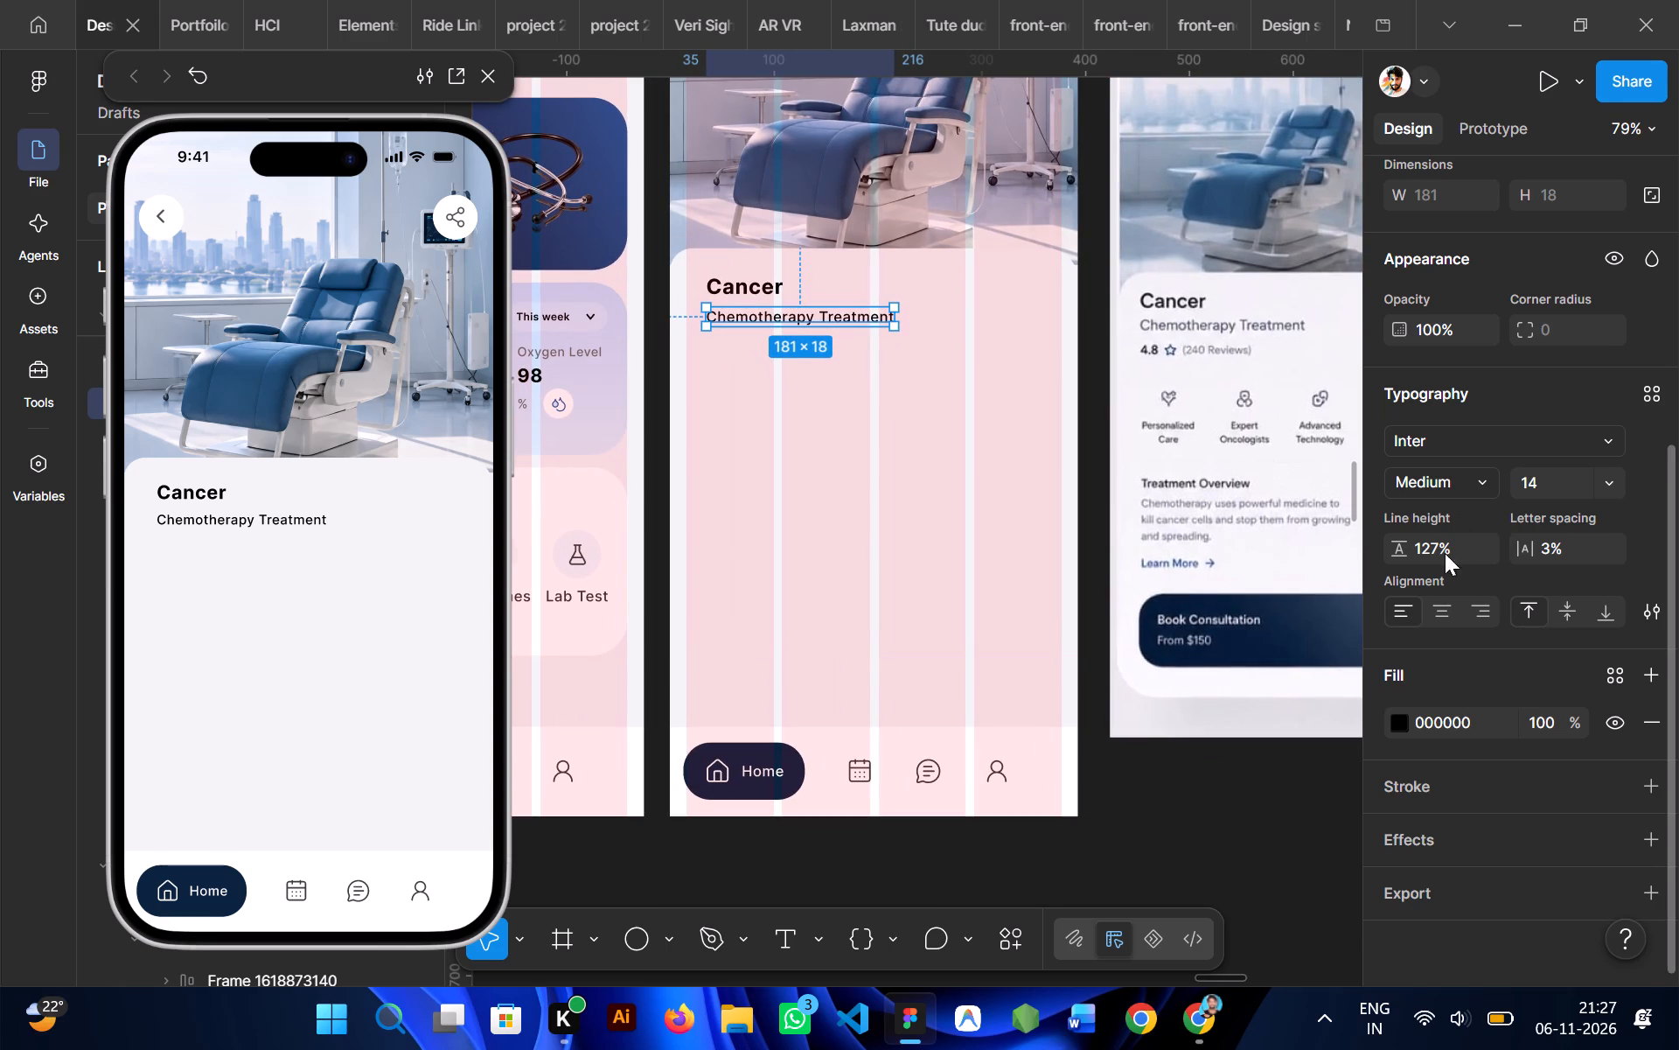
left_click(1404, 724)
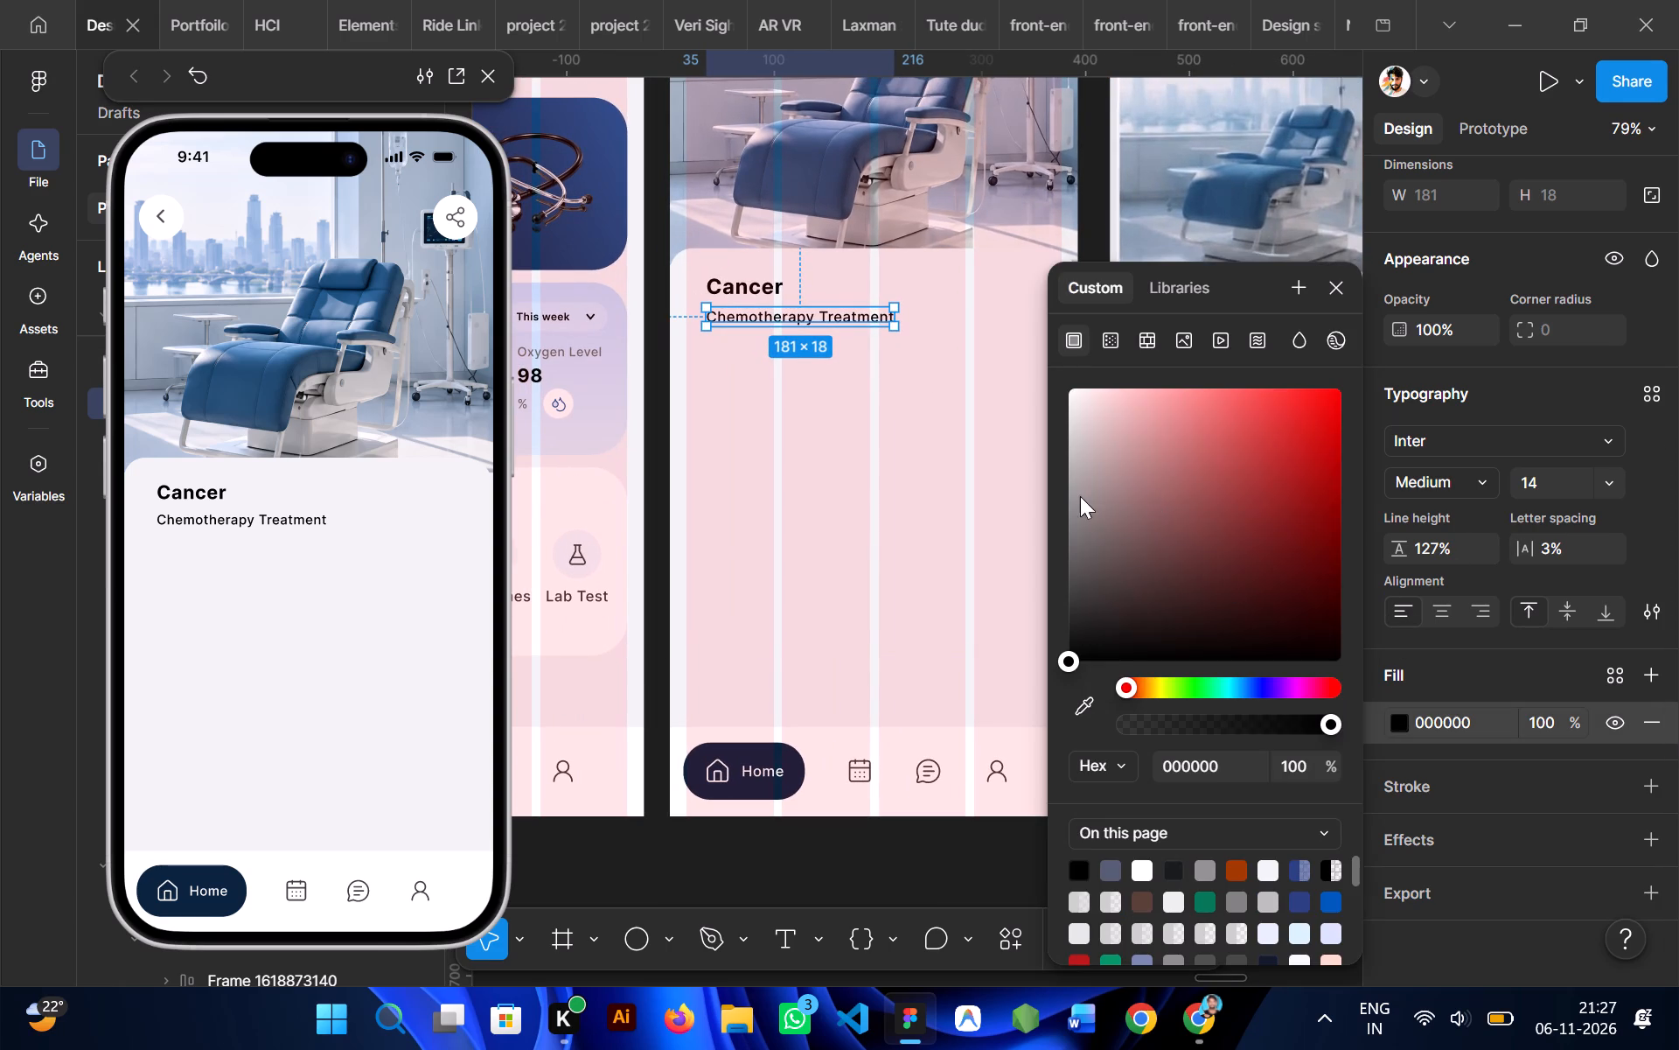
left_click(1085, 701)
scroll(844, 451, "left", 2)
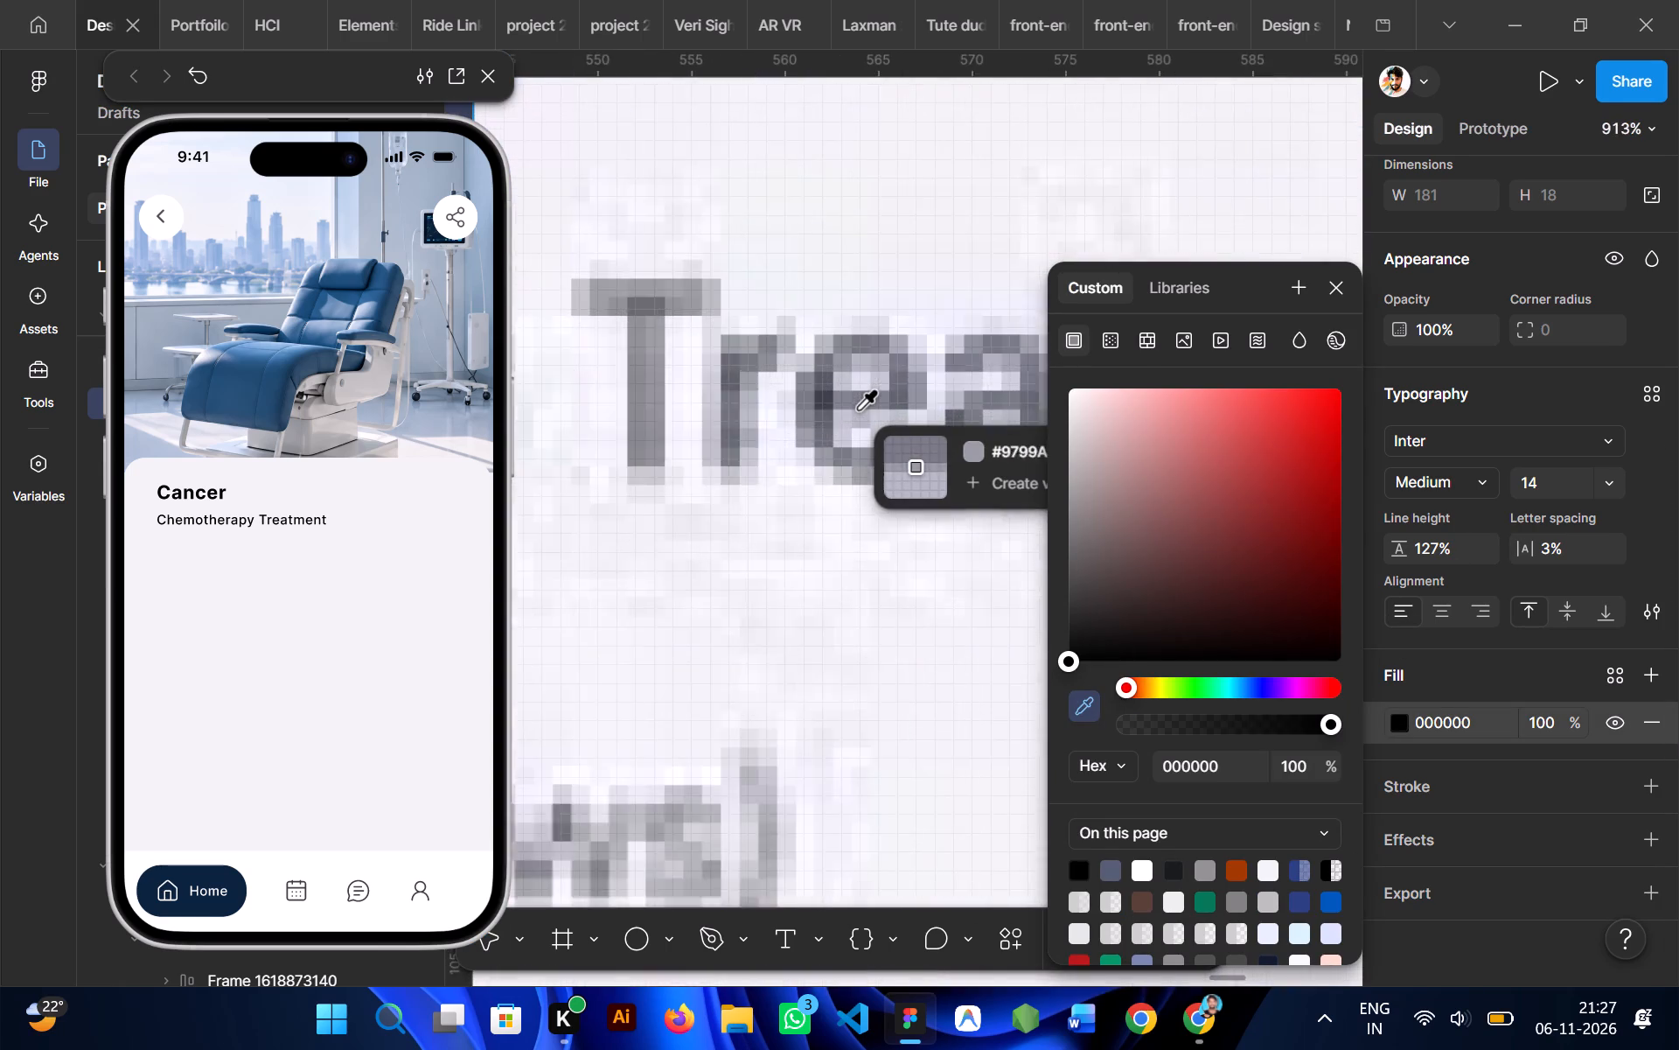
left_click(837, 398)
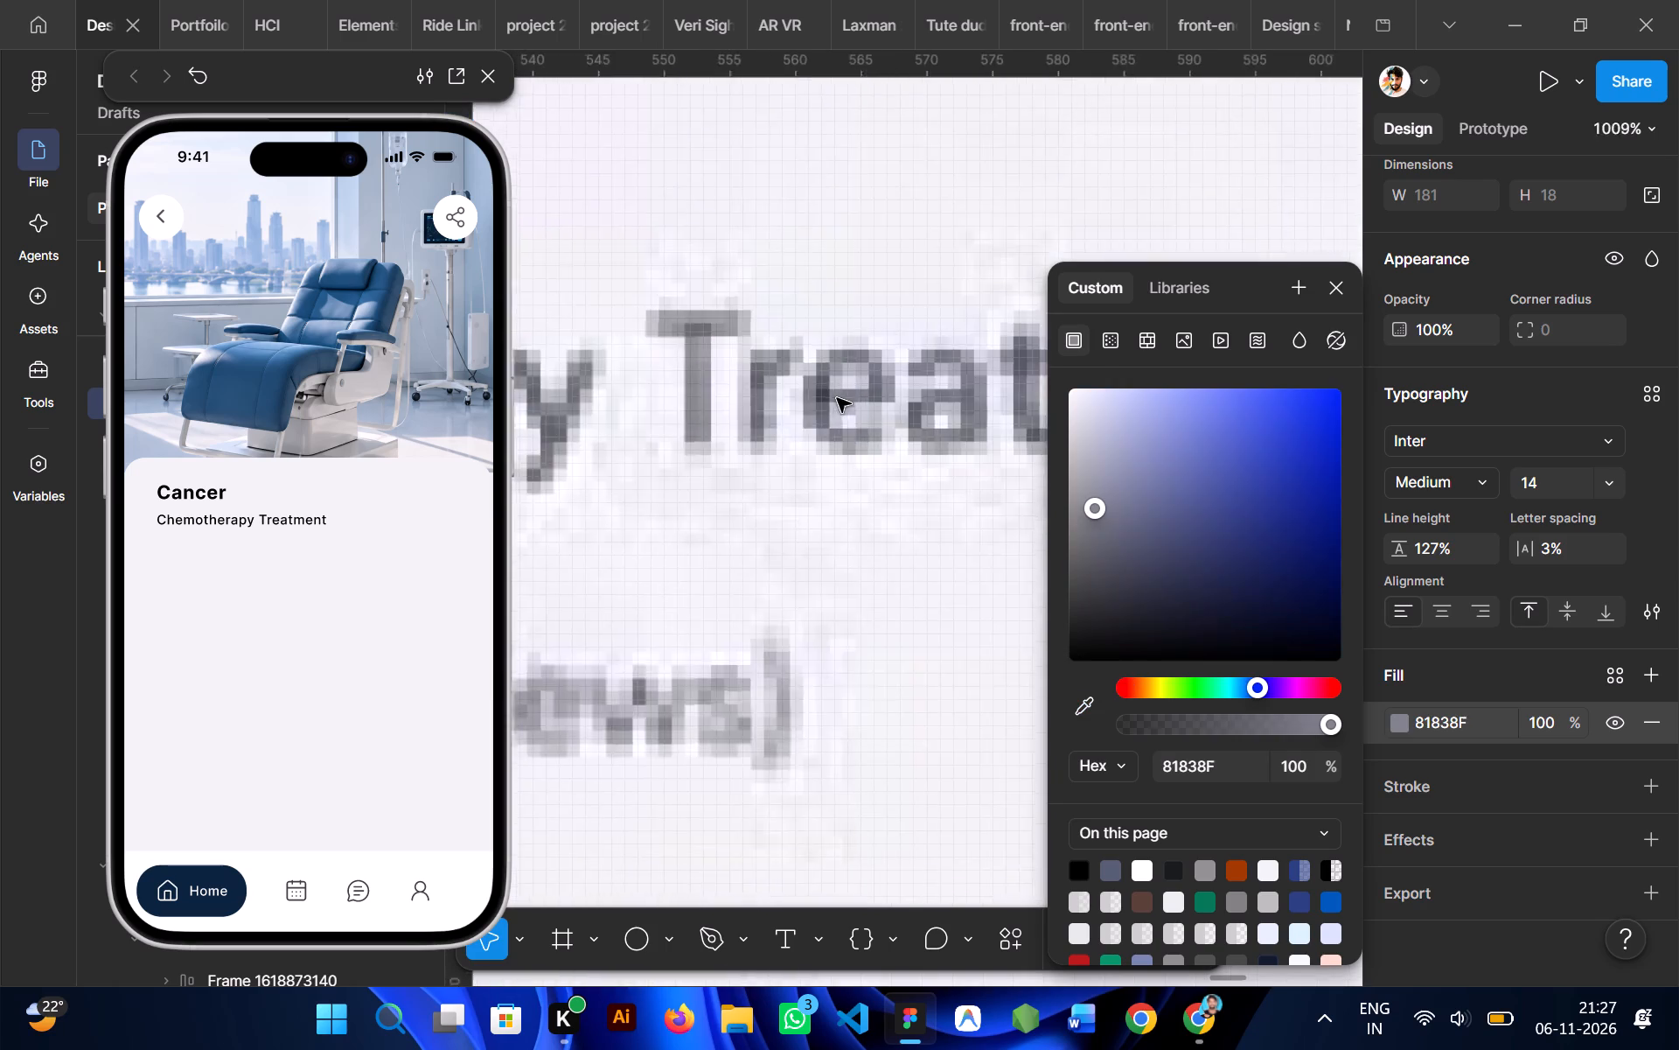
Darken the subtitle's fill colour to 696B77.
scroll(837, 398, "right", 3)
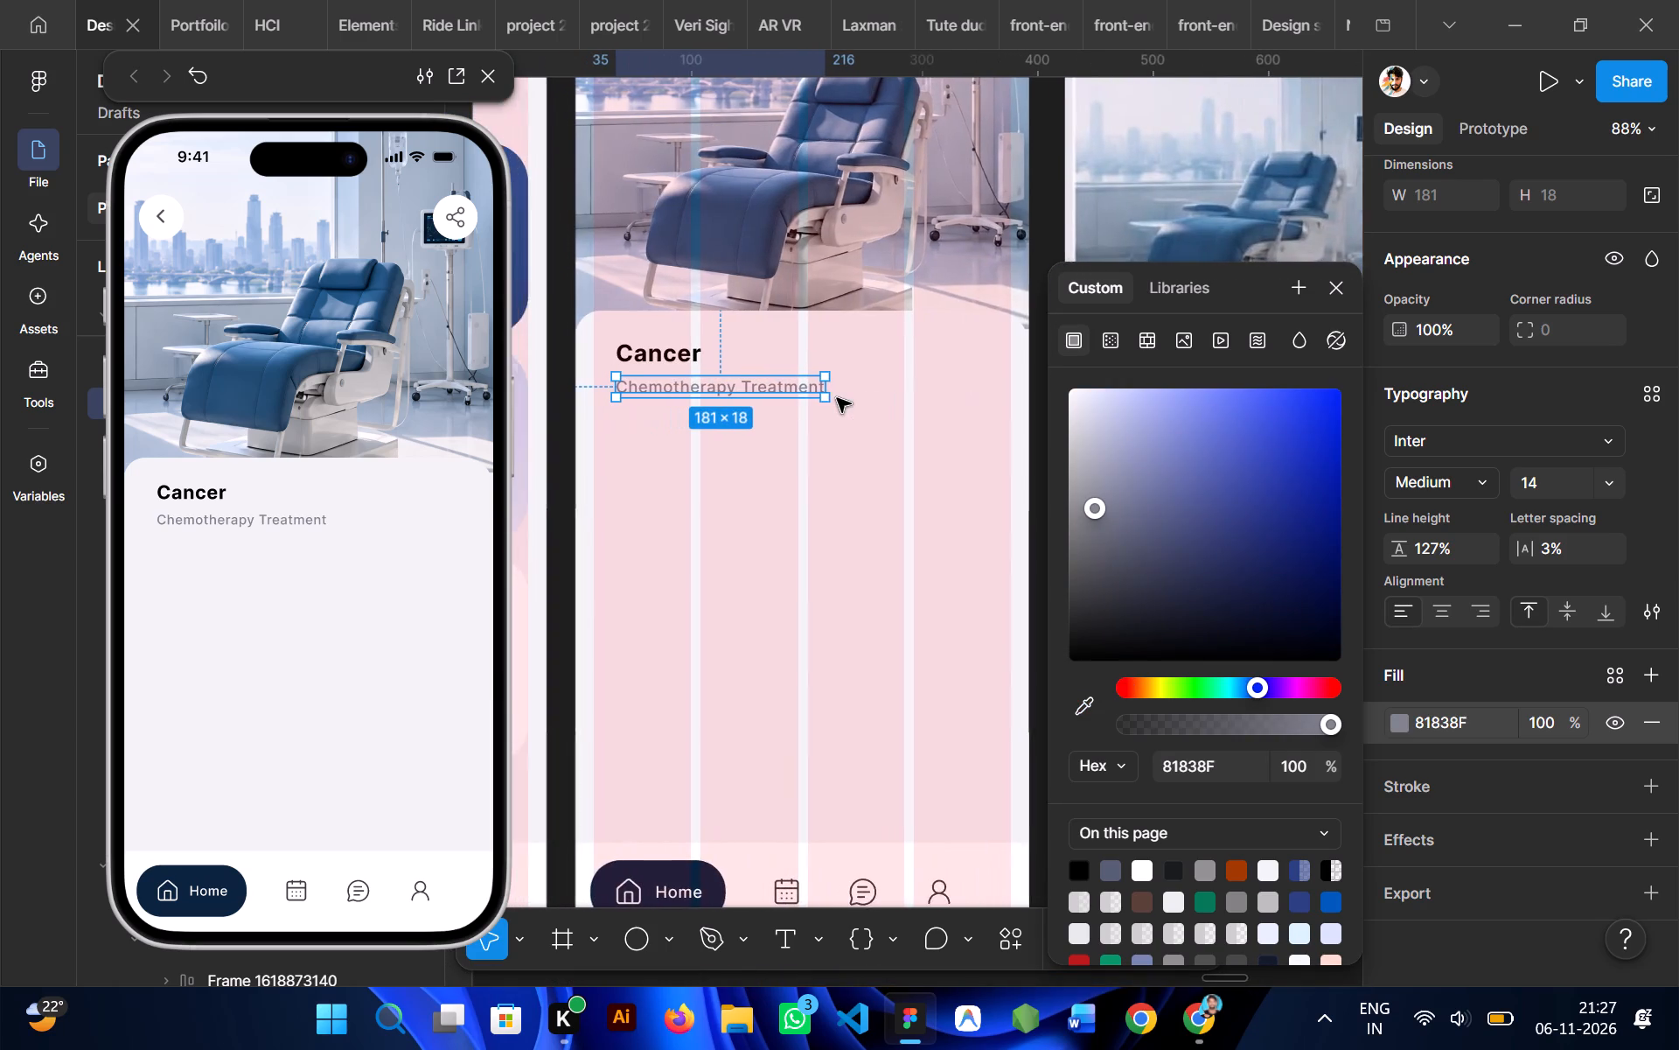
scroll(837, 398, "right", 1)
left_click_drag(1088, 507, 1095, 479)
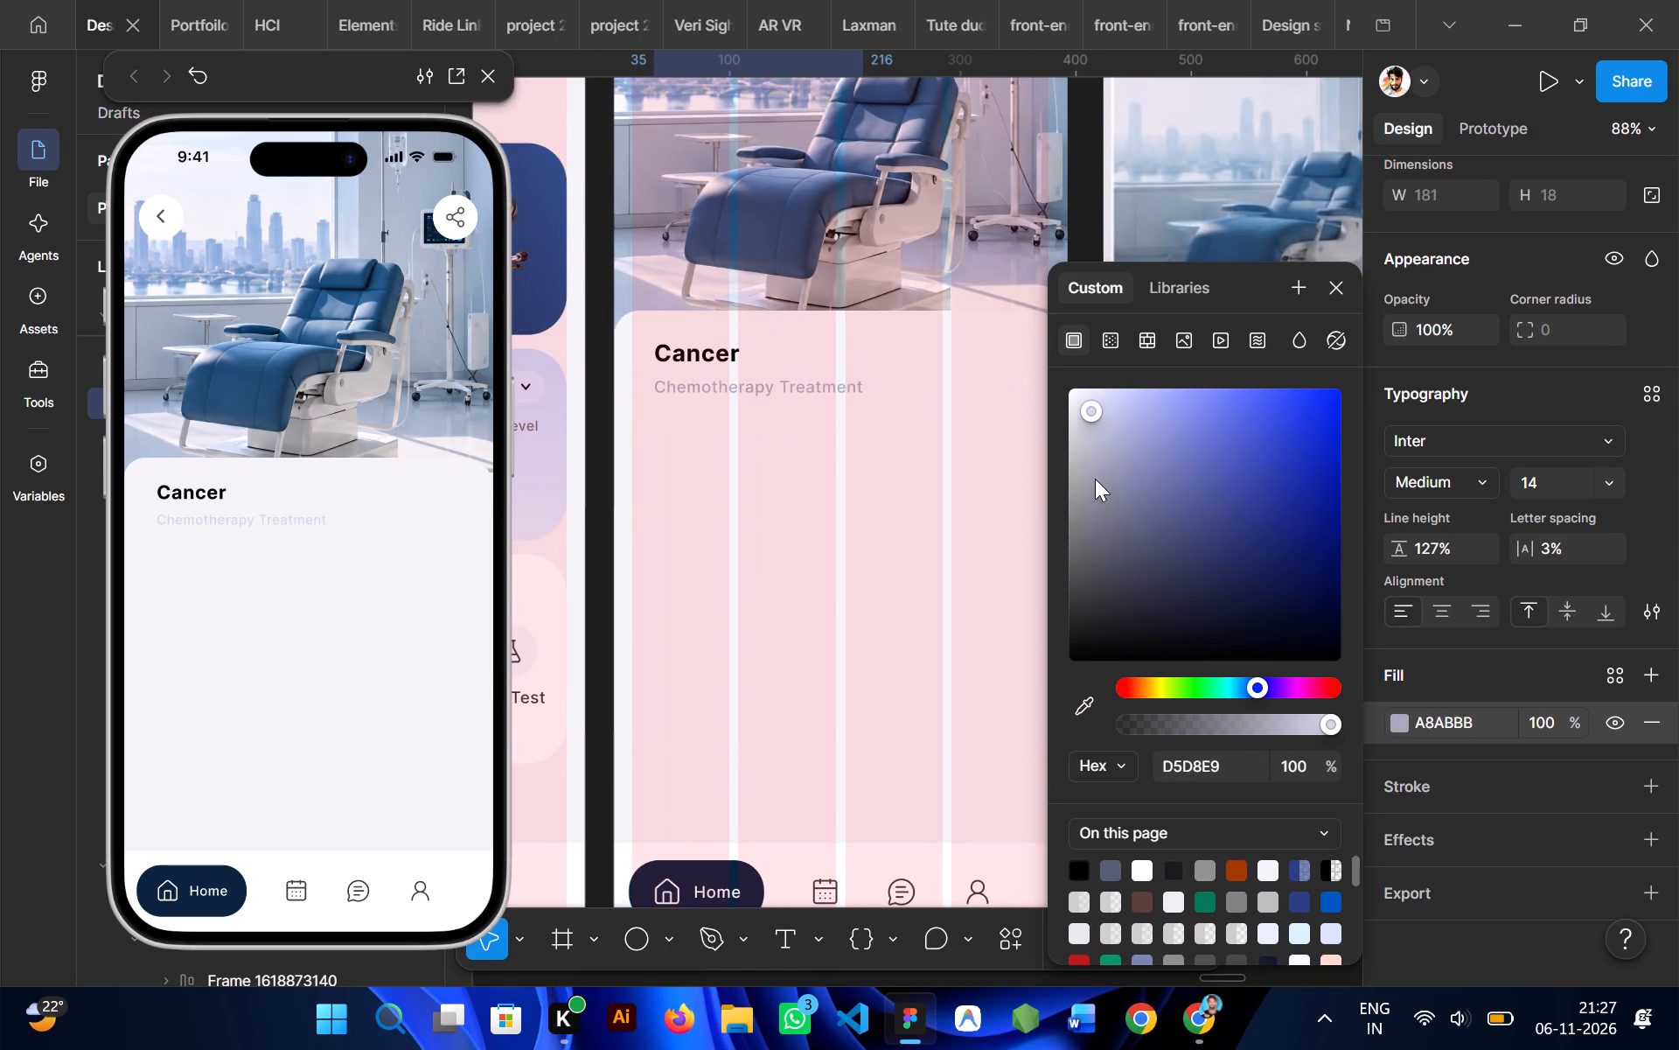
left_click_drag(1095, 479, 1100, 534)
left_click(785, 589)
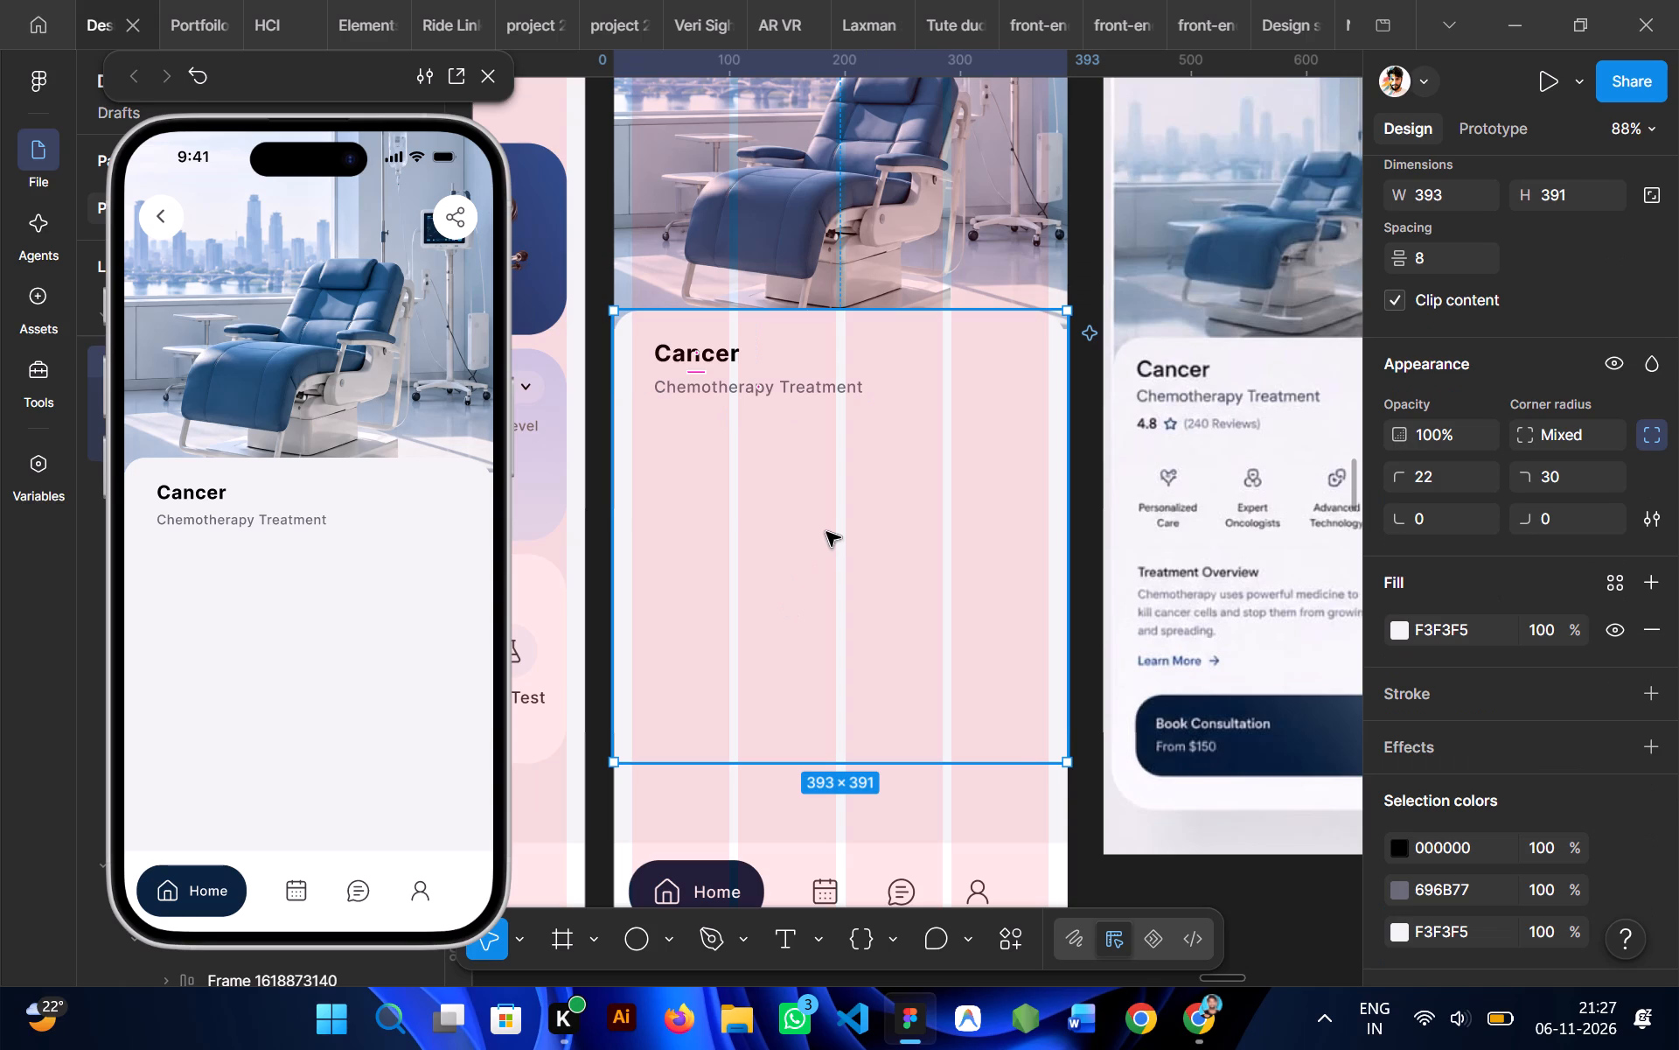
Nudge the "Chemotherapy Treatment" subtitle up 2 px, closer to the "Cancer" title.
double_click(772, 388)
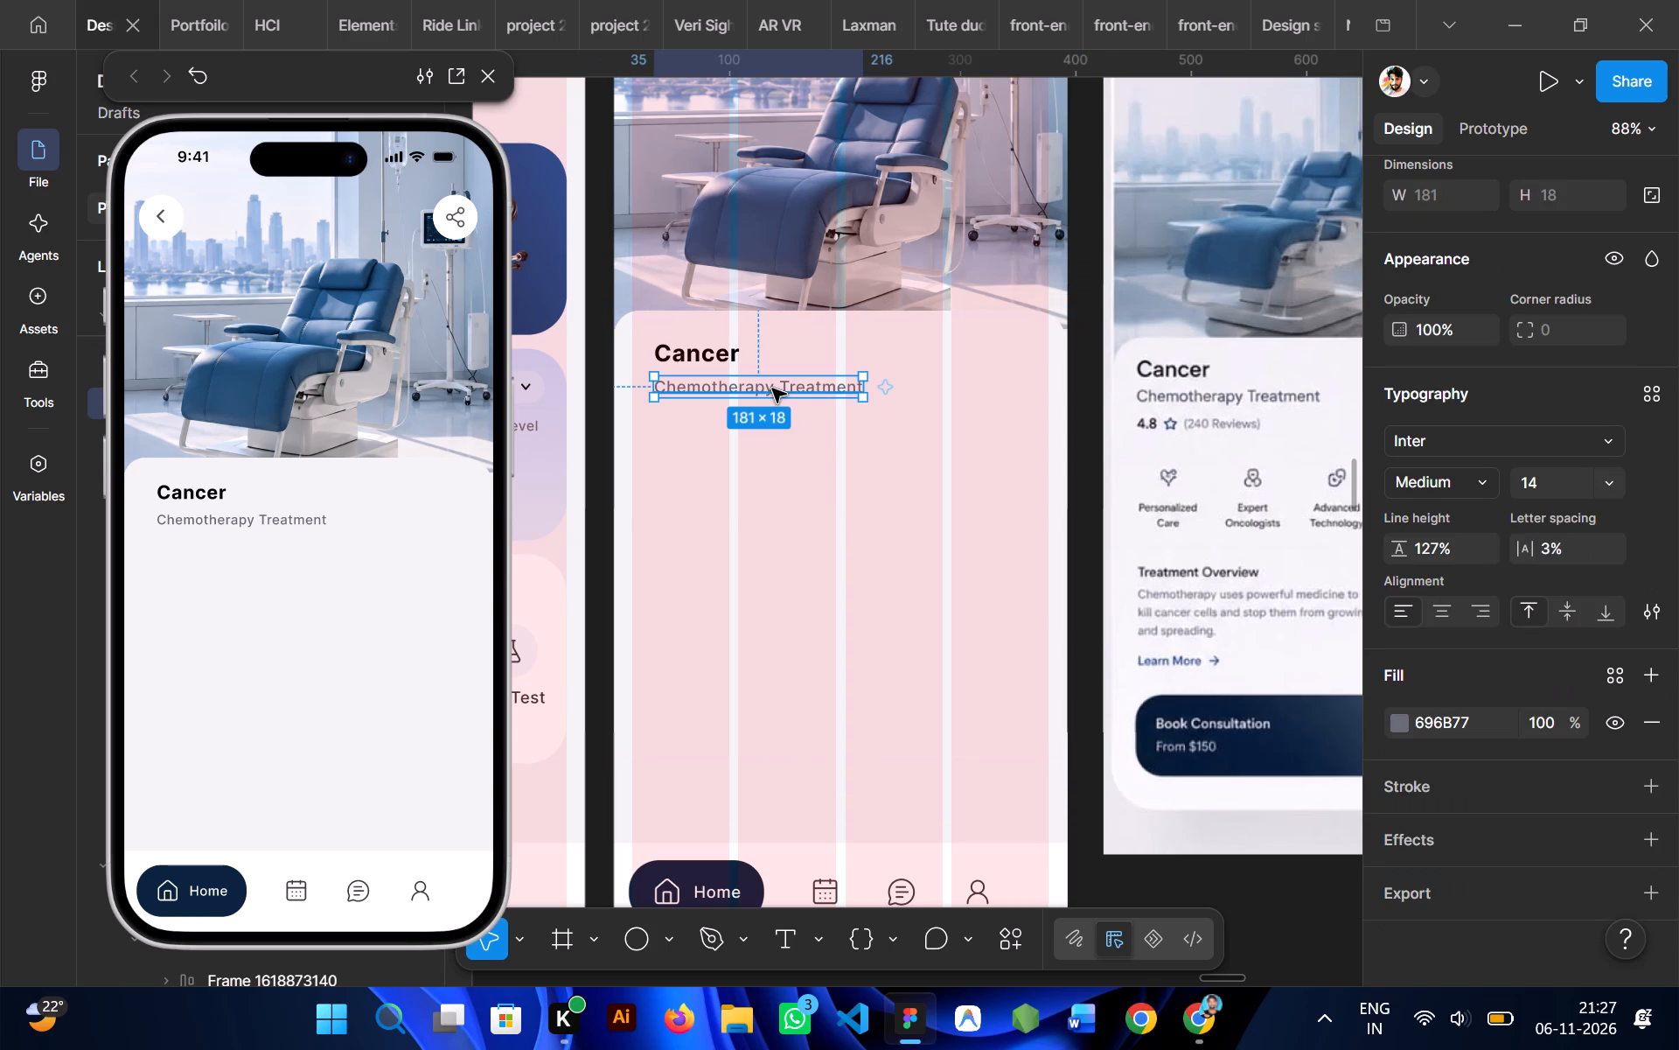
key("Up")
key("Up")
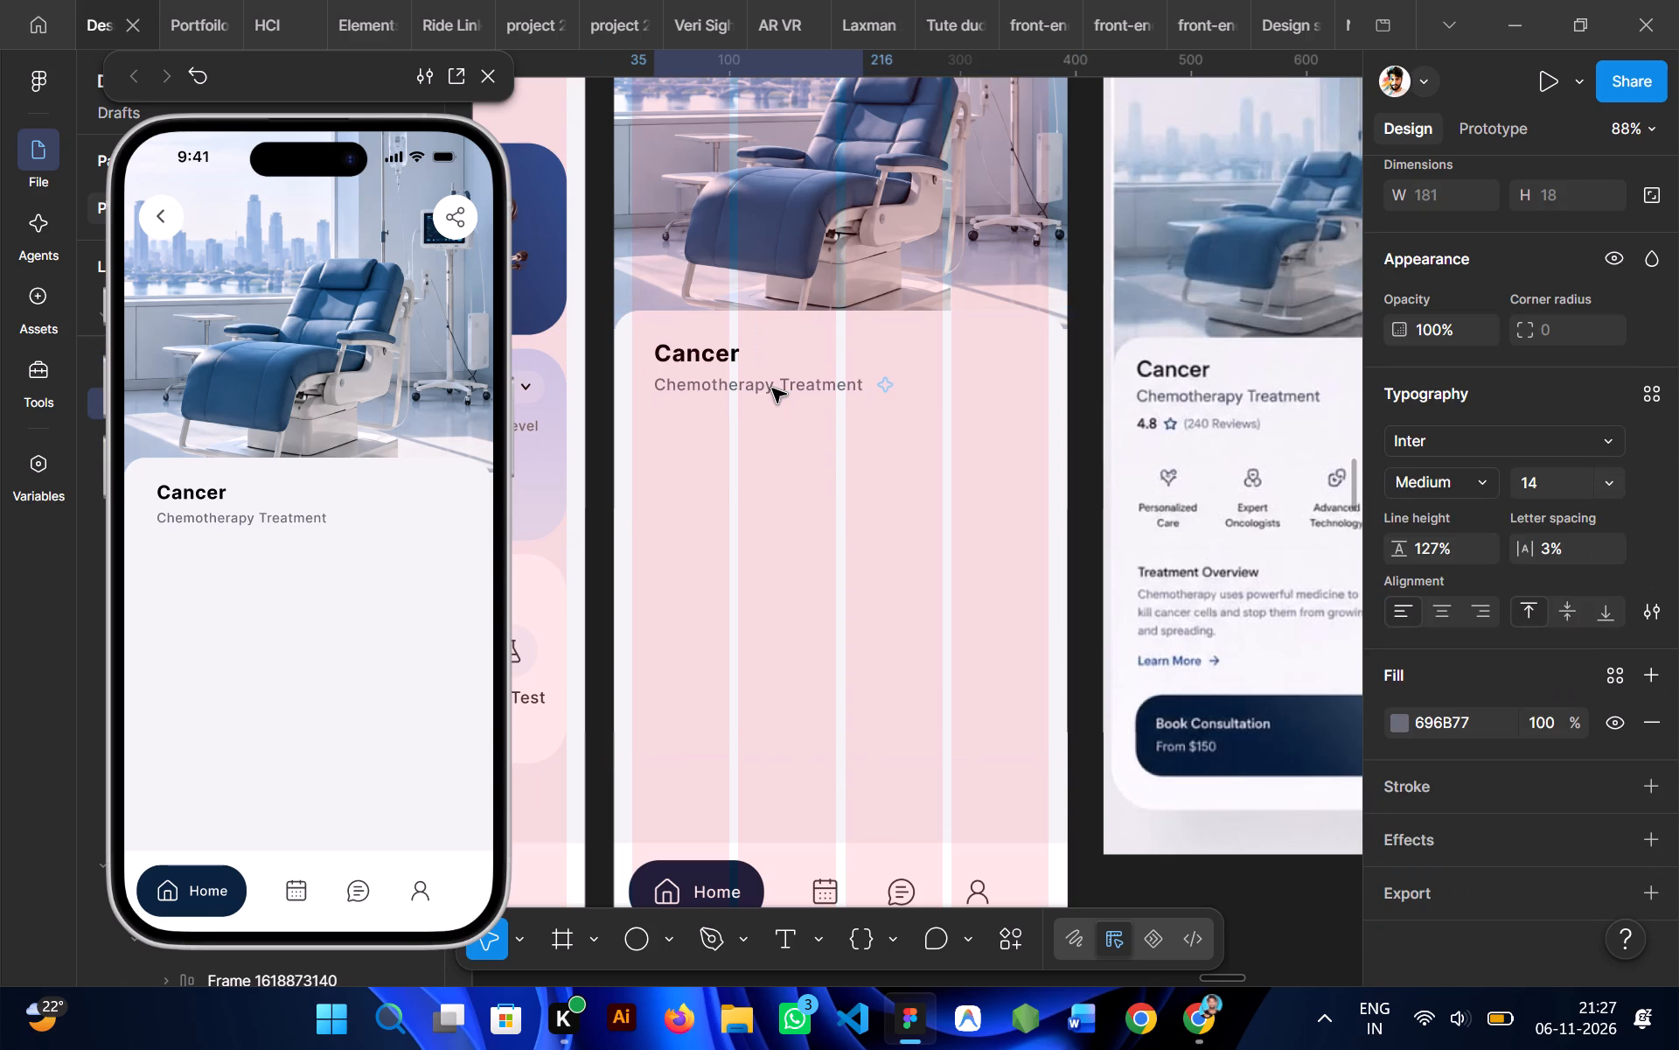
left_click(790, 462)
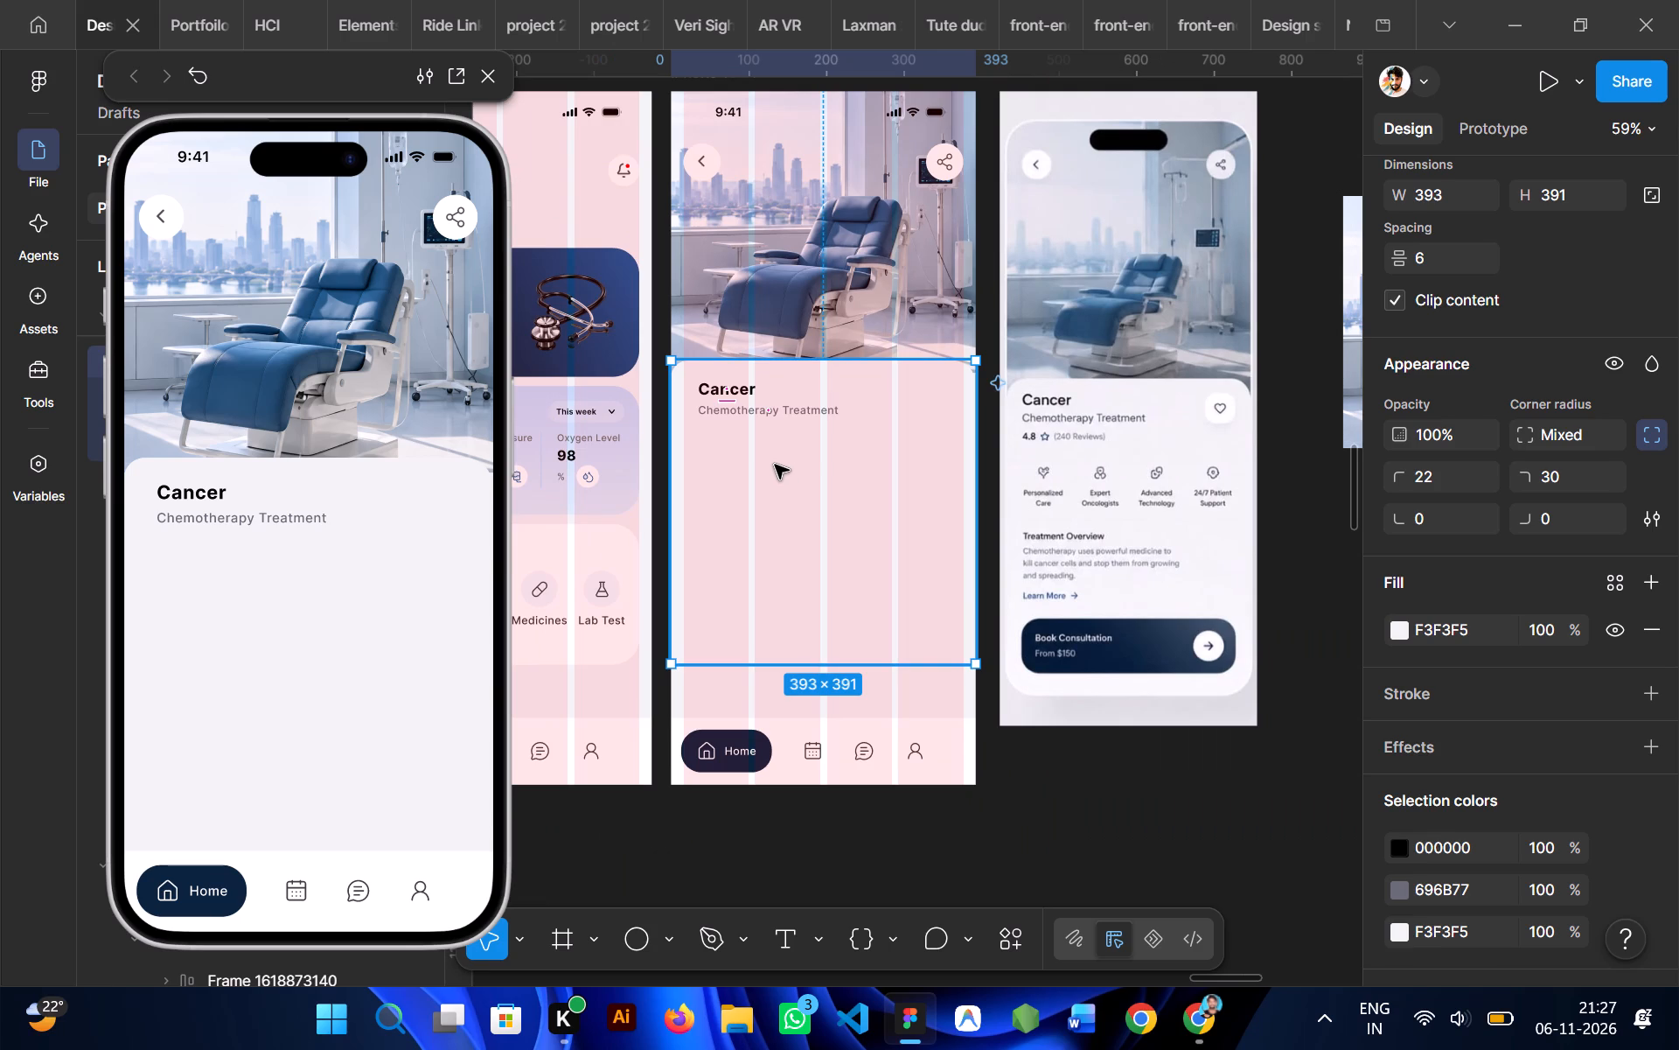
Duplicate the "Chemotherapy Treatment" subtitle directly below itself and change the copy's text to "4.8".
left_click(774, 418, "ctrl")
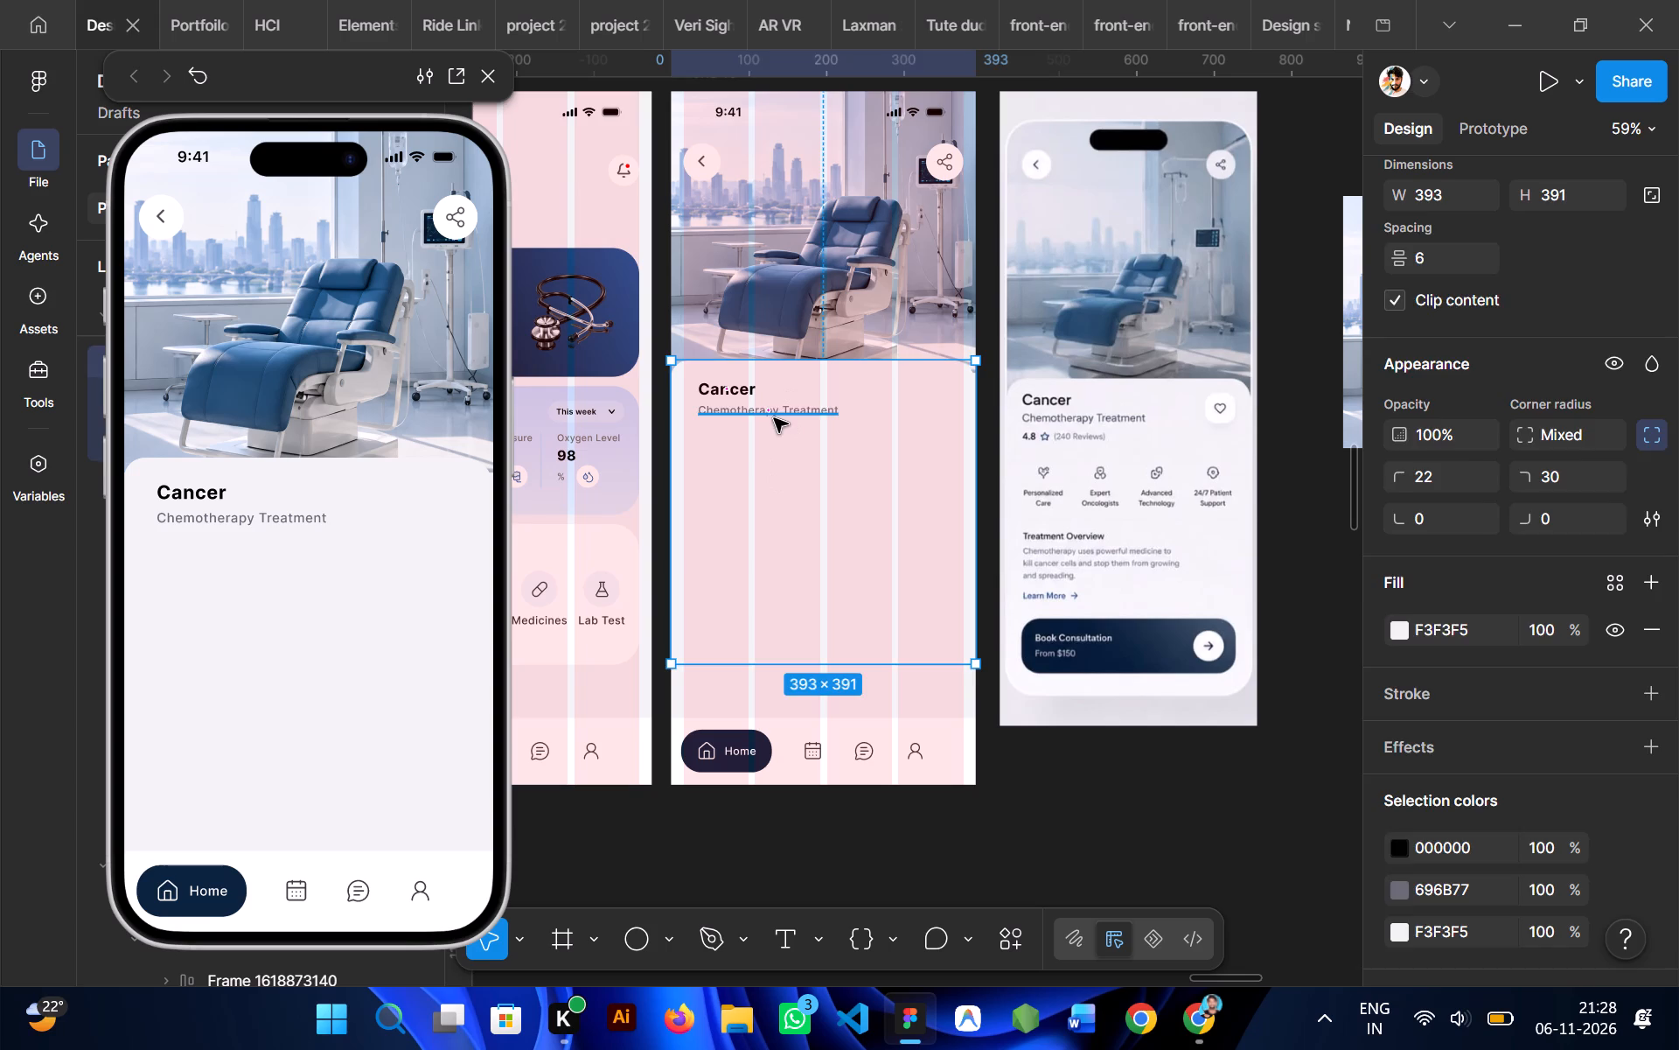
left_click_drag(774, 413, 771, 458, "alt")
double_click(771, 458)
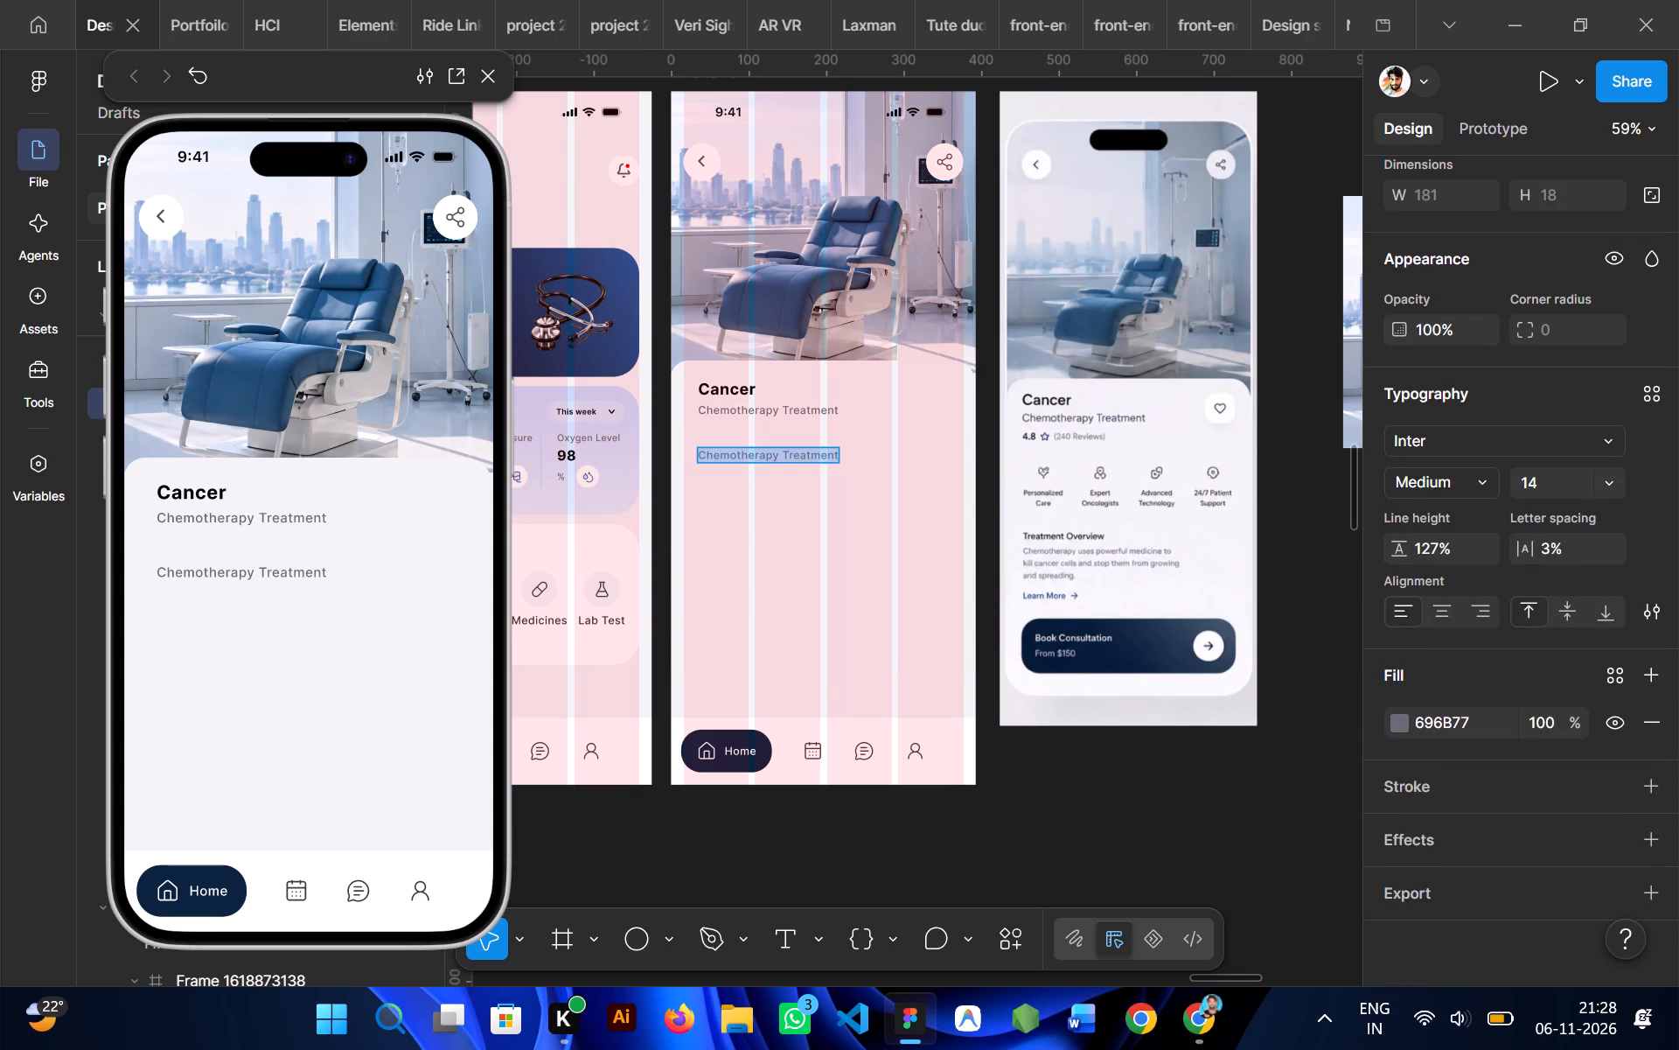
key("4")
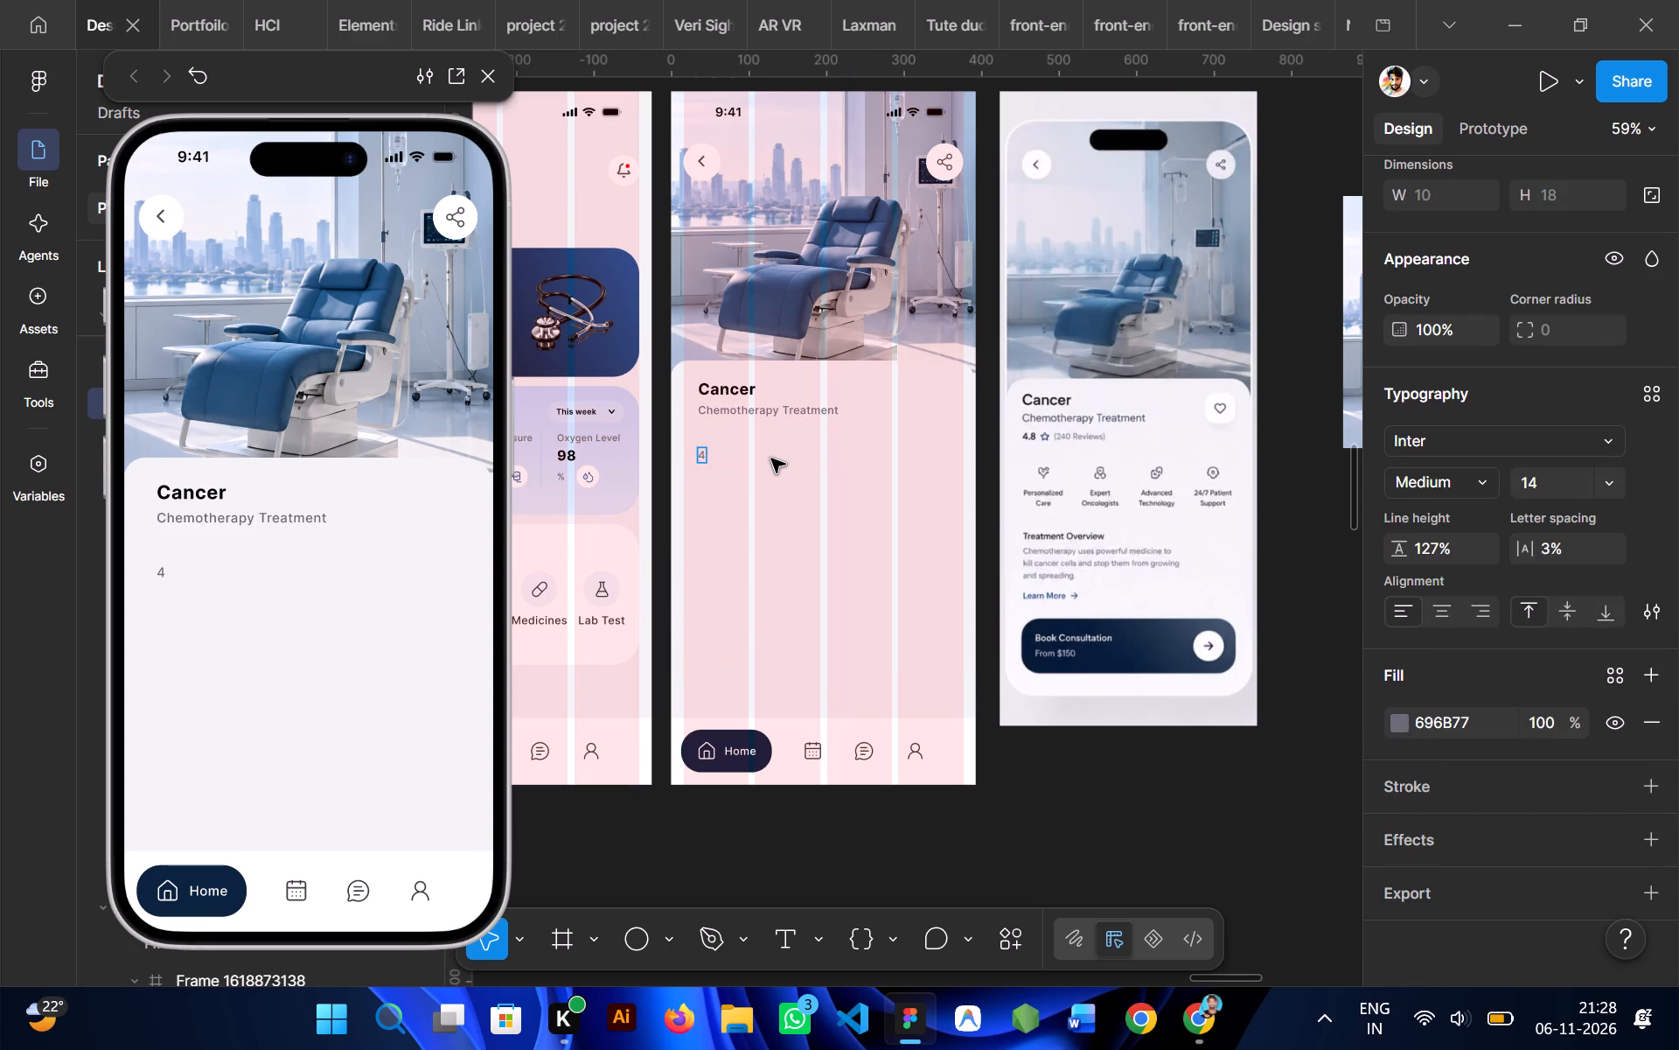
type(".8")
left_click(769, 507)
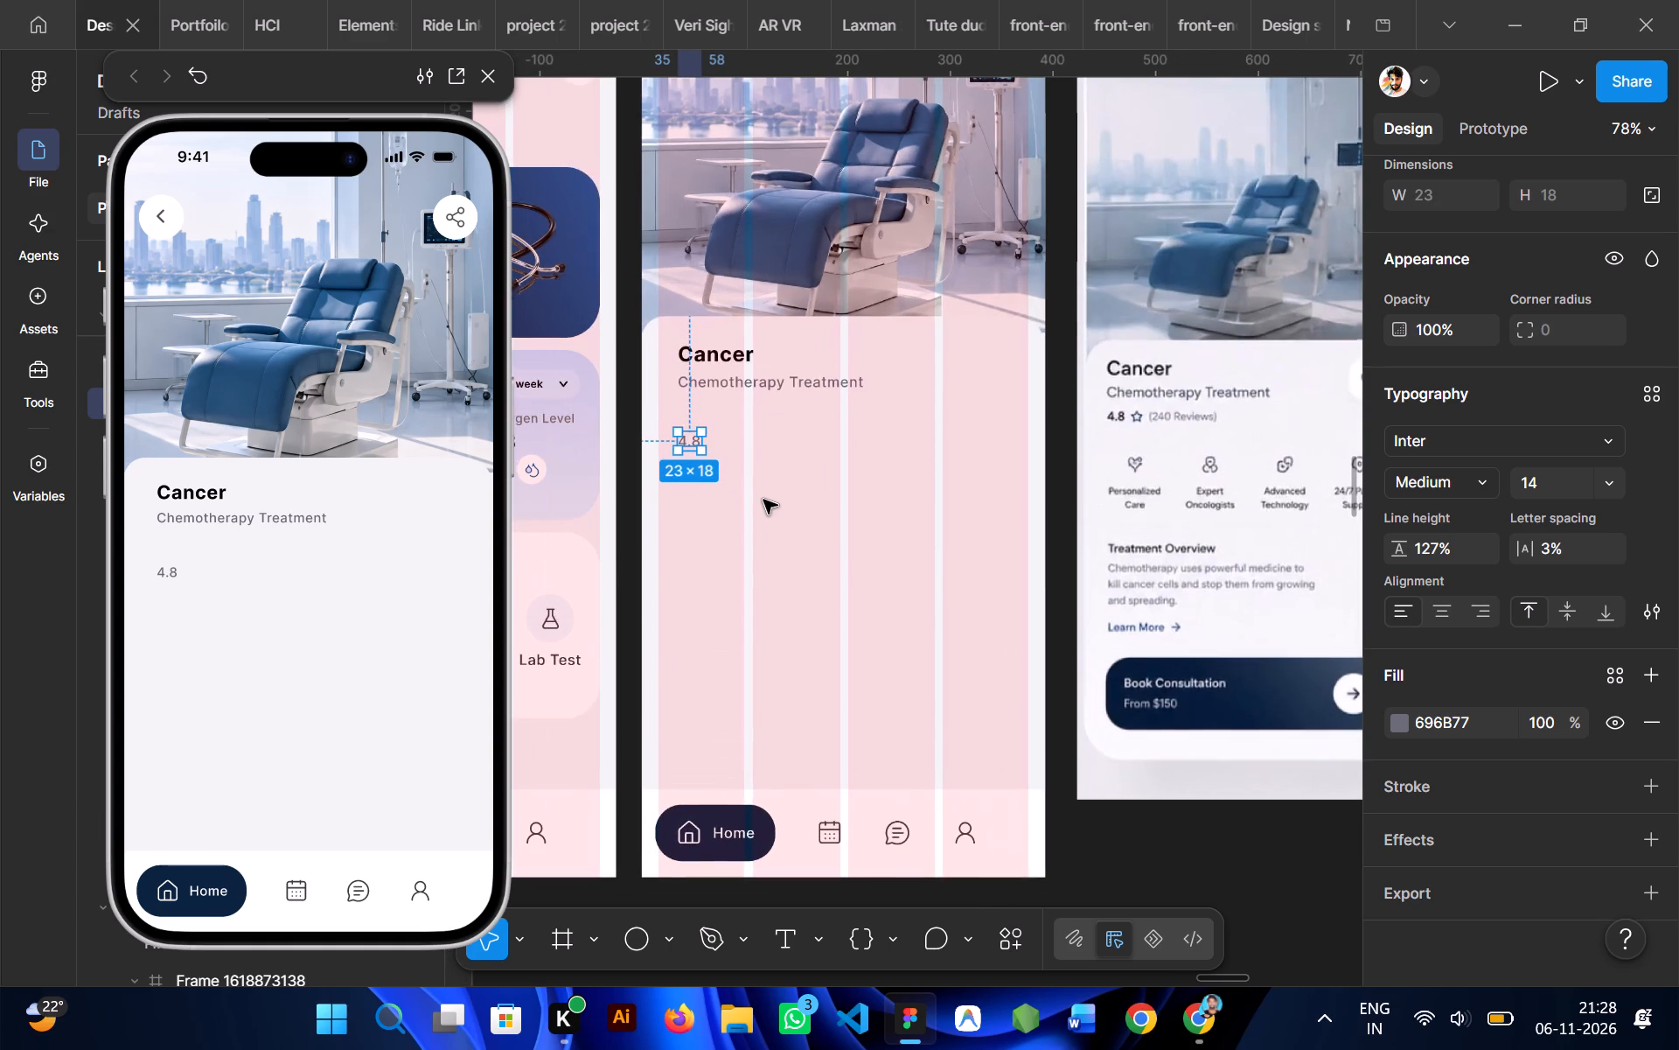
Set the "4.8" rating text's fill to black 000000 and its font weight to Semi Bold.
left_click(1392, 724)
left_click_drag(1180, 613, 987, 701)
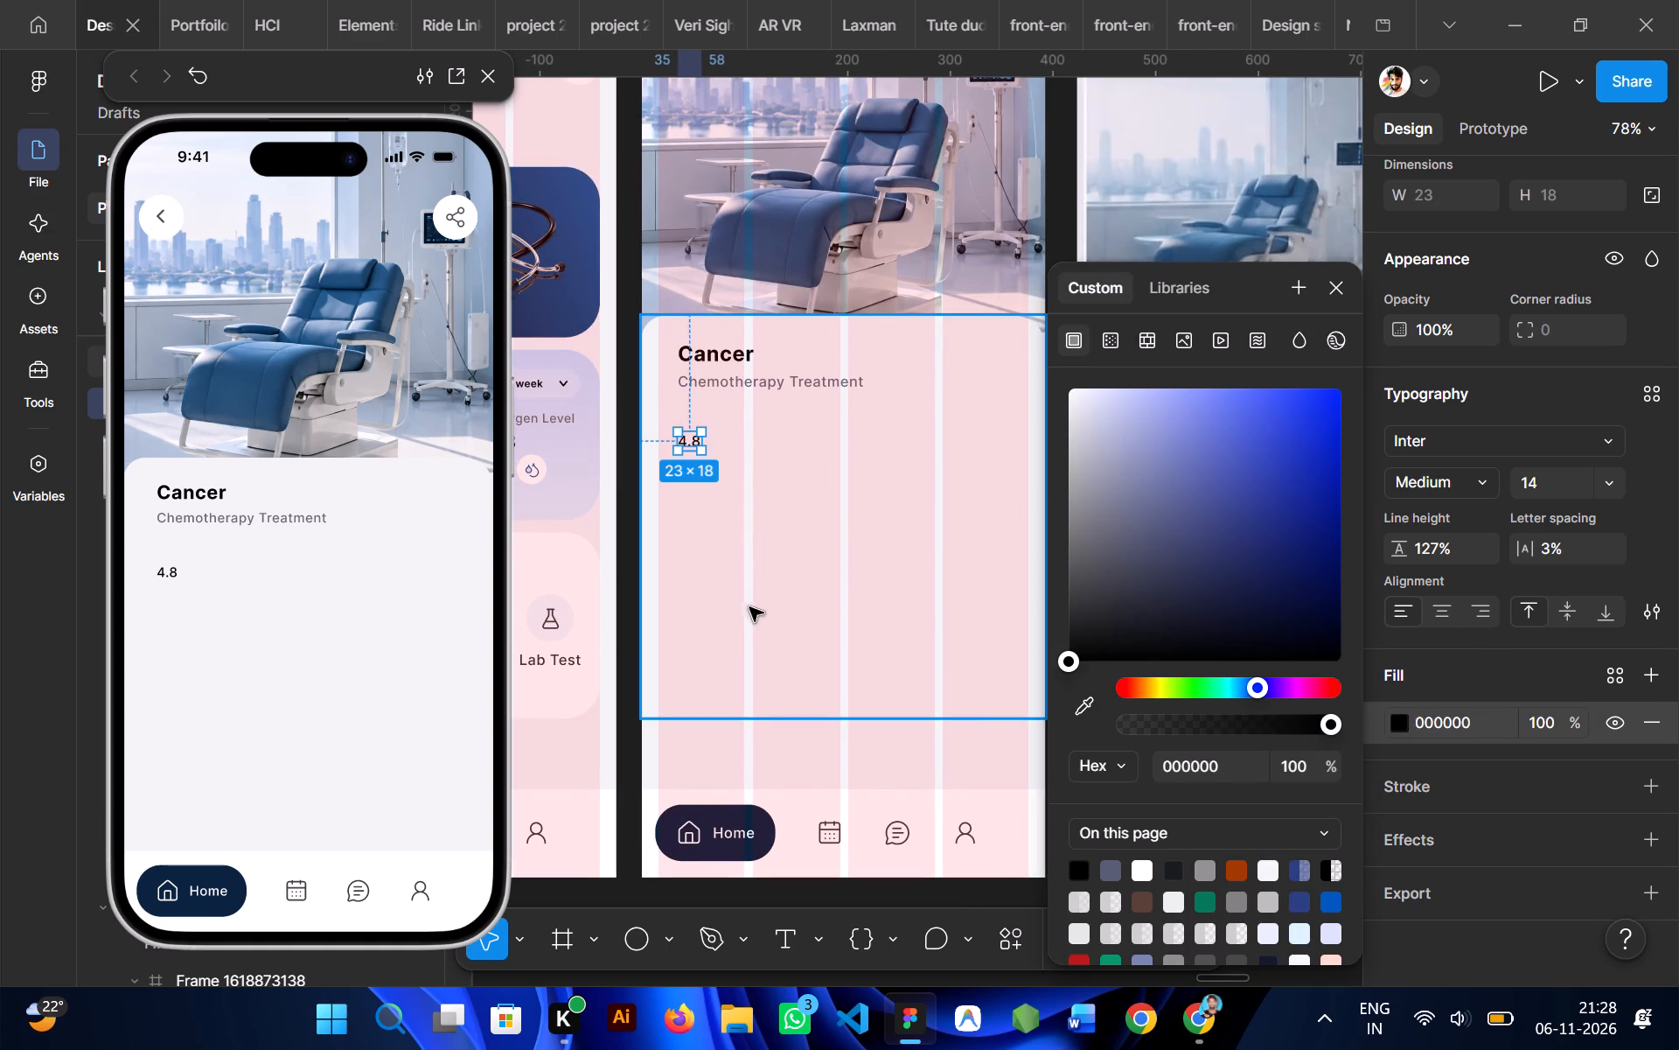
left_click(1462, 482)
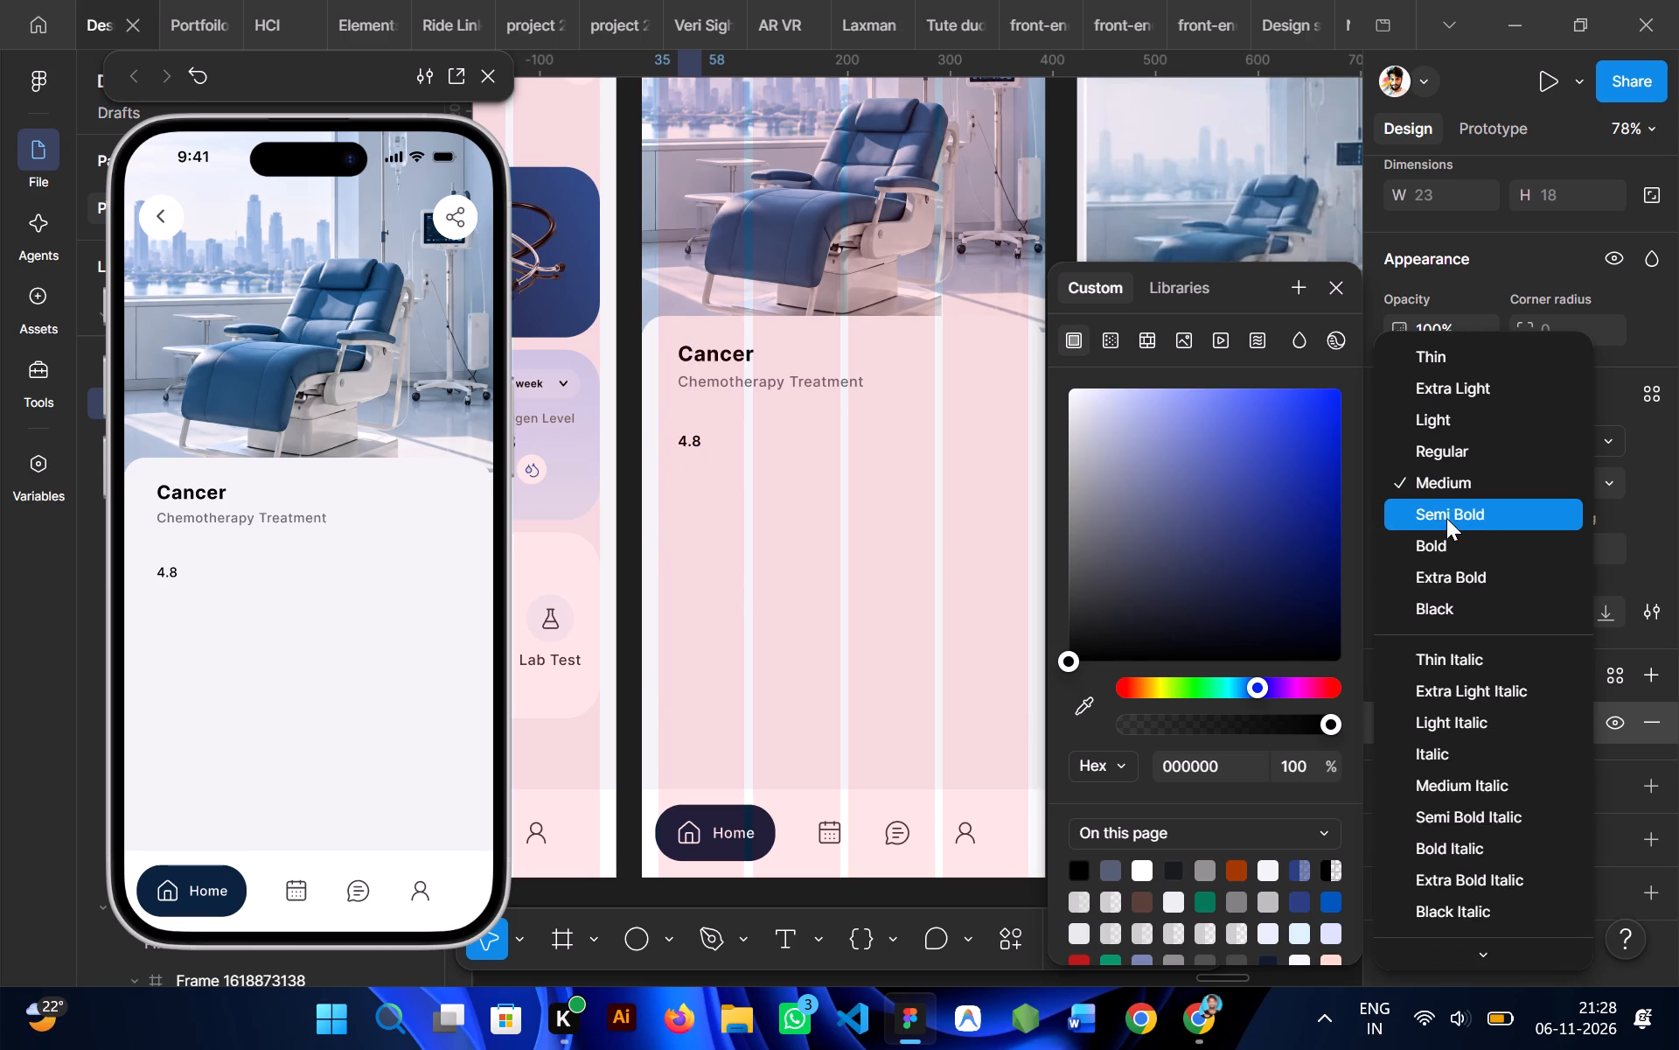
left_click(1446, 518)
left_click(786, 469)
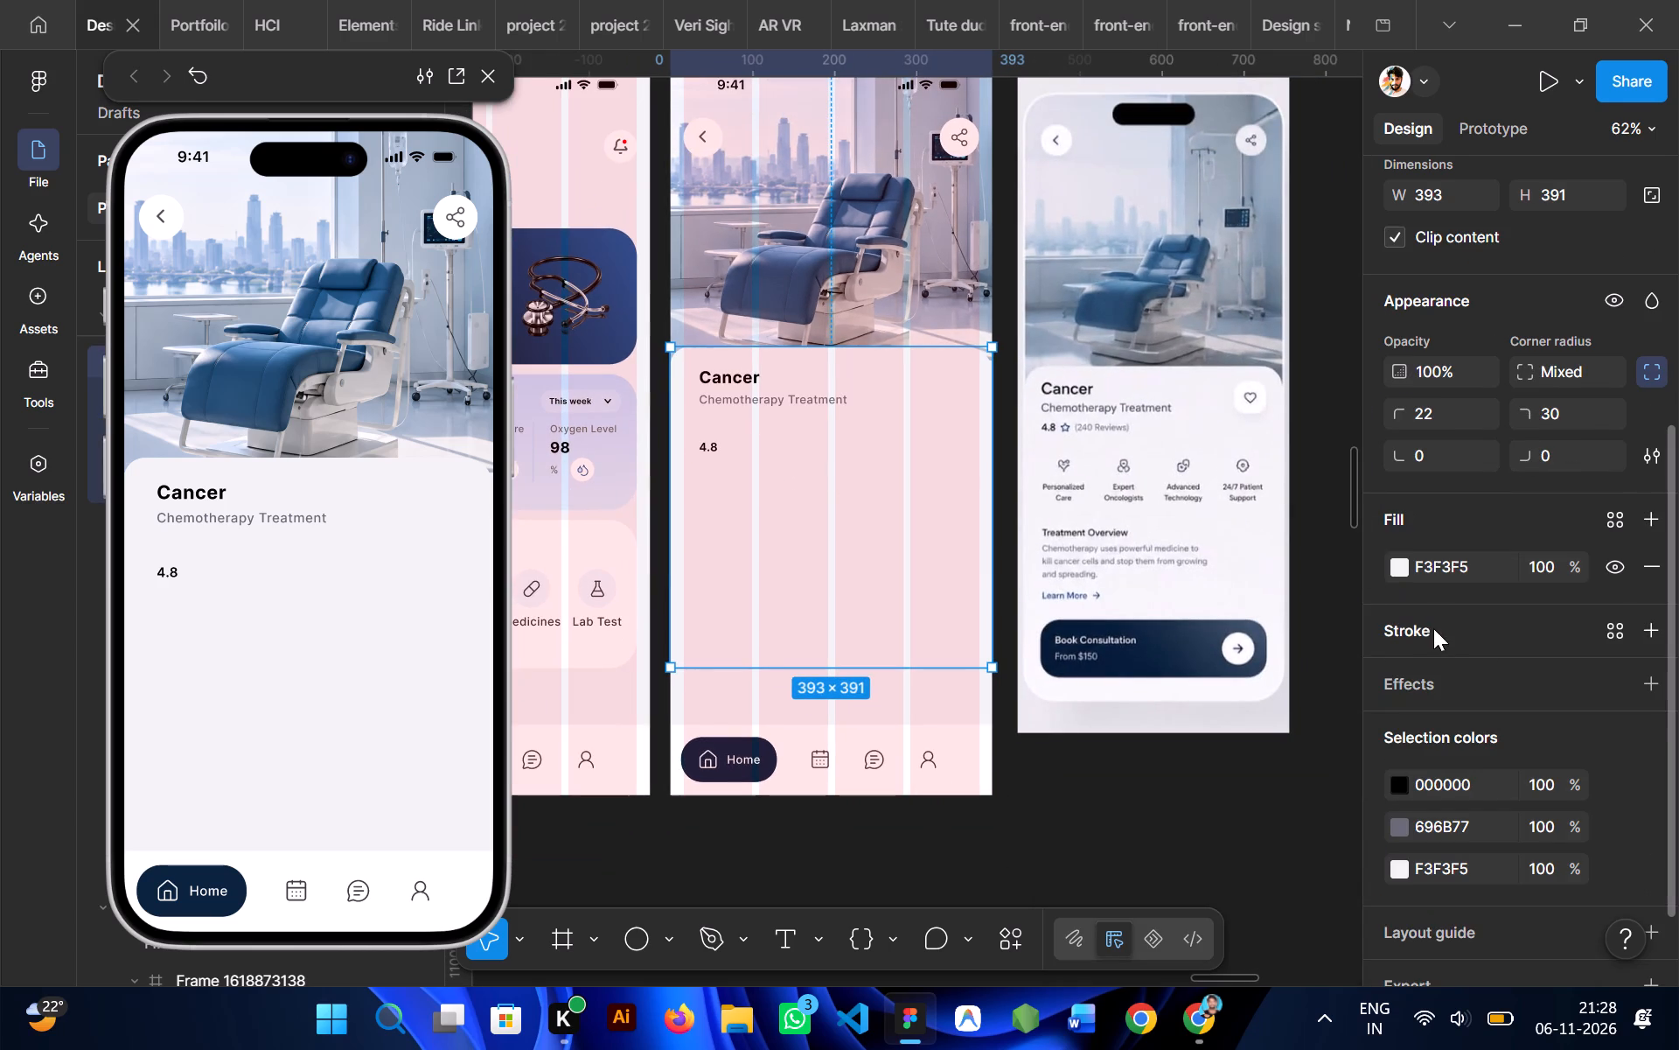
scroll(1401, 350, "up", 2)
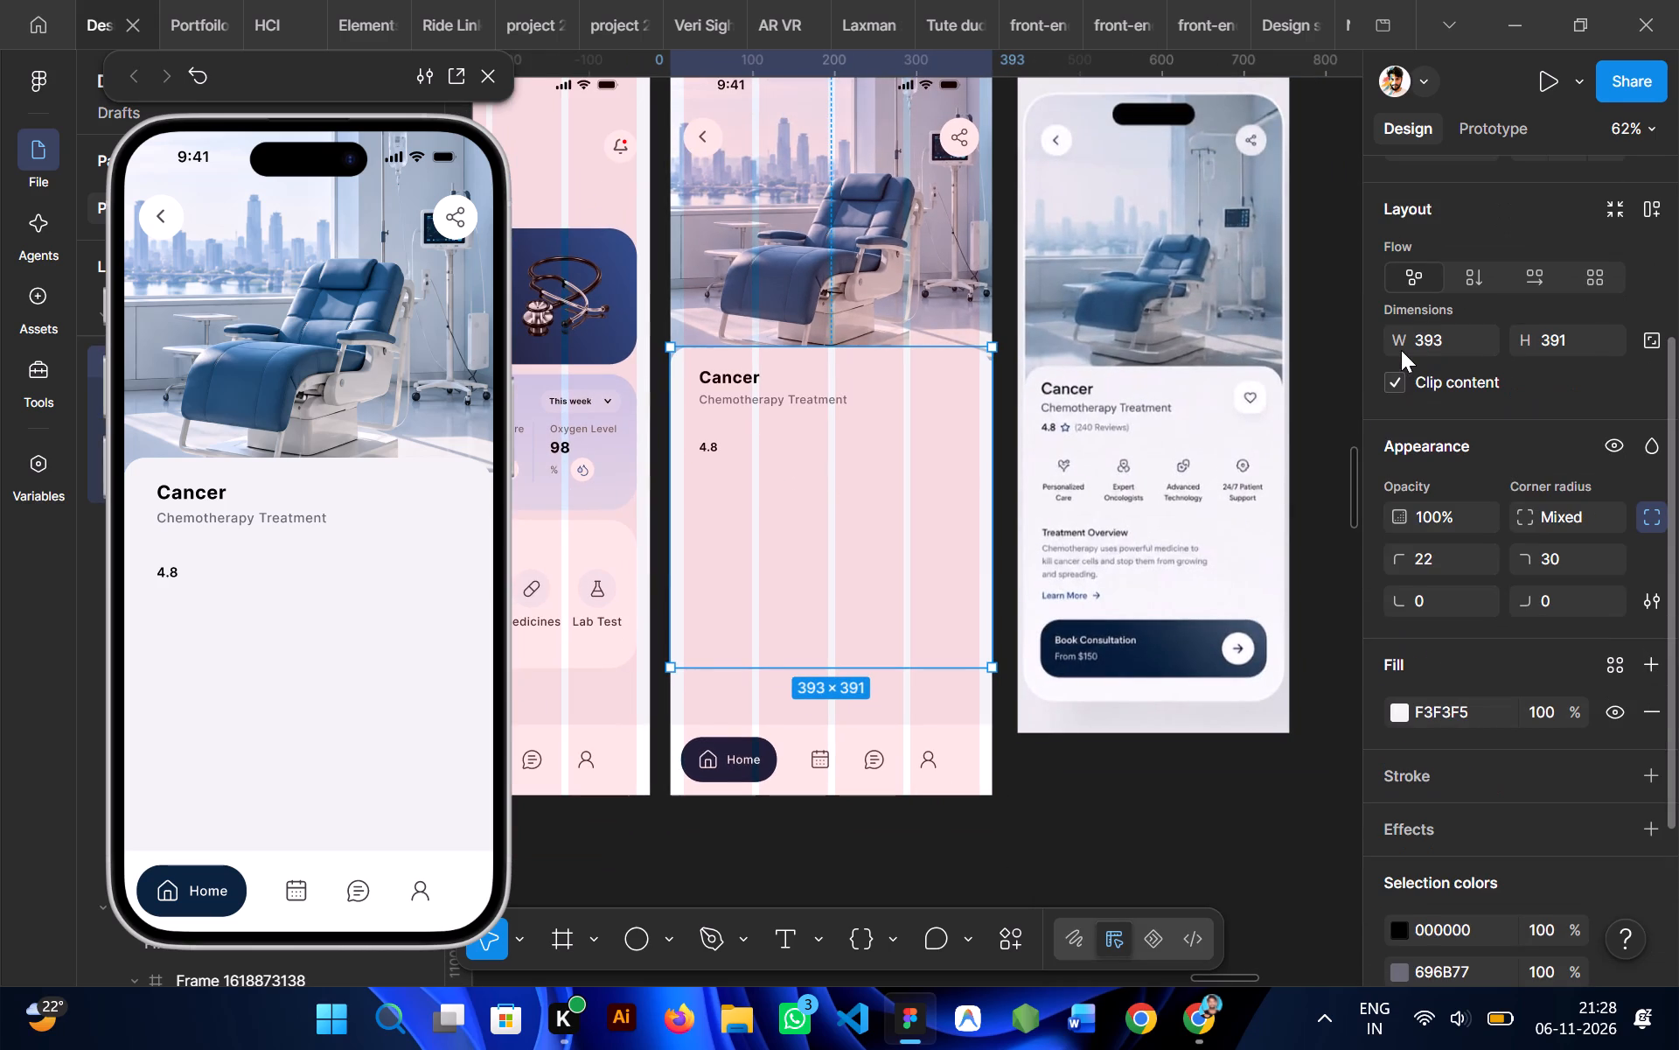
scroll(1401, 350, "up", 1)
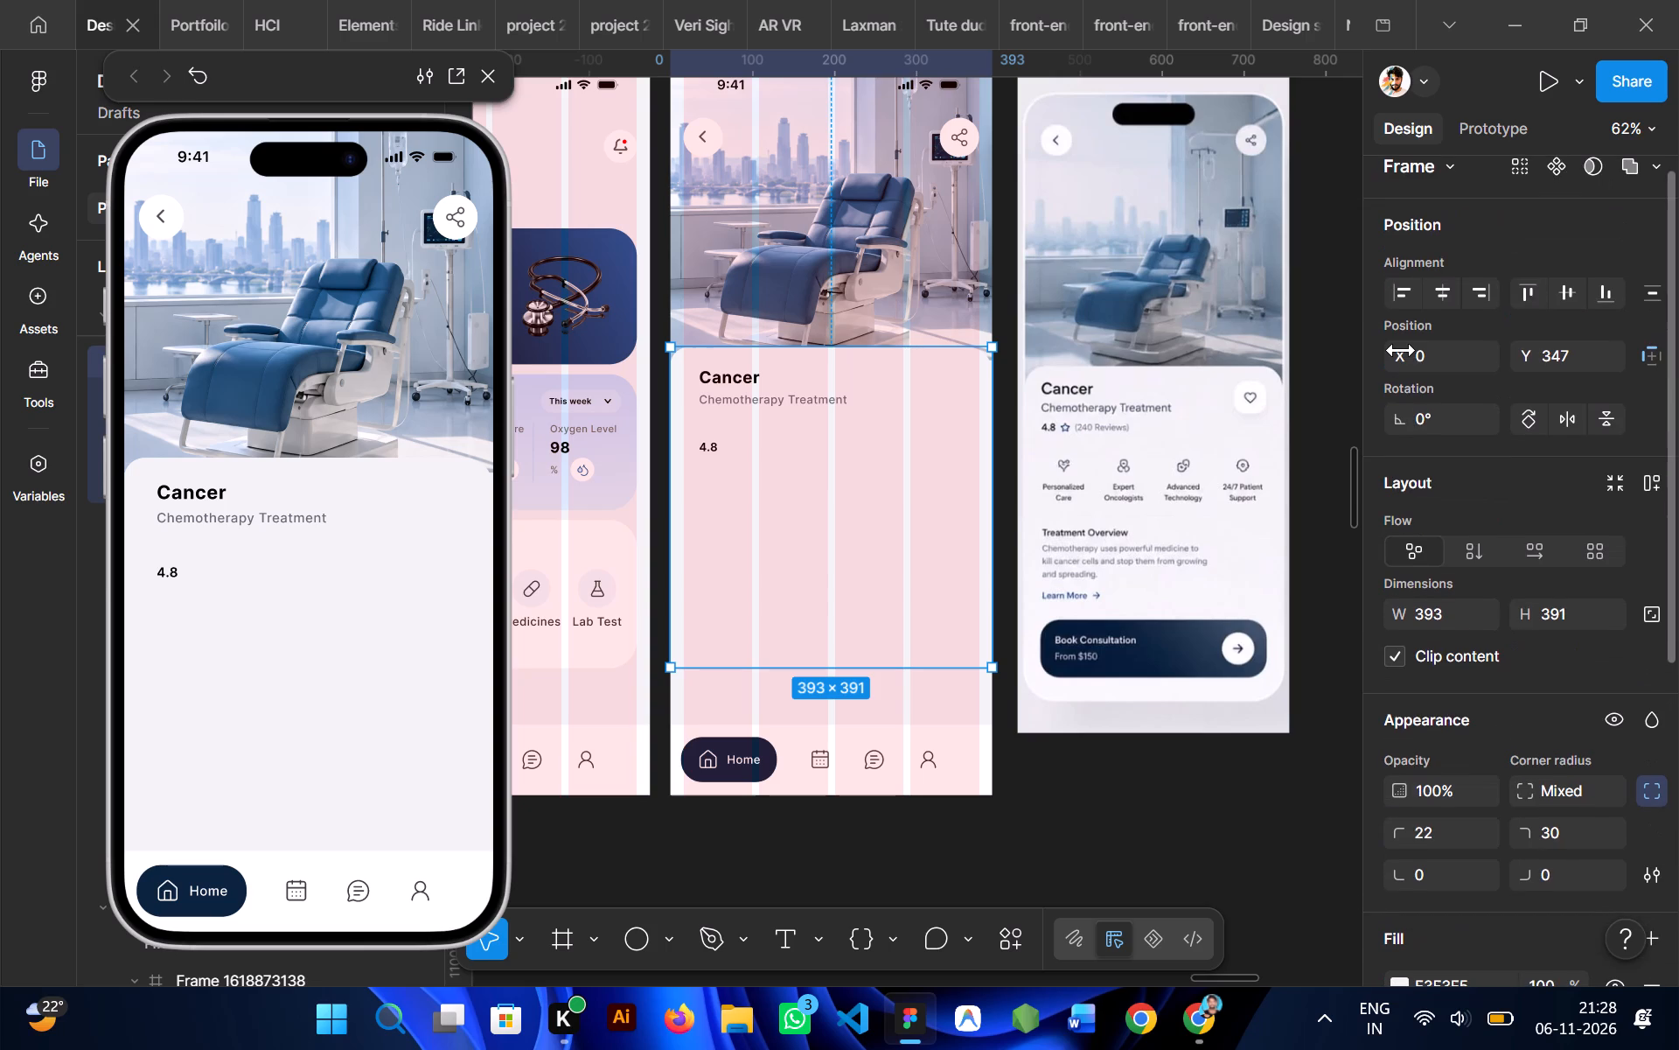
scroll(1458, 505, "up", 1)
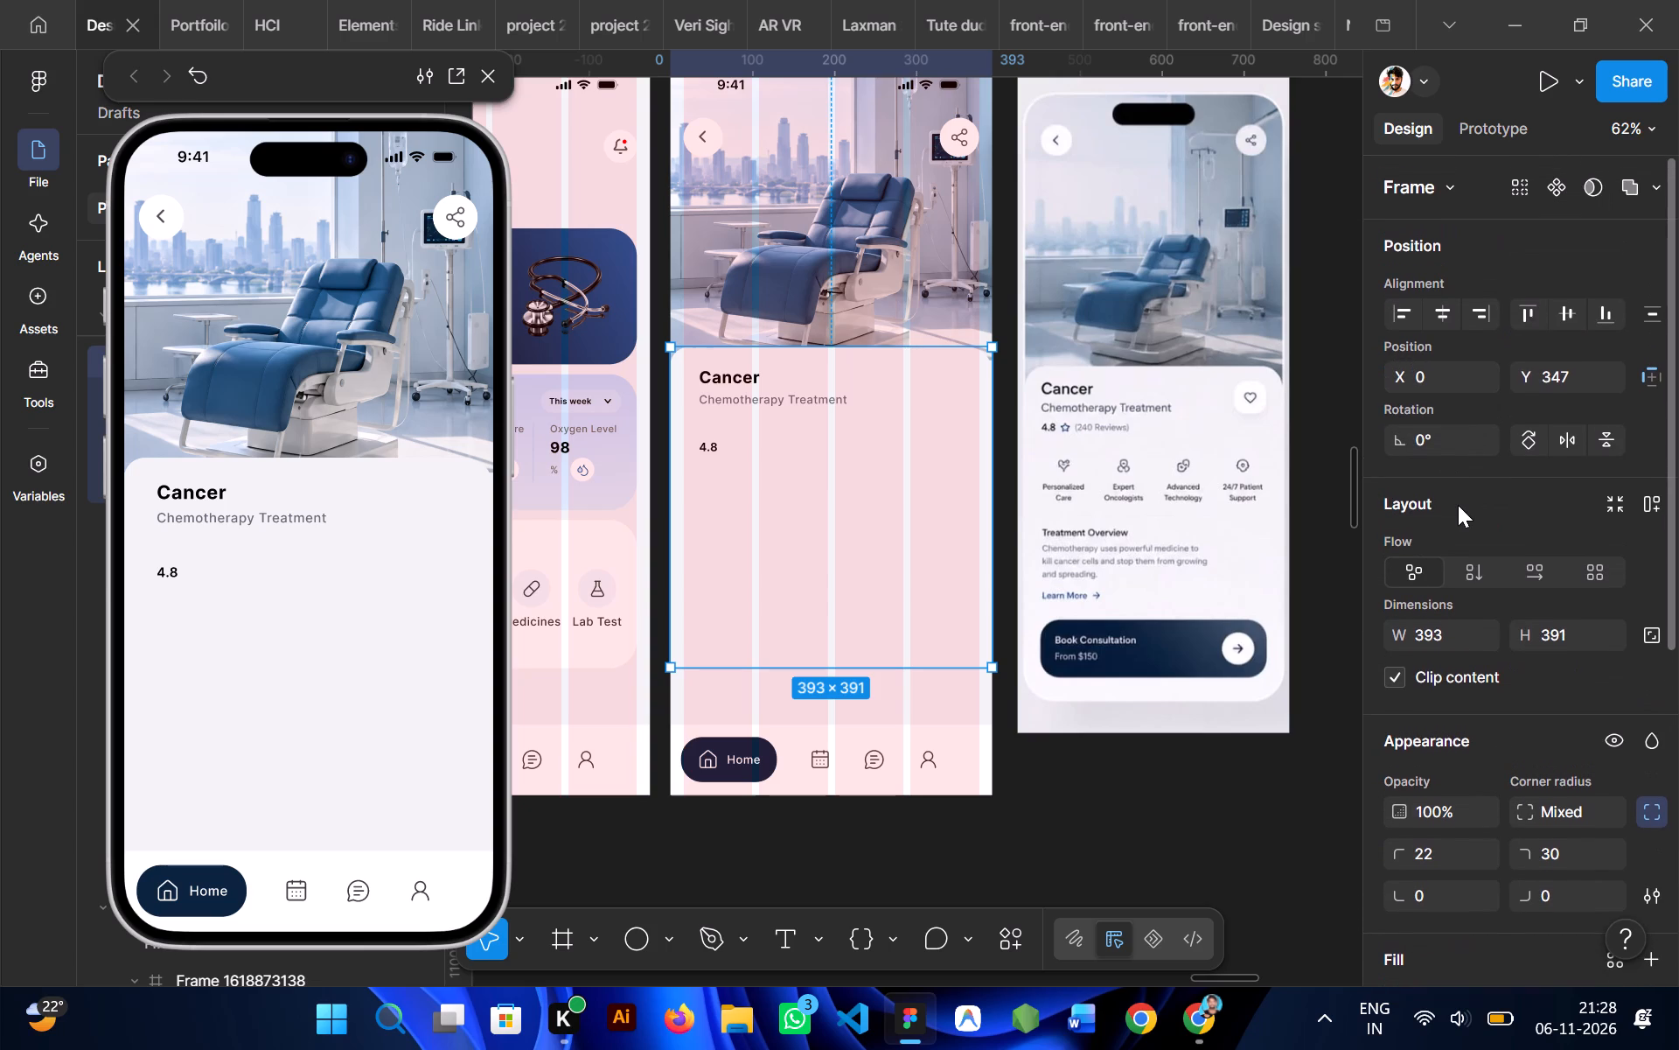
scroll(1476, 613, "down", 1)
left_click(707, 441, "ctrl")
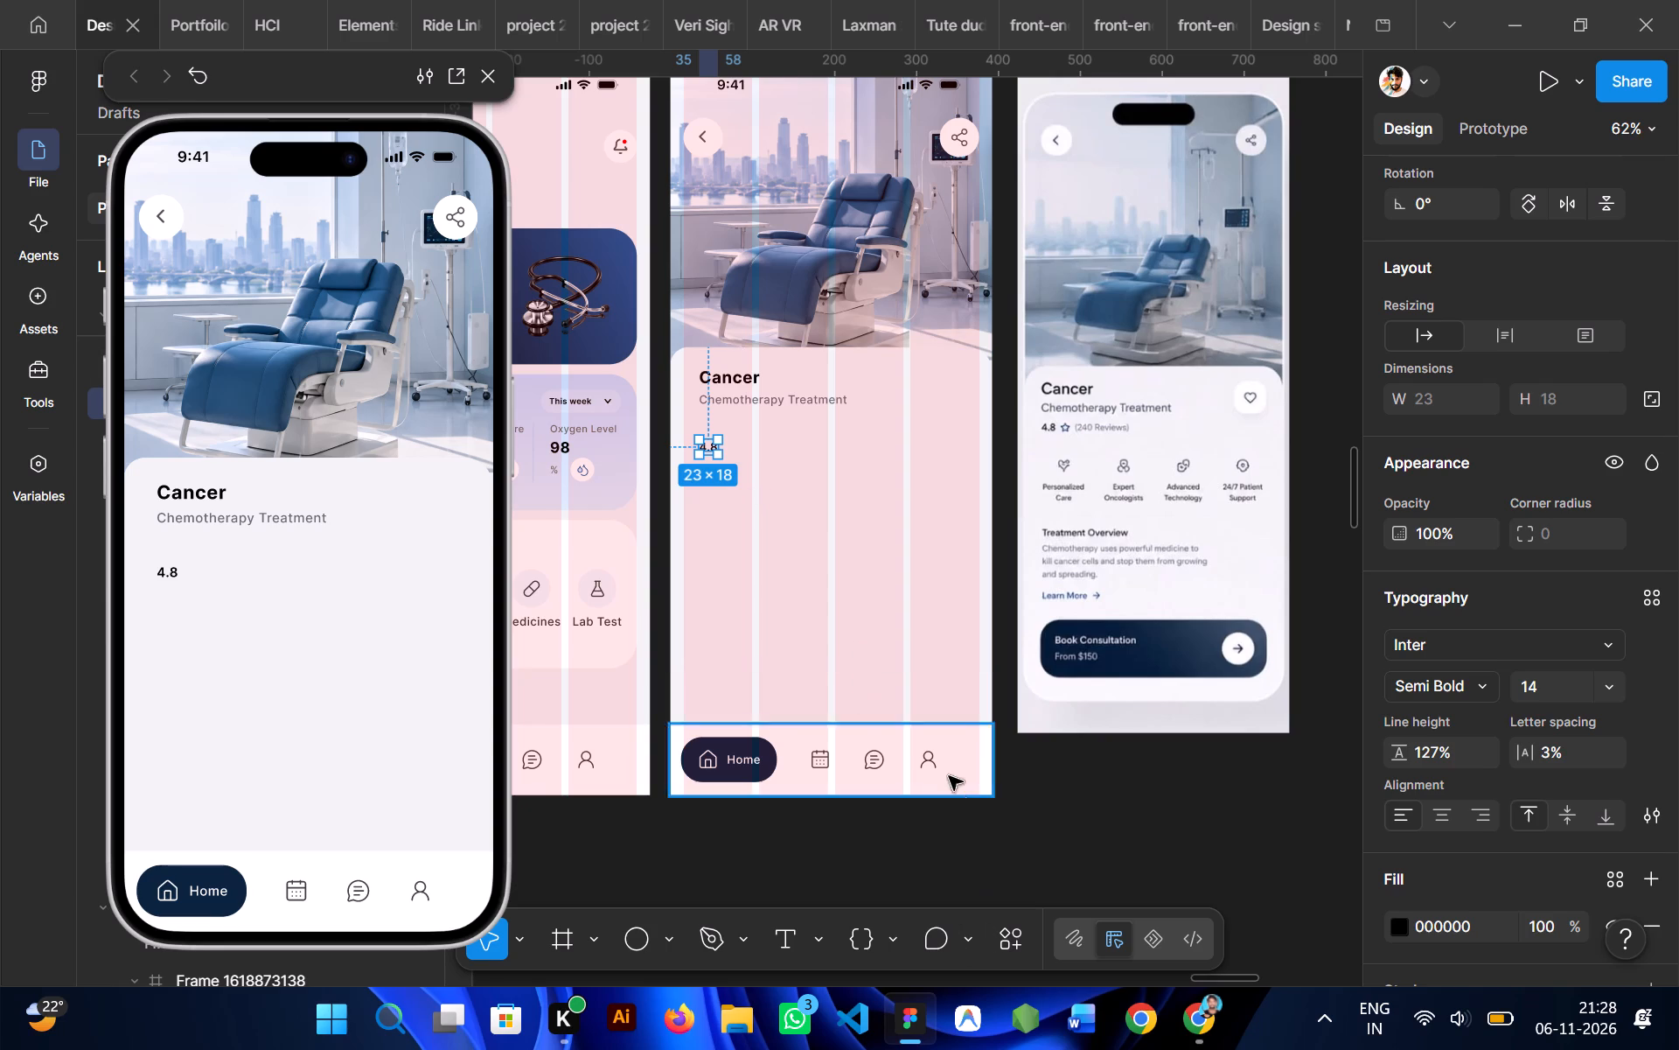
Close the prototype preview and insert the plain star icon from the Lucide Icons plugin by searching for "star".
left_click(1096, 822)
left_click(993, 929)
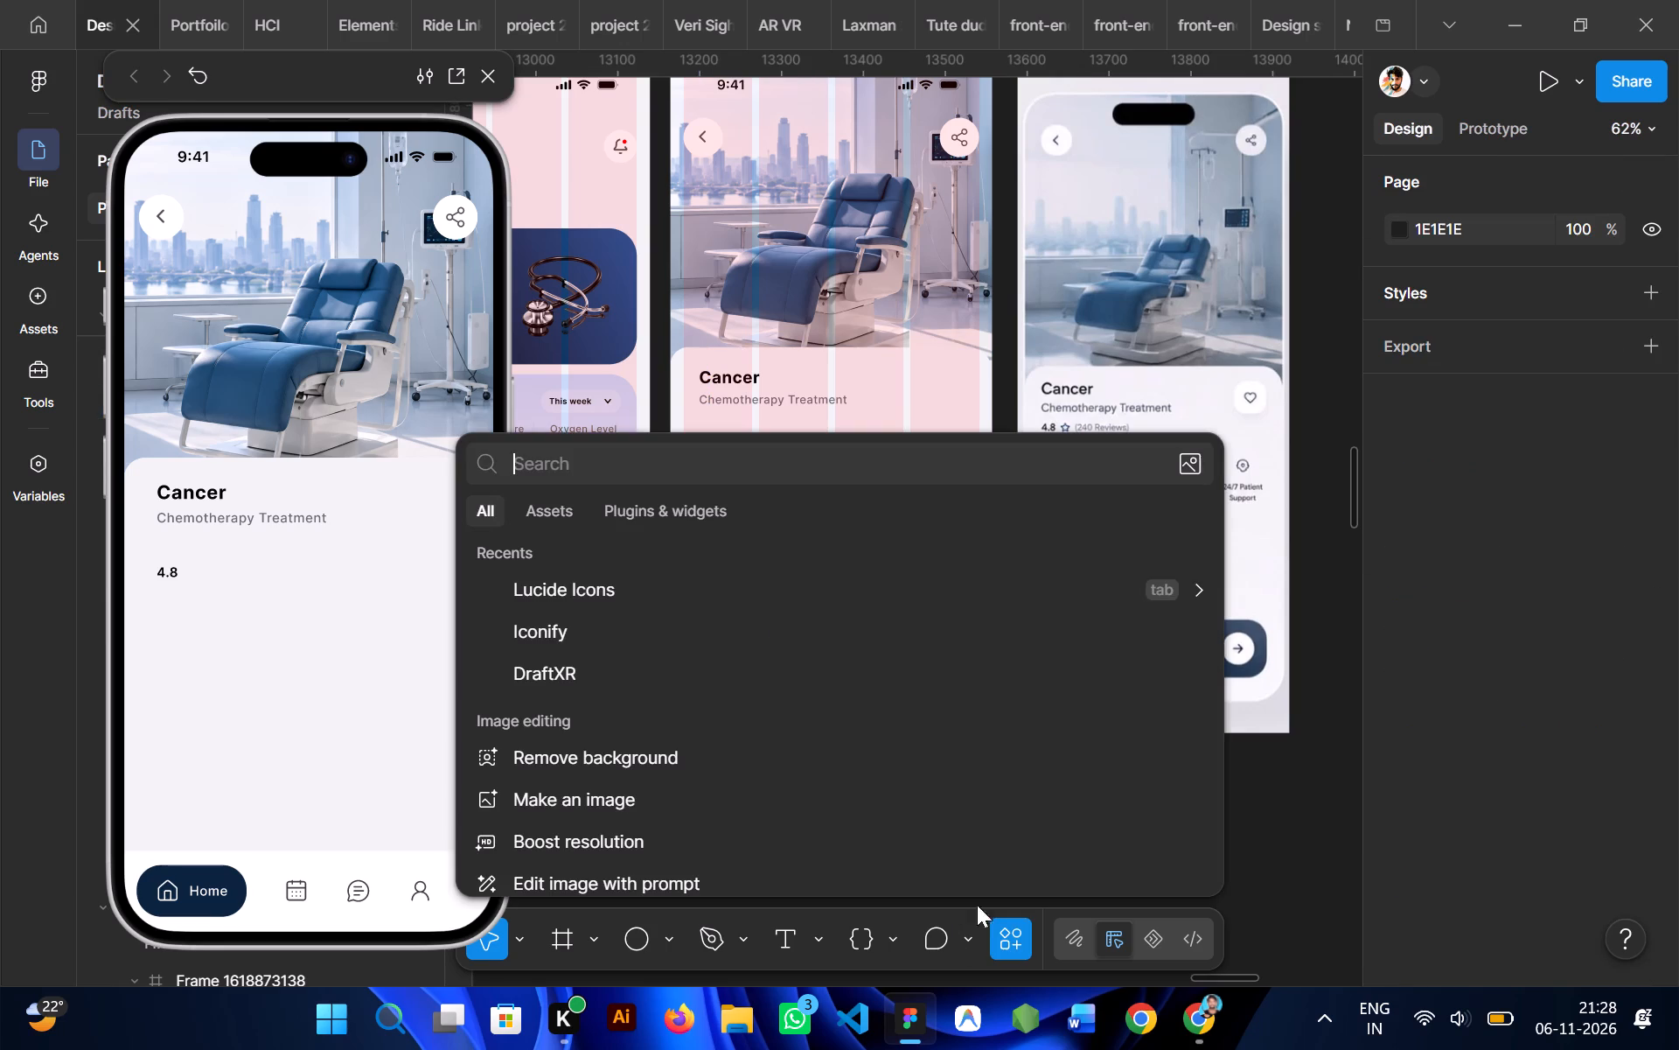
left_click(484, 77)
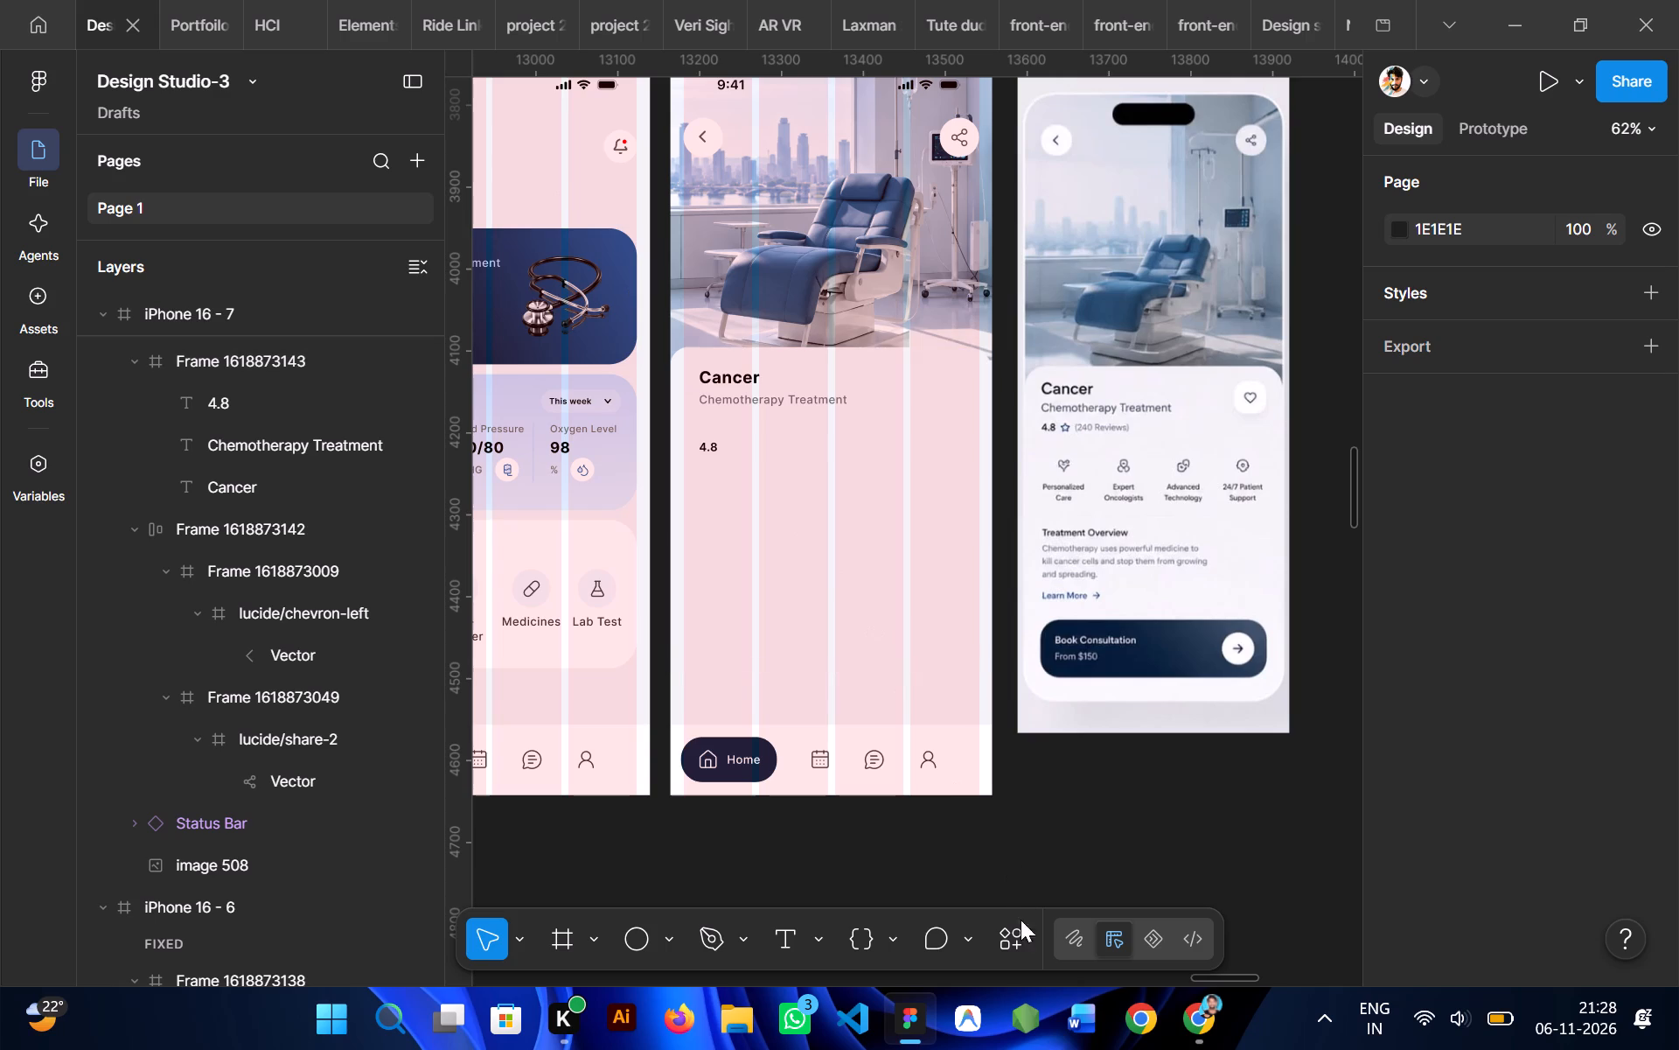
left_click(1003, 960)
left_click(1004, 950)
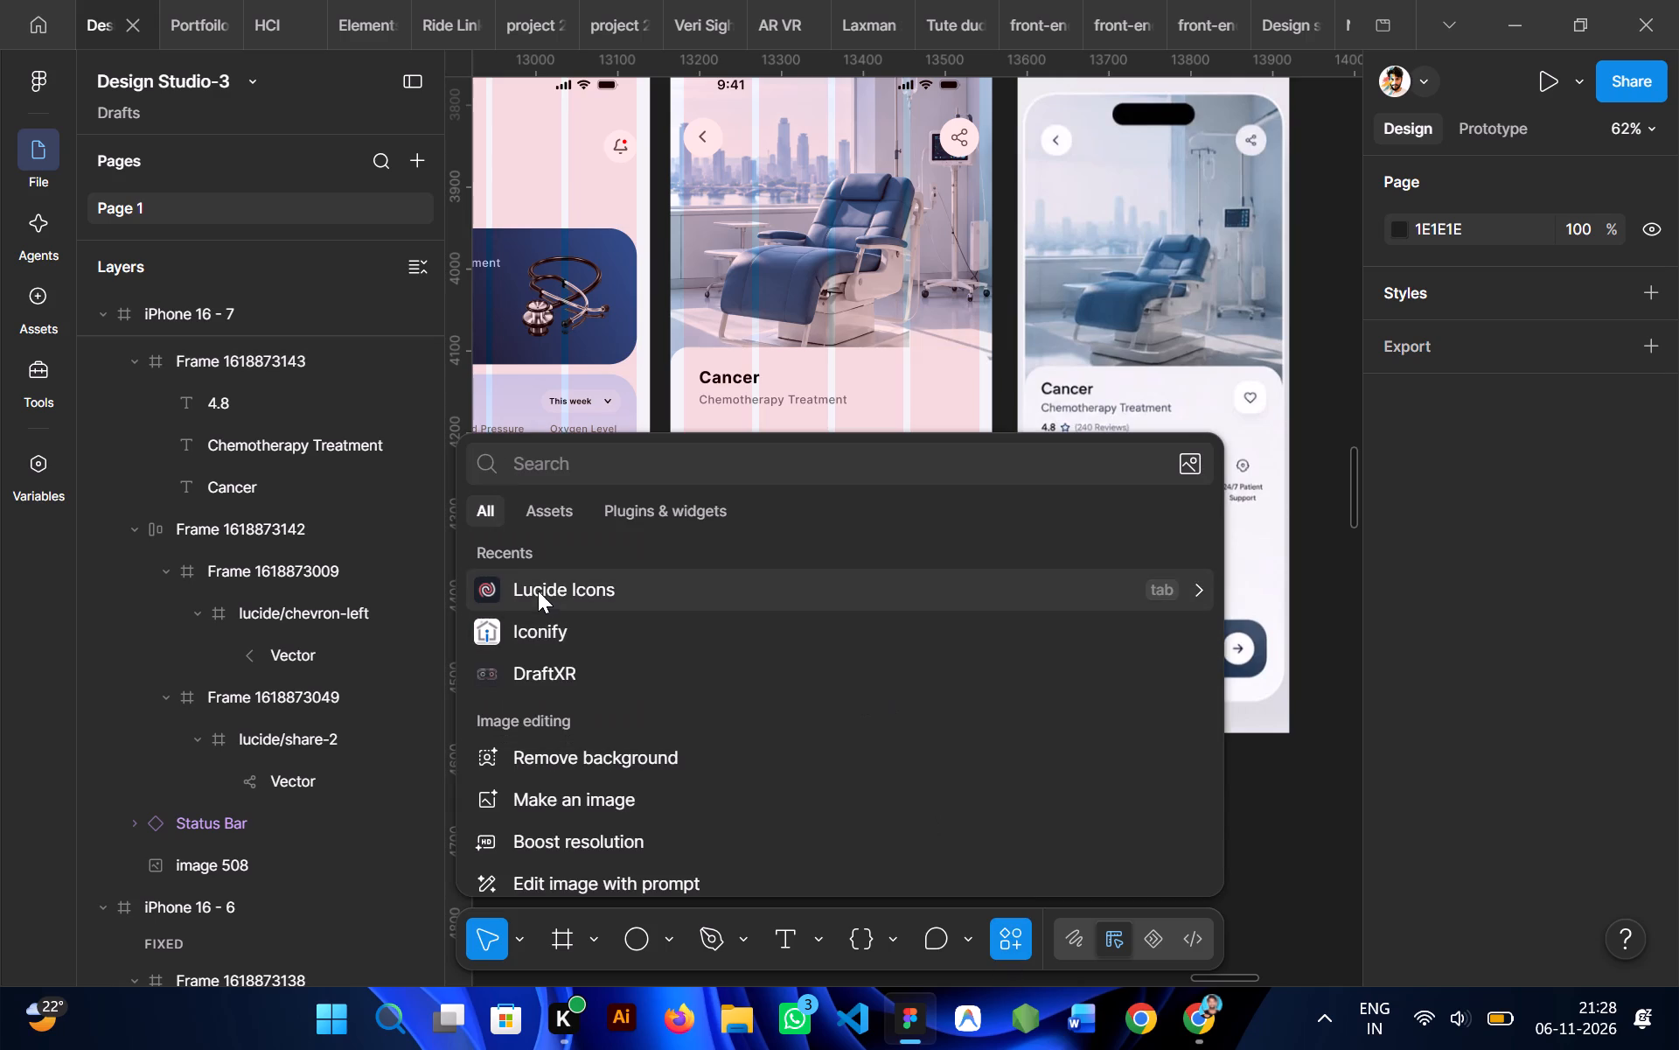
left_click(538, 591)
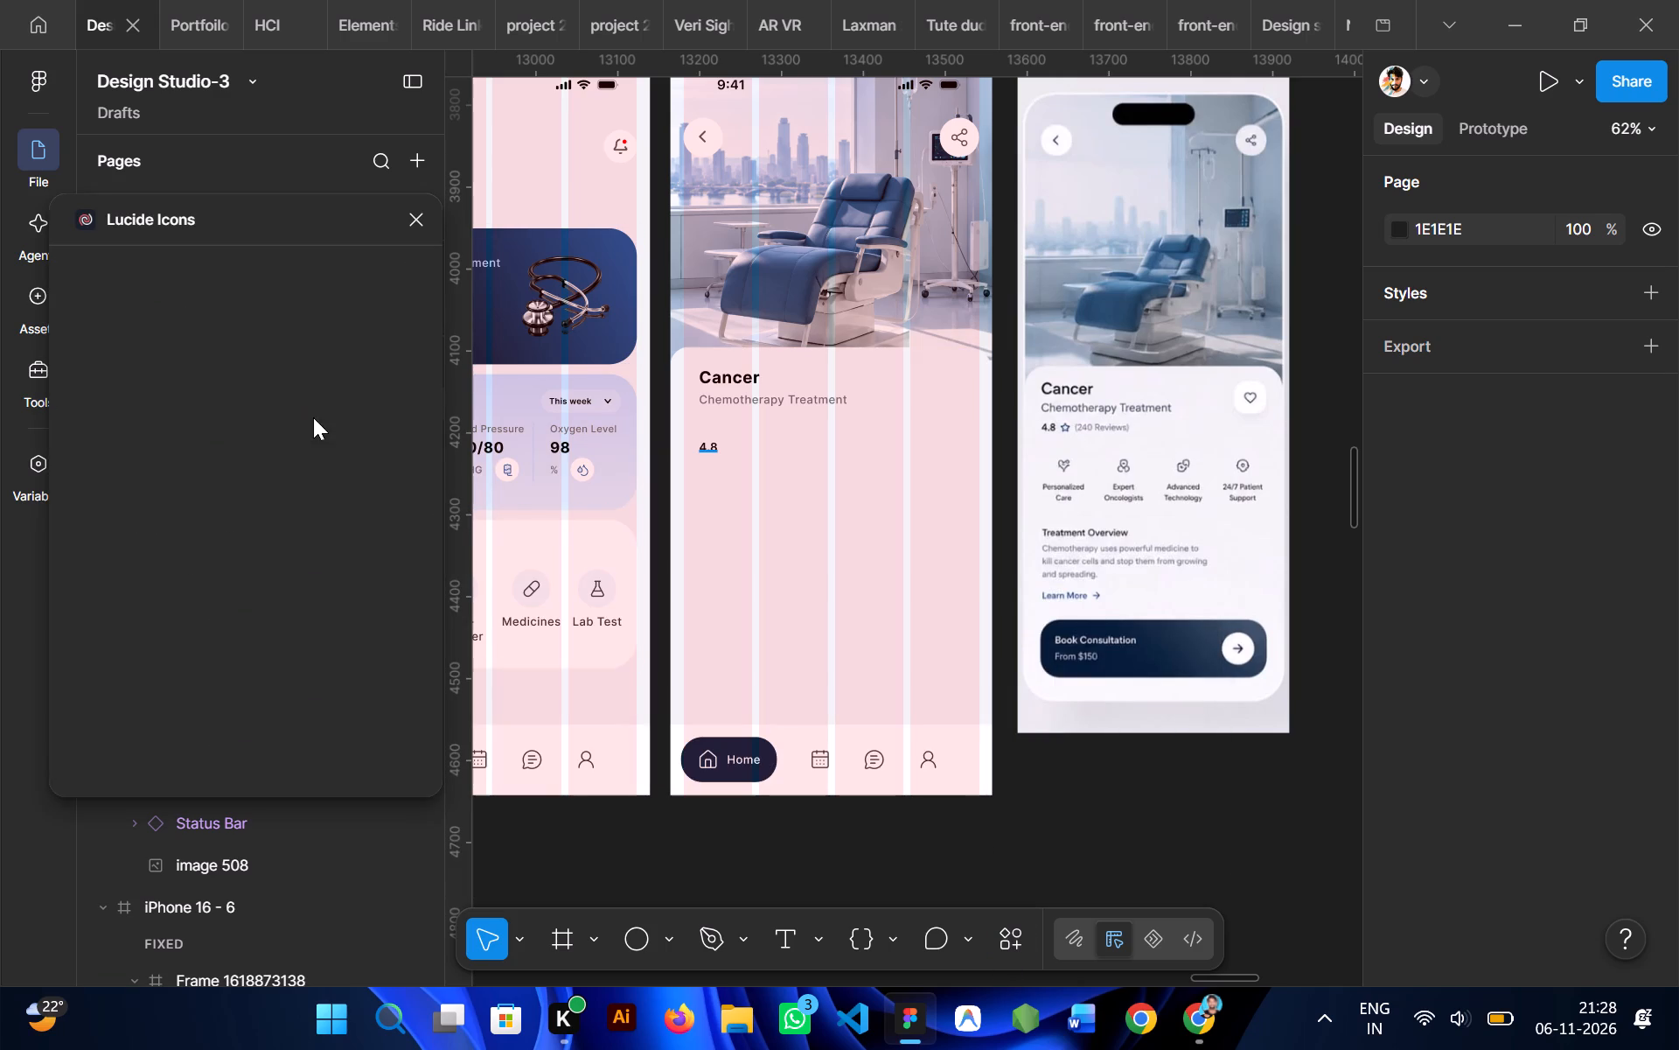
left_click(190, 316)
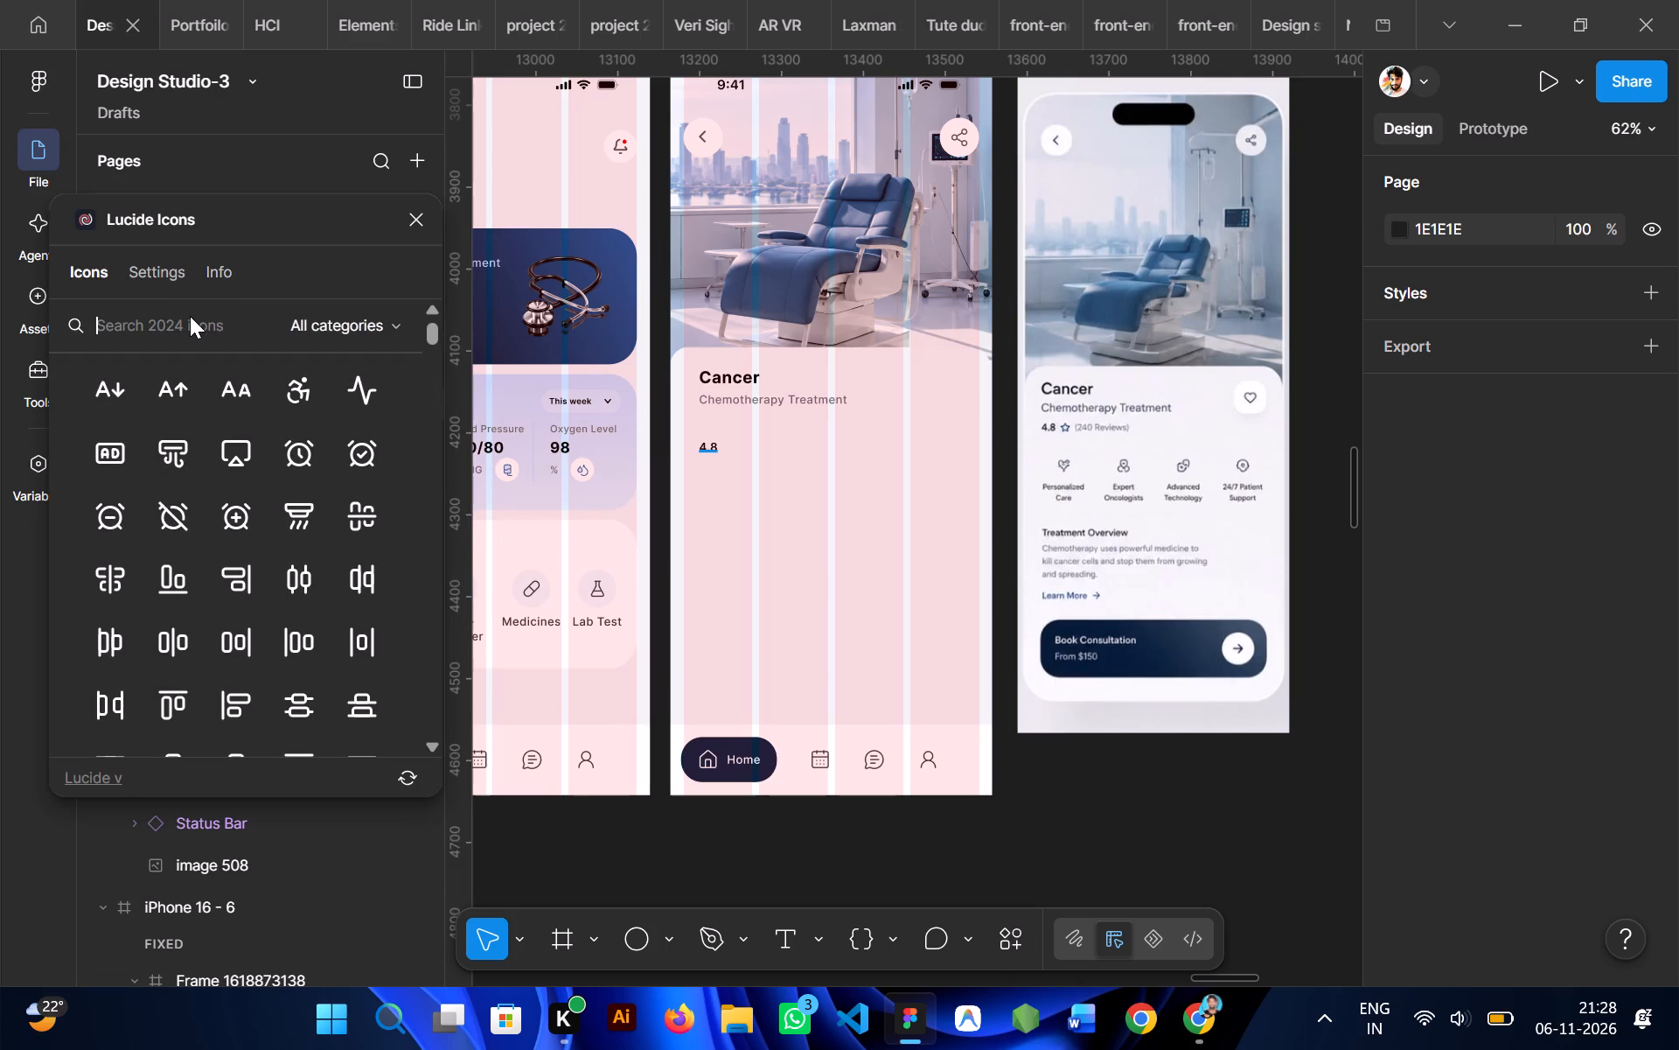
type("star")
left_click(115, 396)
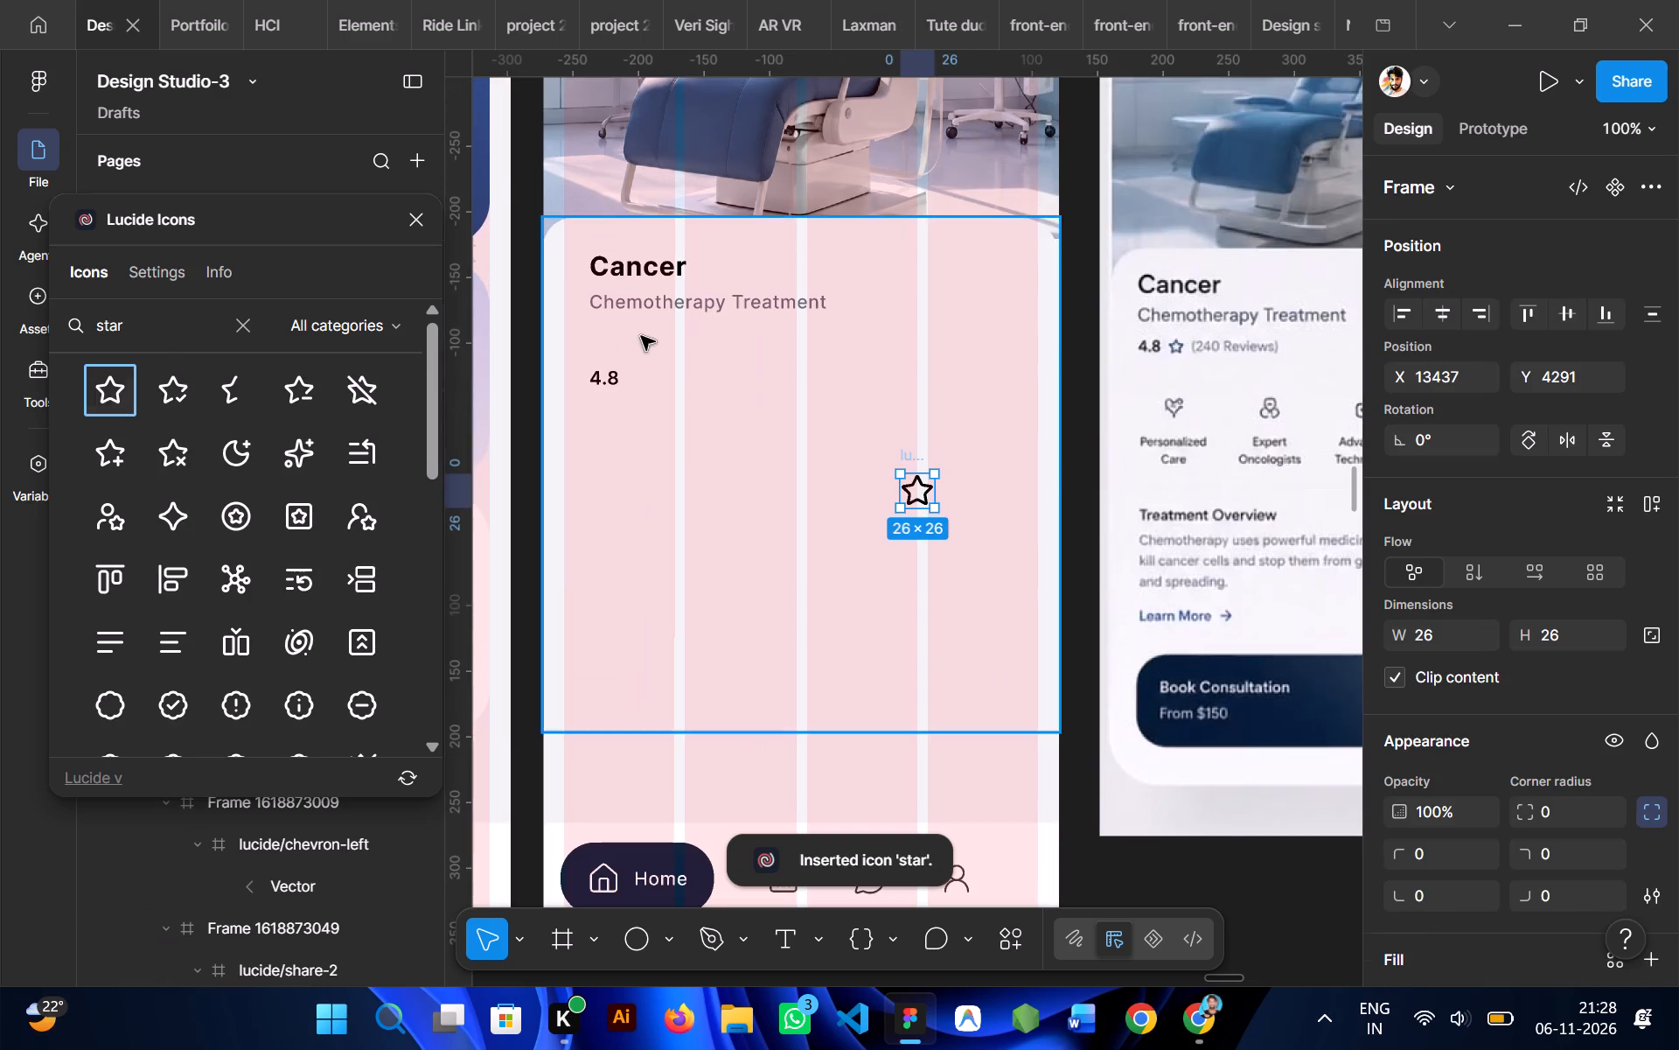
left_click(424, 220)
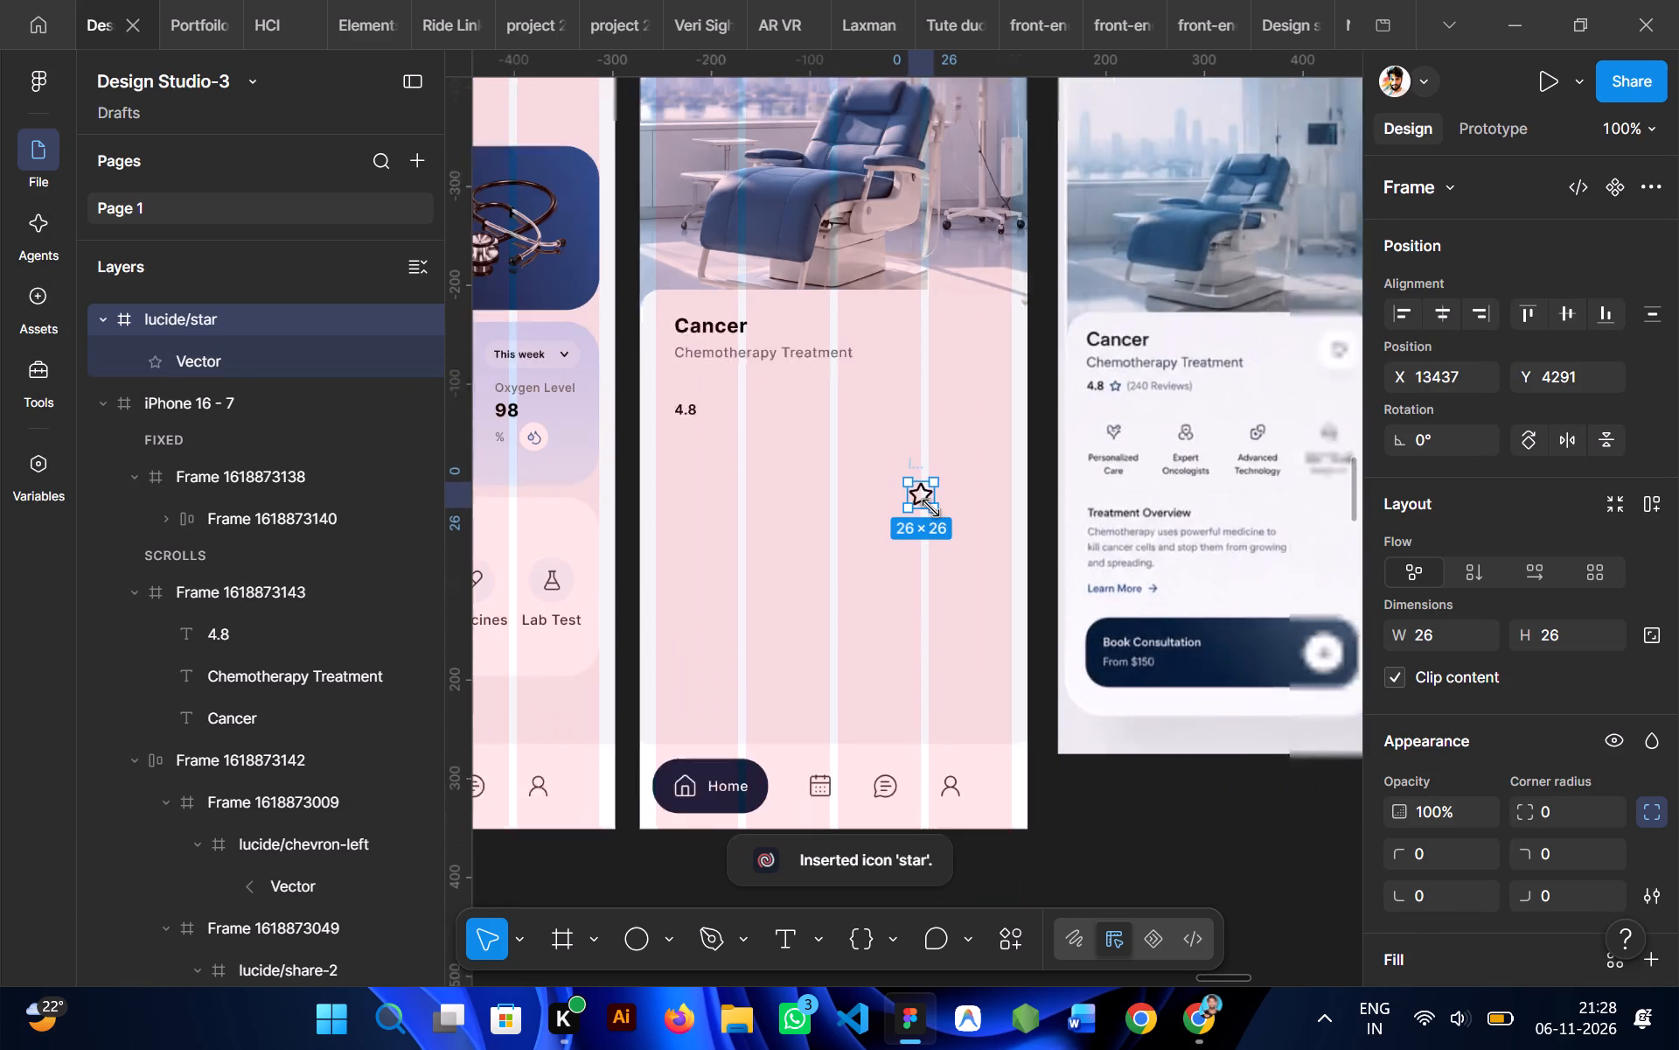
Move the star icon into the details card frame on iPhone 16 - 7, below the "4.8" text.
left_click_drag(913, 493, 849, 550)
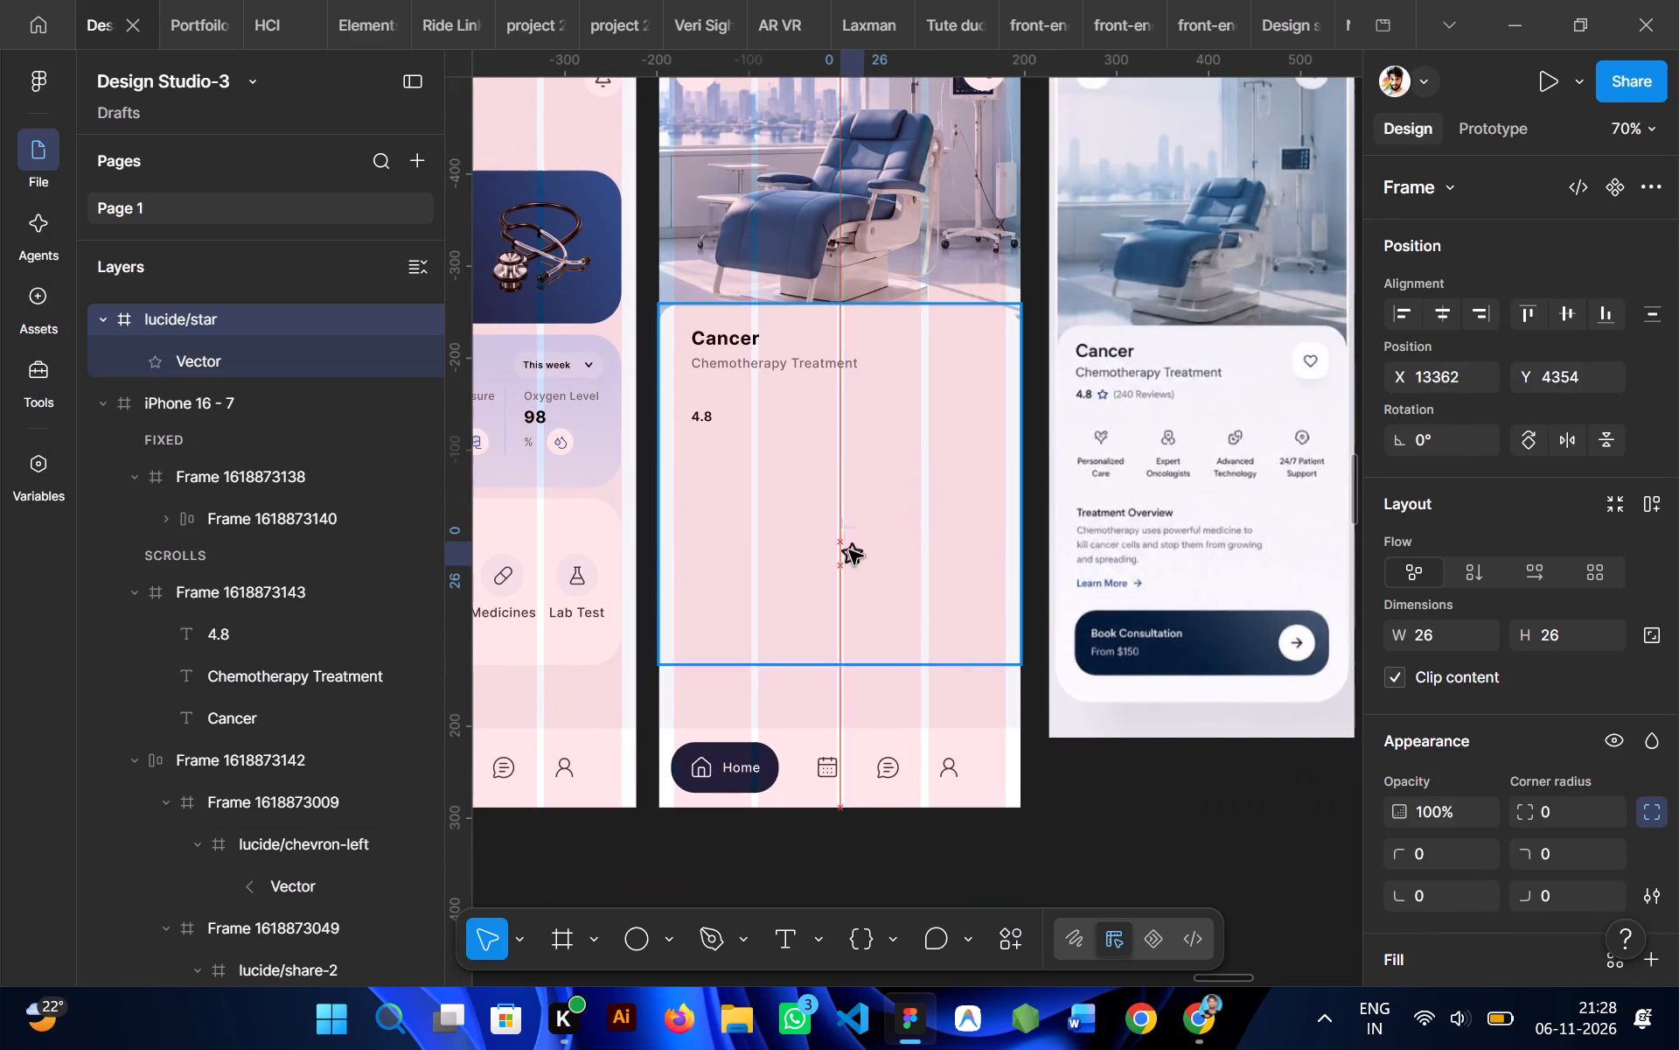
scroll(849, 550, "down", 1)
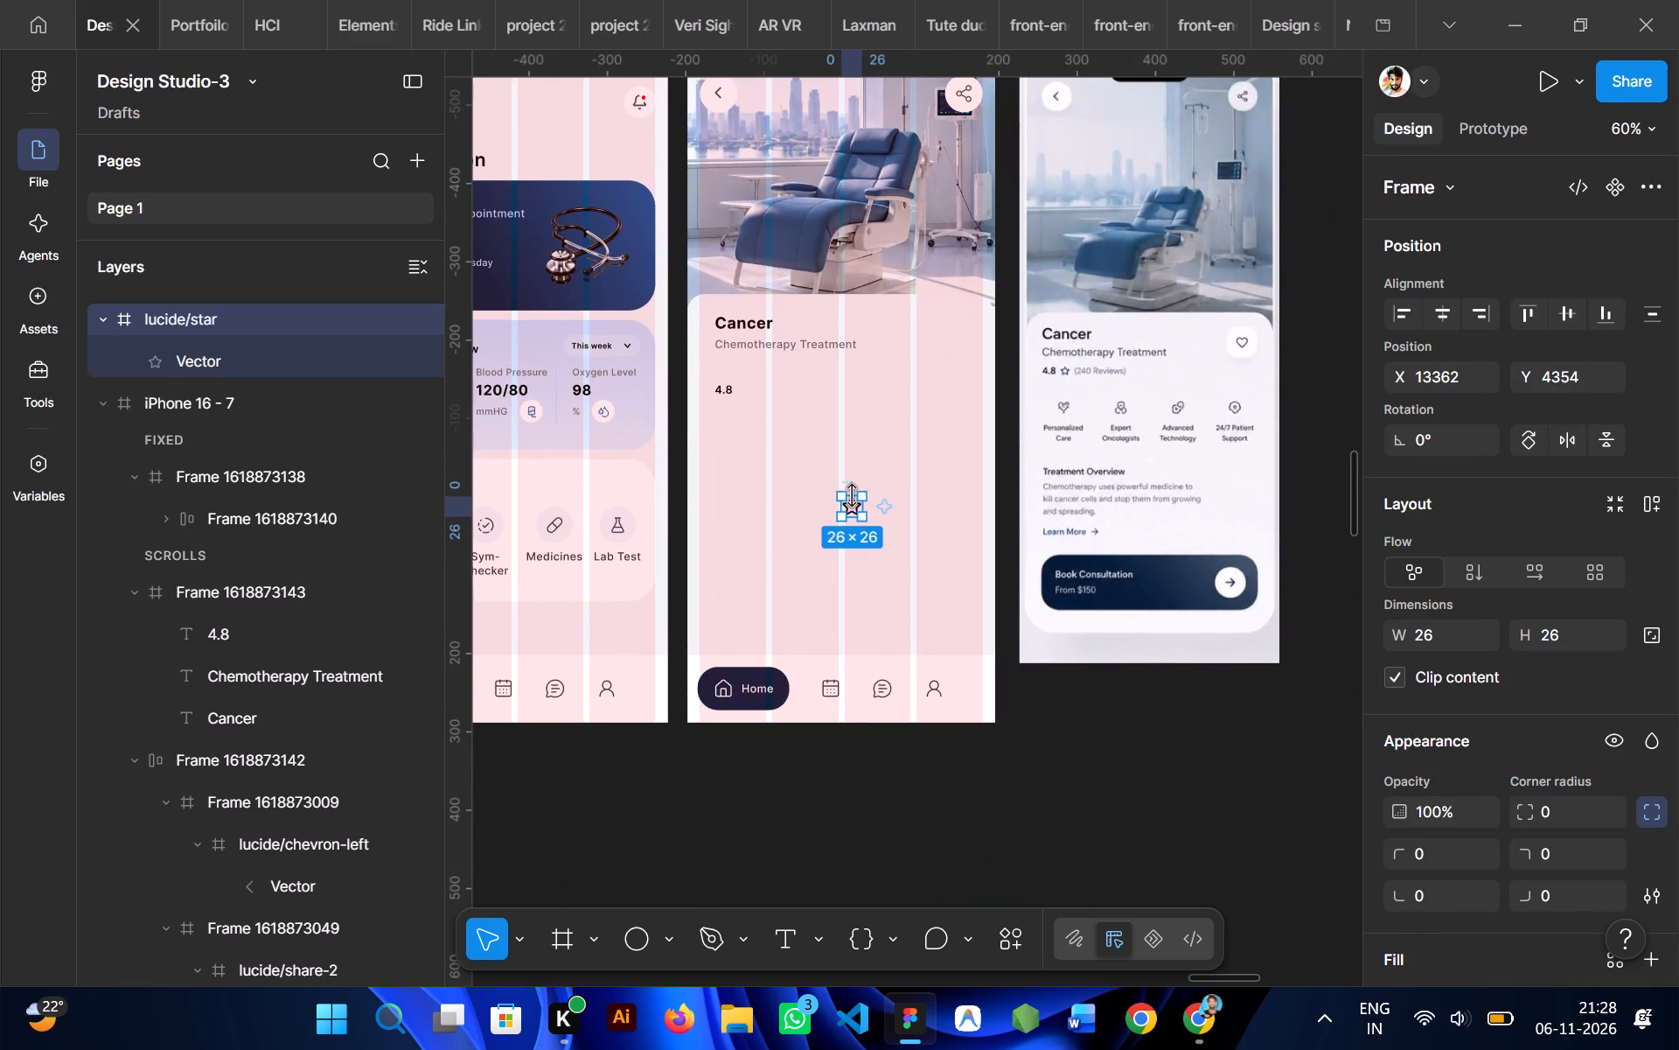
left_click_drag(845, 478, 1069, 668)
left_click_drag(1069, 668, 859, 429)
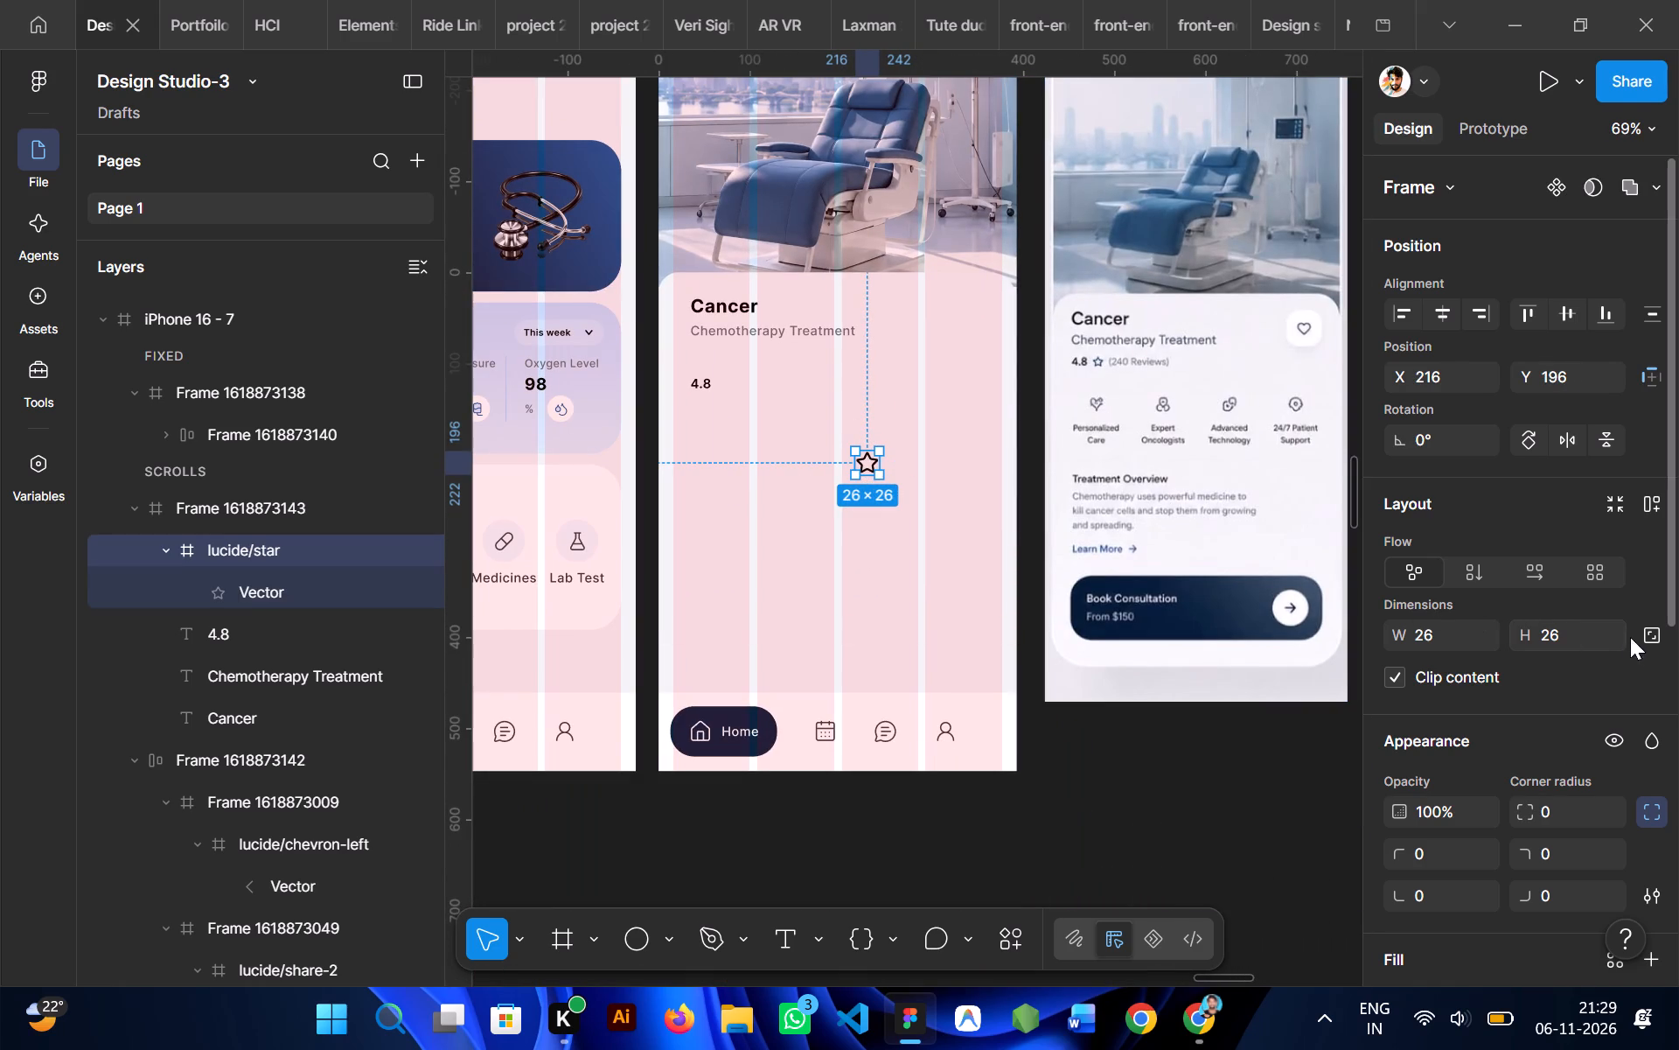
Lock the star icon's aspect ratio and resize it to 14 × 14.
left_click(1657, 636)
left_click_drag(1403, 643, 1372, 643)
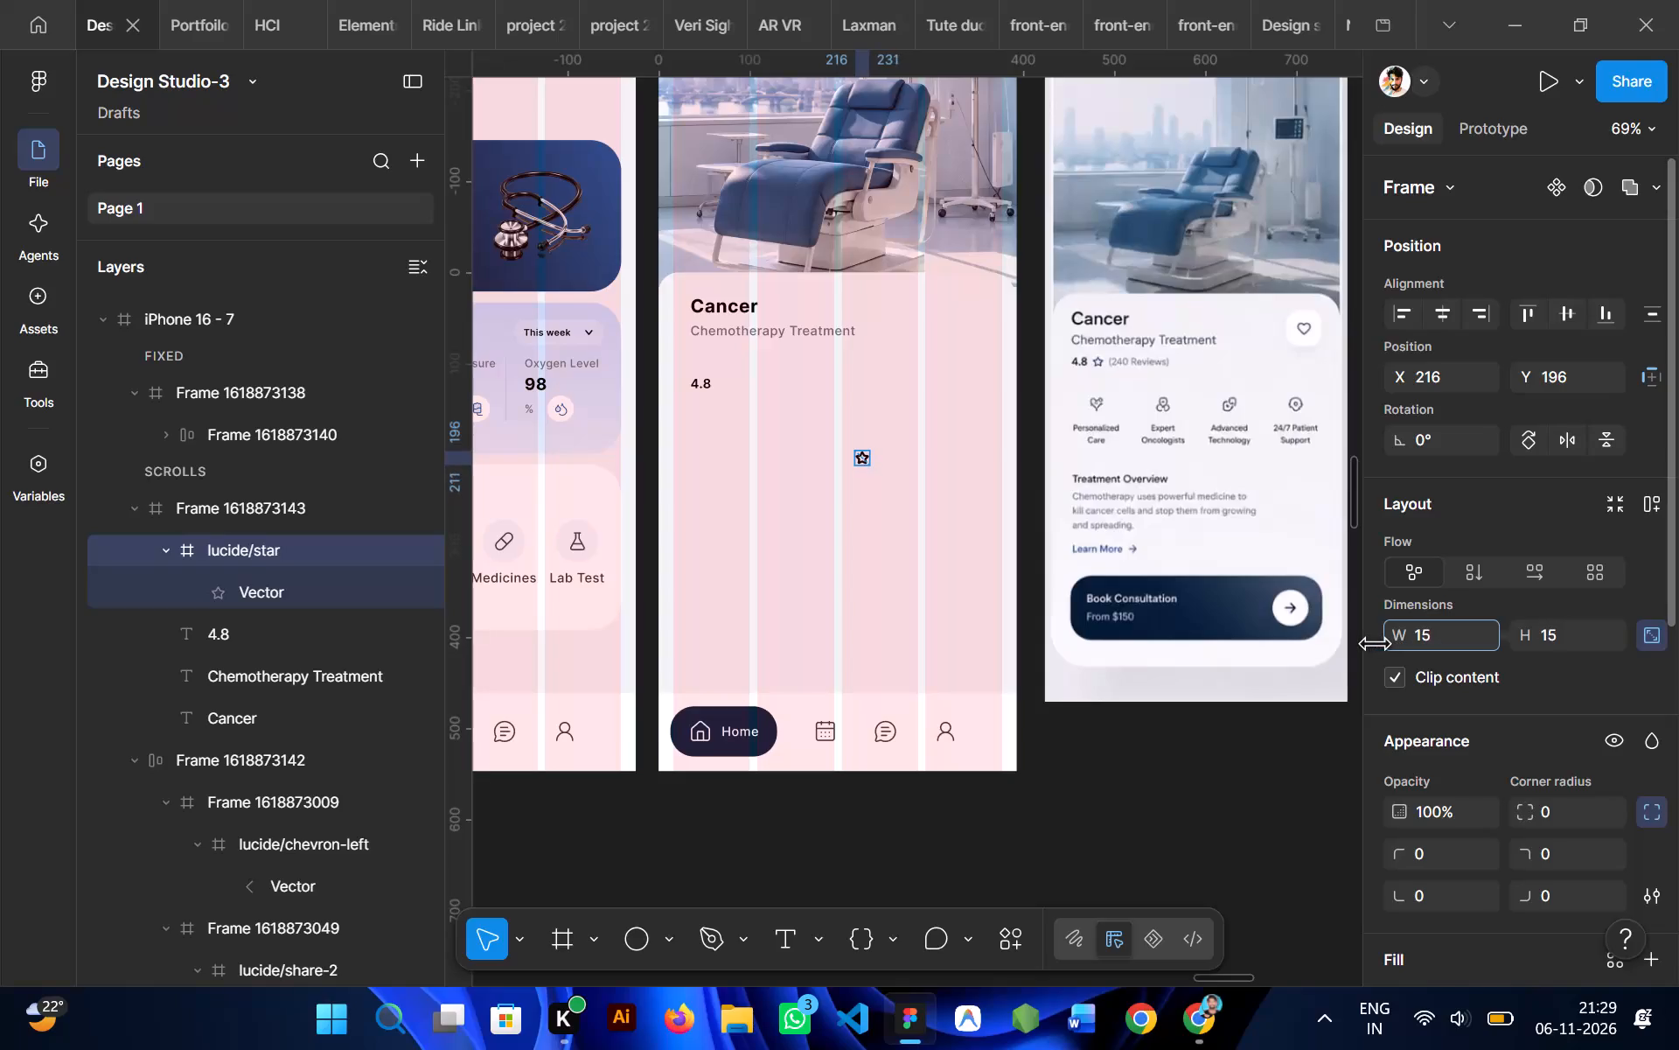
left_click_drag(1372, 643, 1371, 643)
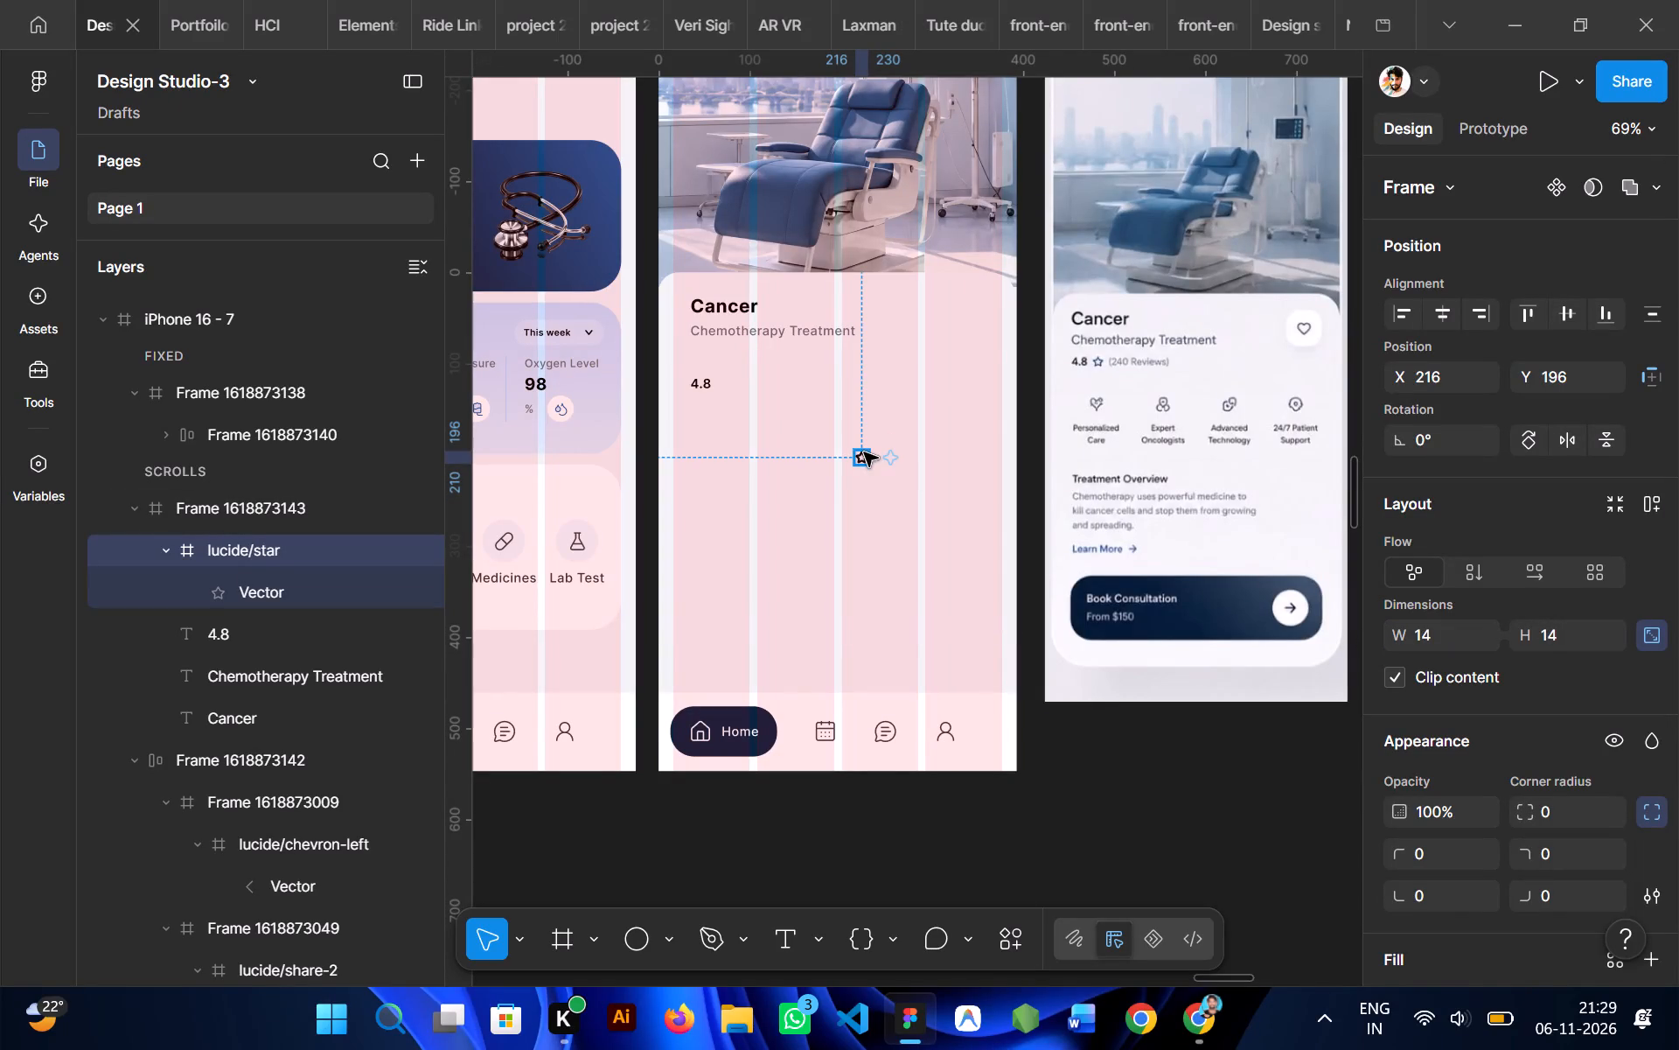
Move the star icon up beside the "4.8" rating, just to its right, at about X 72, Y 117.
left_click_drag(864, 452, 730, 381)
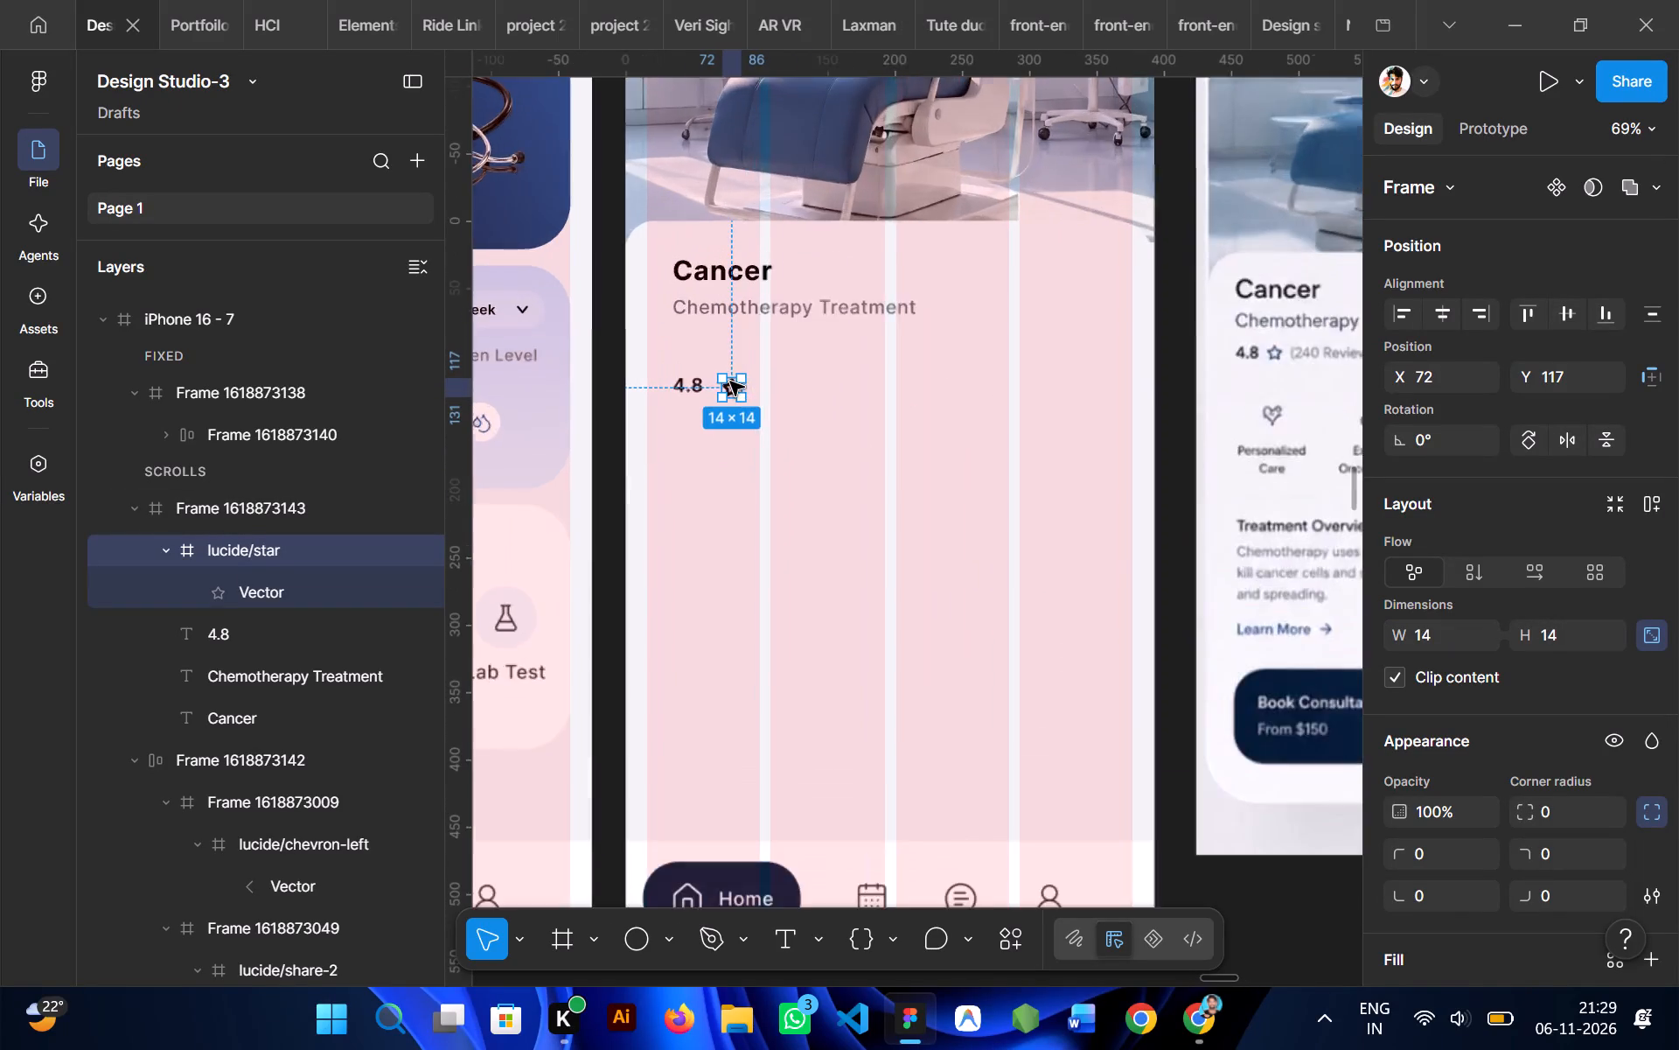
Set the stroke weight of the star icon's vector to 1.5.
left_click(725, 386, "ctrl")
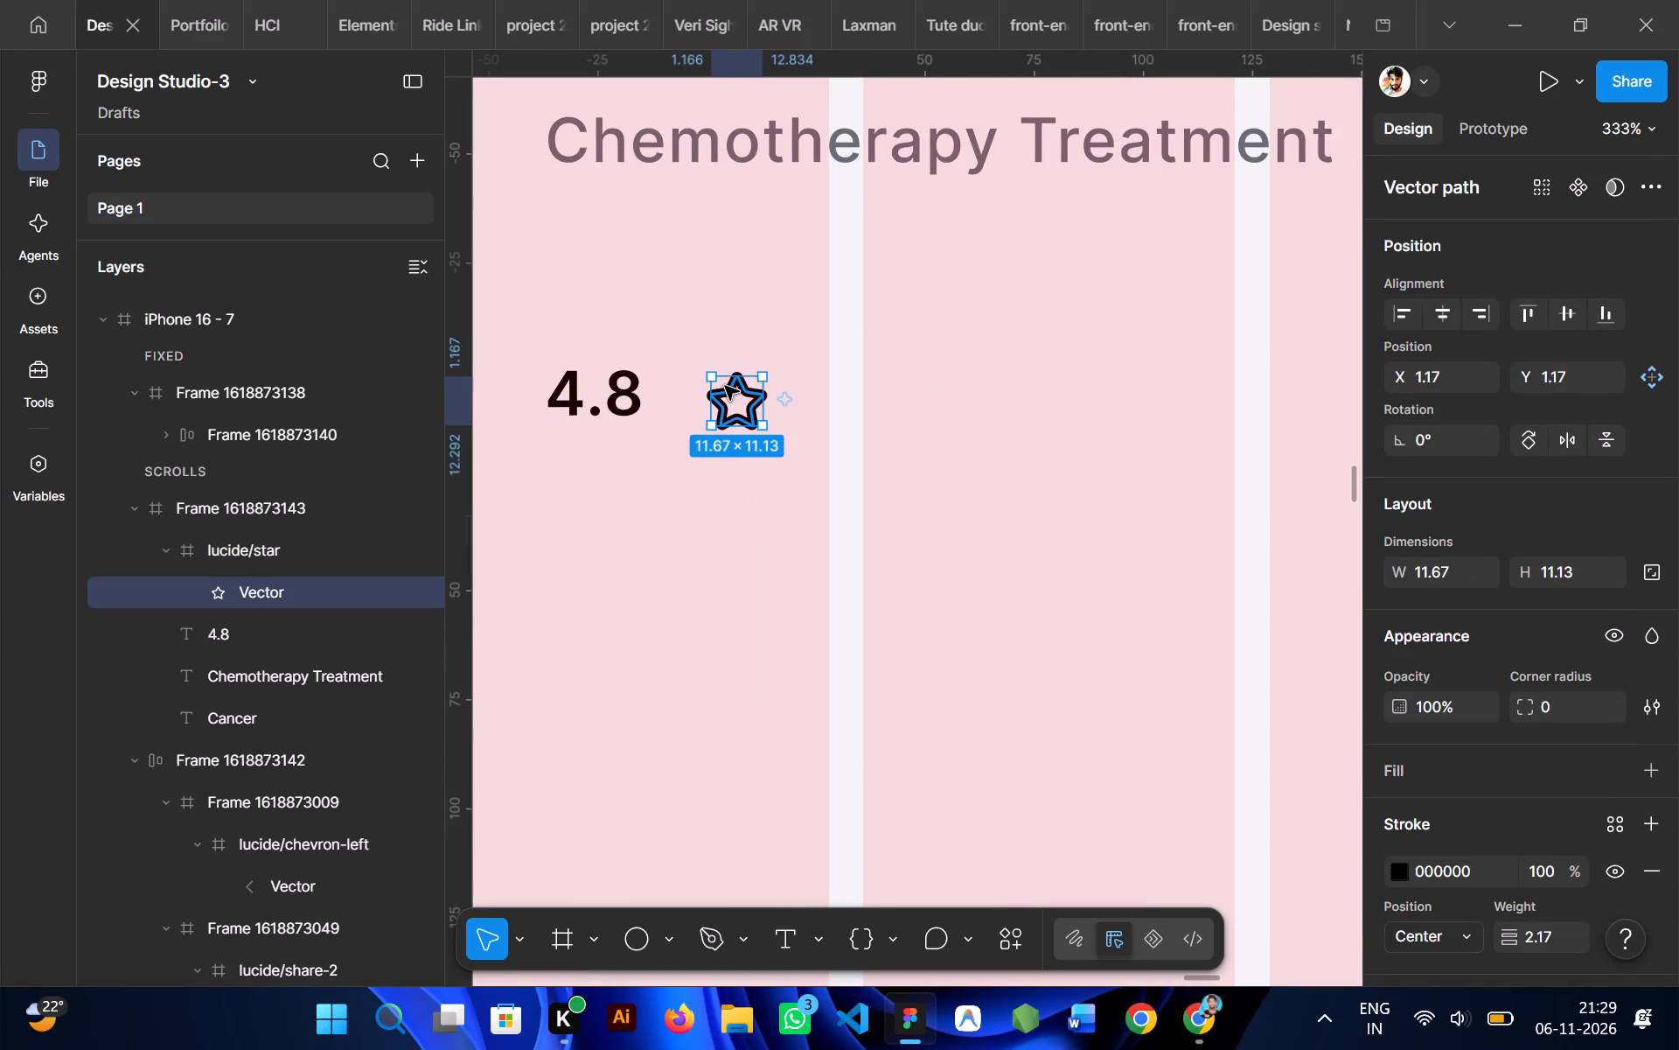
scroll(1484, 628, "down", 1)
left_click(1546, 772)
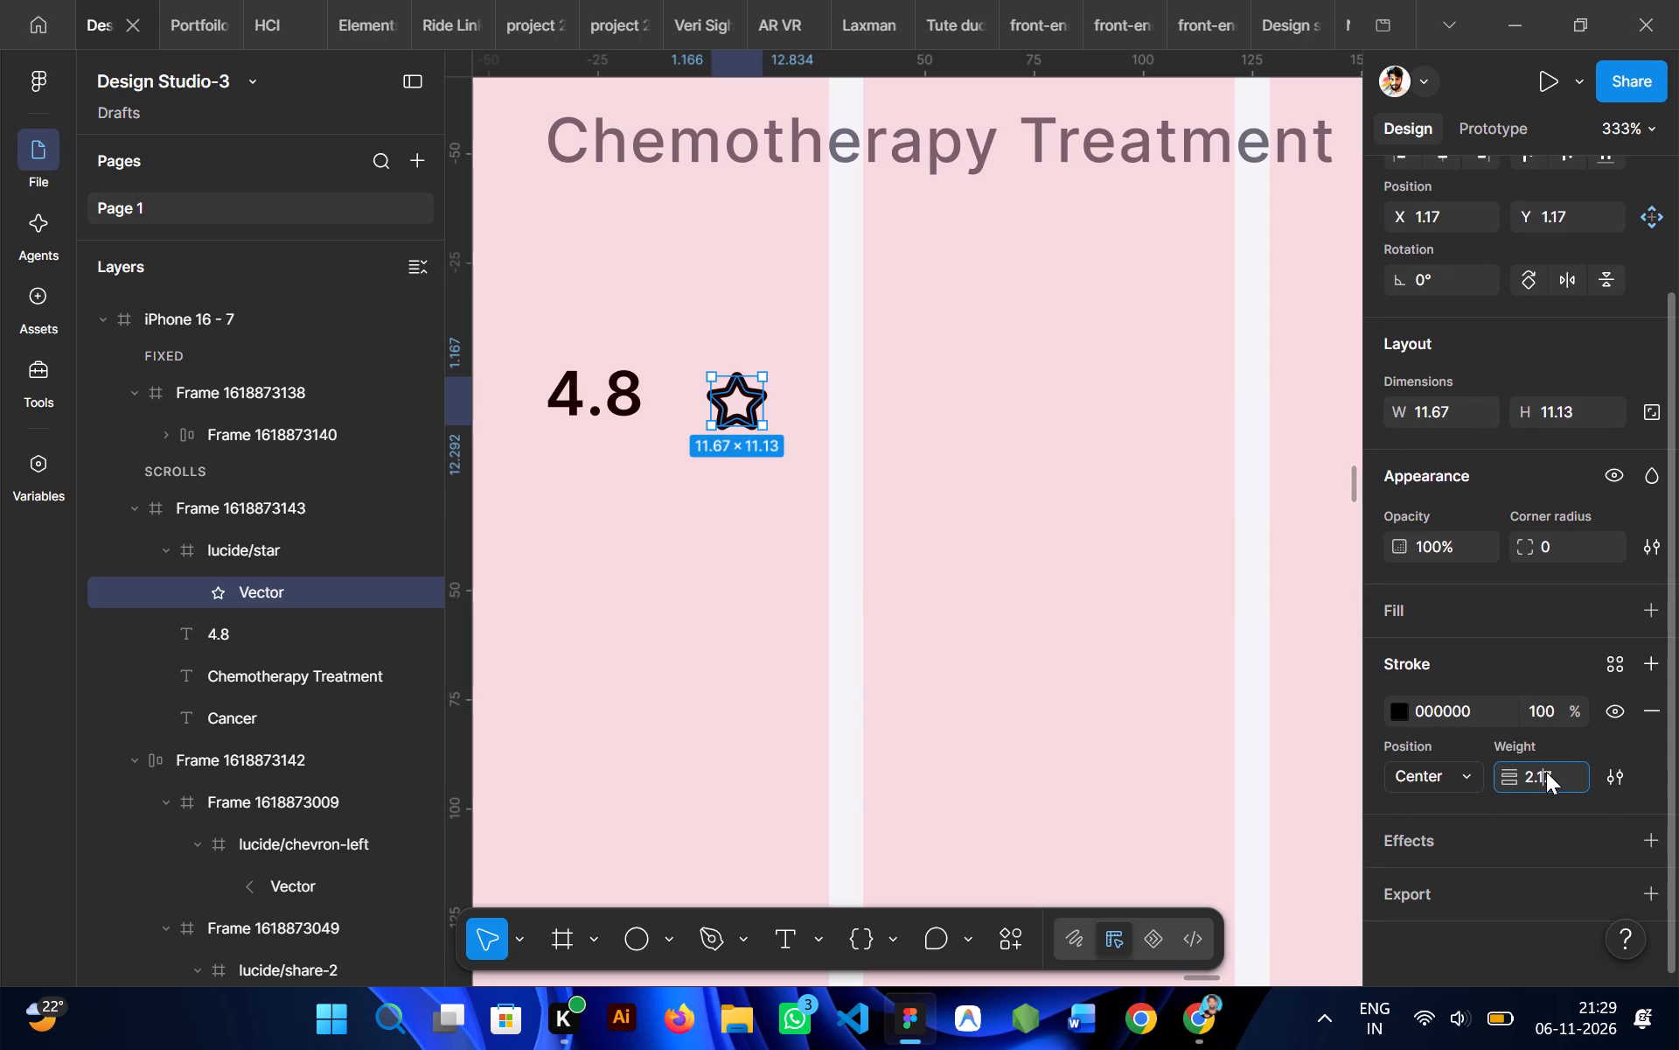
key("1")
type(".5")
key("Return")
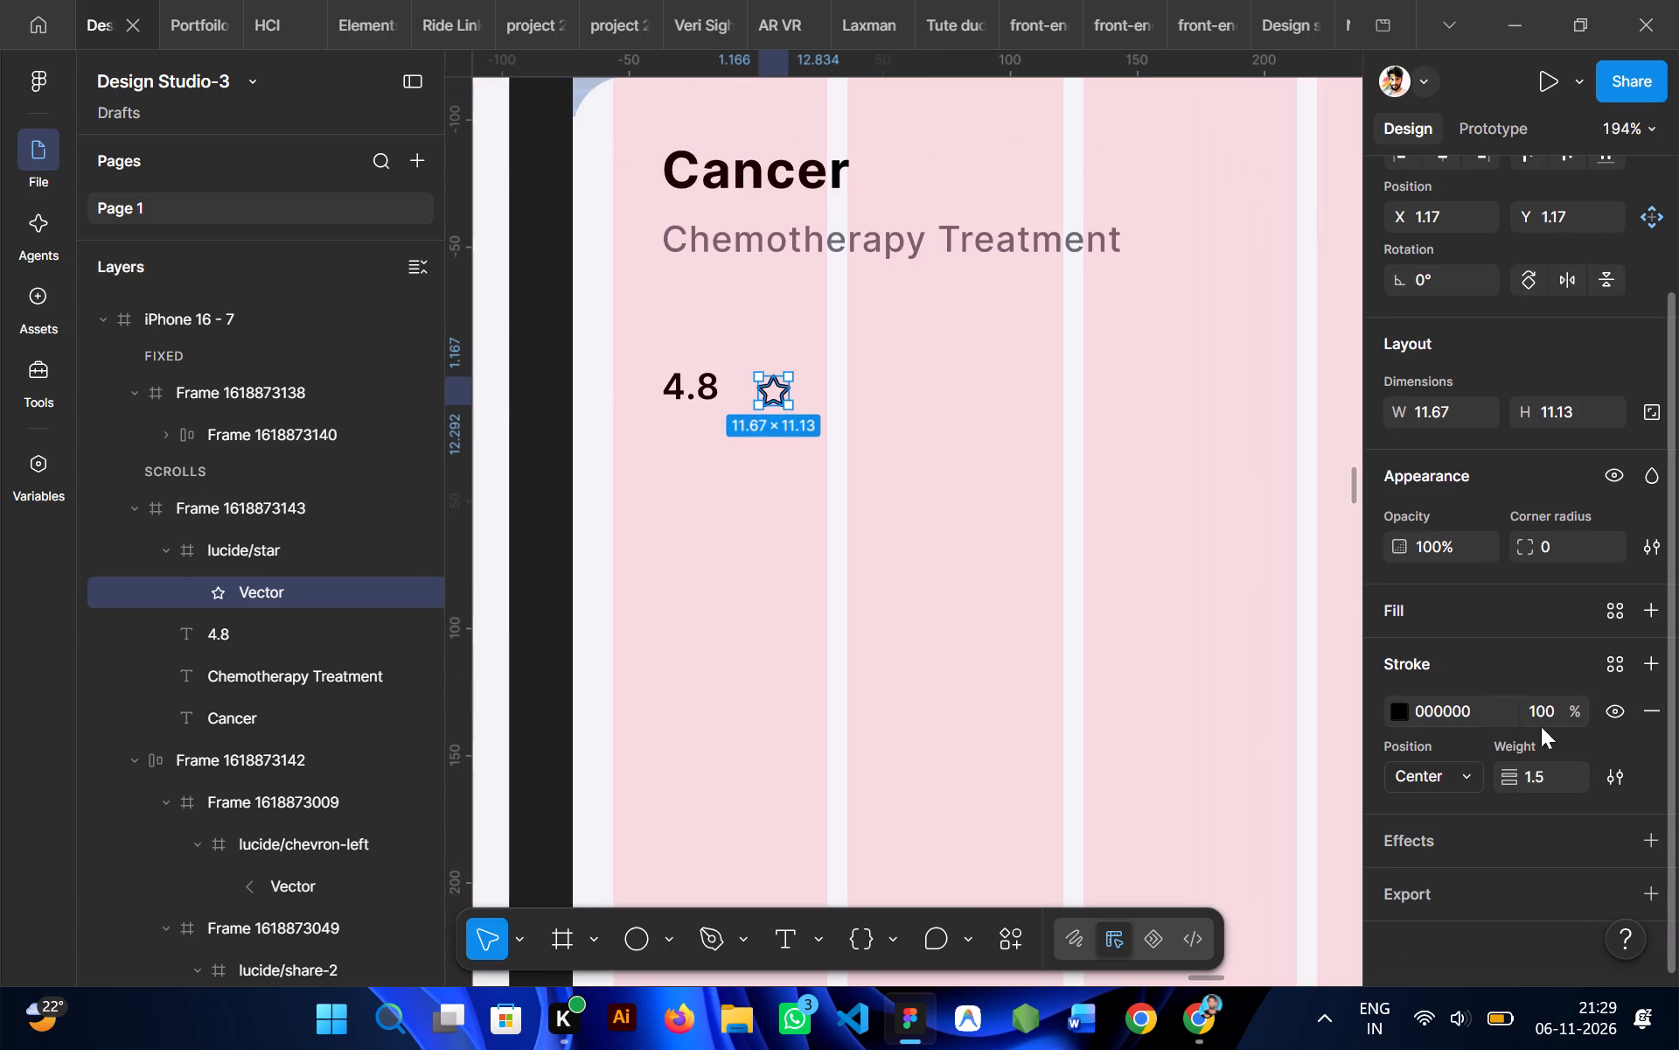
Colour the star's stroke blue 1A5497, sampled from the droplet icon under Oxygen Level on the neighbouring screen.
left_click(1396, 716)
left_click(1090, 696)
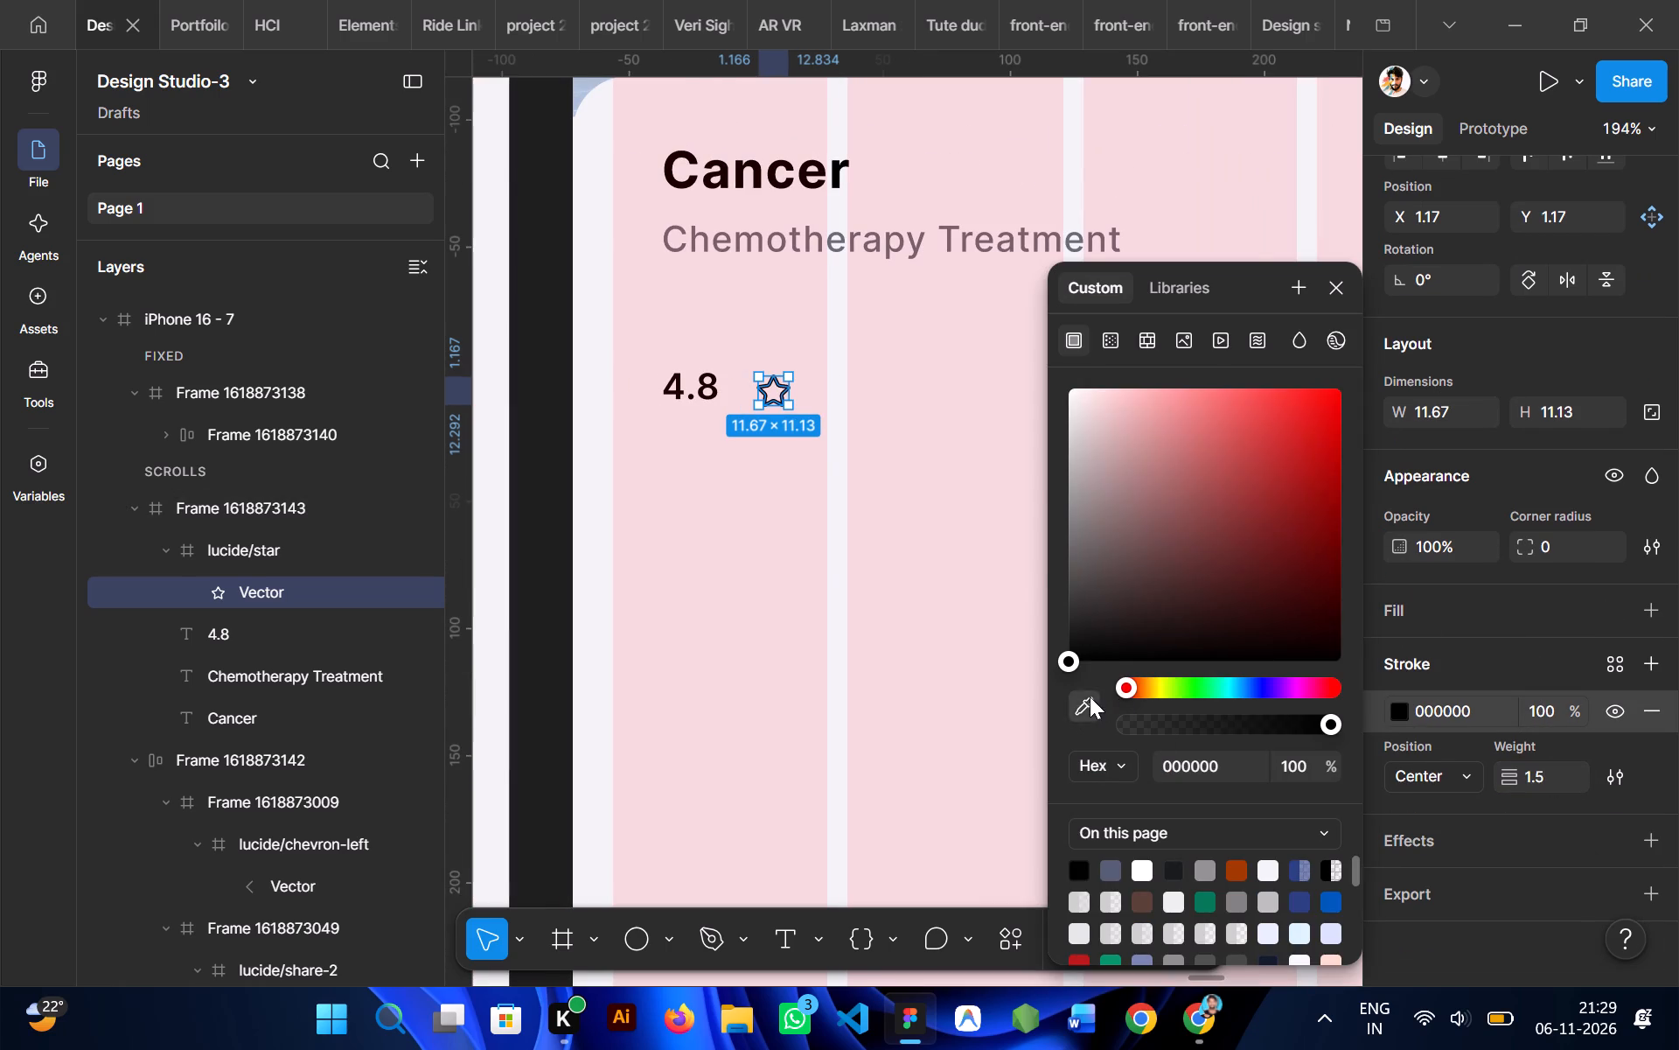
scroll(821, 465, "right", 1)
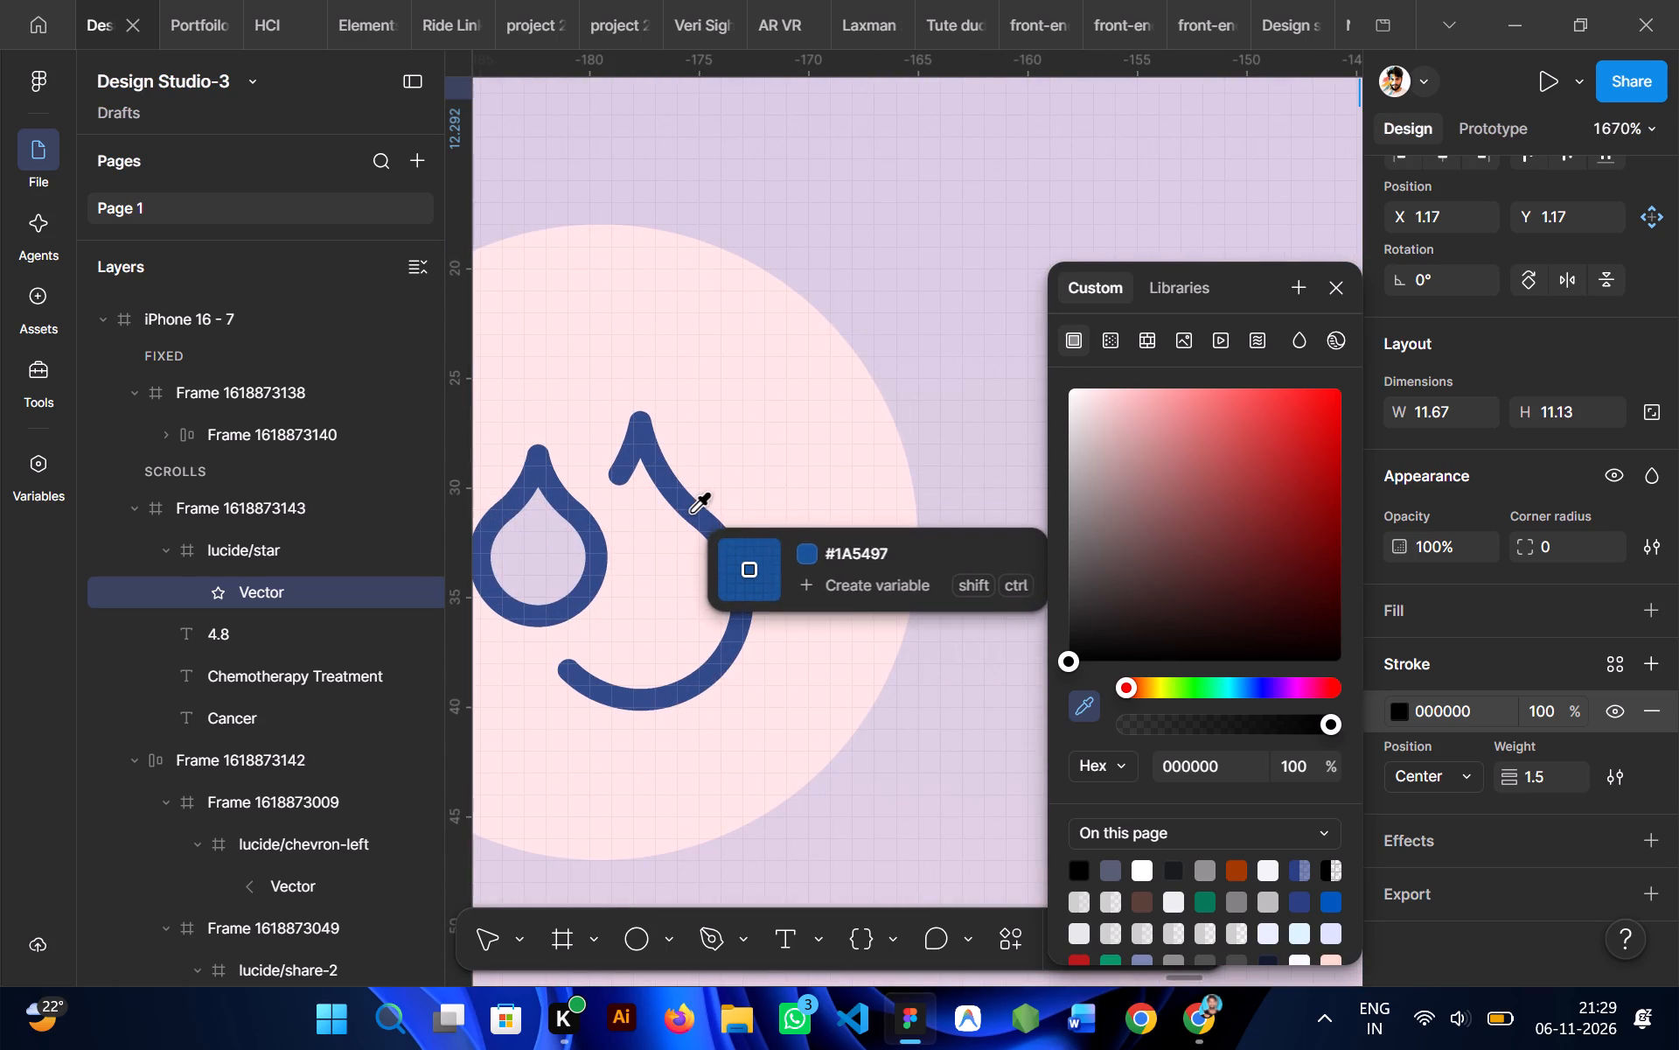
left_click(689, 509)
scroll(689, 509, "left", 1)
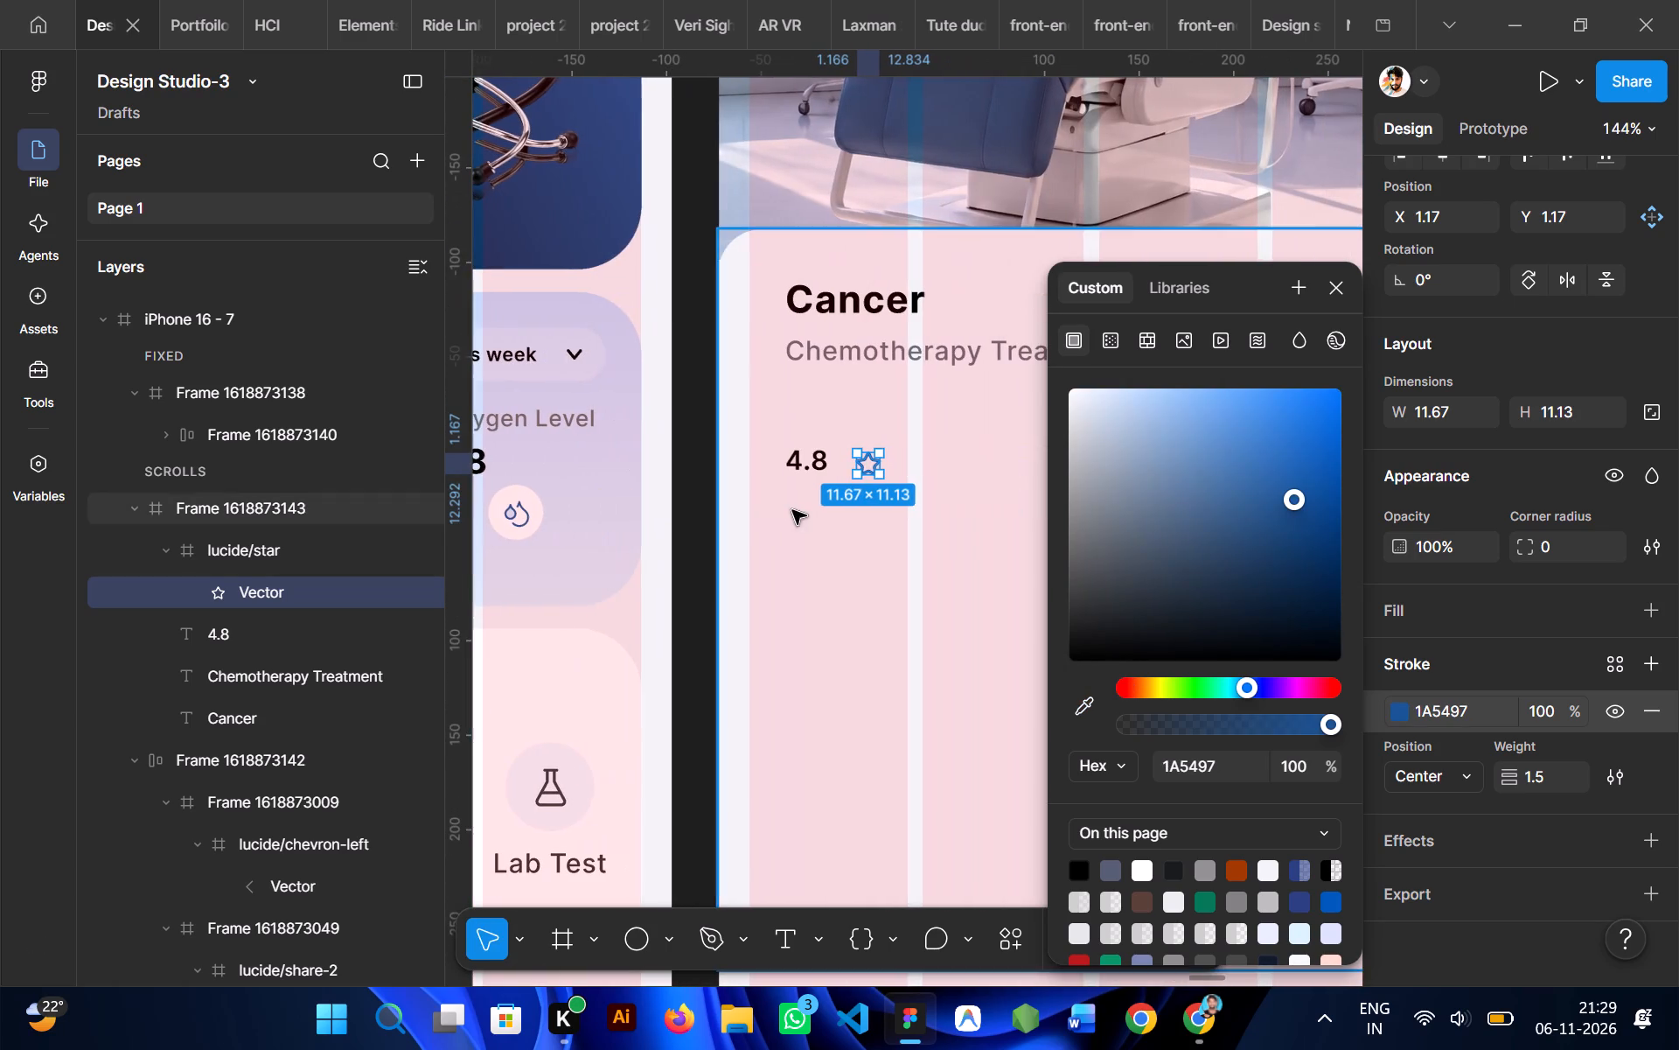
Add a pale blue D8E6FB fill to the star's vector, sampled from the inside of the droplet icon under Oxygen Level.
left_click(1642, 601)
left_click(1073, 708)
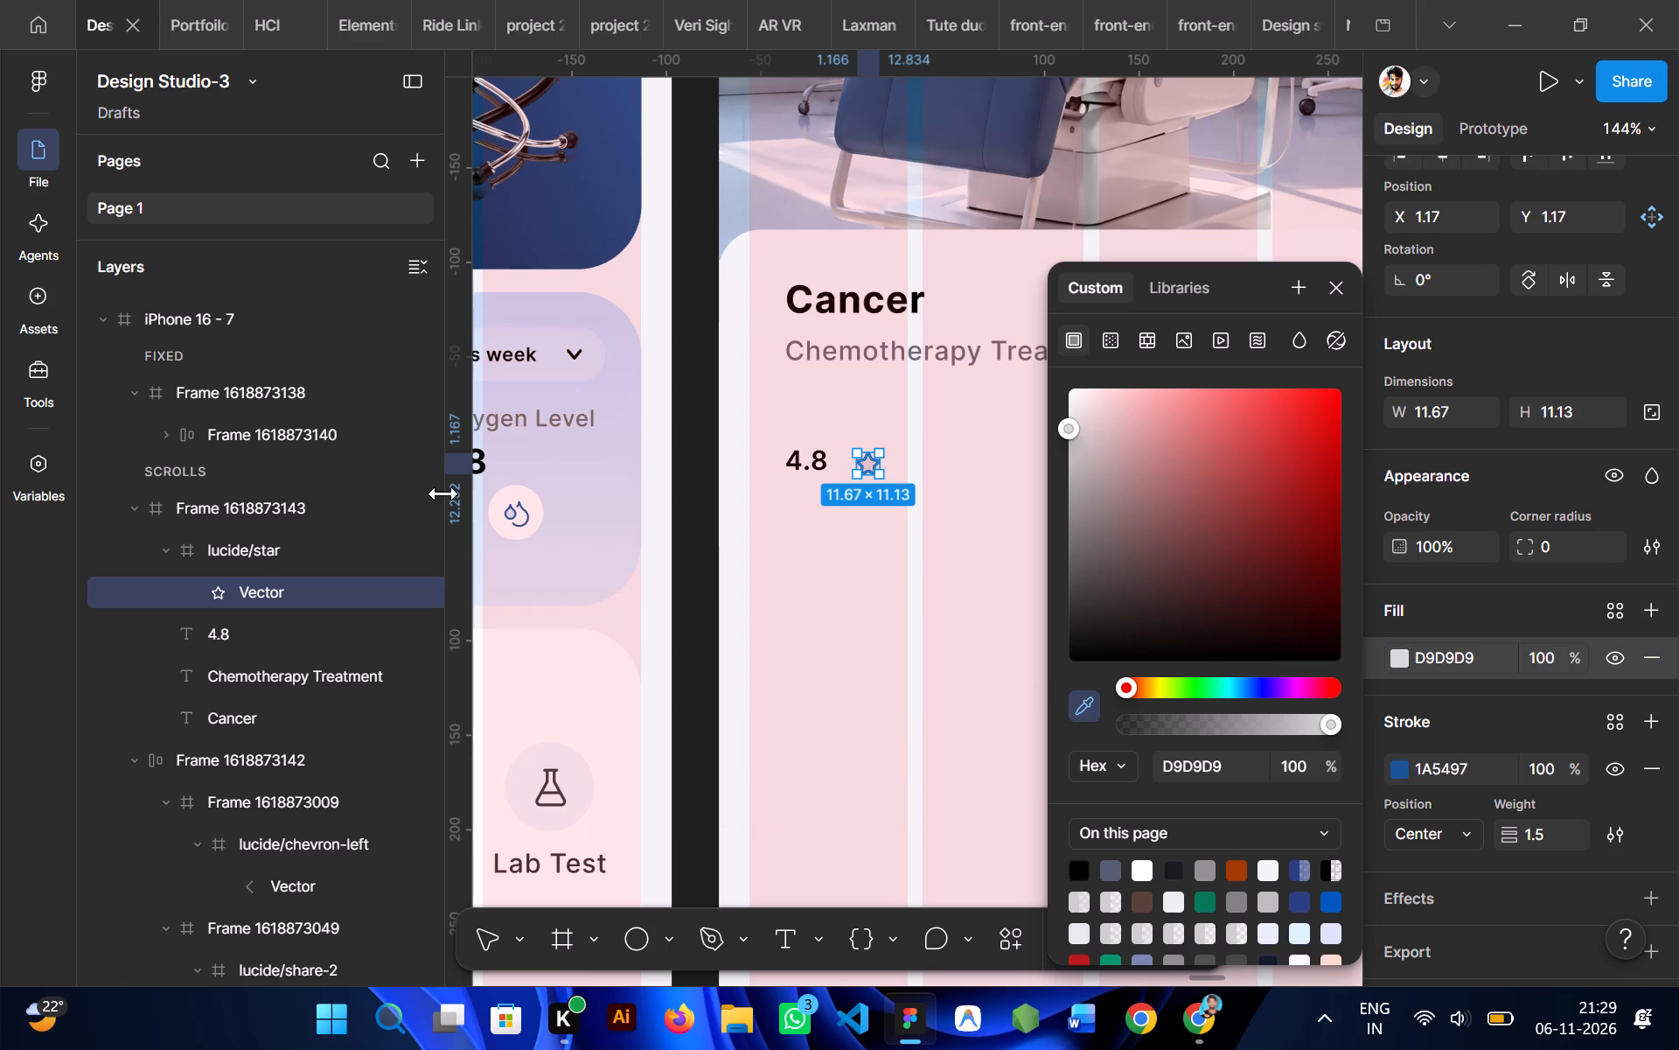
scroll(443, 493, "right", 2)
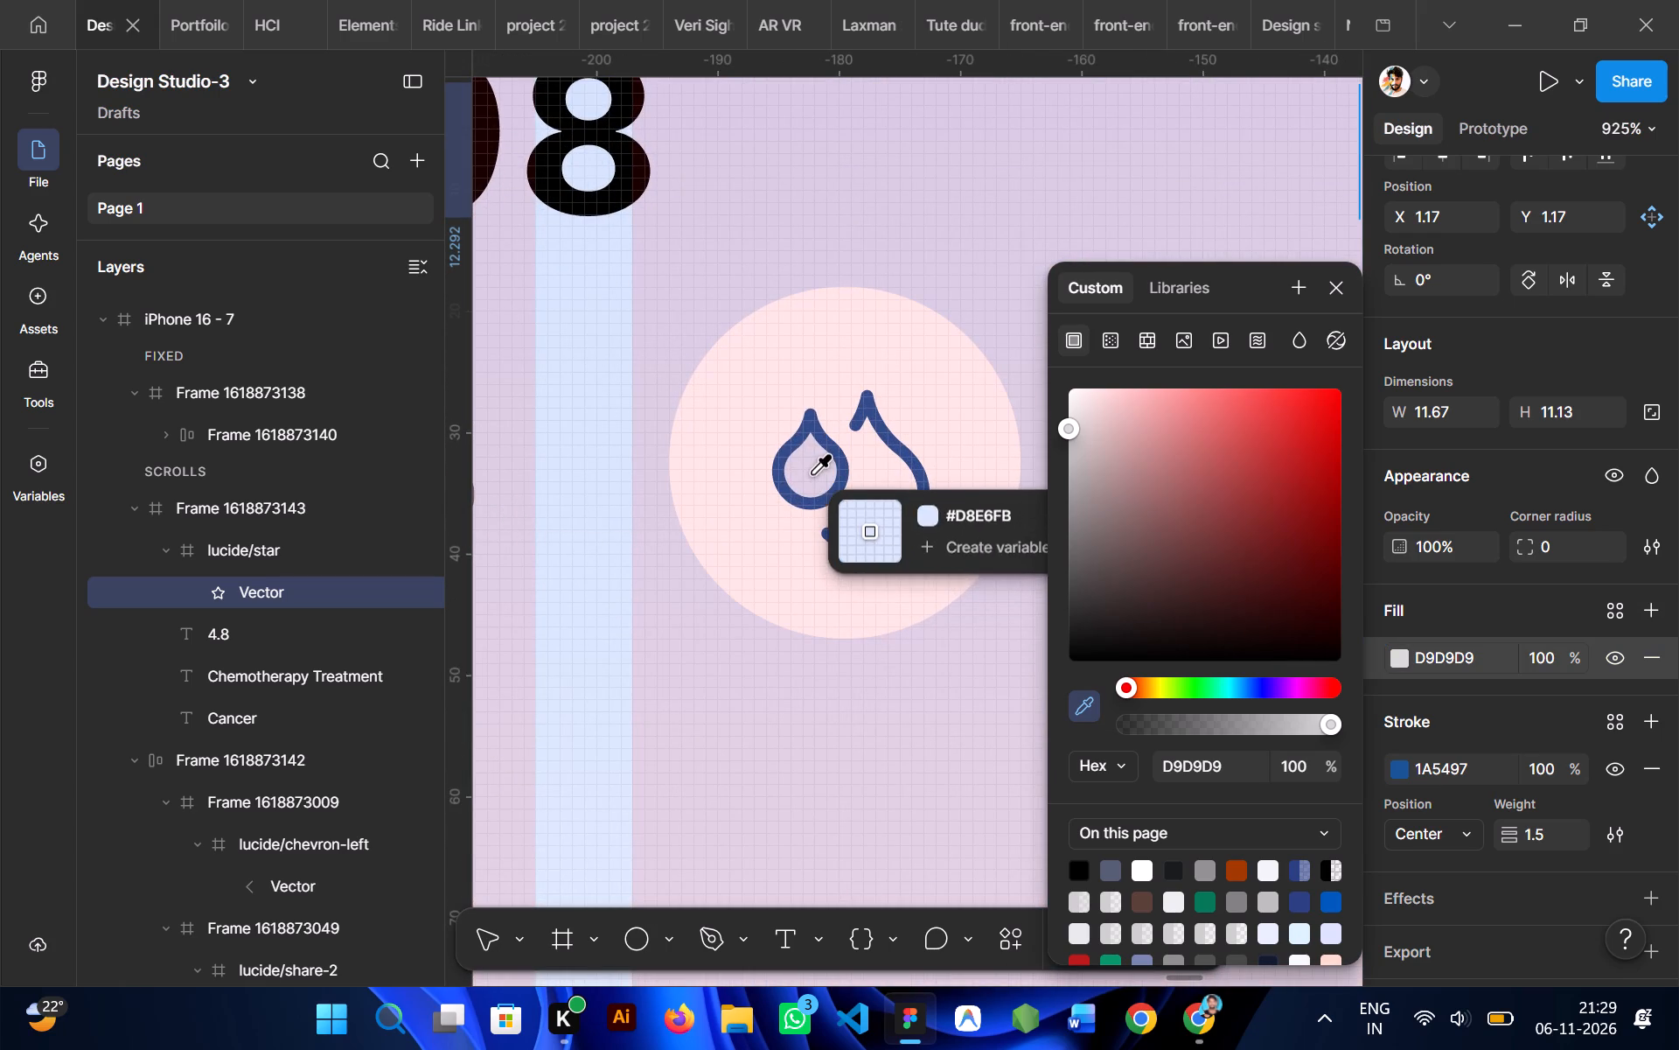
left_click(812, 472)
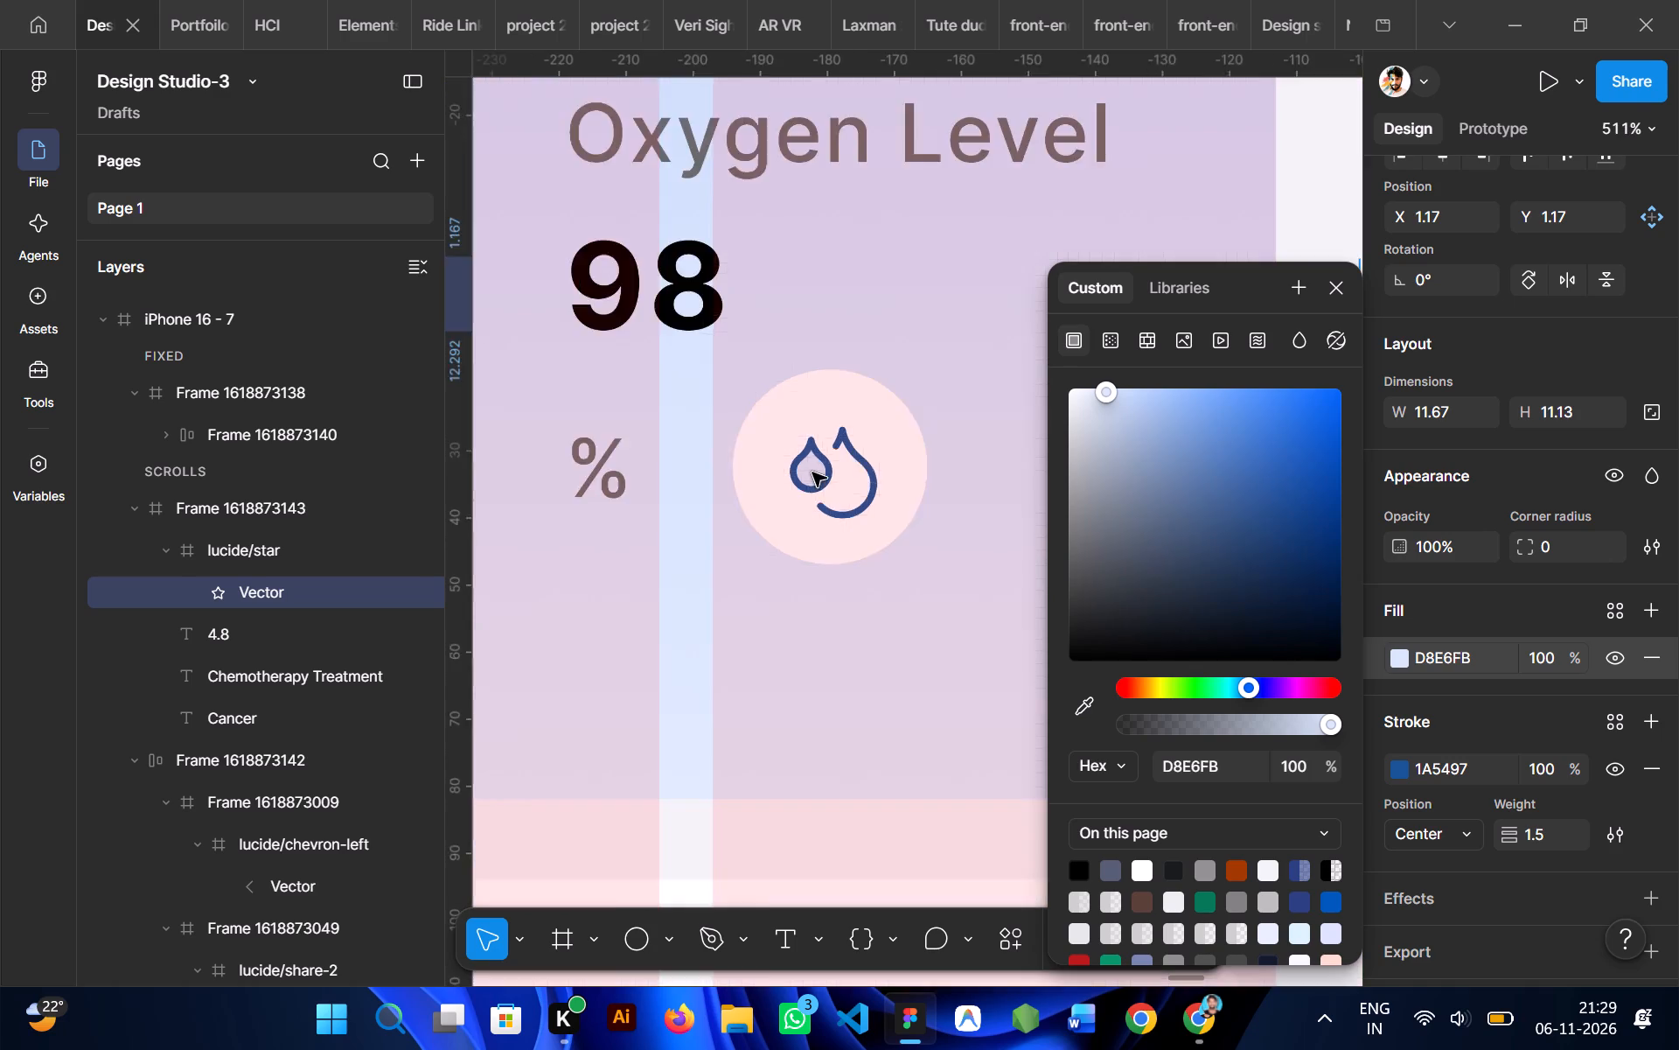
scroll(812, 472, "left", 1)
left_click(820, 580)
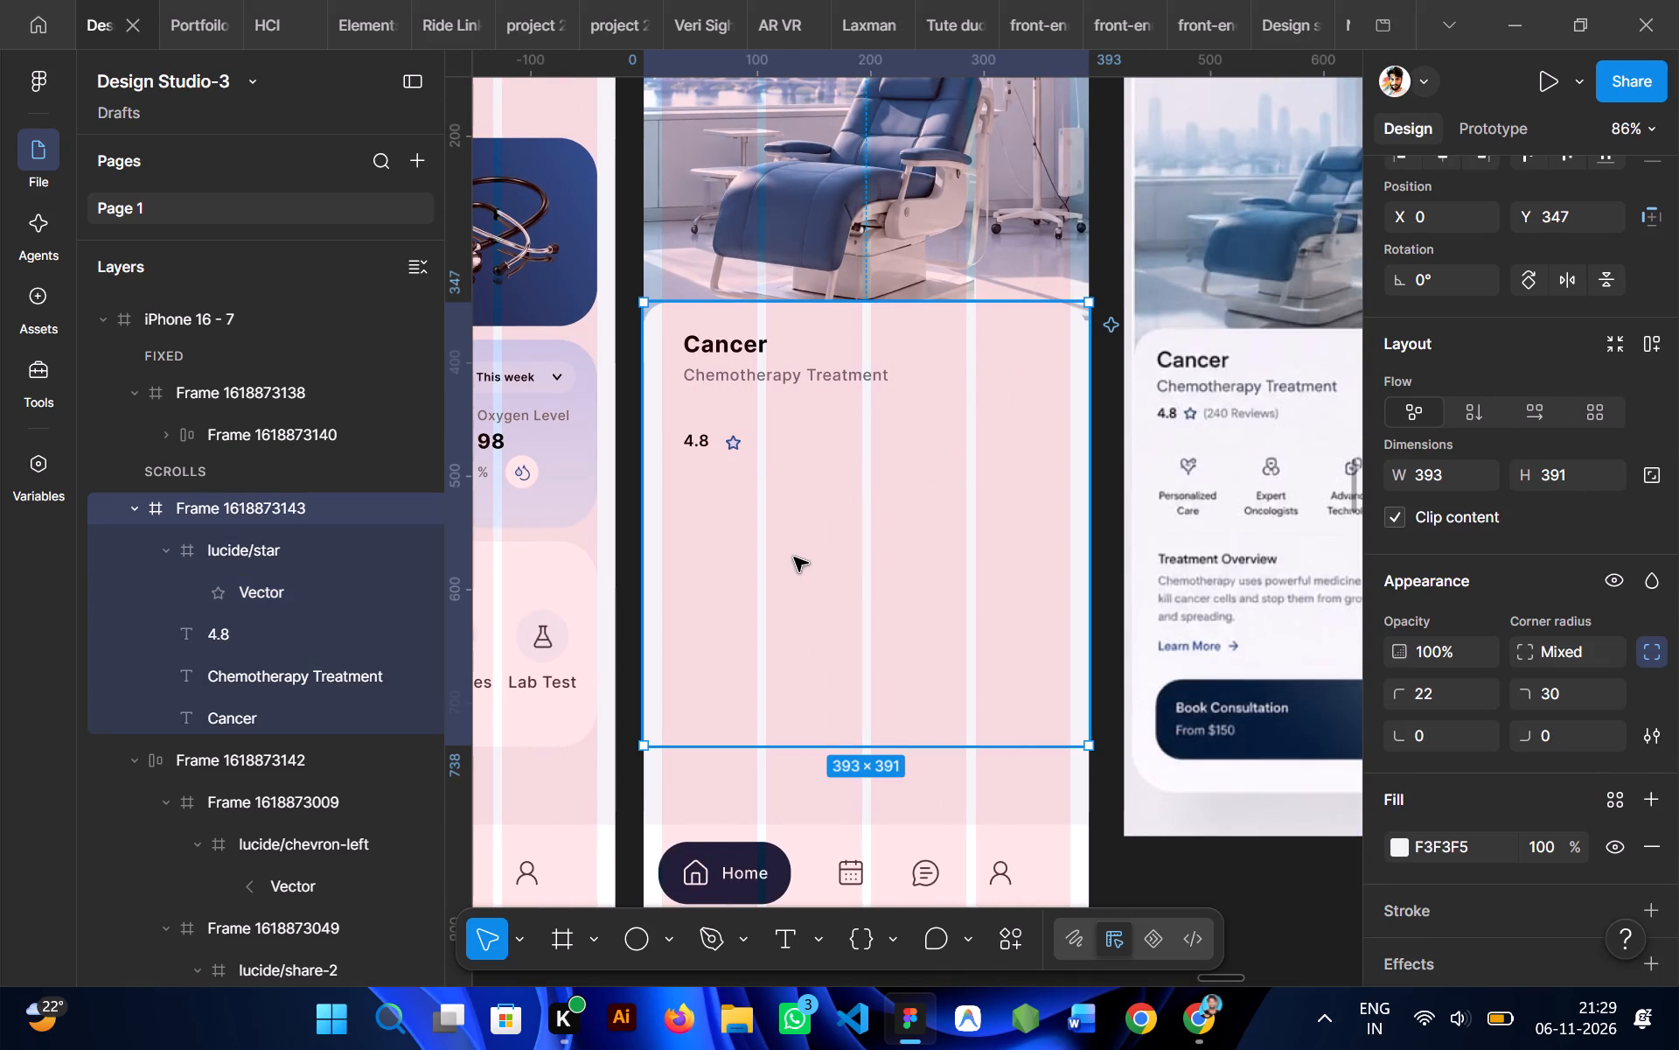
Wrap the "4.8" text and the star icon in a horizontal auto layout frame with middle-right alignment.
triple_click(721, 444)
left_click(766, 521)
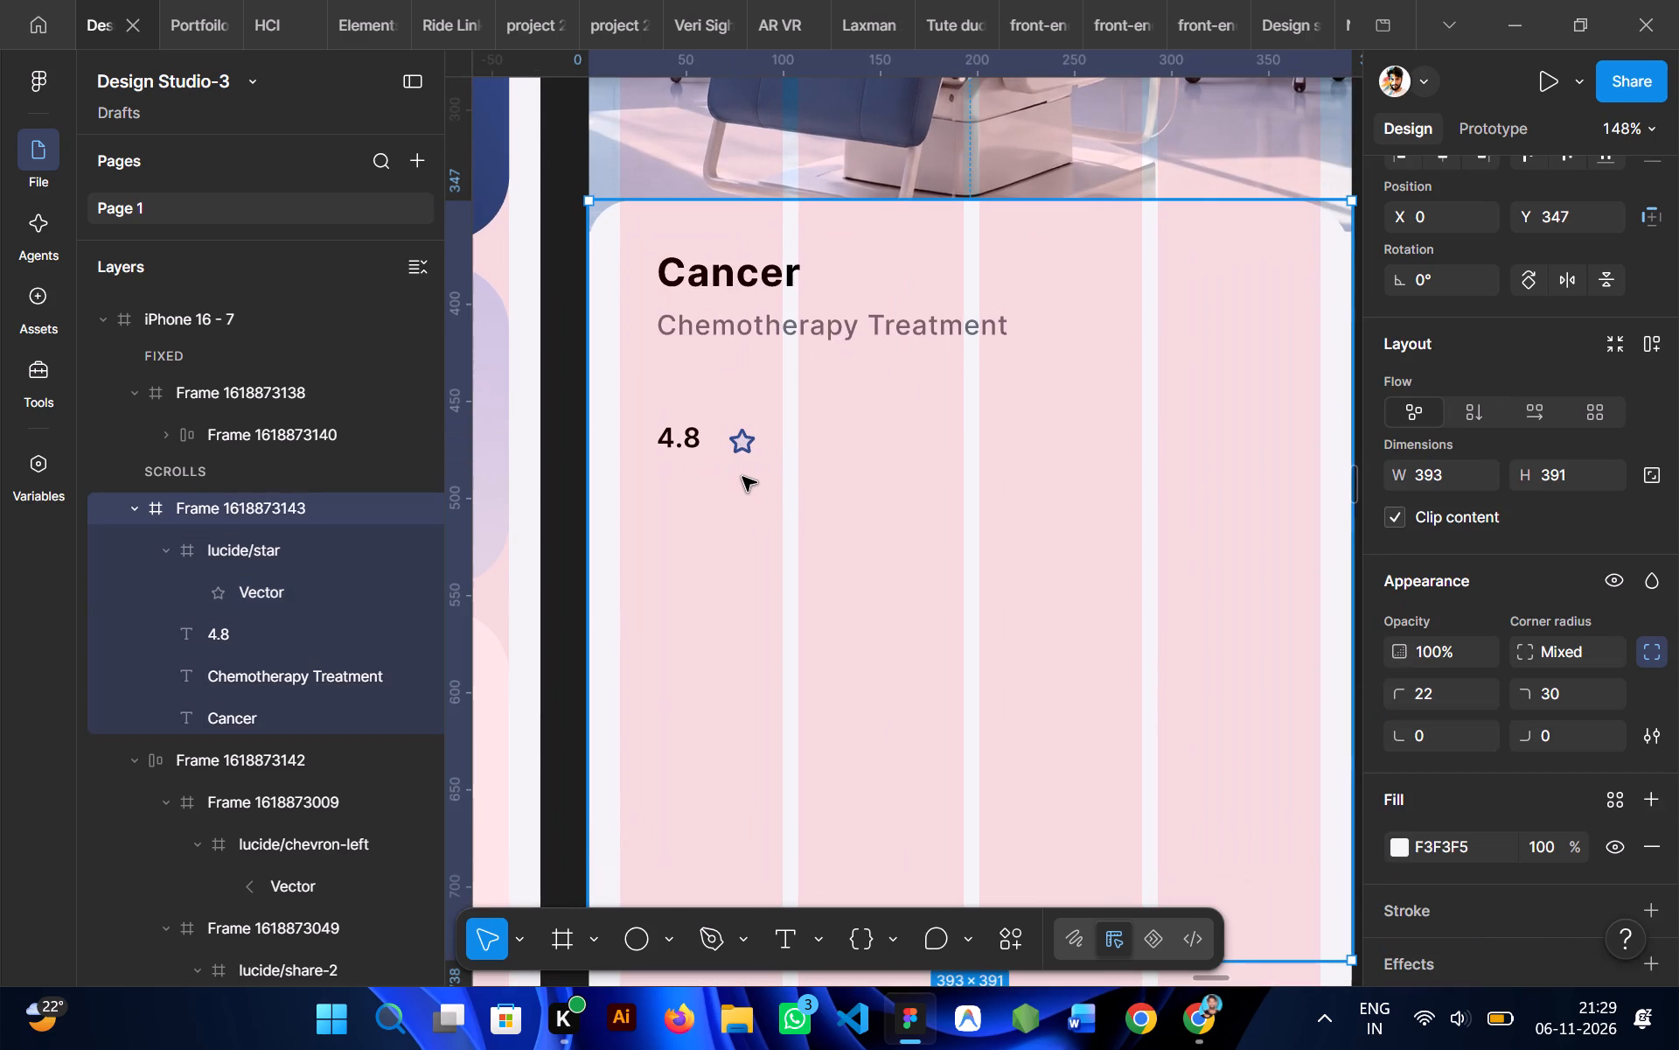
double_click(738, 470)
double_click(737, 454)
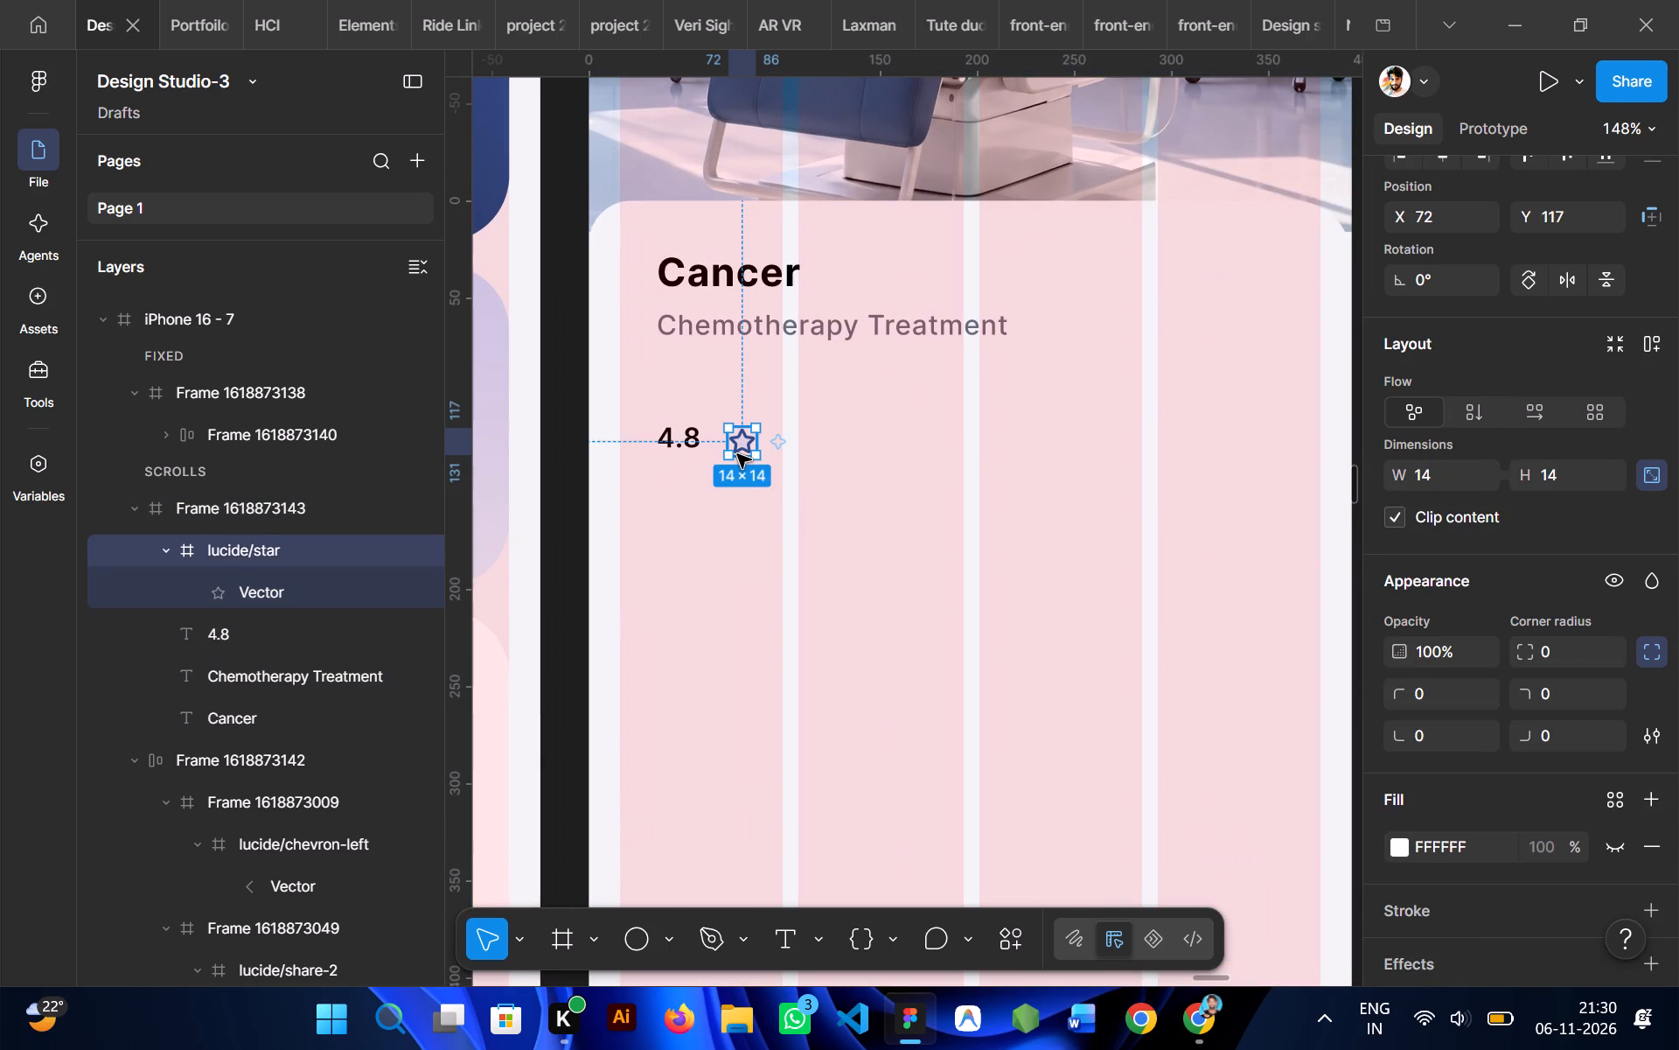
left_click(665, 444, "shift")
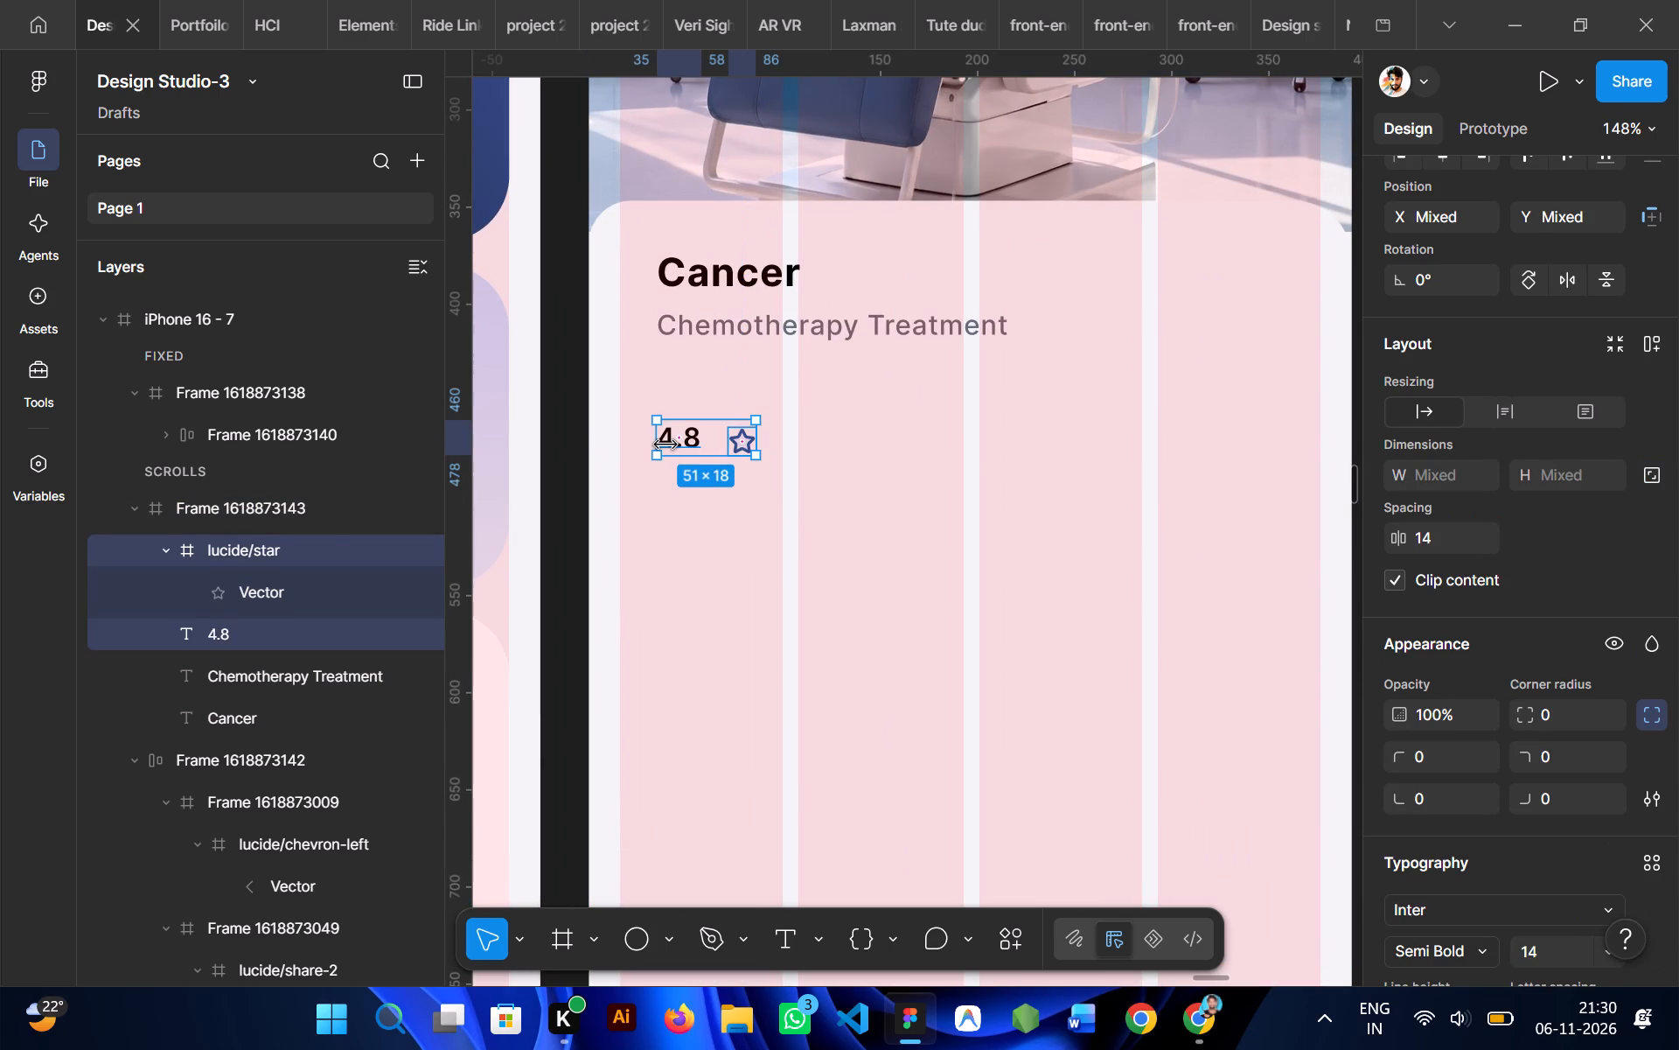
key("shift+a")
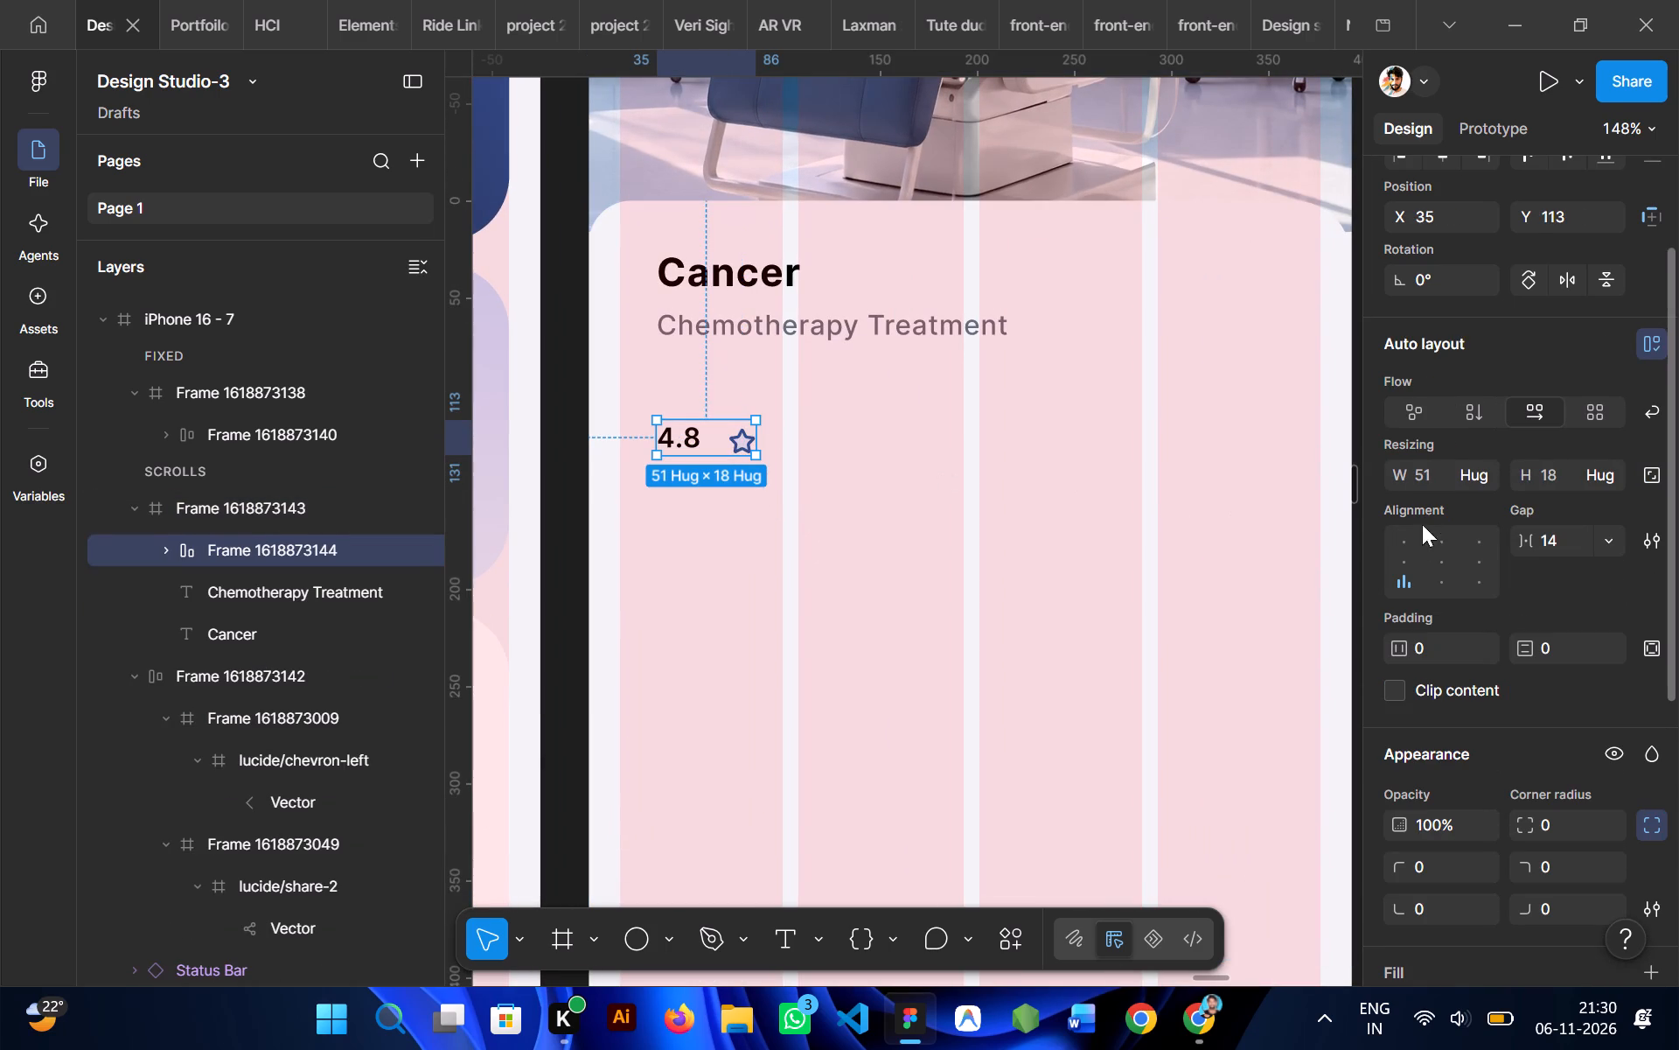
left_click(1480, 563)
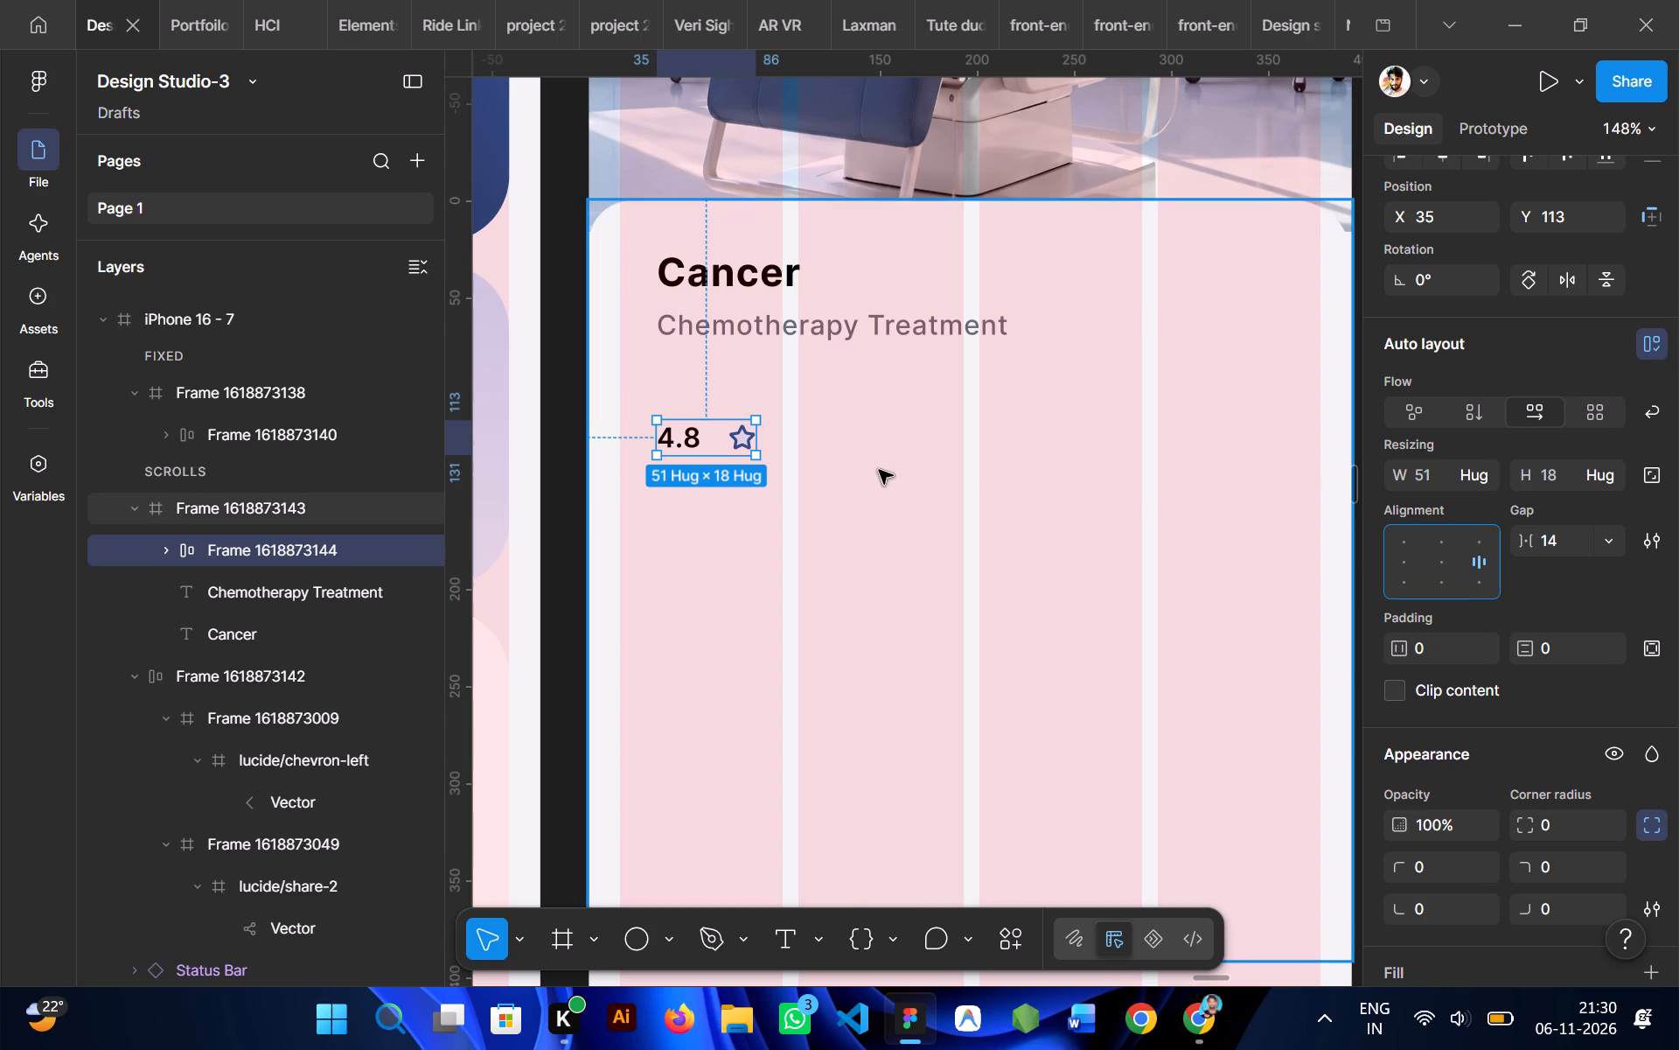
Set the gap between the "4.8" text and the star in the rating row's auto layout to 6.
scroll(879, 470, "left", 1)
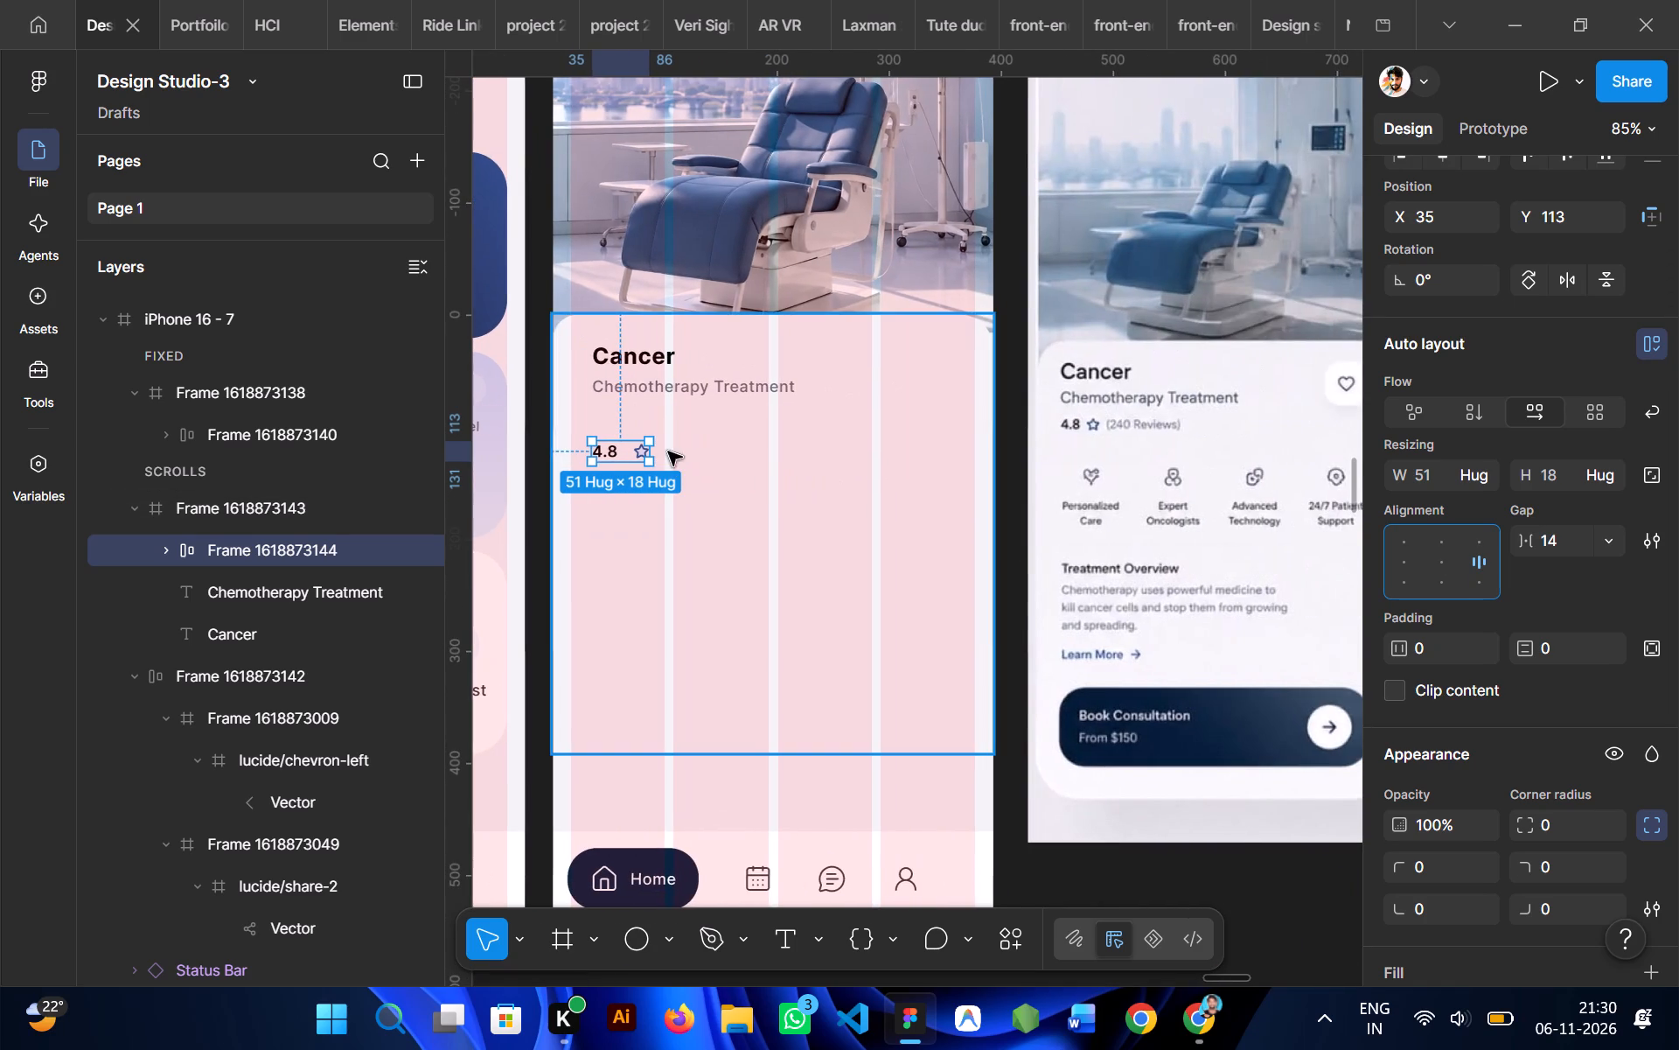
left_click(680, 449)
double_click(630, 451)
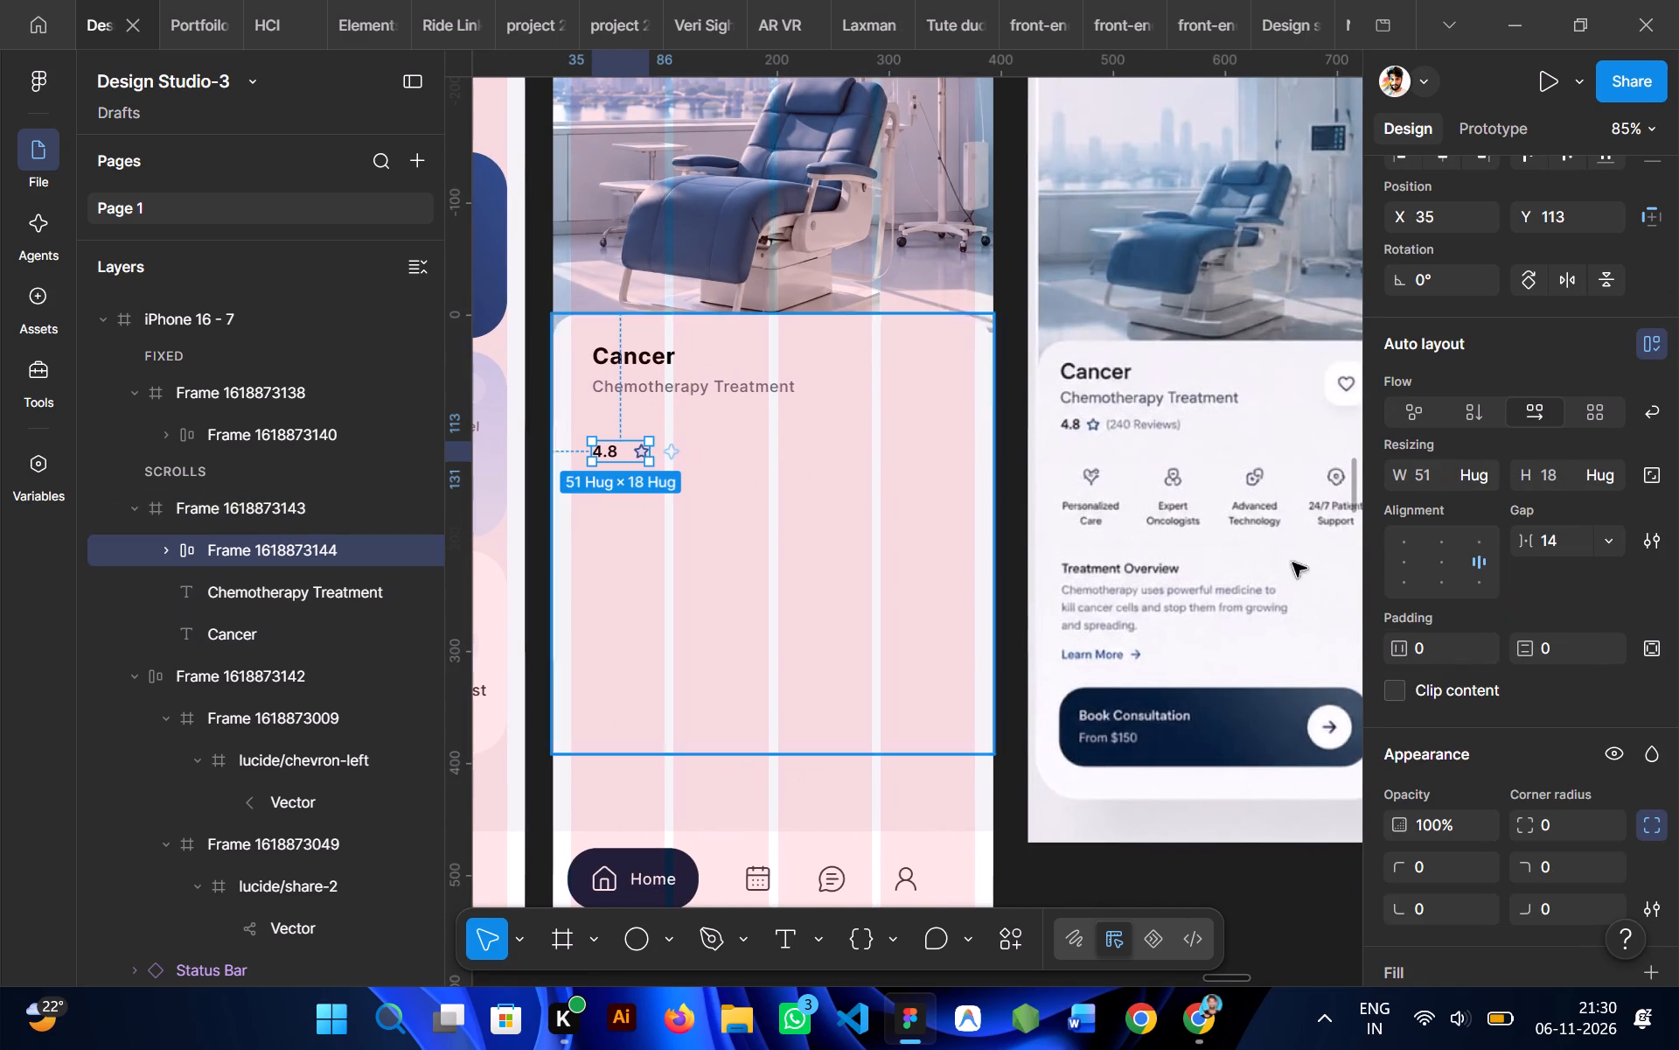
left_click_drag(1522, 538, 825, 517)
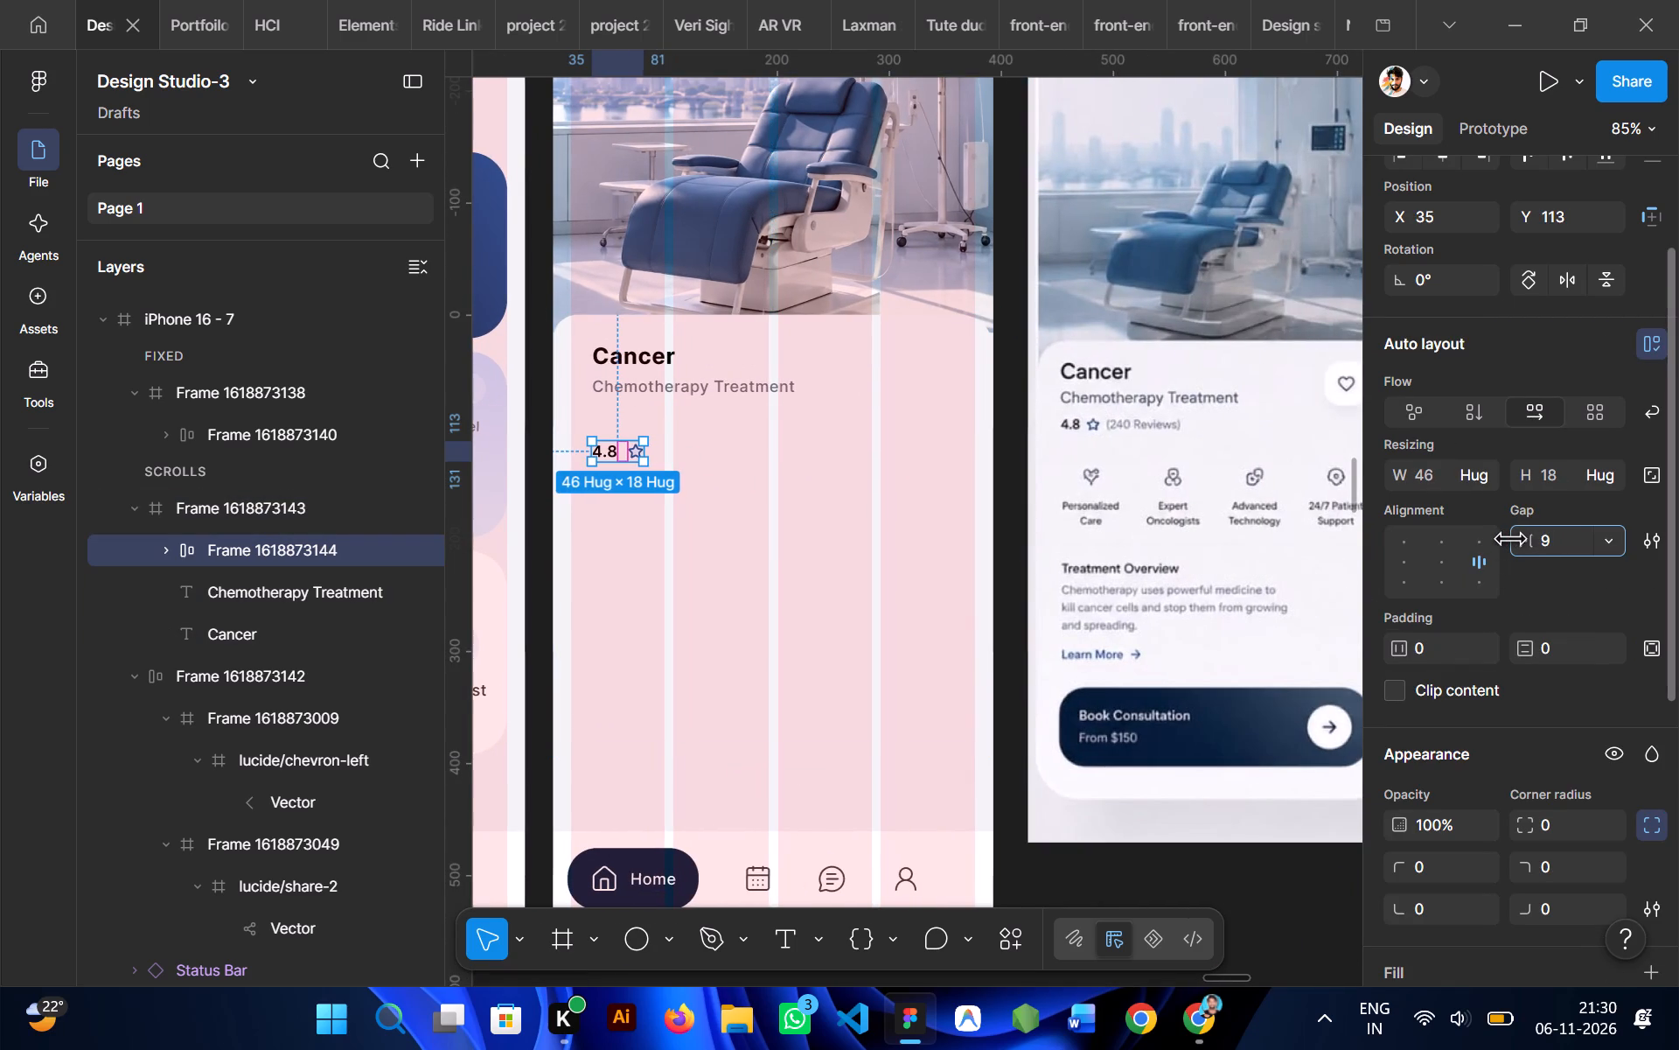
left_click_drag(825, 517, 817, 523)
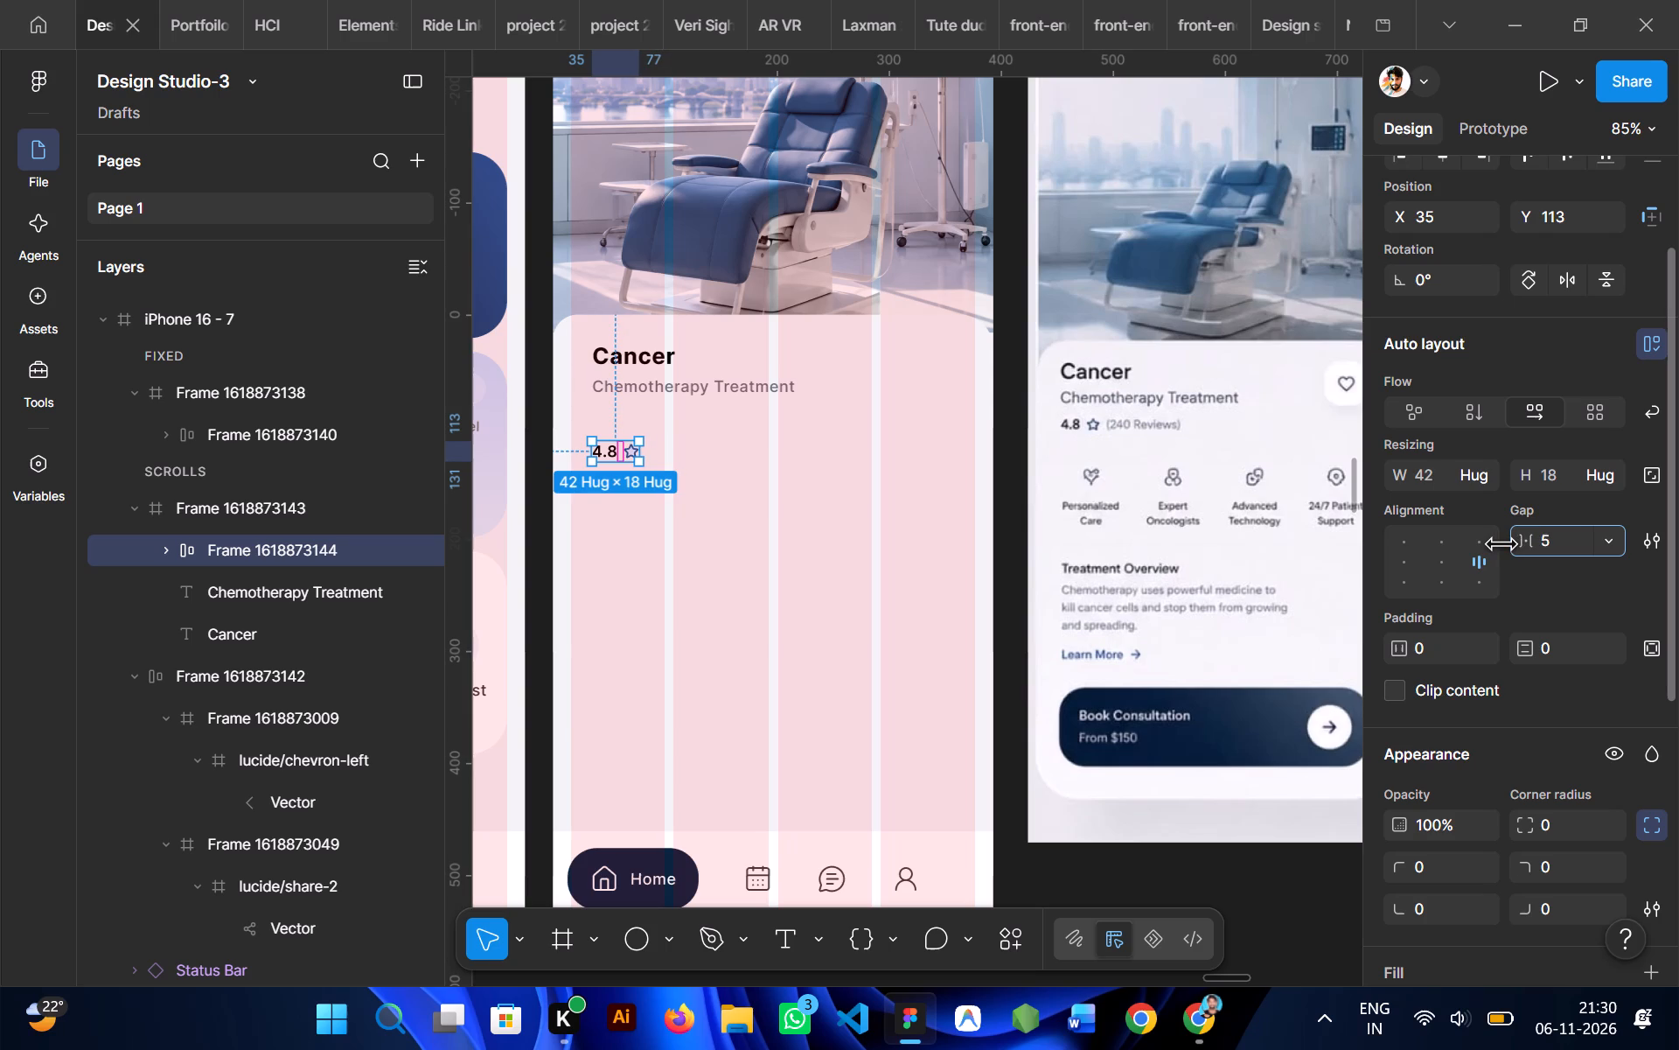
left_click_drag(817, 523, 819, 523)
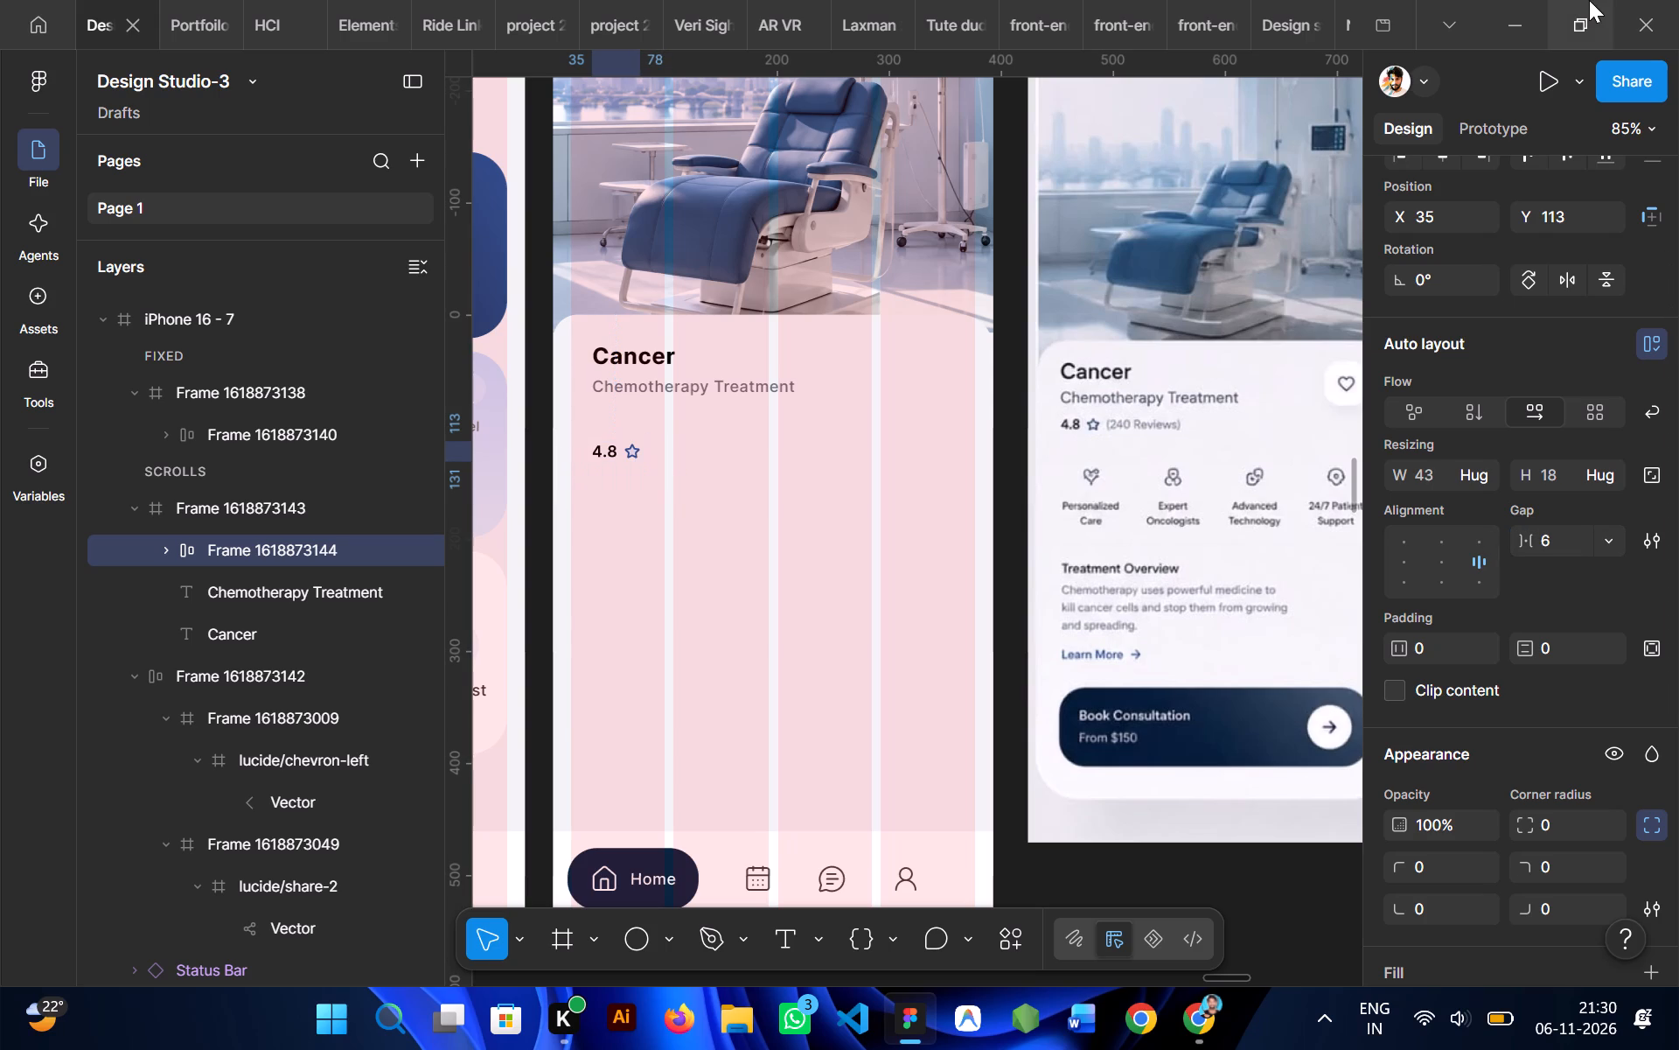